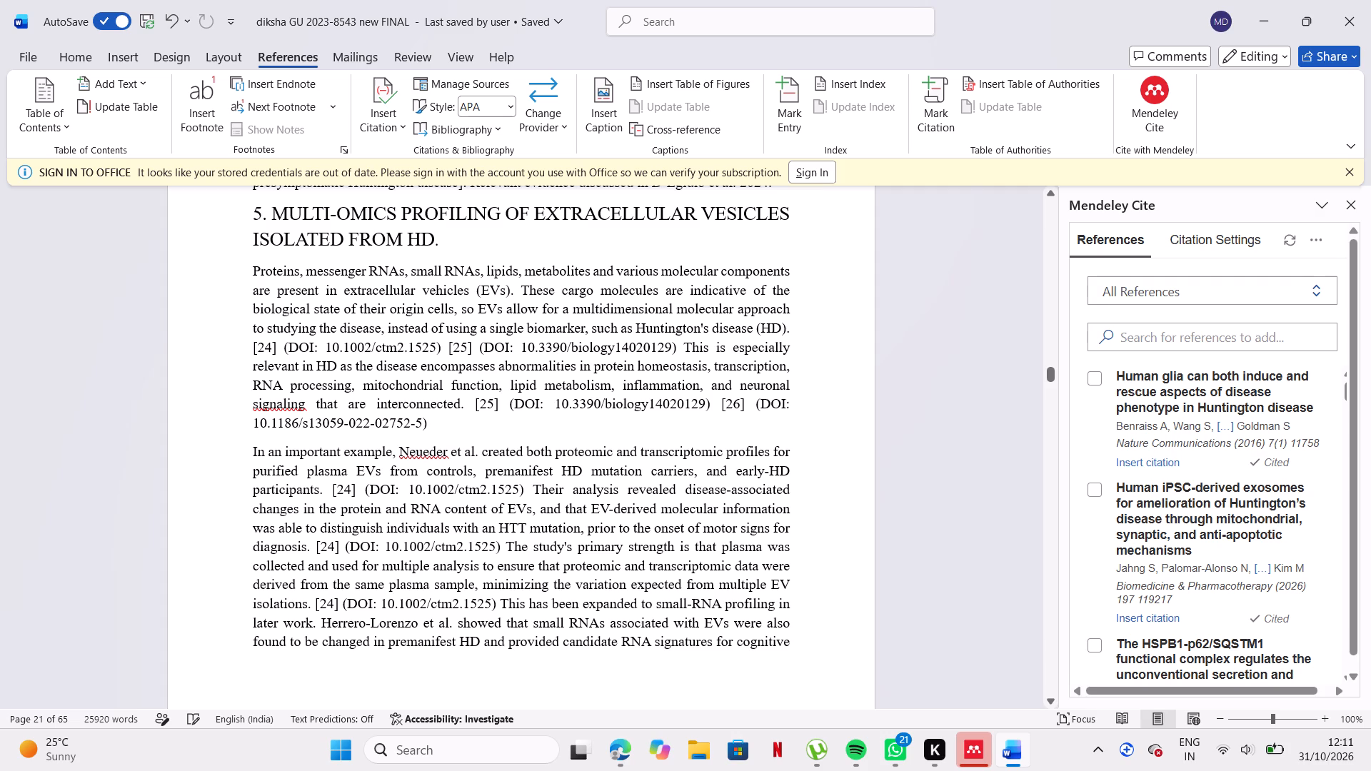
Copy citation [24]'s DOI 10.1002/ctm2.1525 from section 5, look it up in Mendeley Reference Manager and add the reference to the library.
{"action": "left_click_drag", "start_coordinate": [328, 343], "coordinate": [426, 346]}
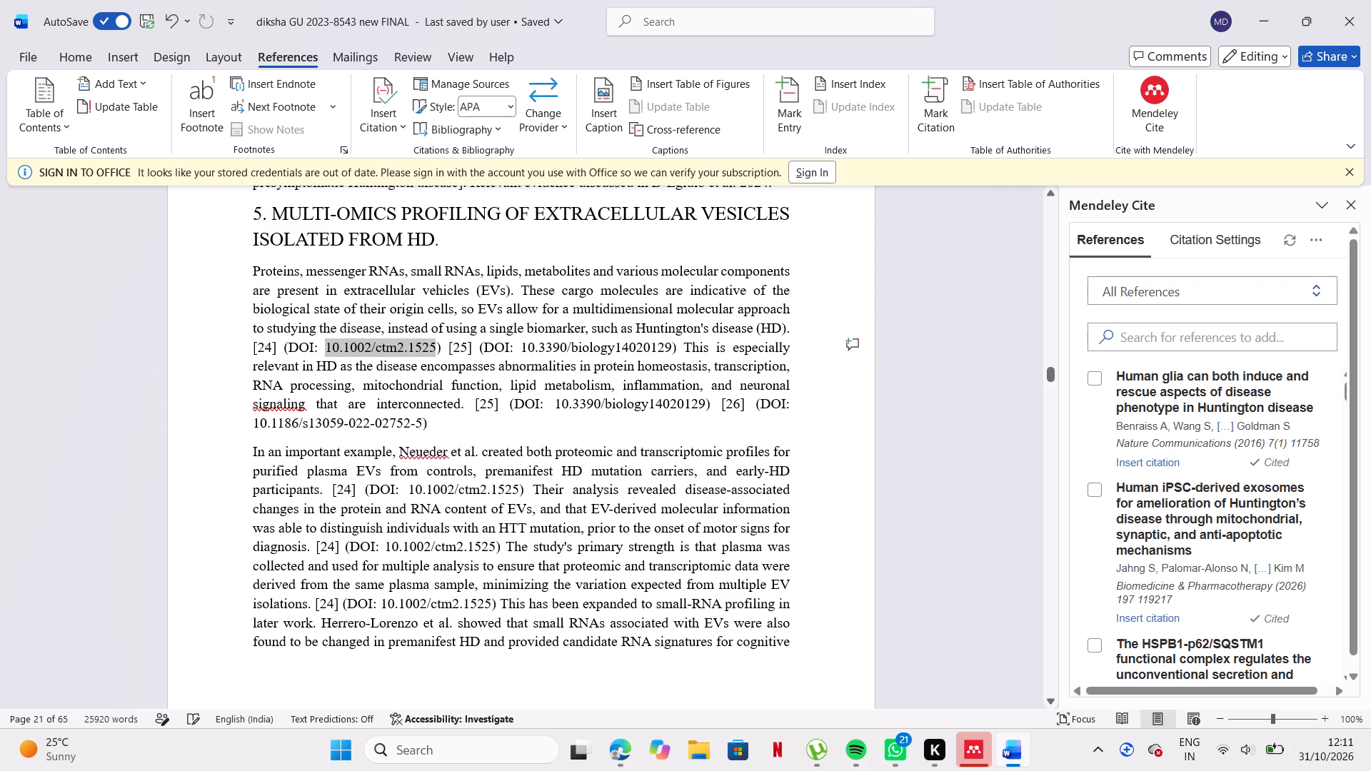
{"action": "left_click_drag", "start_coordinate": [426, 346], "coordinate": [436, 346]}
{"action": "left_click_drag", "start_coordinate": [436, 346], "coordinate": [435, 346]}
{"action": "key", "text": "ctrl+c"}
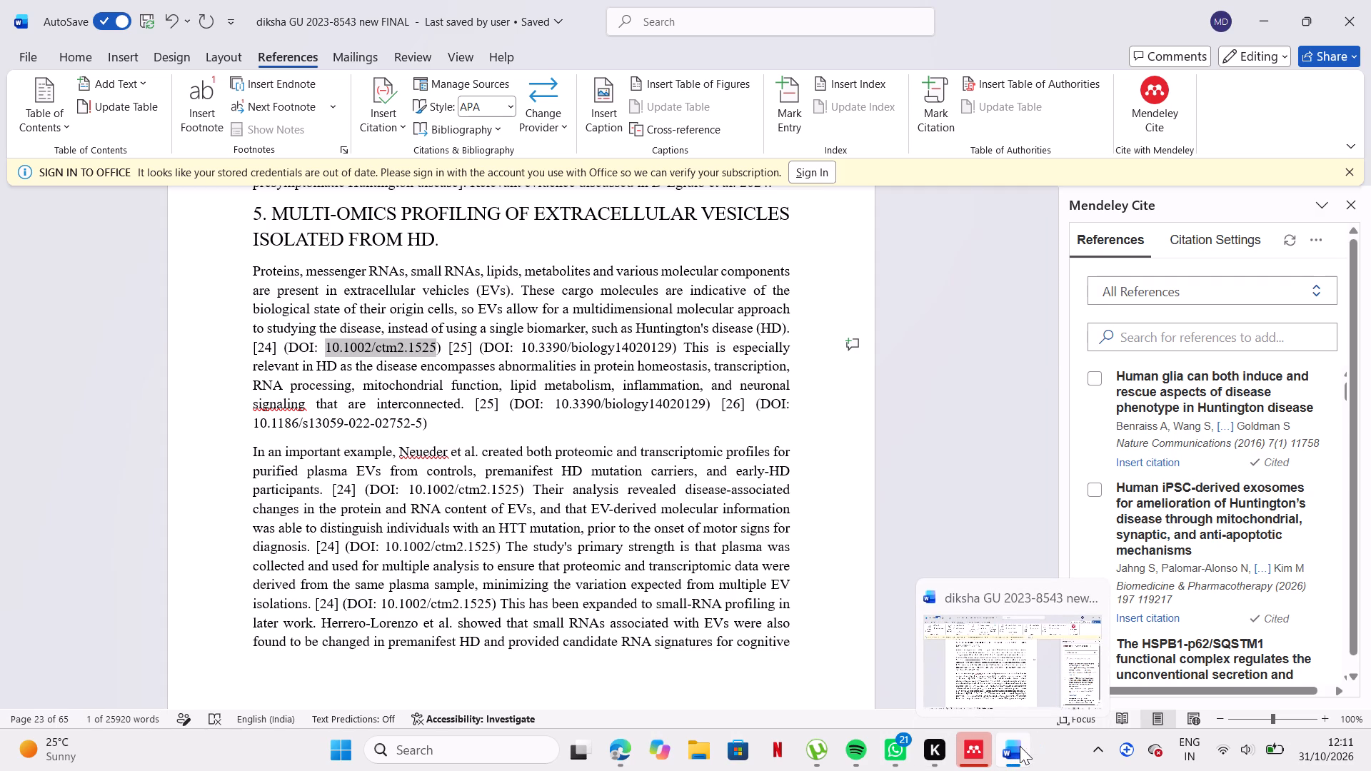
{"action": "left_click", "coordinate": [981, 750]}
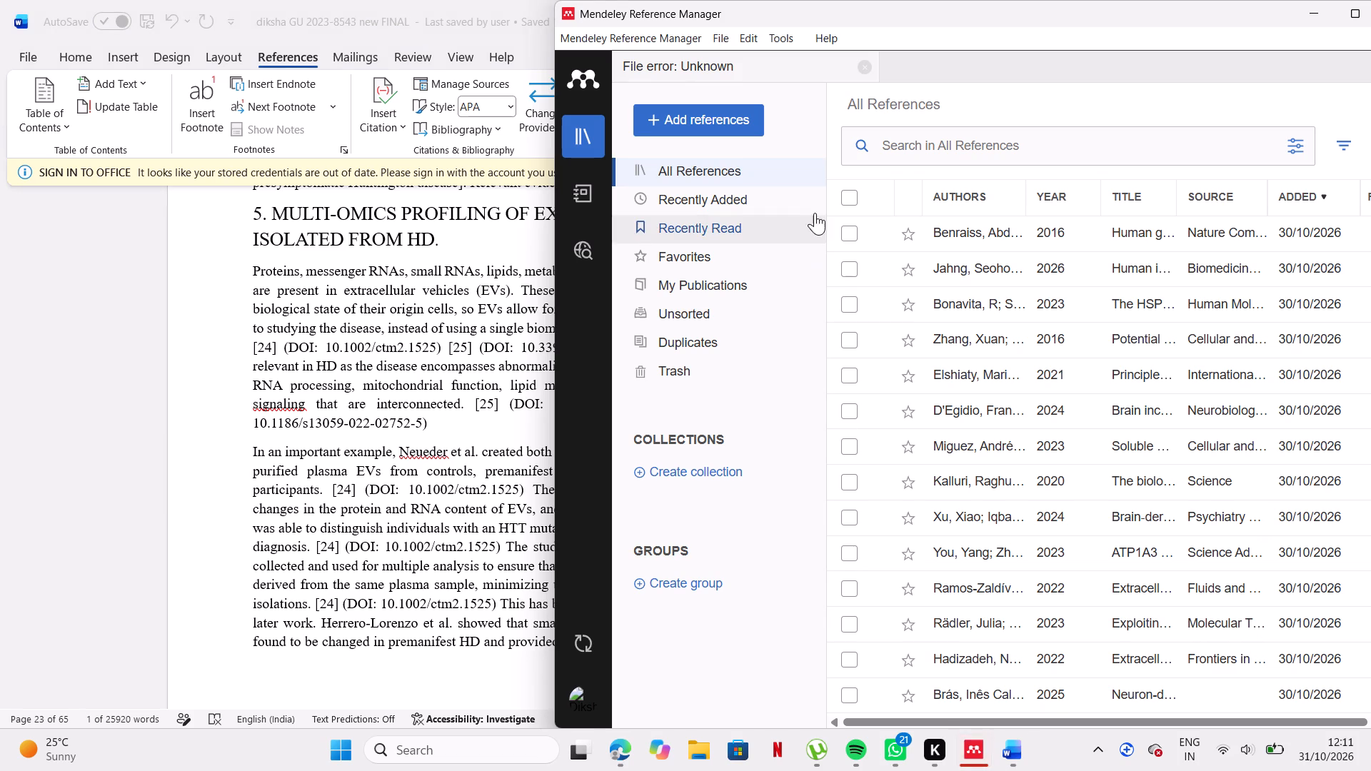
{"action": "left_click", "coordinate": [730, 126]}
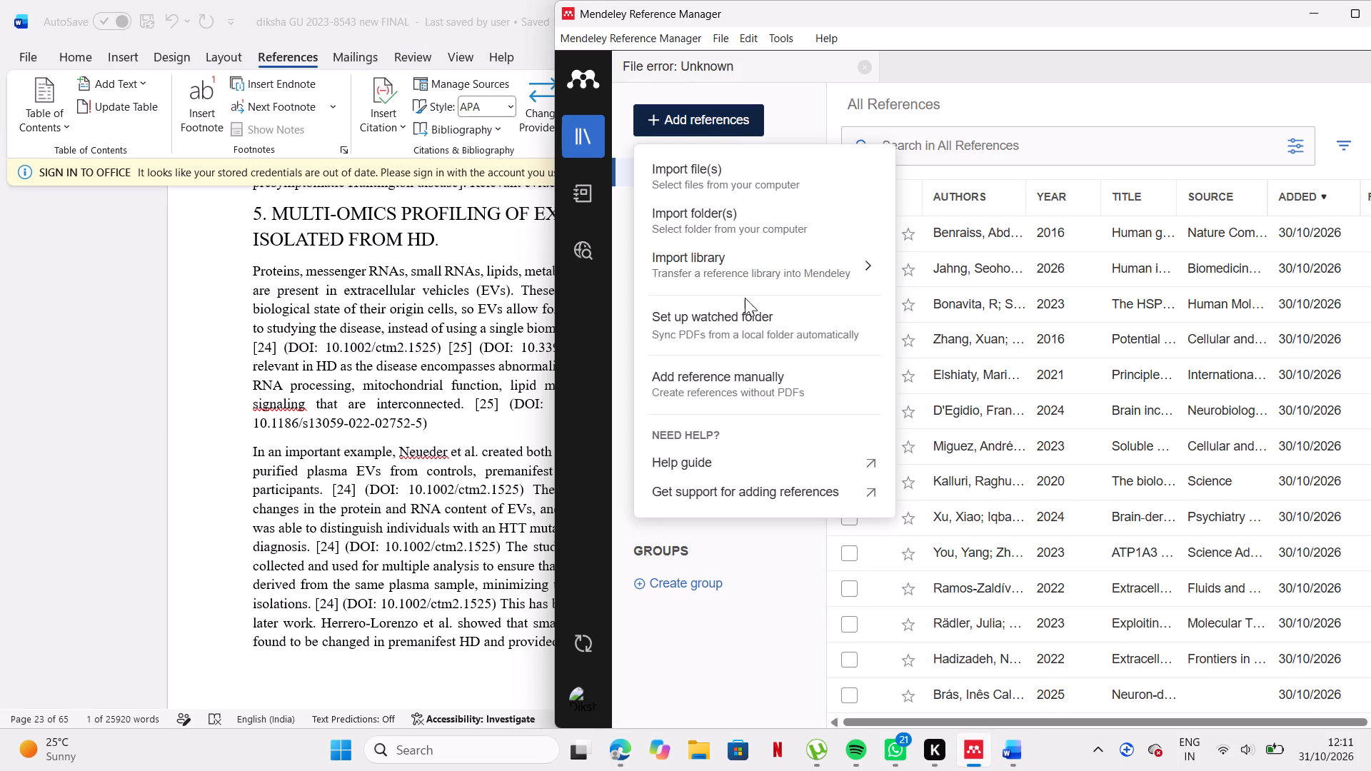
{"action": "left_click", "coordinate": [769, 371]}
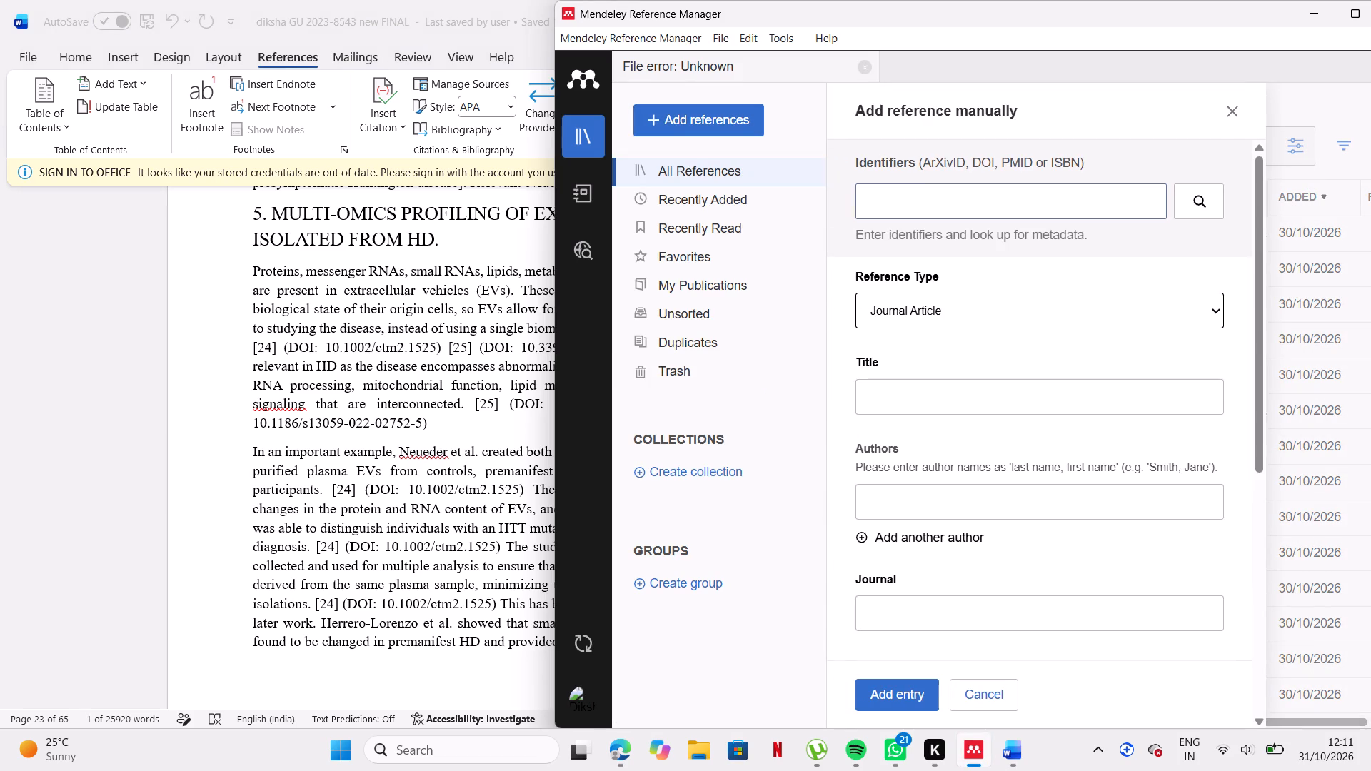
{"action": "left_click", "coordinate": [921, 199]}
{"action": "key", "text": "ctrl+v"}
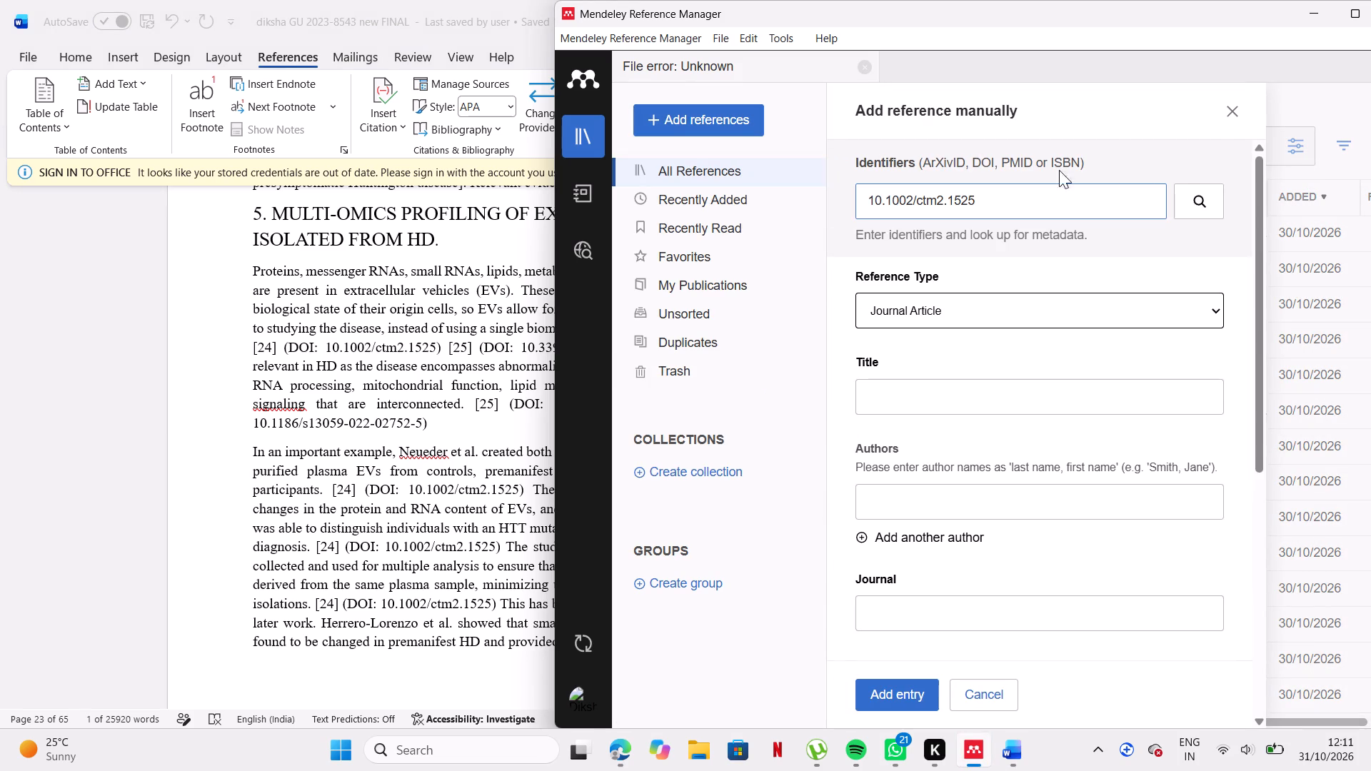
{"action": "left_click", "coordinate": [1190, 193]}
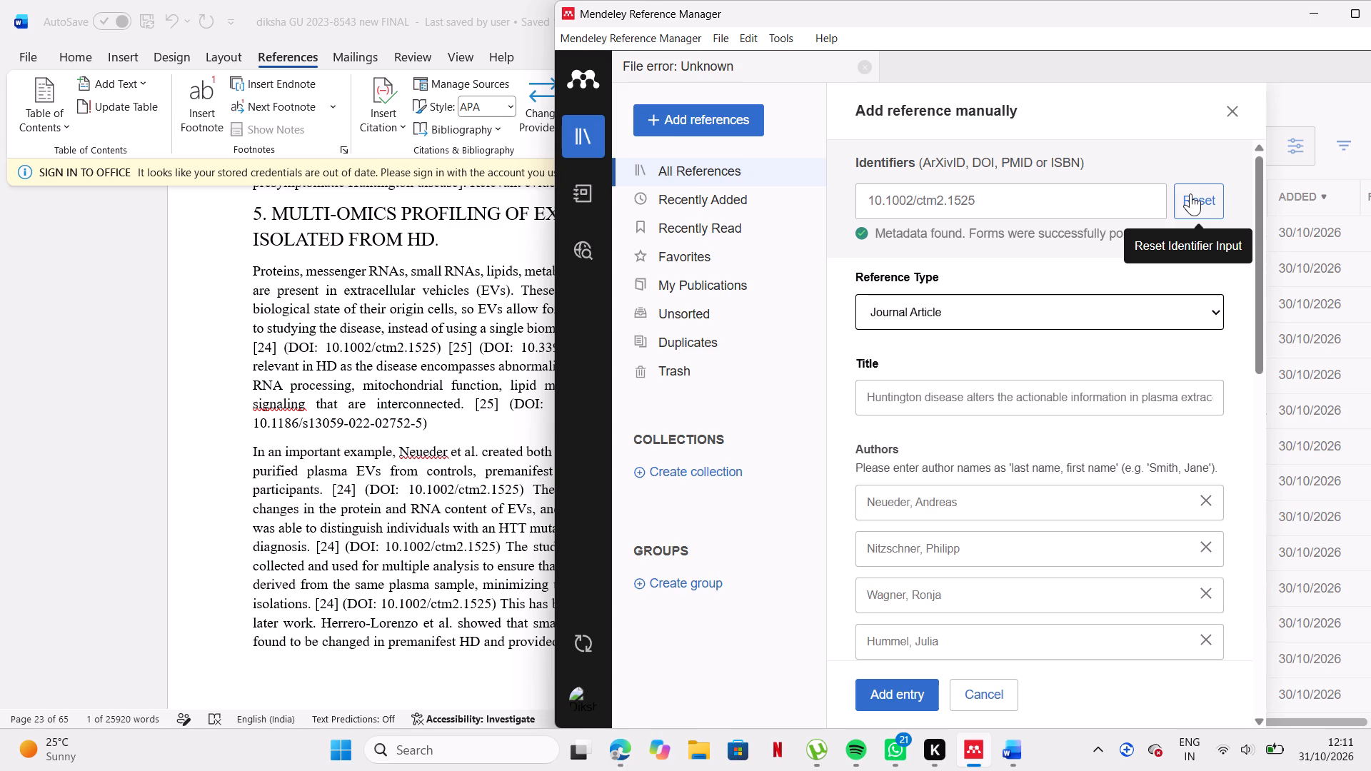
{"action": "left_click", "coordinate": [859, 693]}
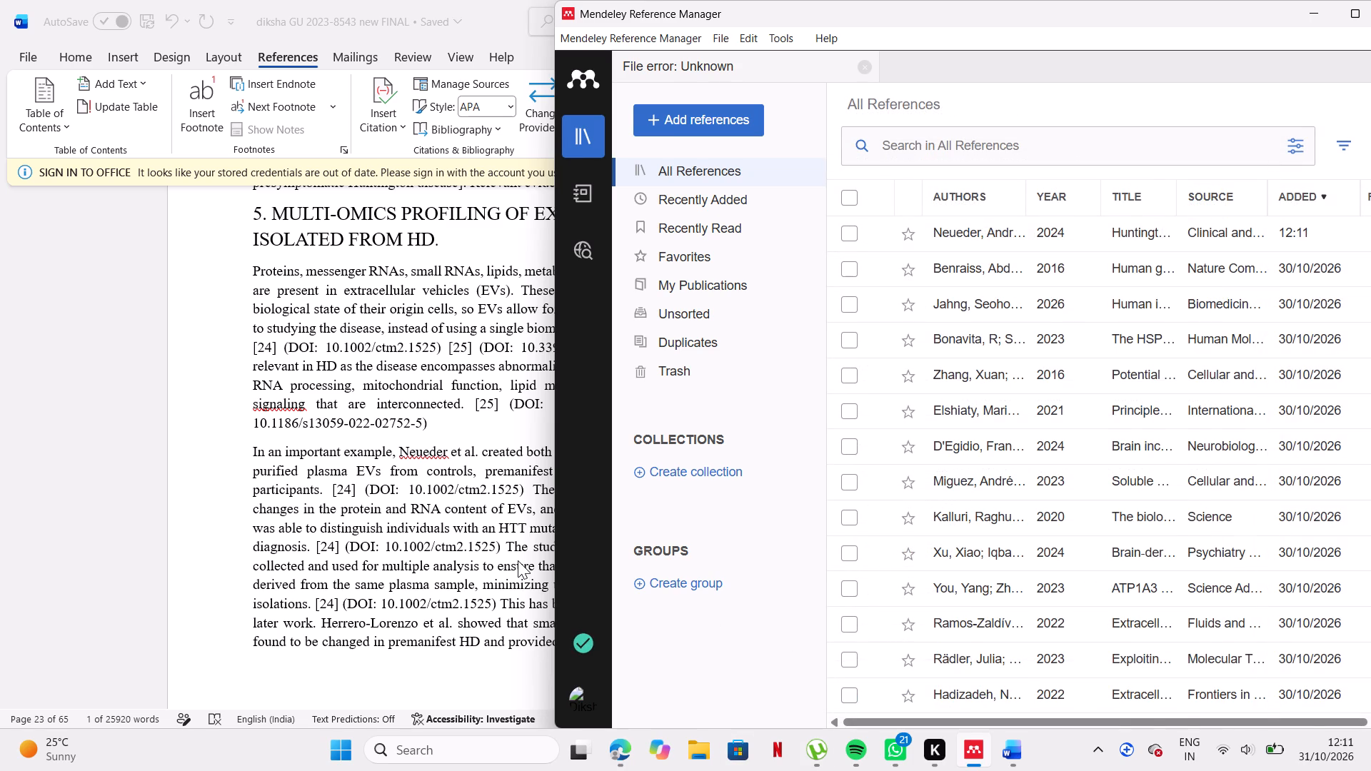
Copy citation [25]'s DOI 10.3390/biology14020129 from the Word document, look it up in Mendeley and add the reference to the library.
{"action": "left_click", "coordinate": [489, 540]}
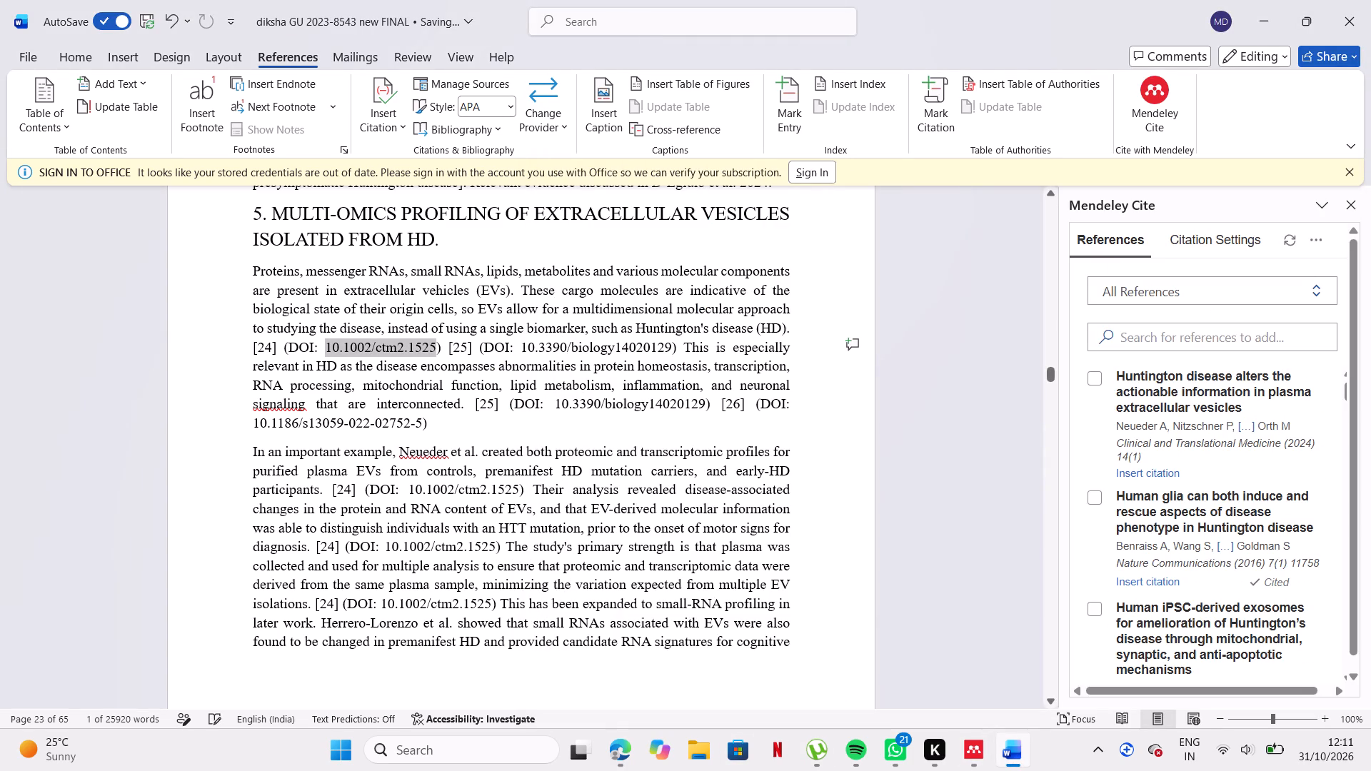
{"action": "left_click_drag", "start_coordinate": [522, 346], "coordinate": [634, 358]}
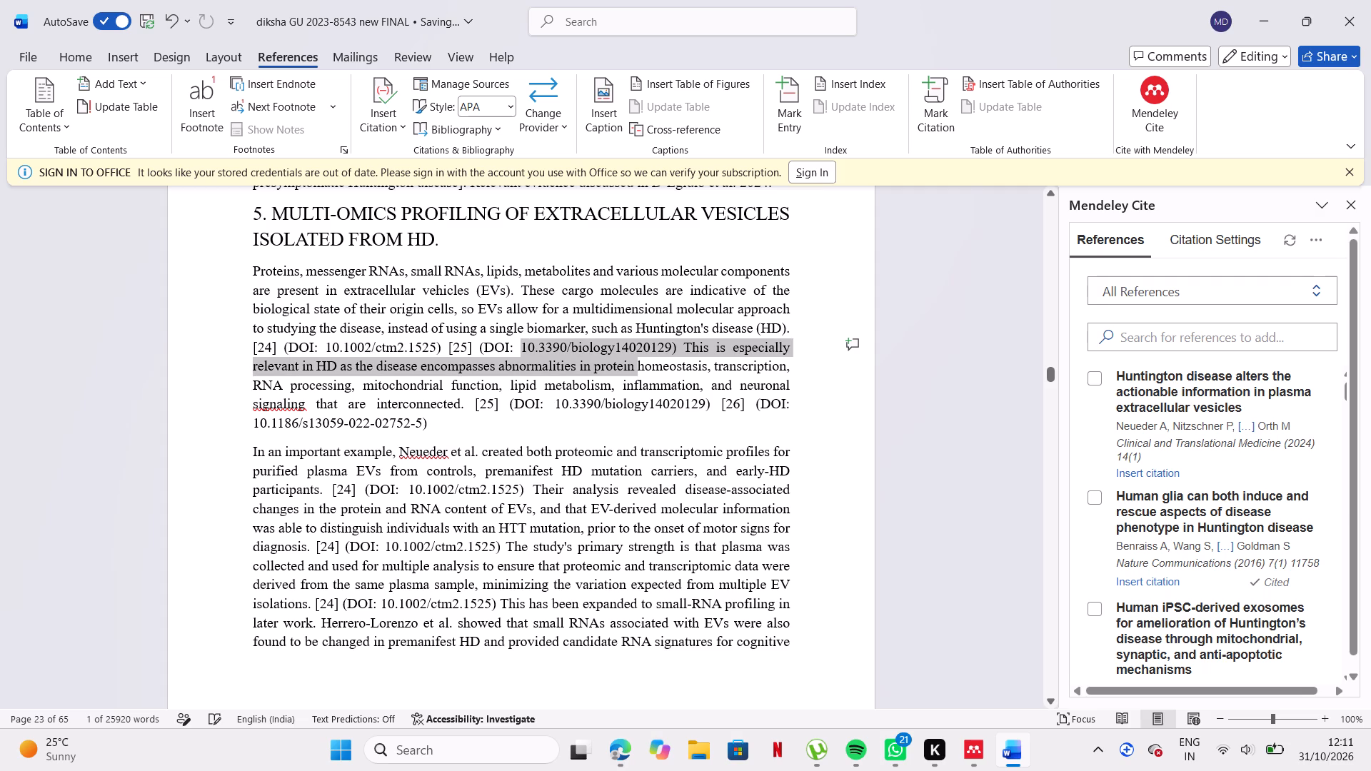
{"action": "left_click_drag", "start_coordinate": [634, 358], "coordinate": [671, 348]}
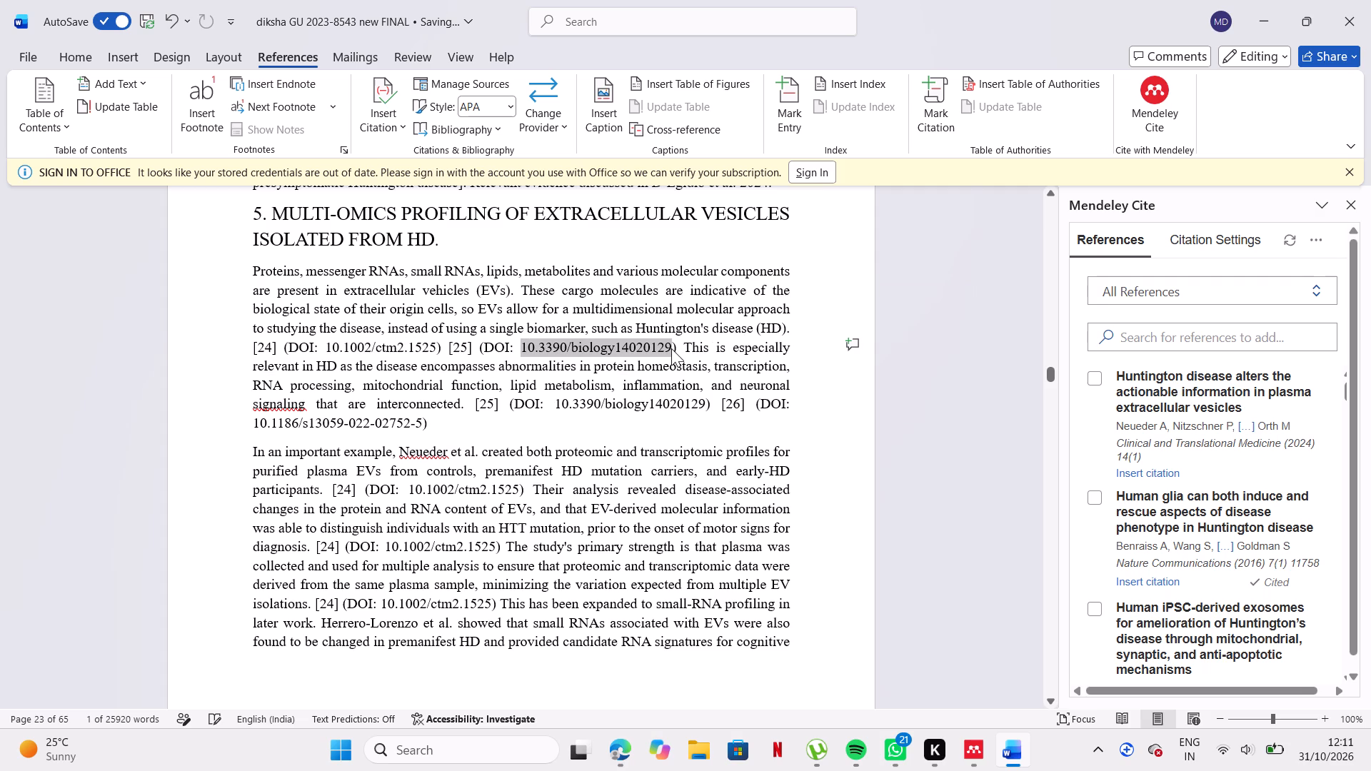
{"action": "key", "text": "ctrl+c"}
{"action": "left_click", "coordinate": [971, 750]}
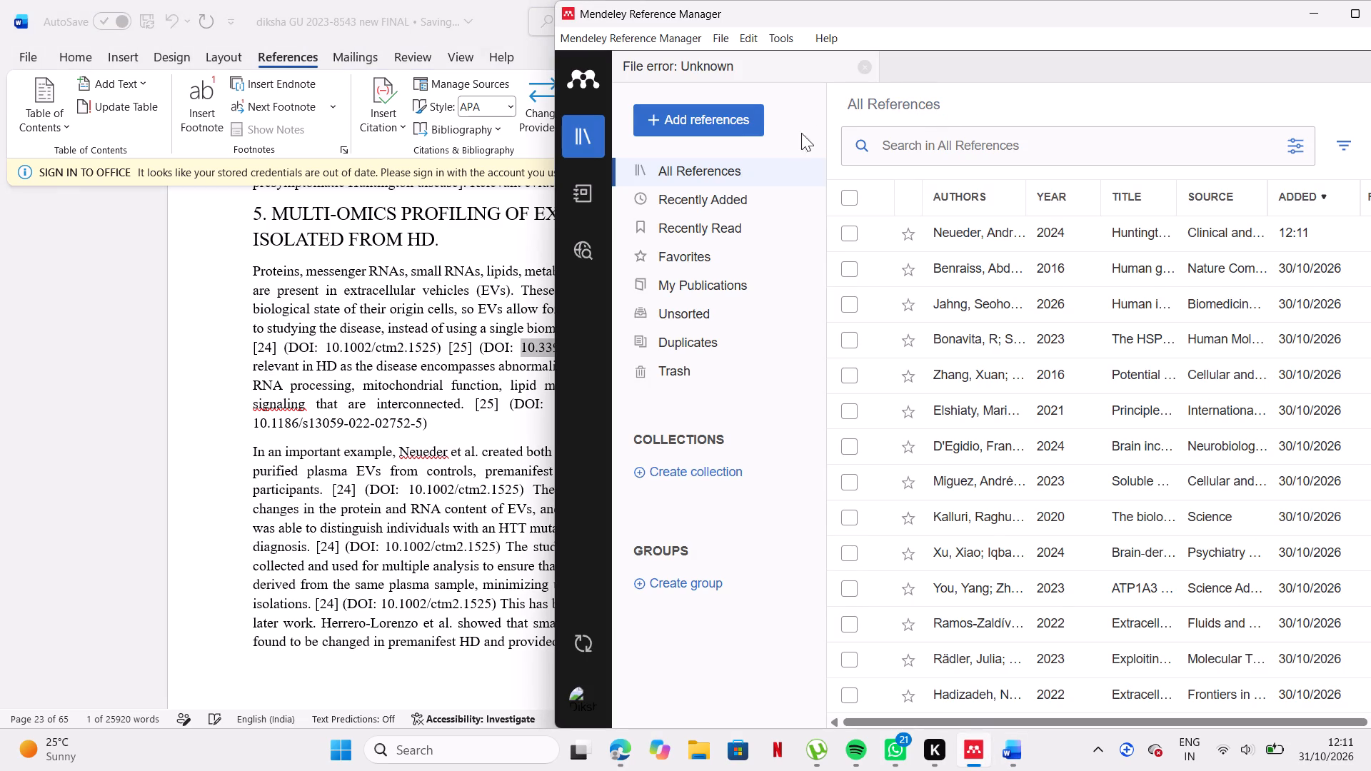
{"action": "left_click", "coordinate": [740, 123]}
{"action": "left_click", "coordinate": [762, 392]}
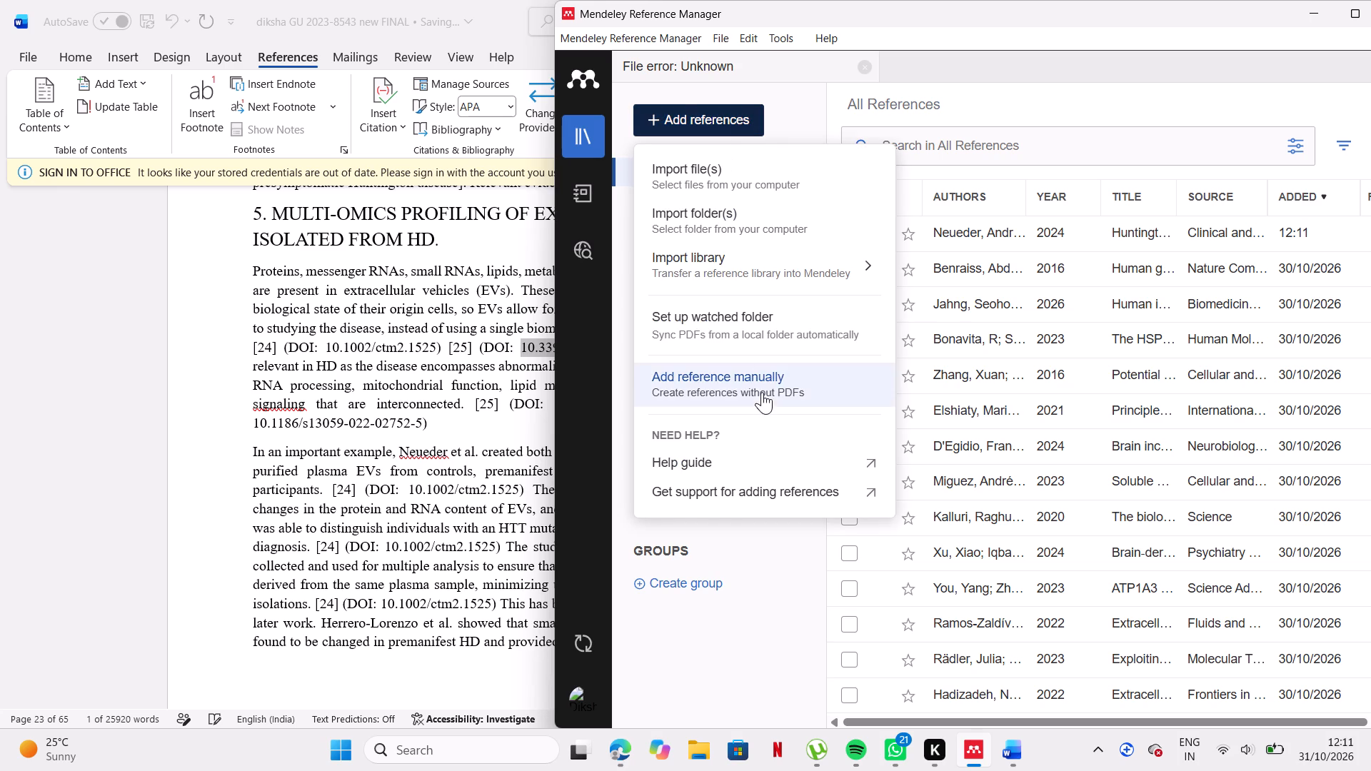
{"action": "left_click", "coordinate": [945, 212]}
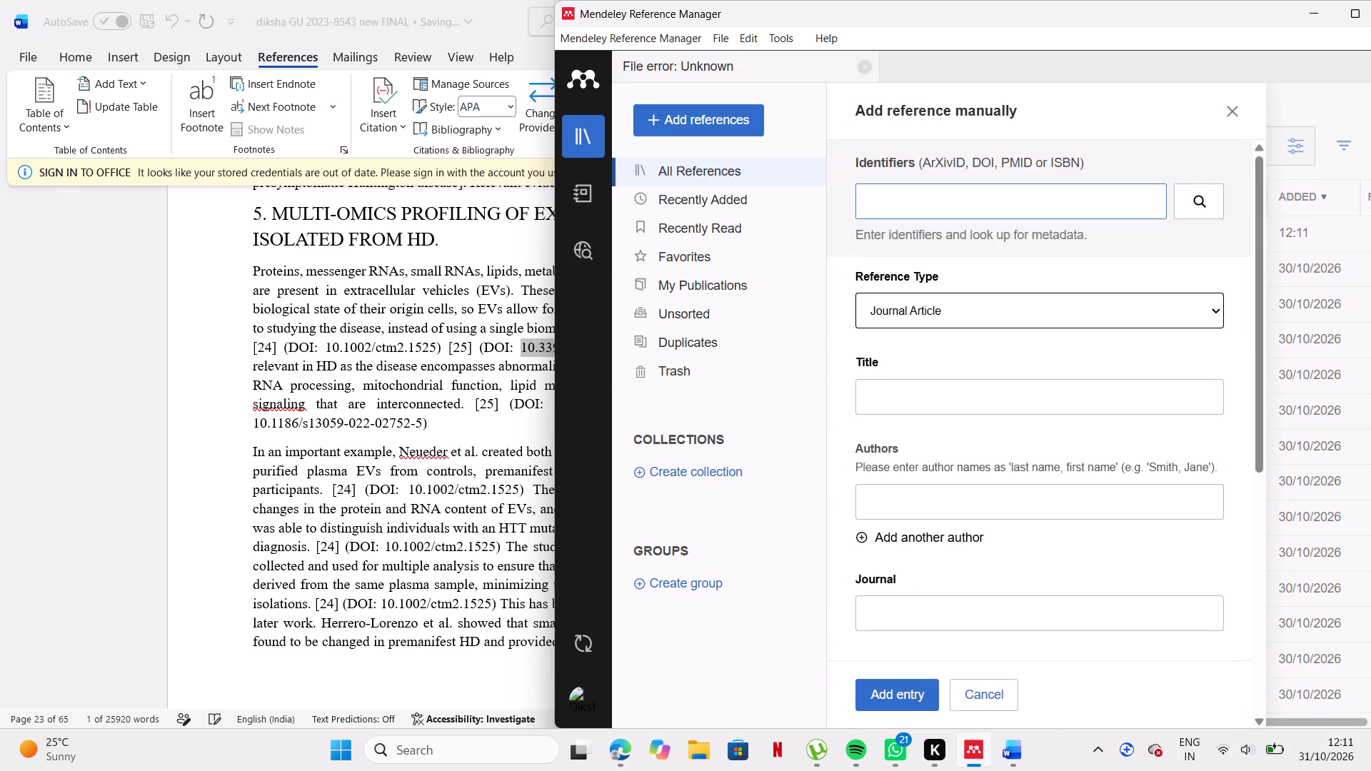
{"action": "key", "text": "ctrl+v"}
{"action": "left_click", "coordinate": [1187, 199]}
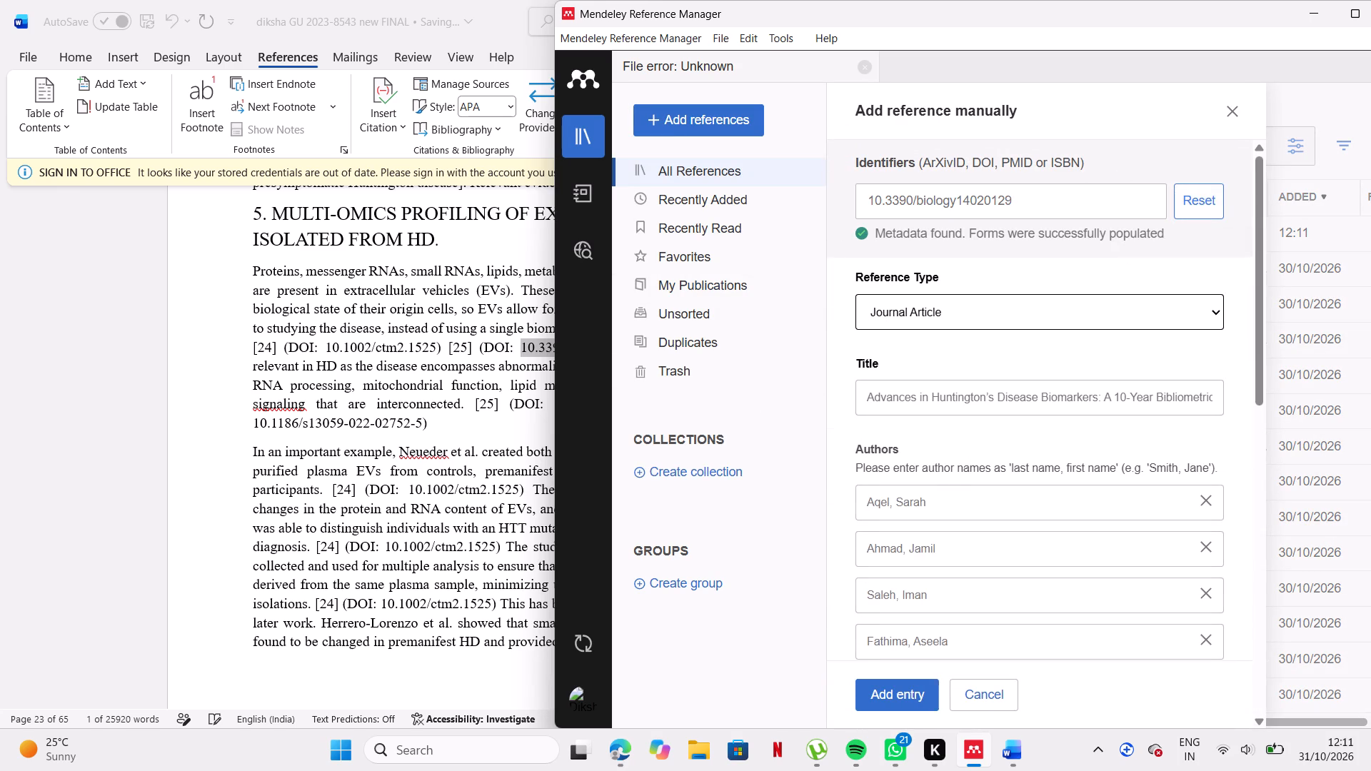
{"action": "left_click", "coordinate": [900, 690]}
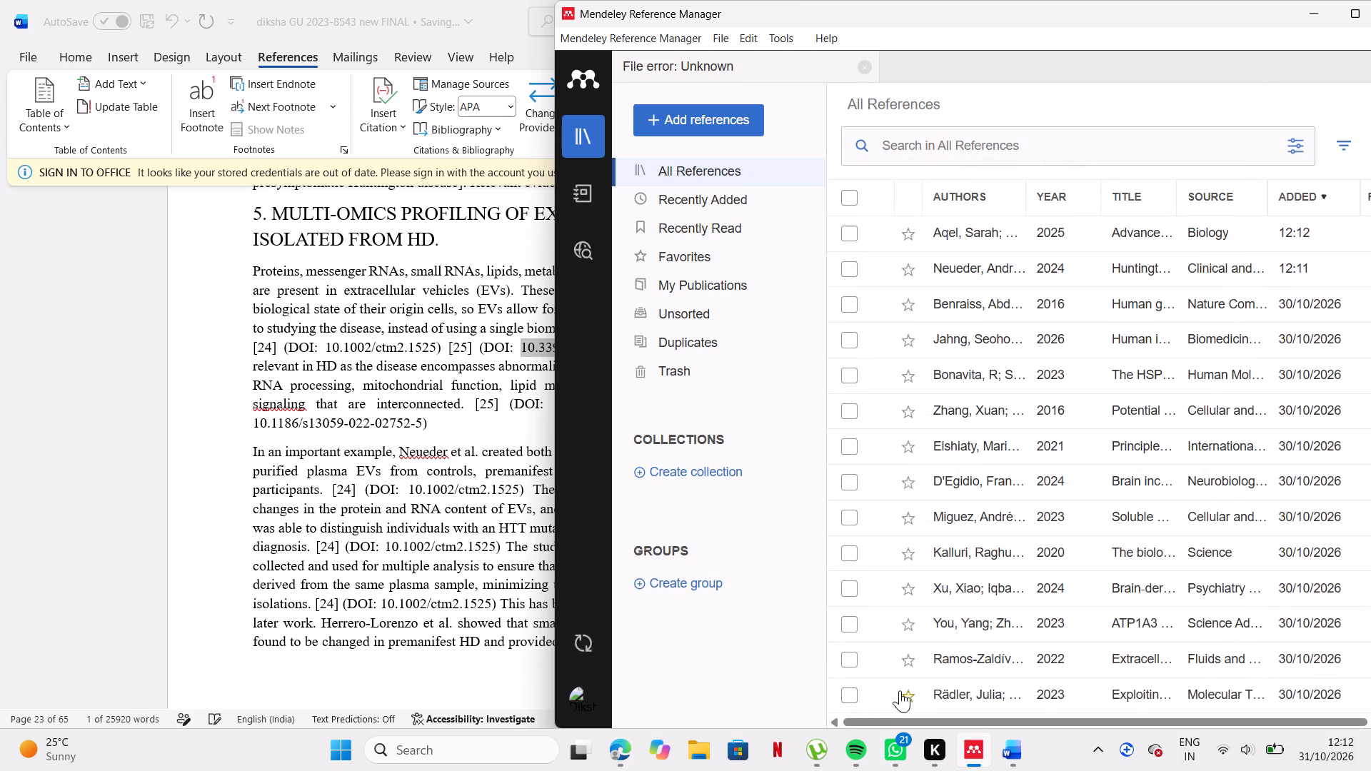
{"action": "left_click", "coordinate": [436, 639]}
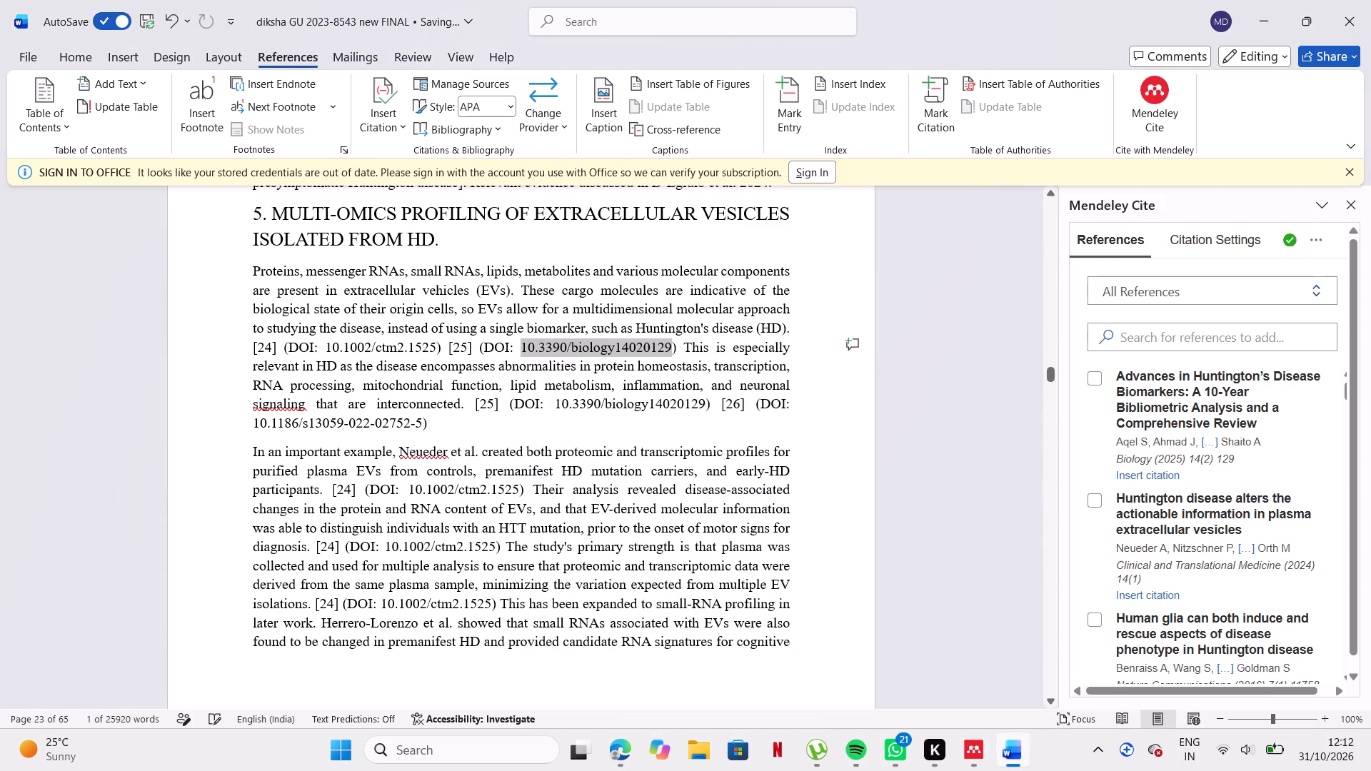
{"action": "left_click_drag", "start_coordinate": [253, 420], "coordinate": [423, 424]}
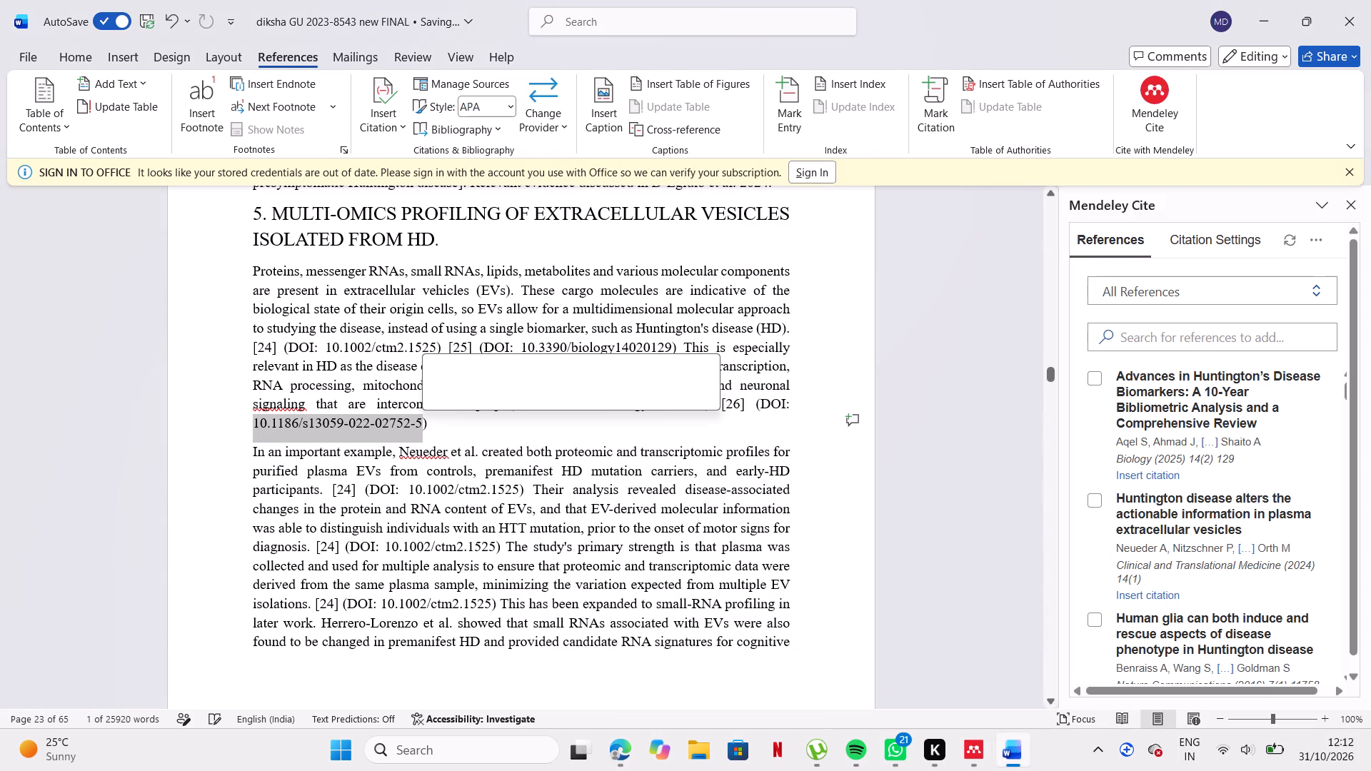
{"action": "key", "text": "ctrl+c"}
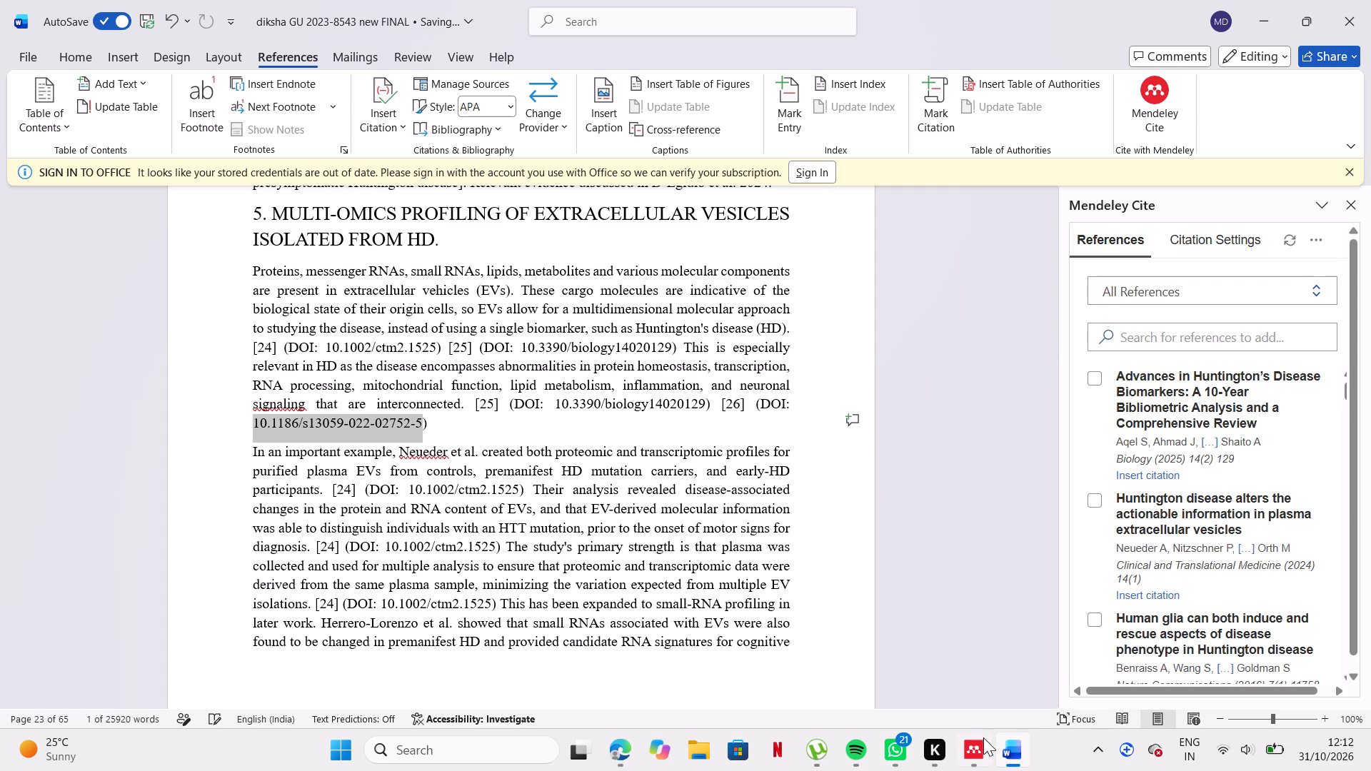
{"action": "left_click_drag", "start_coordinate": [973, 740], "coordinate": [944, 496]}
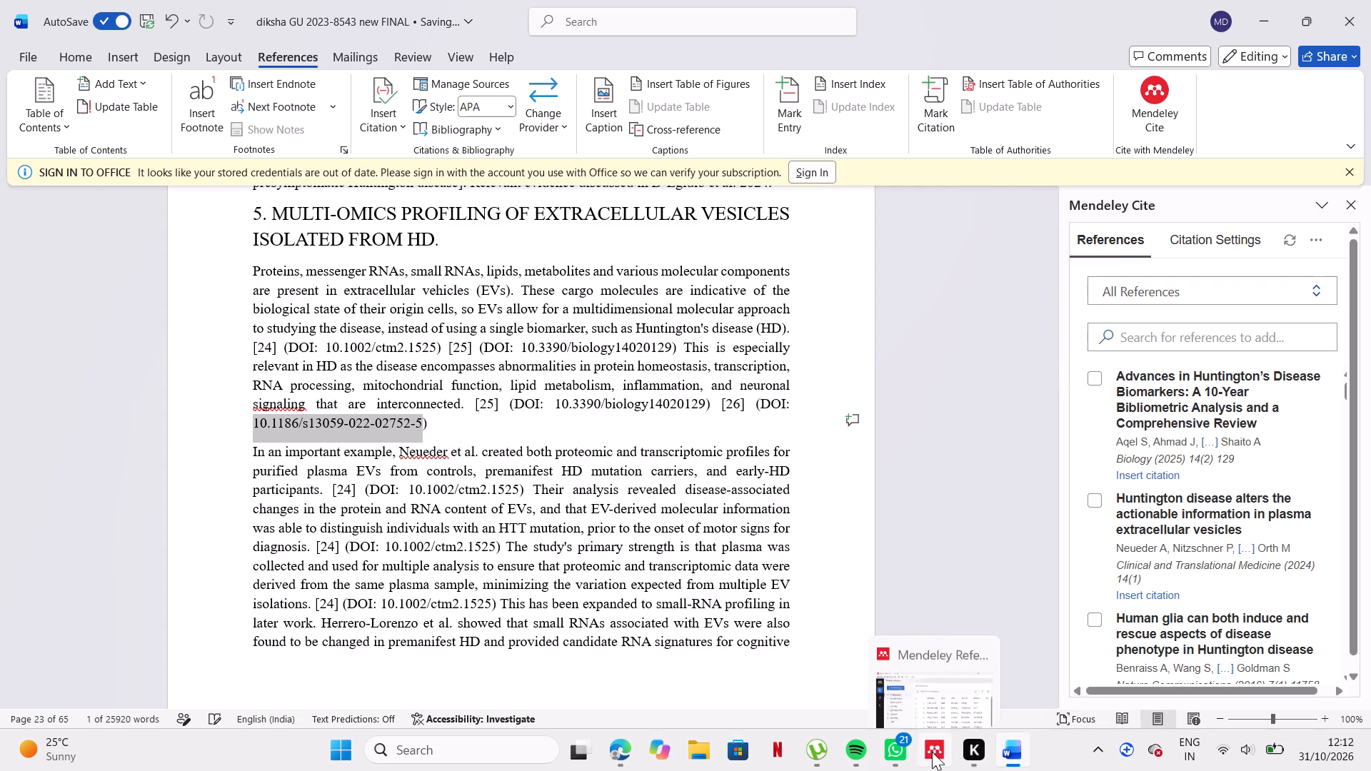
{"action": "left_click", "coordinate": [932, 752]}
{"action": "left_click", "coordinate": [717, 115]}
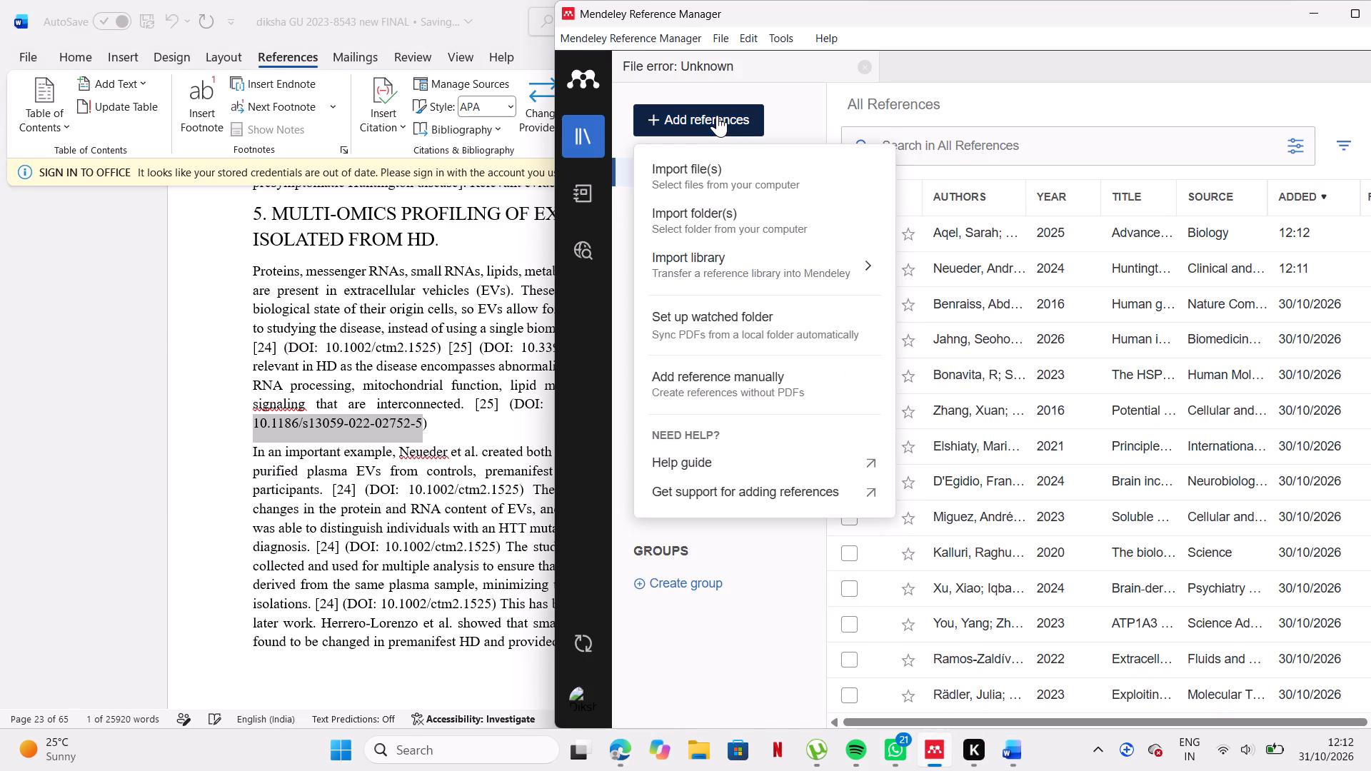
{"action": "left_click", "coordinate": [728, 381]}
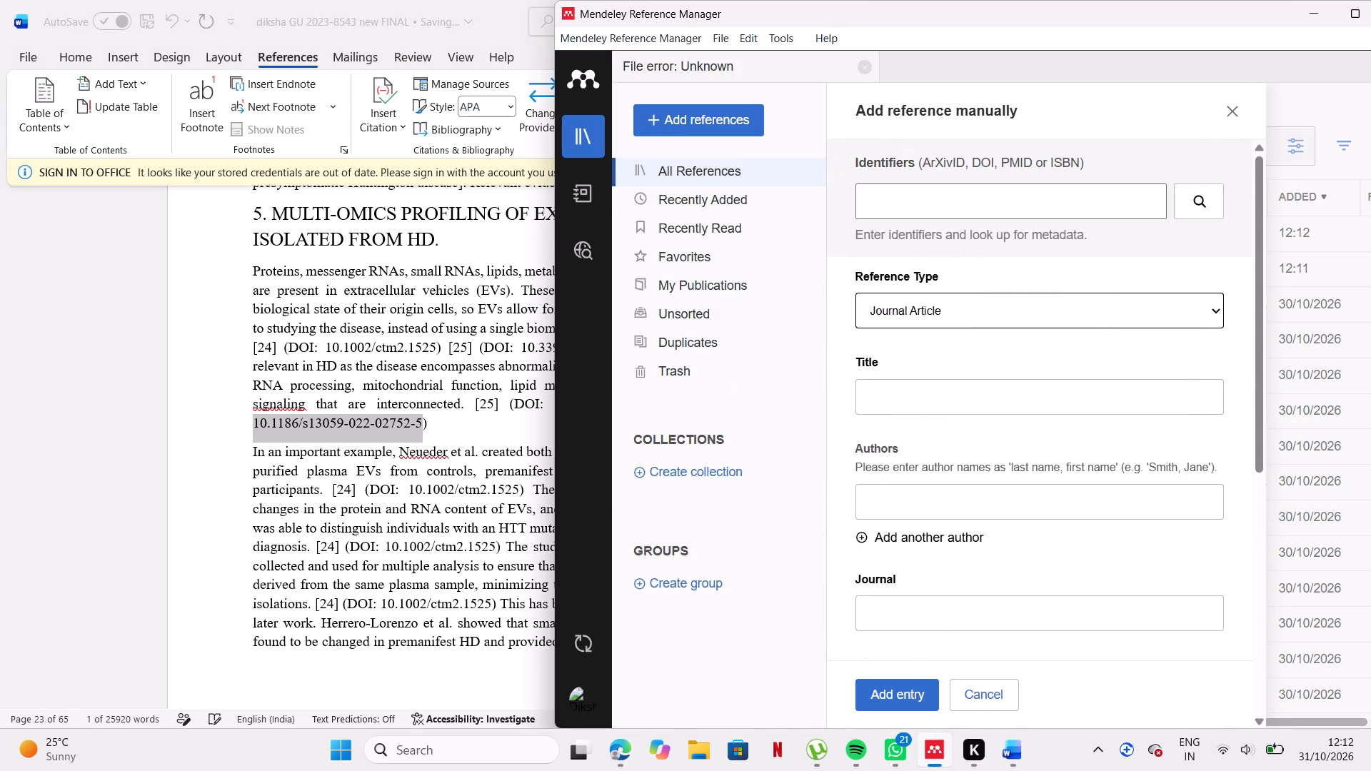
{"action": "left_click", "coordinate": [953, 211]}
{"action": "key", "text": "ctrl+v"}
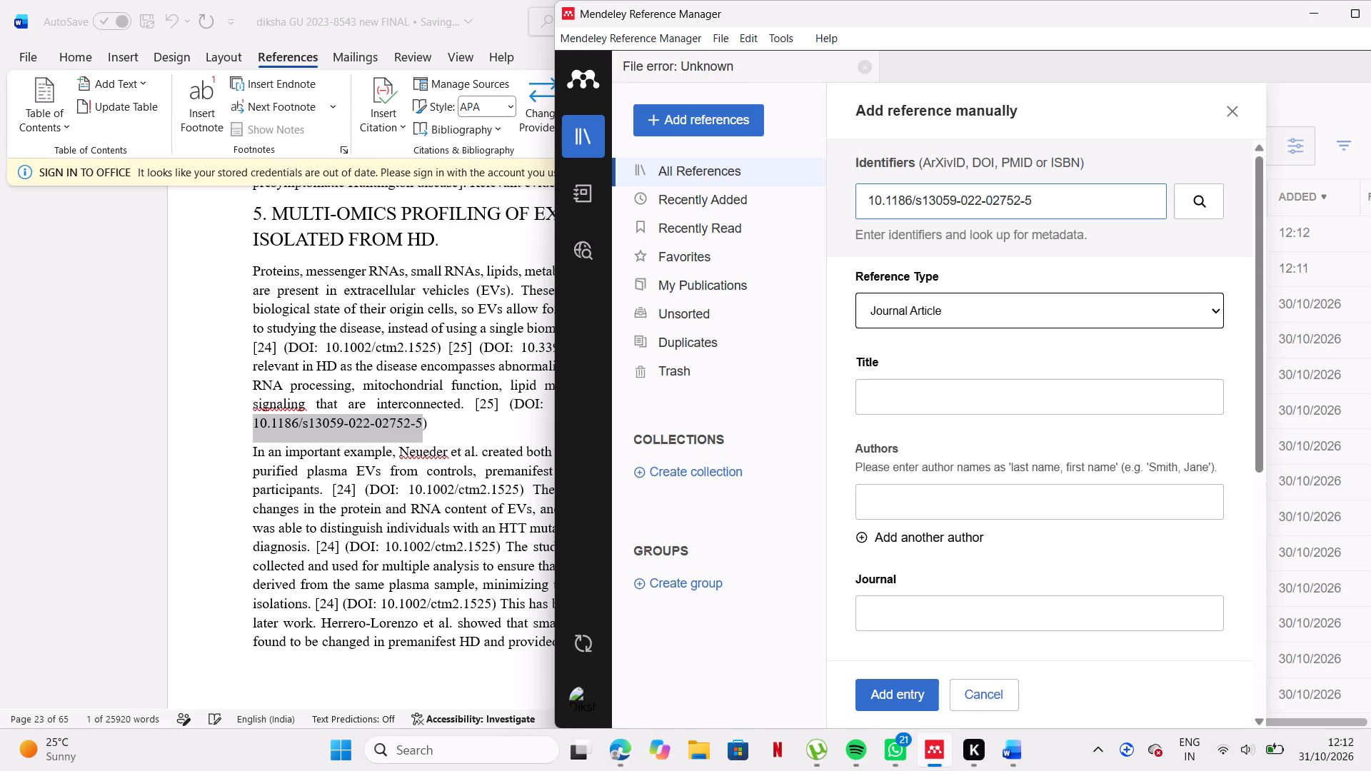
{"action": "left_click", "coordinate": [1185, 211]}
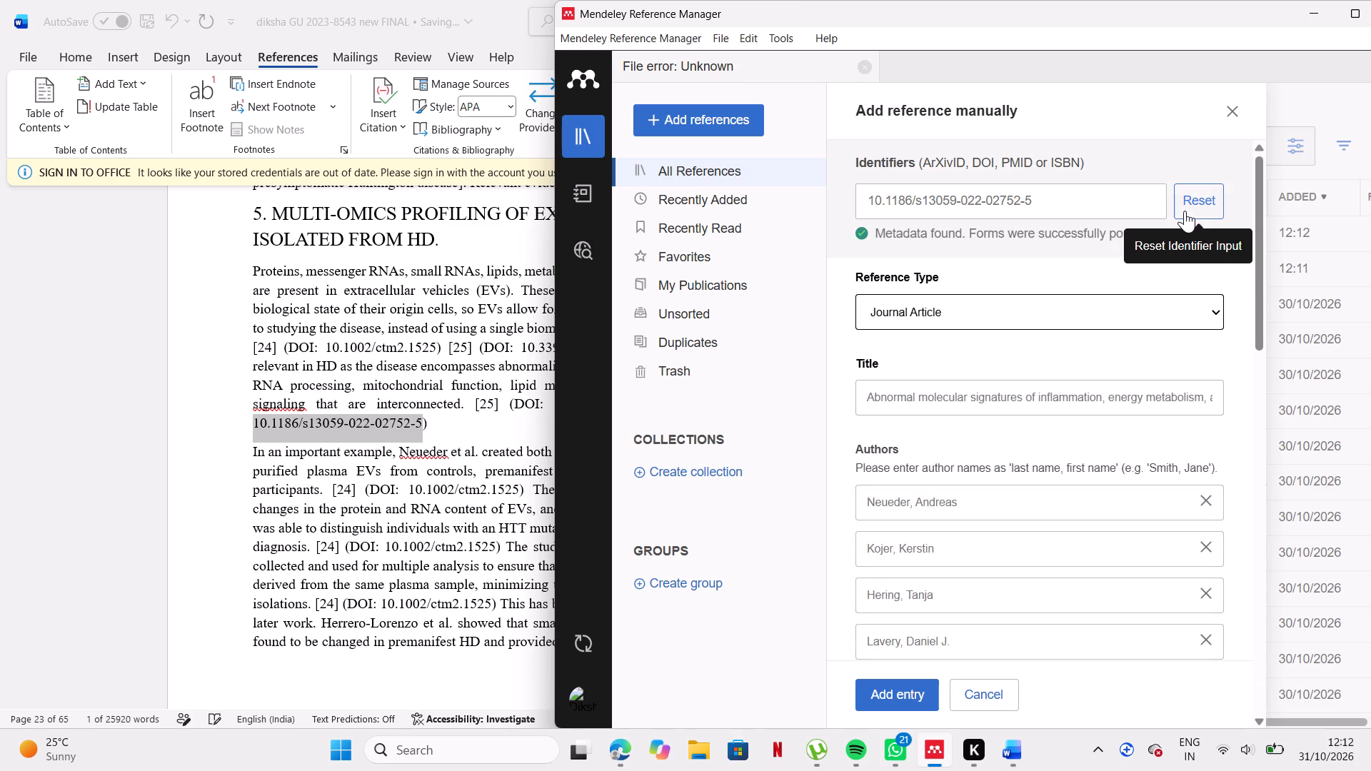
Return to the Word document and copy citation [27]'s DOI 10.1002/jev2.12522 from the end of the Neueder paragraph.
{"action": "left_click", "coordinate": [567, 388]}
{"action": "left_click", "coordinate": [529, 380]}
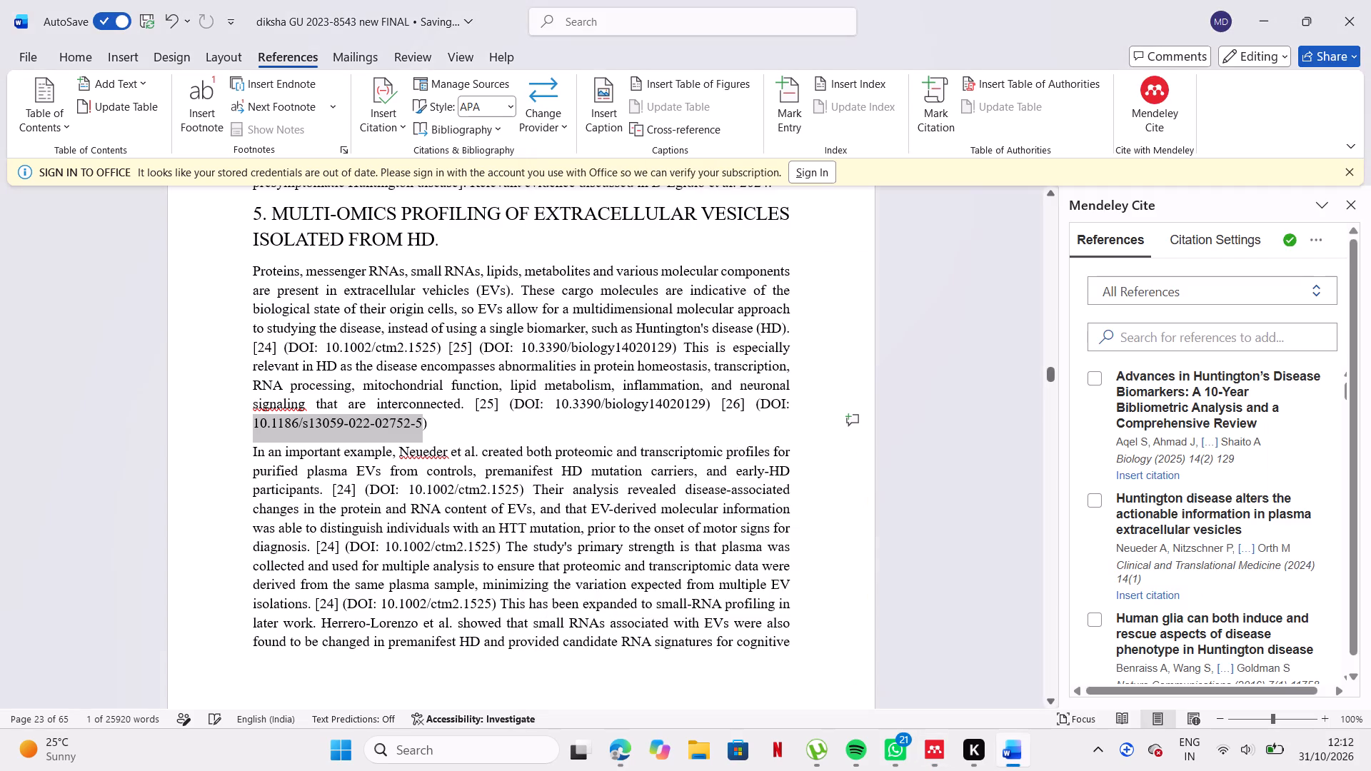
{"action": "scroll", "coordinate": [648, 489], "scroll_direction": "down", "scroll_amount": 1}
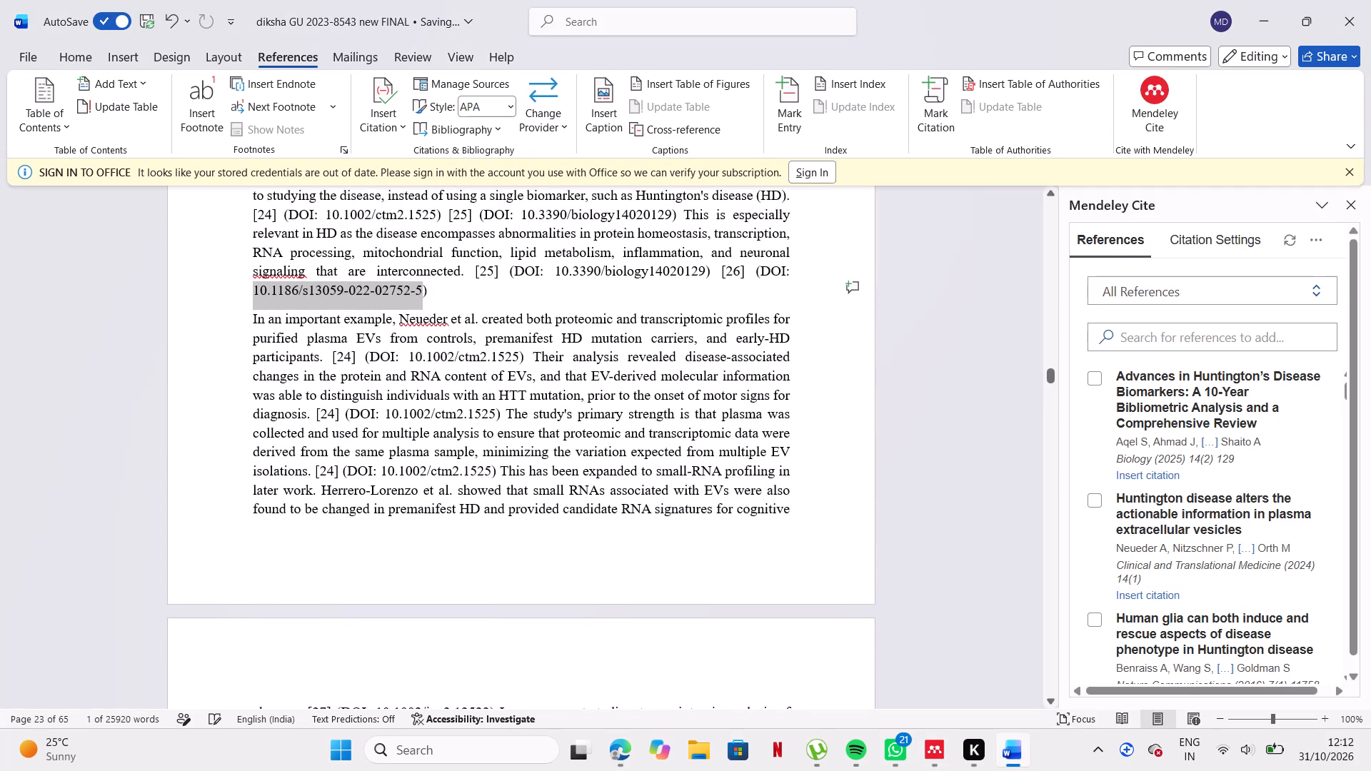
{"action": "scroll", "coordinate": [648, 489], "scroll_direction": "down", "scroll_amount": 4}
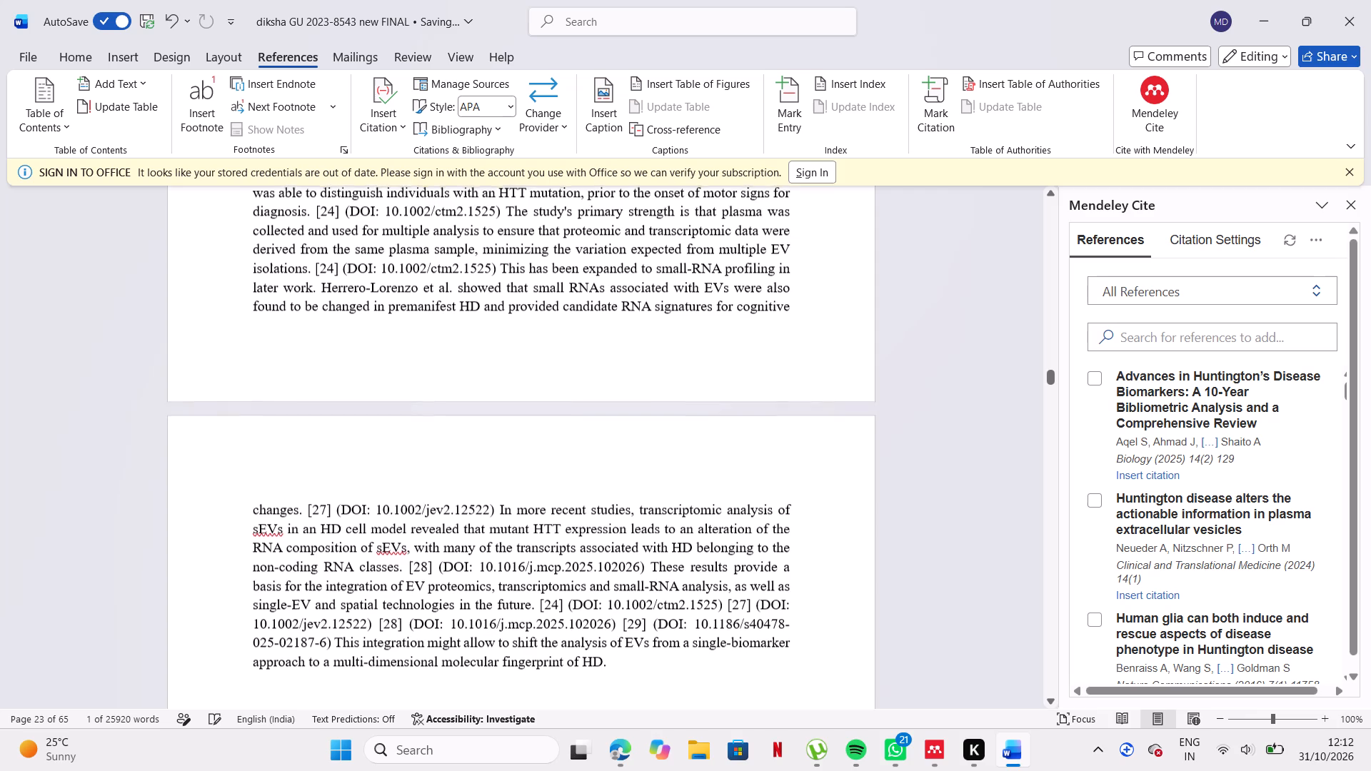
{"action": "scroll", "coordinate": [648, 489], "scroll_direction": "down", "scroll_amount": 1}
{"action": "scroll", "coordinate": [571, 445], "scroll_direction": "up", "scroll_amount": 1}
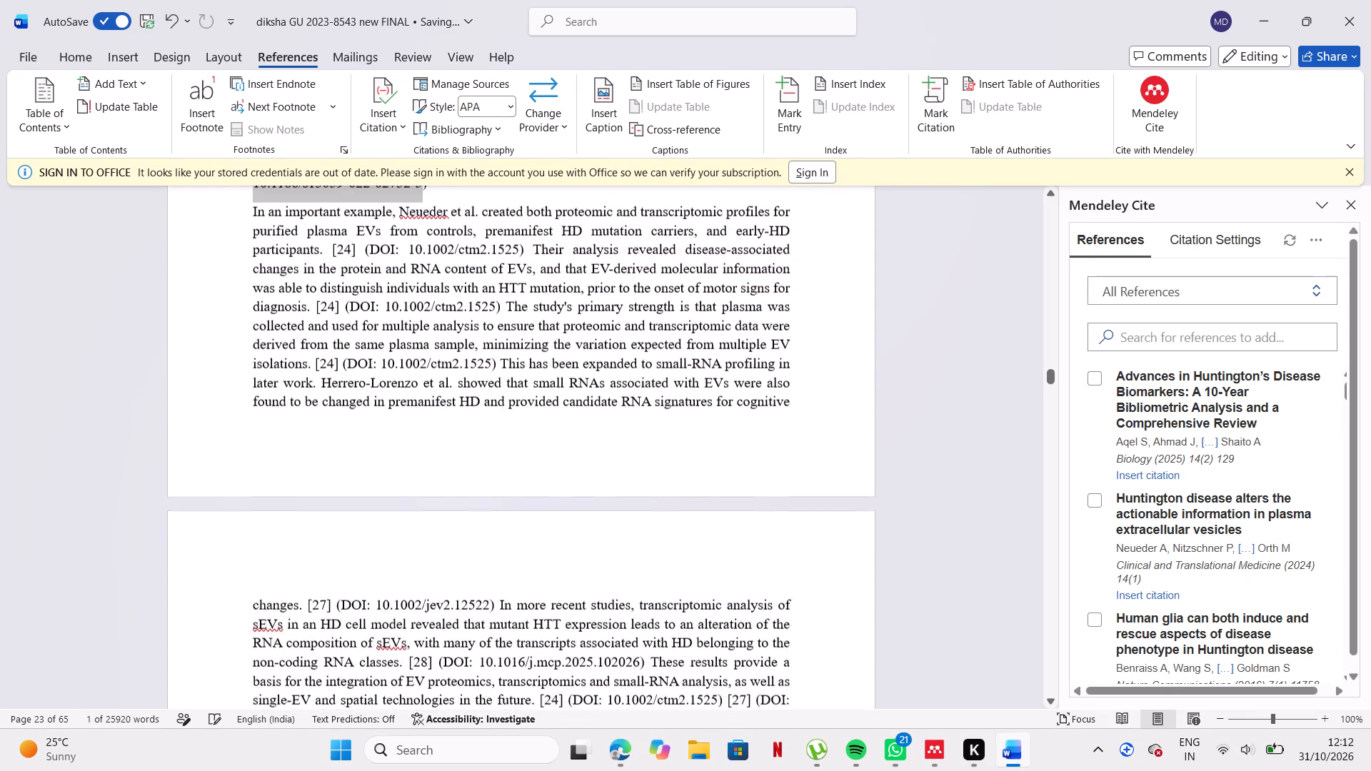
{"action": "scroll", "coordinate": [571, 445], "scroll_direction": "up", "scroll_amount": 1}
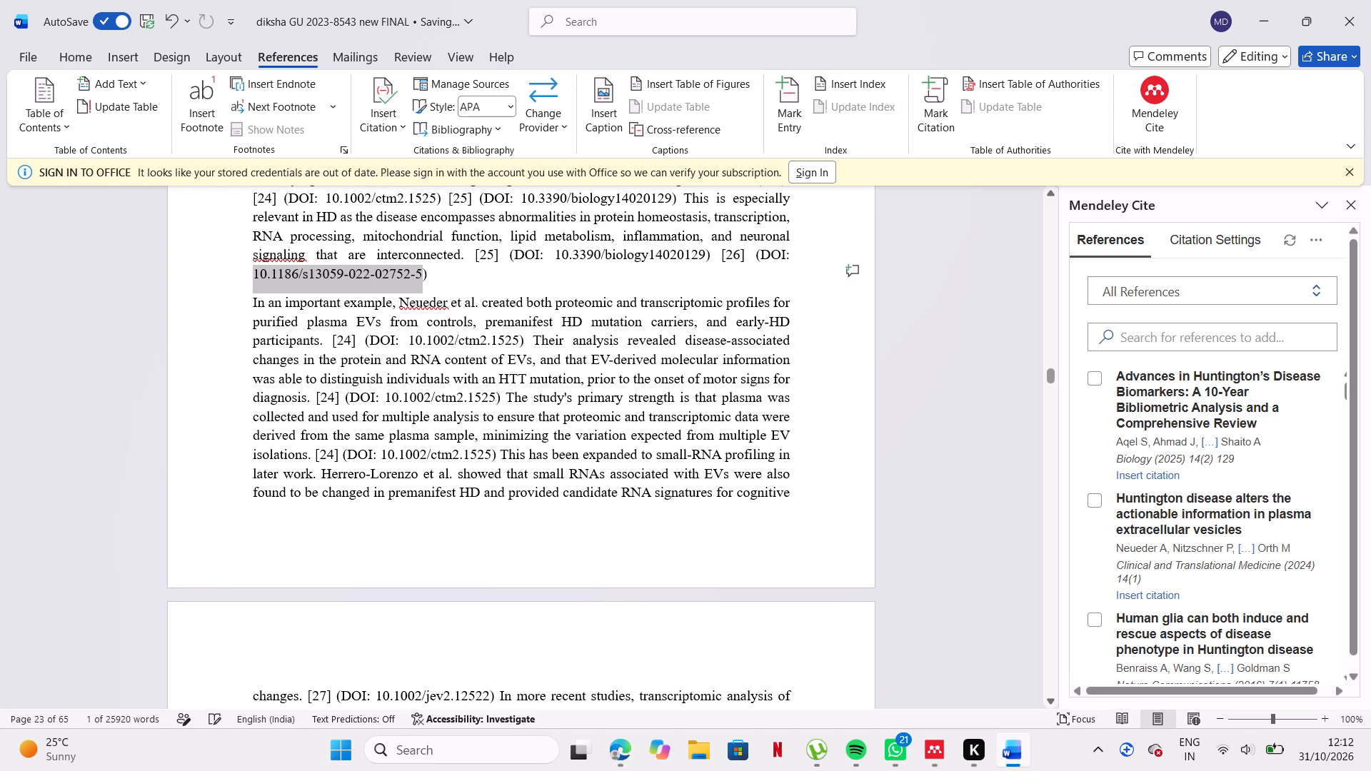
{"action": "scroll", "coordinate": [549, 546], "scroll_direction": "down", "scroll_amount": 1}
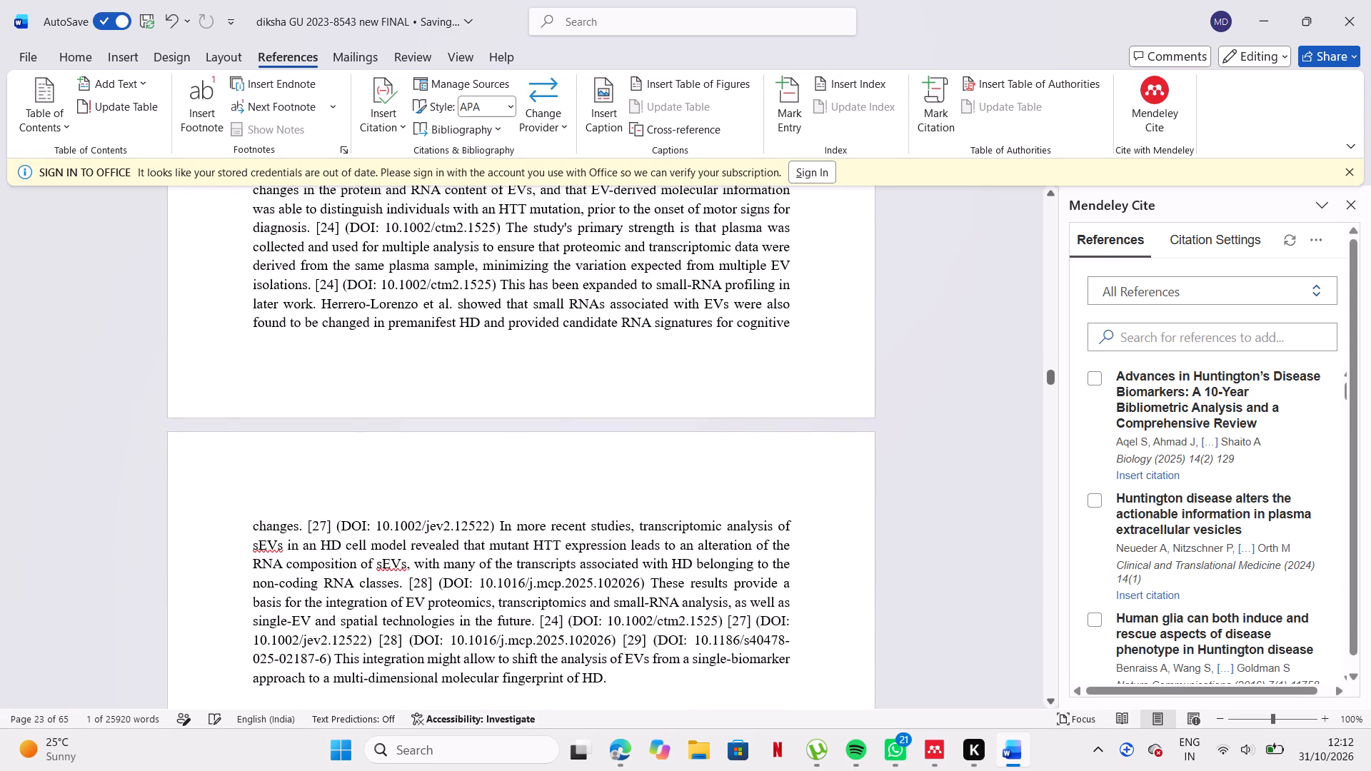
{"action": "left_click_drag", "start_coordinate": [376, 525], "coordinate": [487, 531]}
{"action": "key", "text": "ctrl+c"}
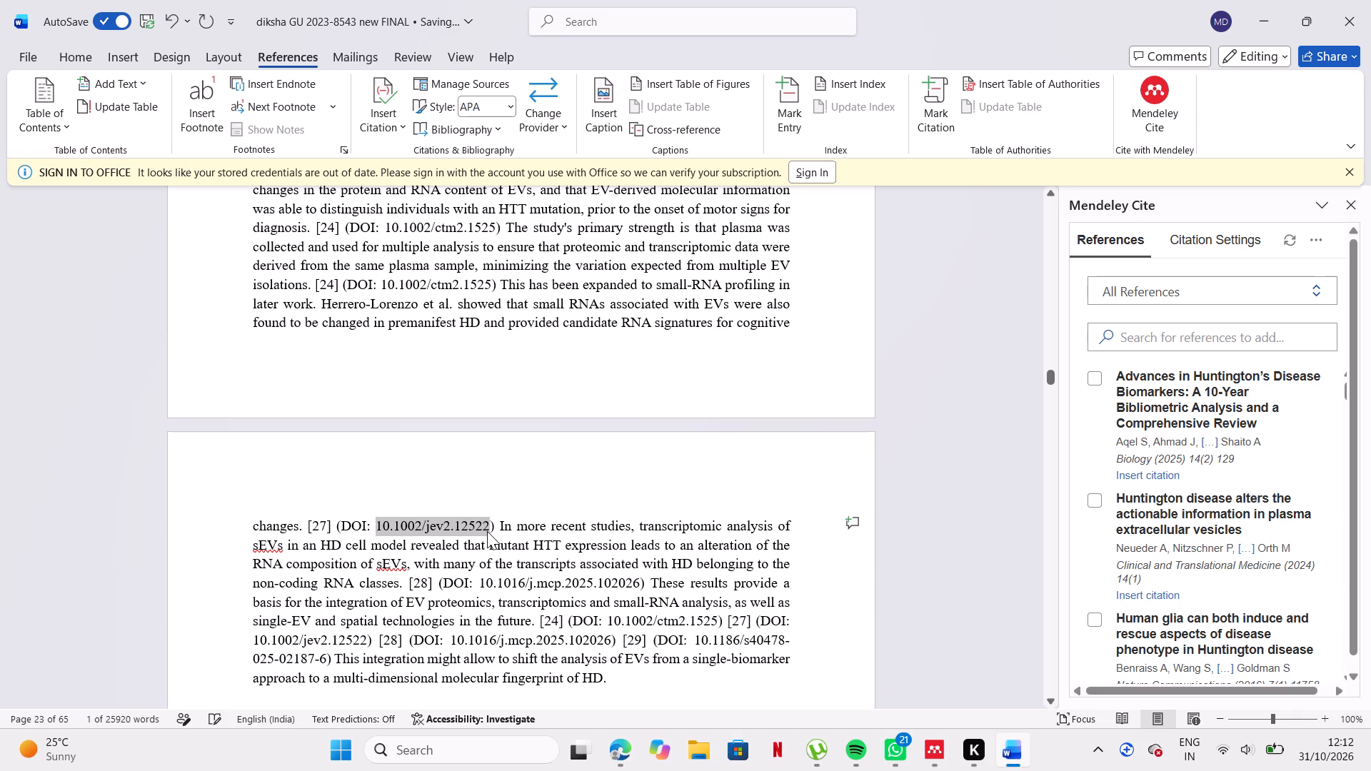
{"action": "left_click", "coordinate": [934, 752]}
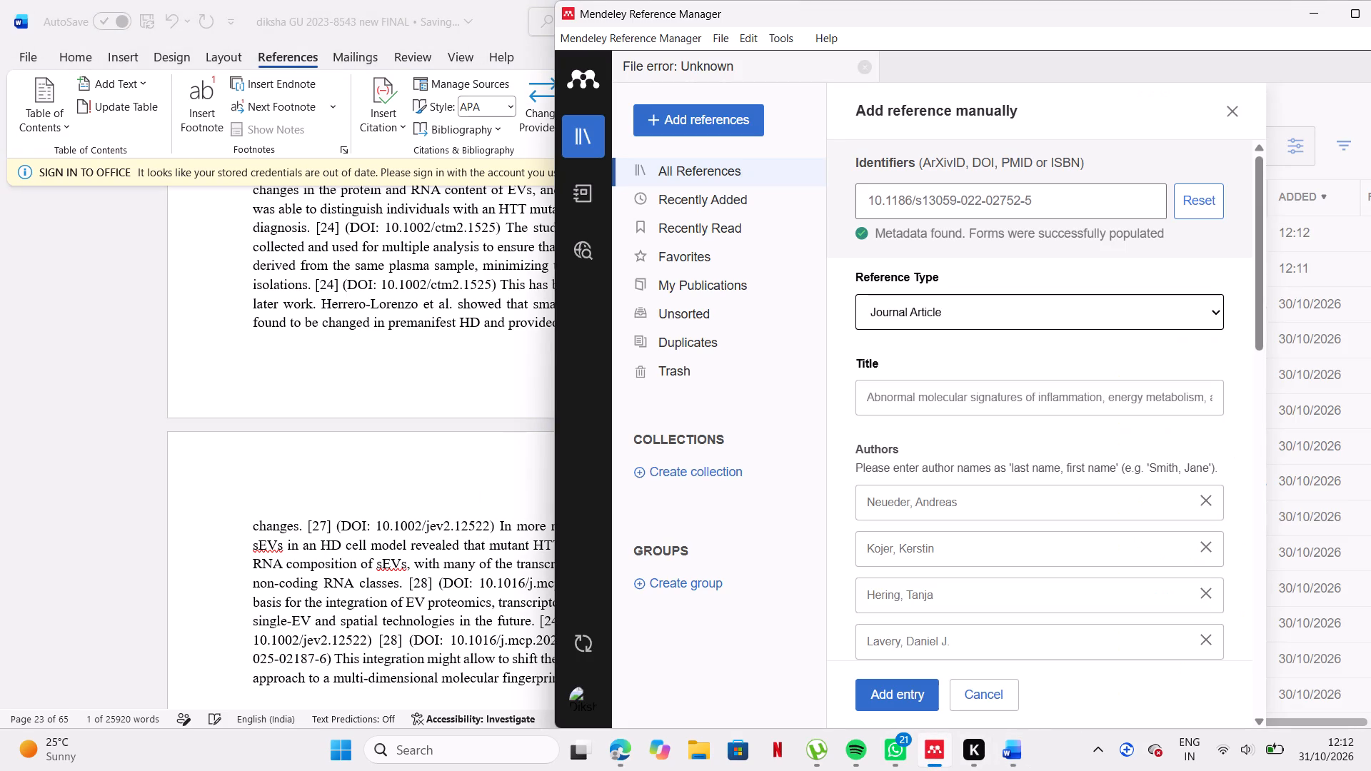
{"action": "left_click", "coordinate": [890, 697]}
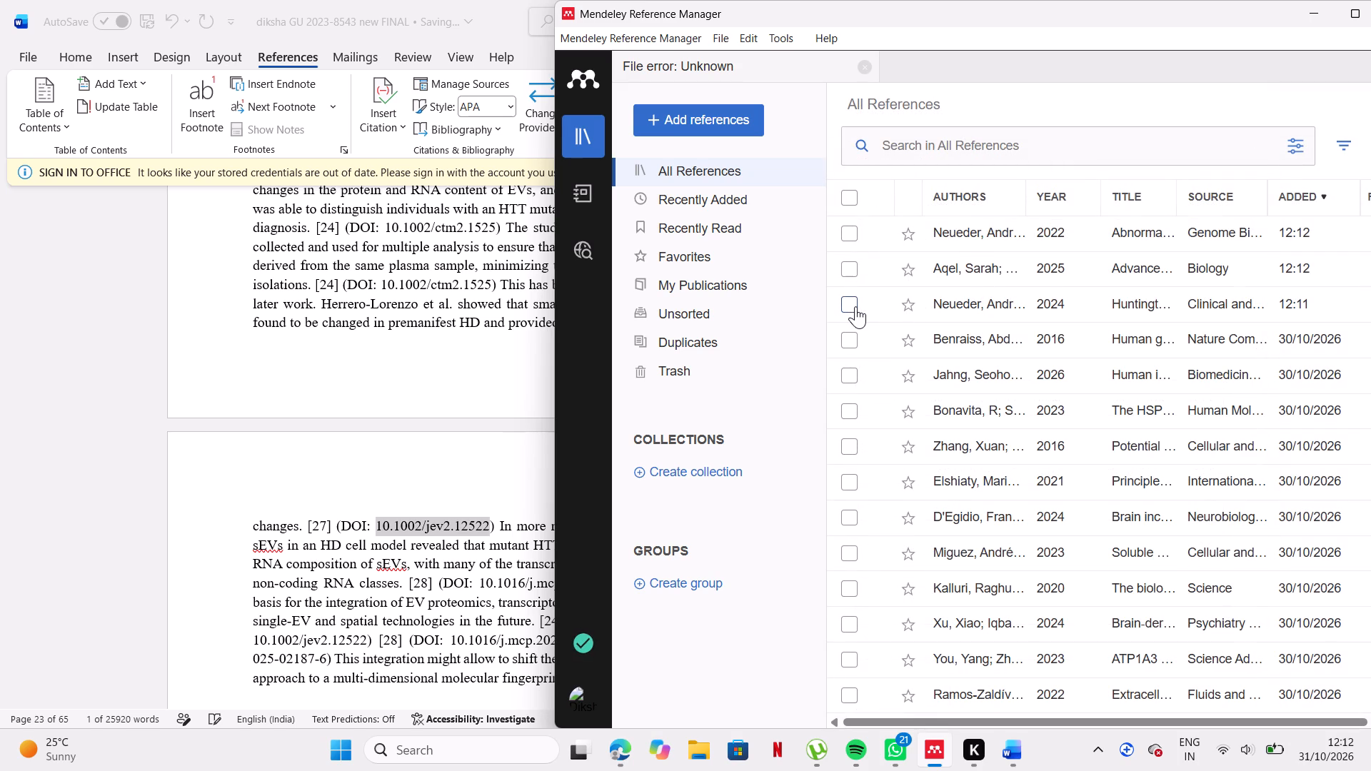
Move the newly added Neueder 2022 Genome Biology reference from the Mendeley library to the trash.
{"action": "left_click", "coordinate": [850, 235]}
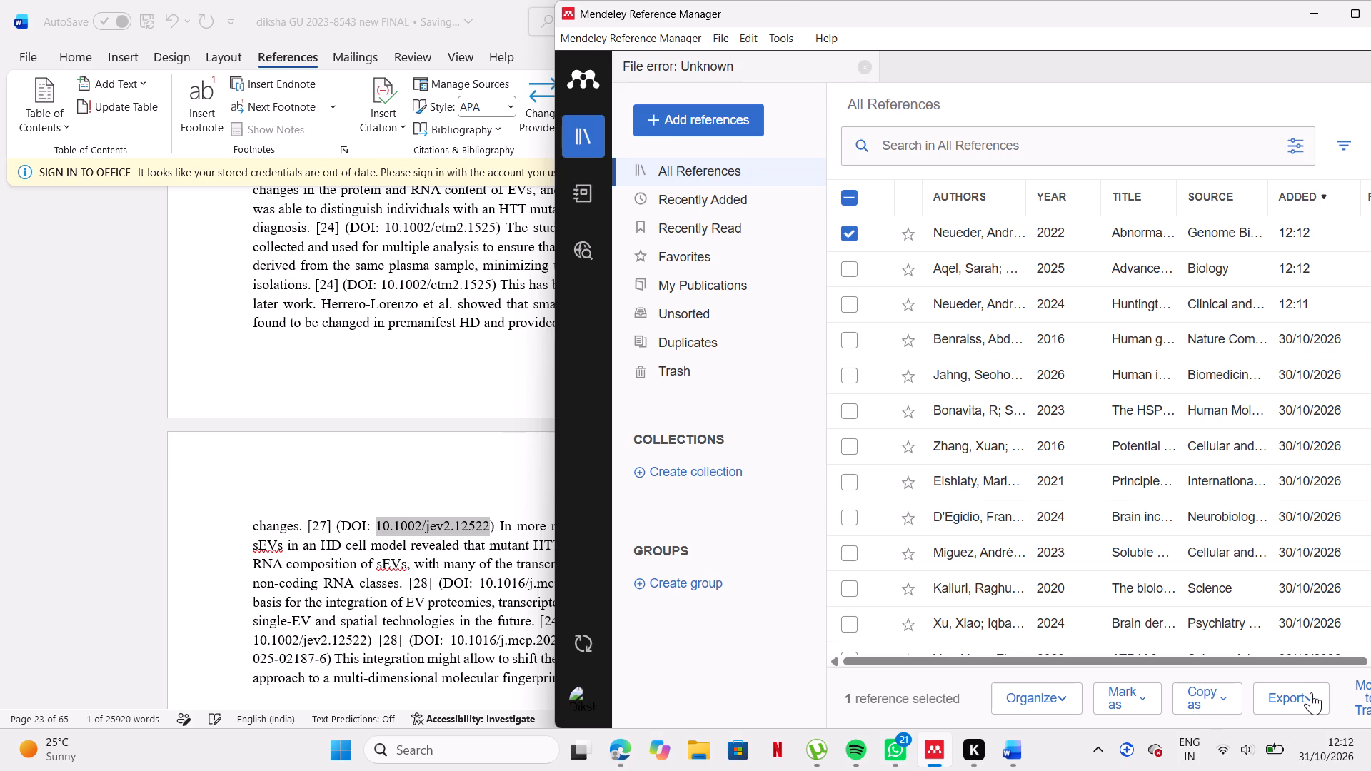
{"action": "scroll", "coordinate": [1311, 692], "scroll_direction": "left", "scroll_amount": 1}
{"action": "left_click", "coordinate": [1370, 687]}
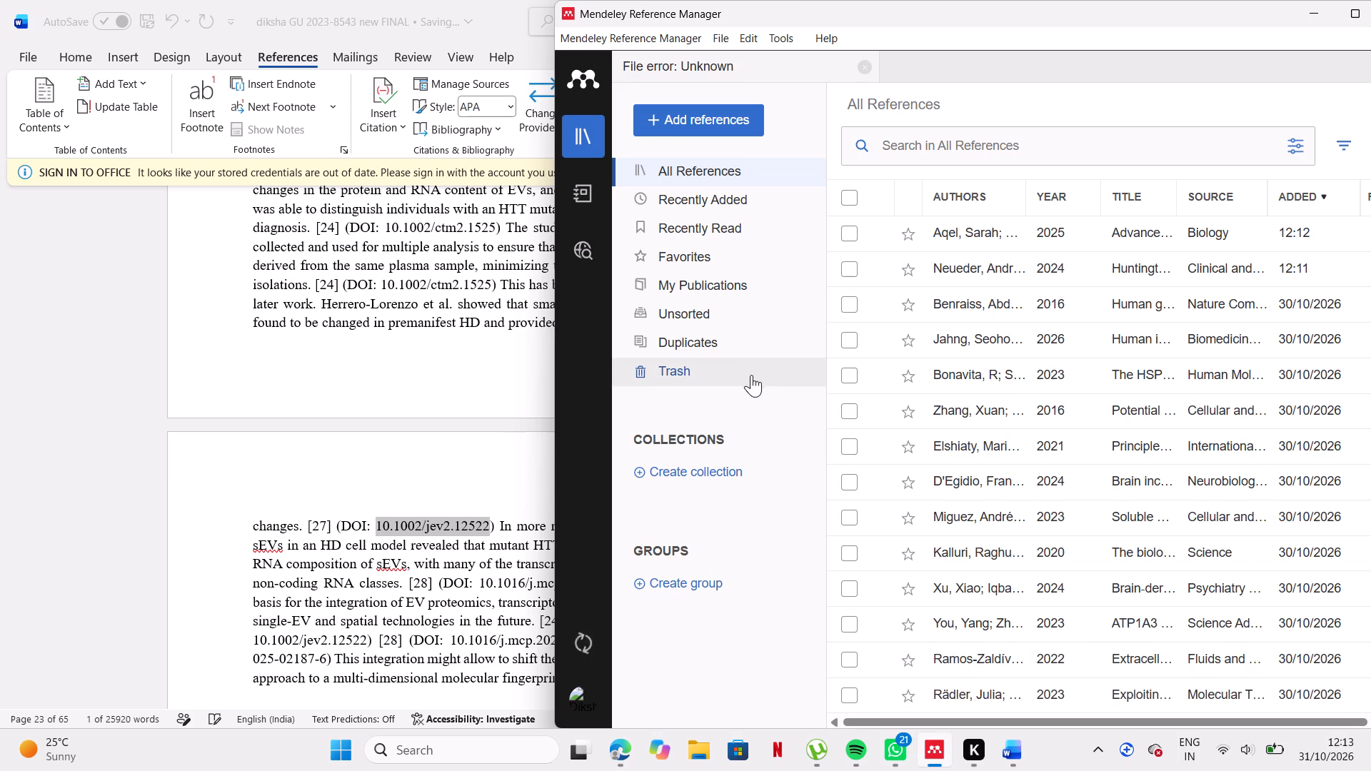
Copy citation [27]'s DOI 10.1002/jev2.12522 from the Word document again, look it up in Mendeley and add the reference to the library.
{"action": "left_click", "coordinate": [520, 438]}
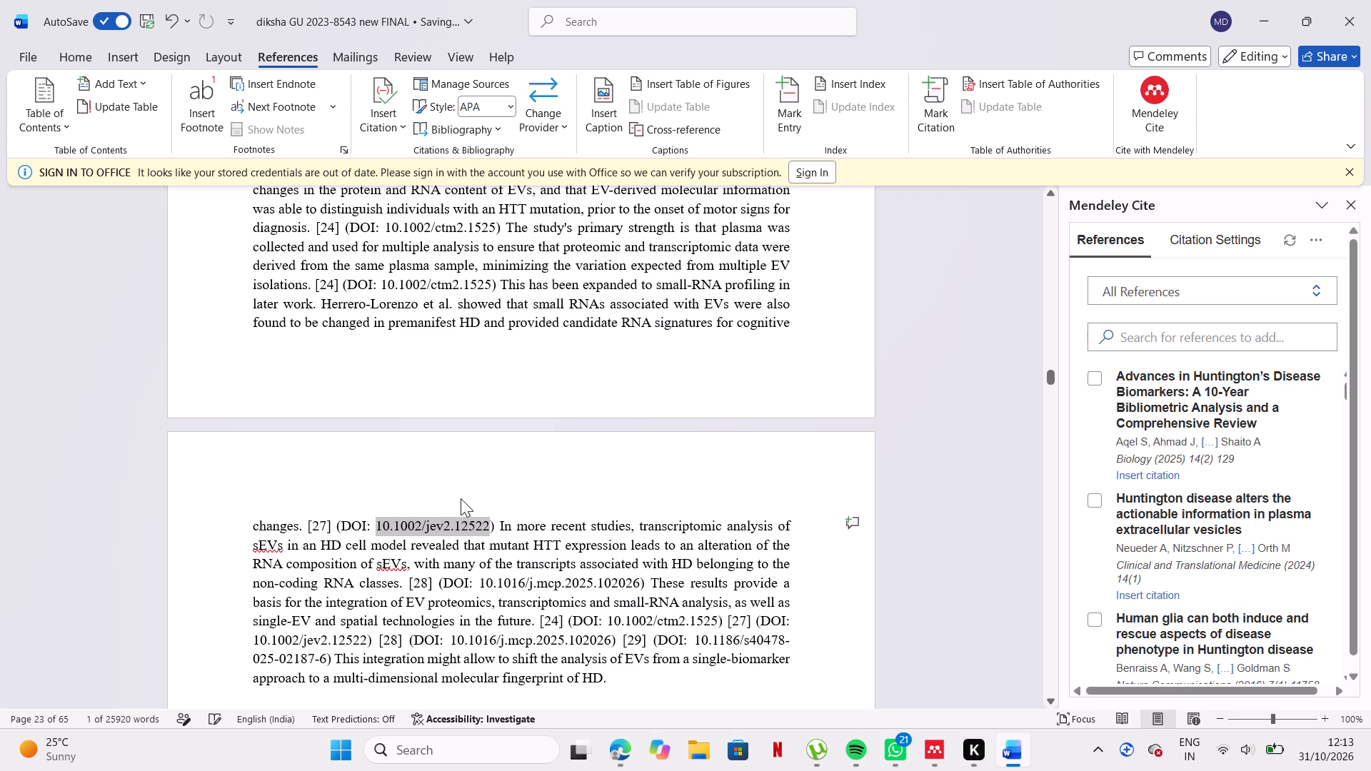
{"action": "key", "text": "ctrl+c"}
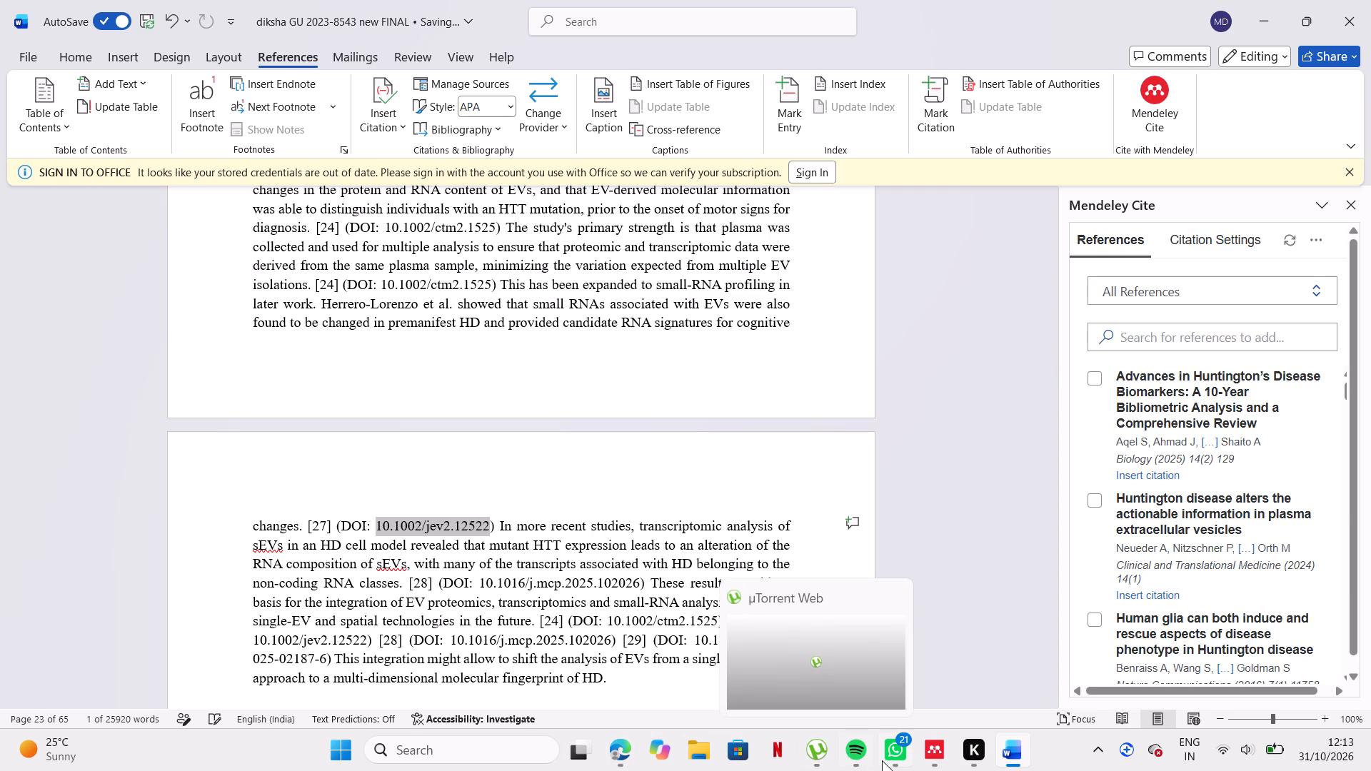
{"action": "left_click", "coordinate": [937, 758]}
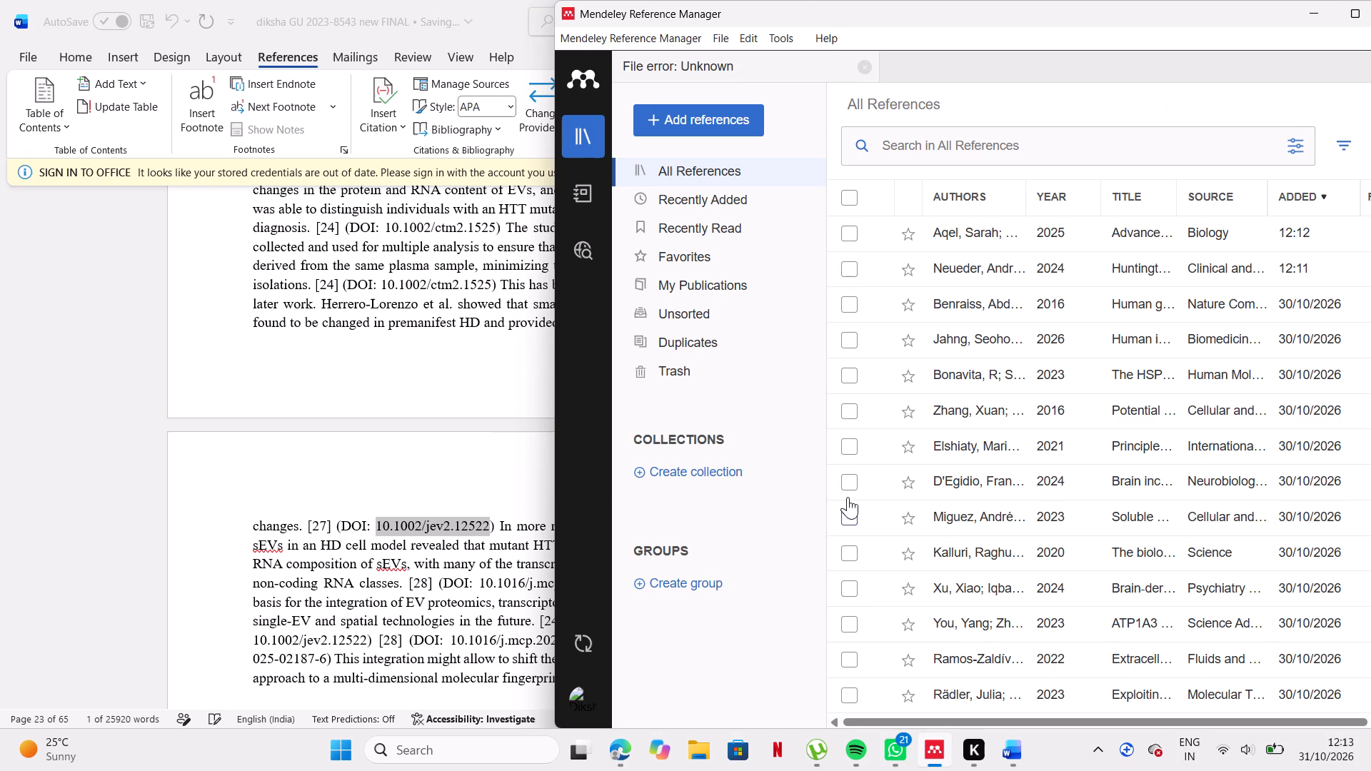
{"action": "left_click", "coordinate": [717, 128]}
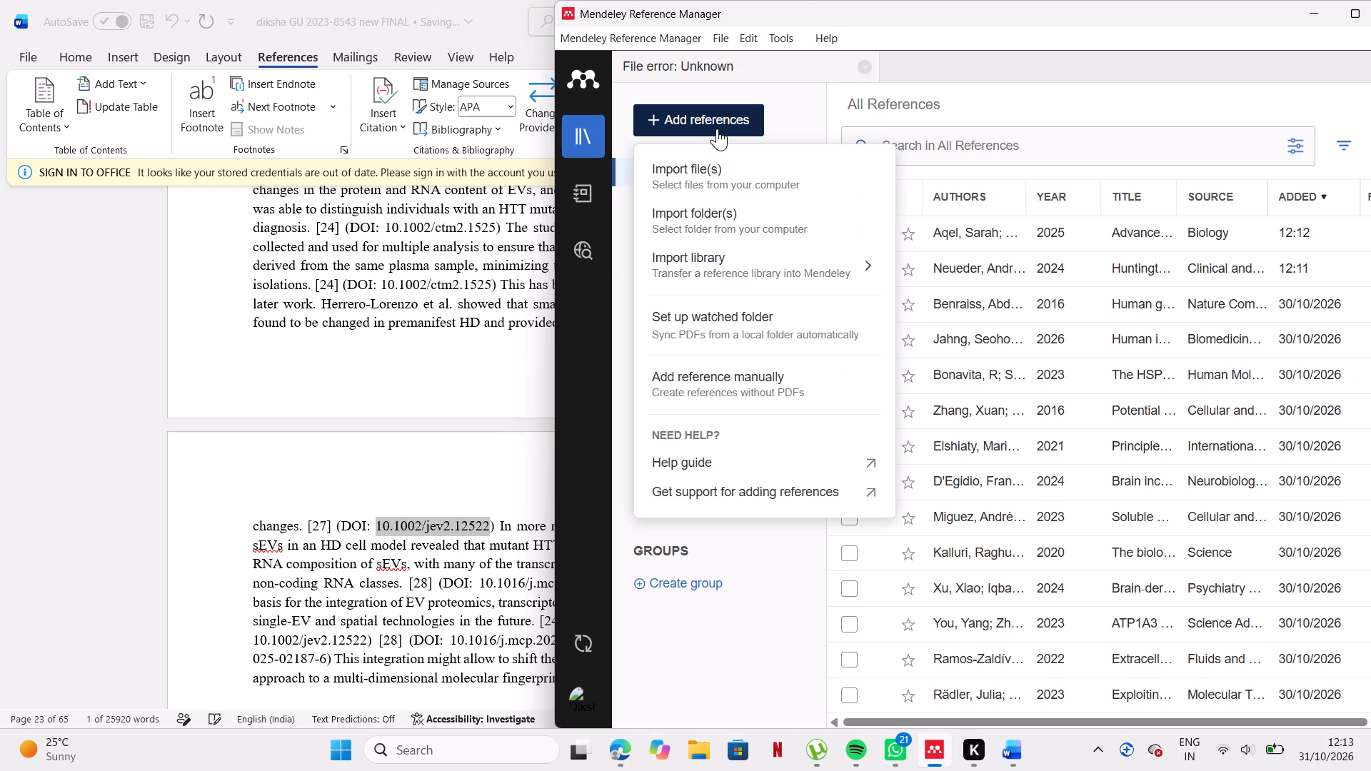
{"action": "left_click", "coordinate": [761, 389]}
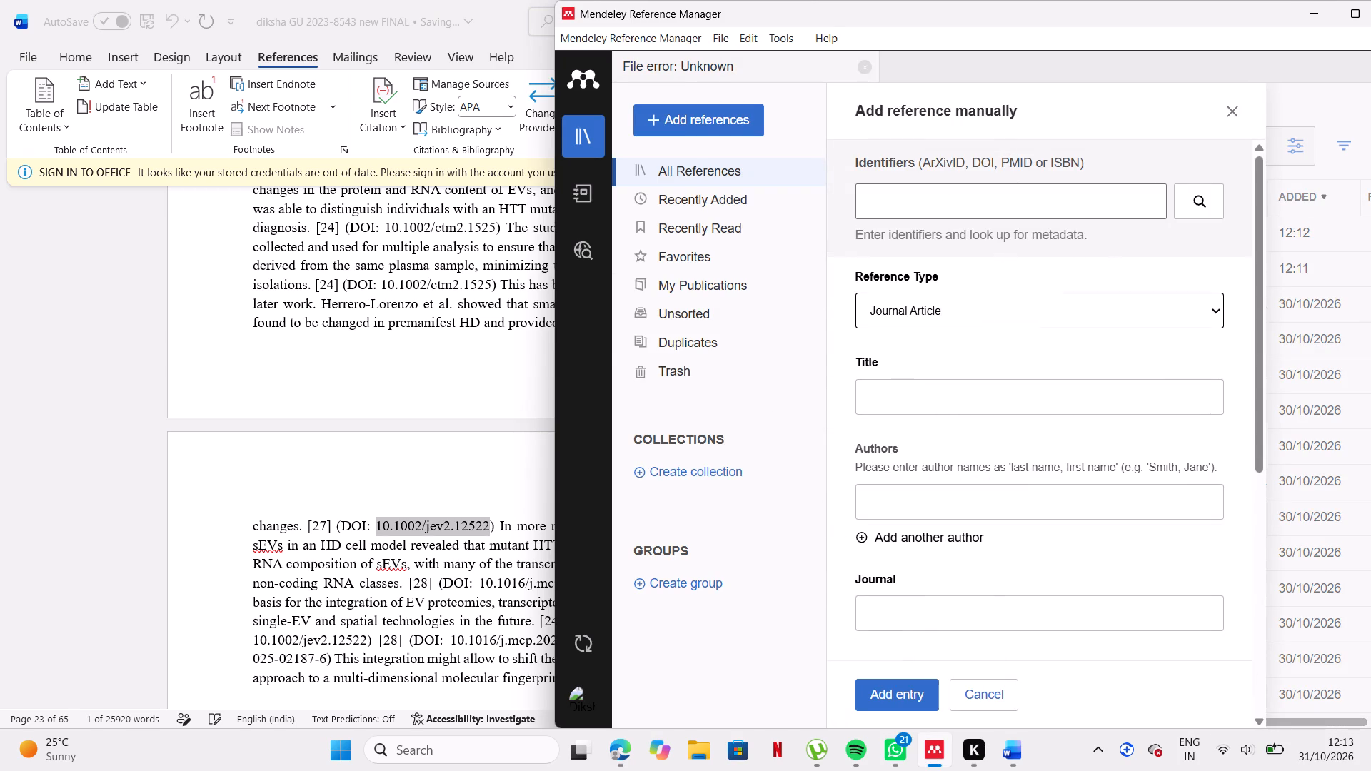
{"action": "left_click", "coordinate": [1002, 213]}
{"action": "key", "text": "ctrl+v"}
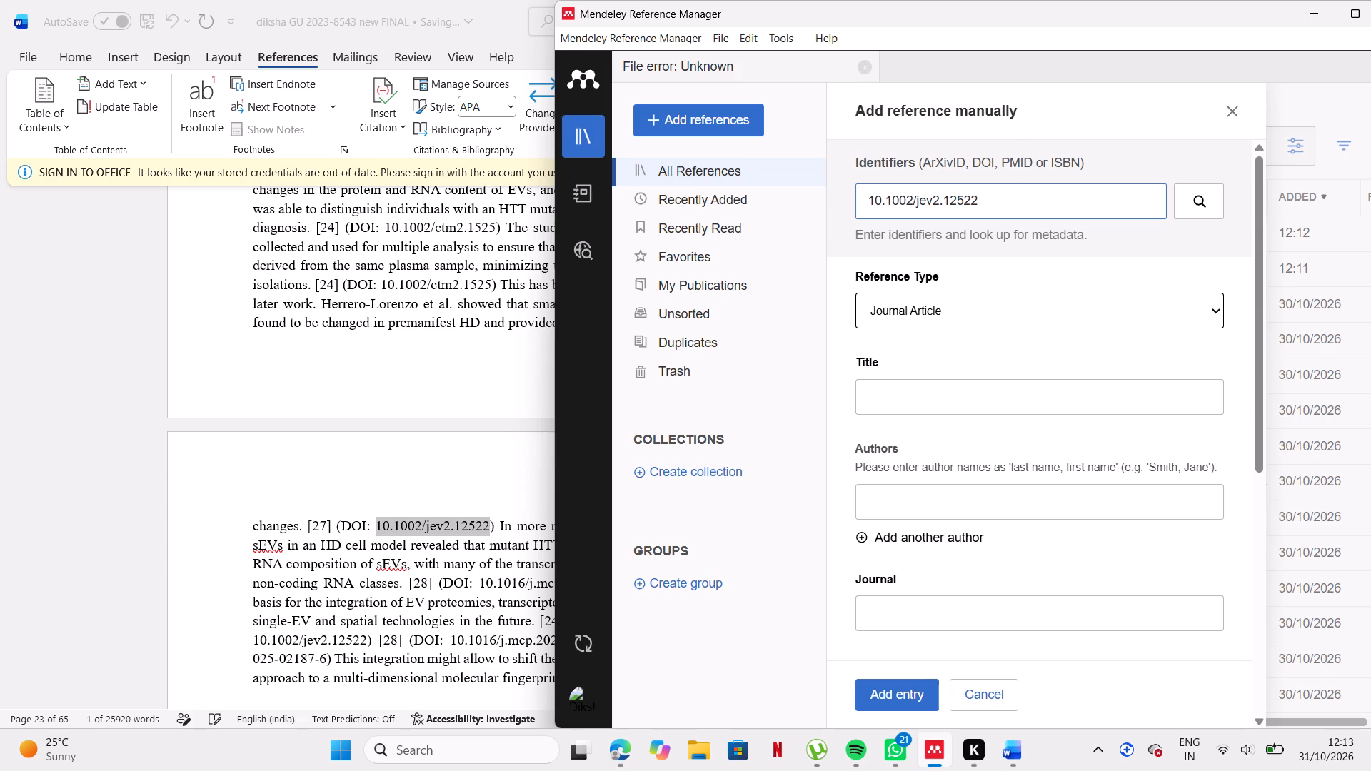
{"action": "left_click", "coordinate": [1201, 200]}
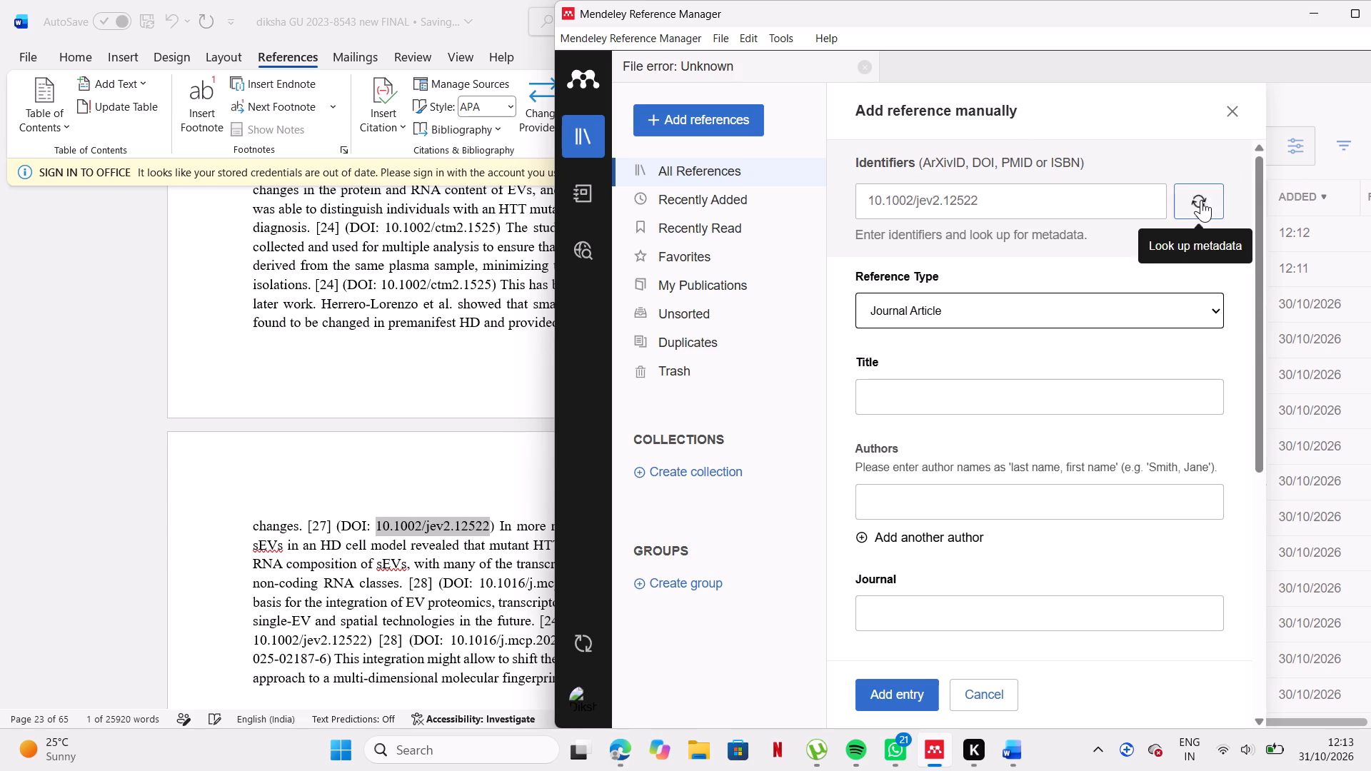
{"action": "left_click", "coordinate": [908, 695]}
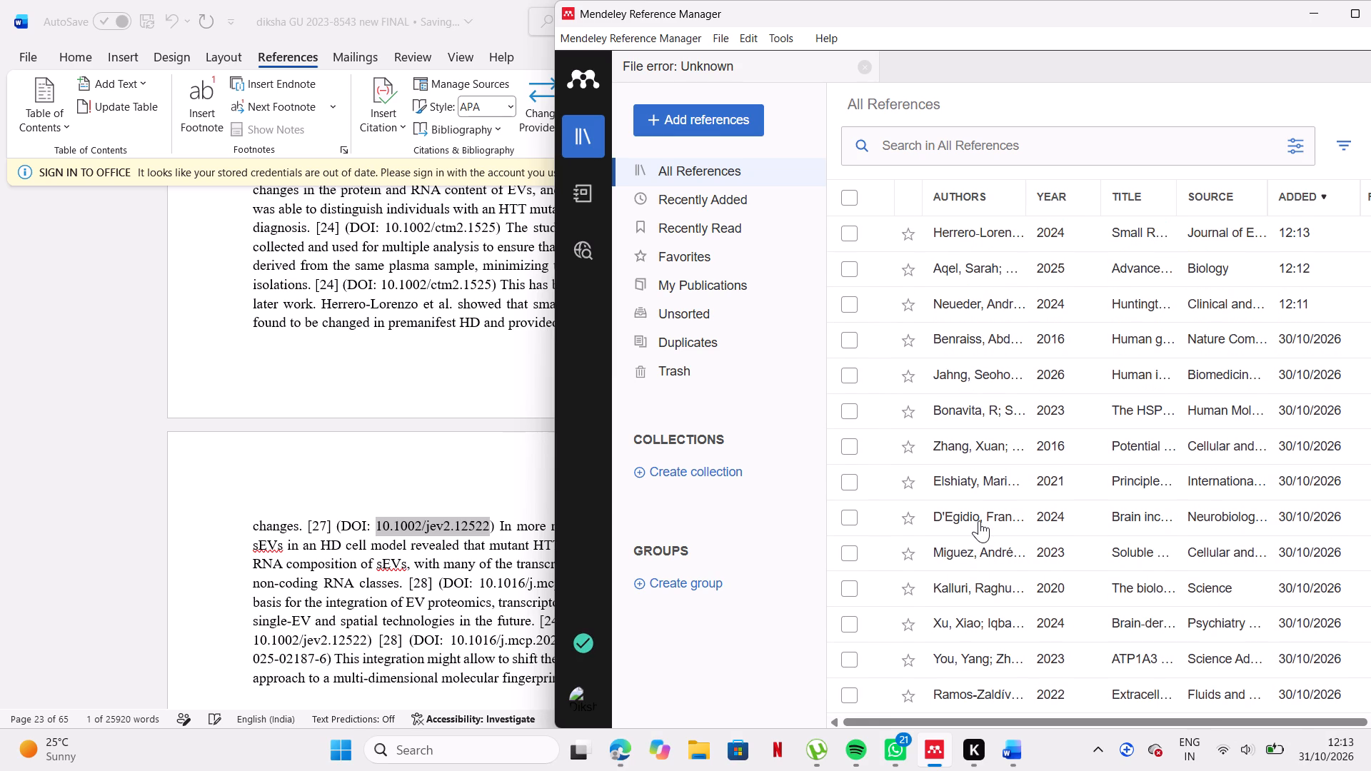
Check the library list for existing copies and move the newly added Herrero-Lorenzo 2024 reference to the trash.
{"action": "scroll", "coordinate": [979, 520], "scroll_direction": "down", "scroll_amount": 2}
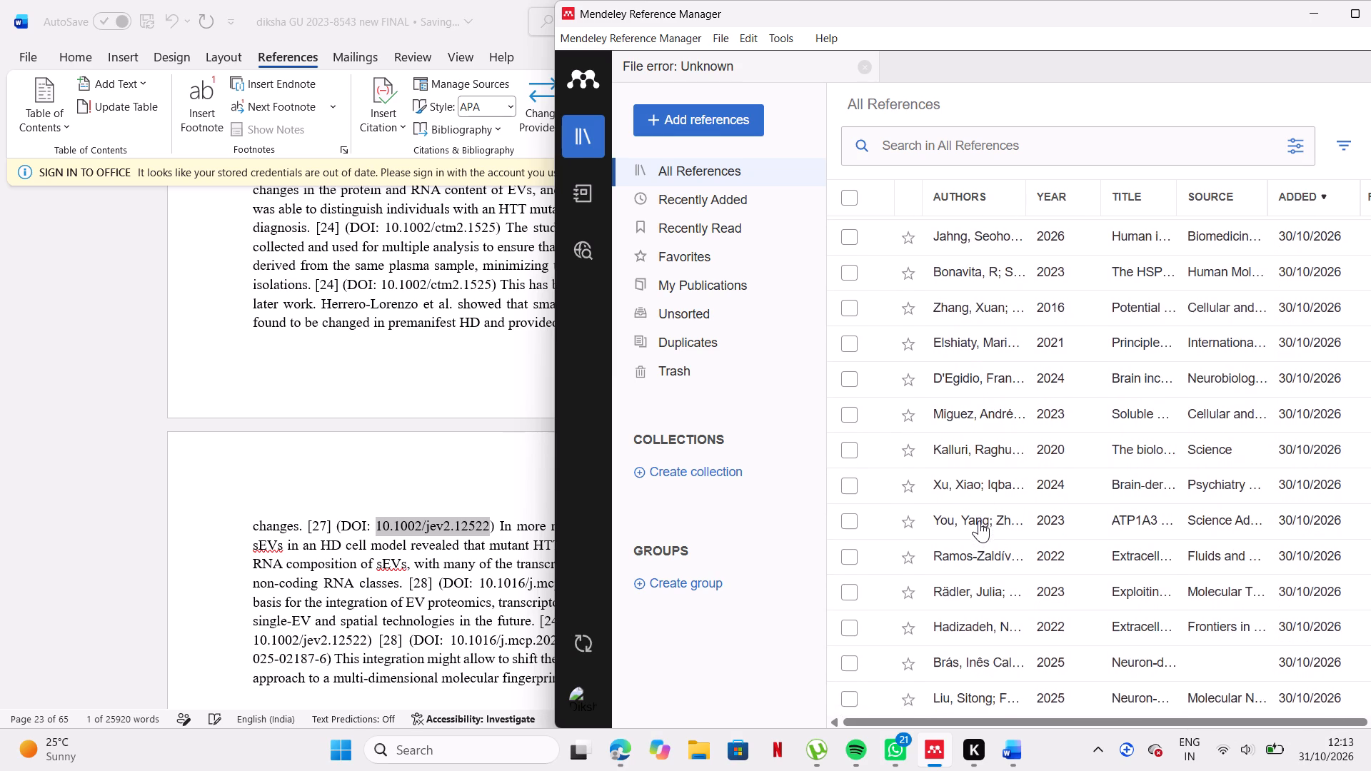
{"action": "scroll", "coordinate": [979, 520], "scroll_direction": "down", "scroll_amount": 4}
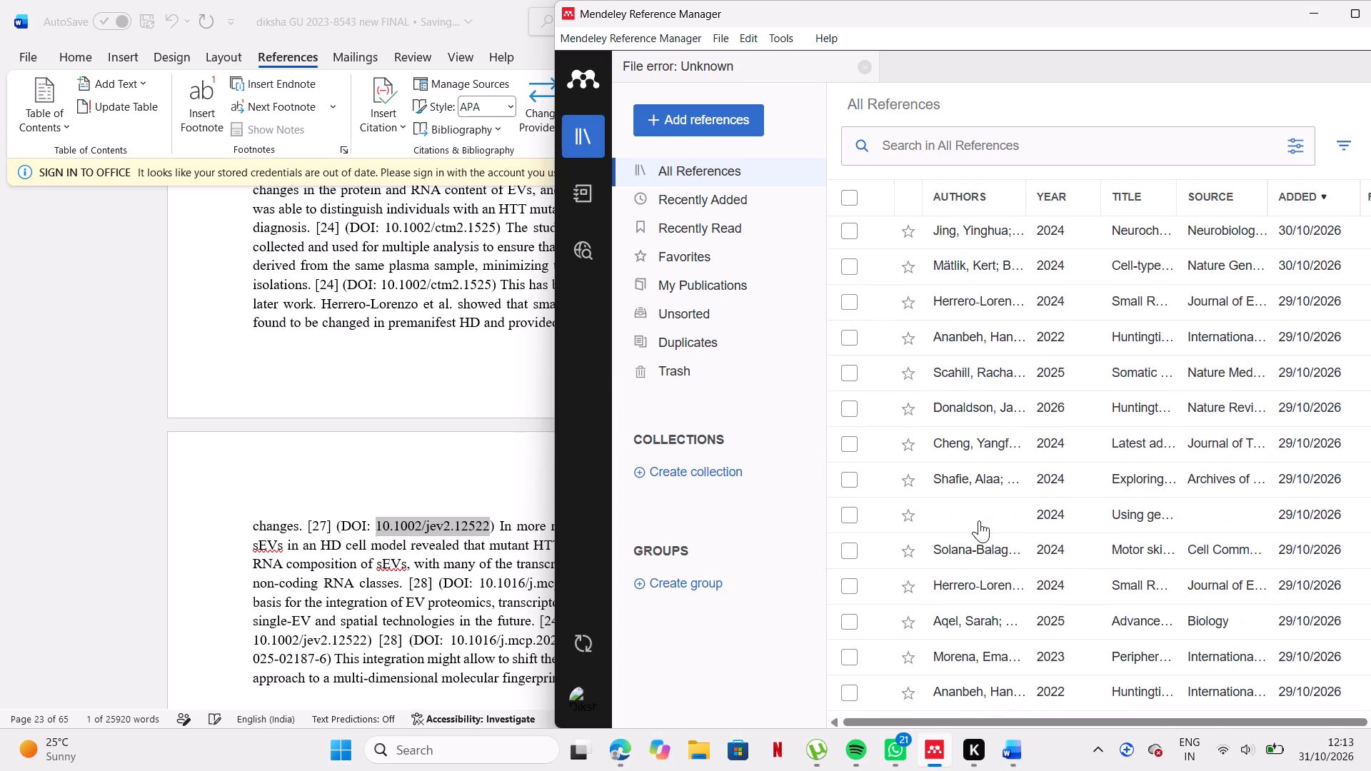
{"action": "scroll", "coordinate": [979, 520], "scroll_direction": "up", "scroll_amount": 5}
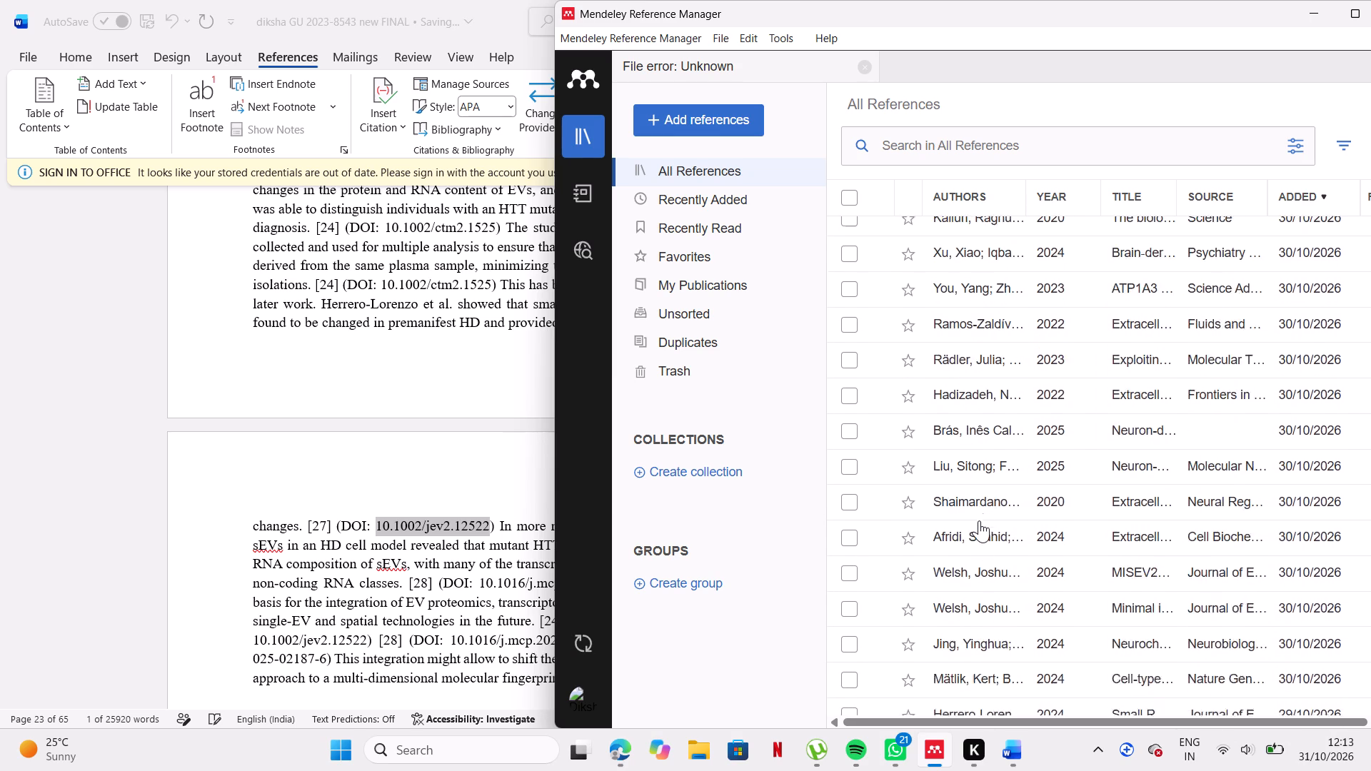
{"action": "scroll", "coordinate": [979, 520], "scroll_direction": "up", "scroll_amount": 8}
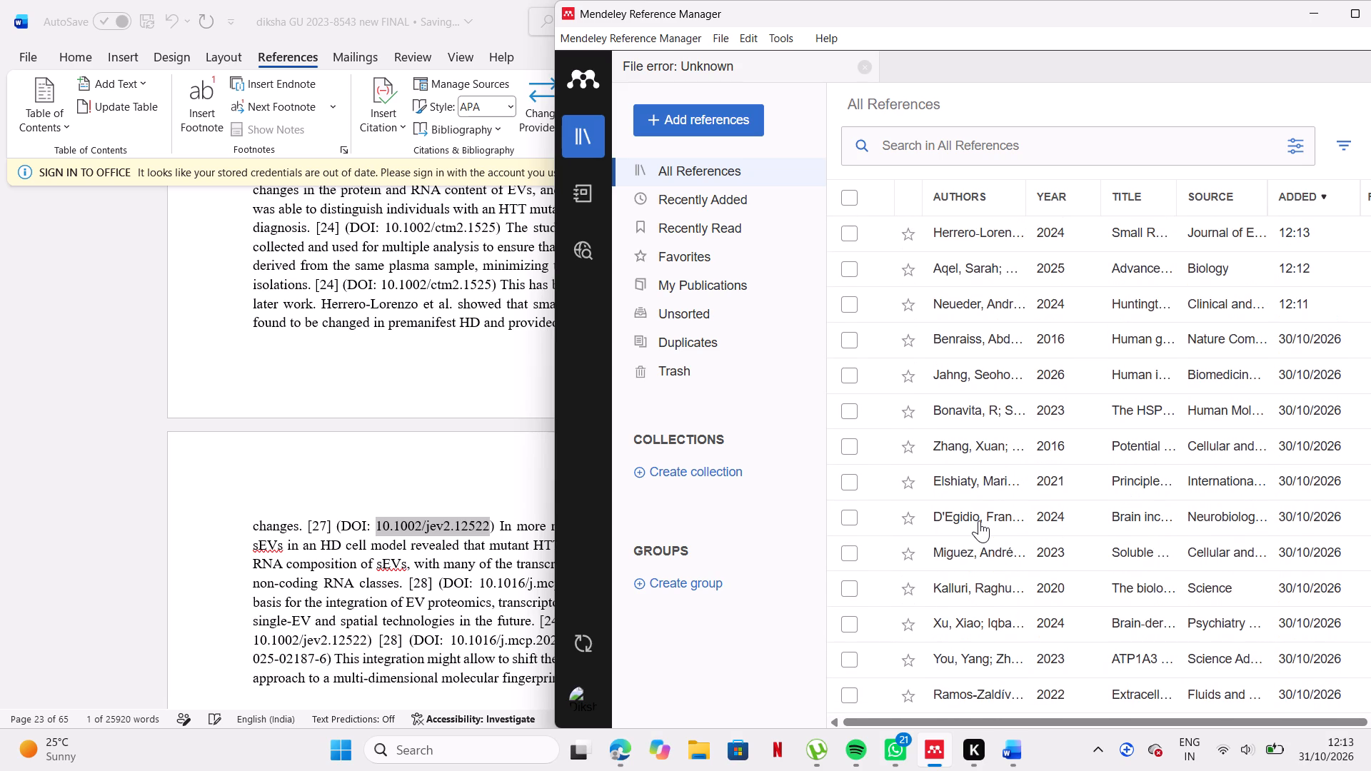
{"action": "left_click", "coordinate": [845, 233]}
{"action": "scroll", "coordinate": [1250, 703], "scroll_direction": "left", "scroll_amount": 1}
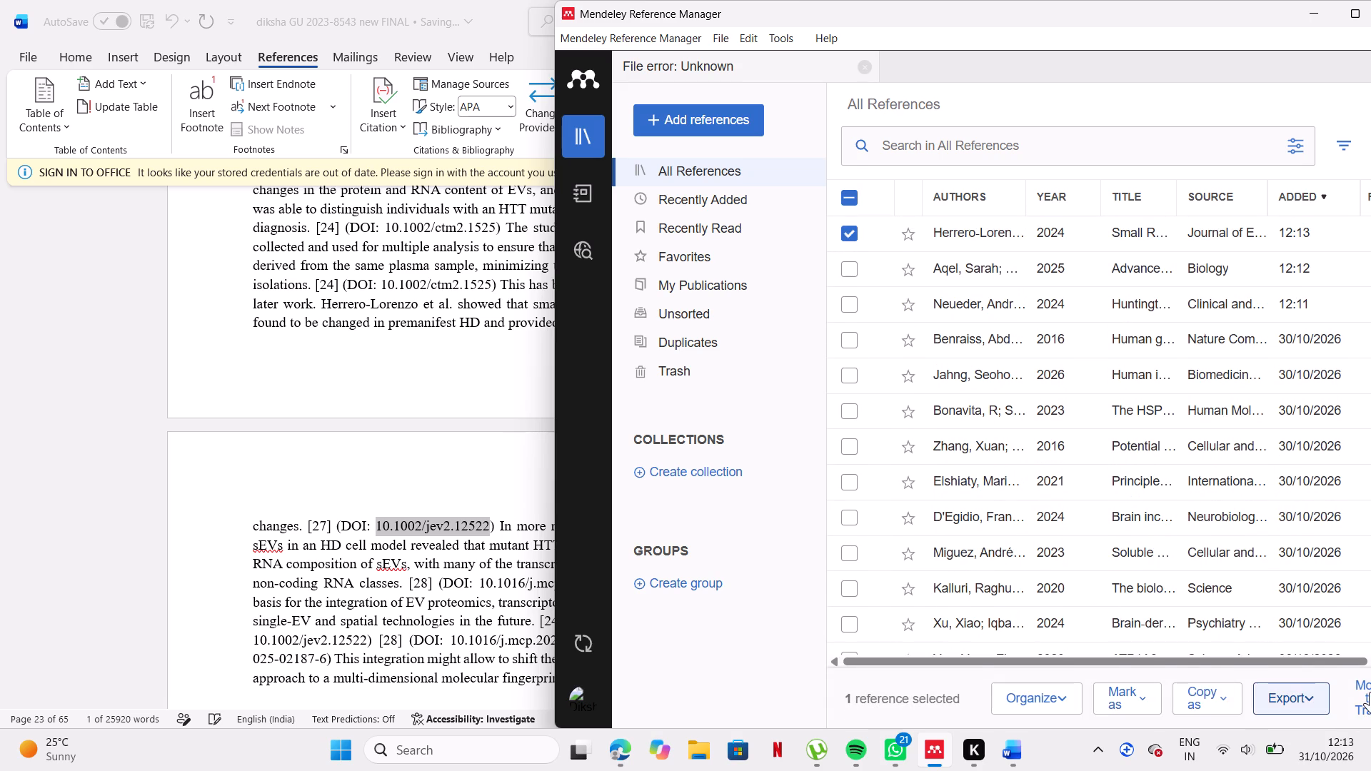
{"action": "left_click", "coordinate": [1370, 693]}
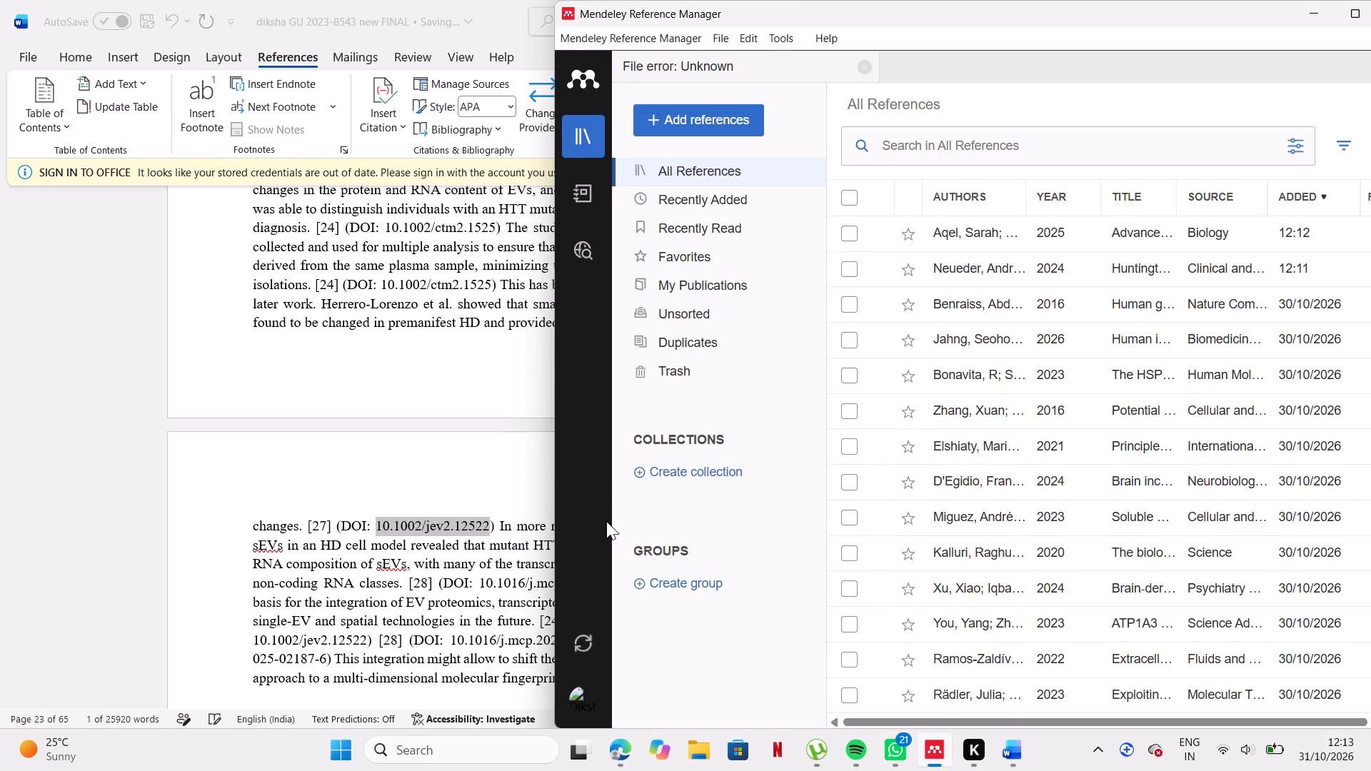
Return to the Word document and search Mendeley Cite for DOI 10.1002/jev2.12522.
{"action": "left_click", "coordinate": [507, 478]}
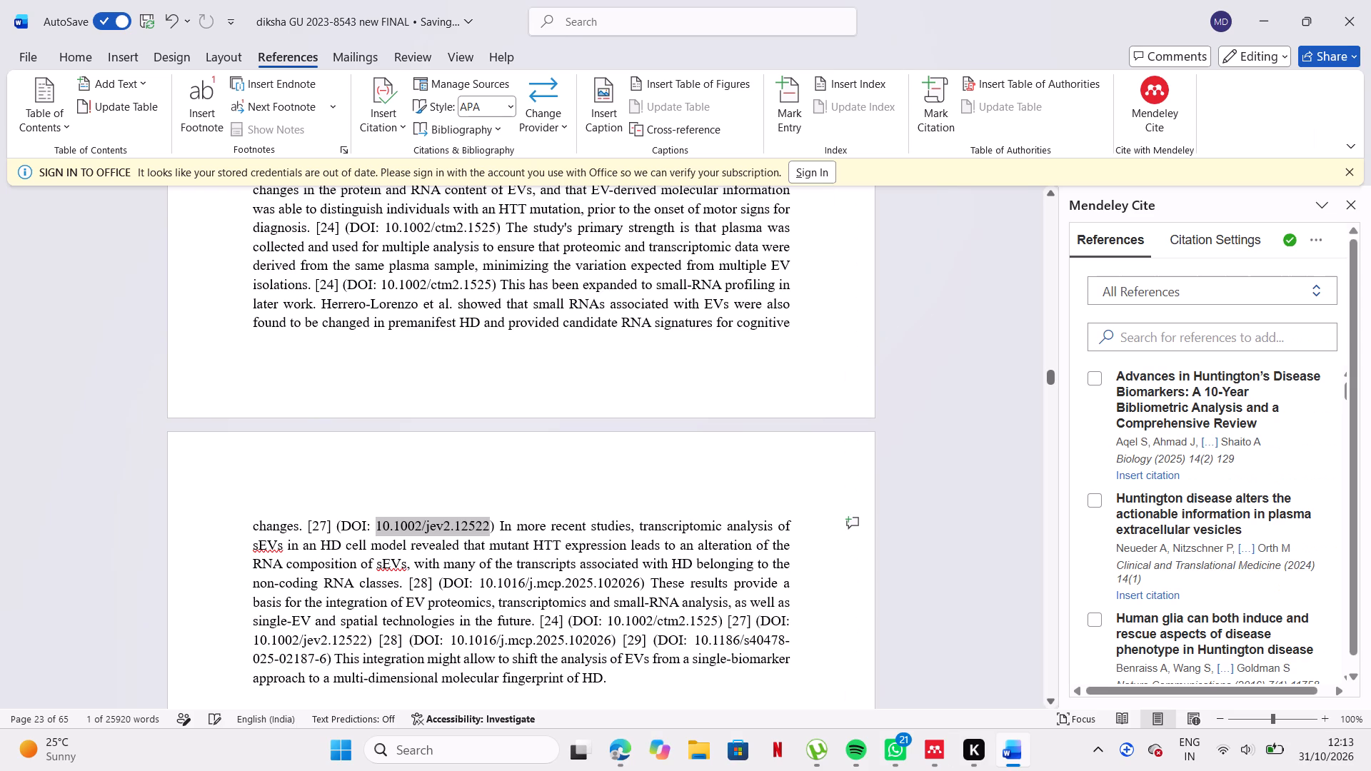
{"action": "scroll", "coordinate": [613, 550], "scroll_direction": "down", "scroll_amount": 1}
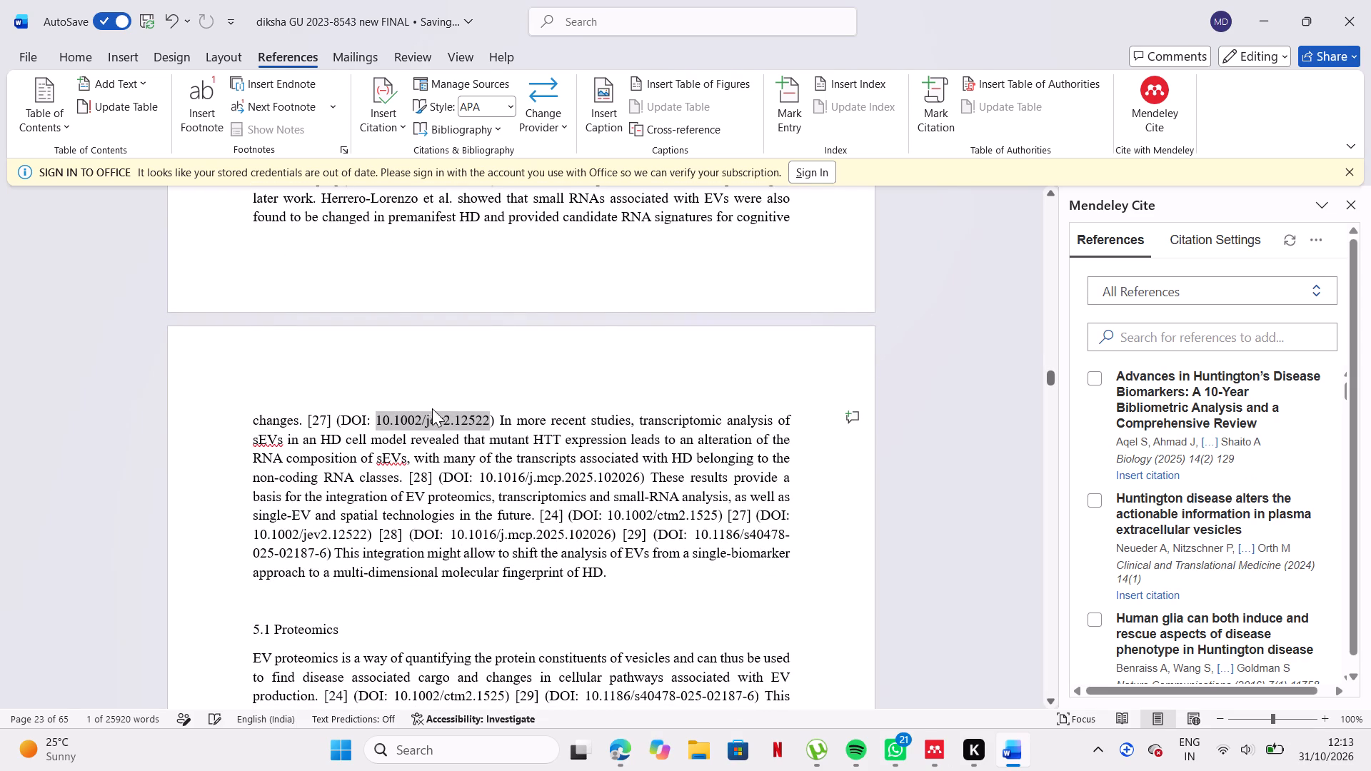
{"action": "left_click", "coordinate": [1165, 343]}
{"action": "key", "text": "ctrl+v"}
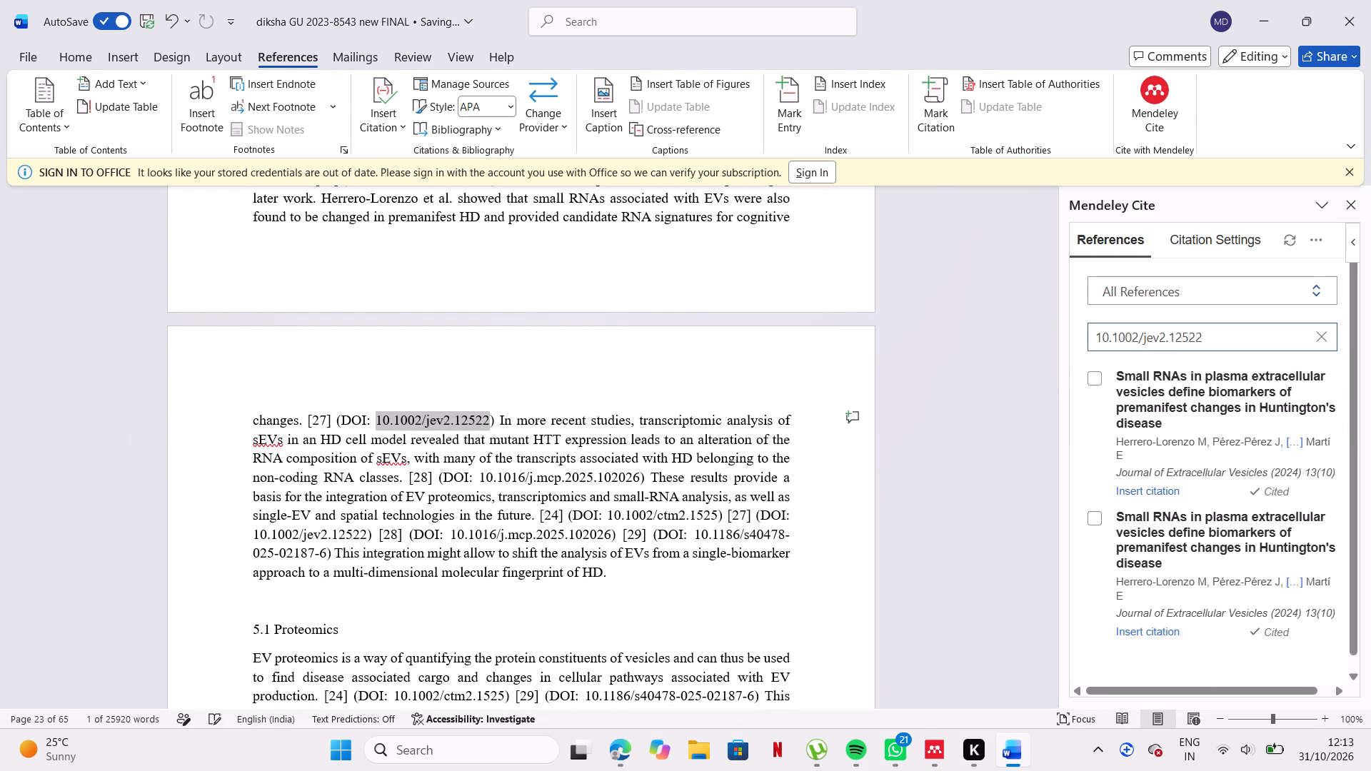
{"action": "key", "text": "Return"}
Switch to Mendeley, search all references for 10.1002/jev2.12522 and move the first of the duplicate Herrero-Lorenzo entries to the trash.
{"action": "left_click", "coordinate": [1004, 752]}
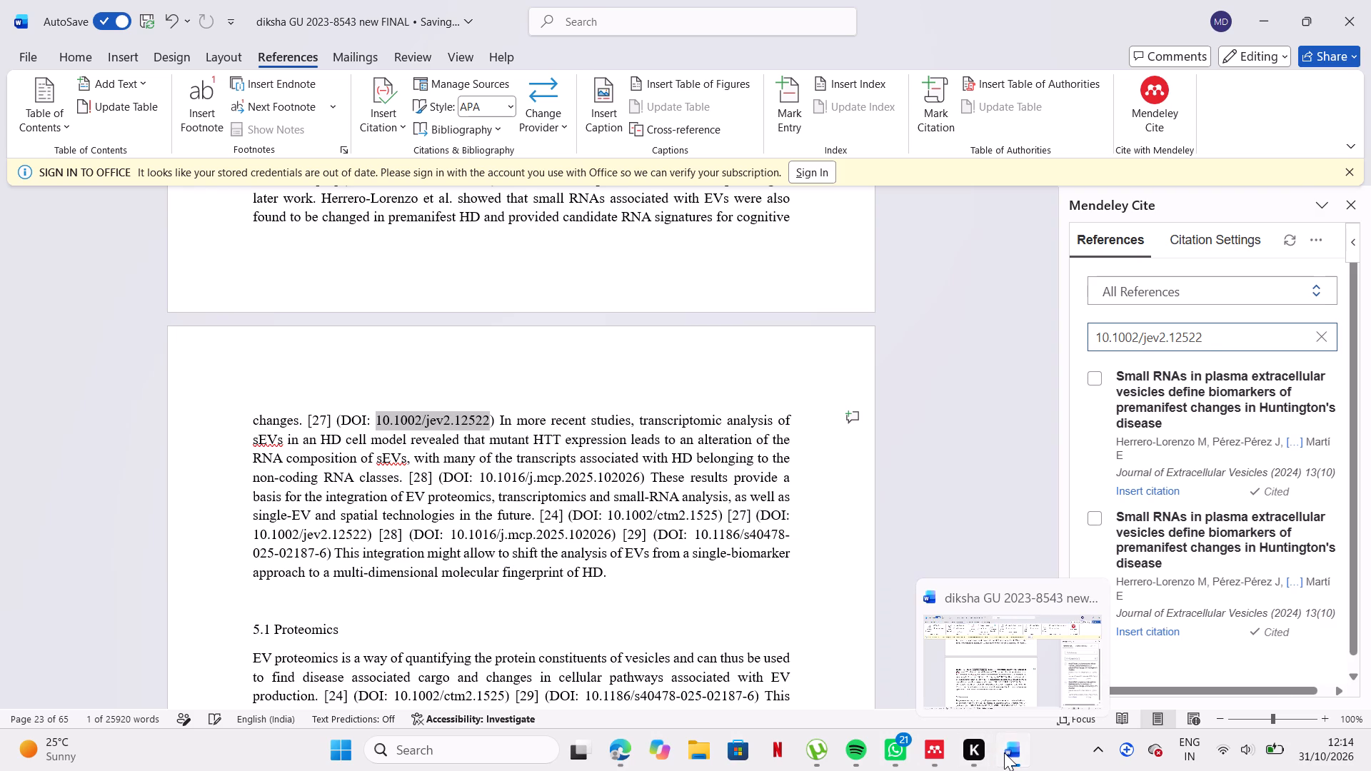
{"action": "left_click", "coordinate": [1004, 752]}
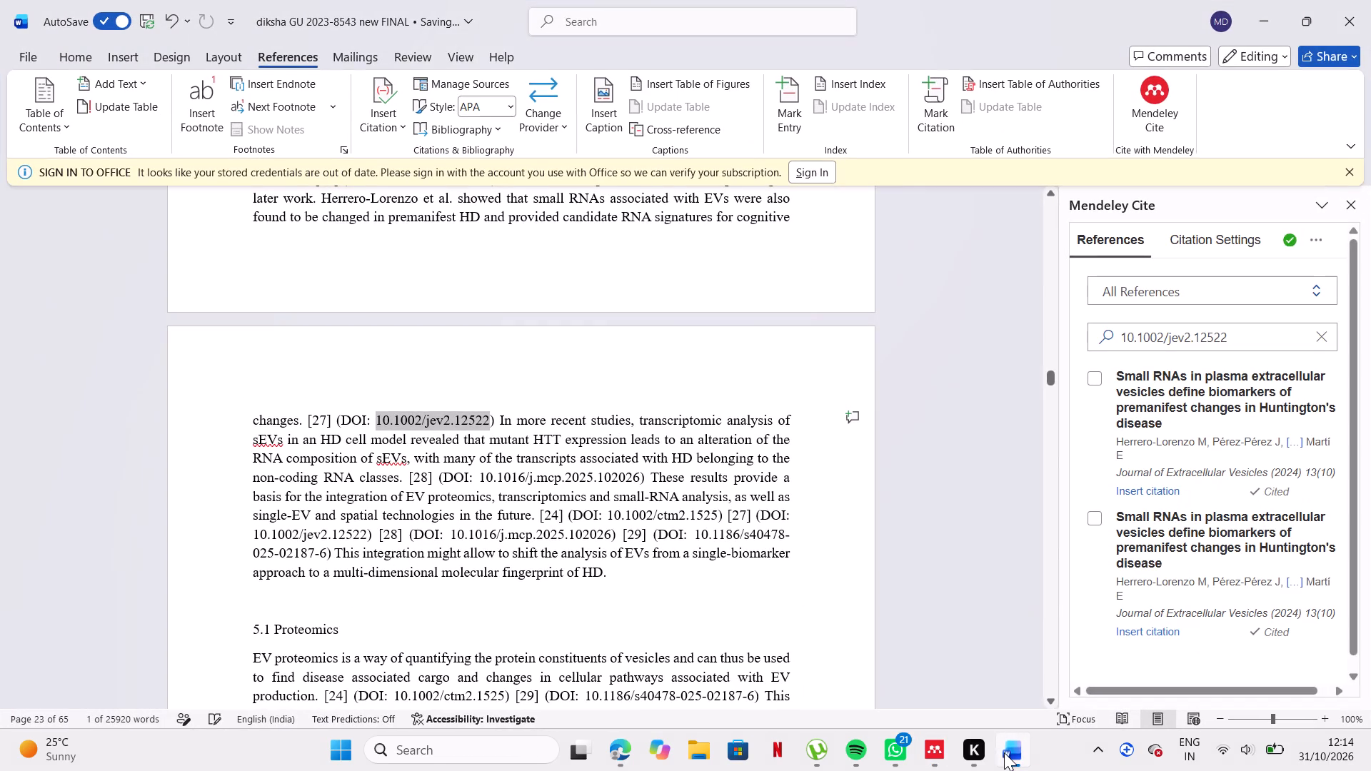
{"action": "left_click", "coordinate": [927, 747]}
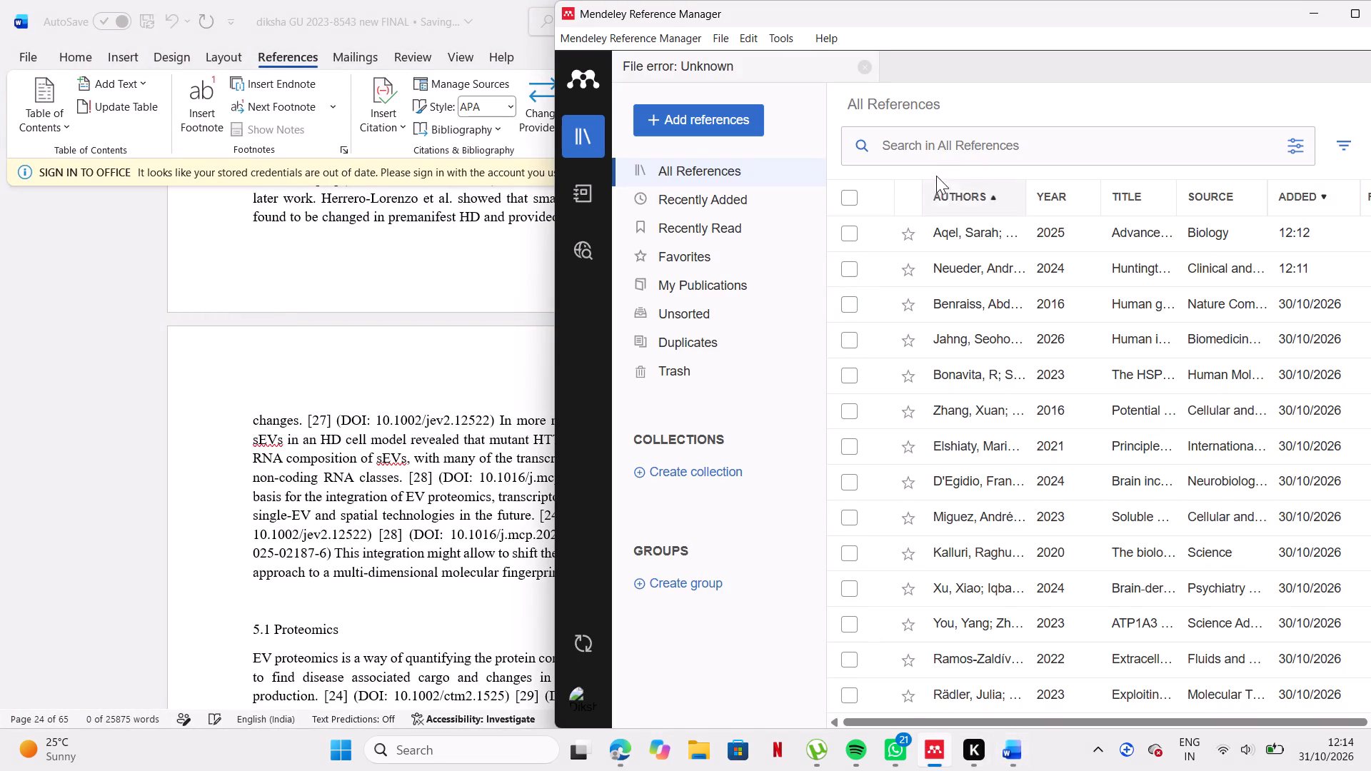
{"action": "left_click", "coordinate": [961, 146]}
{"action": "key", "text": "ctrl+v"}
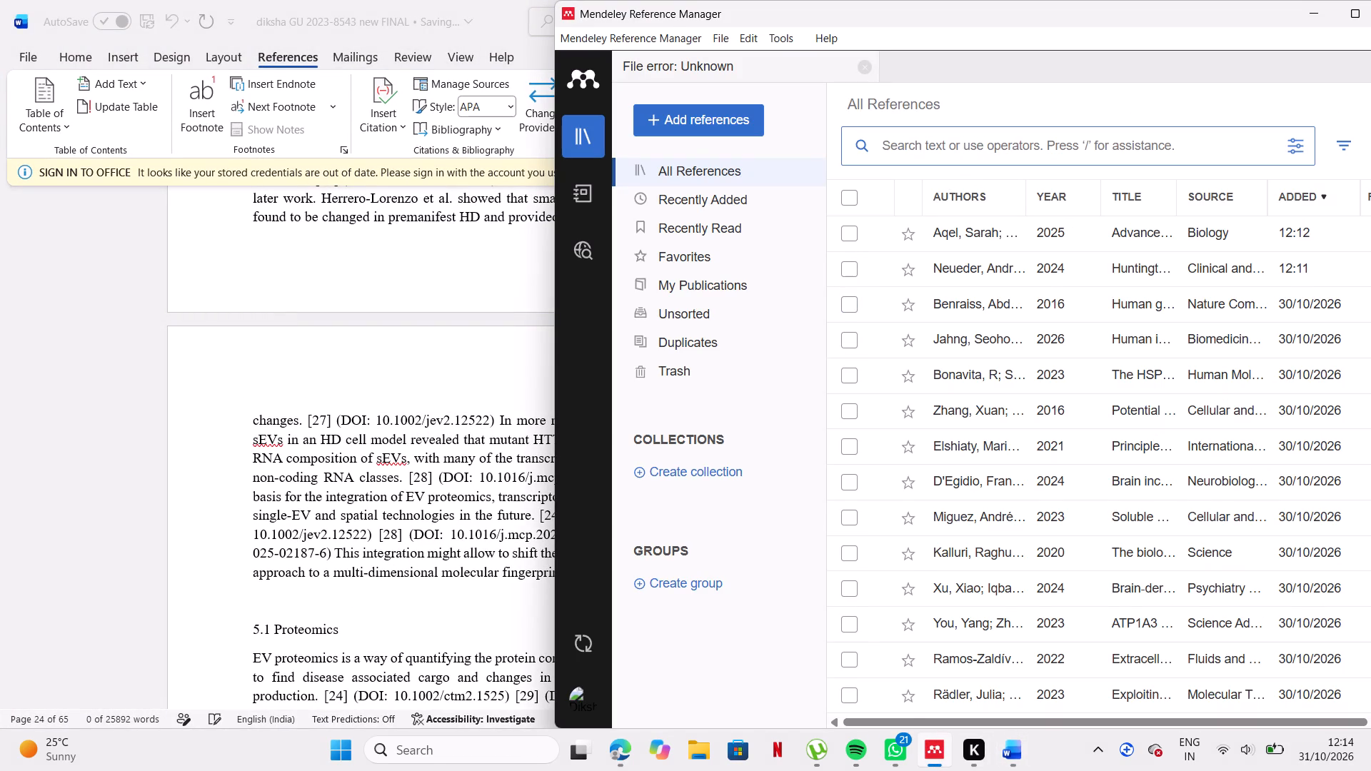
{"action": "key", "text": "Return"}
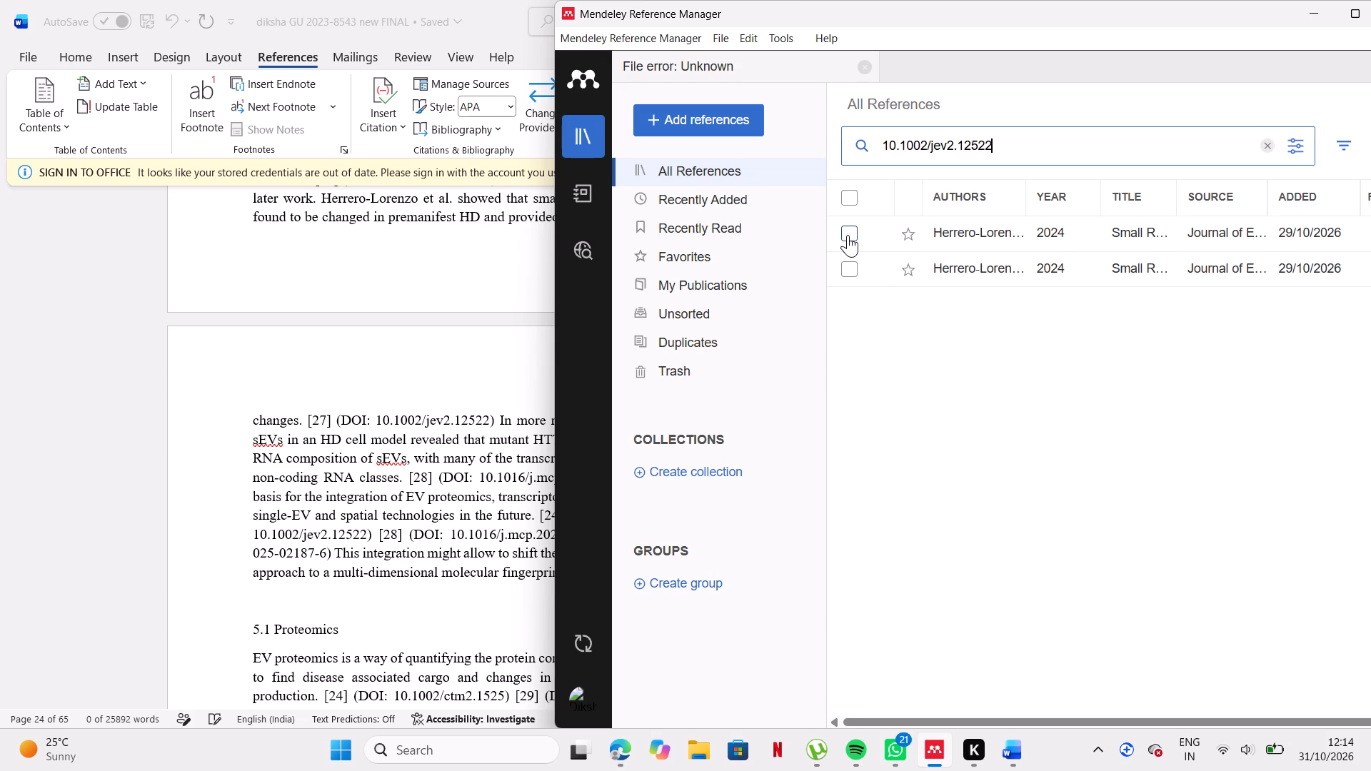
{"action": "left_click", "coordinate": [848, 235]}
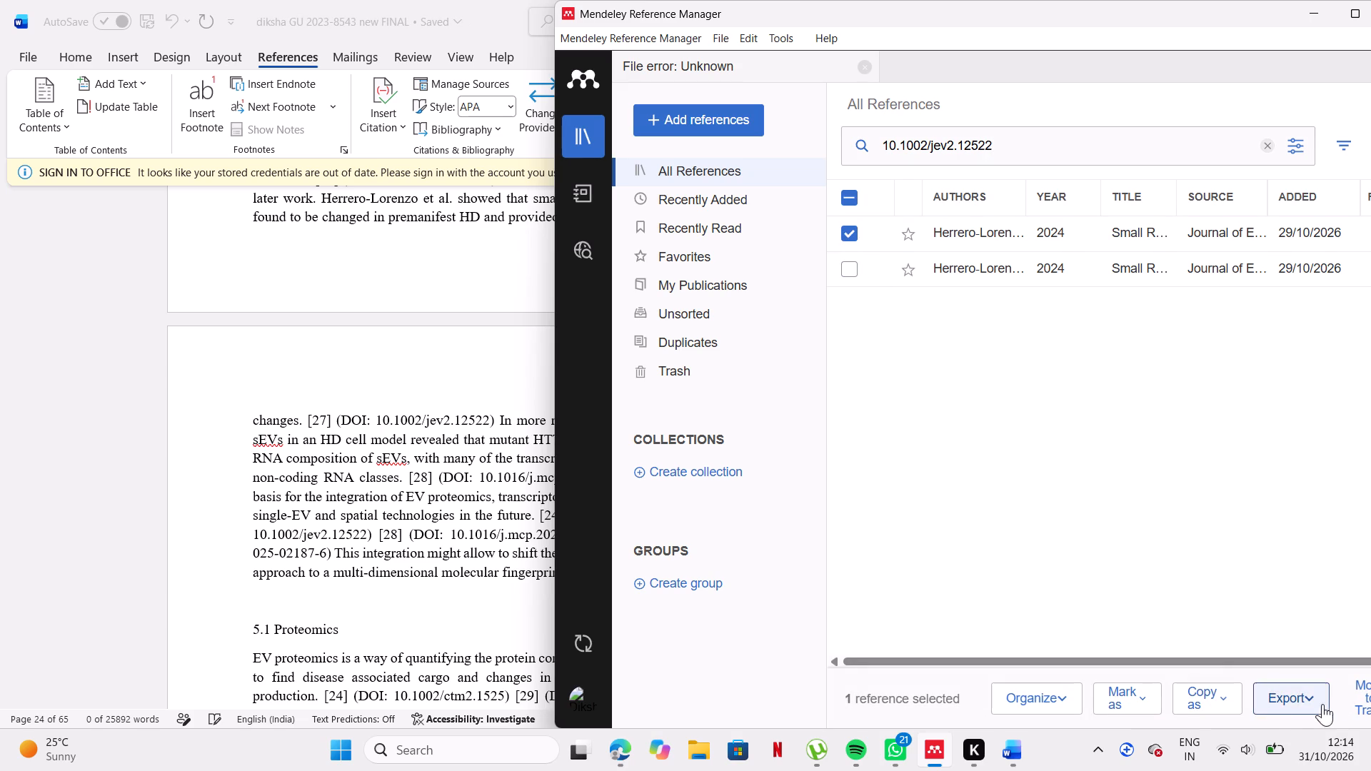
{"action": "left_click", "coordinate": [1363, 697]}
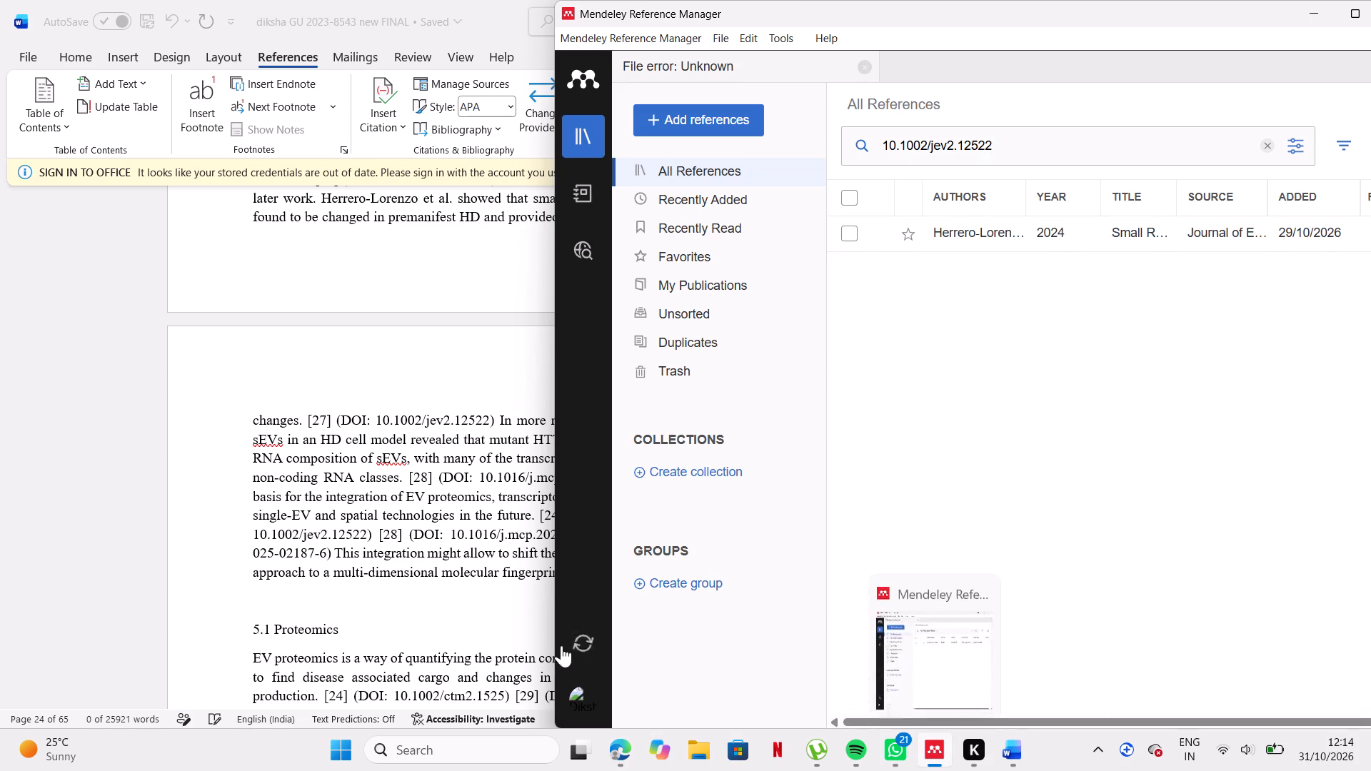
In the Word document, replace the typed [27] before DOI 10.1002/jev2.12522 with a Mendeley citation of the Herrero-Lorenzo 2024 article.
{"action": "left_click", "coordinate": [498, 635]}
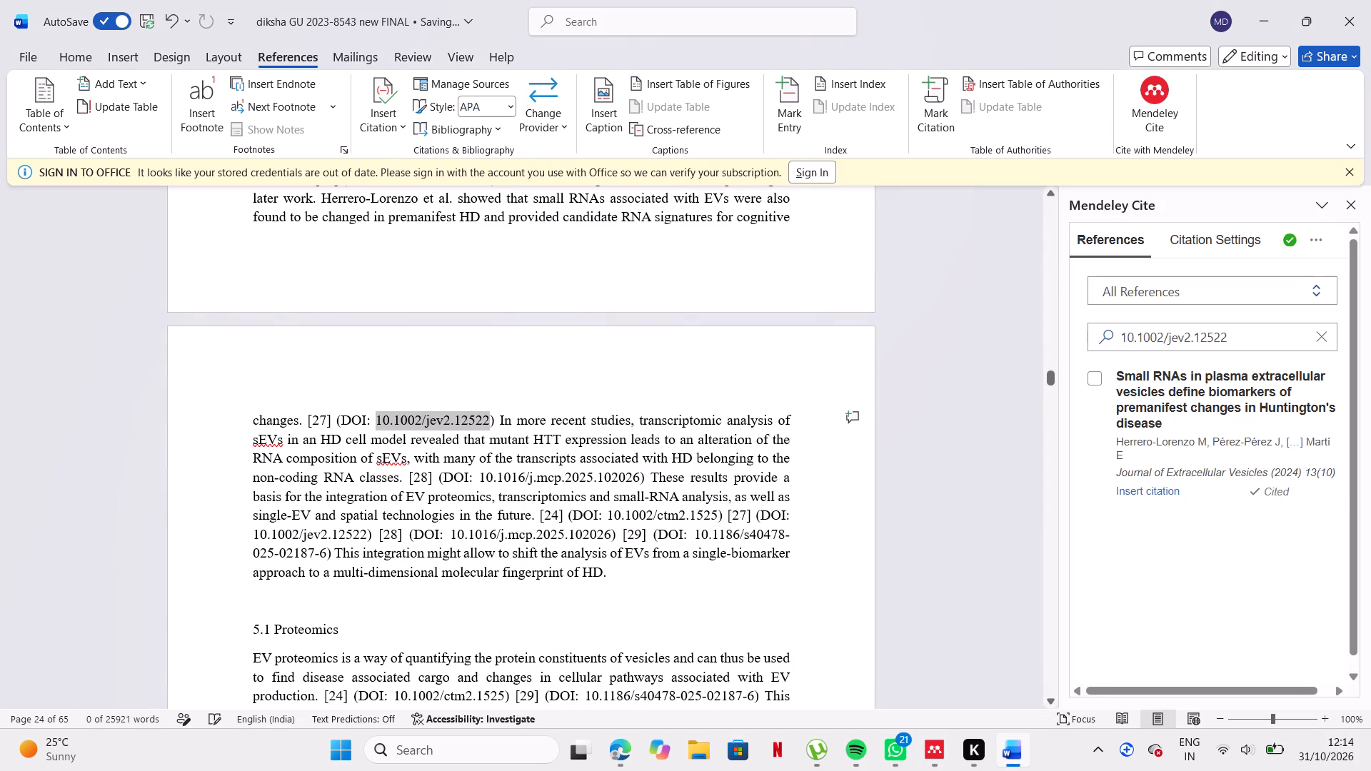
{"action": "left_click", "coordinate": [334, 421]}
{"action": "key", "text": "BackSpace"}
{"action": "key", "text": "BackSpace"}
{"action": "key", "text": "BackSpace"}
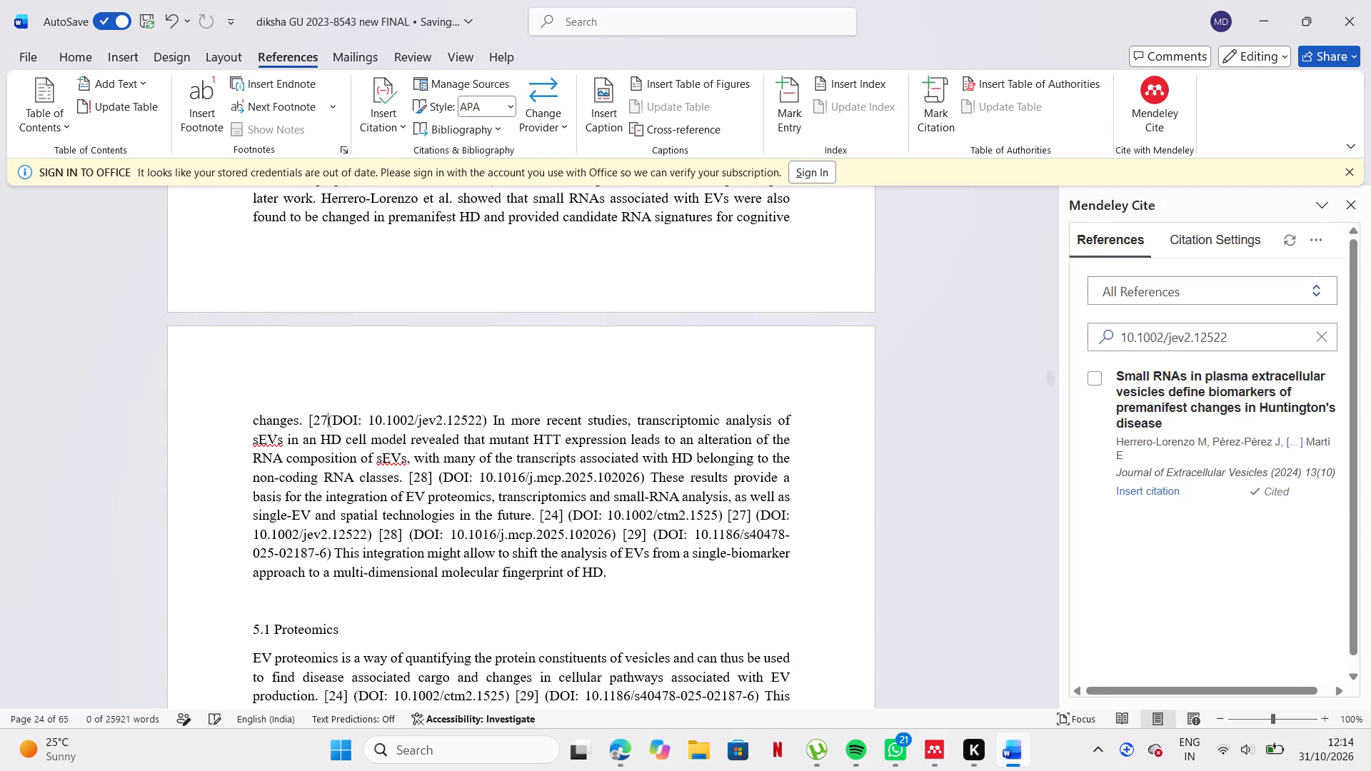
{"action": "key", "text": "BackSpace"}
{"action": "key", "text": "BackSpace"}
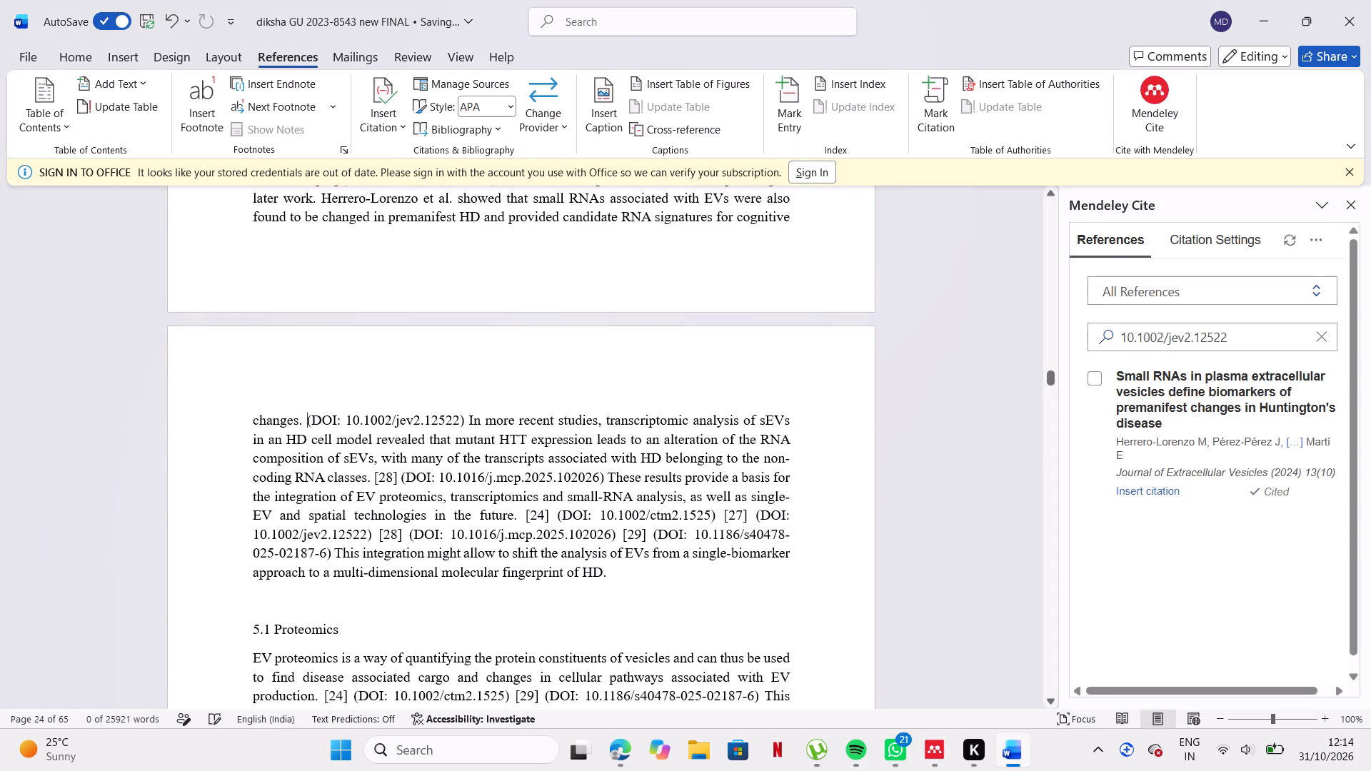
{"action": "left_click", "coordinate": [1154, 490]}
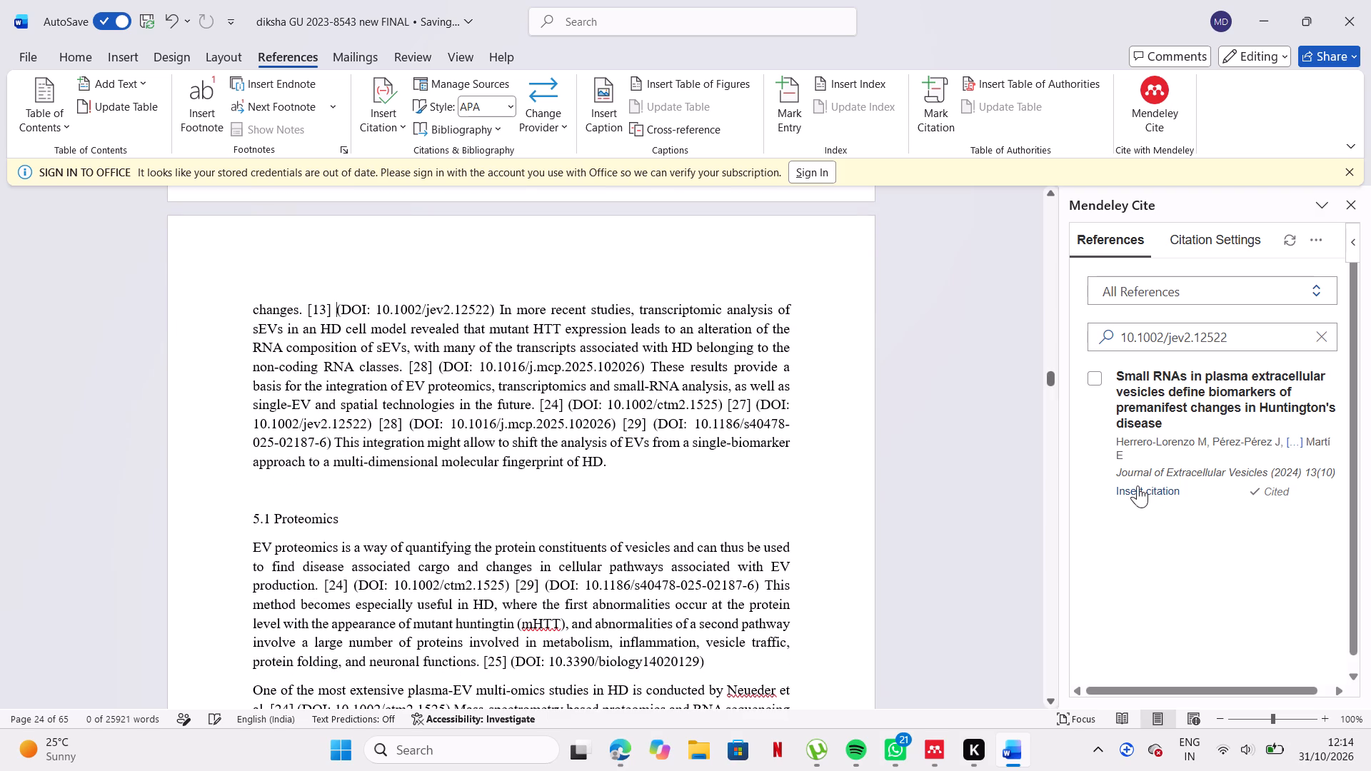
Make the inserted citation and its DOI text (DOI: 10.1002/jev2.12522) after "changes" bold.
{"action": "left_click_drag", "start_coordinate": [302, 306], "coordinate": [424, 308]}
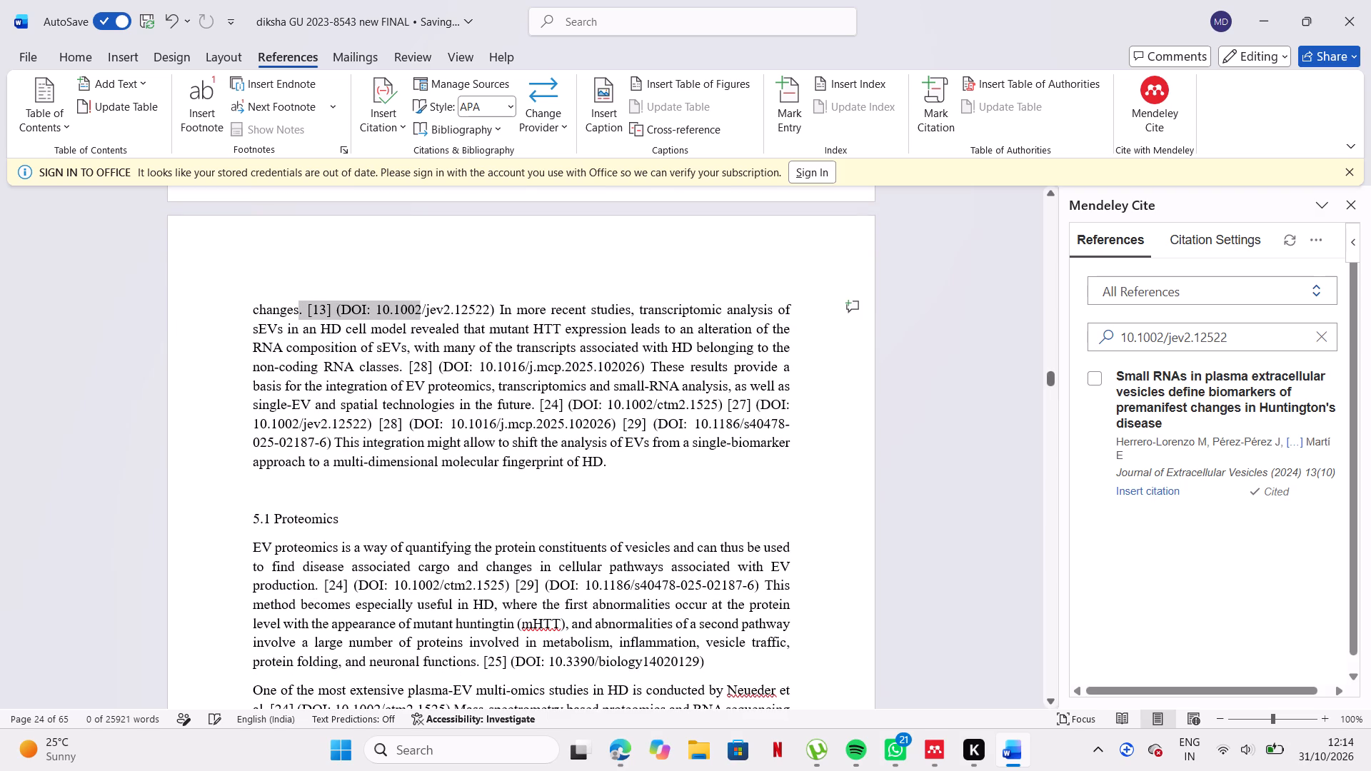
{"action": "left_click_drag", "start_coordinate": [424, 308], "coordinate": [494, 307]}
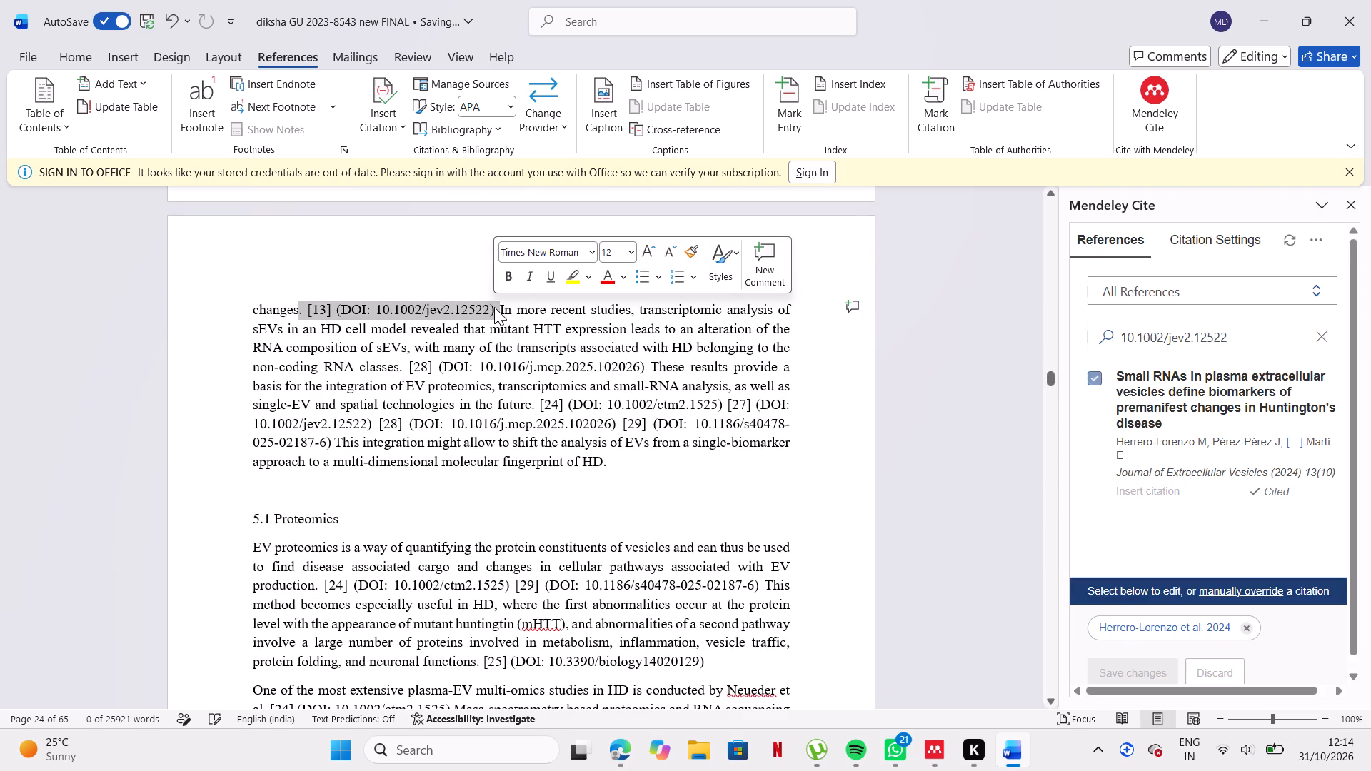
{"action": "left_click", "coordinate": [503, 280]}
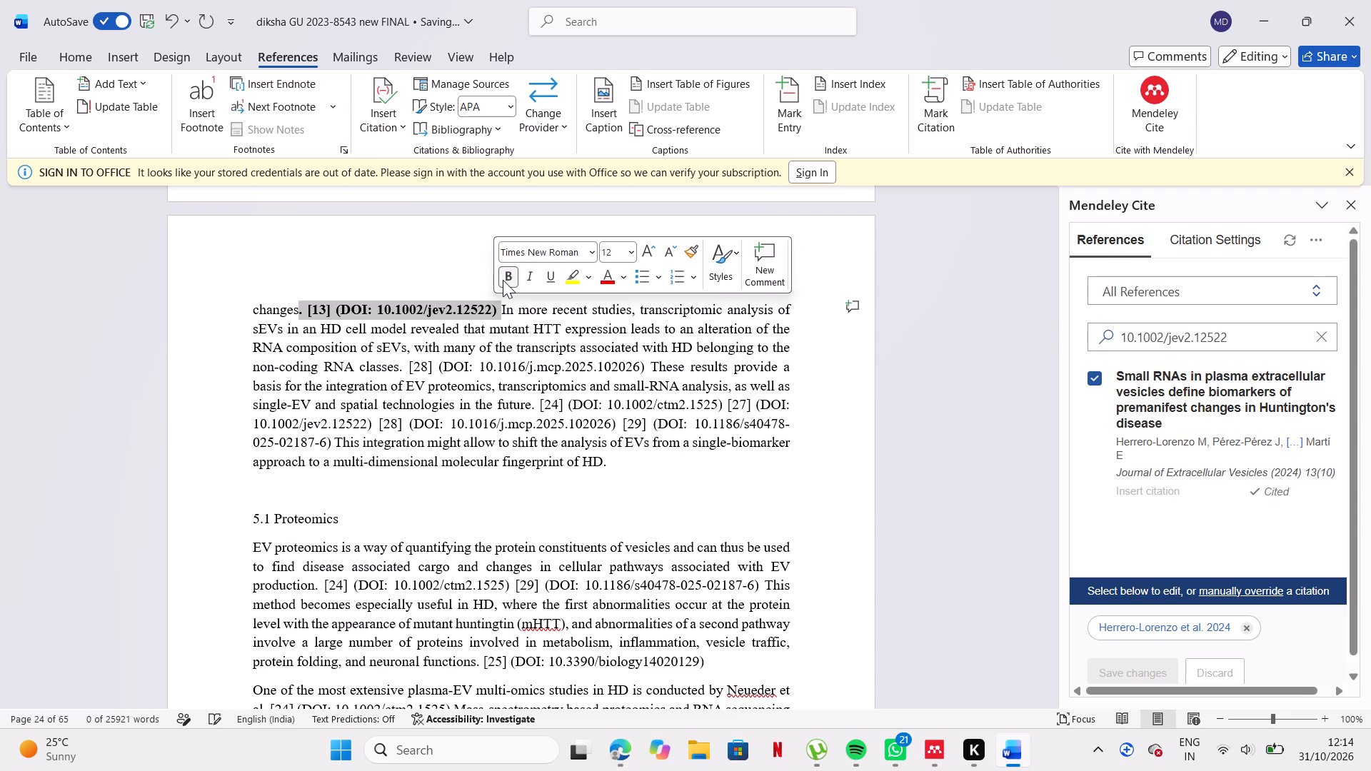
Copy DOI 10.1016/j.mcp.2025.102026 from the Word document and add it to Mendeley Reference Manager as a reference using its looked-up metadata.
{"action": "left_click", "coordinate": [515, 482]}
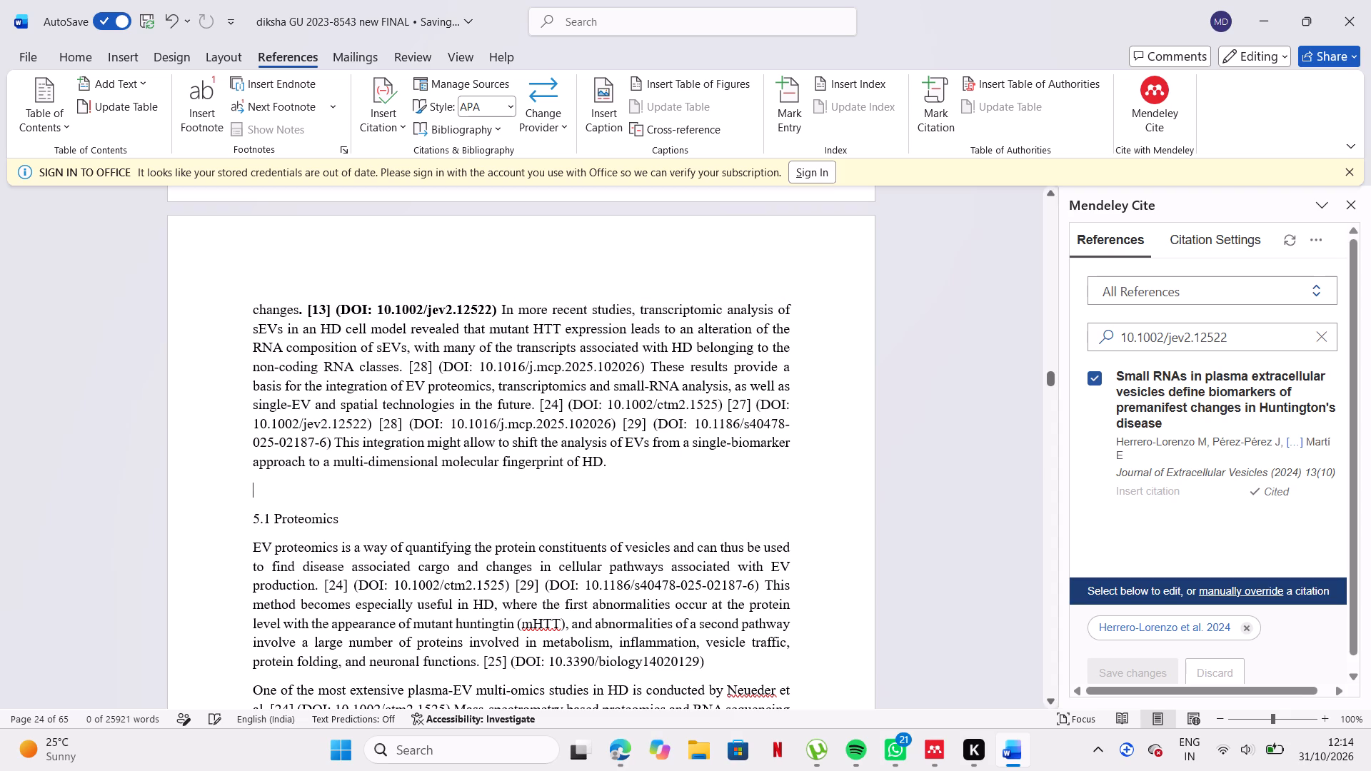
{"action": "left_click_drag", "start_coordinate": [450, 424], "coordinate": [598, 430]}
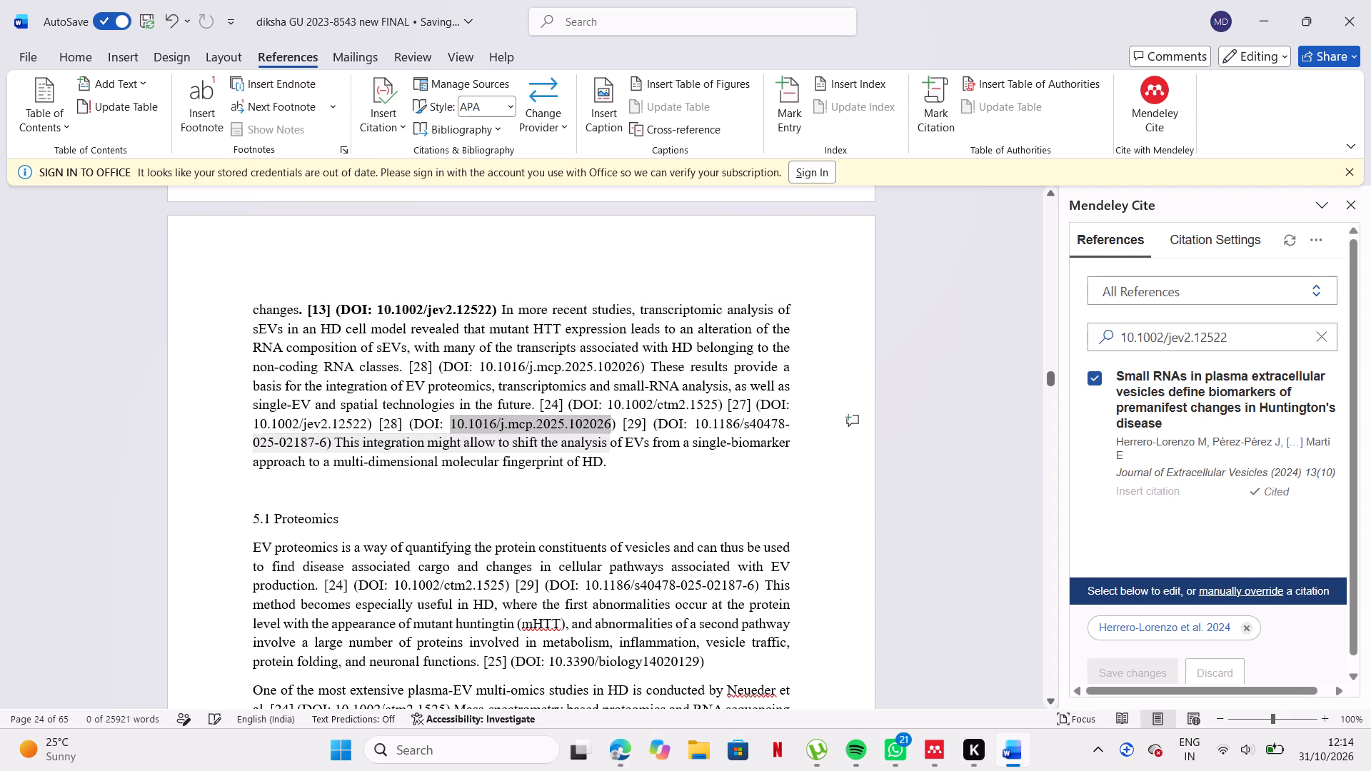
{"action": "left_click_drag", "start_coordinate": [598, 430], "coordinate": [613, 423]}
{"action": "key", "text": "ctrl+c"}
{"action": "left_click", "coordinate": [935, 752]}
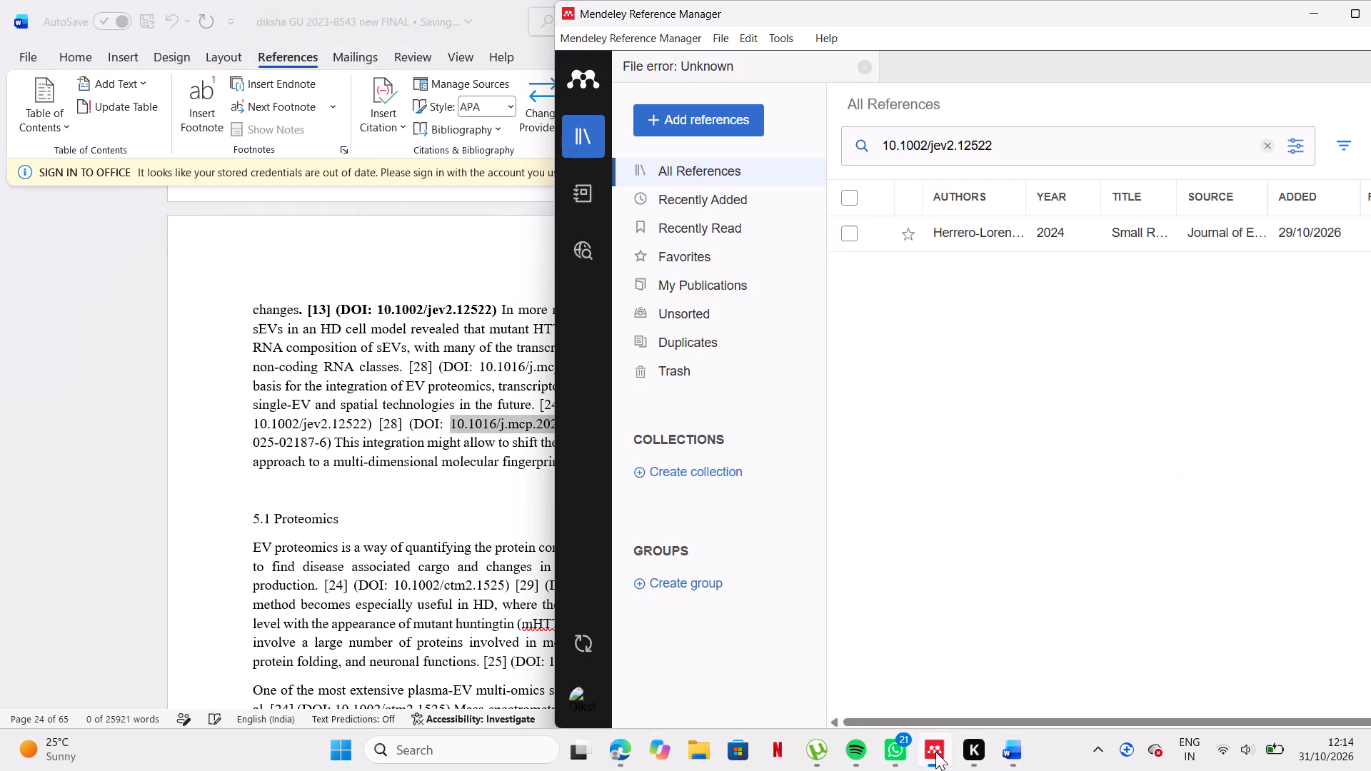
{"action": "left_click", "coordinate": [743, 121]}
{"action": "left_click", "coordinate": [710, 389]}
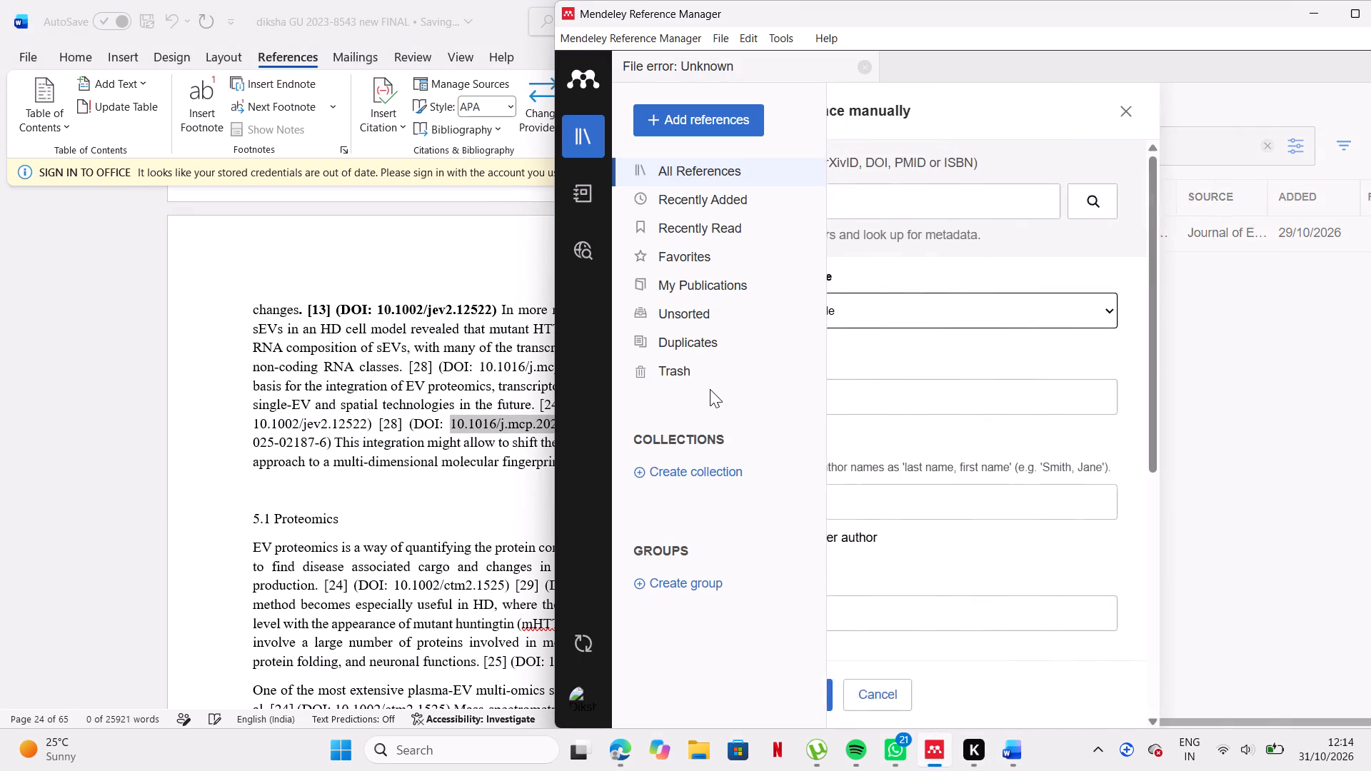
{"action": "double_click", "coordinate": [909, 211]}
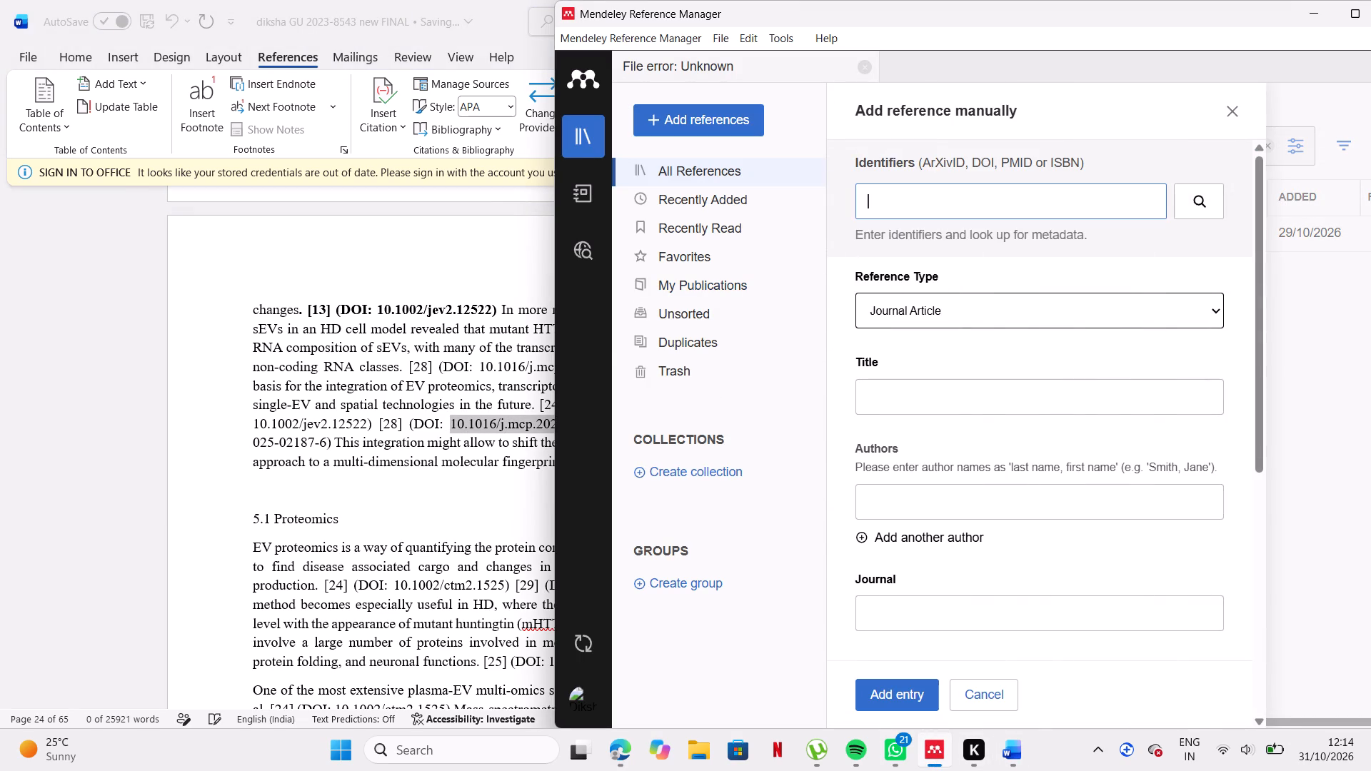
{"action": "key", "text": "ctrl+v"}
{"action": "left_click", "coordinate": [1188, 212]}
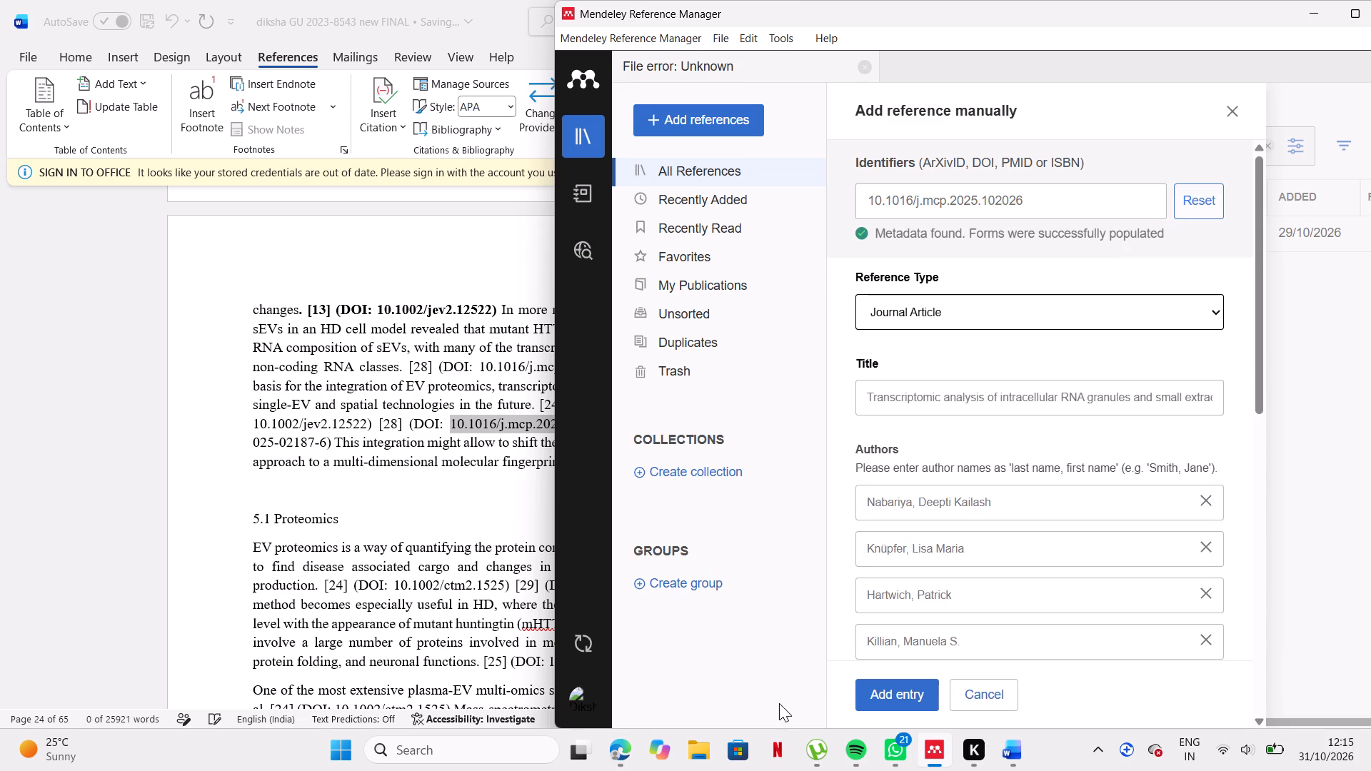
{"action": "left_click", "coordinate": [890, 691]}
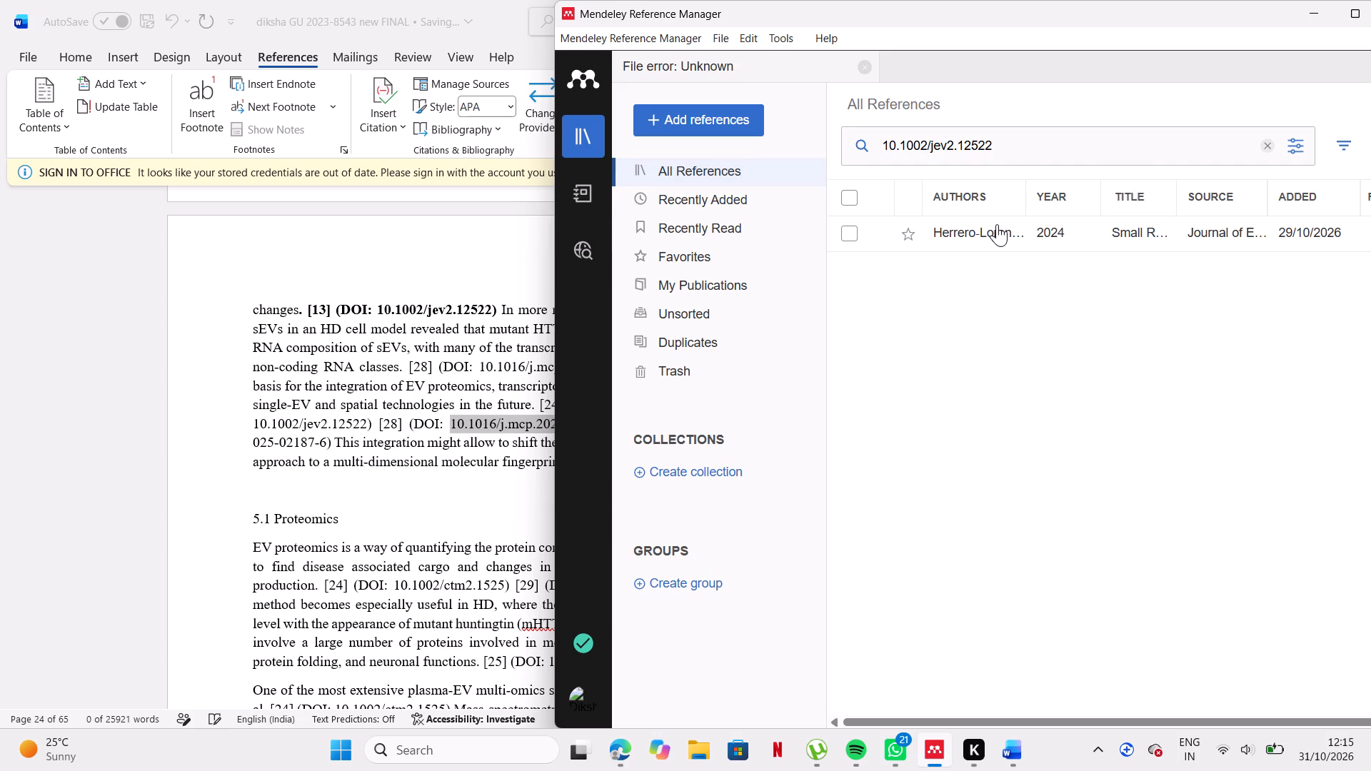
Check all references in the Mendeley library for duplicates of DOI 10.1016/j.mcp.2025.102026, clearing the search when done.
{"action": "left_click", "coordinate": [1262, 148]}
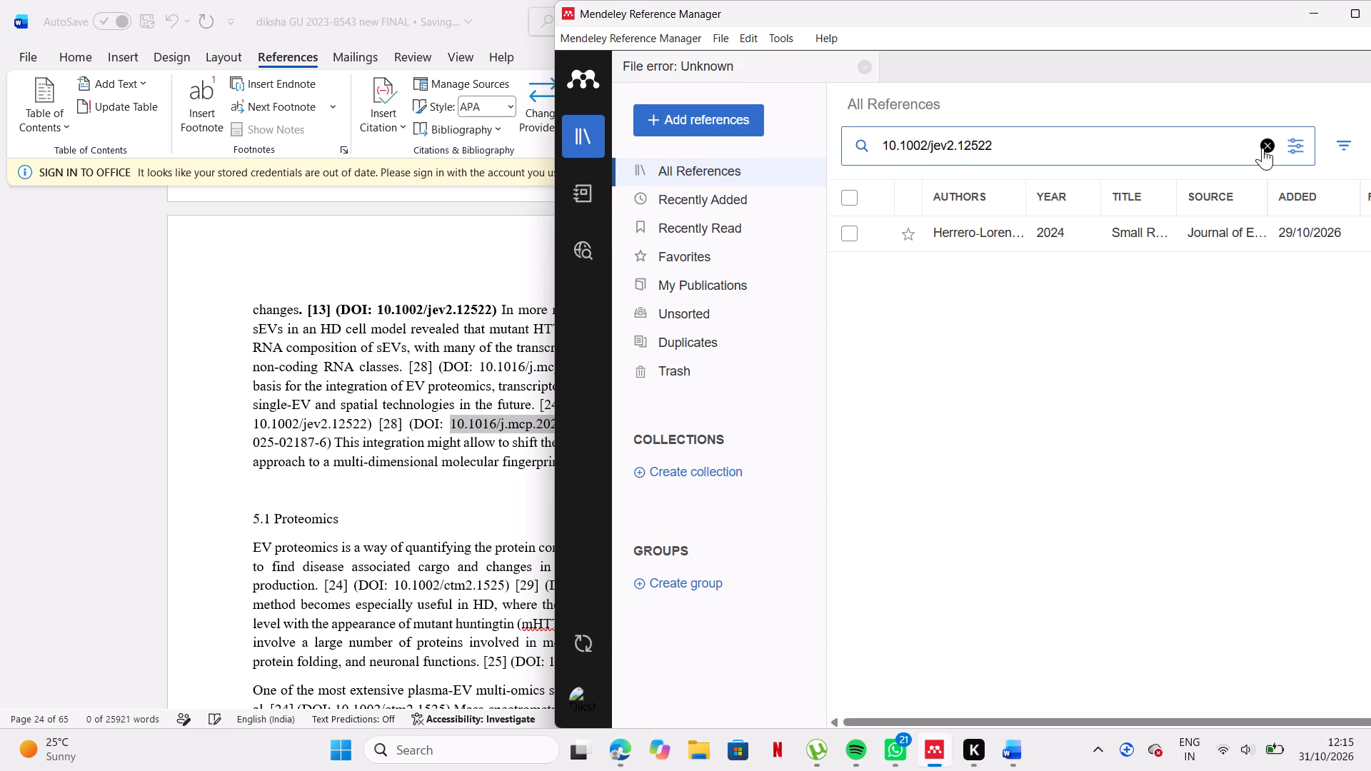
{"action": "scroll", "coordinate": [1147, 371], "scroll_direction": "down", "scroll_amount": 2}
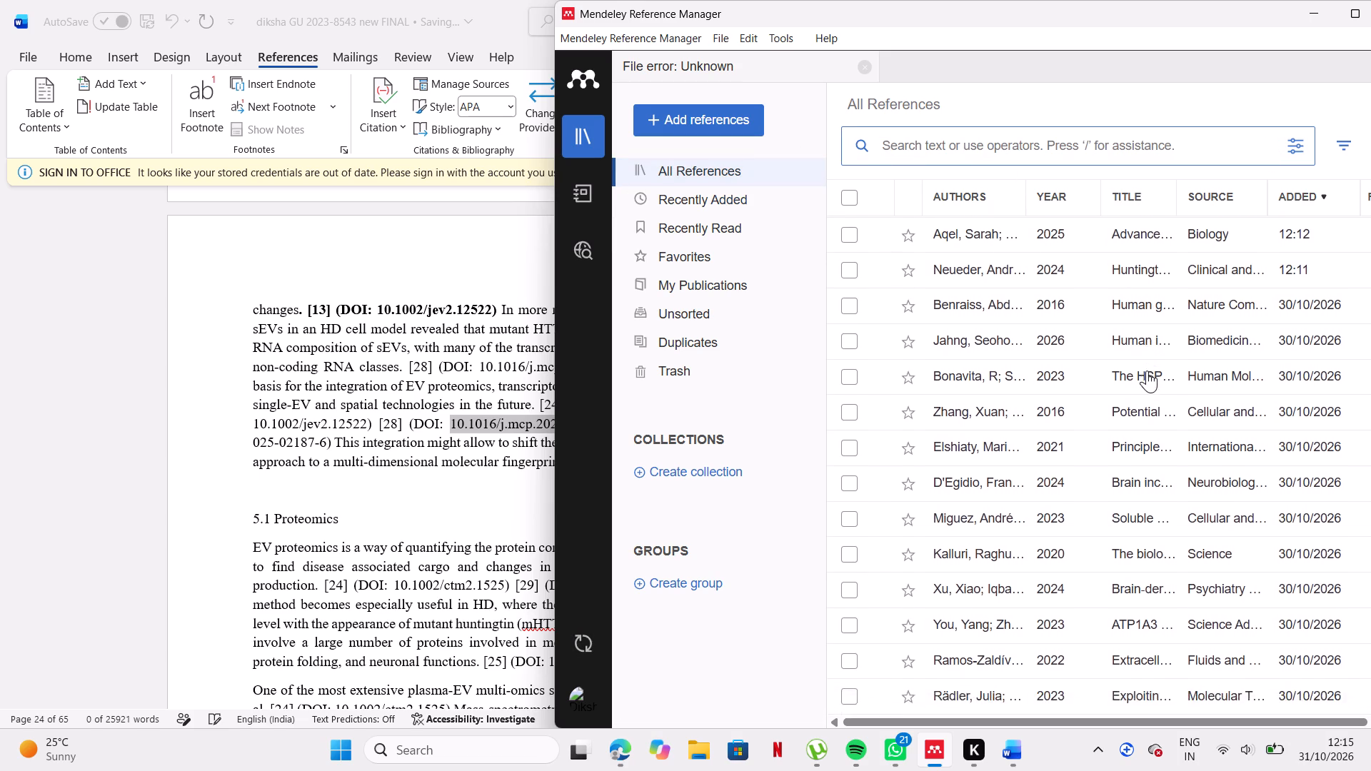
{"action": "scroll", "coordinate": [1147, 371], "scroll_direction": "down", "scroll_amount": 7}
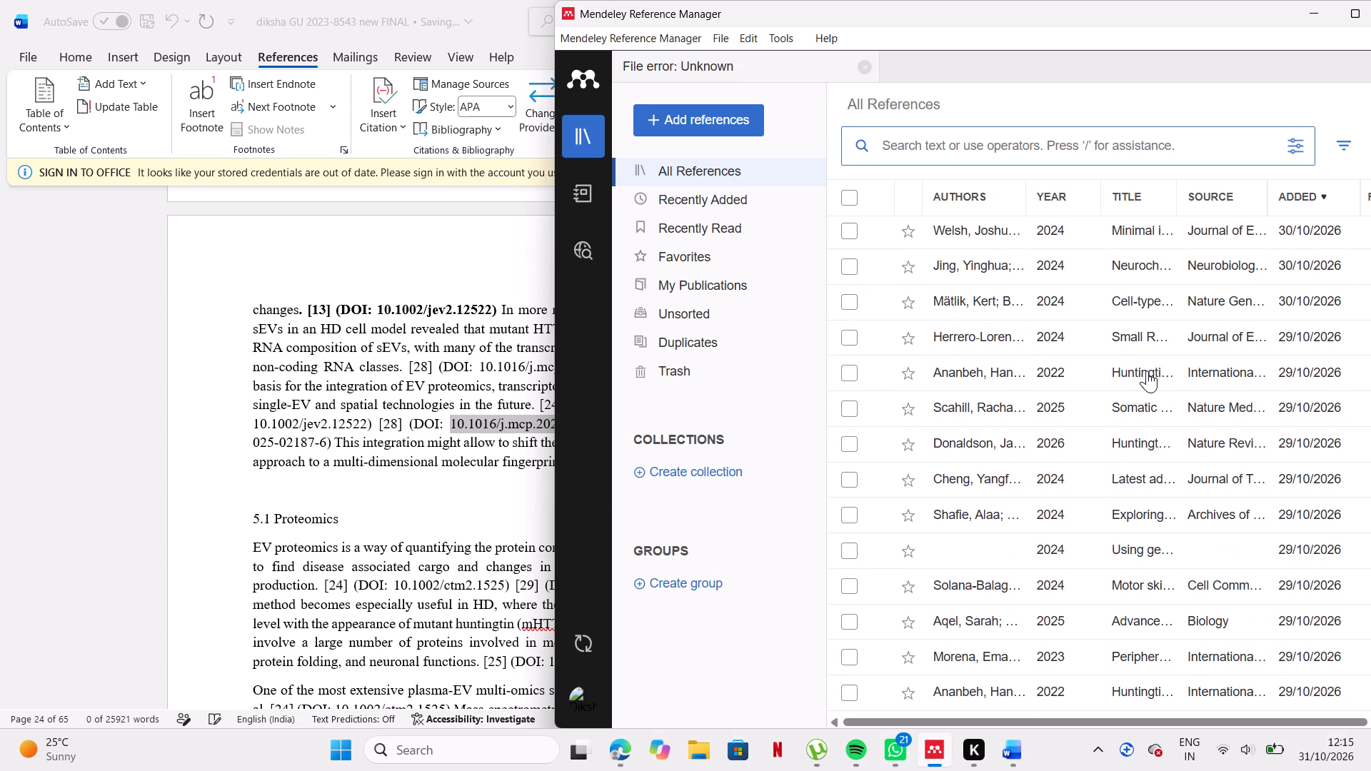
{"action": "scroll", "coordinate": [1147, 371], "scroll_direction": "down", "scroll_amount": 3}
{"action": "scroll", "coordinate": [1147, 371], "scroll_direction": "up", "scroll_amount": 4}
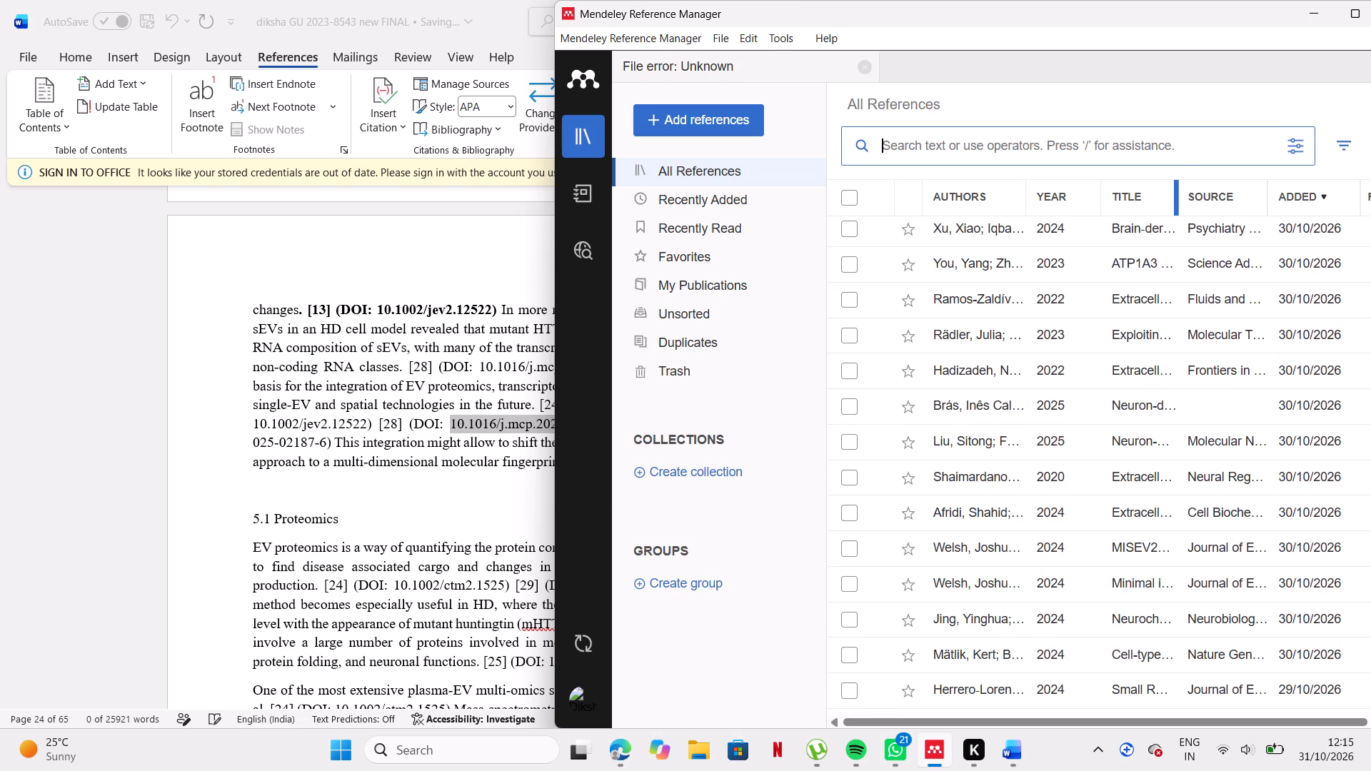
{"action": "left_click", "coordinate": [1141, 140]}
{"action": "key", "text": "ctrl+v"}
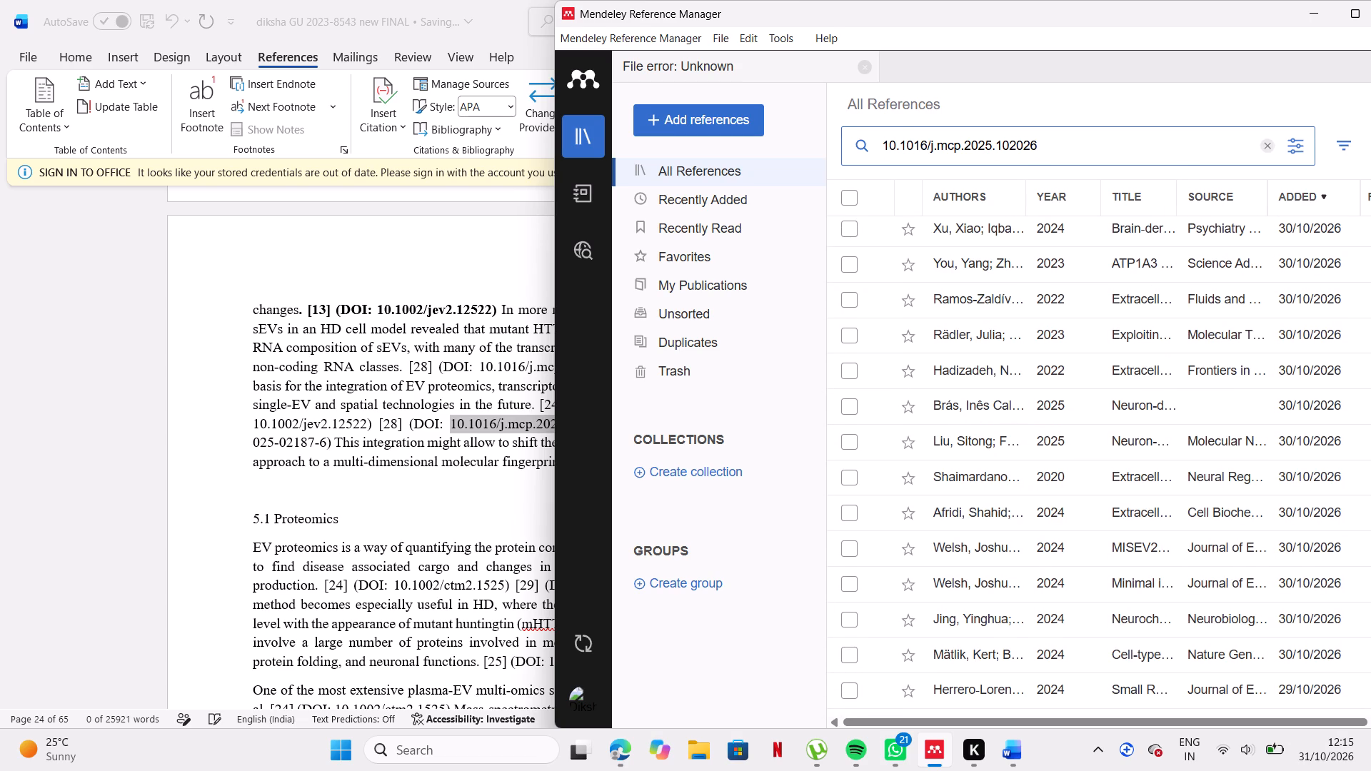
{"action": "key", "text": "Return"}
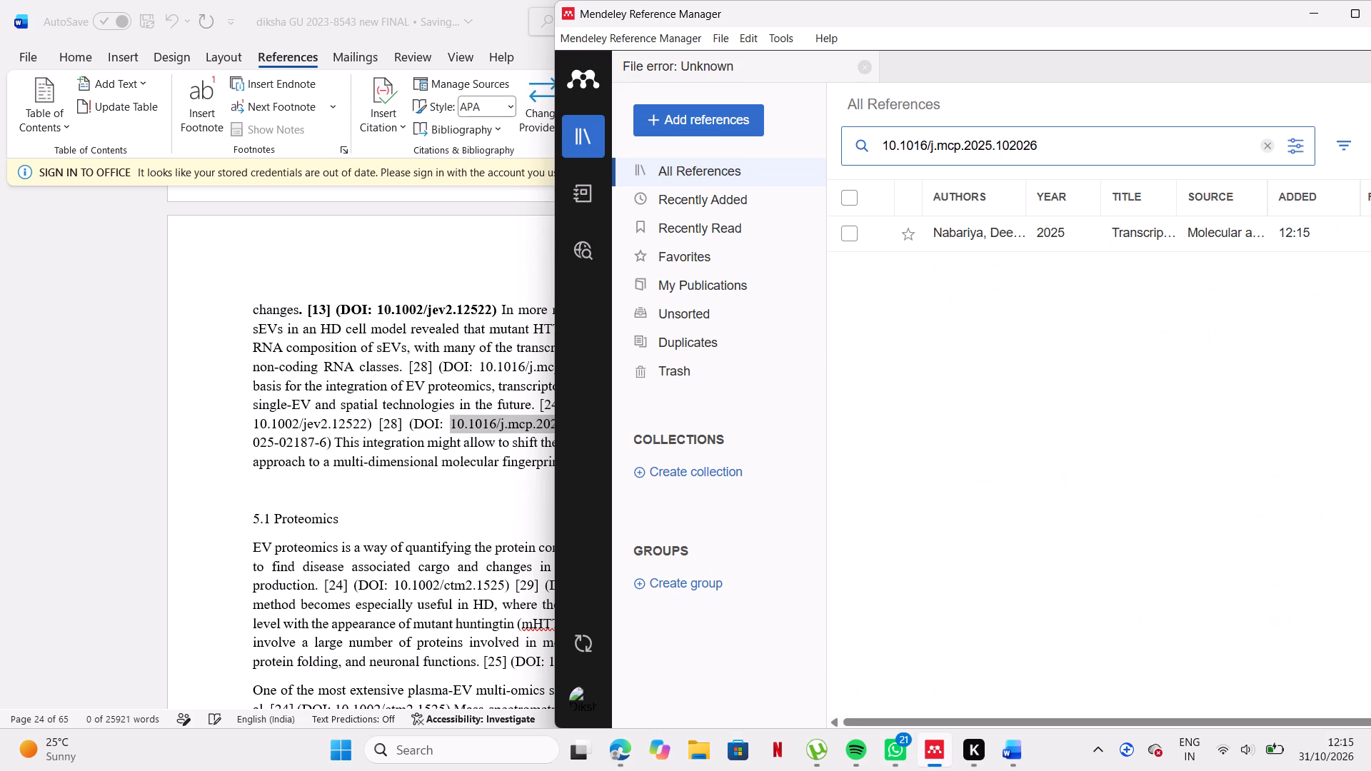
{"action": "left_click", "coordinate": [1261, 148]}
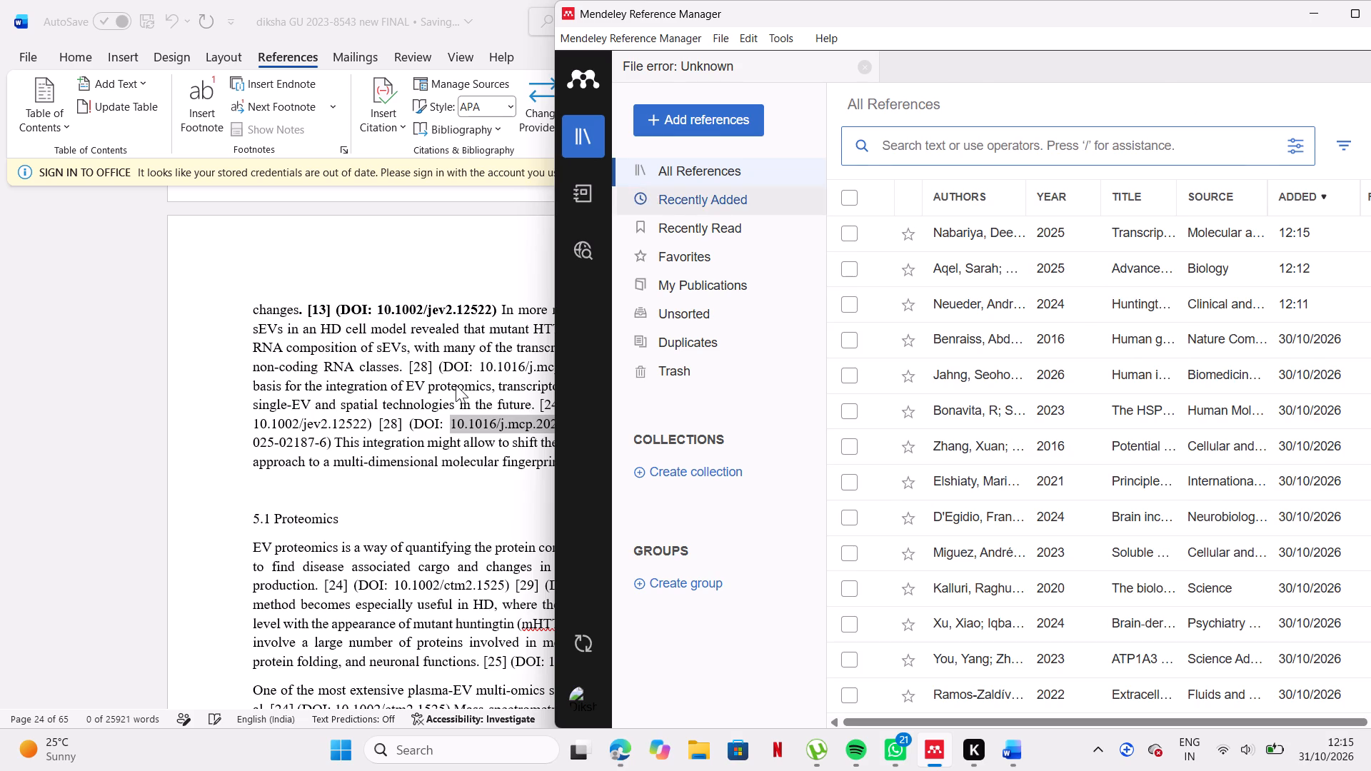
{"action": "left_click", "coordinate": [456, 385]}
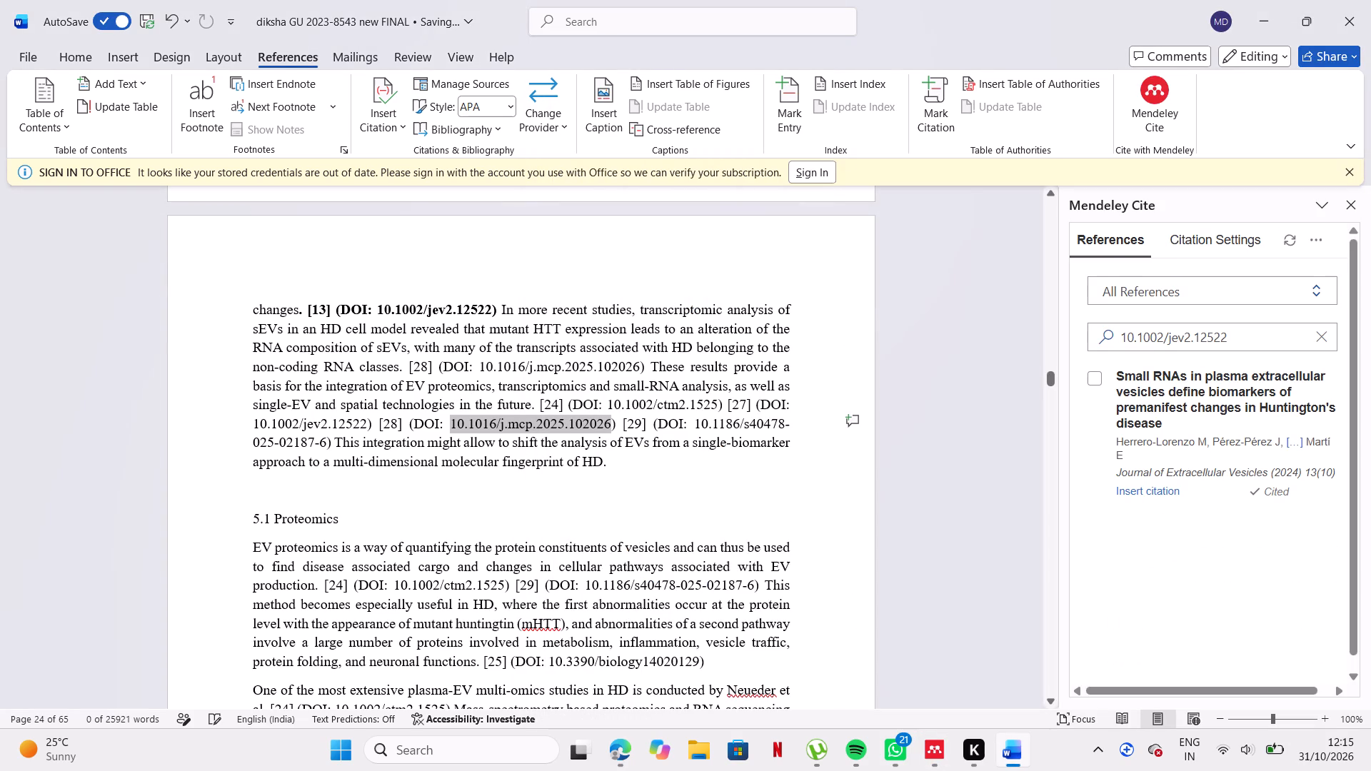
{"action": "left_click_drag", "start_coordinate": [697, 425], "coordinate": [745, 437]}
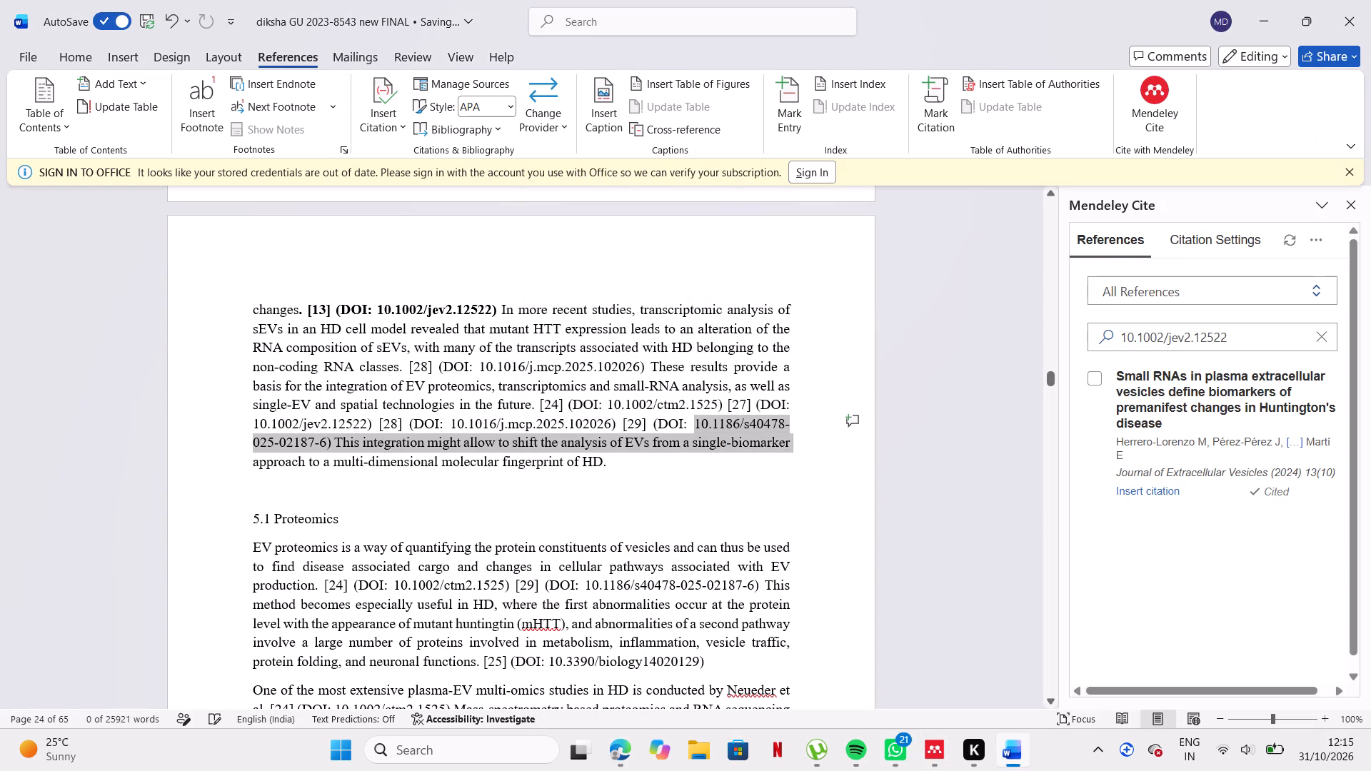
{"action": "left_click_drag", "start_coordinate": [745, 437], "coordinate": [328, 444]}
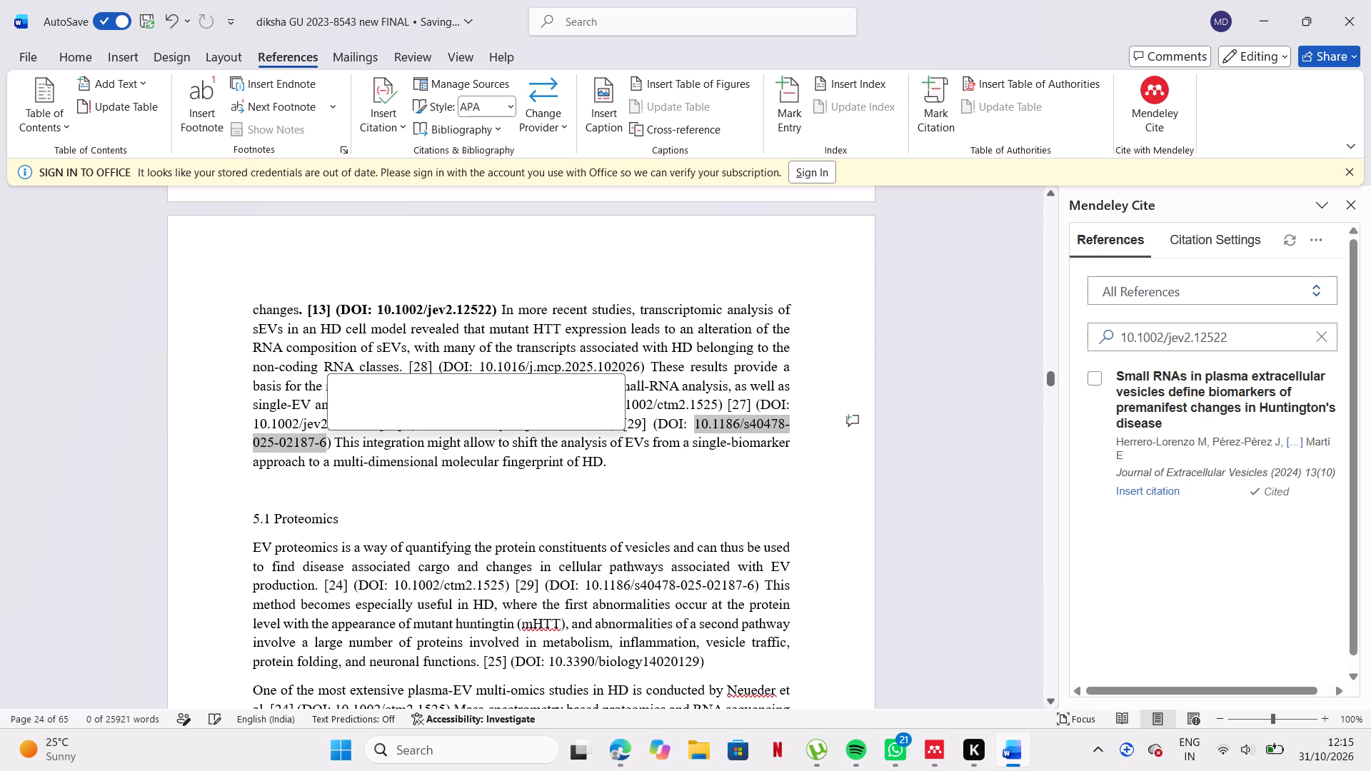
{"action": "key", "text": "ctrl+c"}
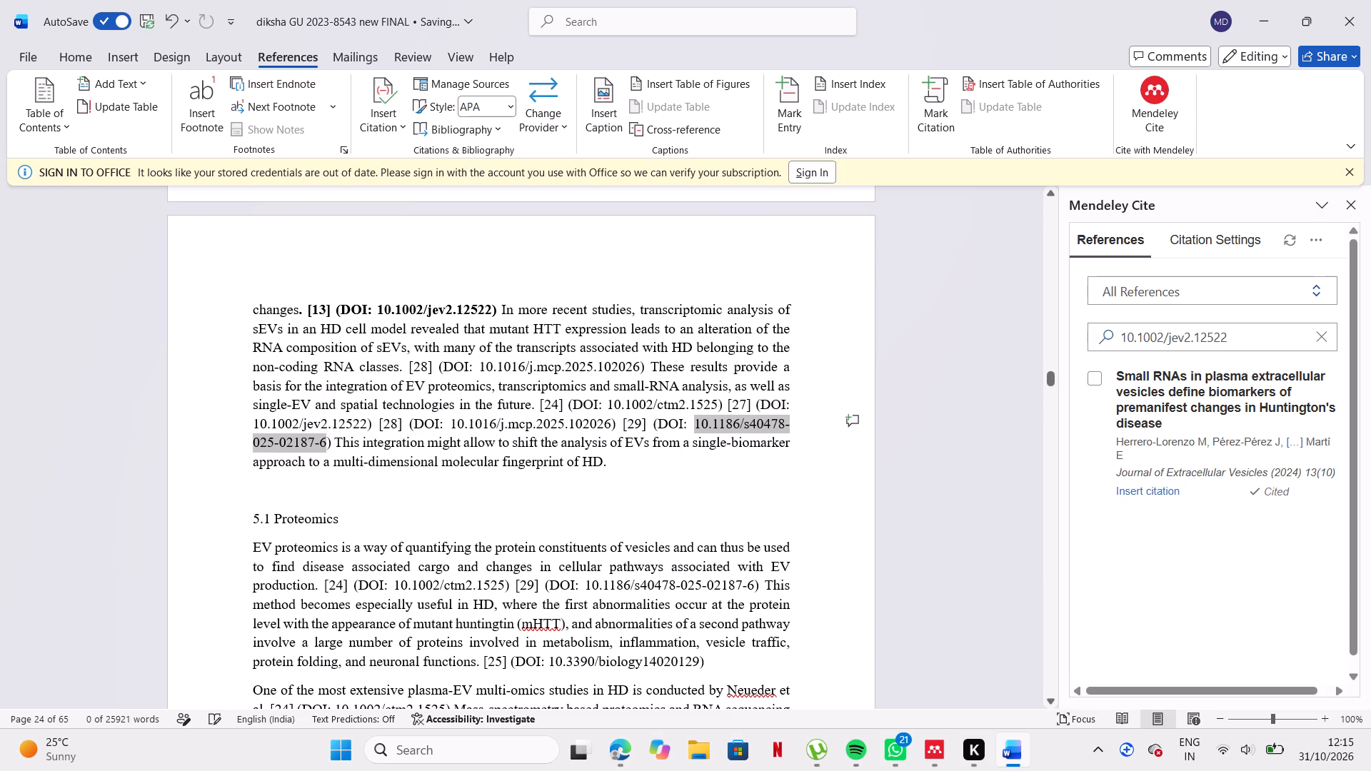
{"action": "left_click", "coordinate": [1331, 336]}
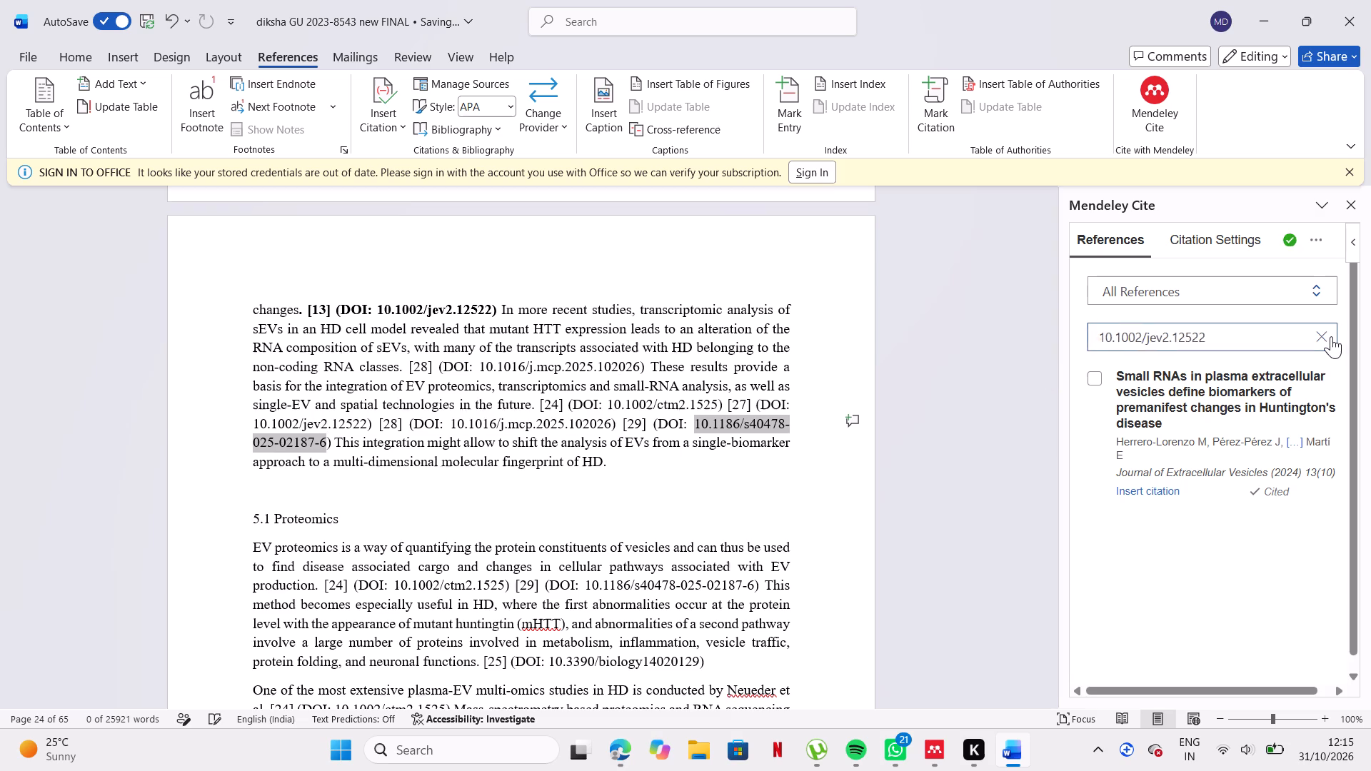
{"action": "left_click", "coordinate": [1301, 332]}
{"action": "key", "text": "ctrl+v"}
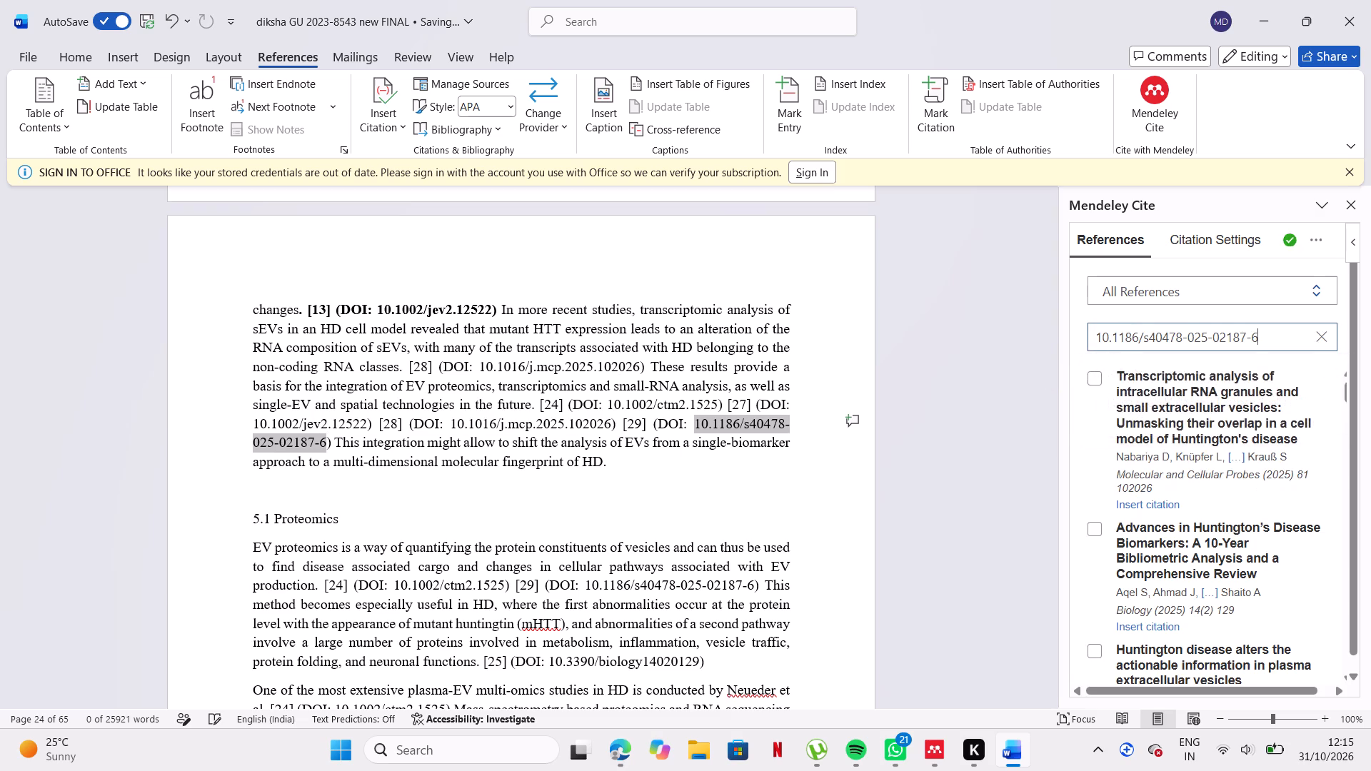
{"action": "key", "text": "Return"}
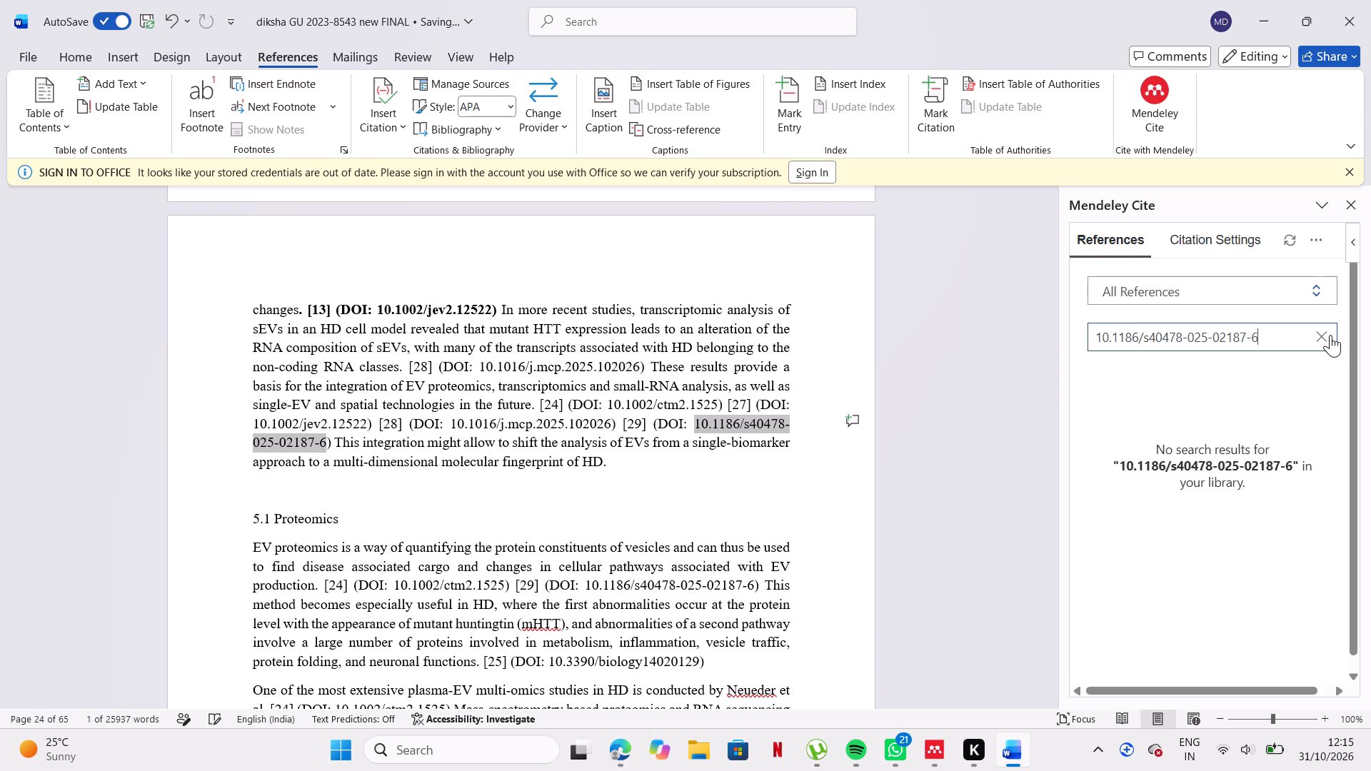
{"action": "left_click", "coordinate": [1330, 335]}
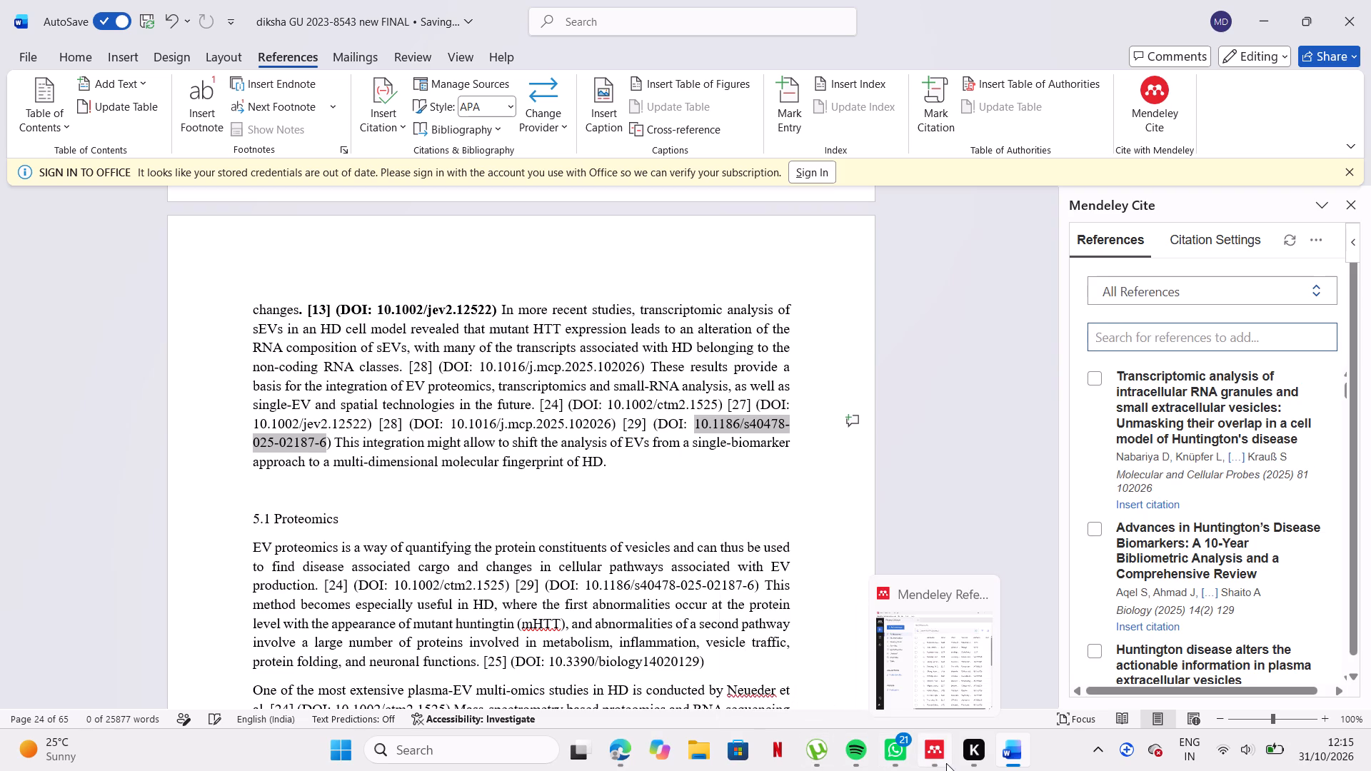
{"action": "left_click", "coordinate": [939, 762]}
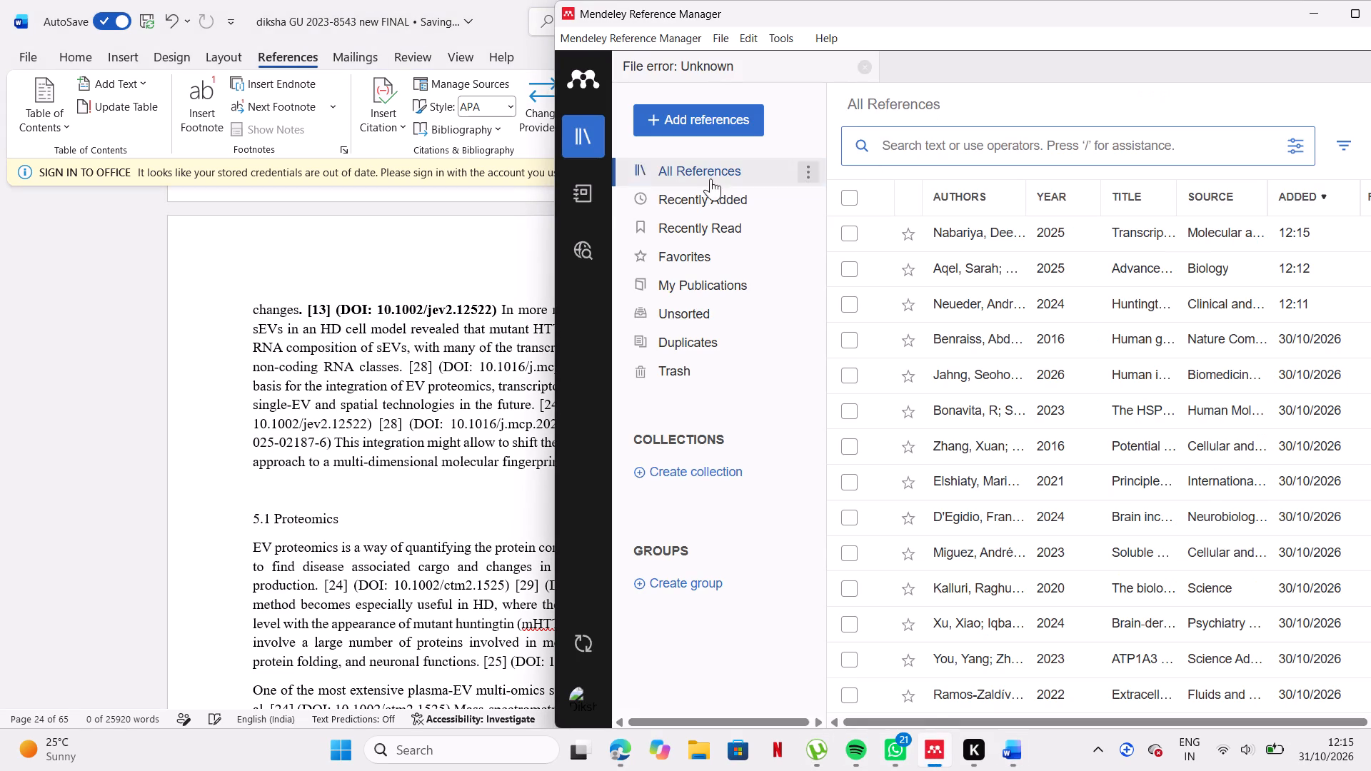
{"action": "left_click", "coordinate": [722, 122]}
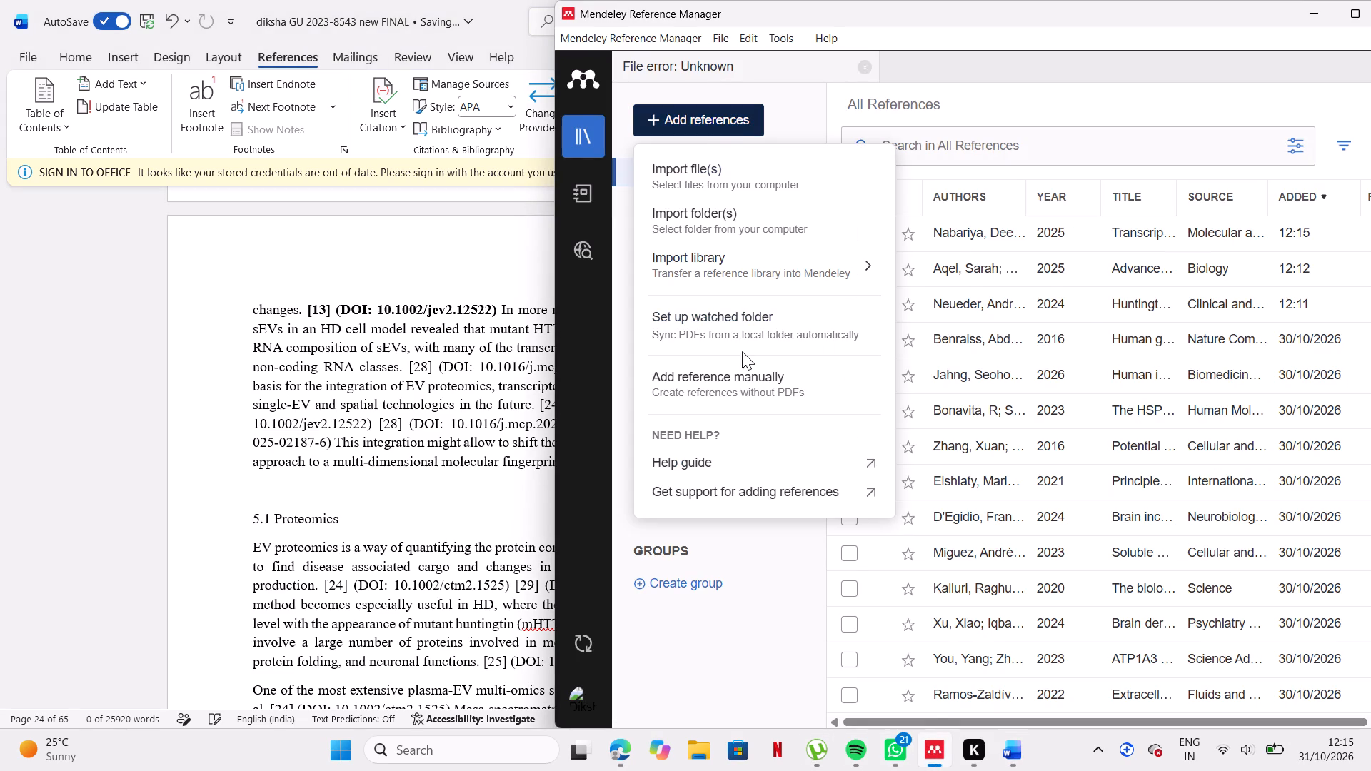
{"action": "left_click", "coordinate": [743, 366]}
{"action": "left_click", "coordinate": [923, 199]}
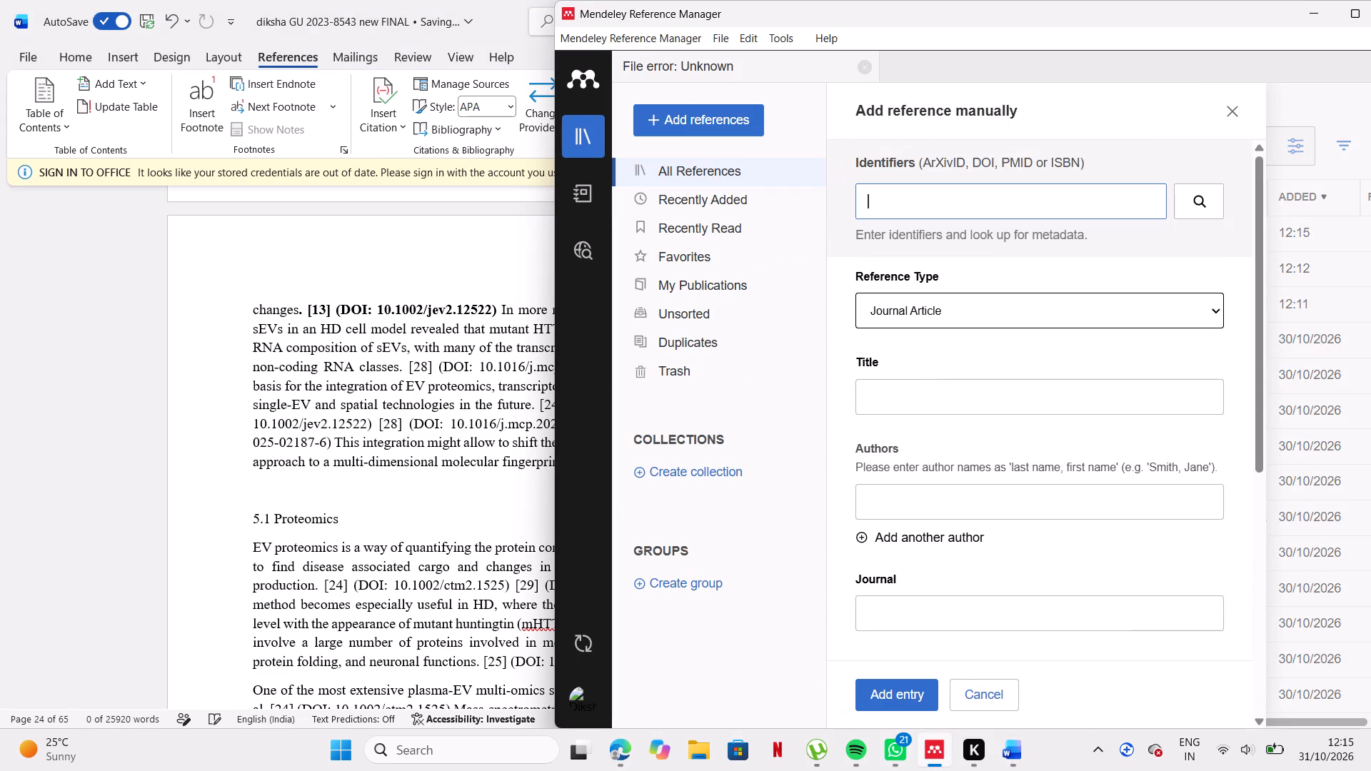
{"action": "key", "text": "ctrl+v"}
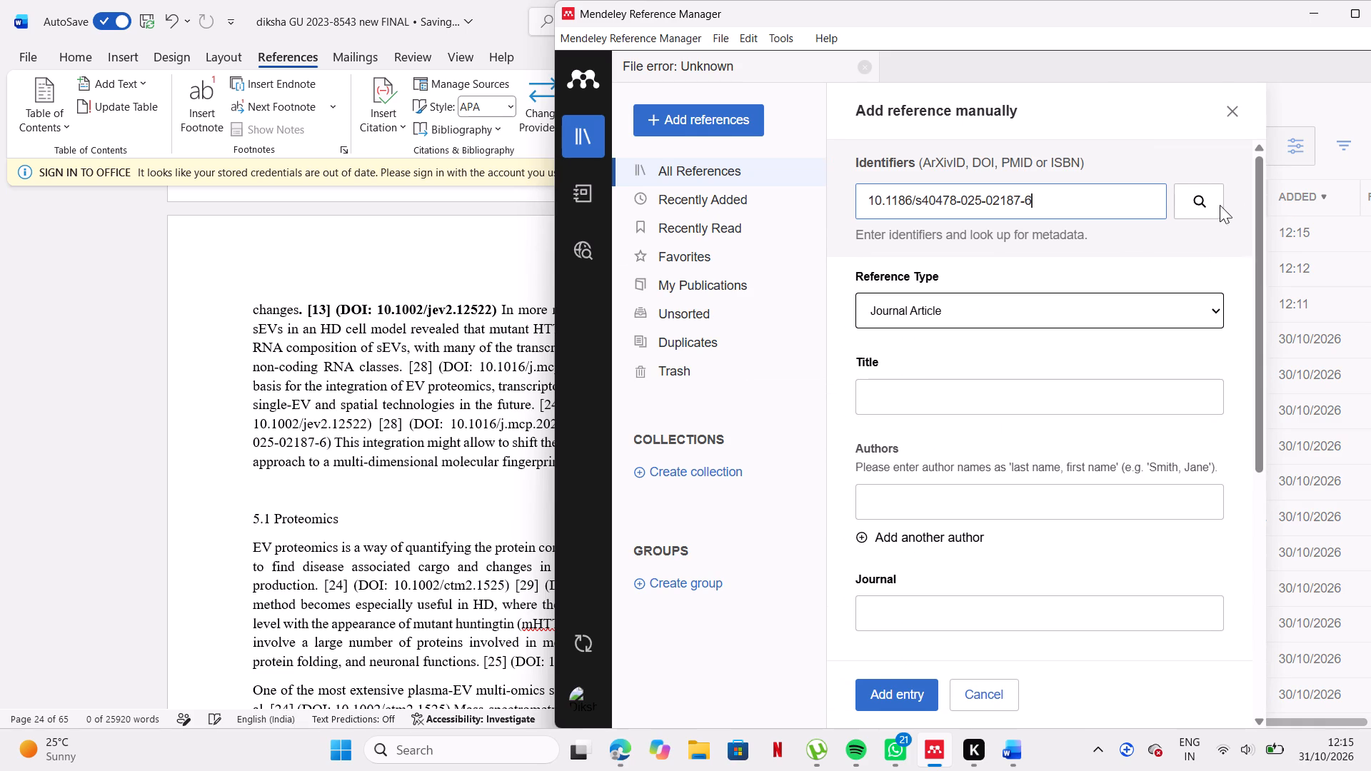
{"action": "double_click", "coordinate": [1217, 204]}
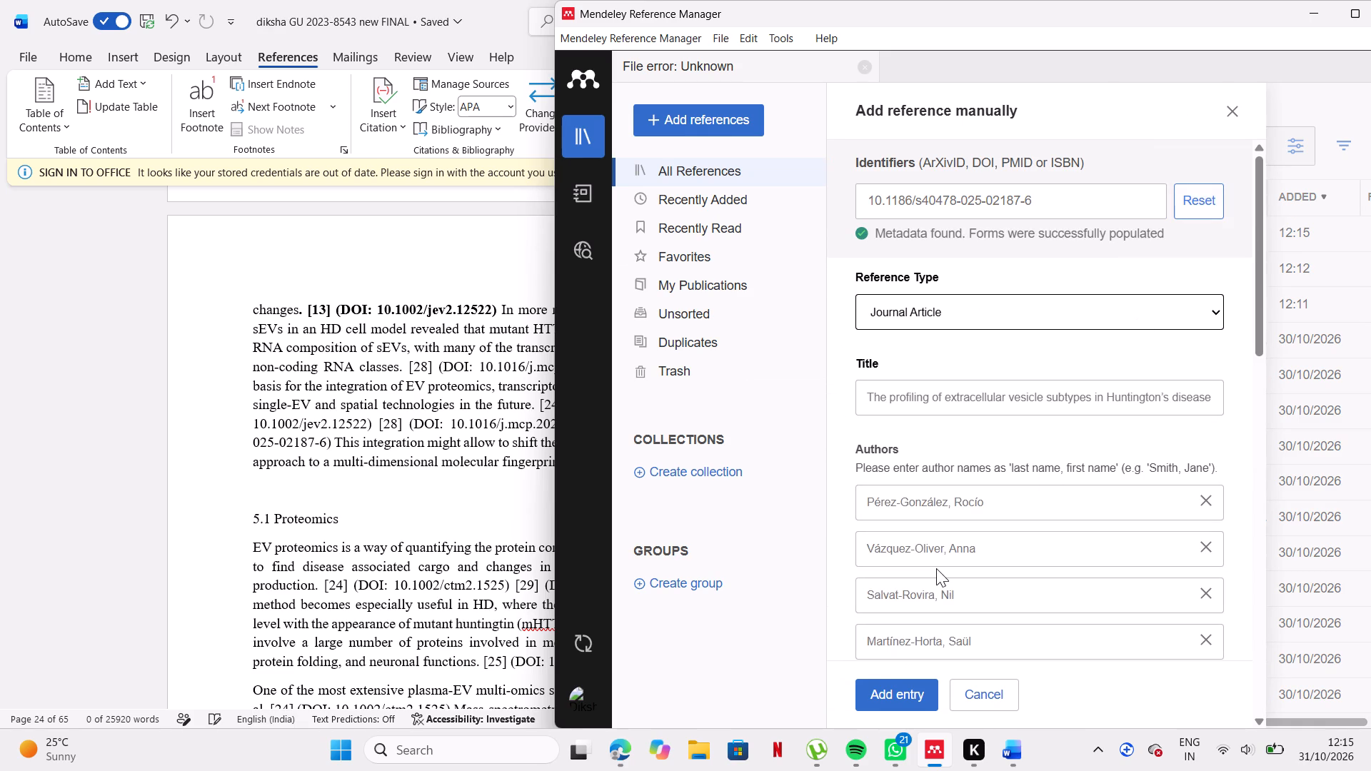
{"action": "left_click", "coordinate": [905, 701]}
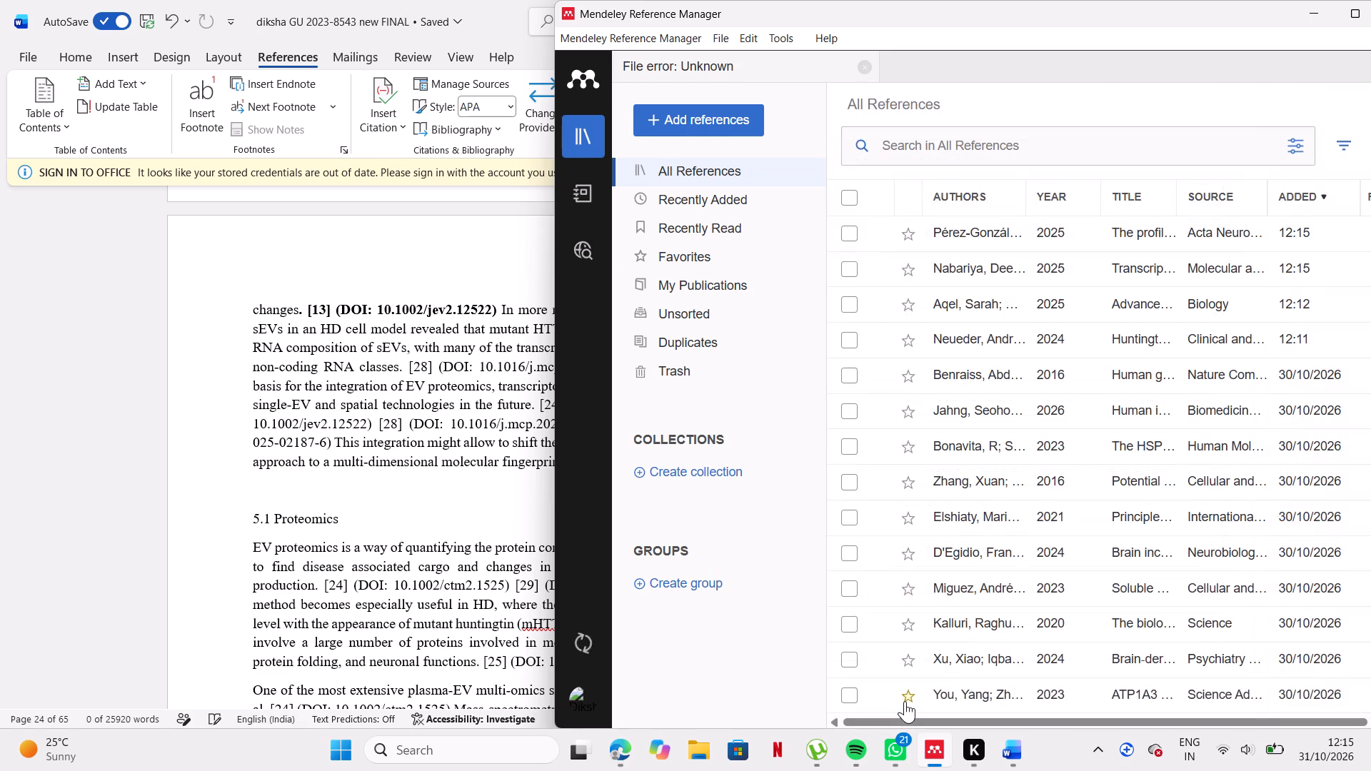
Return to the Word document and examine the DOI-marked citations in sections 5.1 Proteomics and 5.2 Transcriptomics.
{"action": "left_click", "coordinate": [413, 580]}
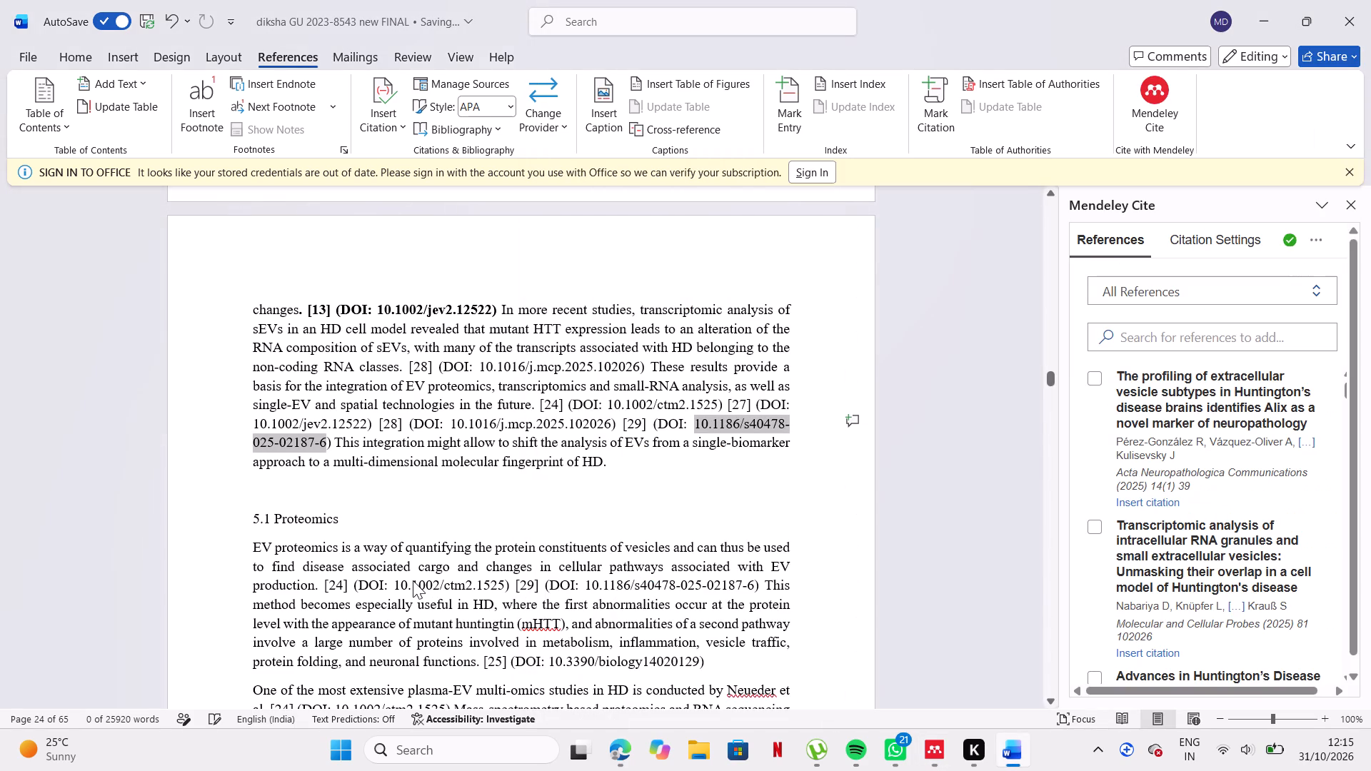
{"action": "scroll", "coordinate": [541, 565], "scroll_direction": "down", "scroll_amount": 1}
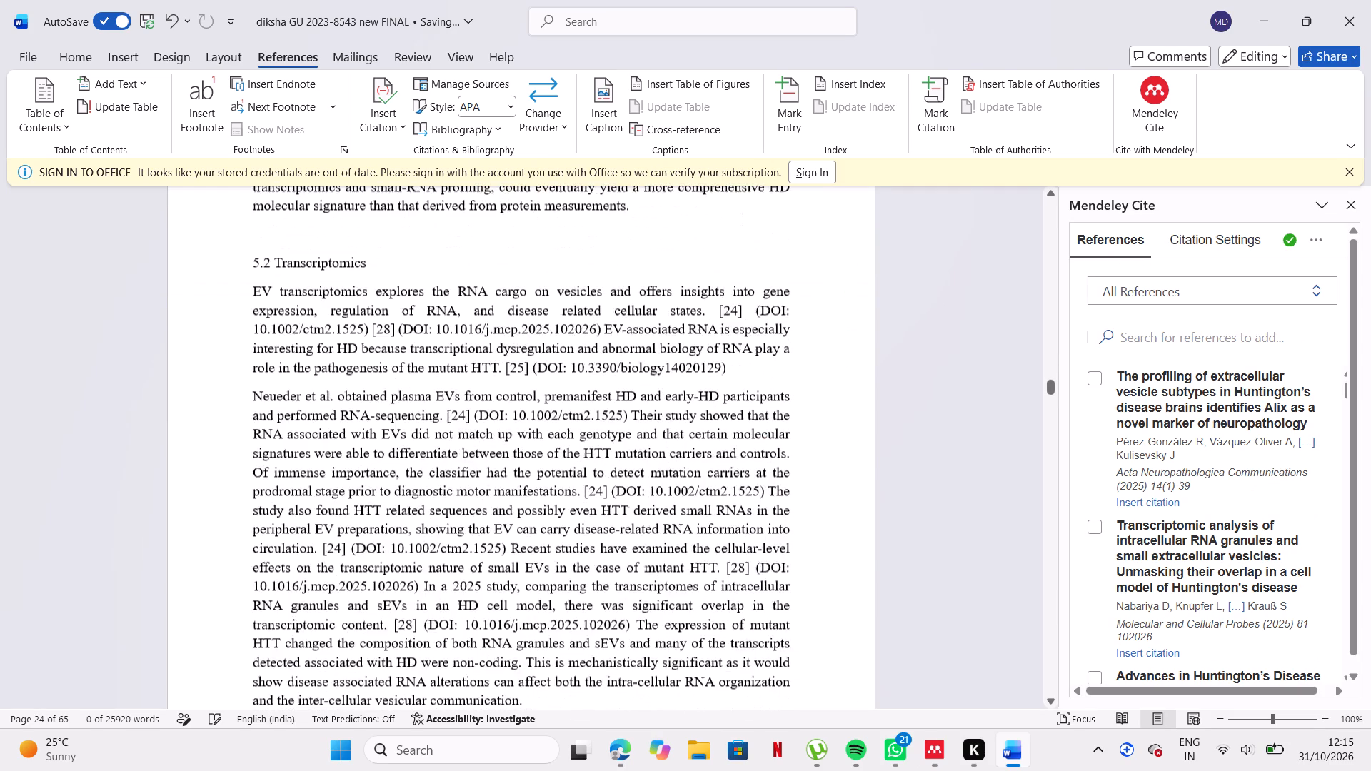
{"action": "scroll", "coordinate": [541, 565], "scroll_direction": "up", "scroll_amount": 4}
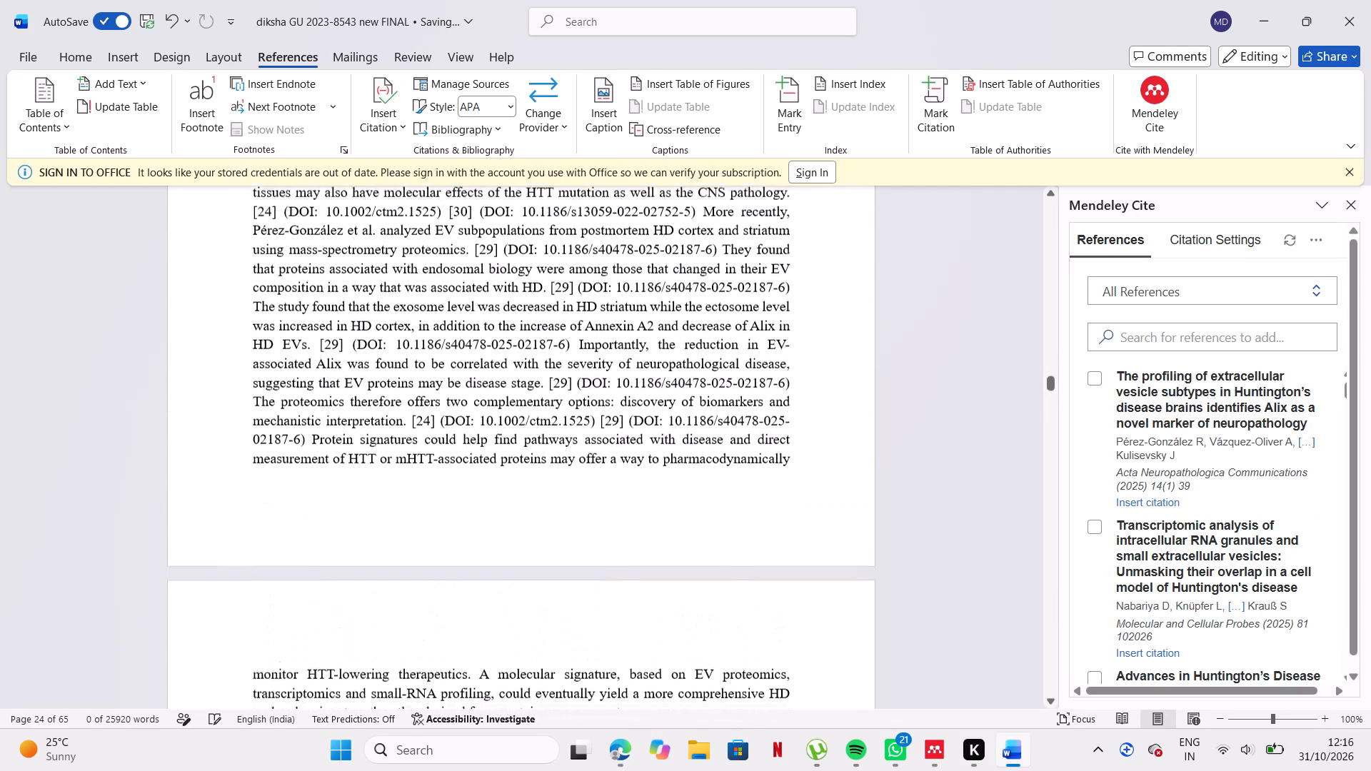
{"action": "scroll", "coordinate": [541, 565], "scroll_direction": "up", "scroll_amount": 2}
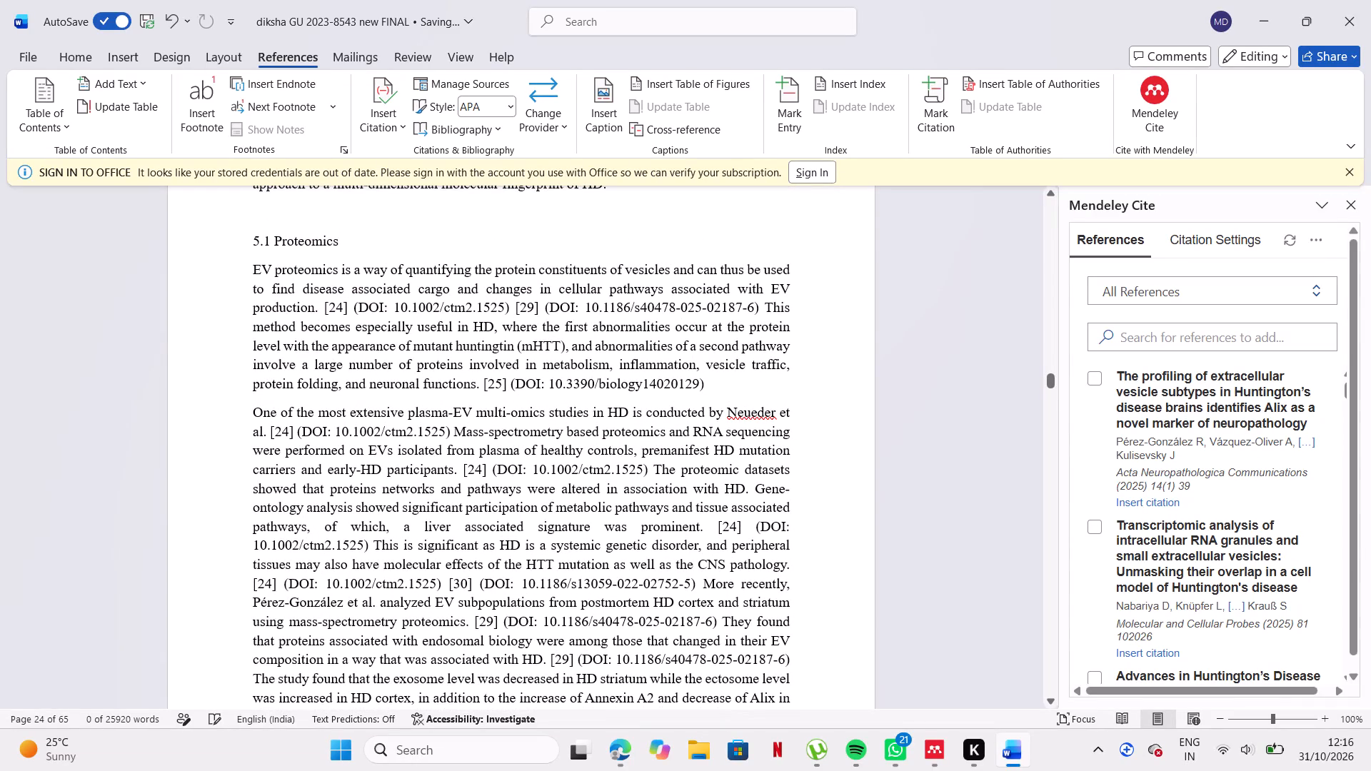
{"action": "scroll", "coordinate": [573, 509], "scroll_direction": "down", "scroll_amount": 1}
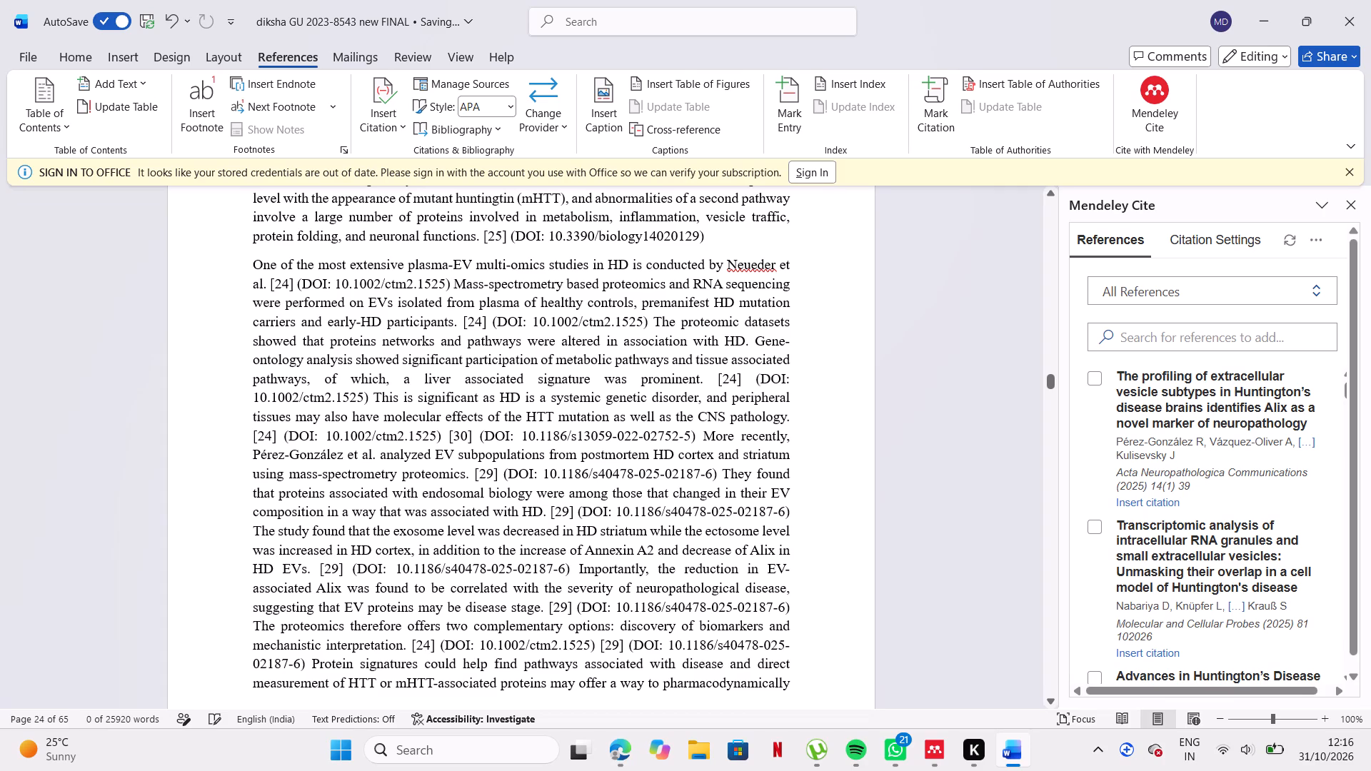
{"action": "scroll", "coordinate": [578, 384], "scroll_direction": "up", "scroll_amount": 2}
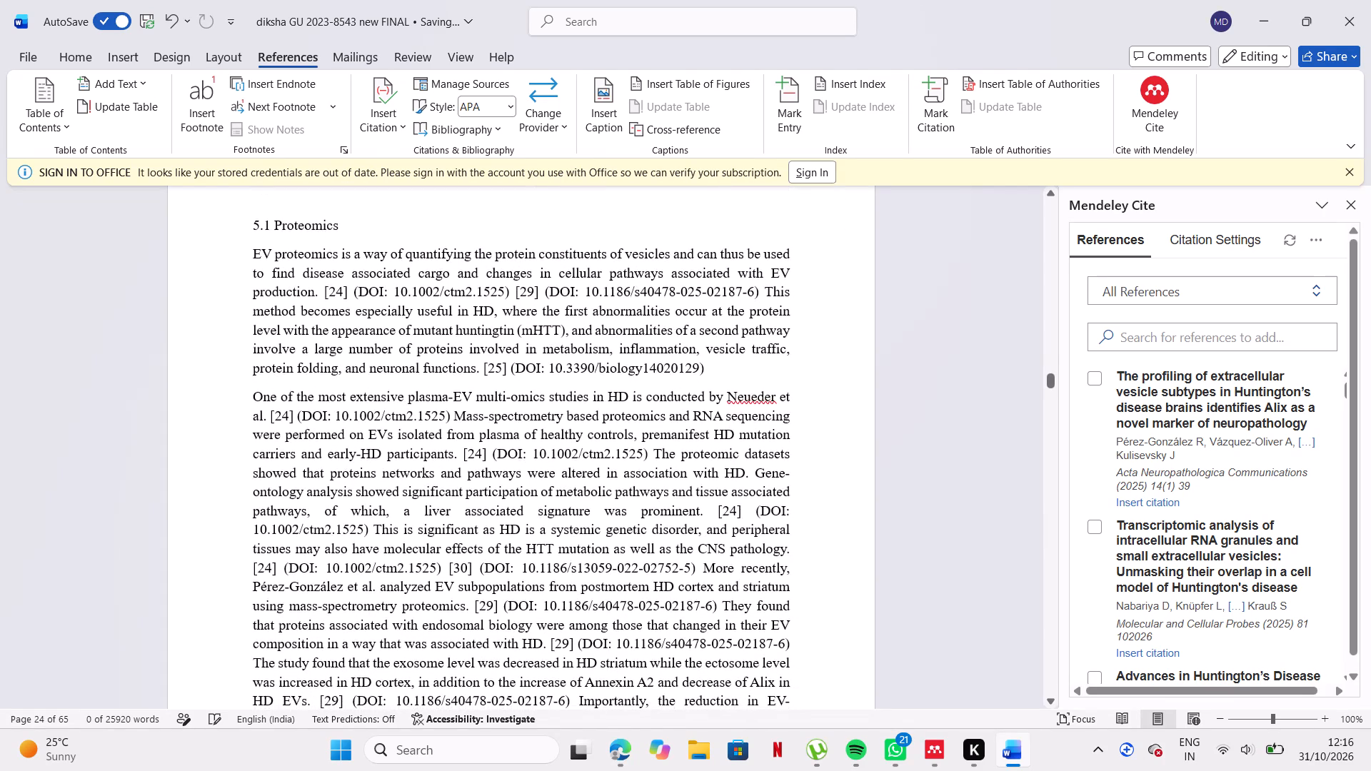
{"action": "scroll", "coordinate": [578, 384], "scroll_direction": "down", "scroll_amount": 1}
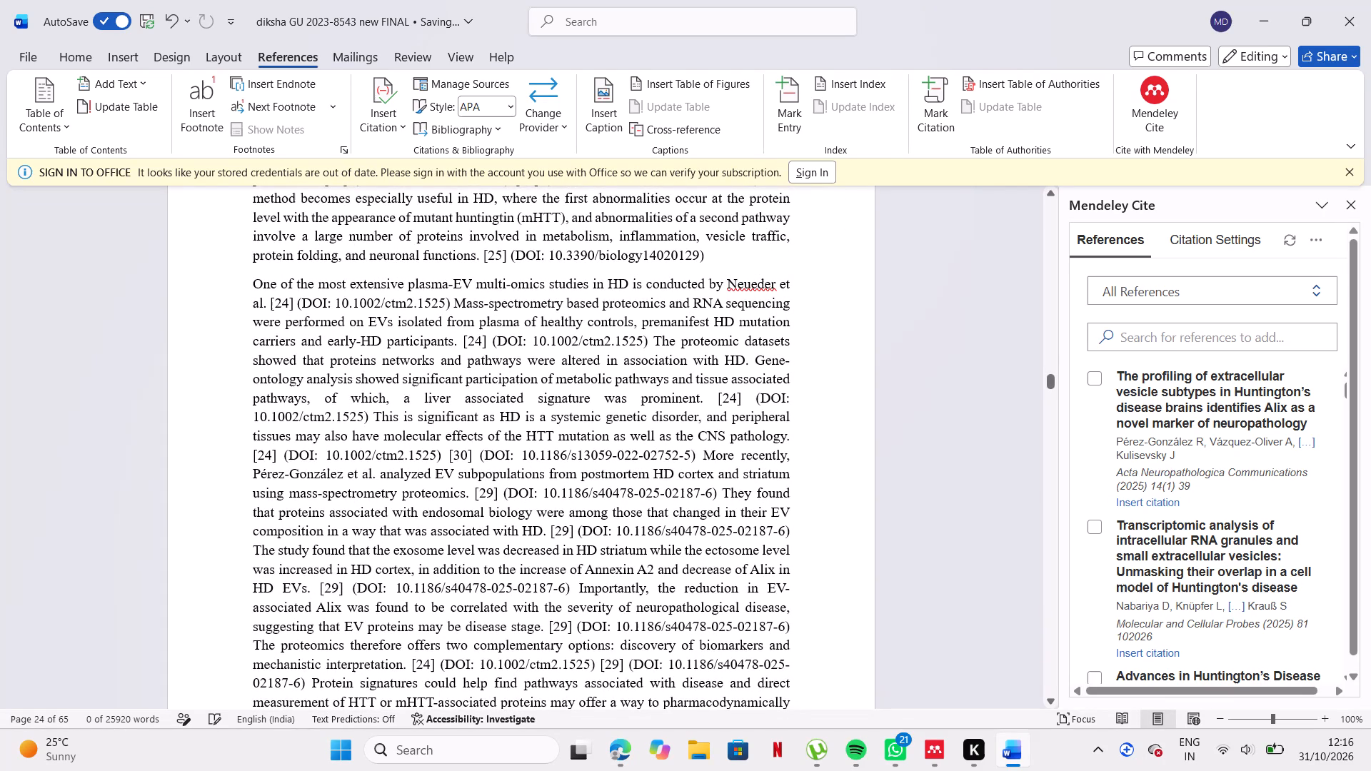
{"action": "left_click_drag", "start_coordinate": [521, 452], "coordinate": [688, 458]}
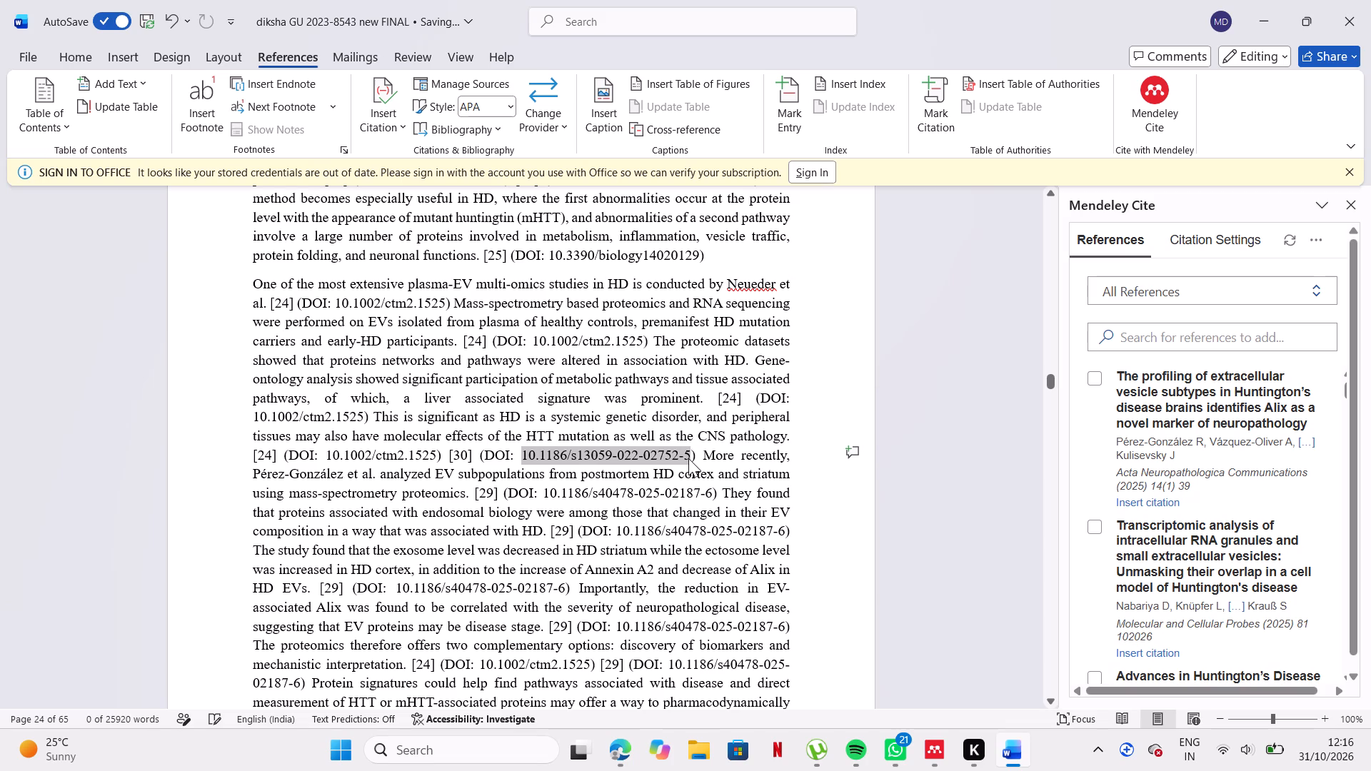
{"action": "key", "text": "ctrl+c"}
{"action": "left_click", "coordinate": [930, 752]}
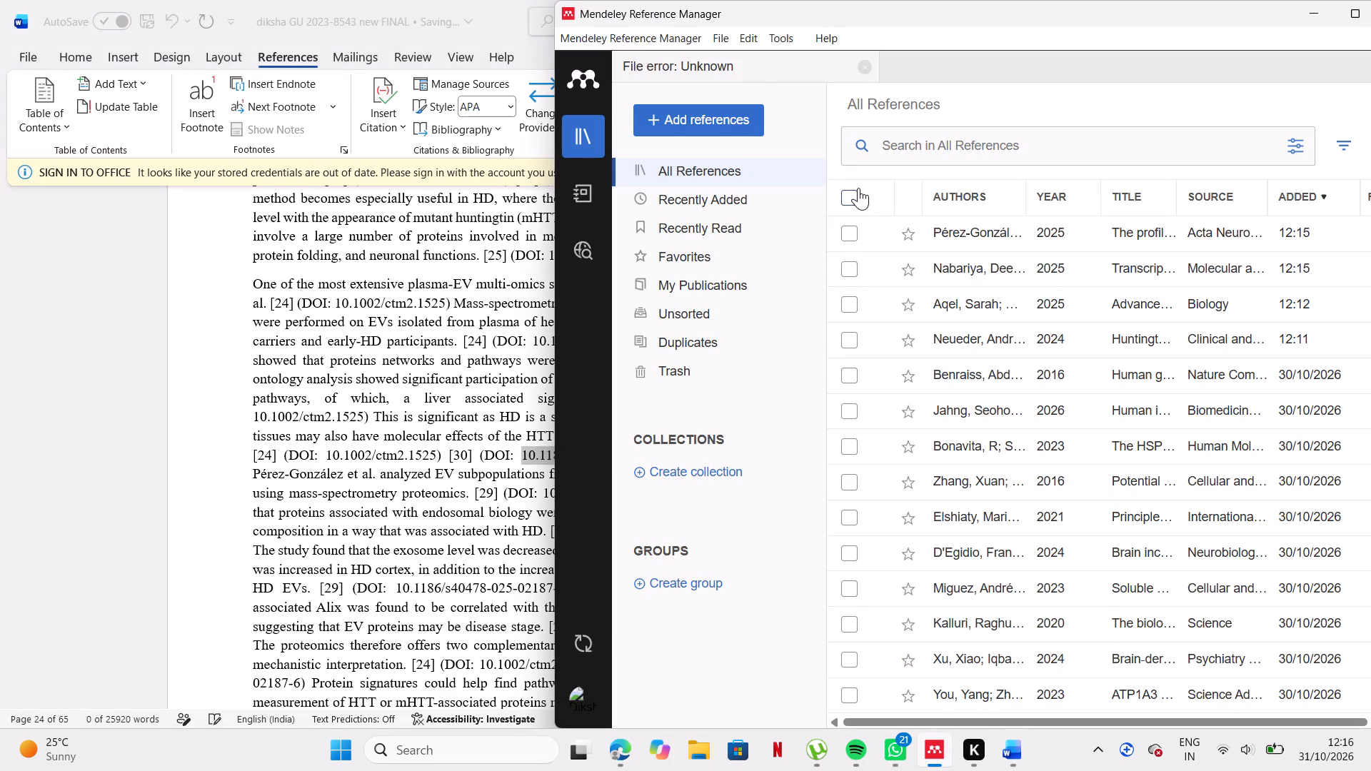
{"action": "left_click", "coordinate": [748, 124]}
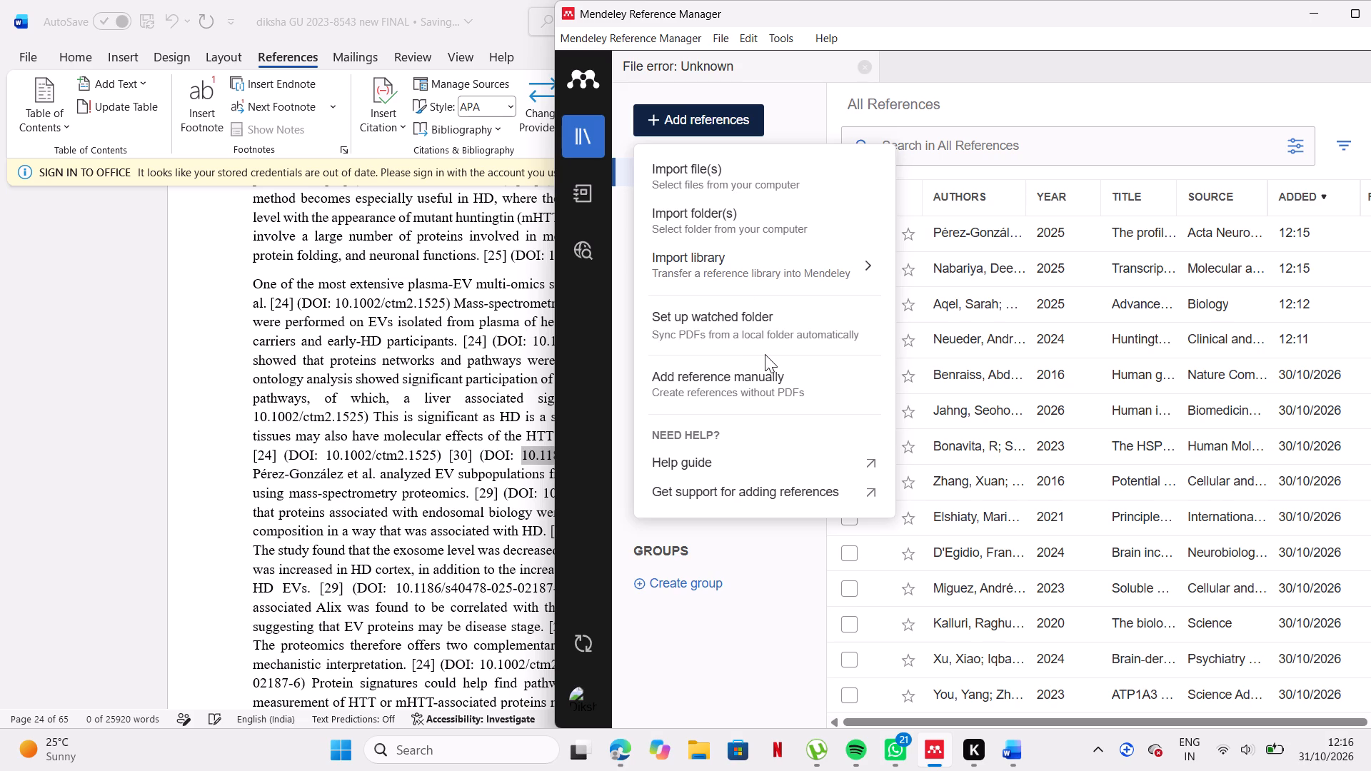
{"action": "left_click", "coordinate": [765, 354]}
{"action": "left_click", "coordinate": [733, 128]}
{"action": "left_click", "coordinate": [746, 375]}
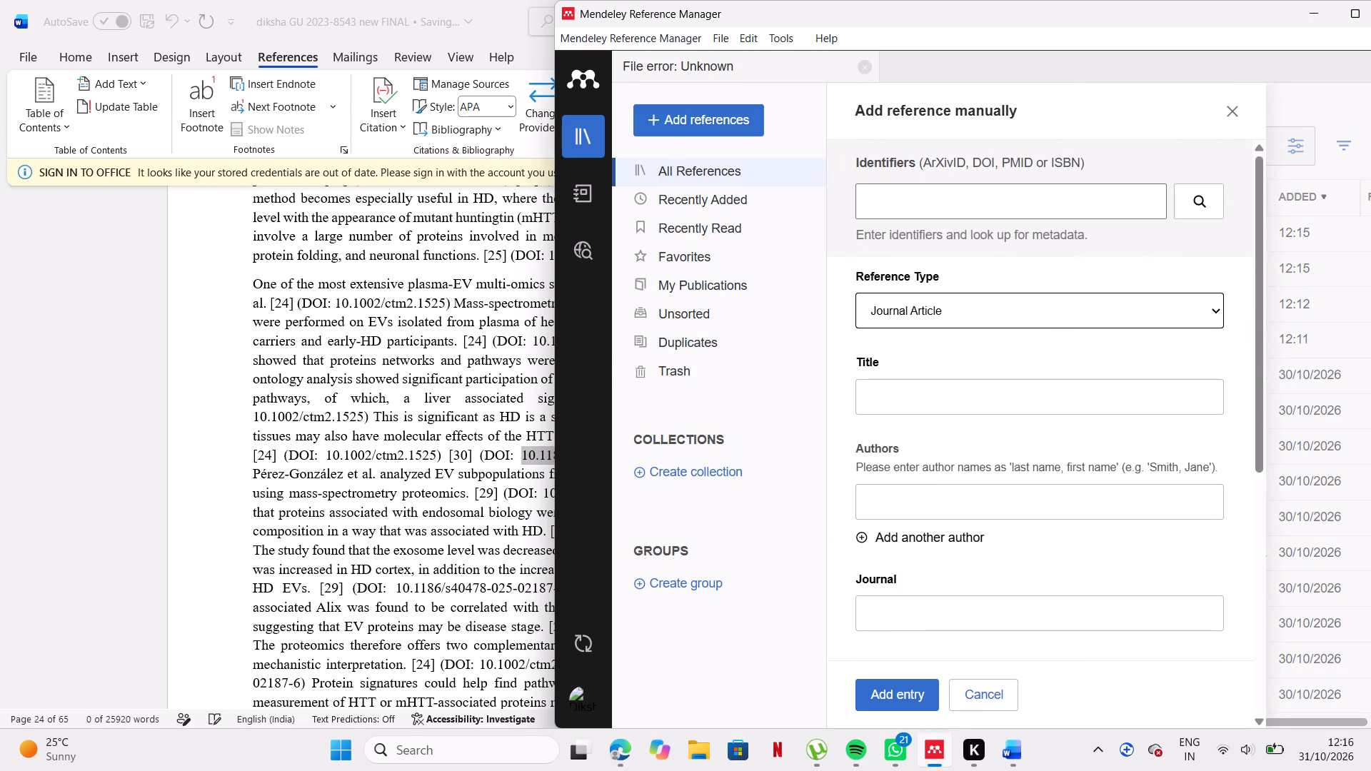
{"action": "left_click", "coordinate": [922, 207]}
{"action": "key", "text": "ctrl+v"}
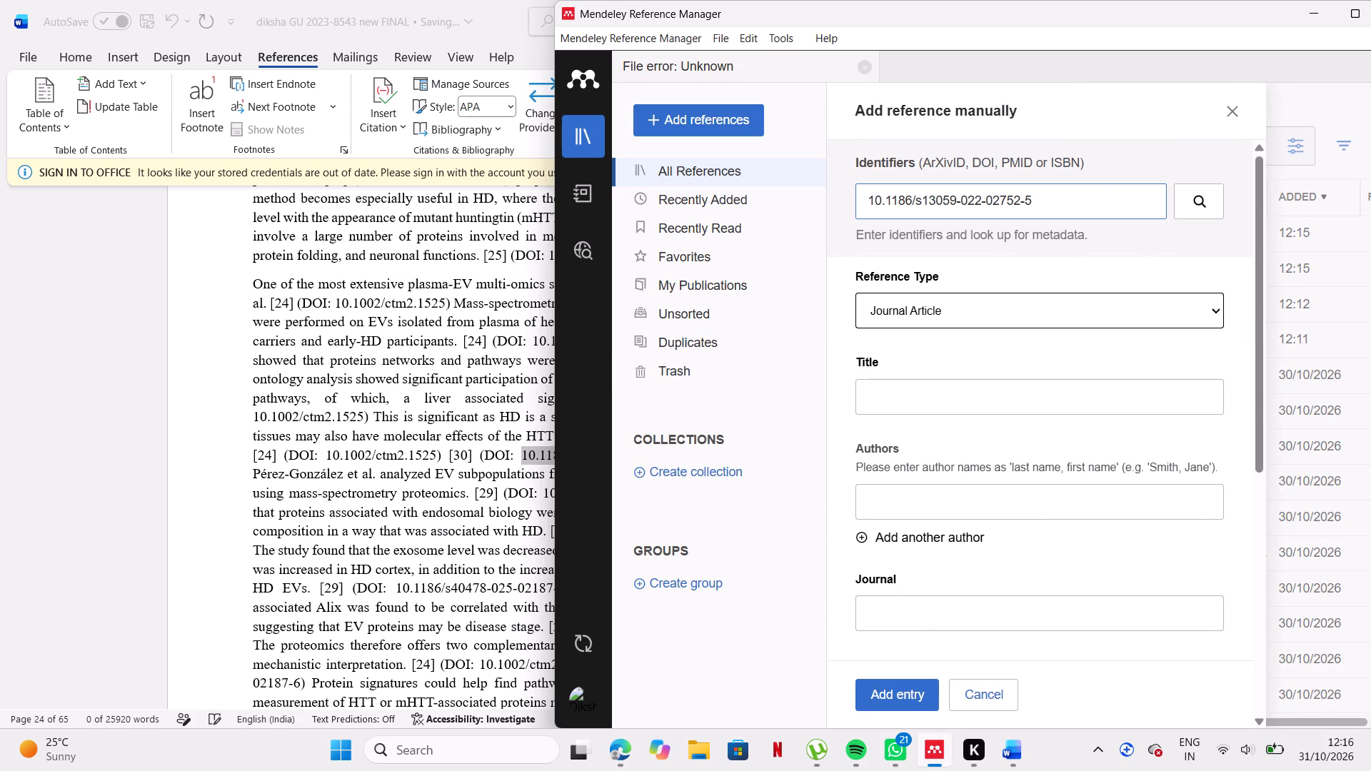
{"action": "left_click", "coordinate": [1195, 215]}
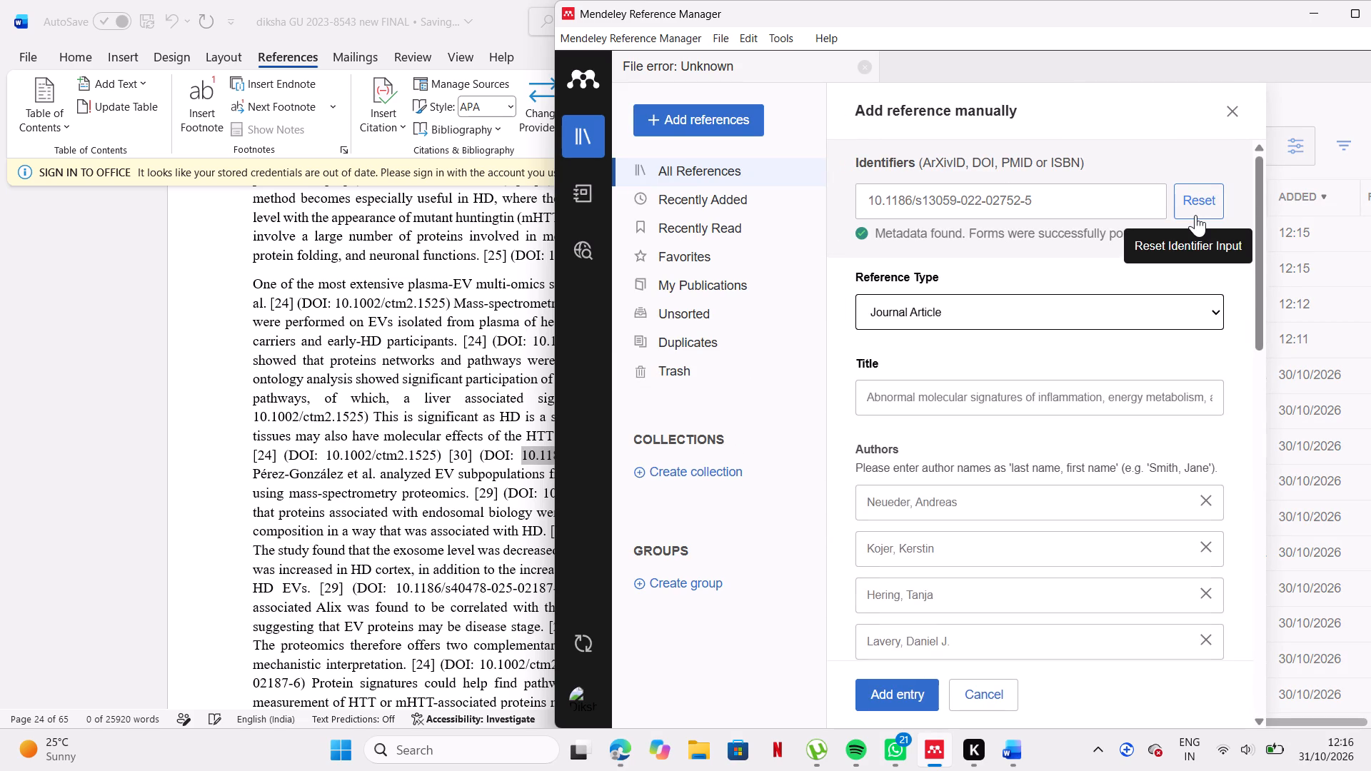
{"action": "left_click", "coordinate": [903, 698]}
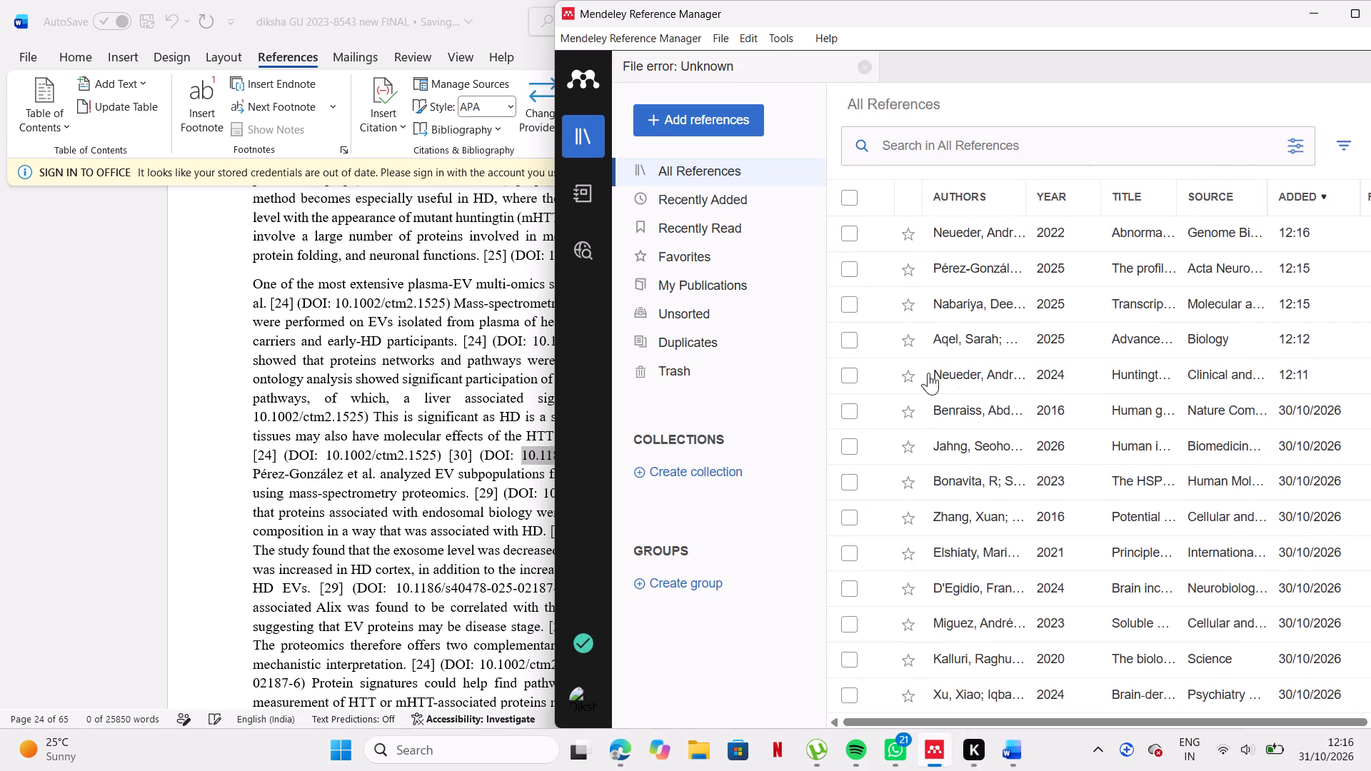
Return to the Word document and examine the DOI-marked citations from section 5.1 through 5.2 Transcriptomics and the small-RNA section to Table 2.
{"action": "left_click", "coordinate": [506, 472]}
{"action": "scroll", "coordinate": [581, 500], "scroll_direction": "down", "scroll_amount": 1}
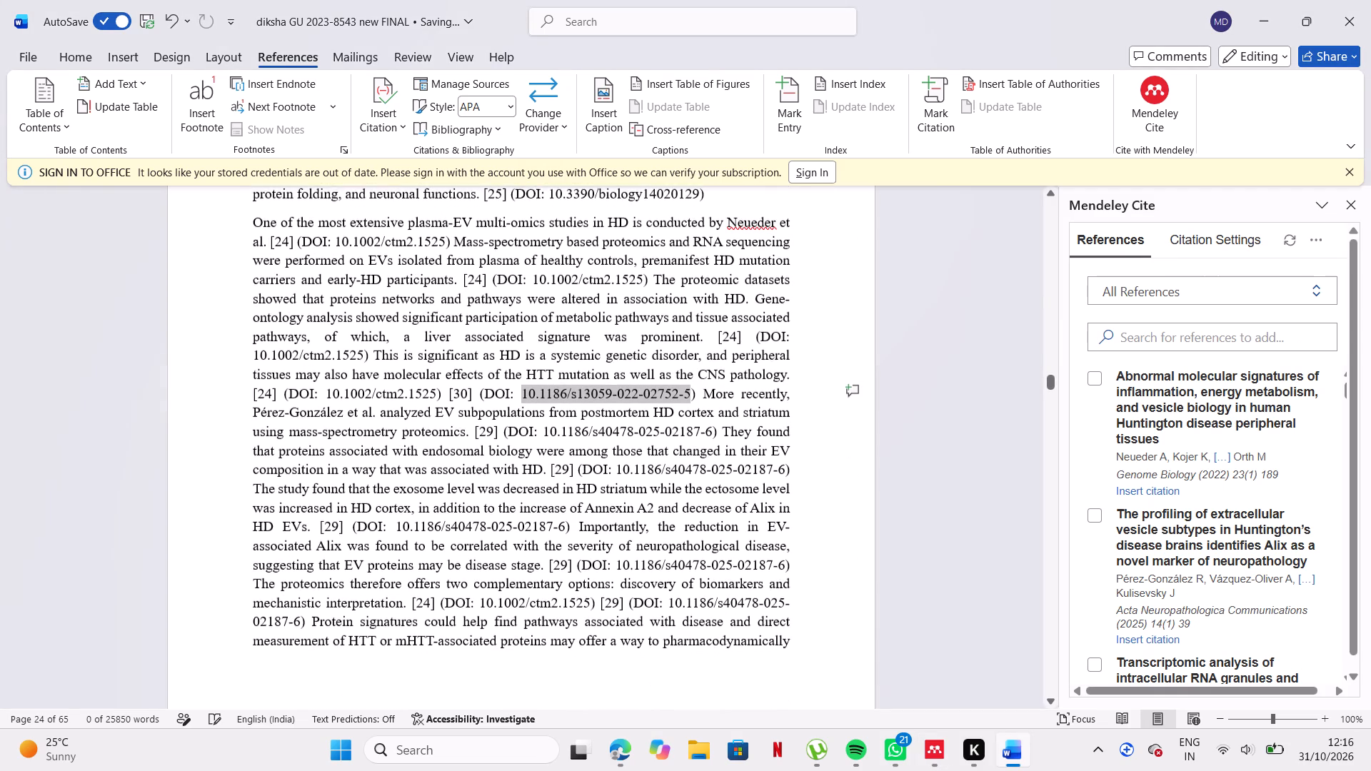
{"action": "scroll", "coordinate": [581, 500], "scroll_direction": "down", "scroll_amount": 3}
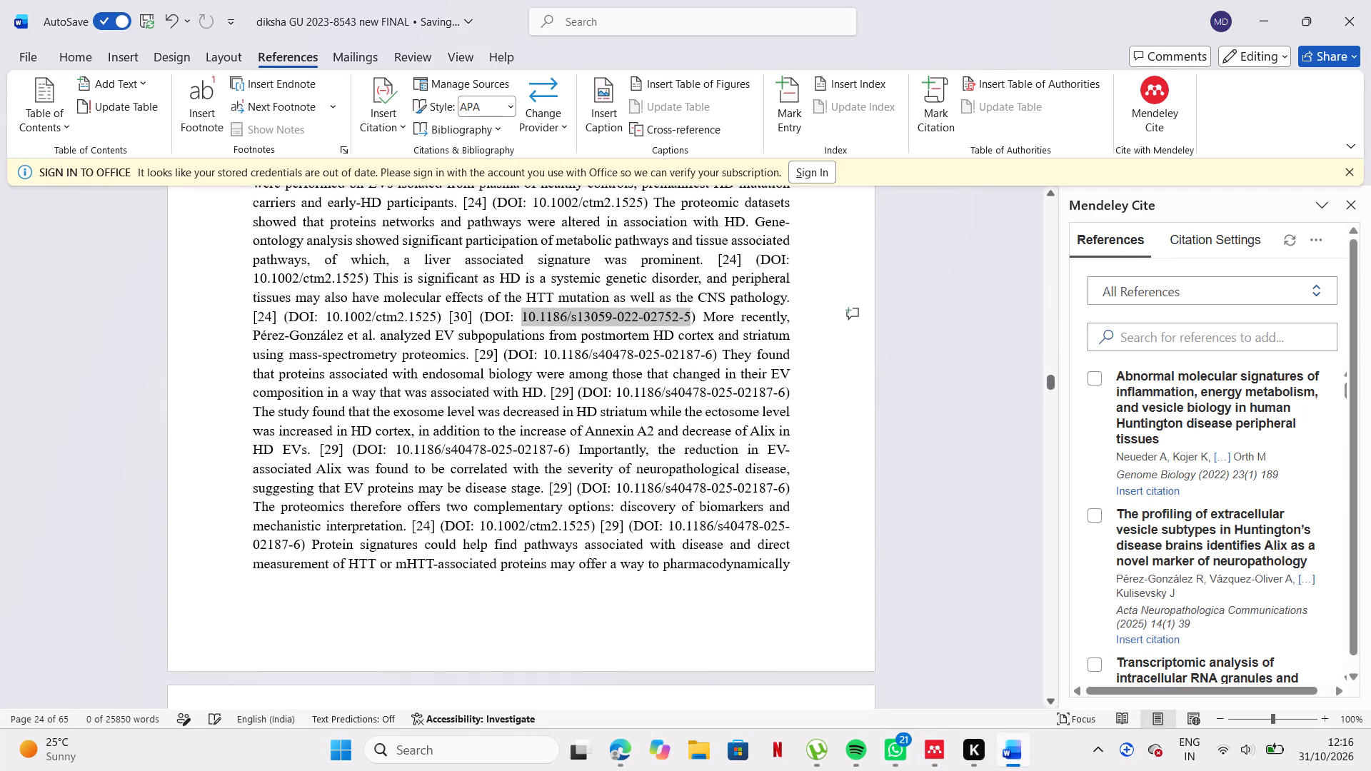
{"action": "scroll", "coordinate": [581, 500], "scroll_direction": "down", "scroll_amount": 4}
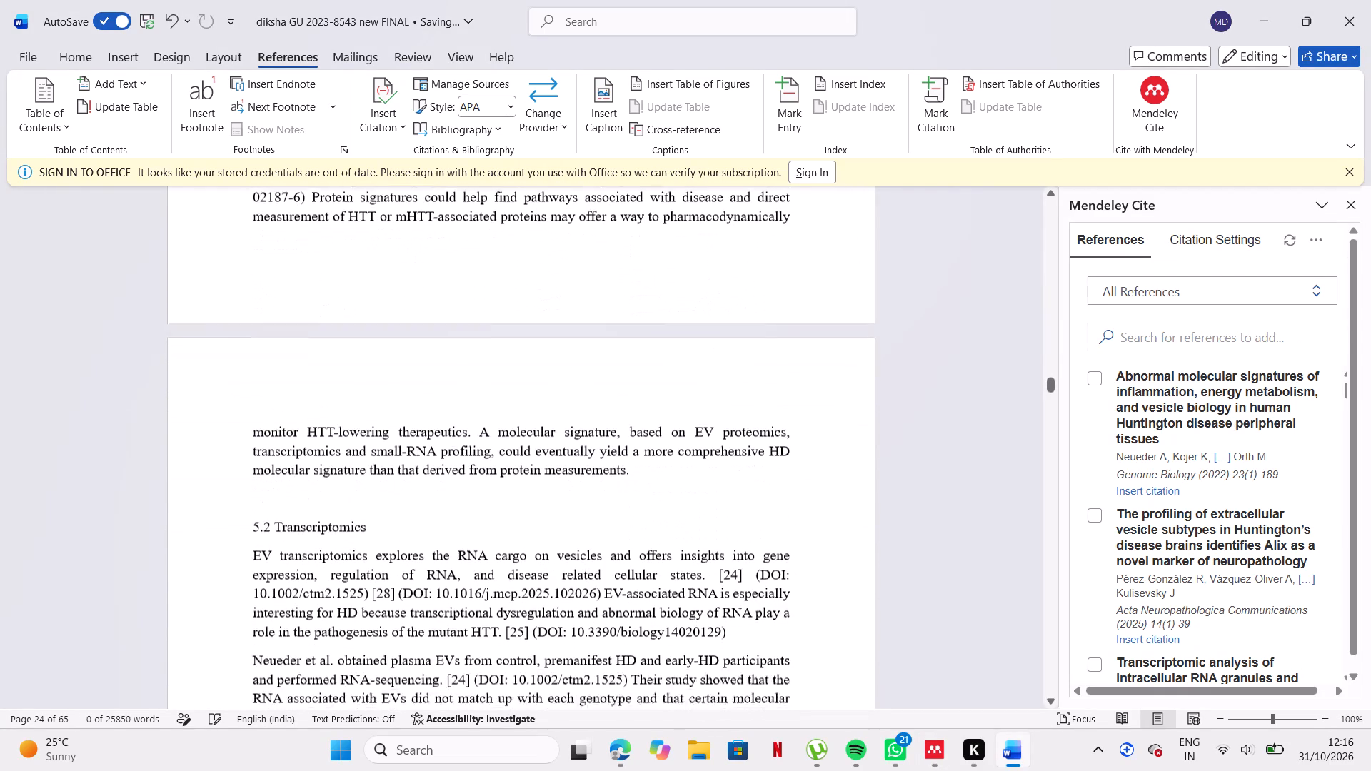
{"action": "scroll", "coordinate": [581, 500], "scroll_direction": "down", "scroll_amount": 2}
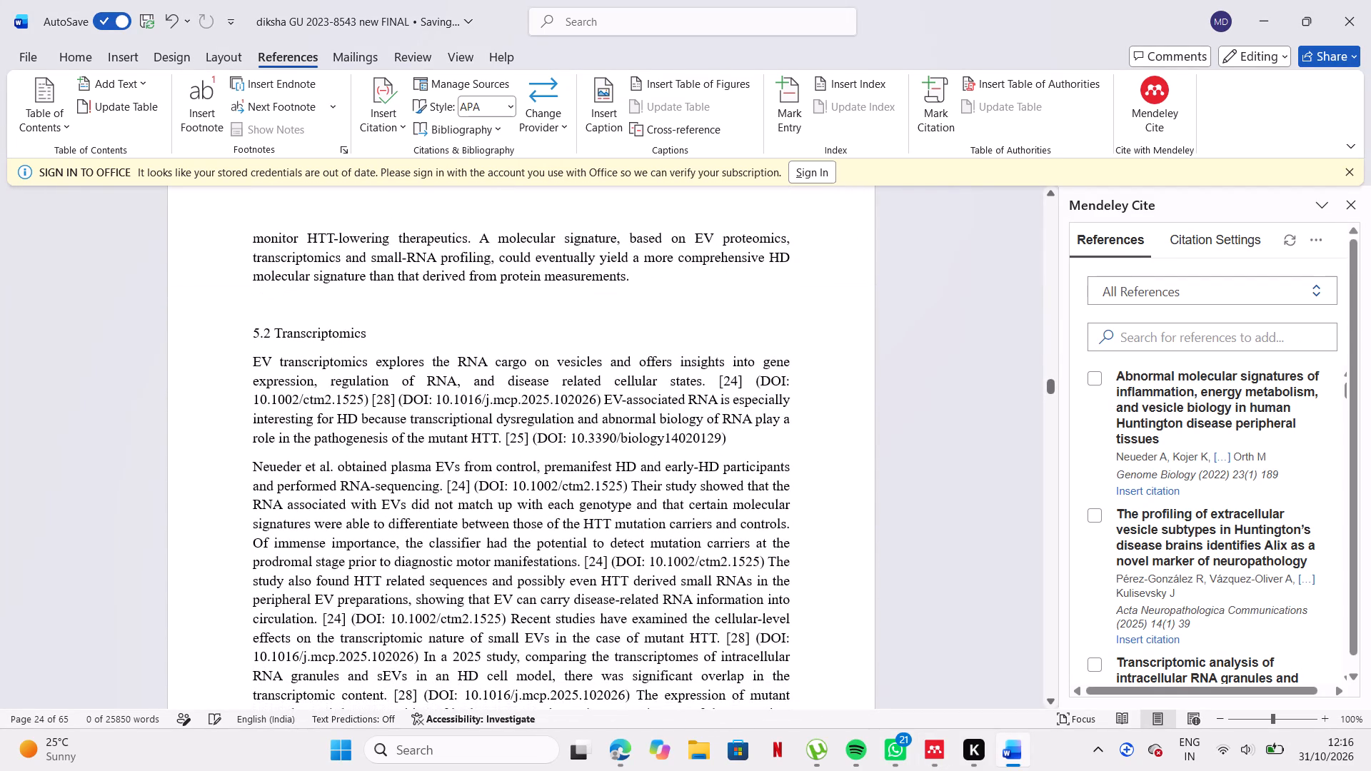
{"action": "scroll", "coordinate": [581, 500], "scroll_direction": "down", "scroll_amount": 2}
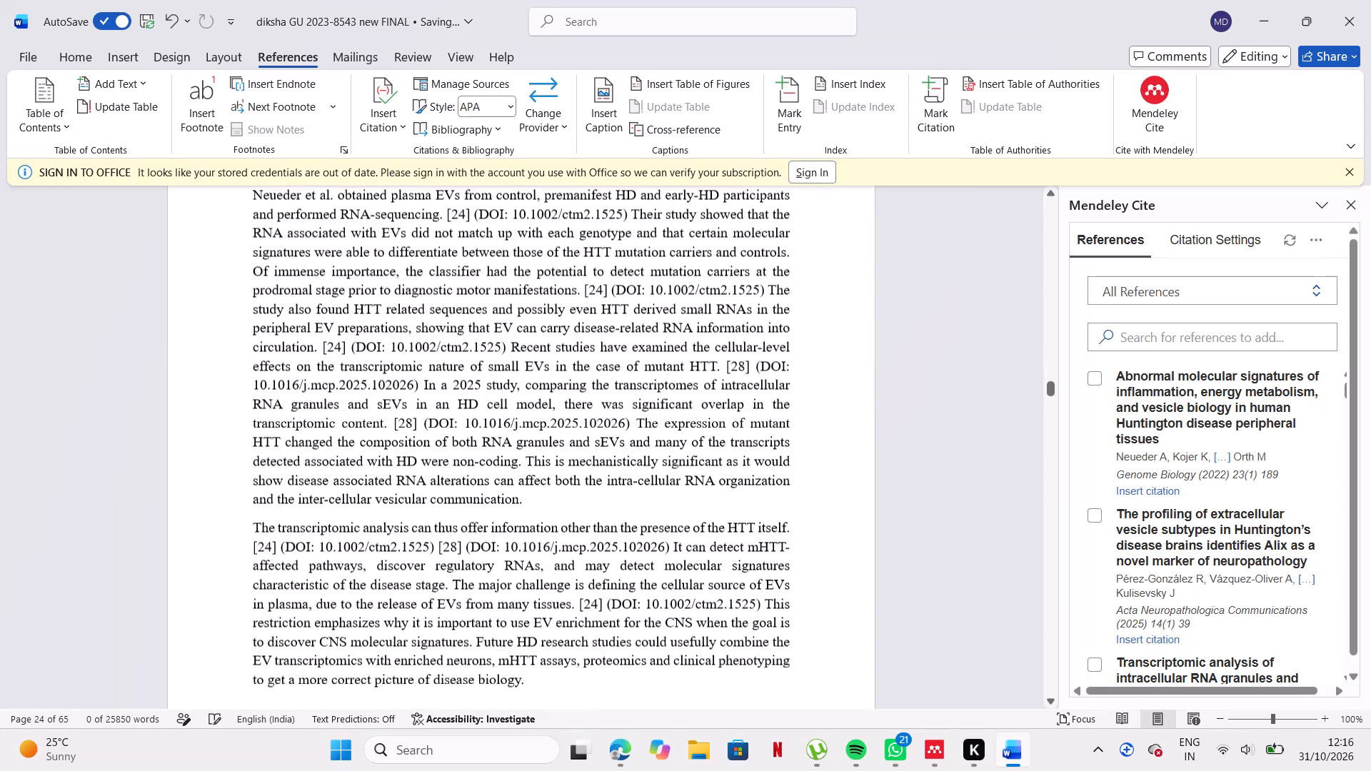
{"action": "scroll", "coordinate": [581, 500], "scroll_direction": "down", "scroll_amount": 6}
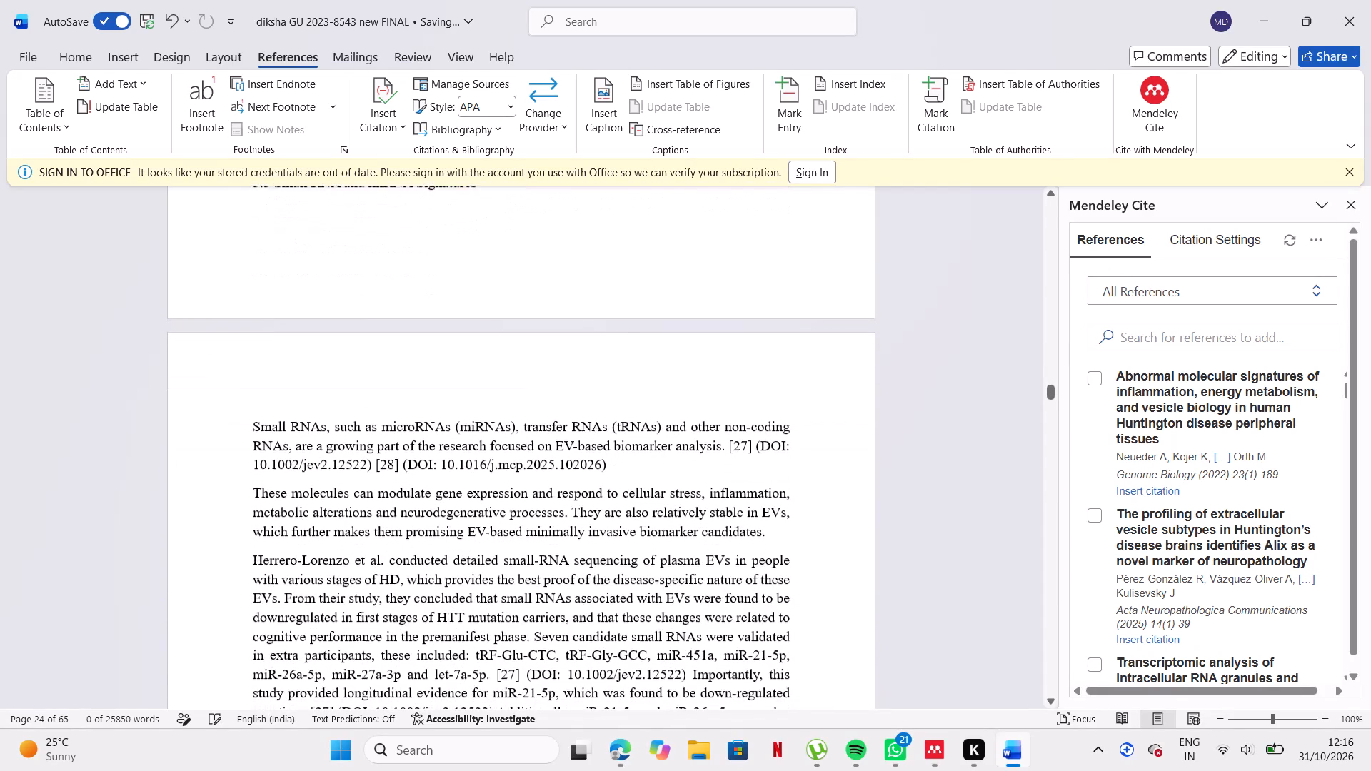
{"action": "scroll", "coordinate": [581, 500], "scroll_direction": "down", "scroll_amount": 2}
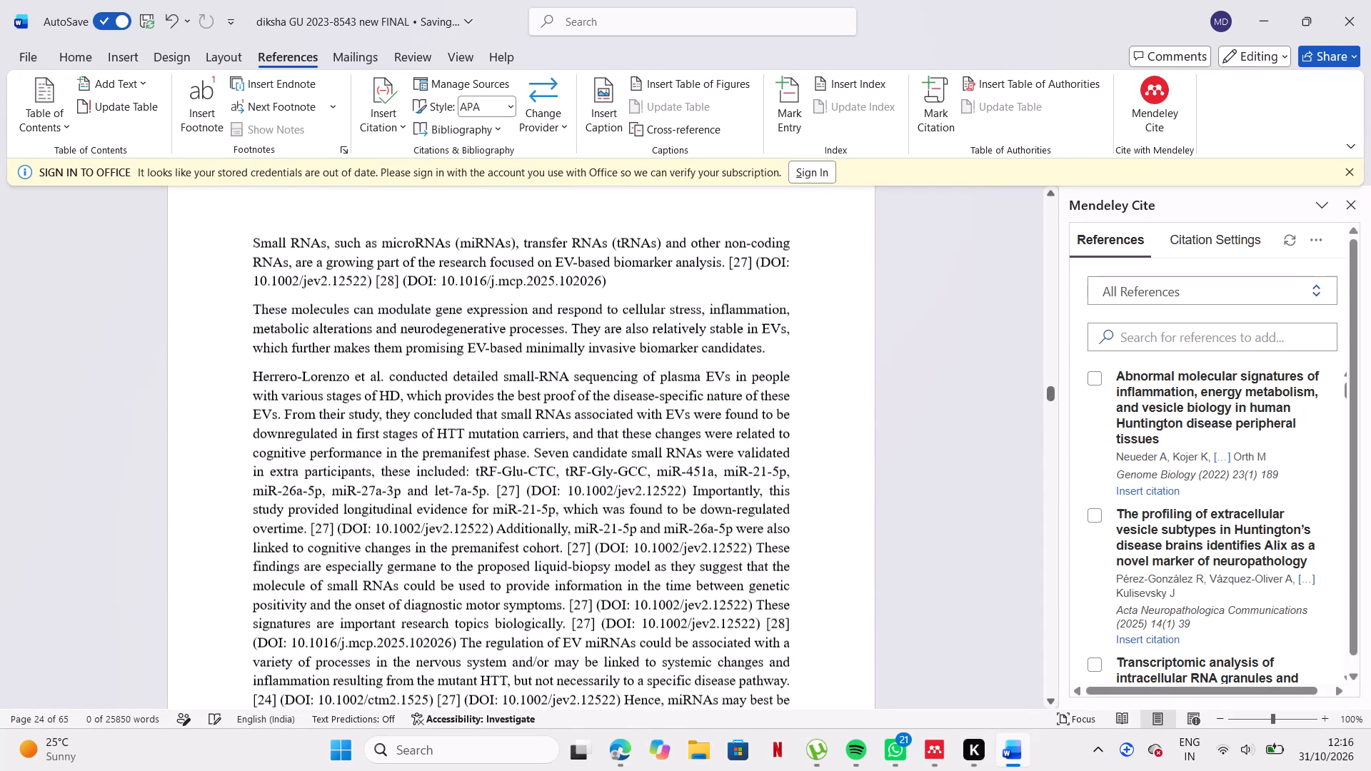
{"action": "scroll", "coordinate": [581, 500], "scroll_direction": "down", "scroll_amount": 3}
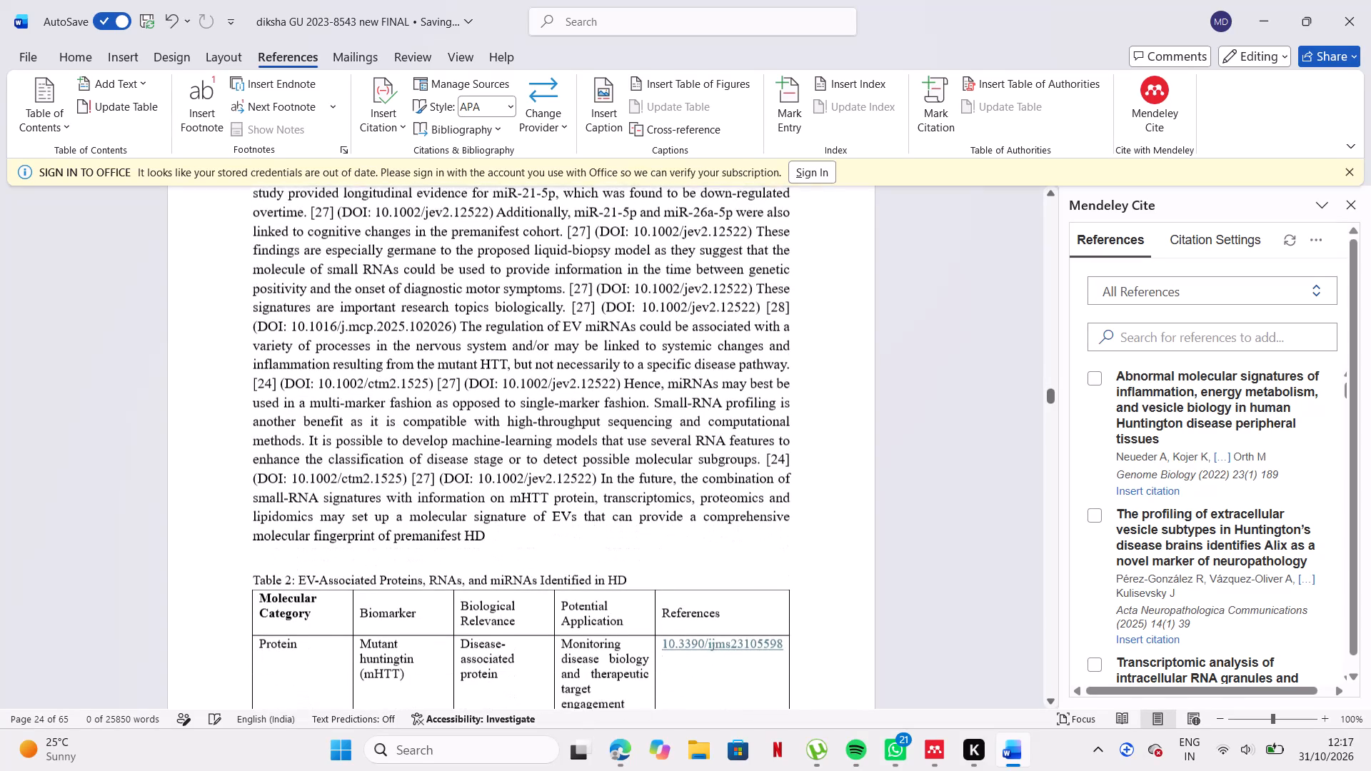
{"action": "scroll", "coordinate": [581, 500], "scroll_direction": "down", "scroll_amount": 2}
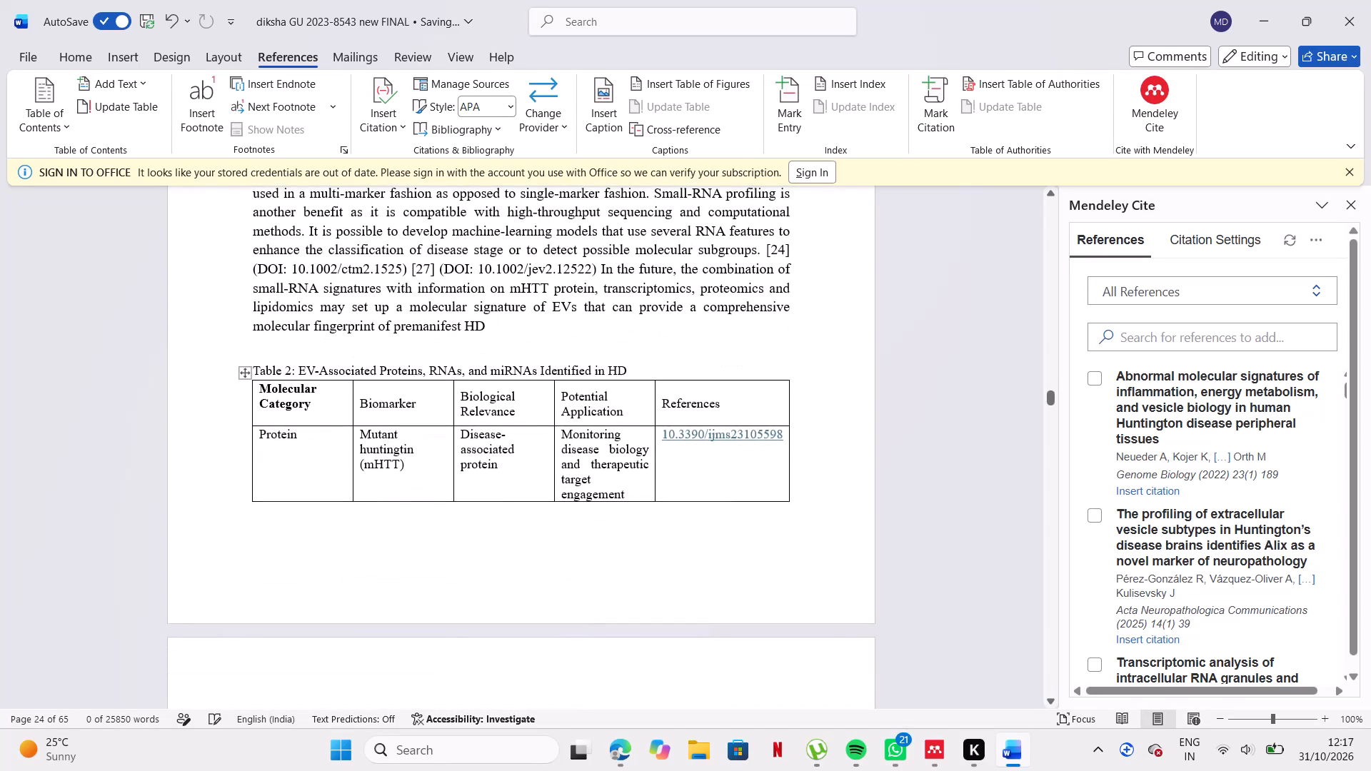
{"action": "scroll", "coordinate": [581, 500], "scroll_direction": "down", "scroll_amount": 1}
{"action": "scroll", "coordinate": [581, 500], "scroll_direction": "up", "scroll_amount": 1}
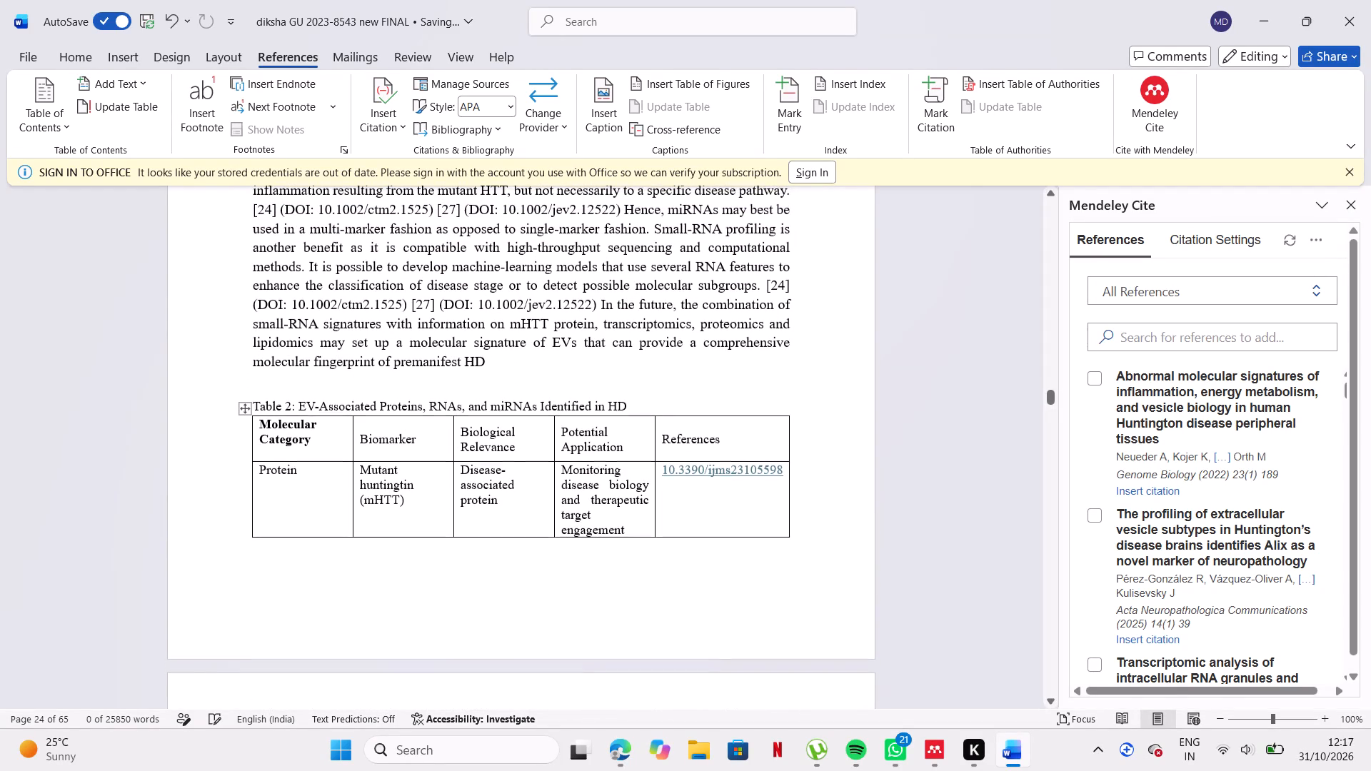
{"action": "scroll", "coordinate": [581, 500], "scroll_direction": "up", "scroll_amount": 1}
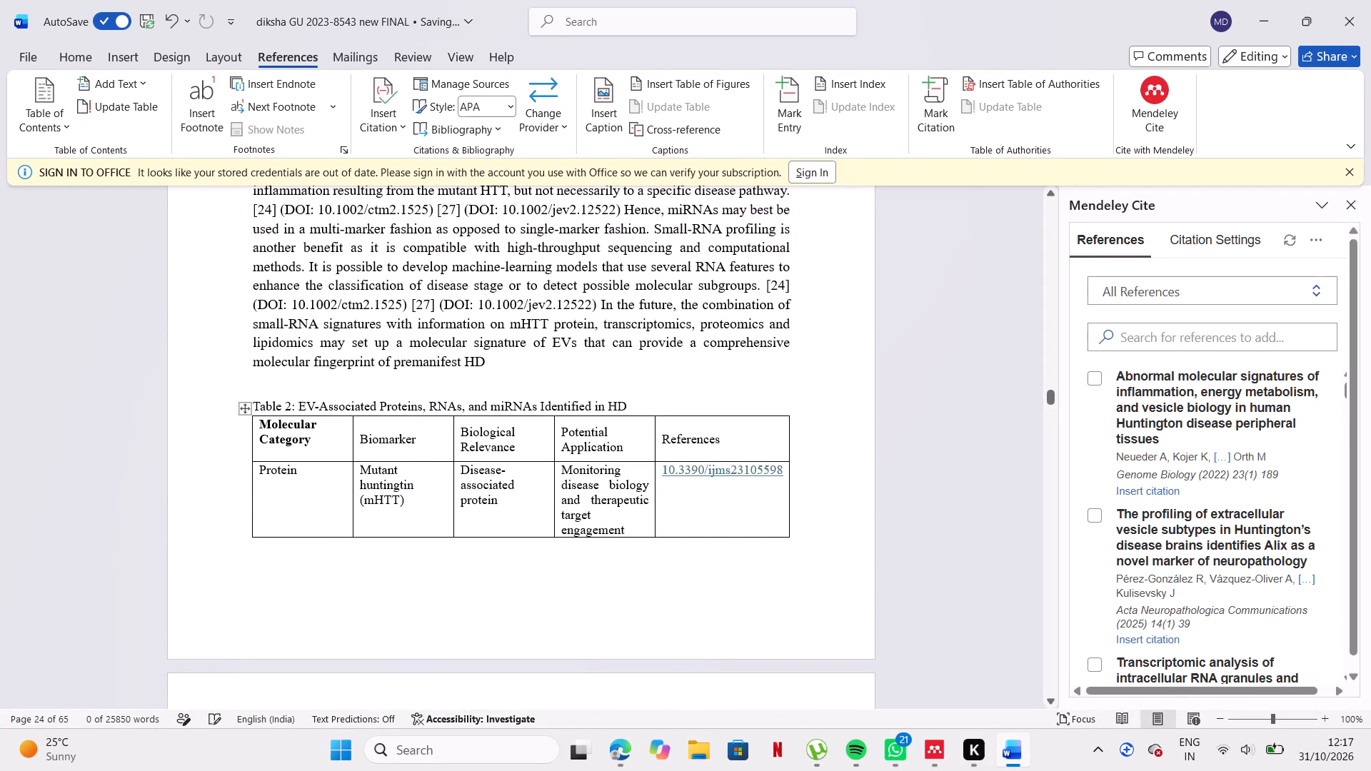
Copy DOI 10.3390/ijms23105598 from Table 2's mutant huntingtin row and add its reference in Mendeley Reference Manager using the looked-up metadata.
{"action": "left_click_drag", "start_coordinate": [661, 470], "coordinate": [707, 474]}
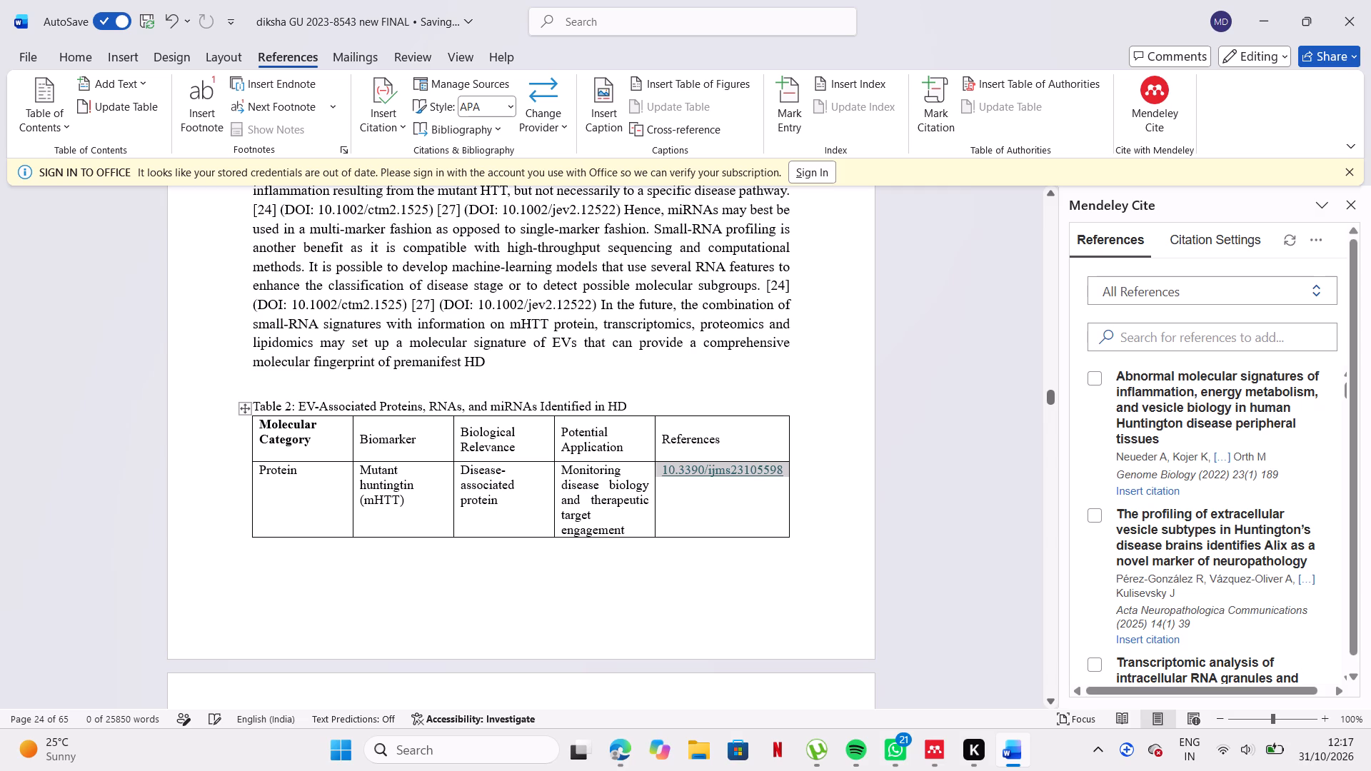
{"action": "left_click_drag", "start_coordinate": [707, 474], "coordinate": [775, 485]}
{"action": "key", "text": "ctrl+c"}
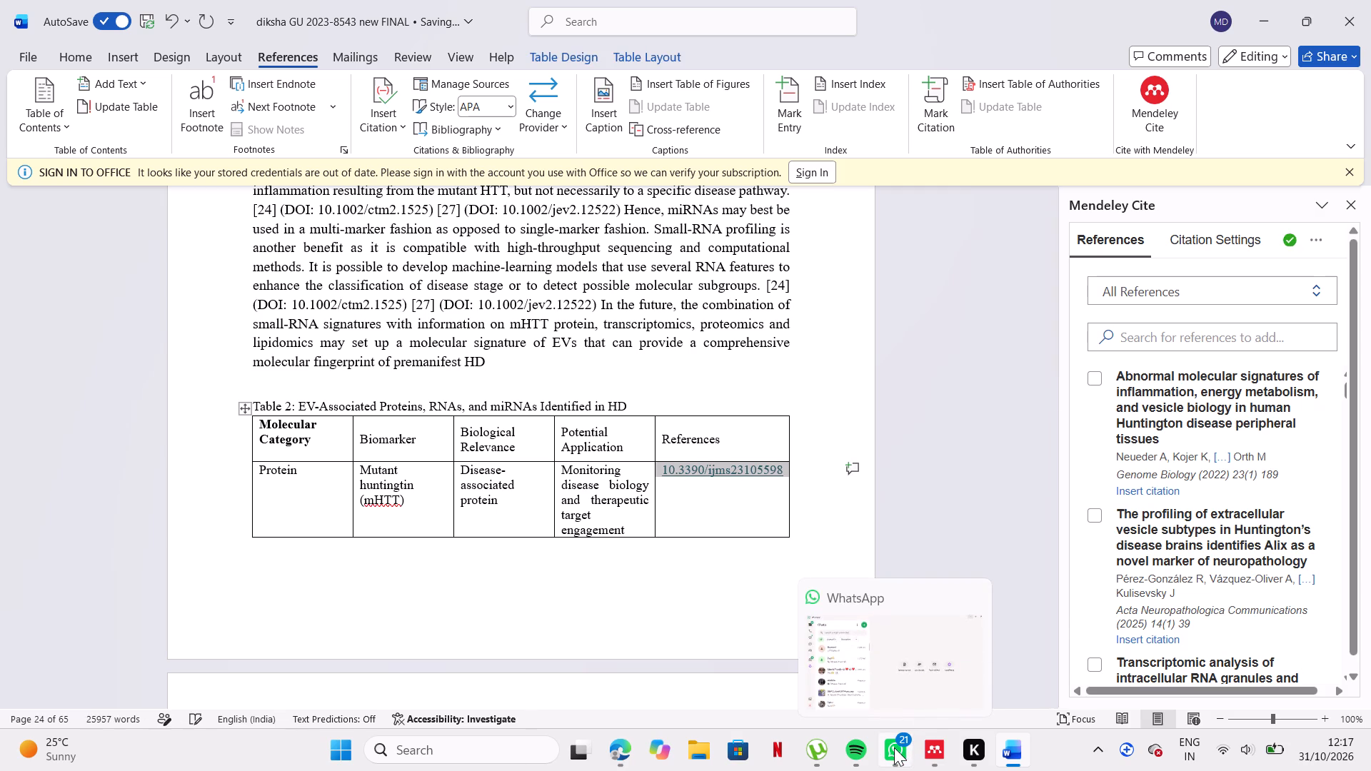
{"action": "left_click", "coordinate": [940, 765]}
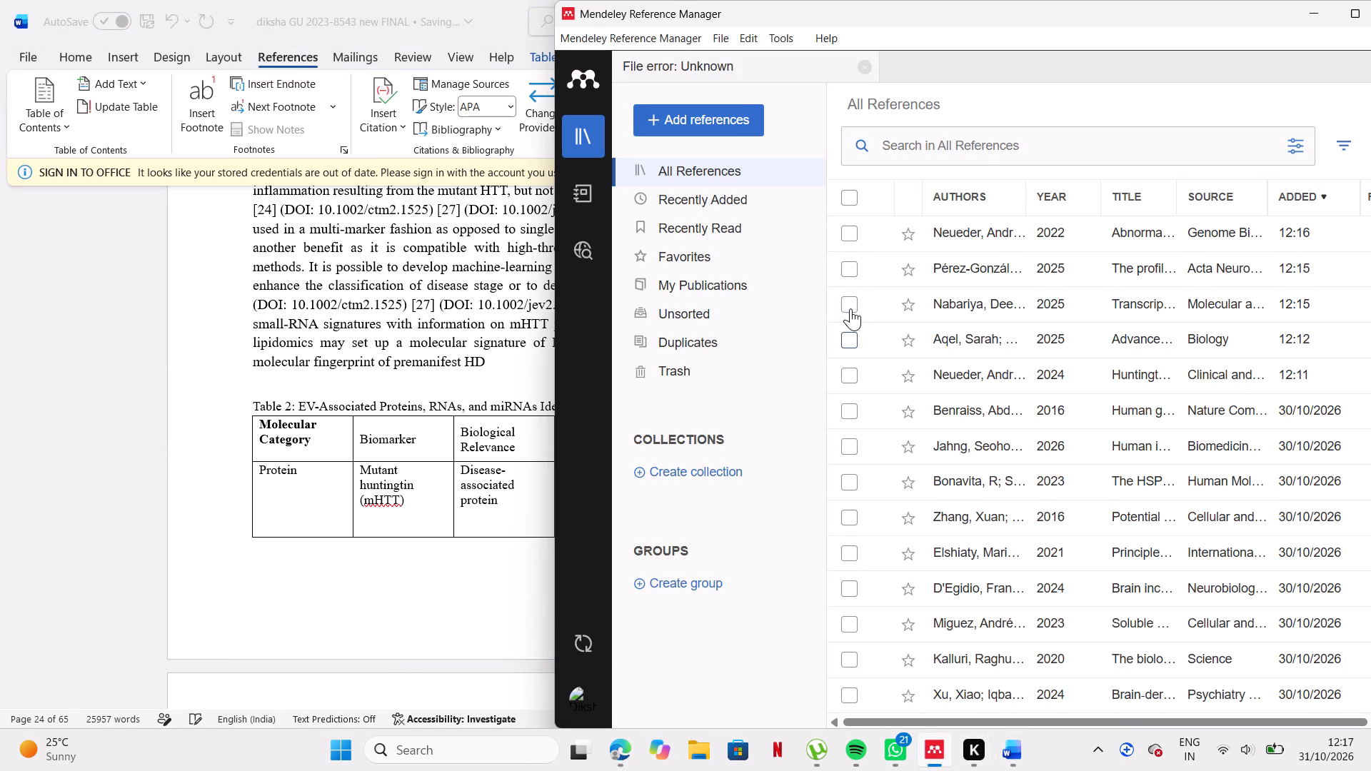
{"action": "left_click", "coordinate": [737, 106]}
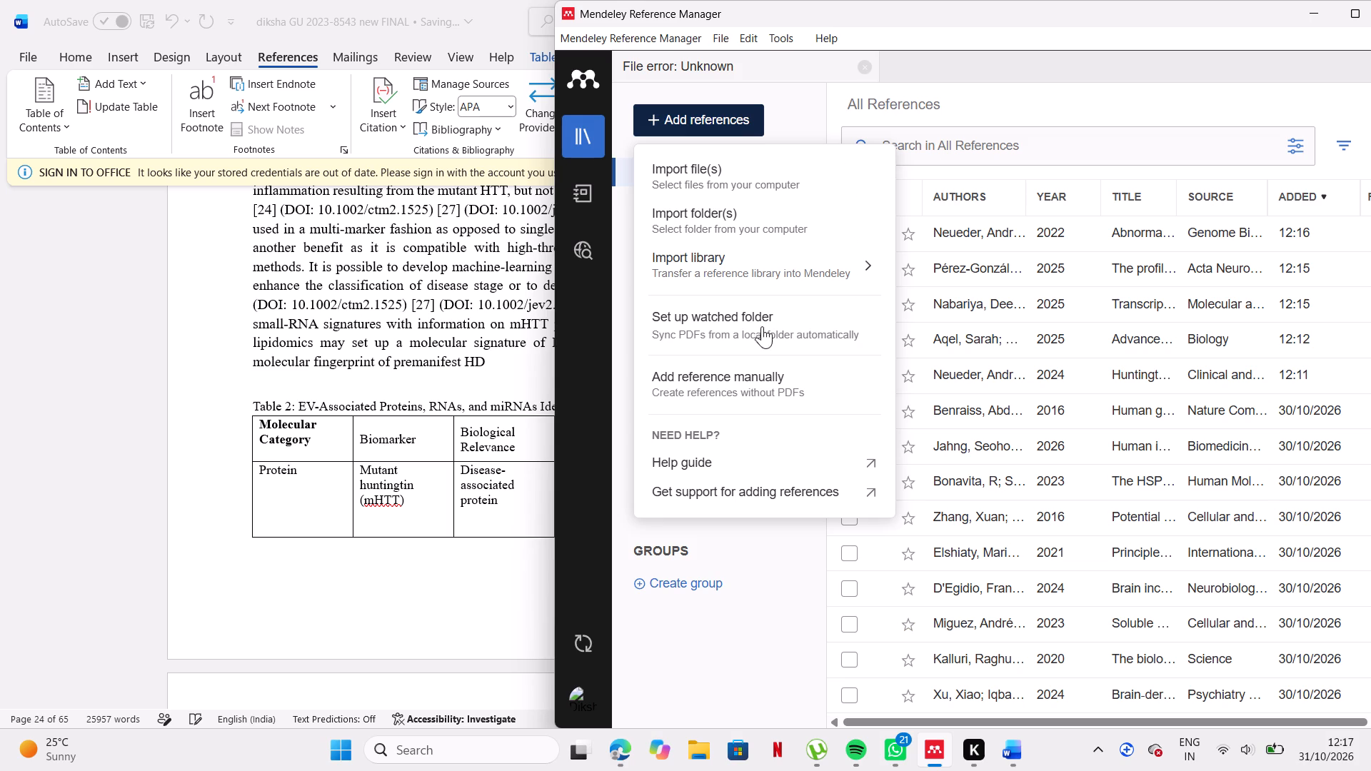
{"action": "left_click", "coordinate": [775, 376]}
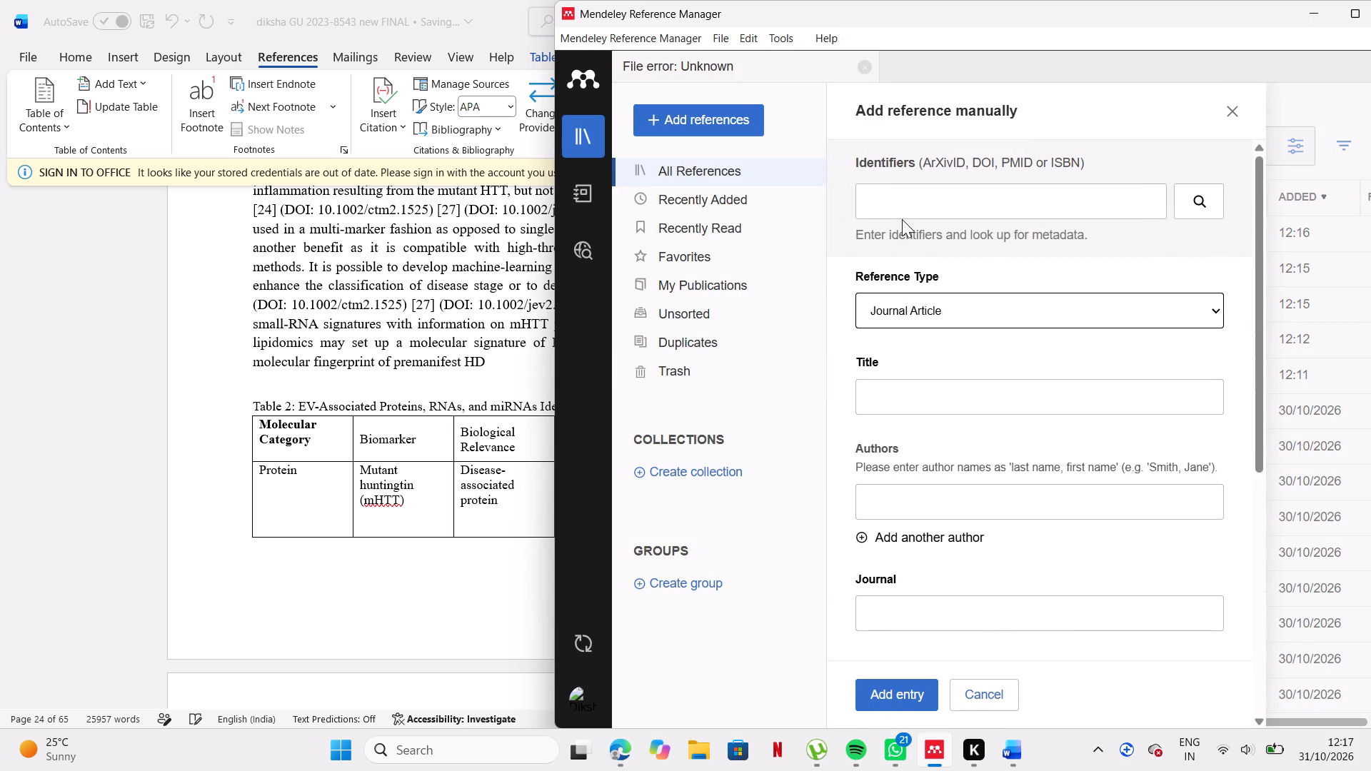
{"action": "left_click", "coordinate": [911, 201]}
{"action": "key", "text": "ctrl+v"}
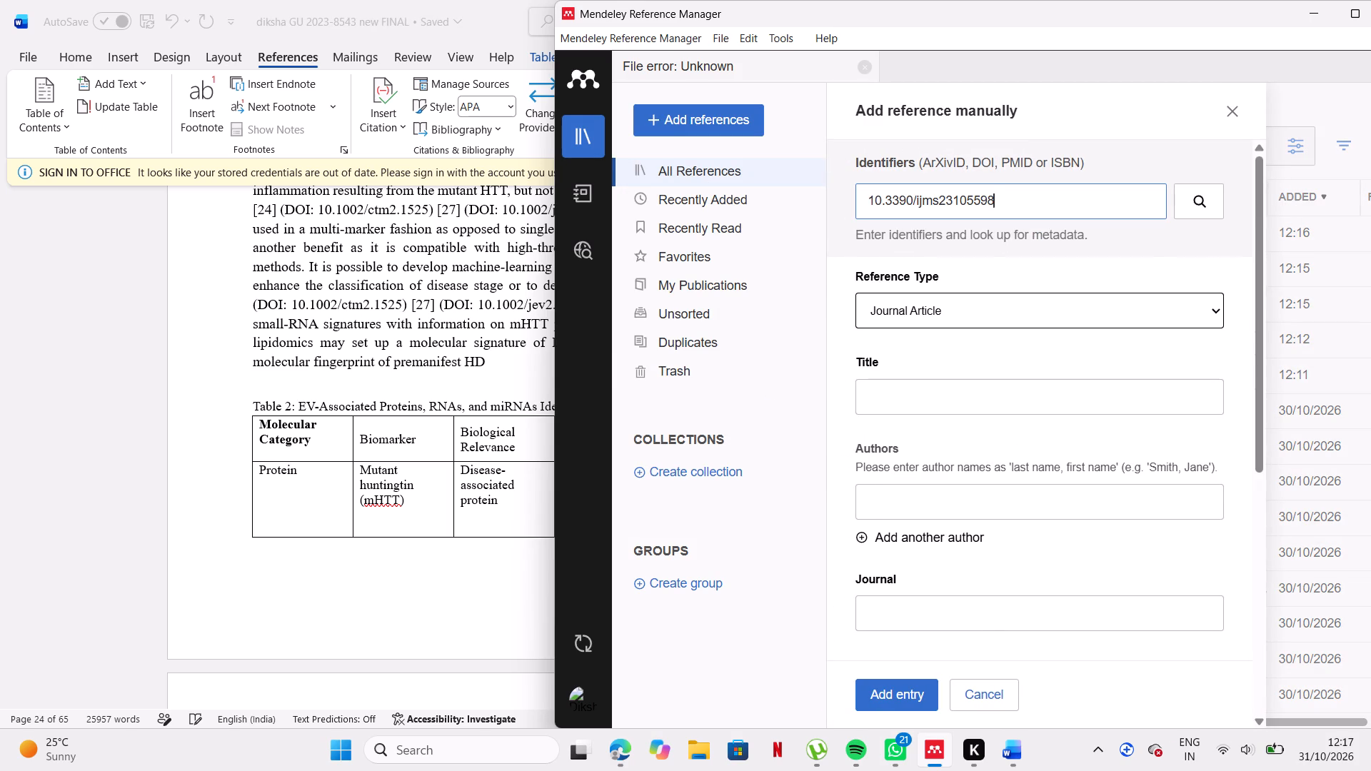
{"action": "key", "text": "Return"}
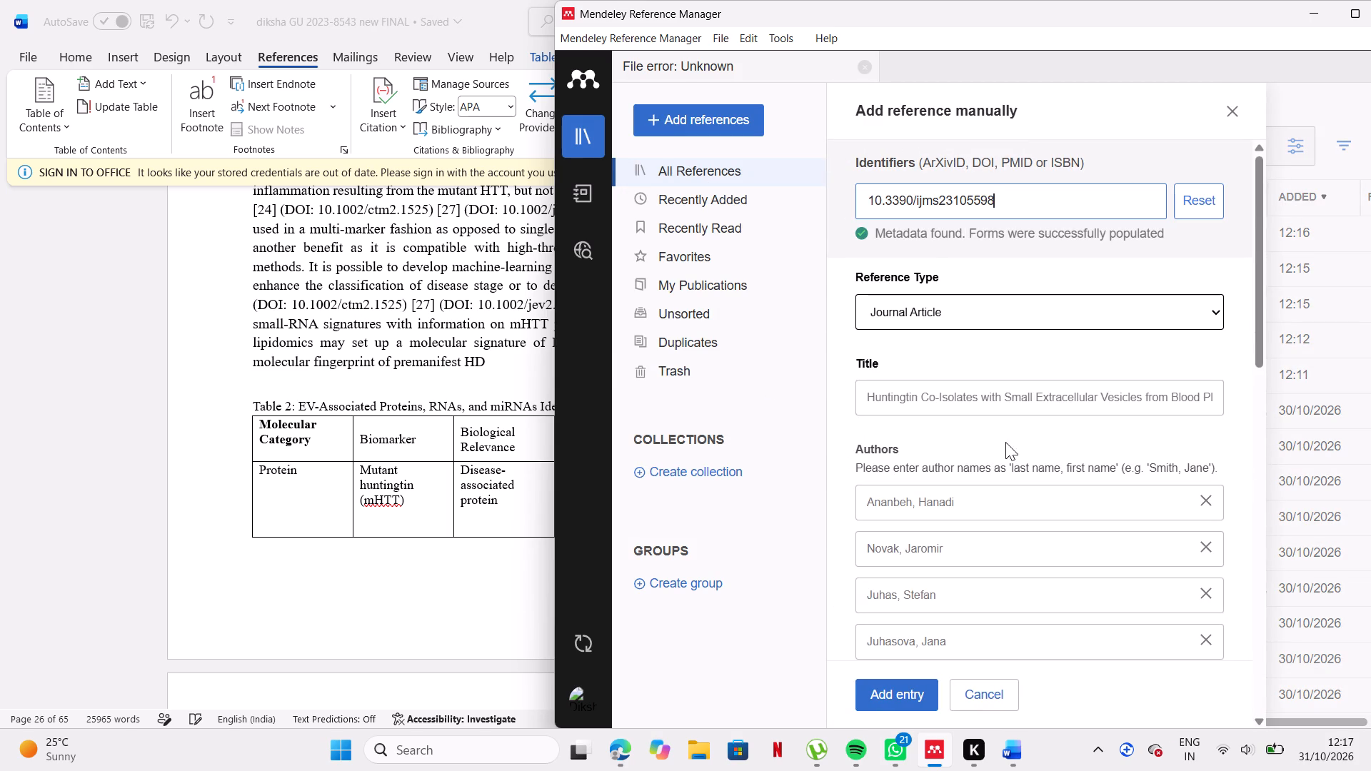
{"action": "left_click", "coordinate": [874, 716]}
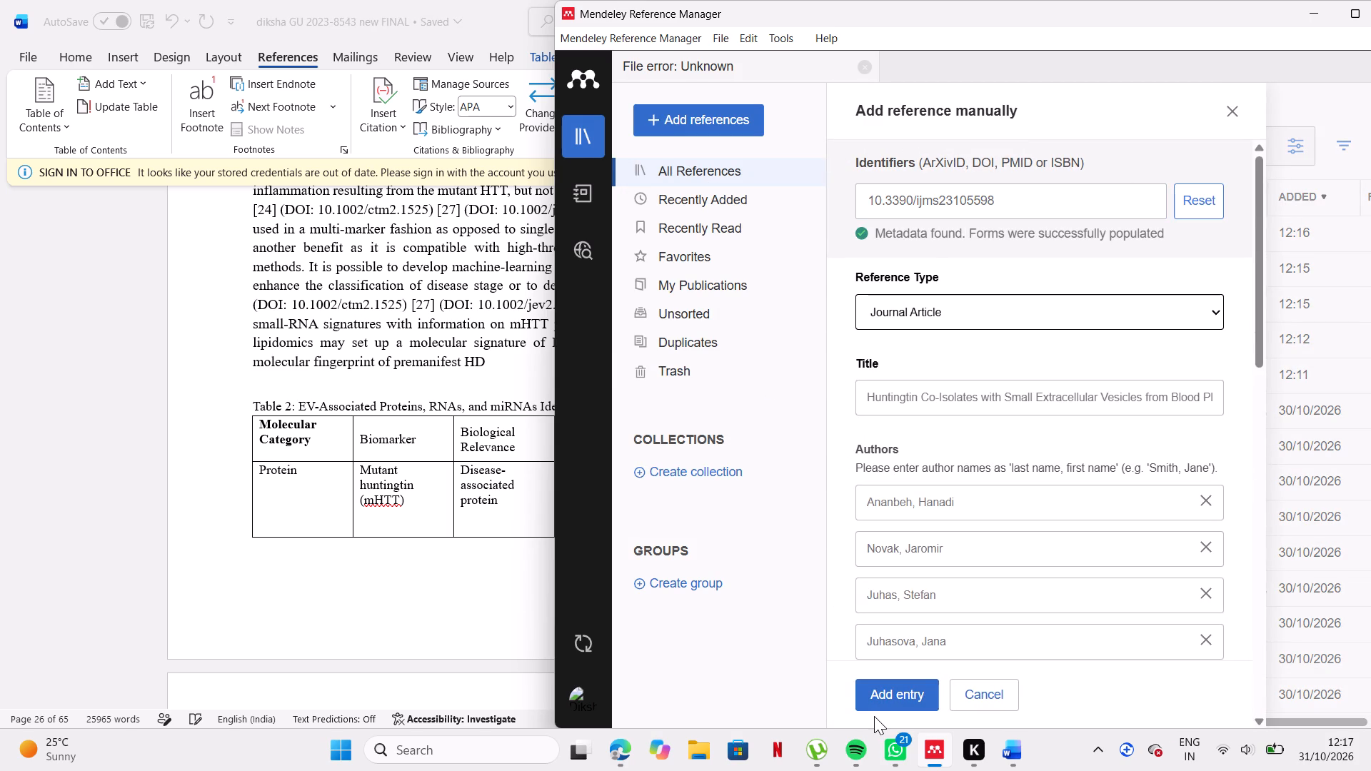
{"action": "left_click", "coordinate": [882, 704]}
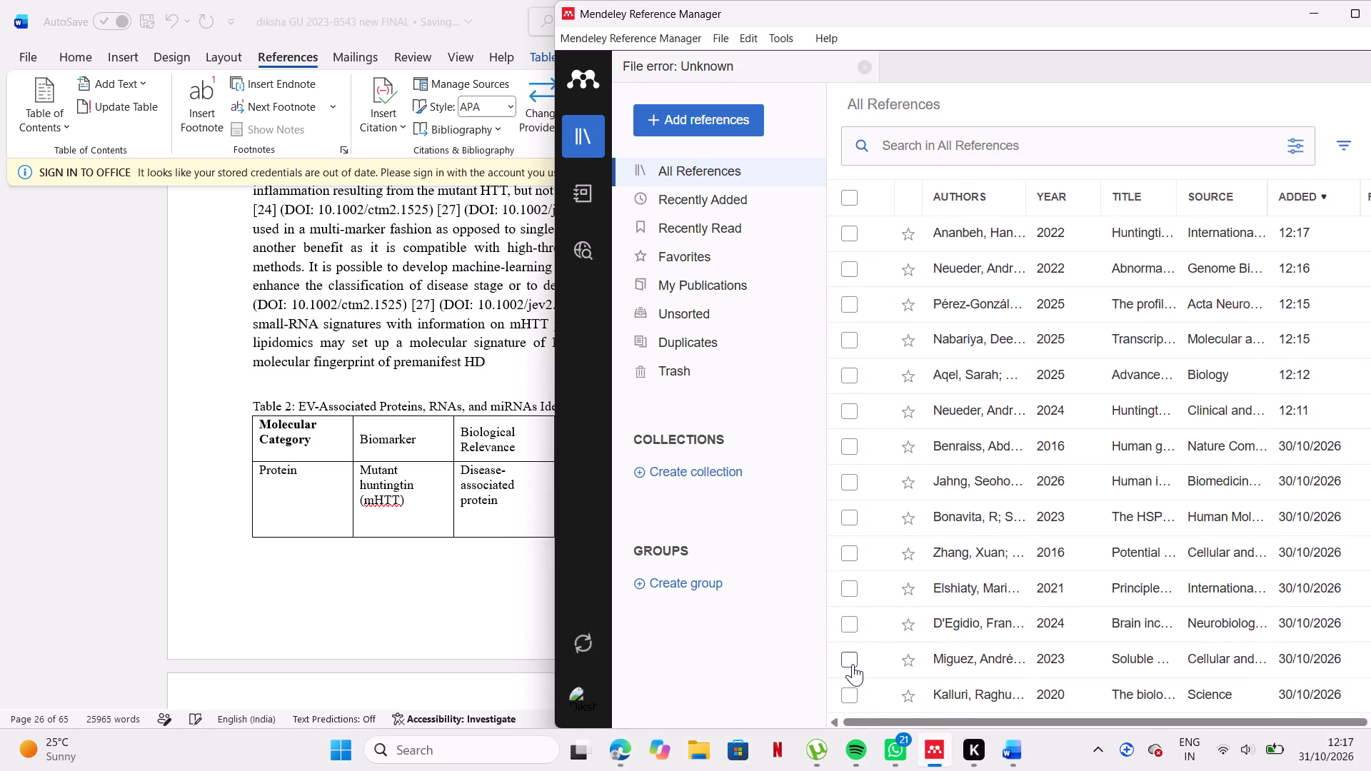
Check the All References list for earlier copies of the newly added reference for DOI 10.3390/ijms23105598.
{"action": "scroll", "coordinate": [975, 635], "scroll_direction": "down", "scroll_amount": 5}
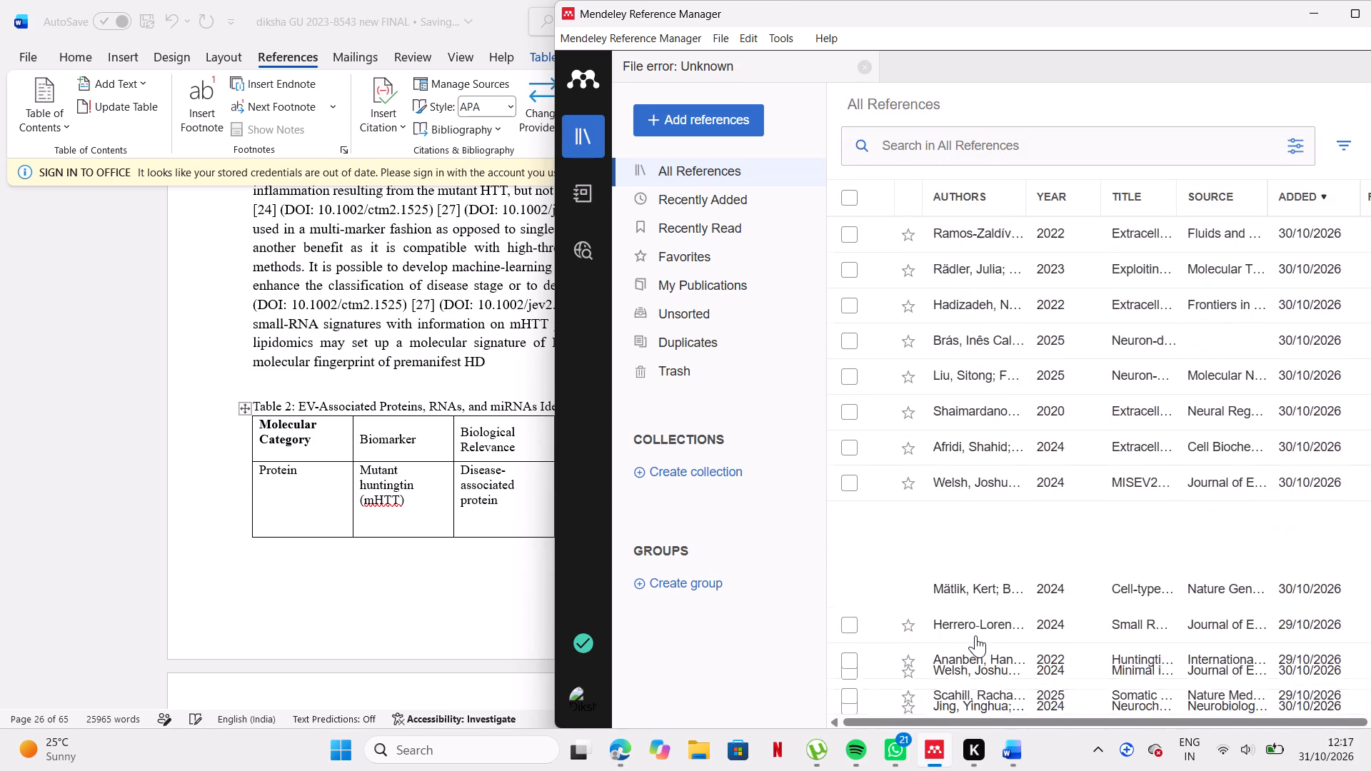
{"action": "scroll", "coordinate": [975, 635], "scroll_direction": "down", "scroll_amount": 7}
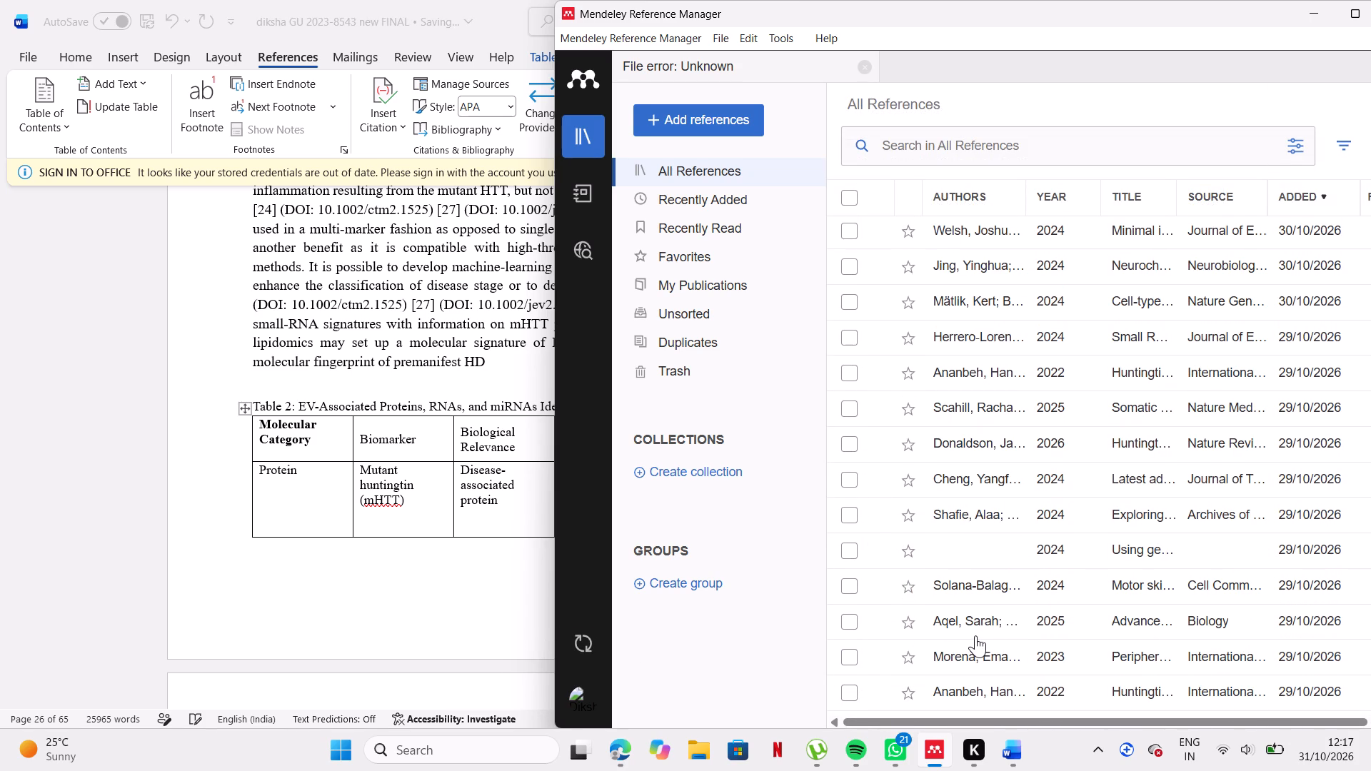
{"action": "scroll", "coordinate": [975, 635], "scroll_direction": "up", "scroll_amount": 12}
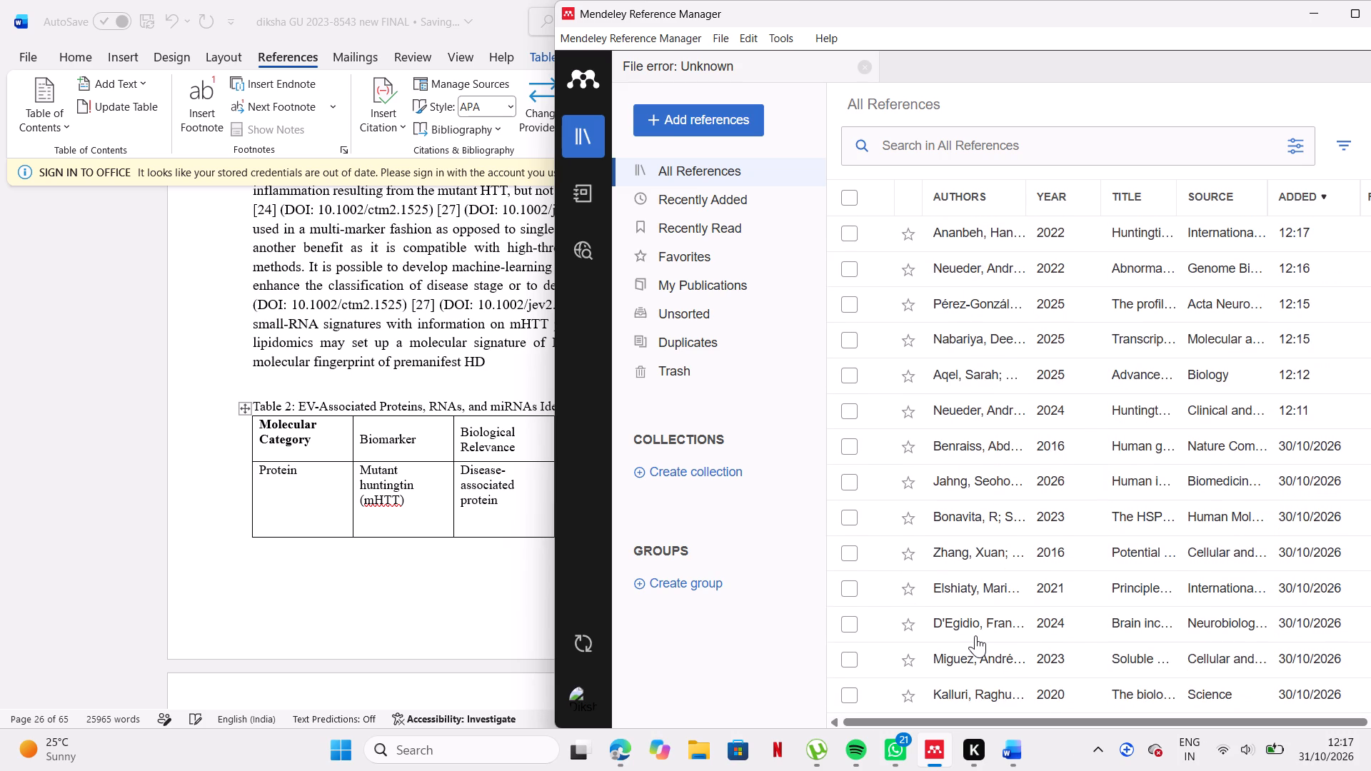
Move the newly added 2022 Ananbeh reference in All References to the trash.
{"action": "left_click", "coordinate": [850, 235]}
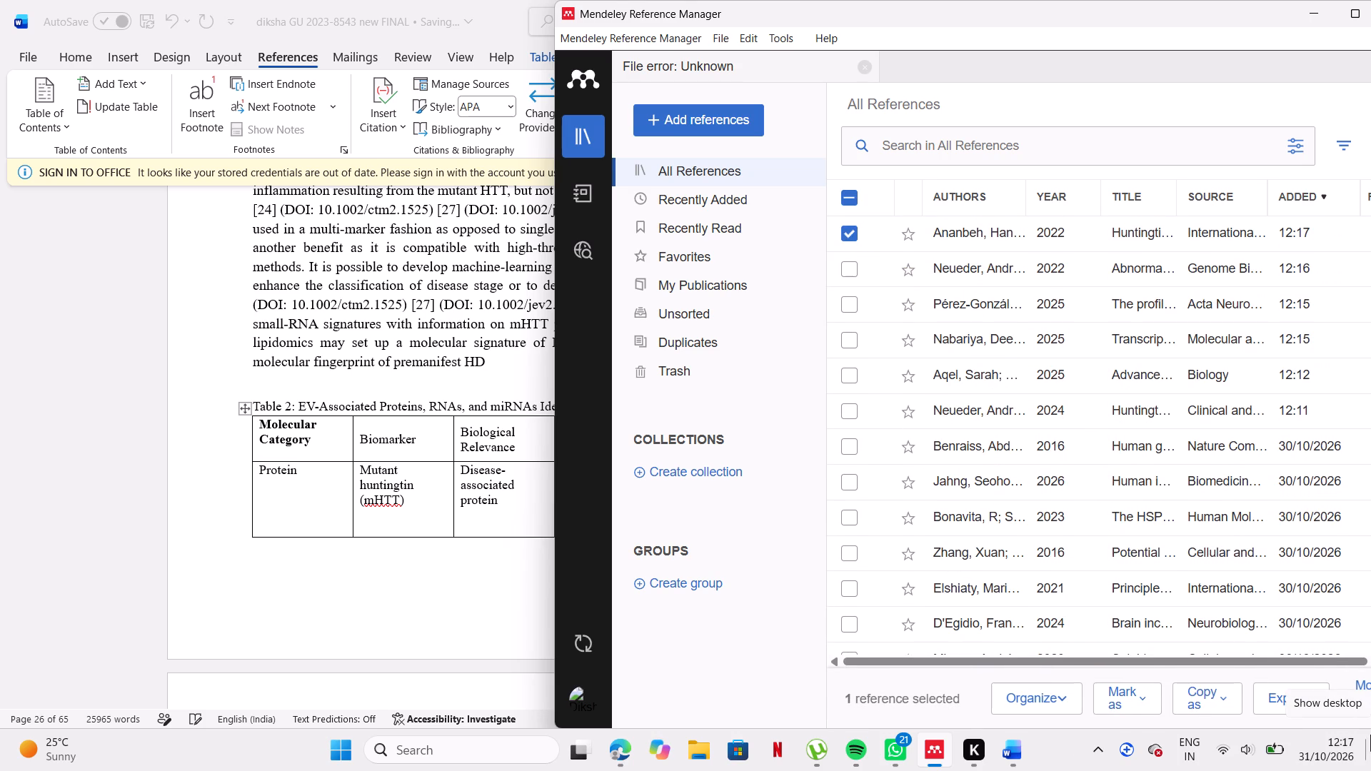
{"action": "left_click", "coordinate": [1369, 689]}
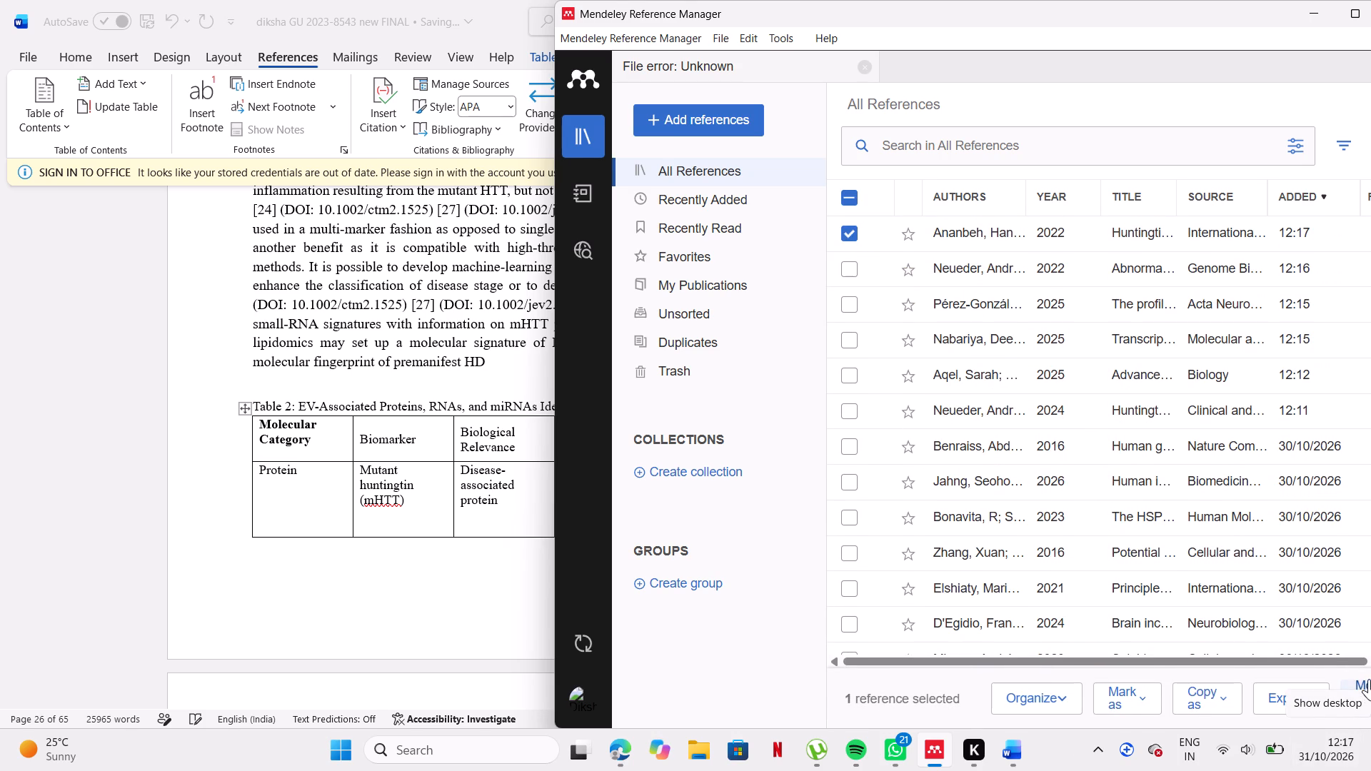
{"action": "left_click", "coordinate": [1369, 679]}
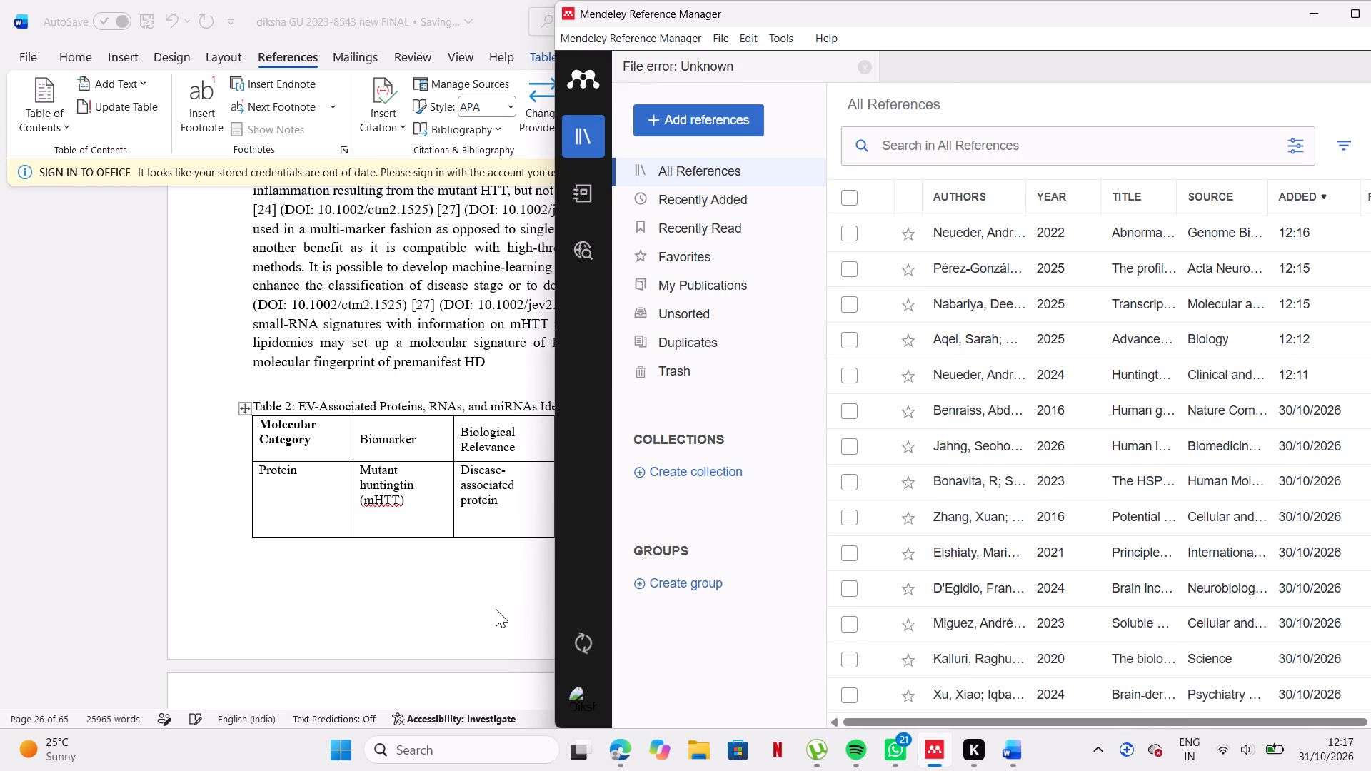
Return to the Word document and search Mendeley Cite for DOI 10.3390/ijms23105598 to check for duplicate entries.
{"action": "left_click", "coordinate": [496, 609]}
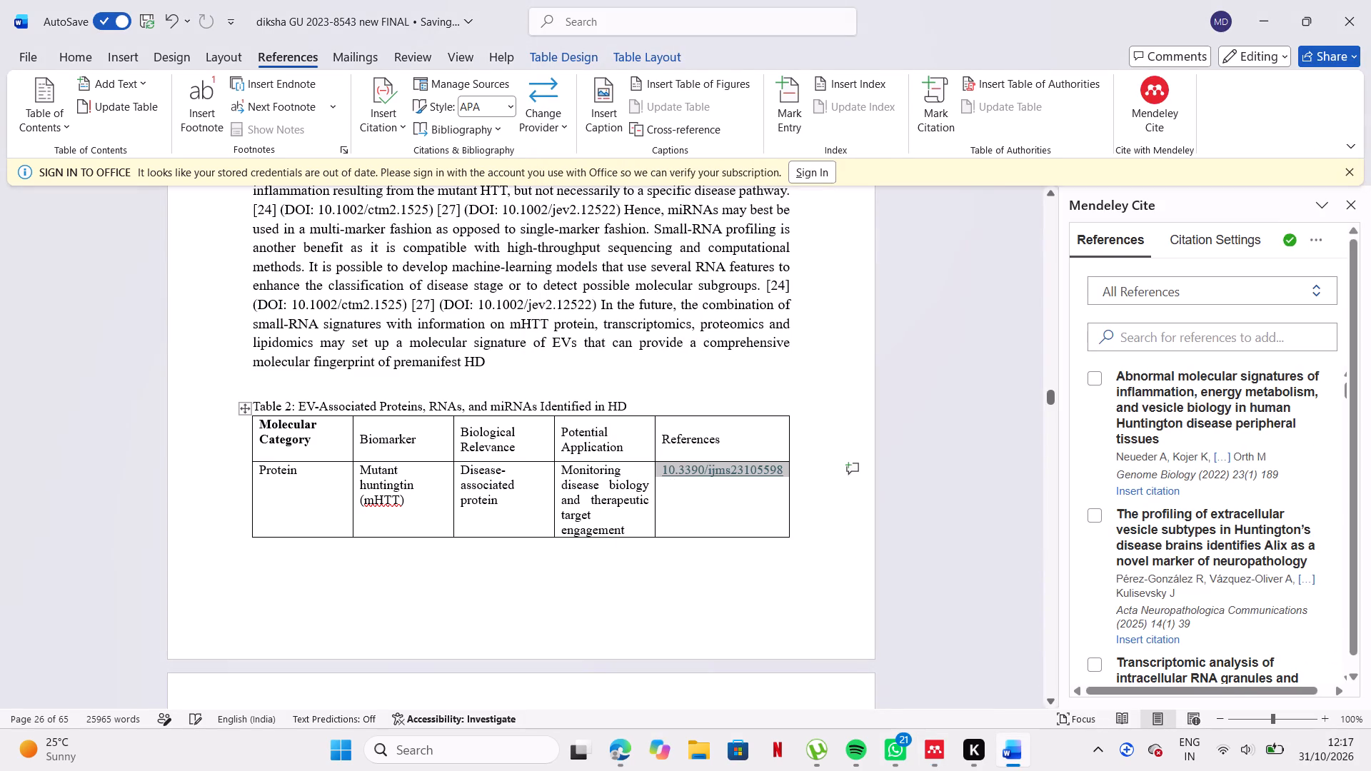
{"action": "left_click", "coordinate": [1141, 329]}
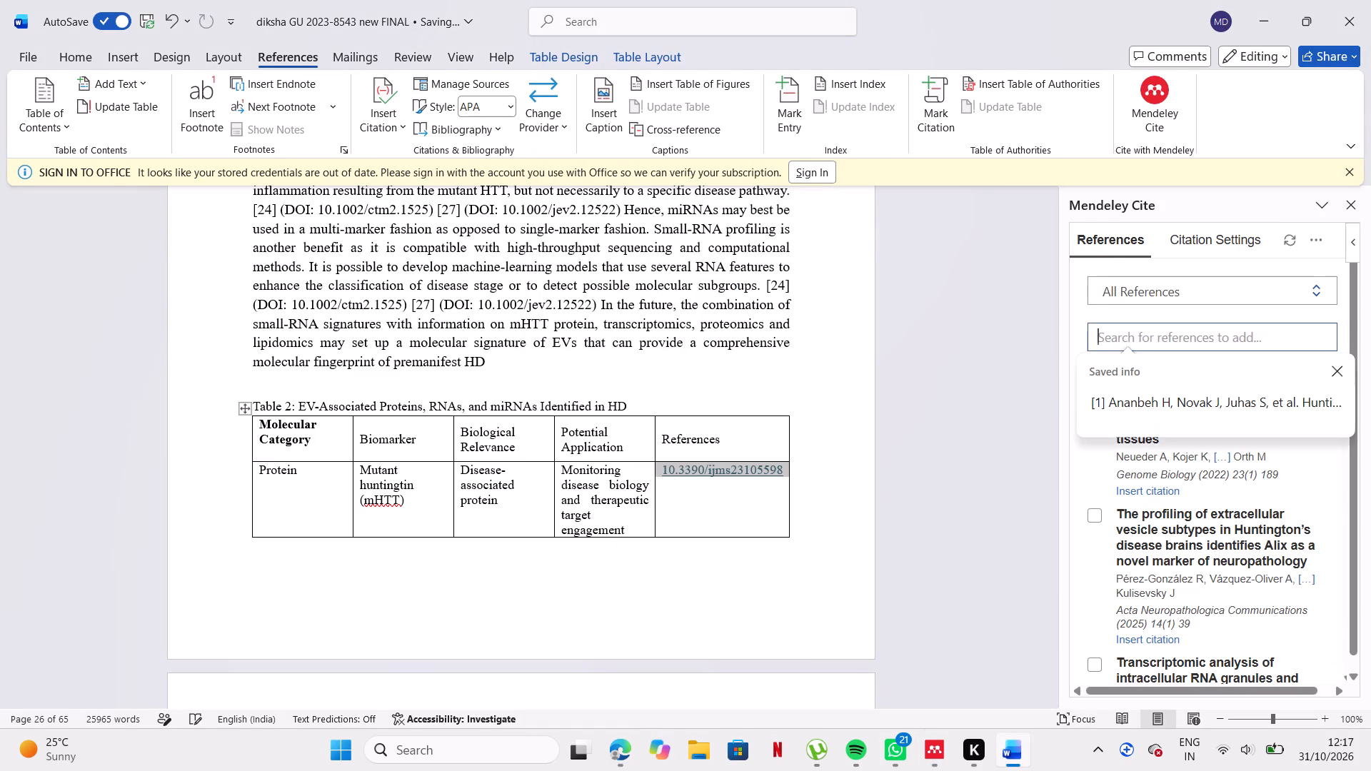
{"action": "key", "text": "ctrl+v"}
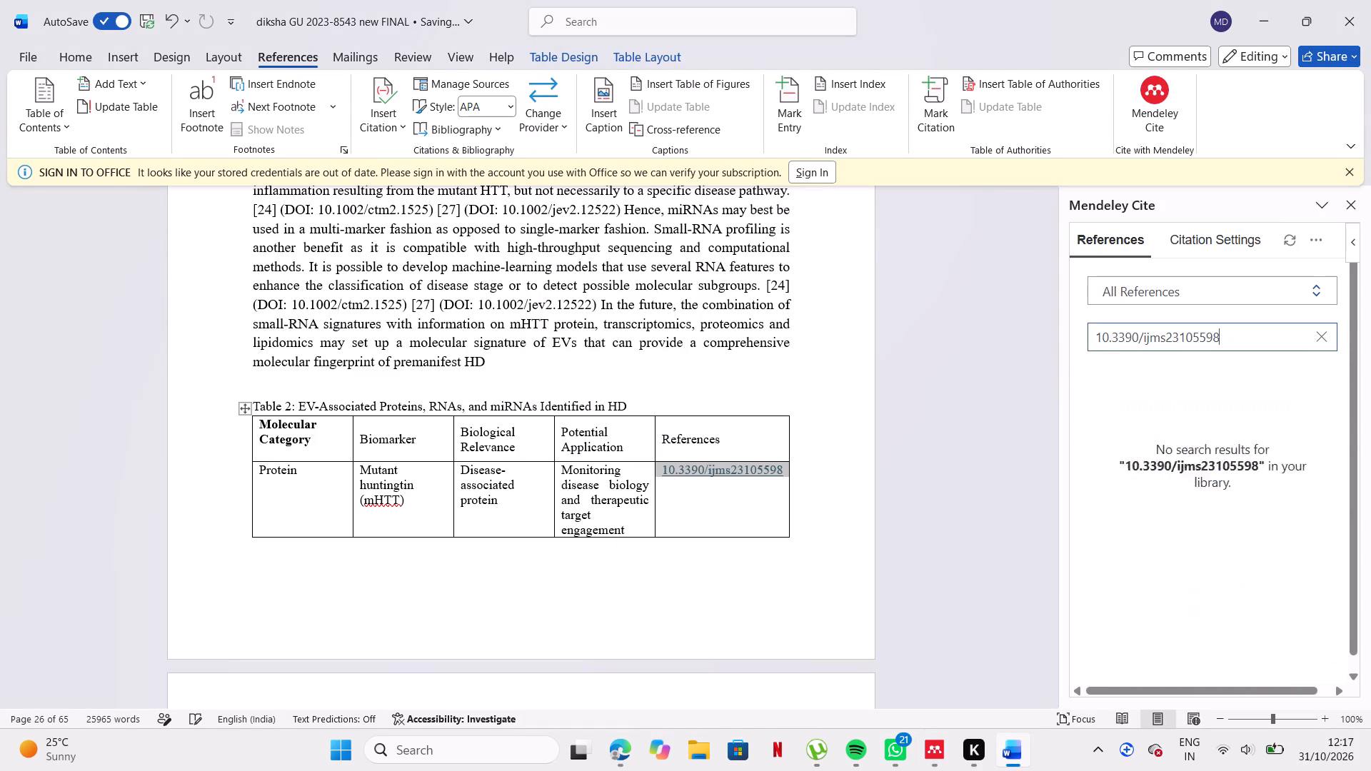
{"action": "key", "text": "Return"}
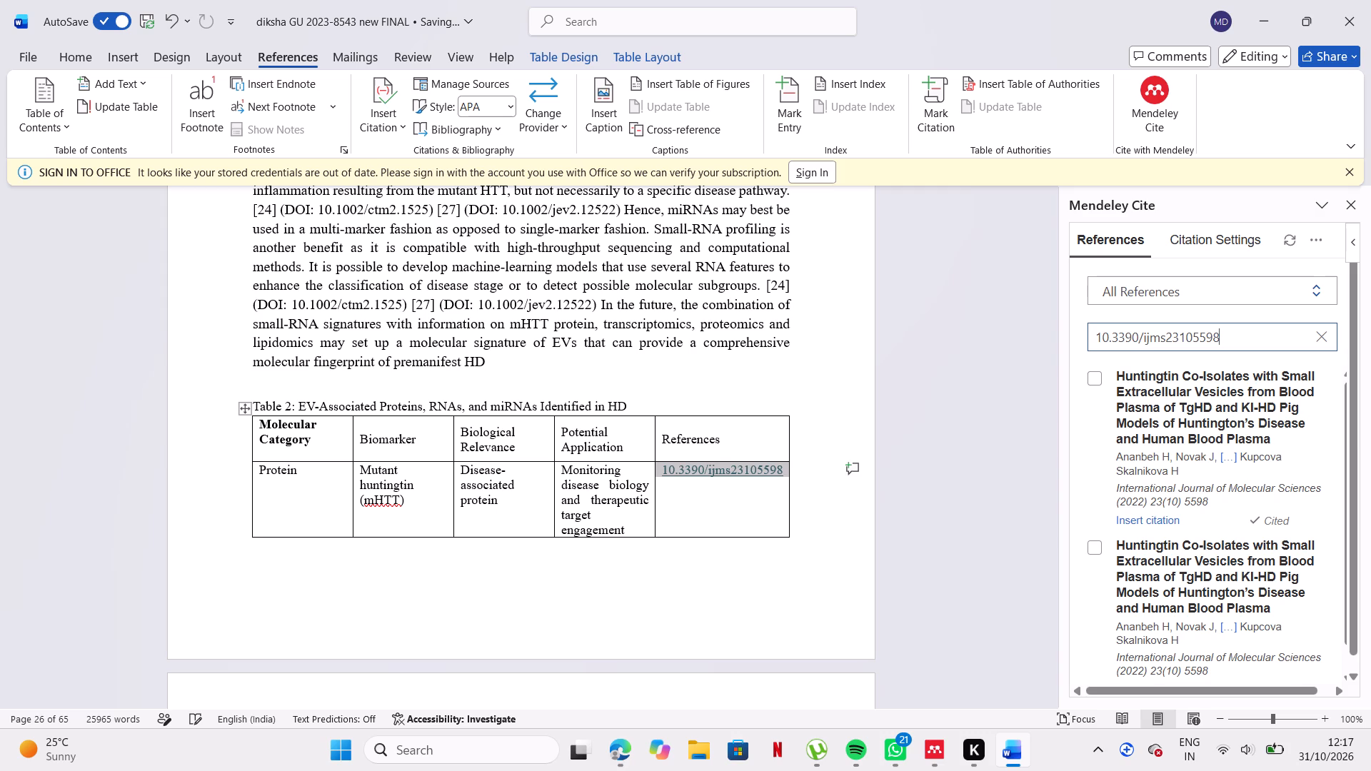
{"action": "scroll", "coordinate": [1261, 415], "scroll_direction": "down", "scroll_amount": 2}
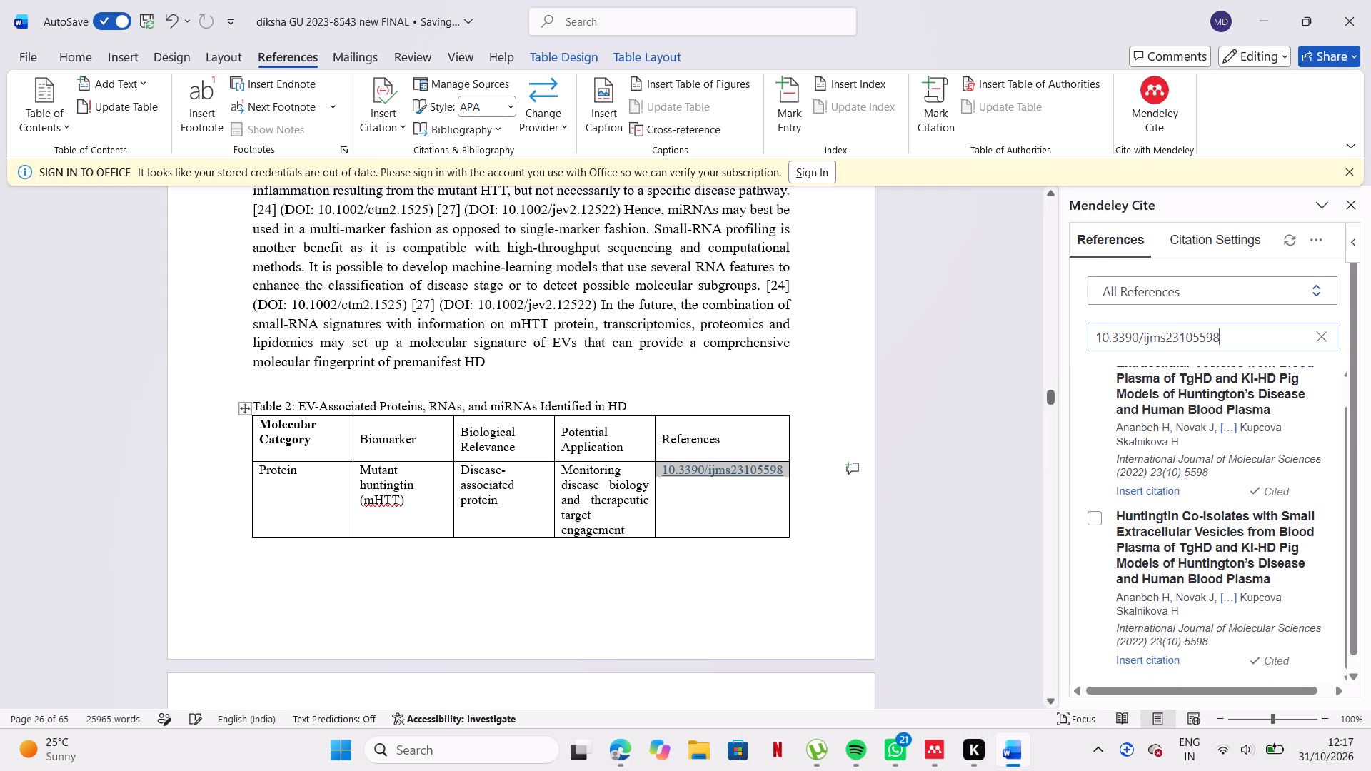
In Mendeley Reference Manager, search All References for DOI 10.3390/ijms23105598 and move one of the duplicate copies to the trash.
{"action": "left_click", "coordinate": [941, 755]}
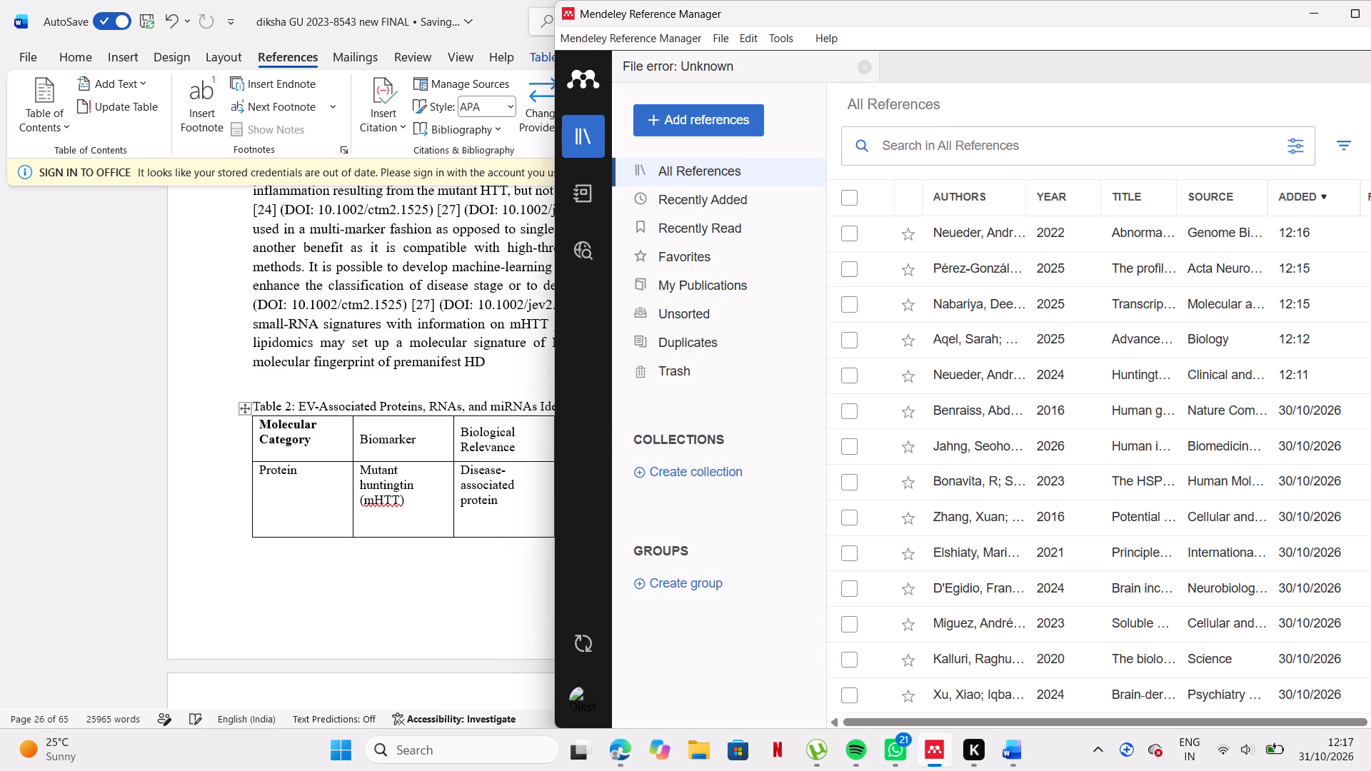
{"action": "left_click", "coordinate": [1015, 140]}
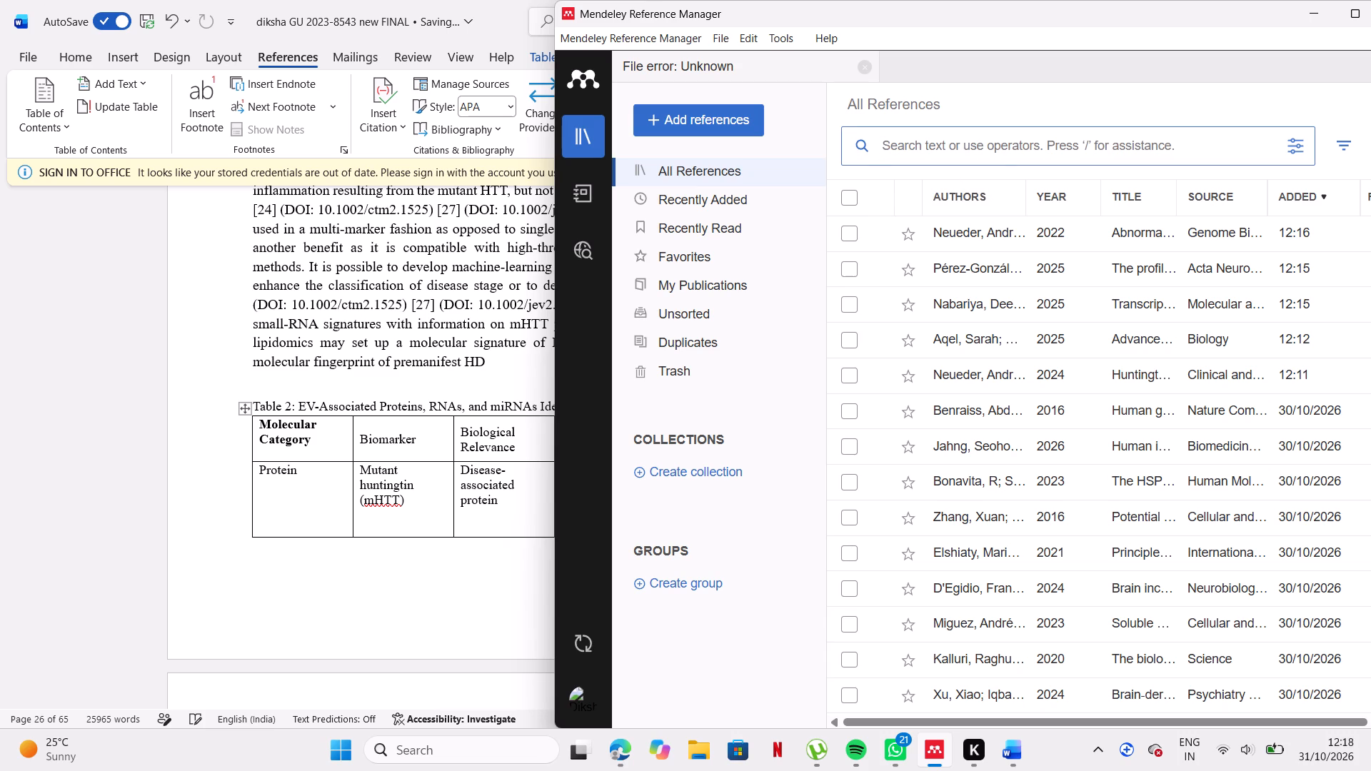
{"action": "key", "text": "ctrl+v"}
{"action": "key", "text": "Return"}
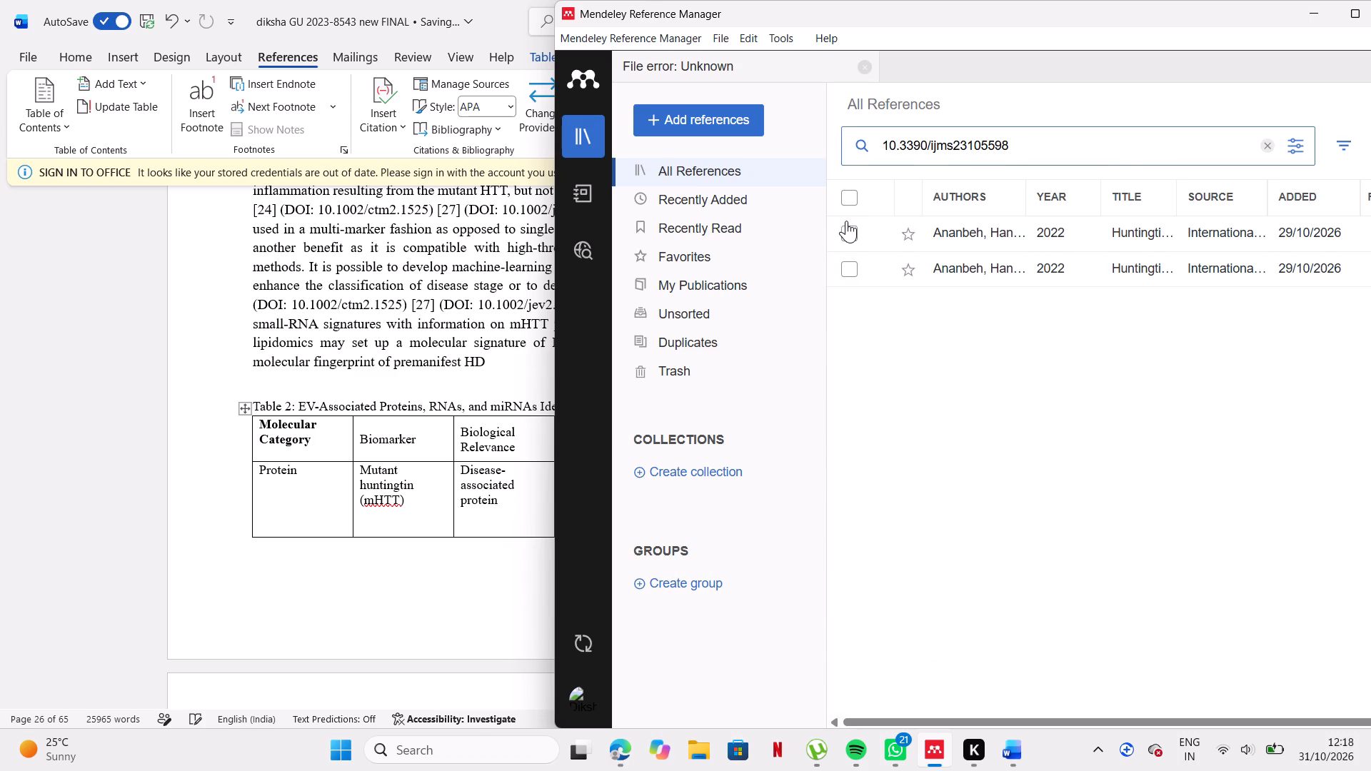
{"action": "left_click", "coordinate": [847, 225]}
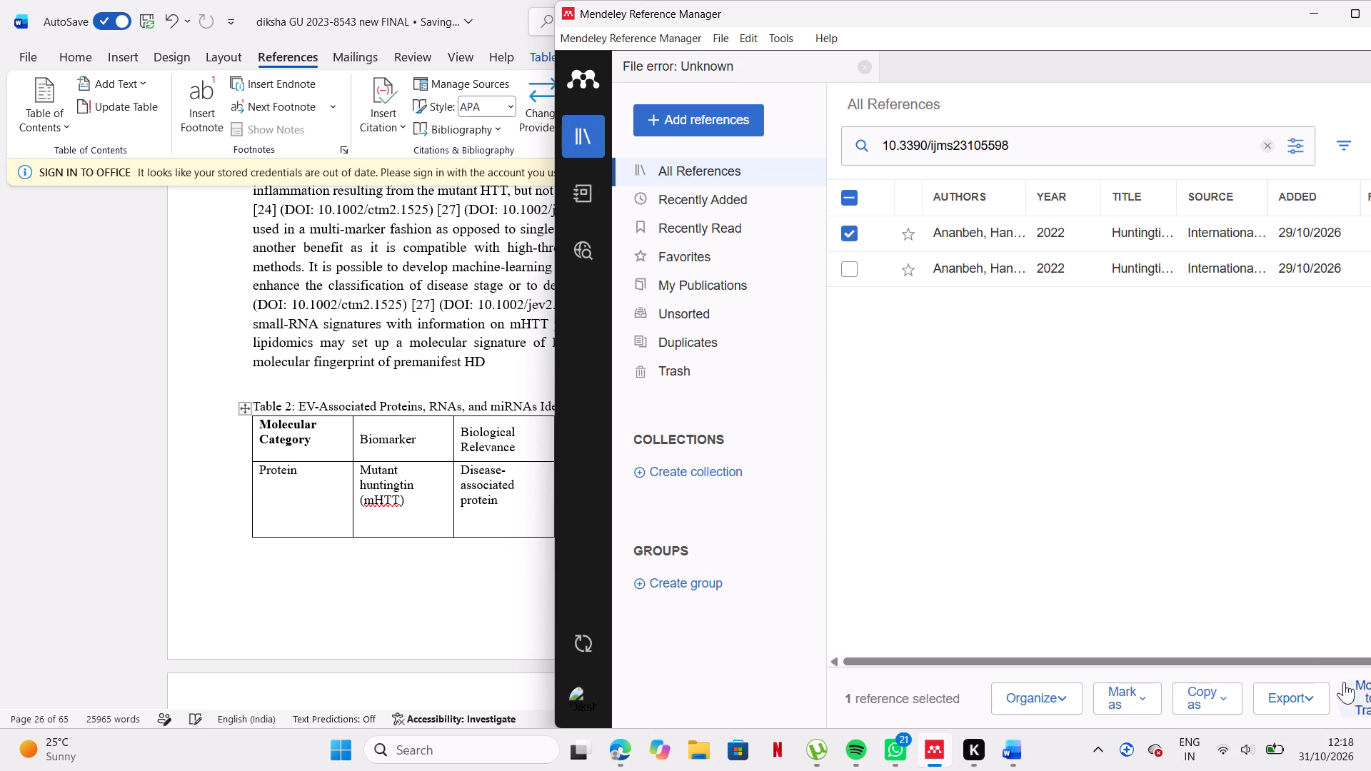
{"action": "left_click", "coordinate": [1353, 692]}
{"action": "left_click_drag", "start_coordinate": [1353, 692], "coordinate": [646, 645]}
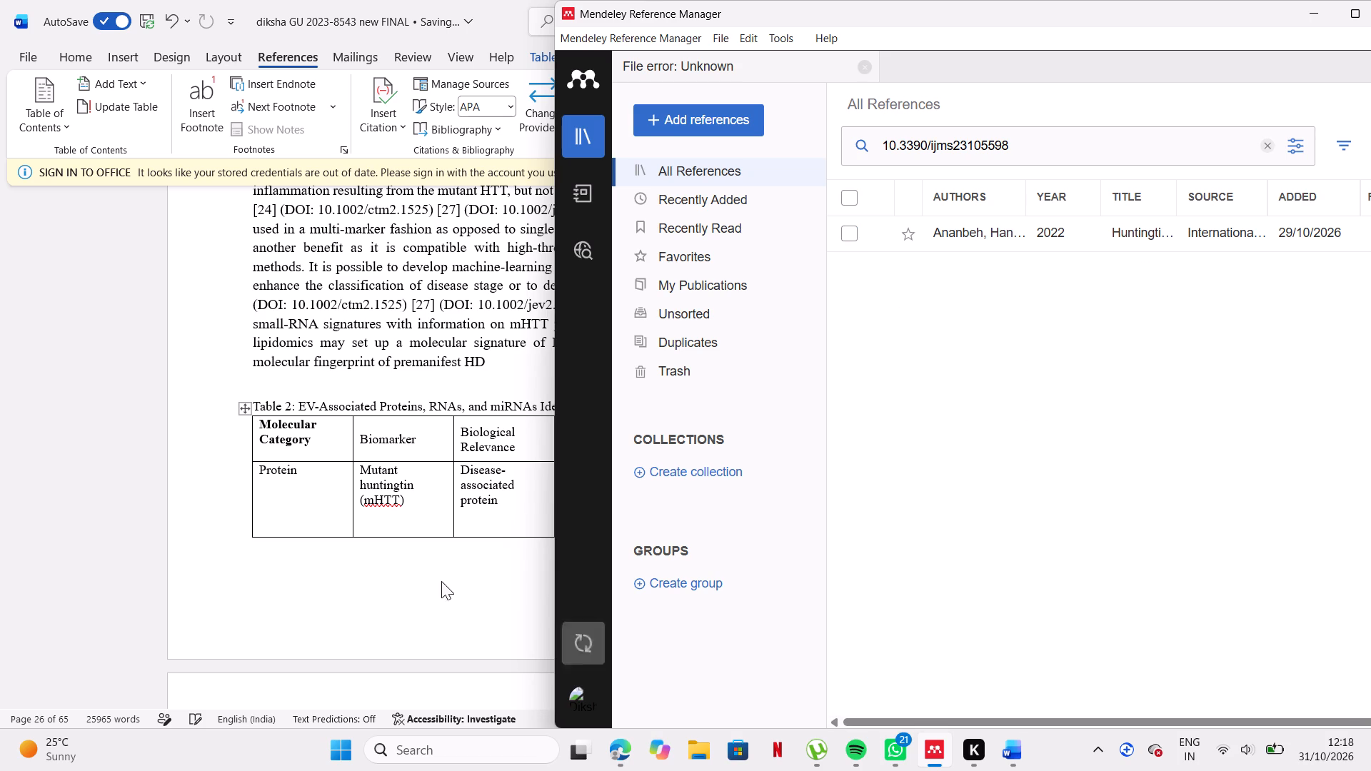
Back in Word, insert the Ananbeh et al. 2022 Mendeley citation before the DOI in Table 2's mutant huntingtin row.
{"action": "left_click", "coordinate": [303, 620]}
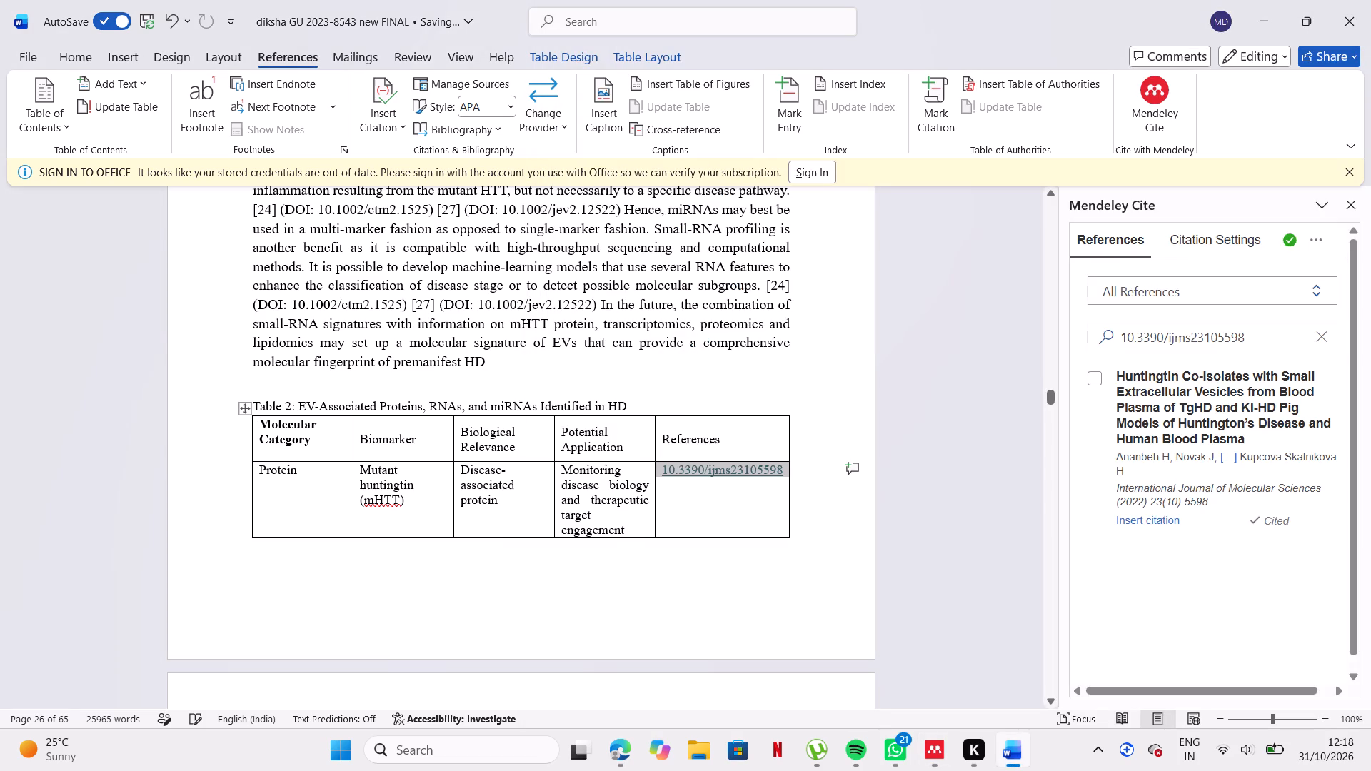
{"action": "left_click", "coordinate": [693, 515]}
{"action": "left_click", "coordinate": [663, 472]}
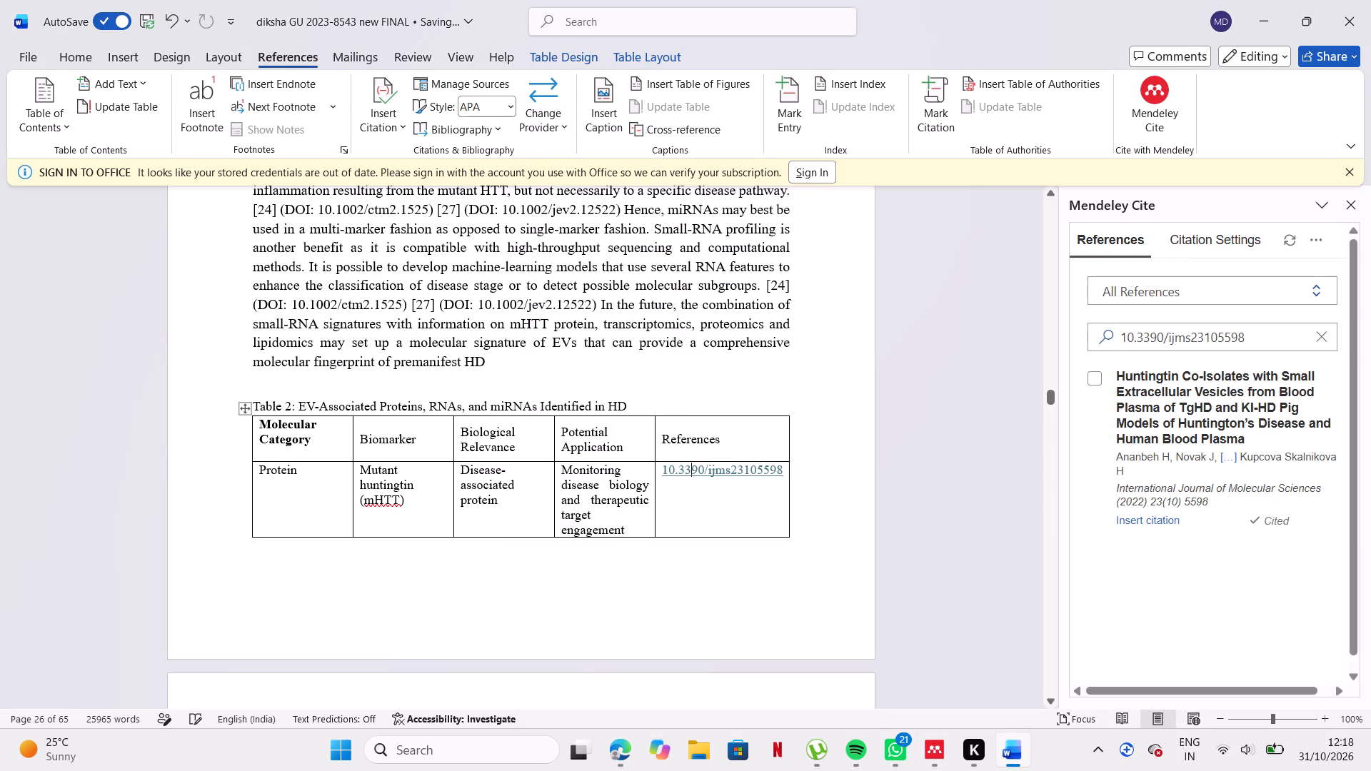
{"action": "left_click", "coordinate": [1160, 516]}
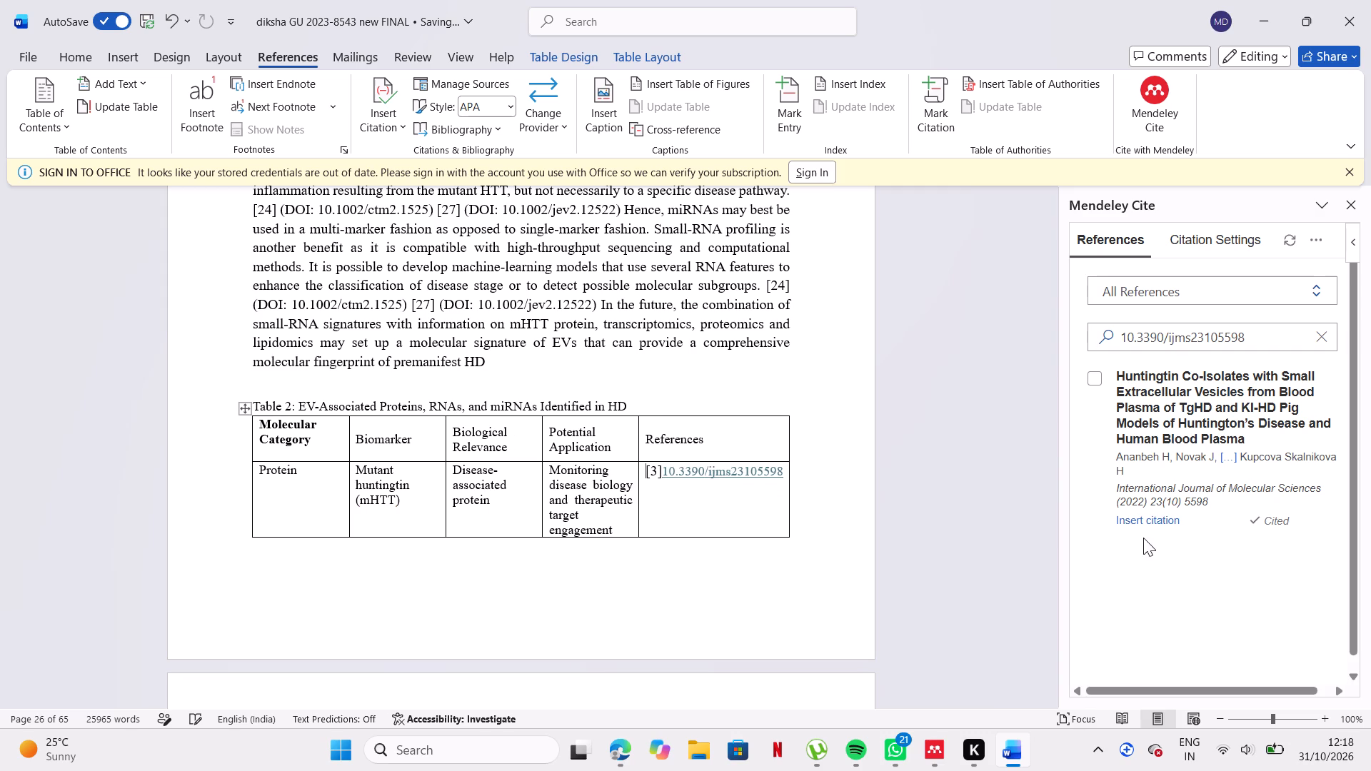
Examine the DOI entries in the remaining Table 2 rows and the citations in section 5.4 Lipidomics.
{"action": "left_click", "coordinate": [965, 582]}
{"action": "scroll", "coordinate": [965, 582], "scroll_direction": "down", "scroll_amount": 1}
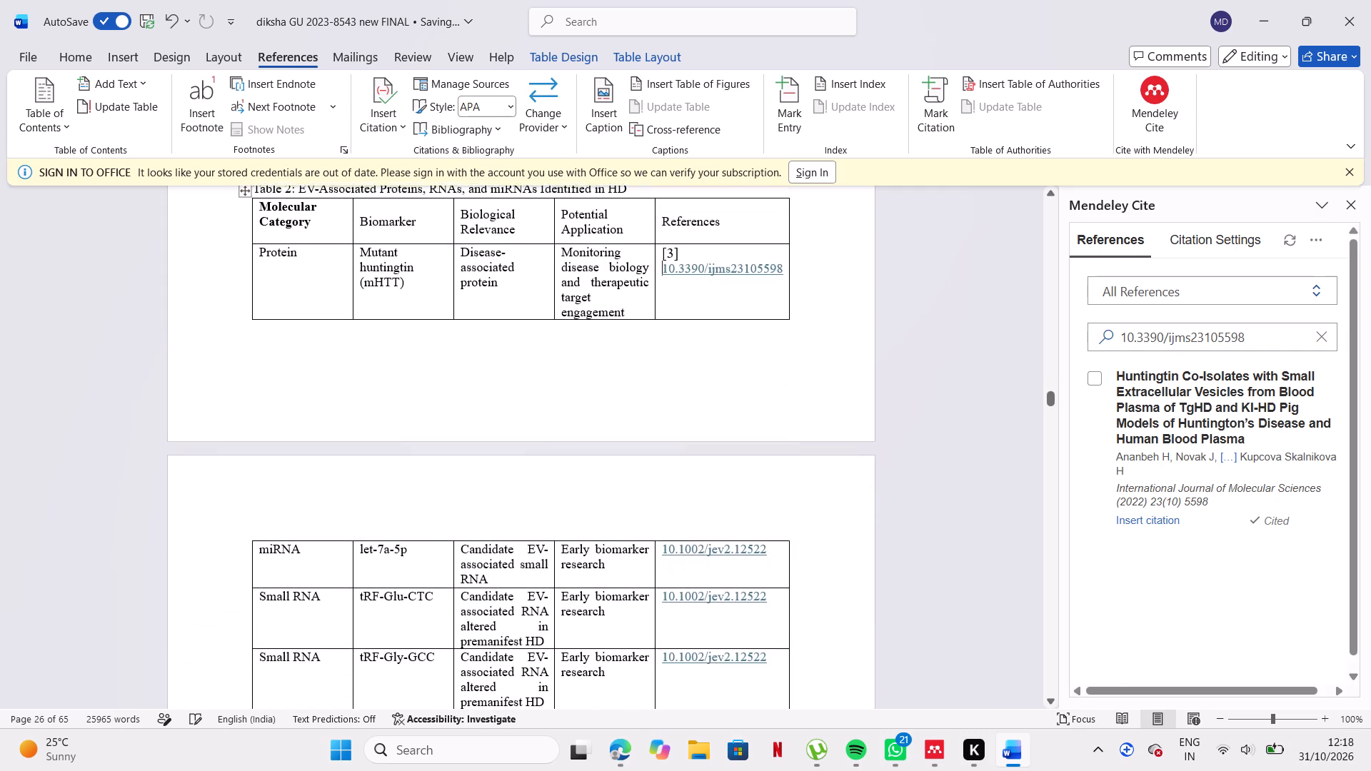
{"action": "scroll", "coordinate": [965, 582], "scroll_direction": "down", "scroll_amount": 1}
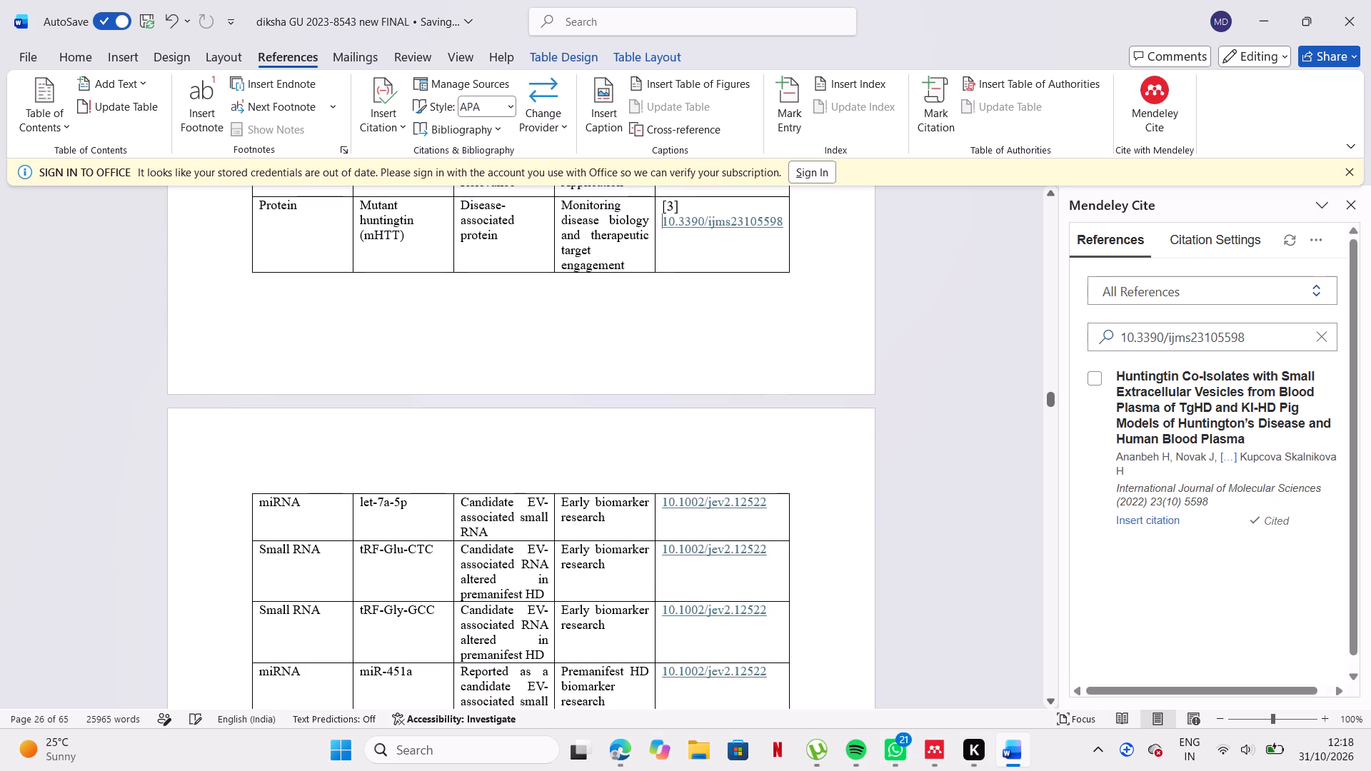
{"action": "scroll", "coordinate": [828, 456], "scroll_direction": "down", "scroll_amount": 3}
{"action": "scroll", "coordinate": [828, 456], "scroll_direction": "up", "scroll_amount": 2}
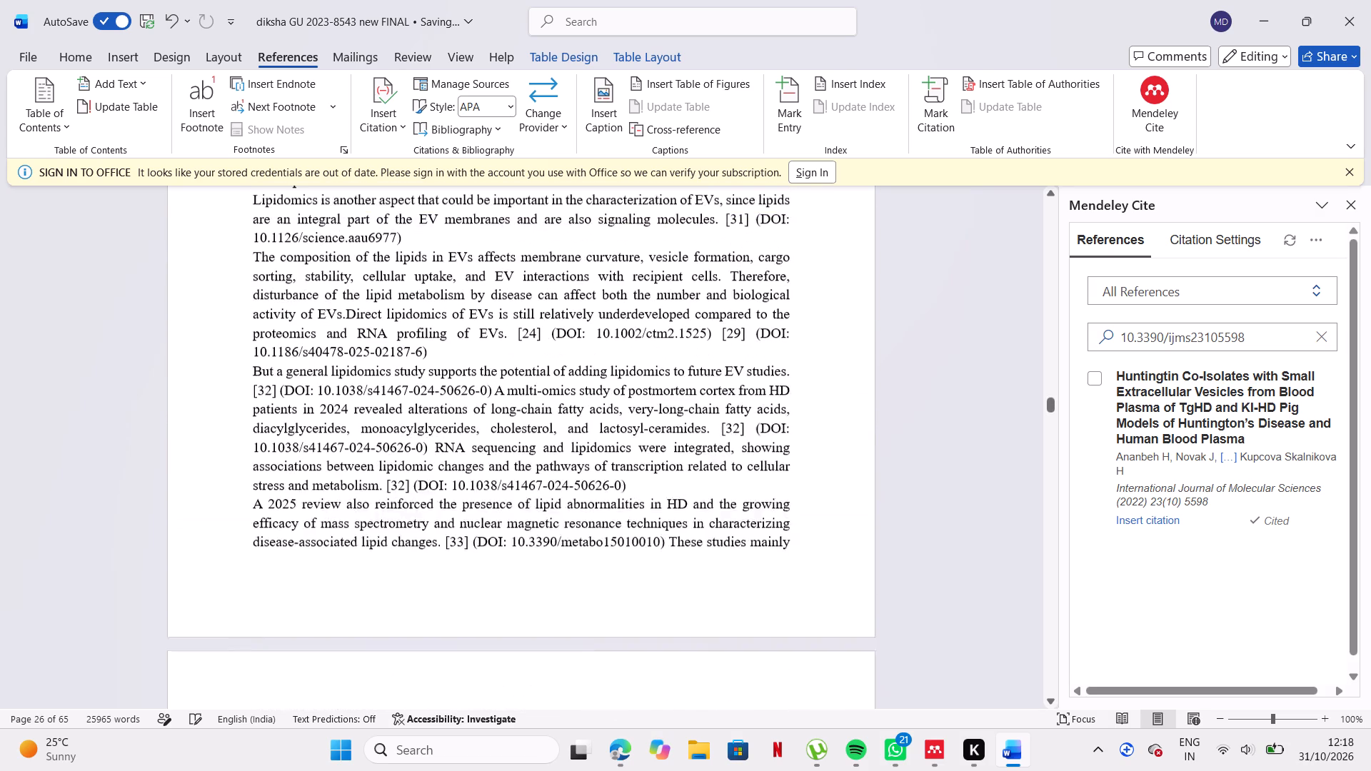
{"action": "scroll", "coordinate": [828, 456], "scroll_direction": "up", "scroll_amount": 4}
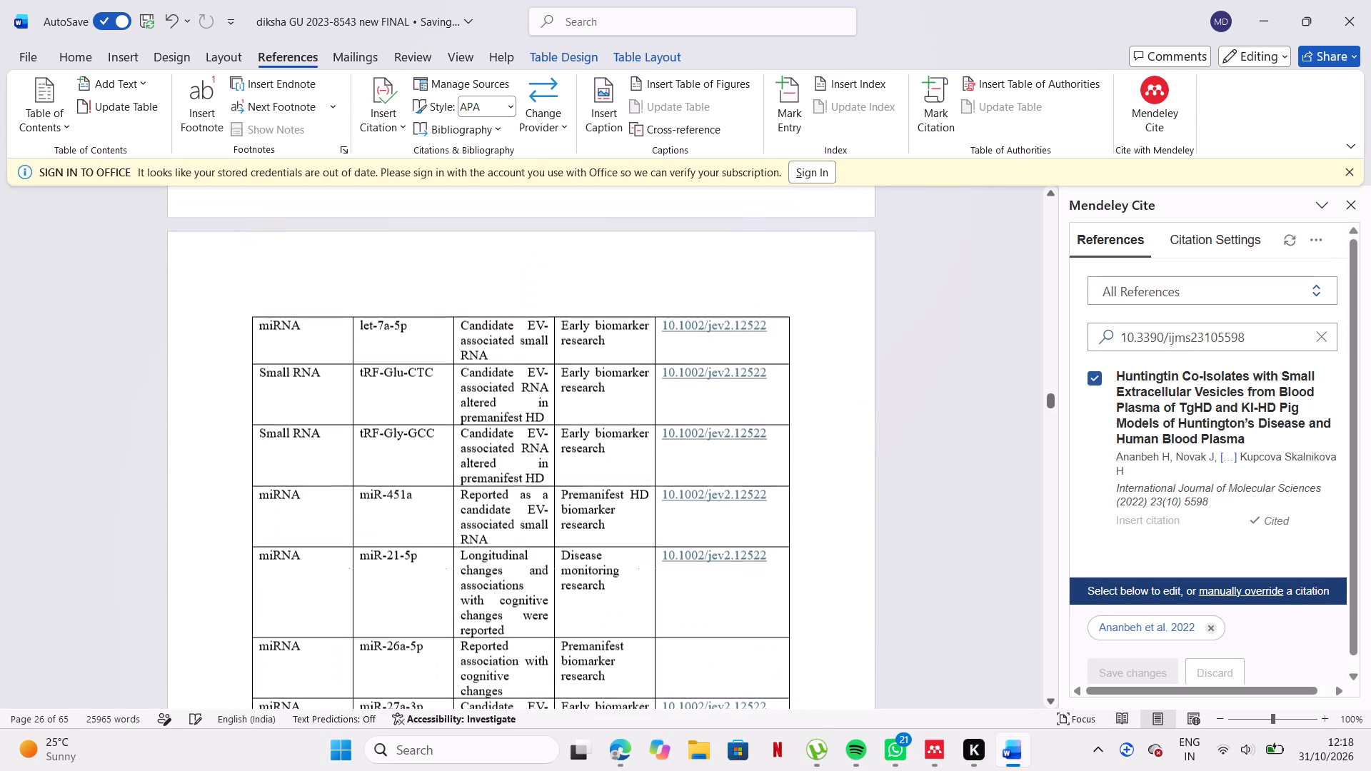
{"action": "scroll", "coordinate": [828, 456], "scroll_direction": "up", "scroll_amount": 1}
{"action": "left_click", "coordinate": [663, 325]}
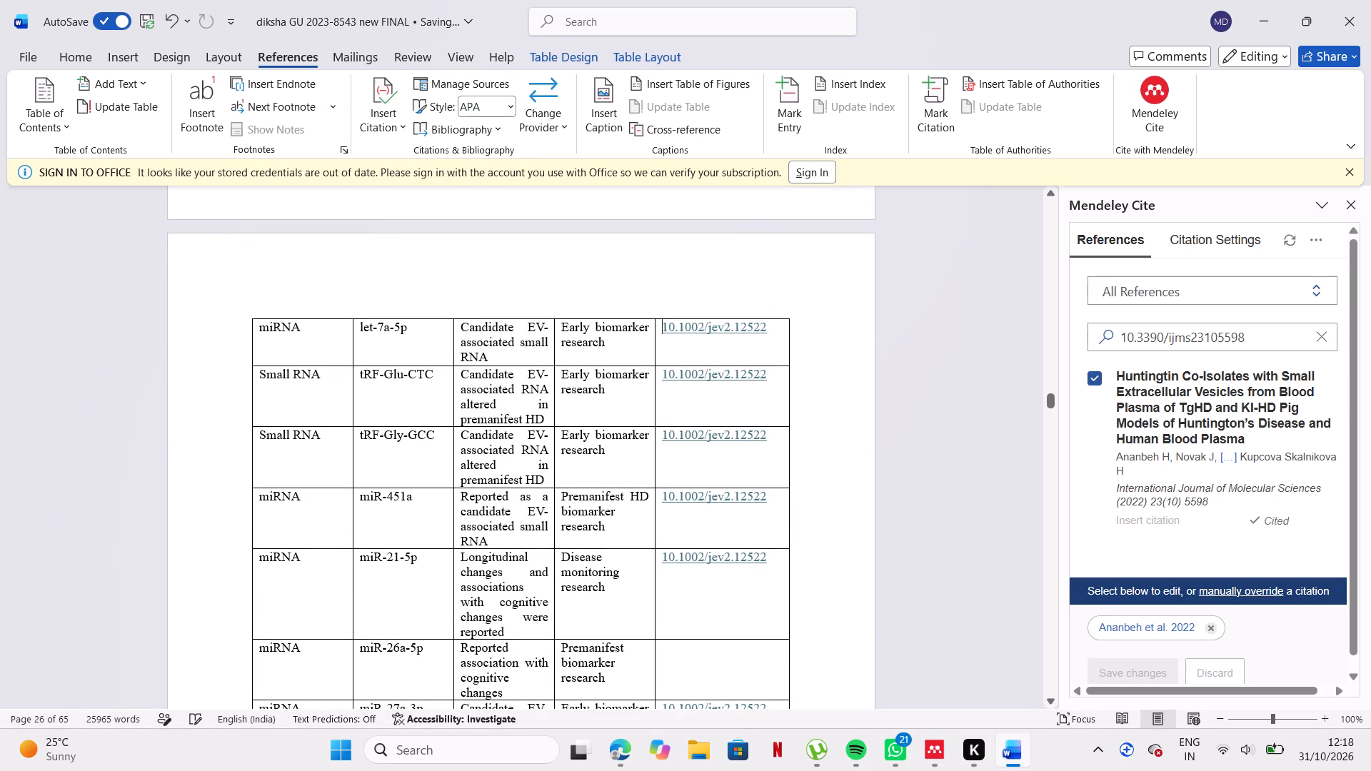
{"action": "double_click", "coordinate": [663, 325]}
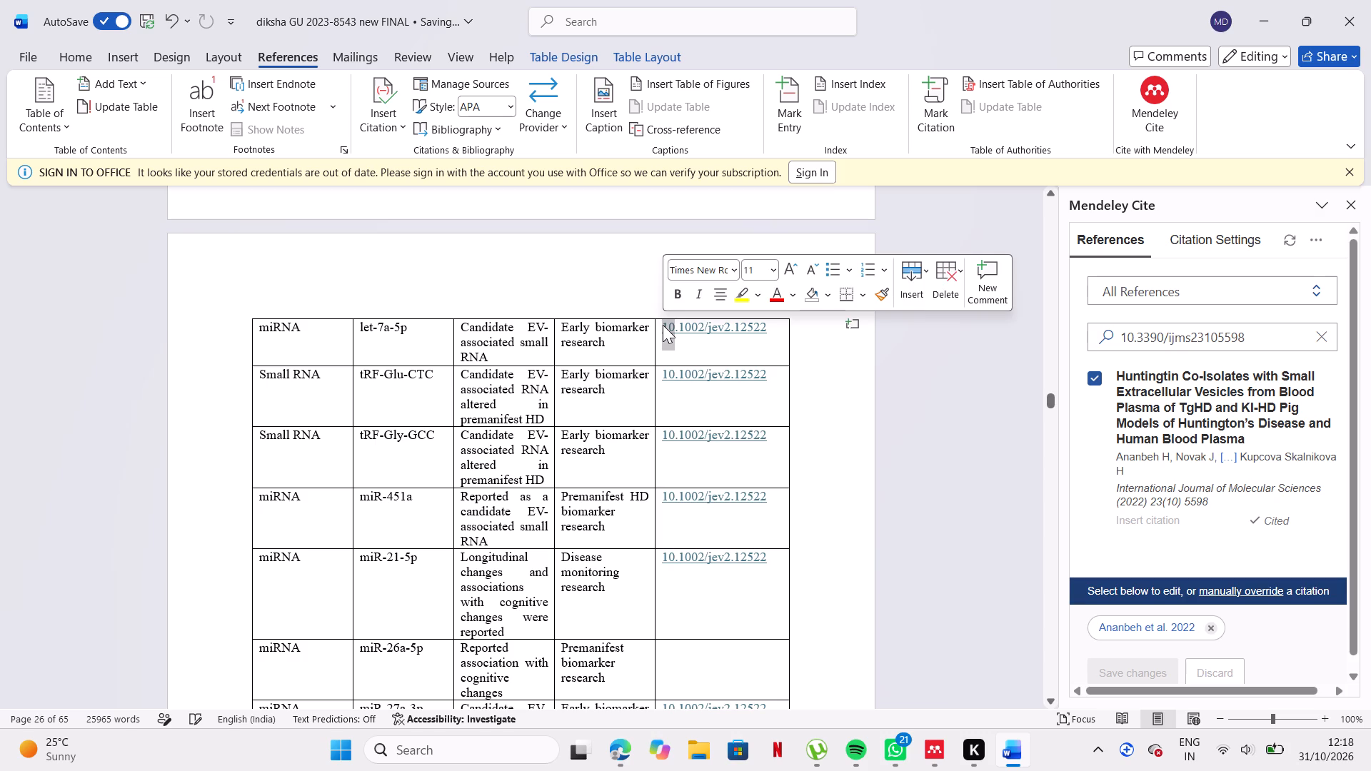
{"action": "left_click", "coordinate": [792, 364]}
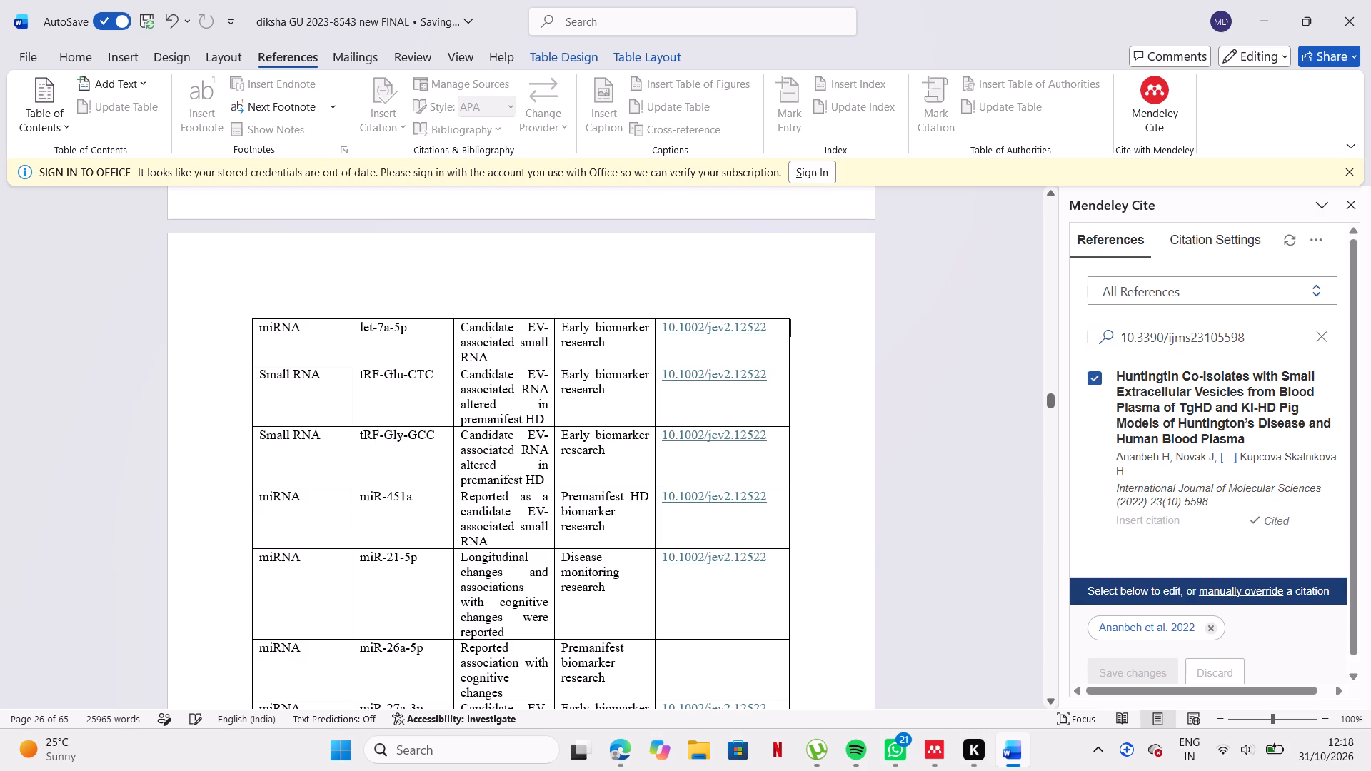
Copy DOI 10.3390/ijms23105598 from the mutant huntingtin row to the end of the Table 2 caption.
{"action": "scroll", "coordinate": [877, 381], "scroll_direction": "up", "scroll_amount": 4}
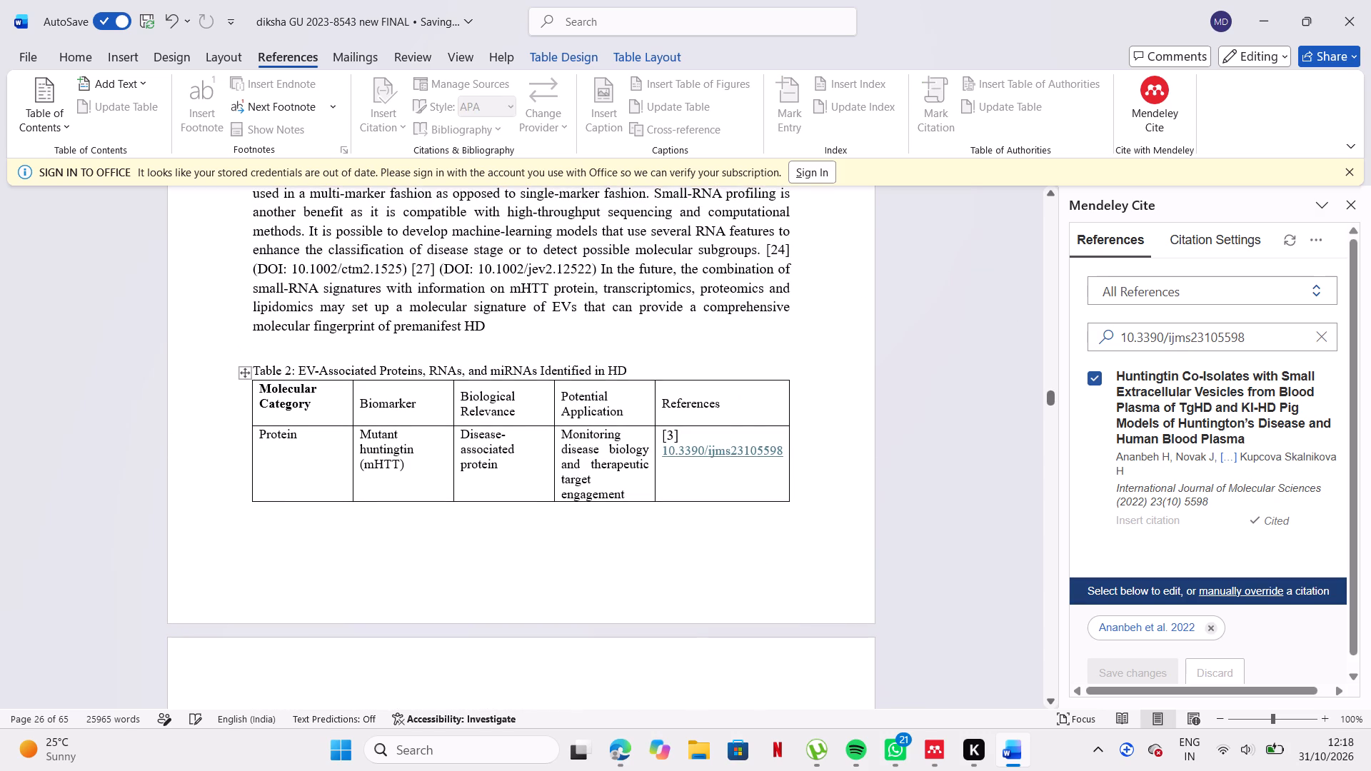
{"action": "left_click_drag", "start_coordinate": [664, 448], "coordinate": [780, 450]}
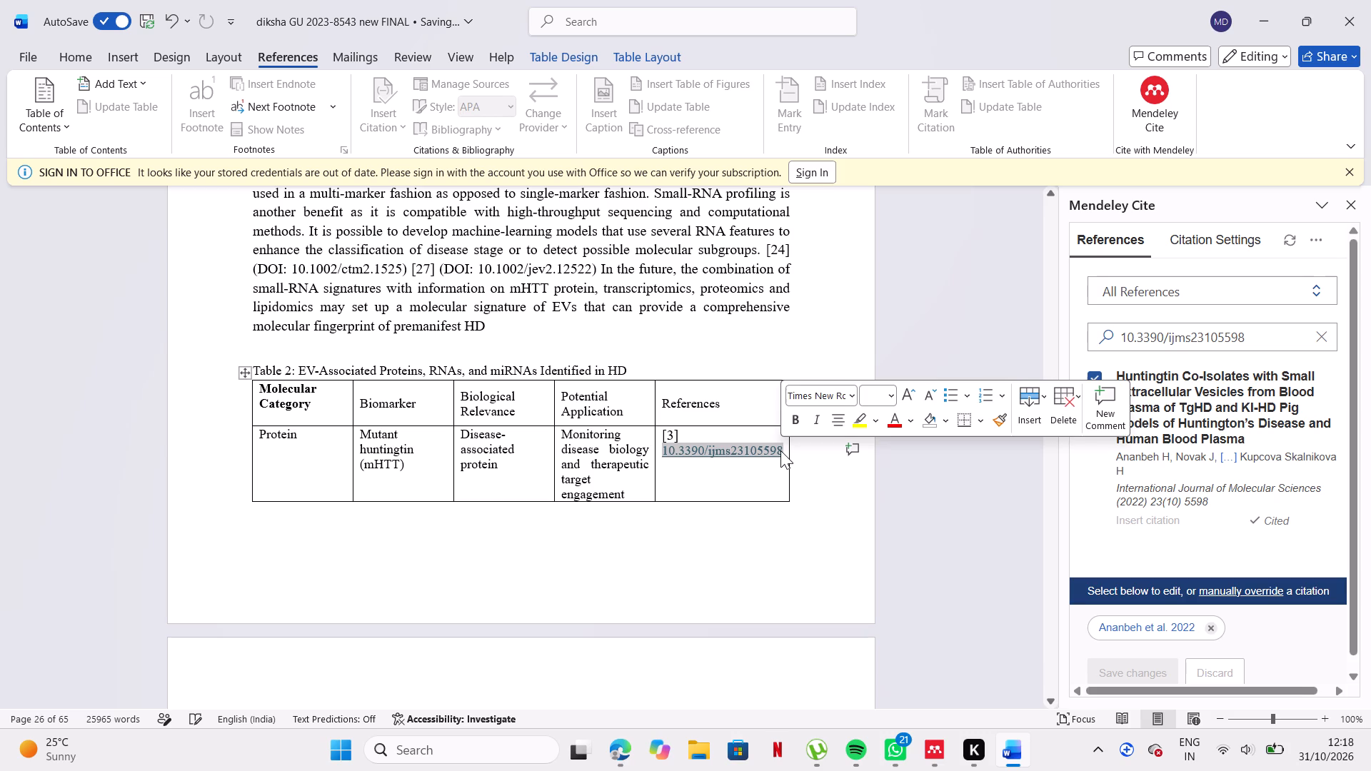
{"action": "key", "text": "ctrl+c"}
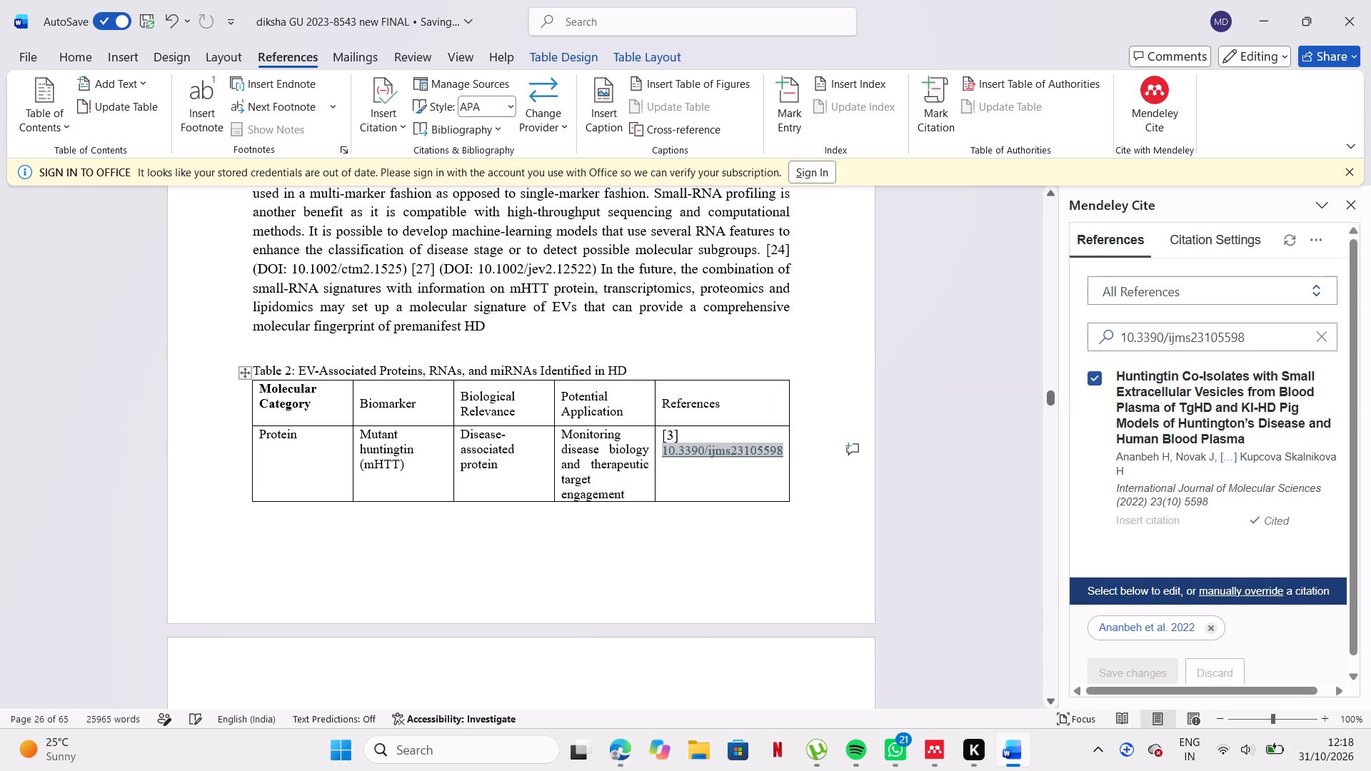
{"action": "left_click", "coordinate": [710, 363]}
{"action": "key", "text": "ctrl+v"}
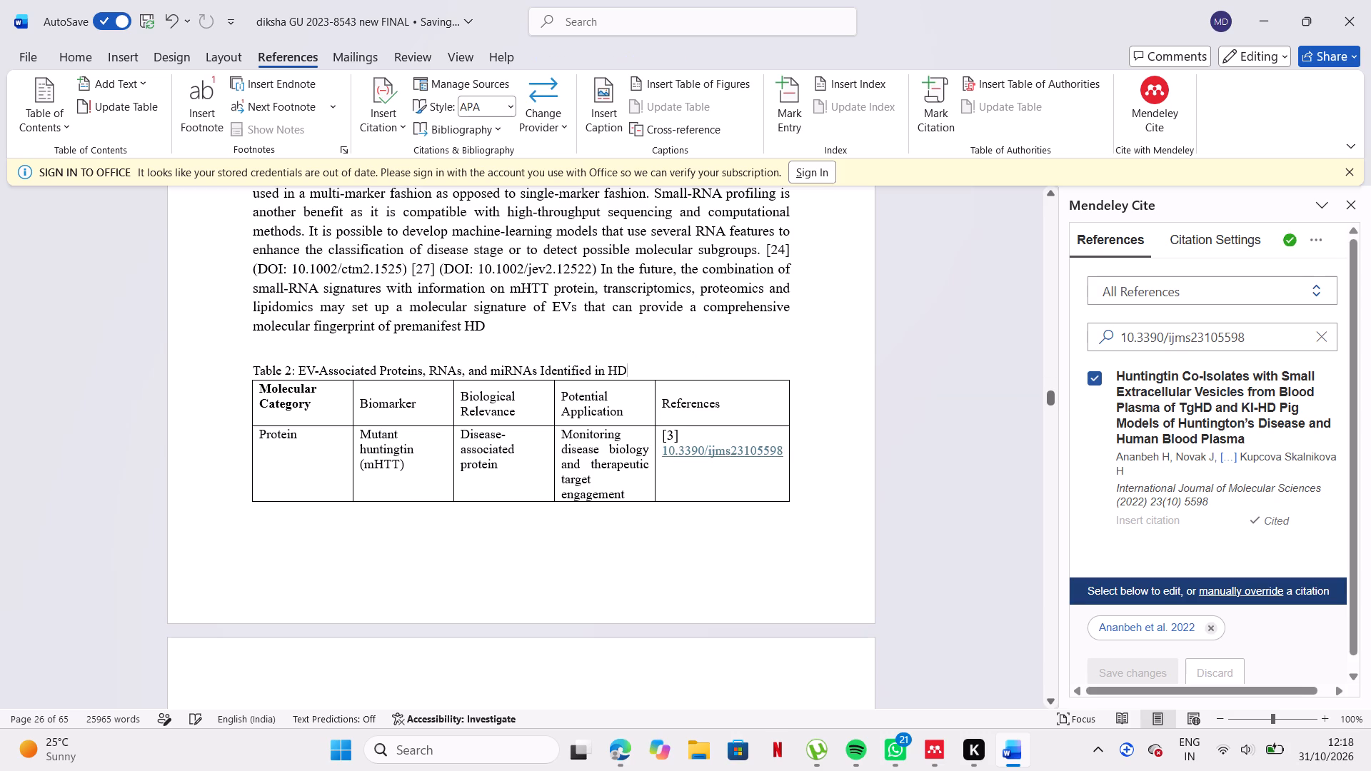
Add a space before the DOI in the Table 2 caption and insert the Ananbeh et al. 2022 Mendeley citation there.
{"action": "left_click", "coordinate": [630, 366]}
{"action": "key", "text": "space"}
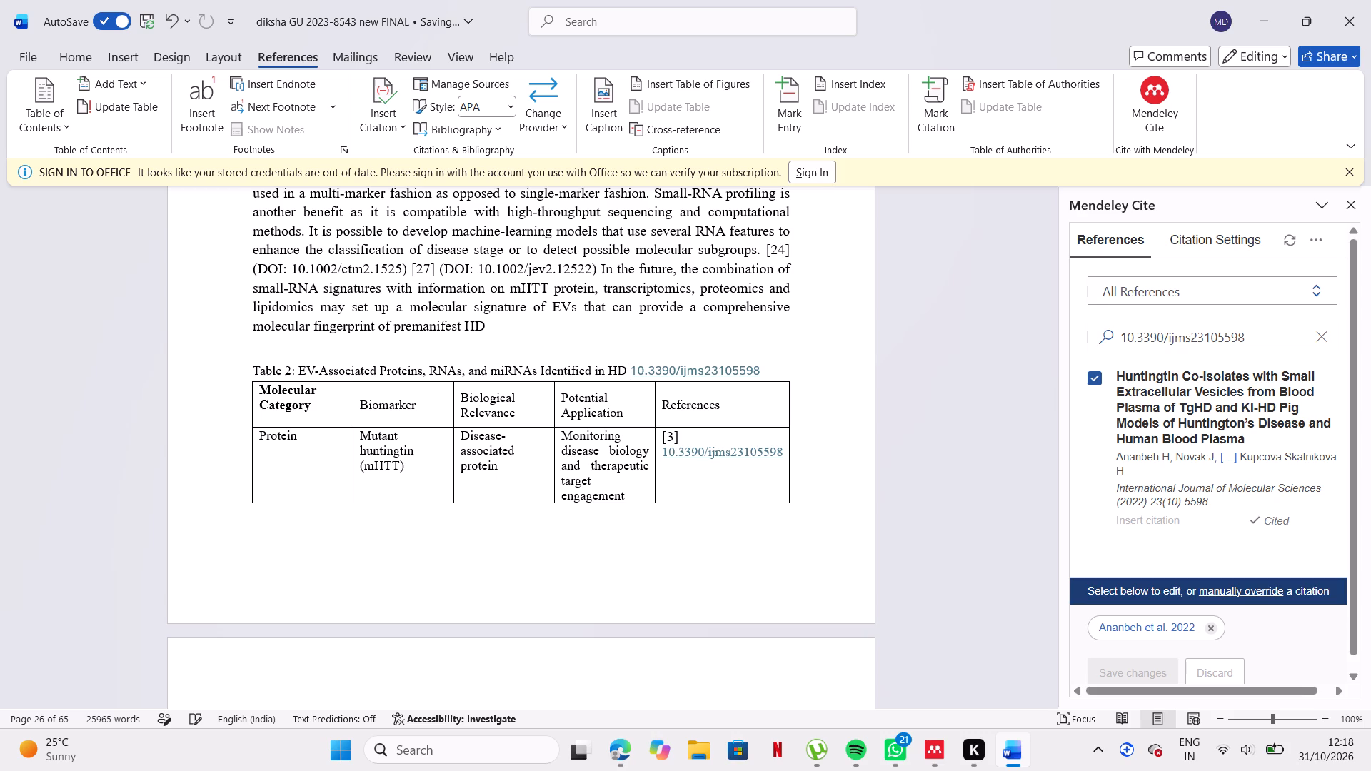
{"action": "left_click", "coordinate": [1094, 380]}
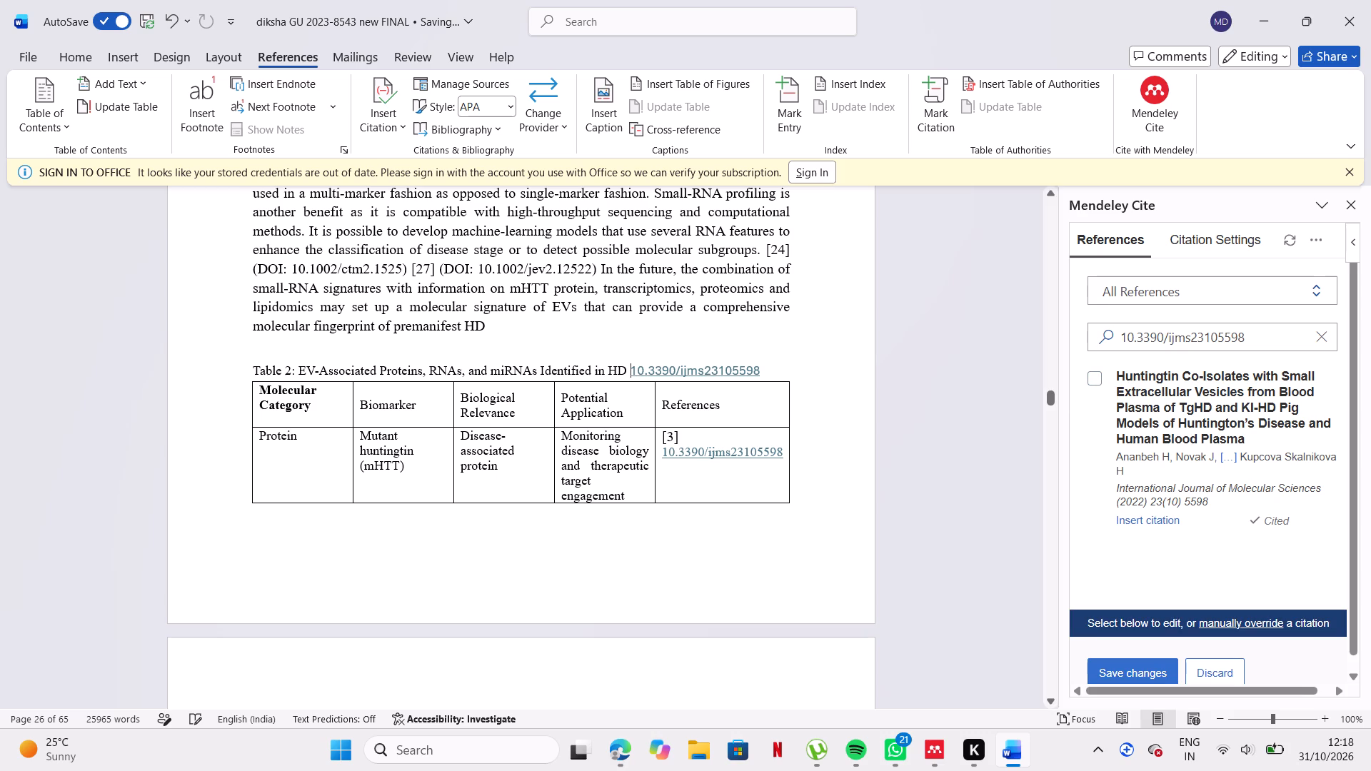
{"action": "left_click", "coordinate": [1155, 522]}
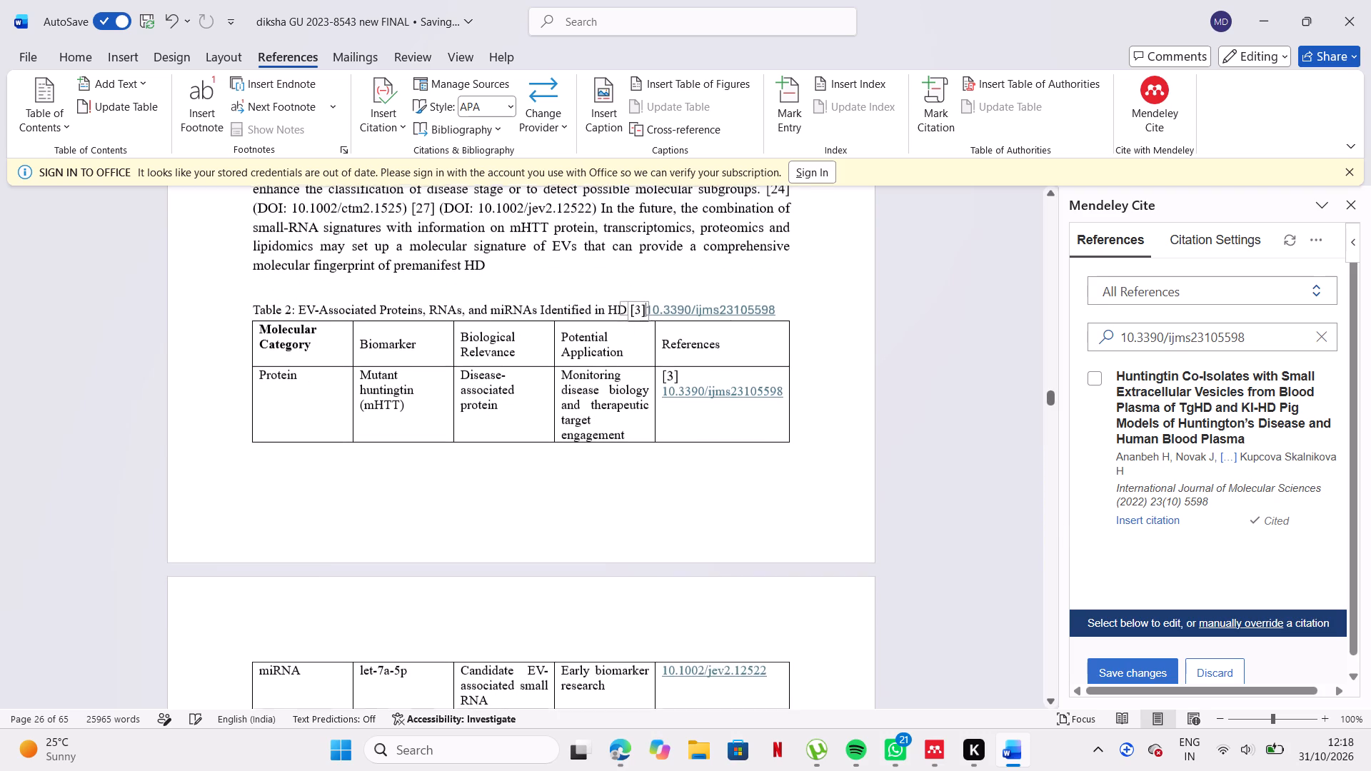
{"action": "left_click", "coordinate": [1012, 538]}
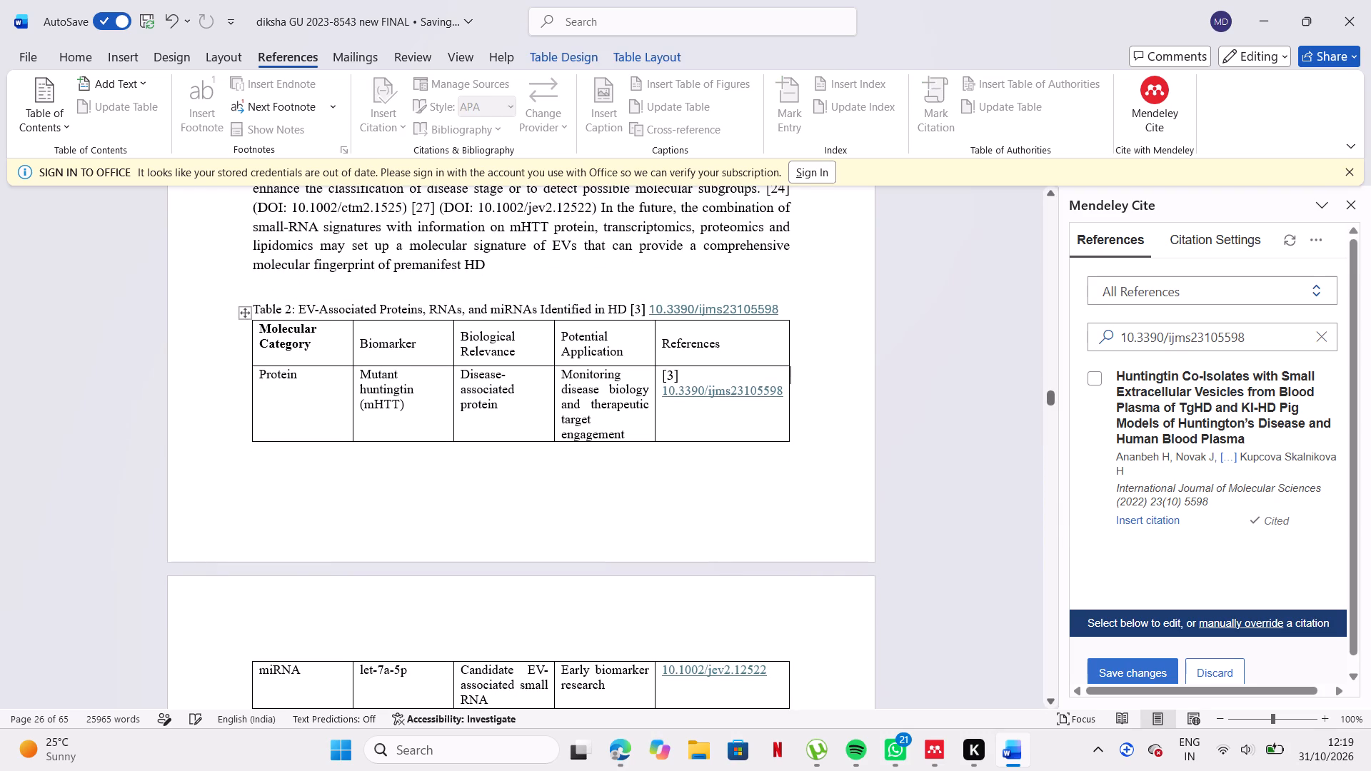
Examine the remaining DOI entries in Table 2 and the DOI-marked citations in the small-RNA text above it.
{"action": "scroll", "coordinate": [852, 458], "scroll_direction": "down", "scroll_amount": 2}
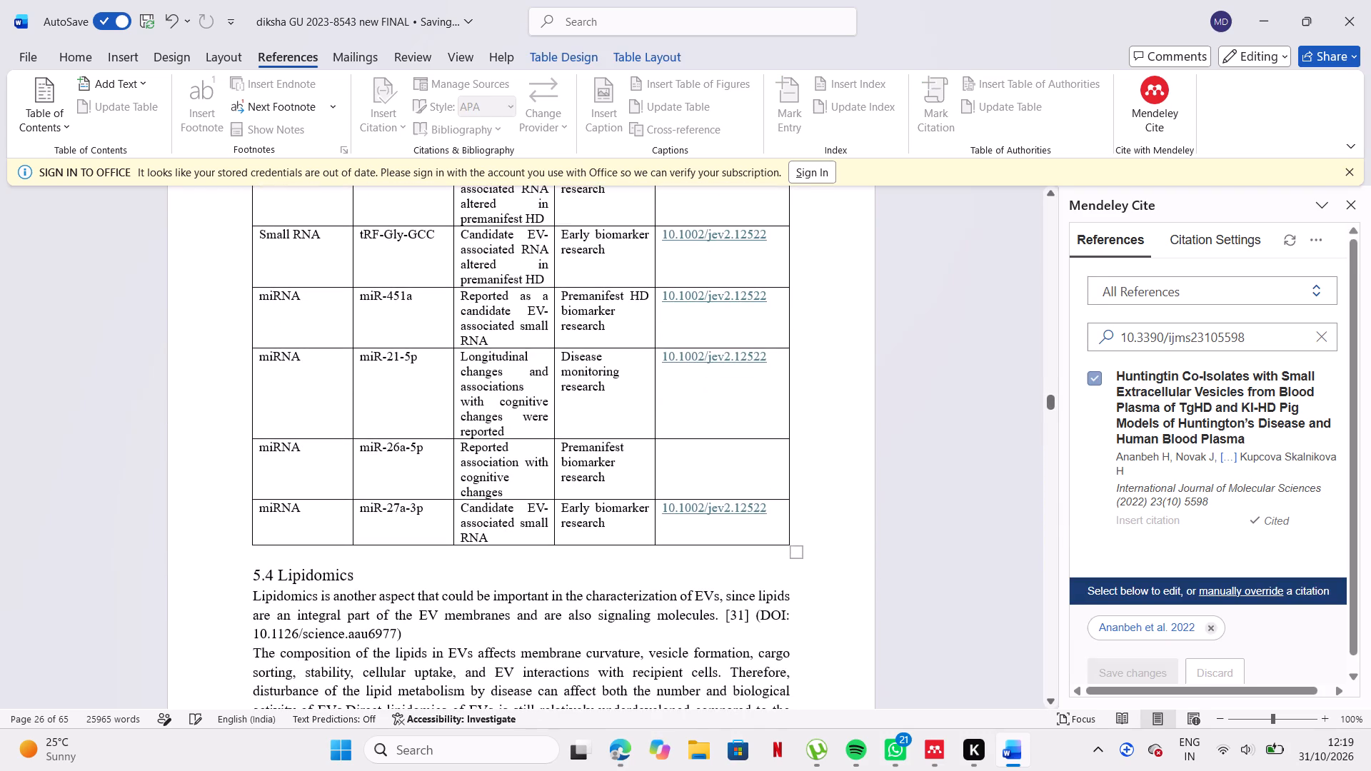
{"action": "scroll", "coordinate": [852, 458], "scroll_direction": "up", "scroll_amount": 3}
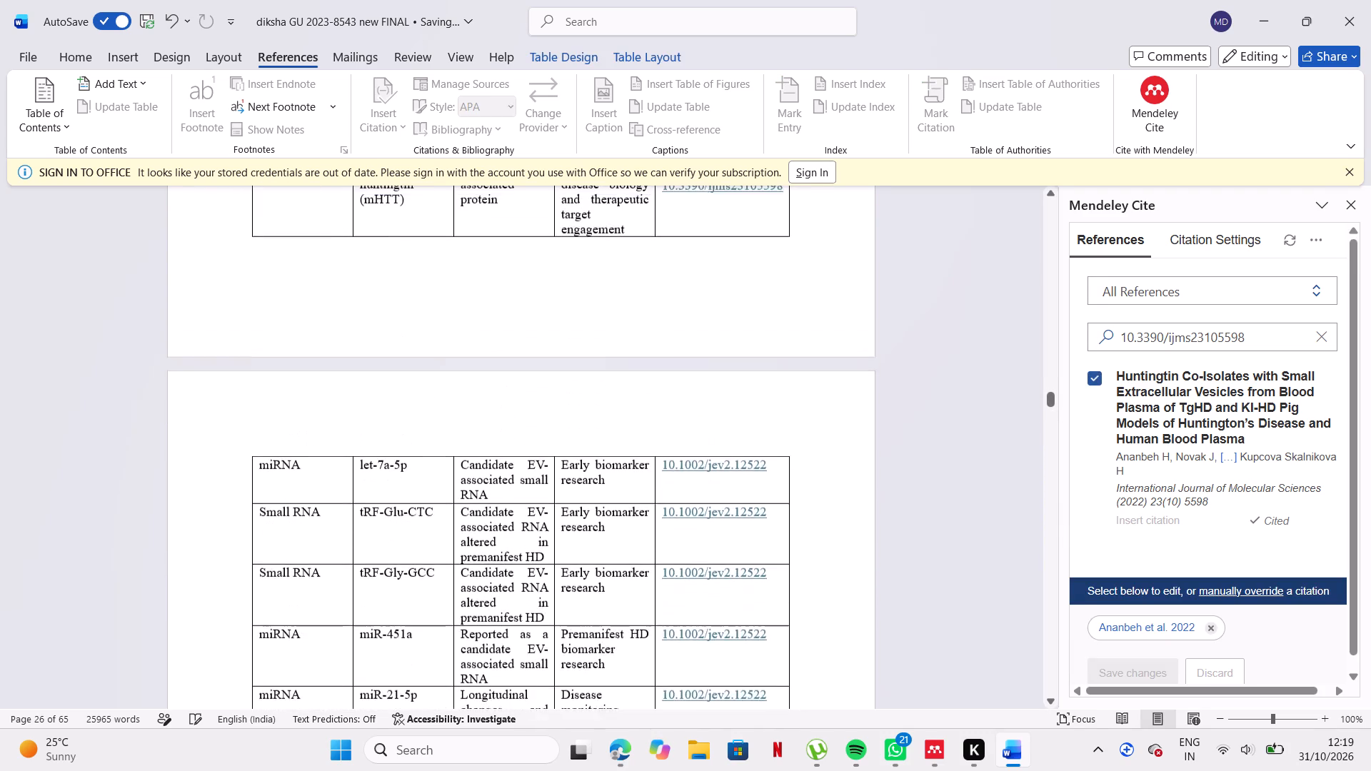
{"action": "scroll", "coordinate": [852, 458], "scroll_direction": "up", "scroll_amount": 3}
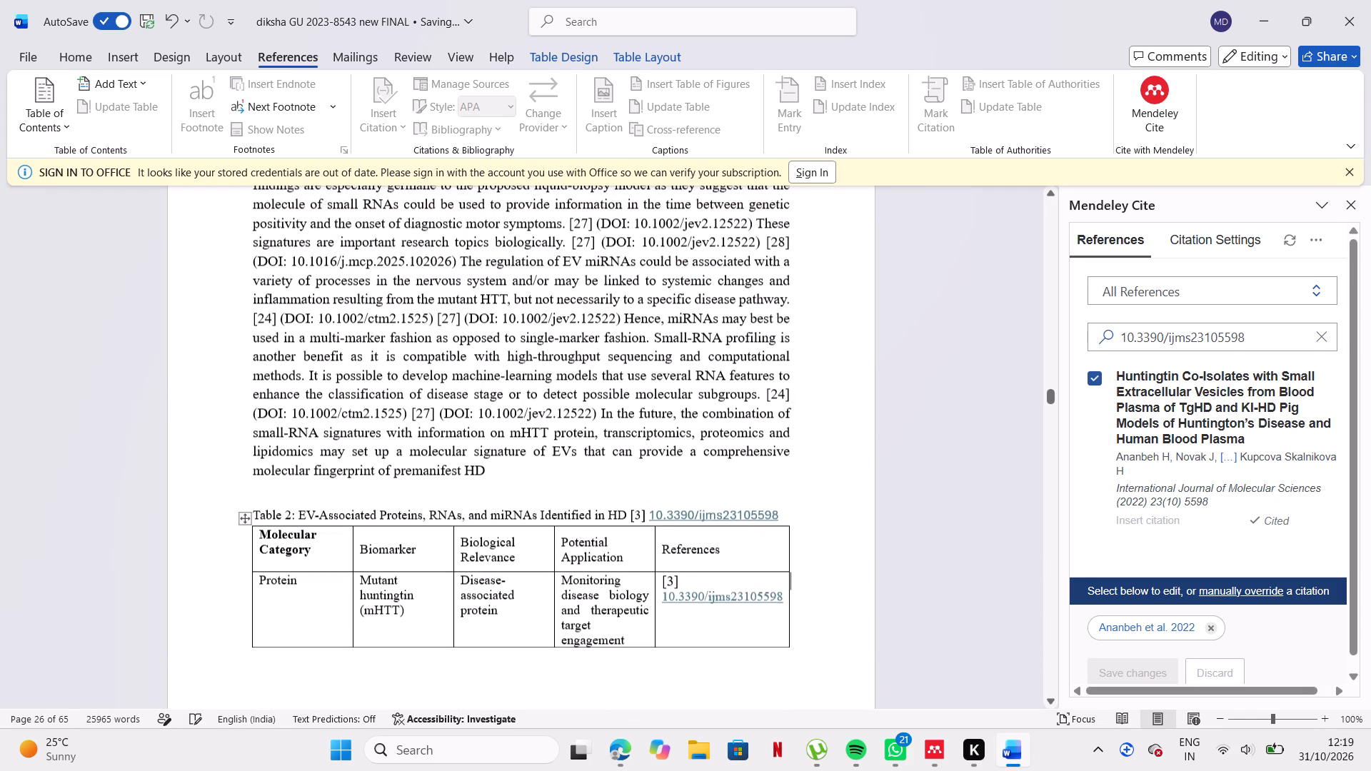
{"action": "scroll", "coordinate": [852, 458], "scroll_direction": "up", "scroll_amount": 2}
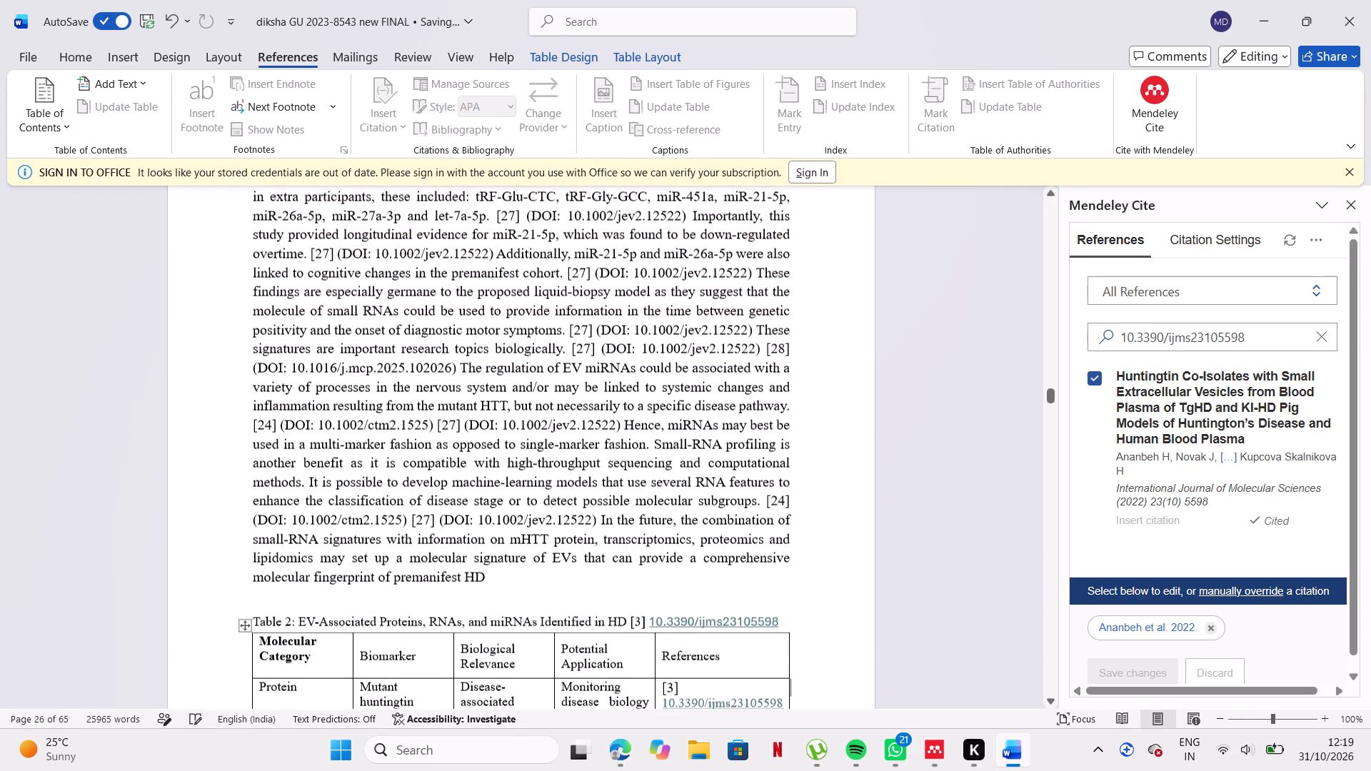
Delete the typed [27] (DOI: 10.1002/jev2.12522) citations after "diagnostic motor symptoms" and "premanifest cohort" in section 5.3.
{"action": "scroll", "coordinate": [852, 458], "scroll_direction": "up", "scroll_amount": 1}
{"action": "scroll", "coordinate": [698, 355], "scroll_direction": "up", "scroll_amount": 1}
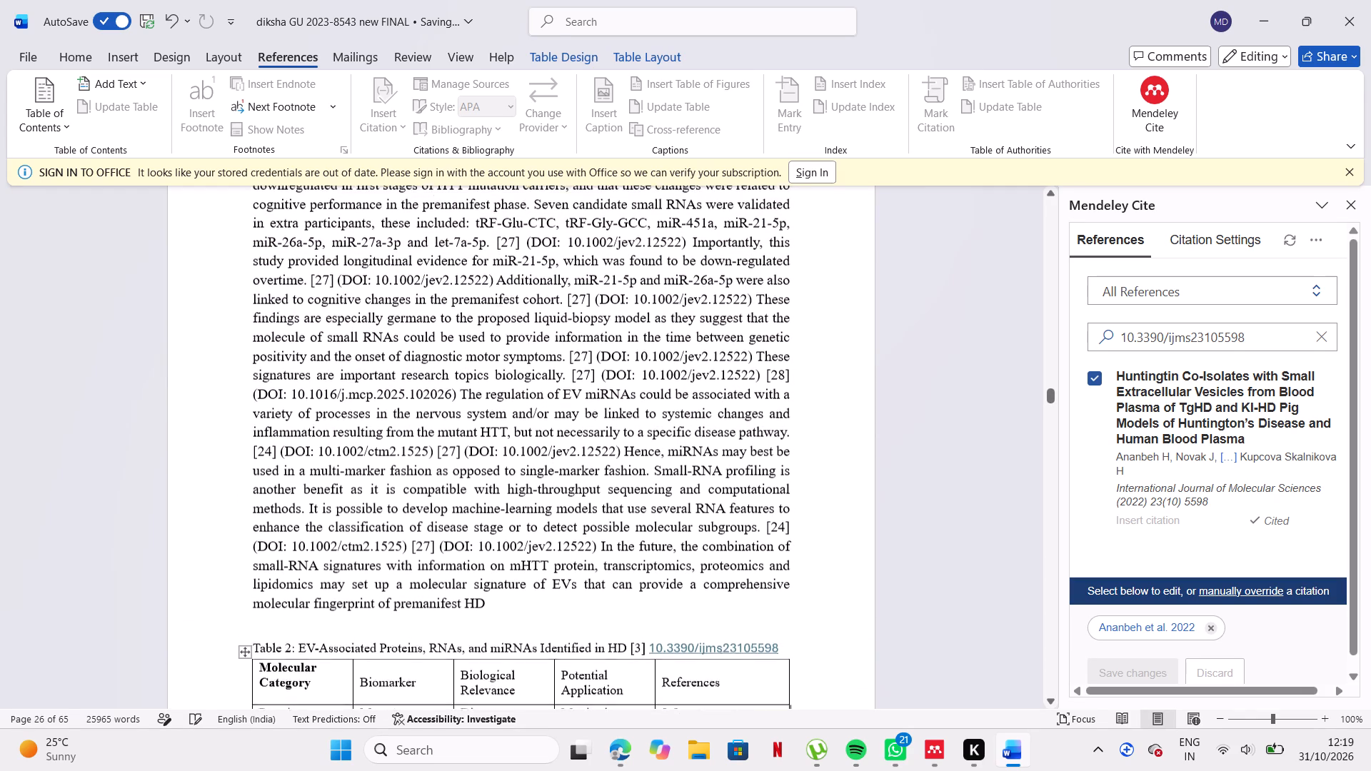
{"action": "left_click_drag", "start_coordinate": [570, 356], "coordinate": [606, 367]}
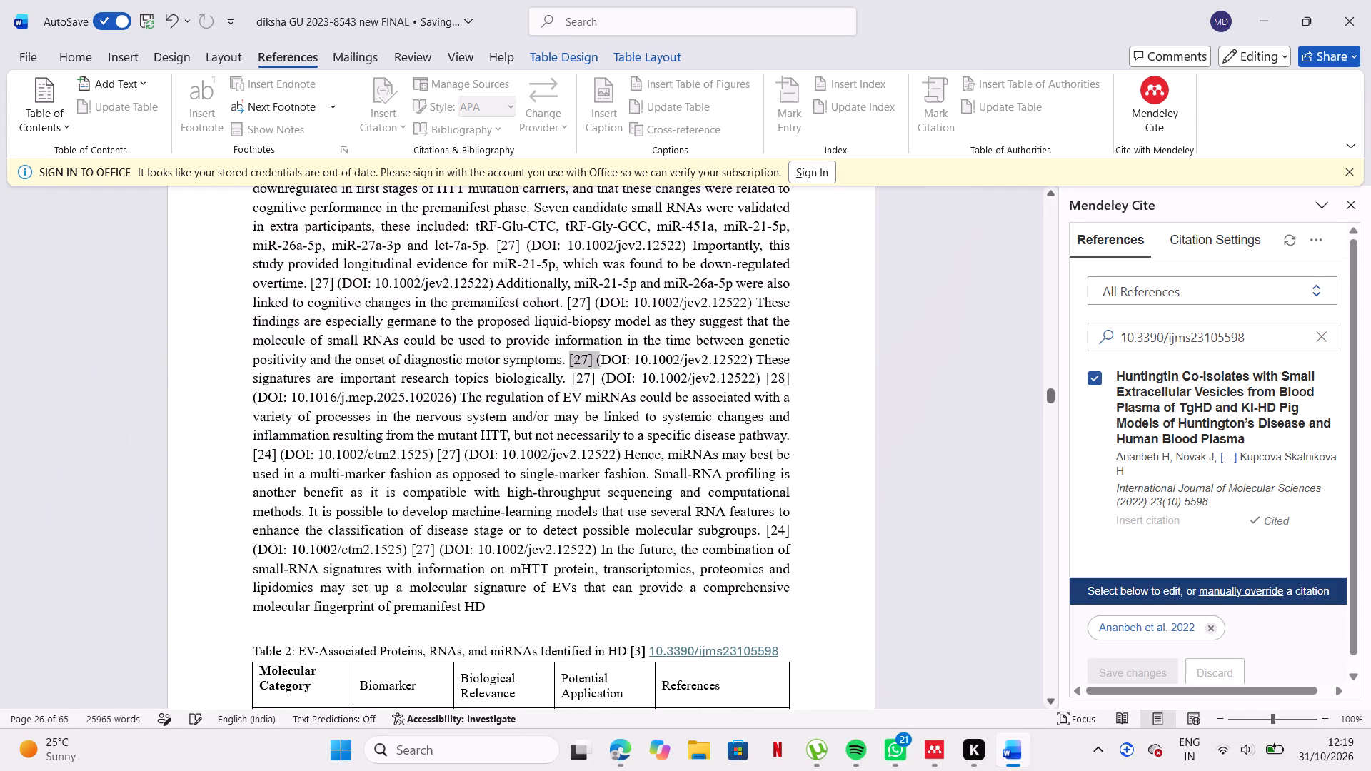
{"action": "left_click_drag", "start_coordinate": [606, 367], "coordinate": [758, 374]}
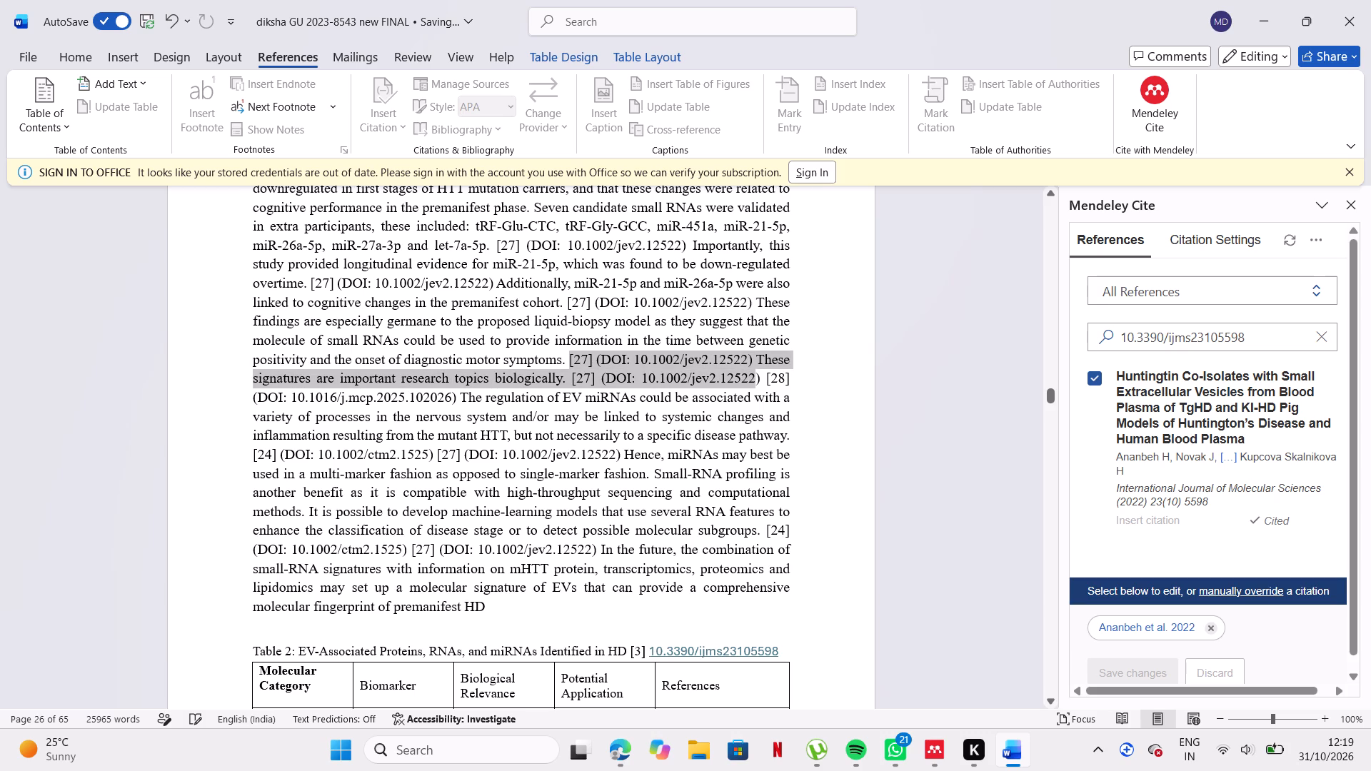
{"action": "left_click_drag", "start_coordinate": [758, 374], "coordinate": [755, 358]}
{"action": "key", "text": "BackSpace"}
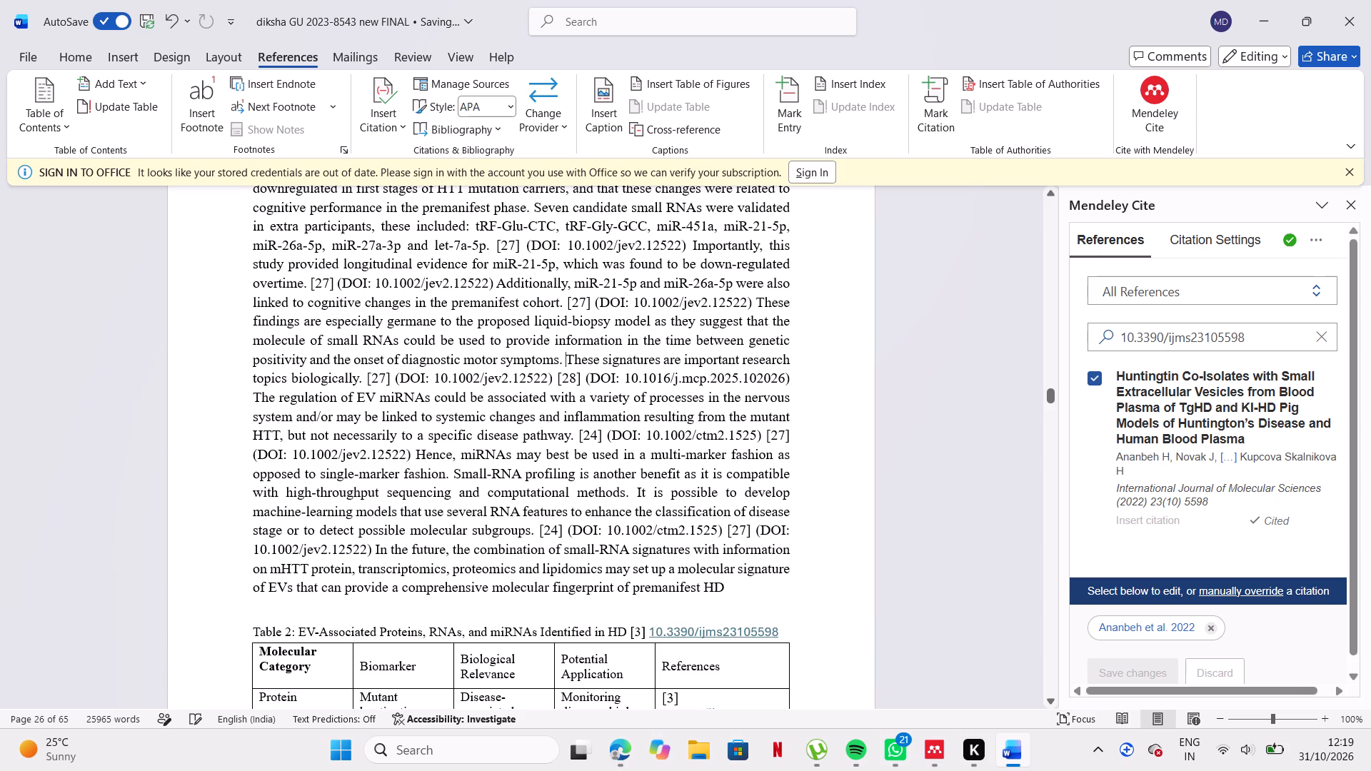
{"action": "left_click_drag", "start_coordinate": [571, 301], "coordinate": [757, 307]}
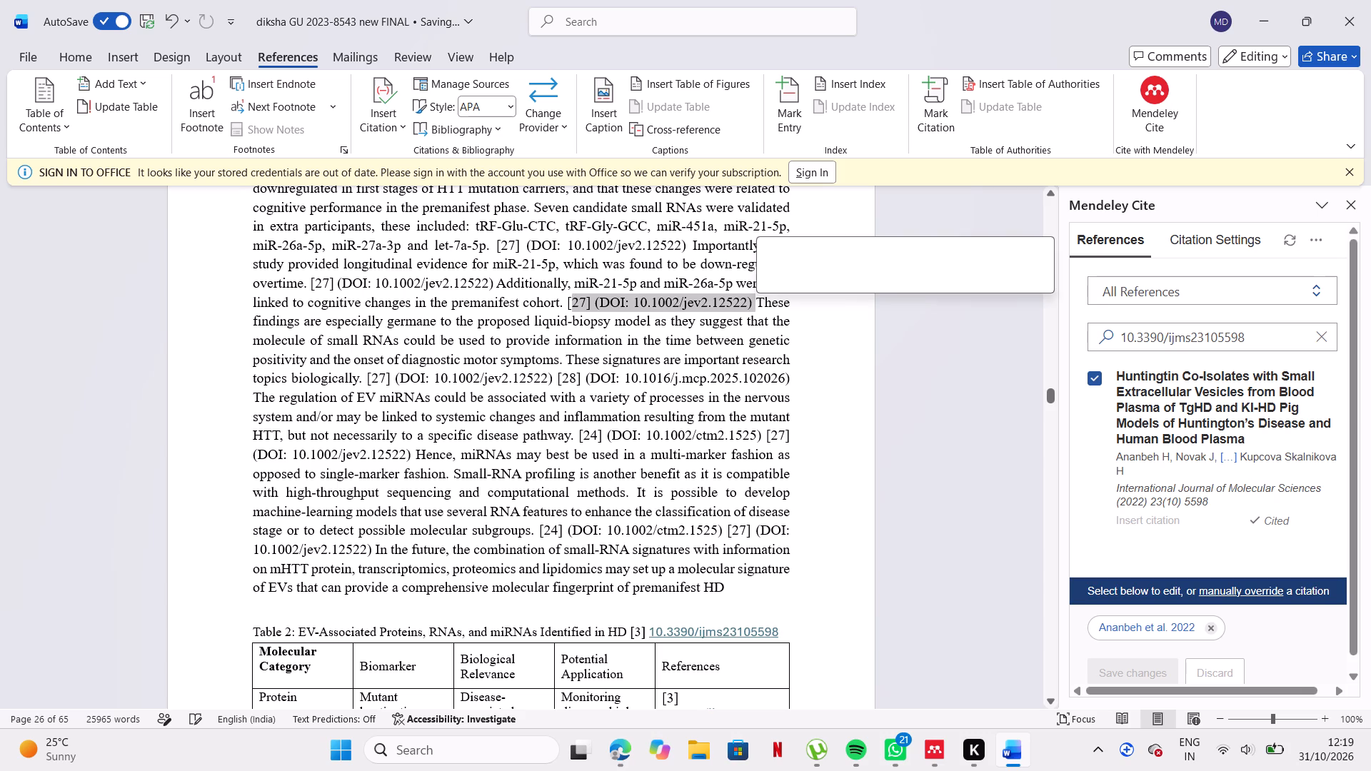
{"action": "key", "text": "BackSpace"}
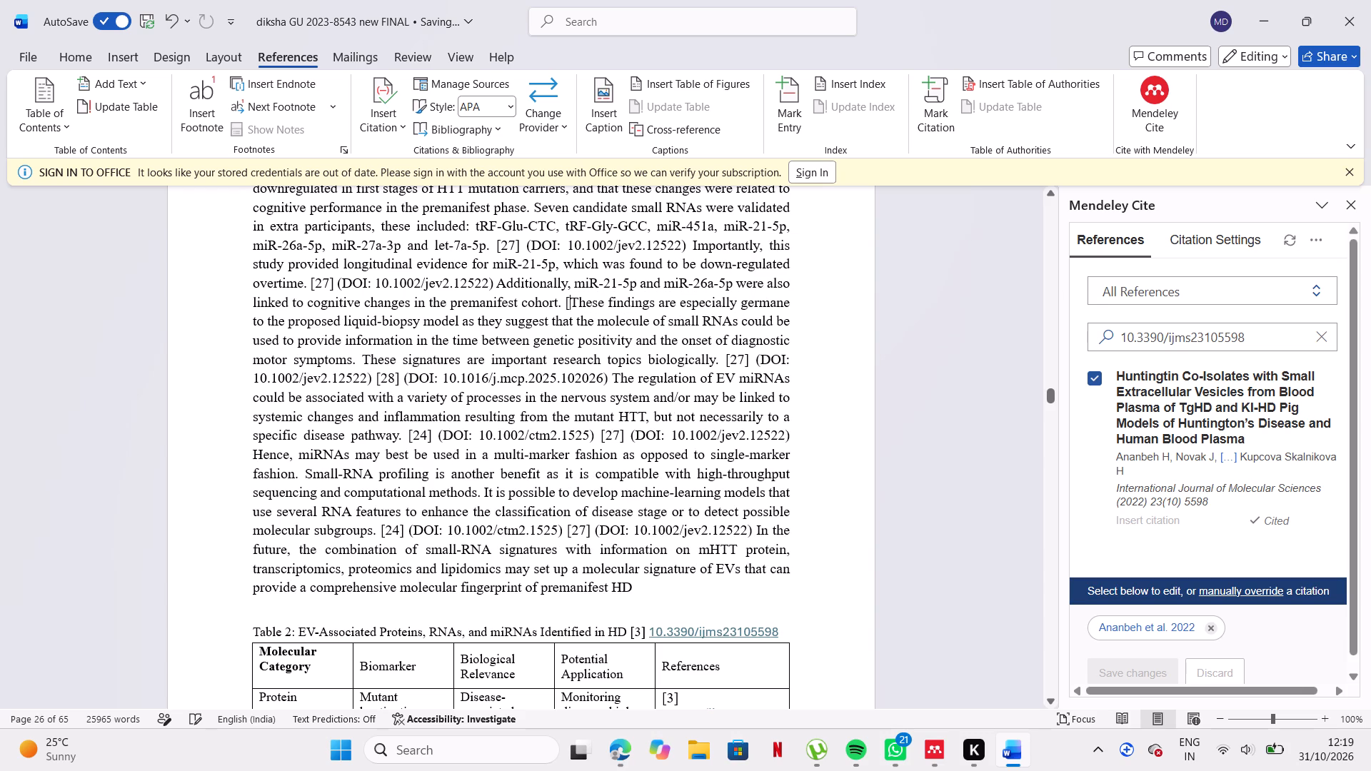
Delete the [27] (DOI: 10.1002/jev2.12522) citations after "down-regulated overtime" and "let-7a-5p" in section 5.3, including the stray bracket after "let-7a-5p".
{"action": "left_click_drag", "start_coordinate": [307, 278], "coordinate": [493, 285]}
{"action": "key", "text": "BackSpace"}
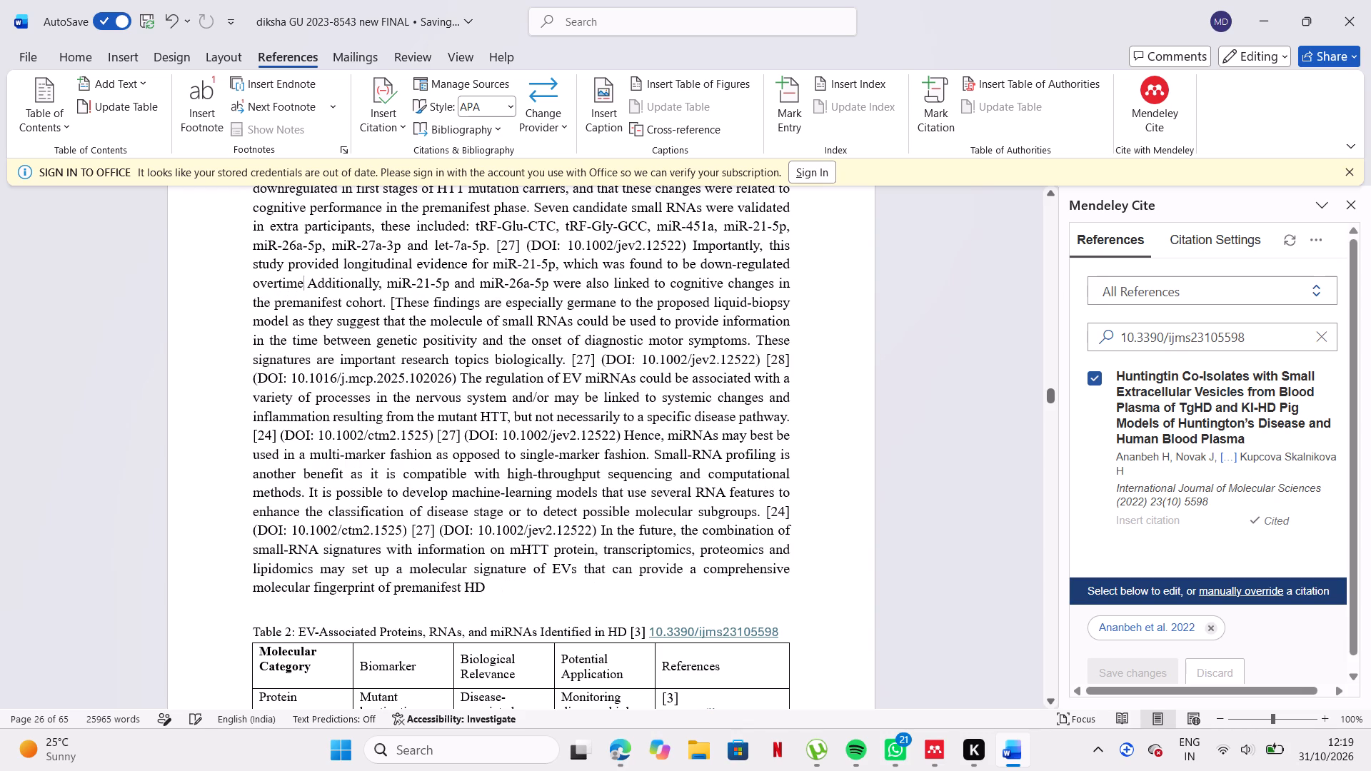
{"action": "left_click_drag", "start_coordinate": [499, 238], "coordinate": [678, 247]}
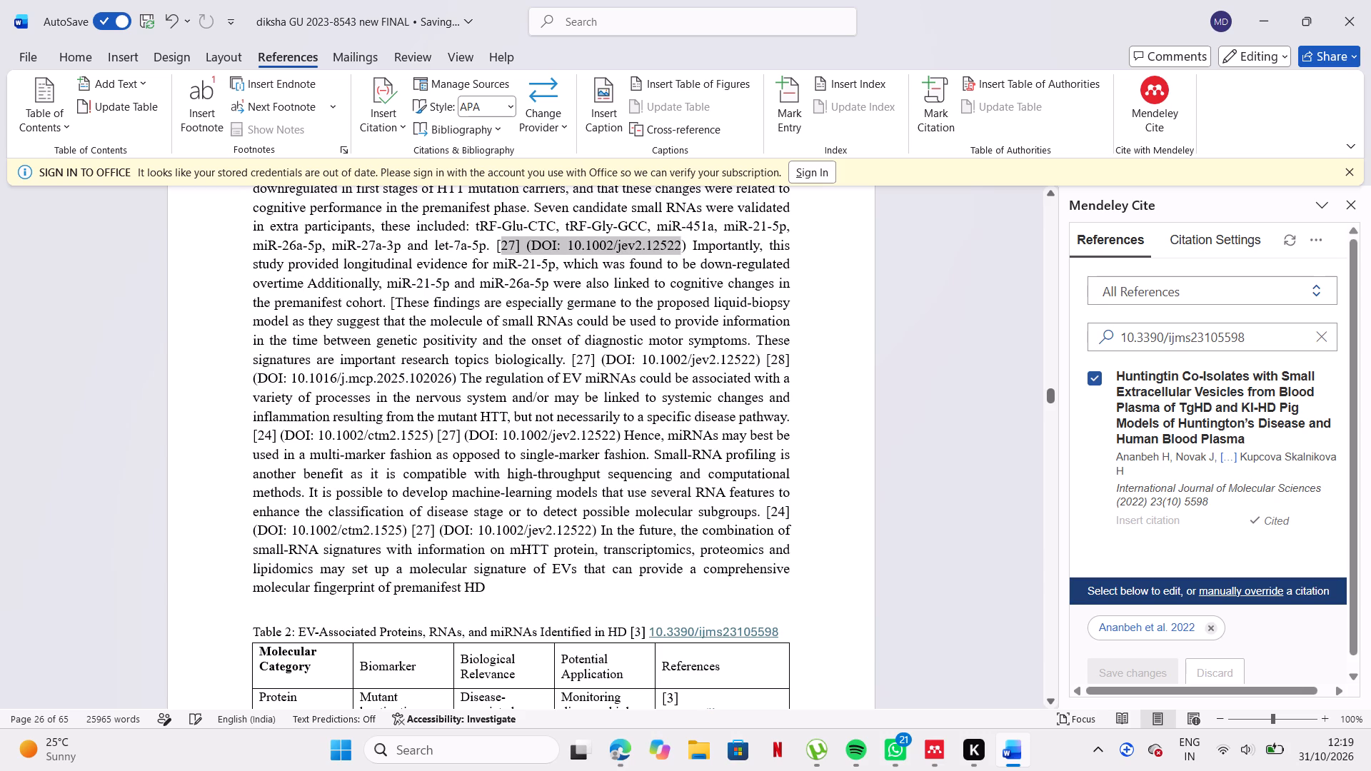
{"action": "left_click_drag", "start_coordinate": [678, 247], "coordinate": [686, 246]}
{"action": "key", "text": "BackSpace"}
{"action": "scroll", "coordinate": [686, 256], "scroll_direction": "up", "scroll_amount": 1}
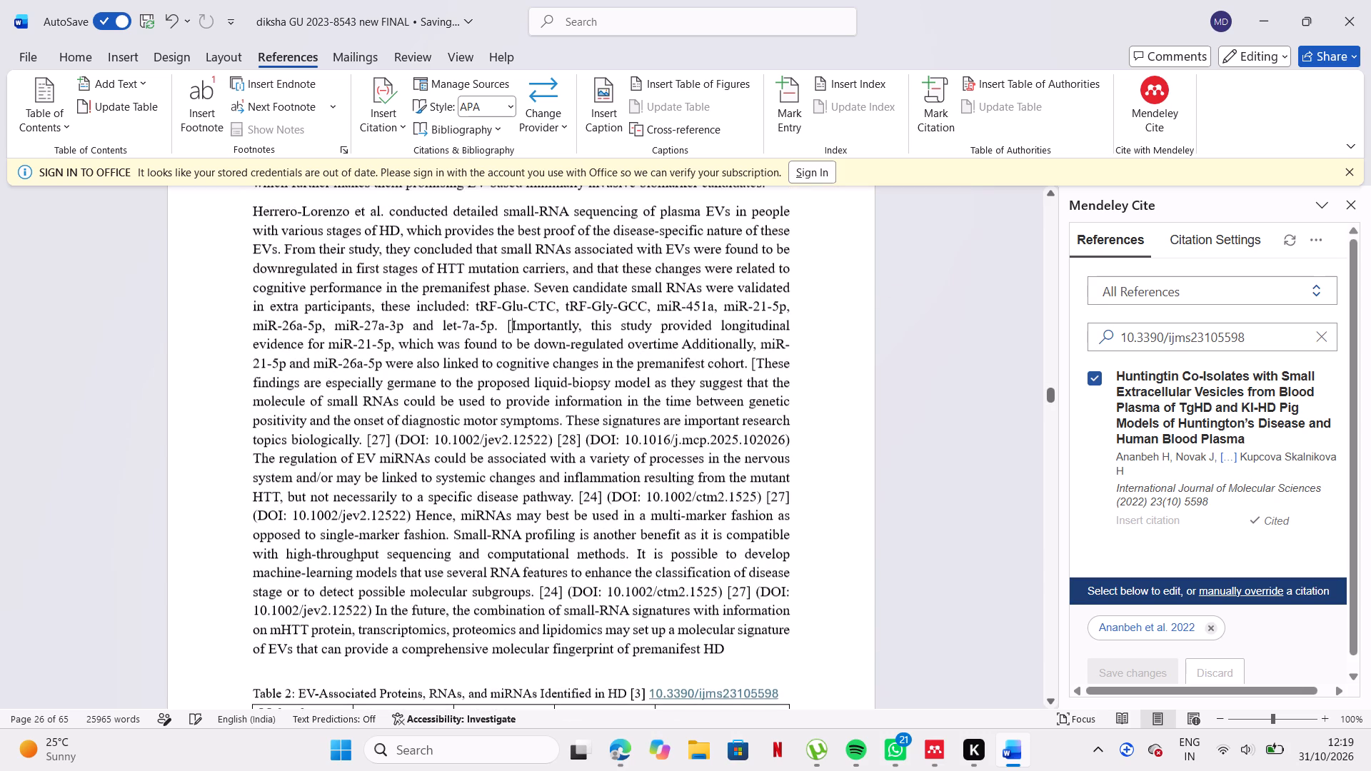
{"action": "scroll", "coordinate": [686, 256], "scroll_direction": "up", "scroll_amount": 1}
{"action": "scroll", "coordinate": [644, 297], "scroll_direction": "up", "scroll_amount": 1}
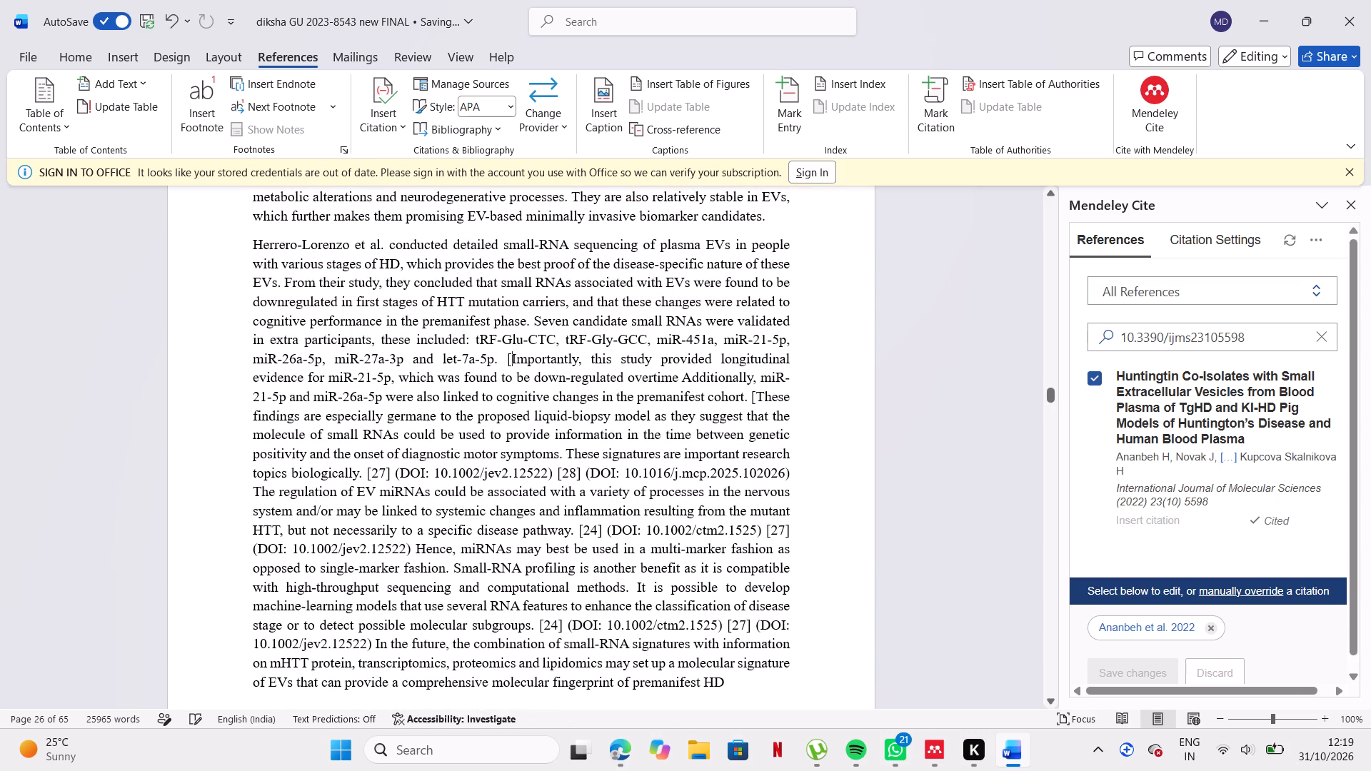
{"action": "left_click", "coordinate": [510, 358]}
{"action": "key", "text": "BackSpace"}
Delete the [24] (DOI: 10.1002/ctm2.1525) citations after "diagnostic motor manifestations" and "performed RNA-sequencing" in section 5.2 Transcriptomics.
{"action": "scroll", "coordinate": [510, 358], "scroll_direction": "up", "scroll_amount": 1}
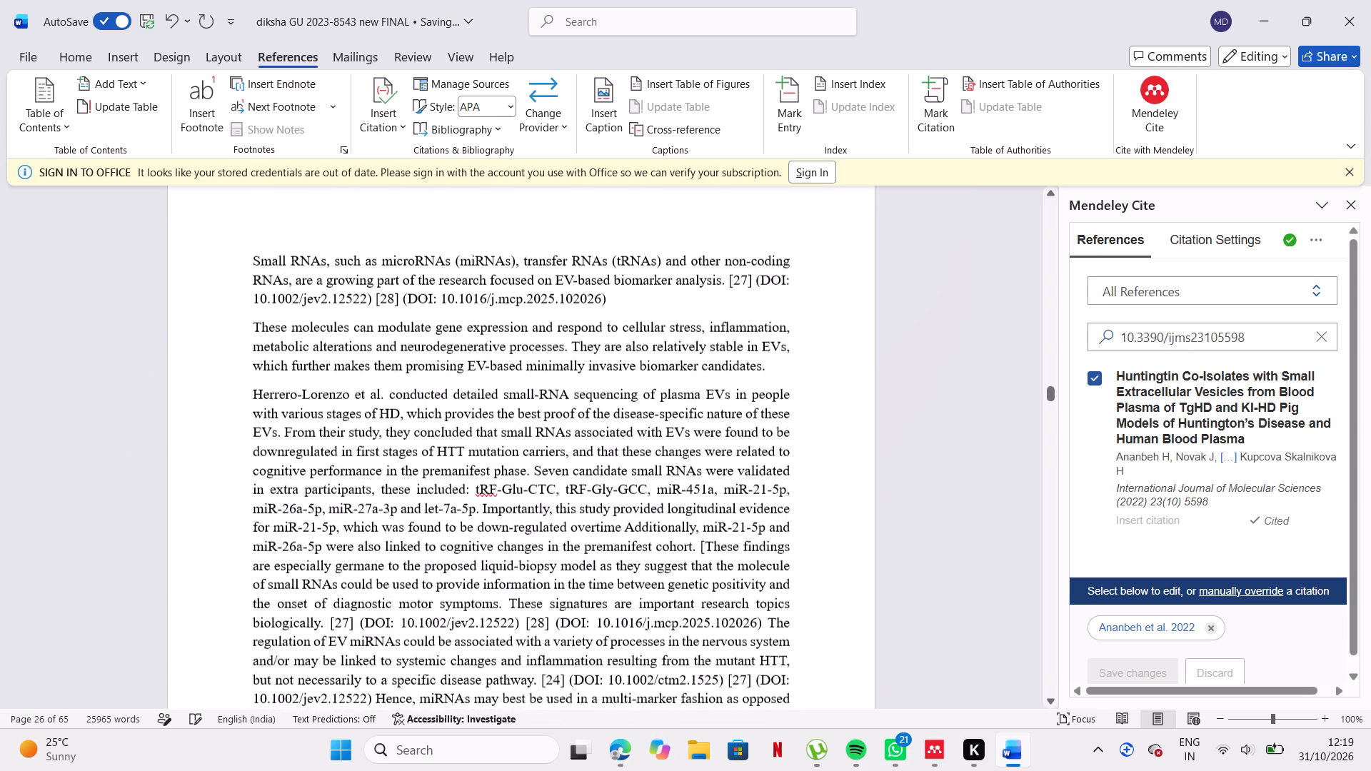
{"action": "scroll", "coordinate": [510, 358], "scroll_direction": "up", "scroll_amount": 2}
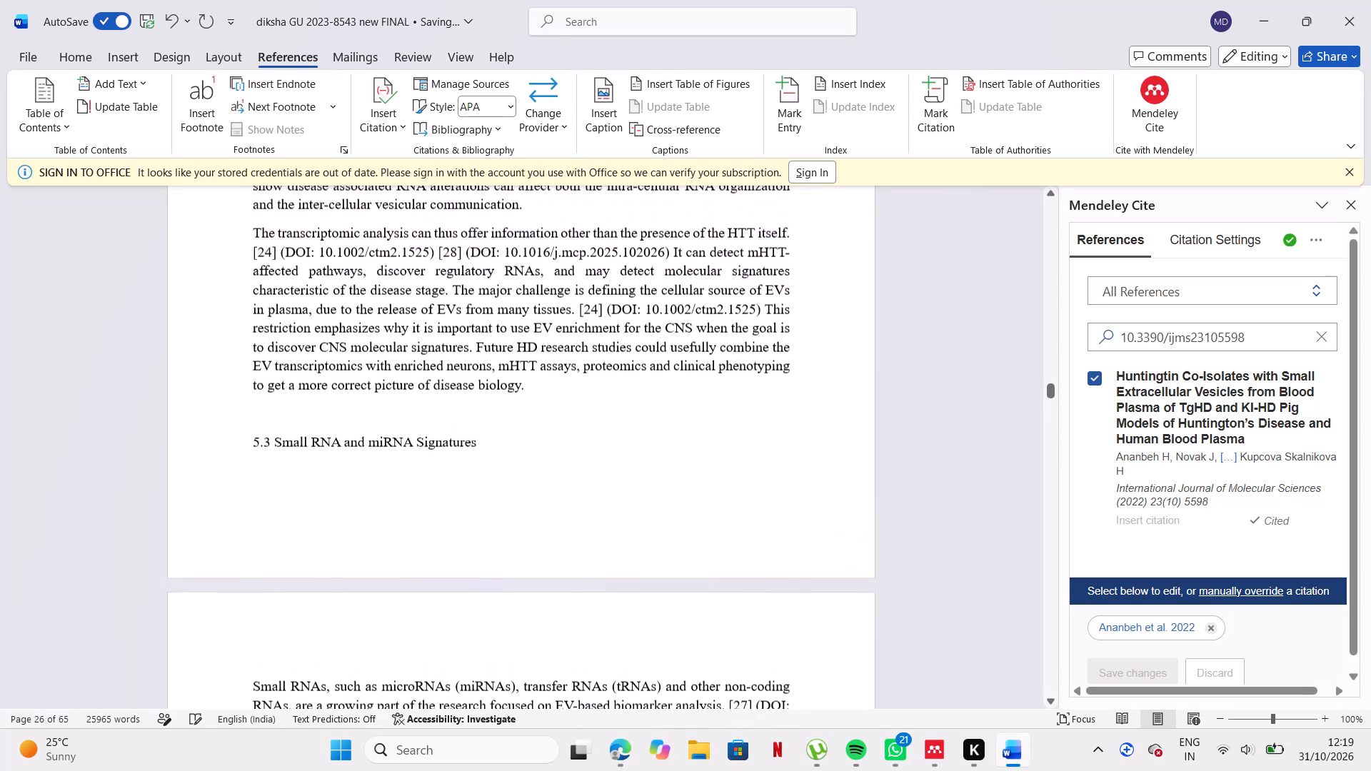
{"action": "scroll", "coordinate": [510, 358], "scroll_direction": "up", "scroll_amount": 1}
{"action": "scroll", "coordinate": [486, 294], "scroll_direction": "up", "scroll_amount": 1}
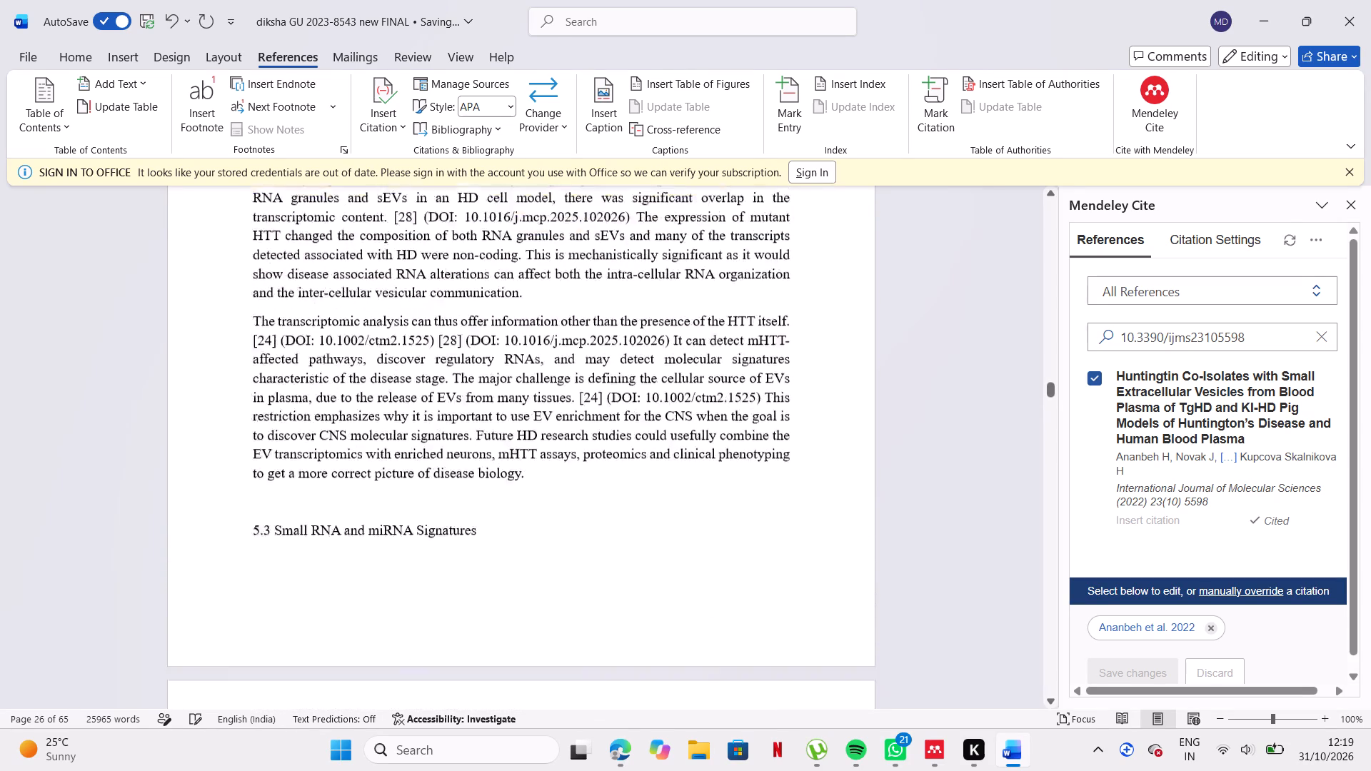
{"action": "scroll", "coordinate": [486, 294], "scroll_direction": "up", "scroll_amount": 2}
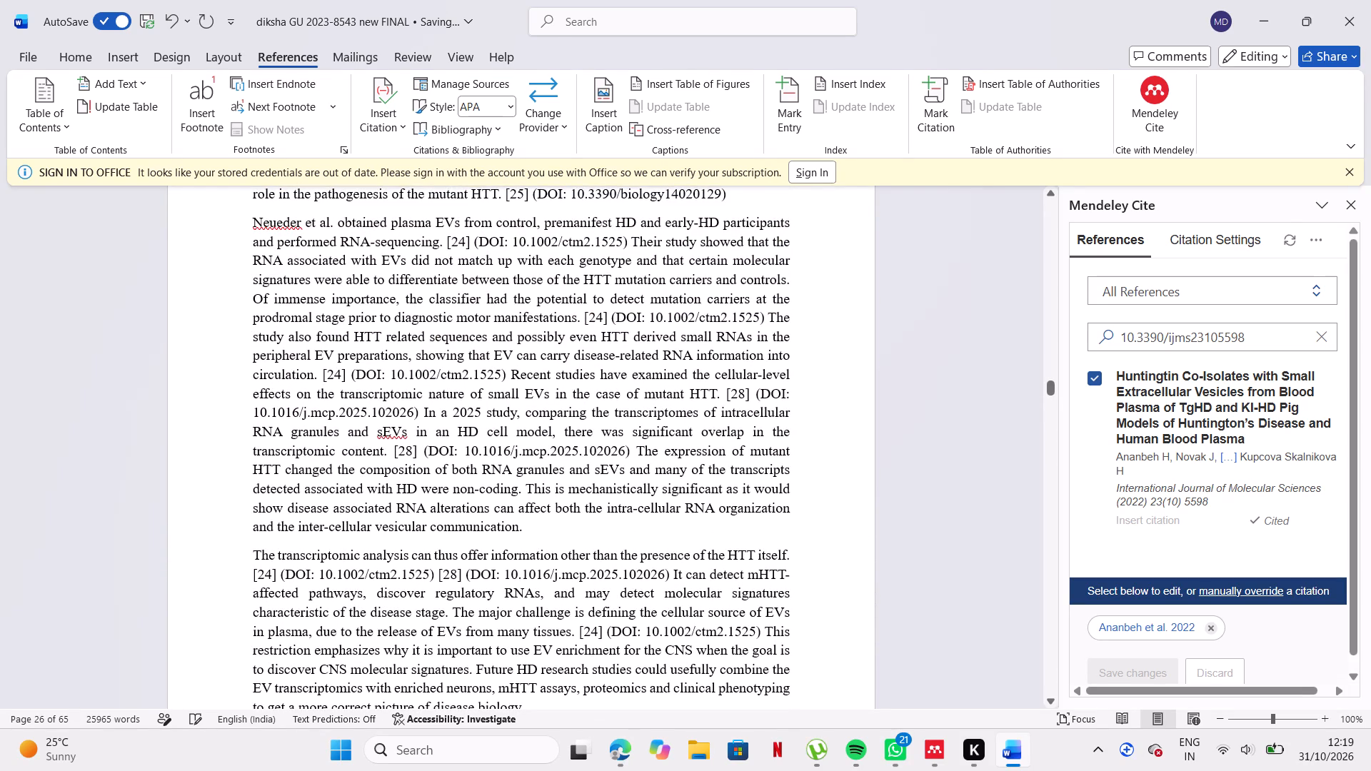
{"action": "left_click_drag", "start_coordinate": [586, 317], "coordinate": [765, 318]}
{"action": "key", "text": "BackSpace"}
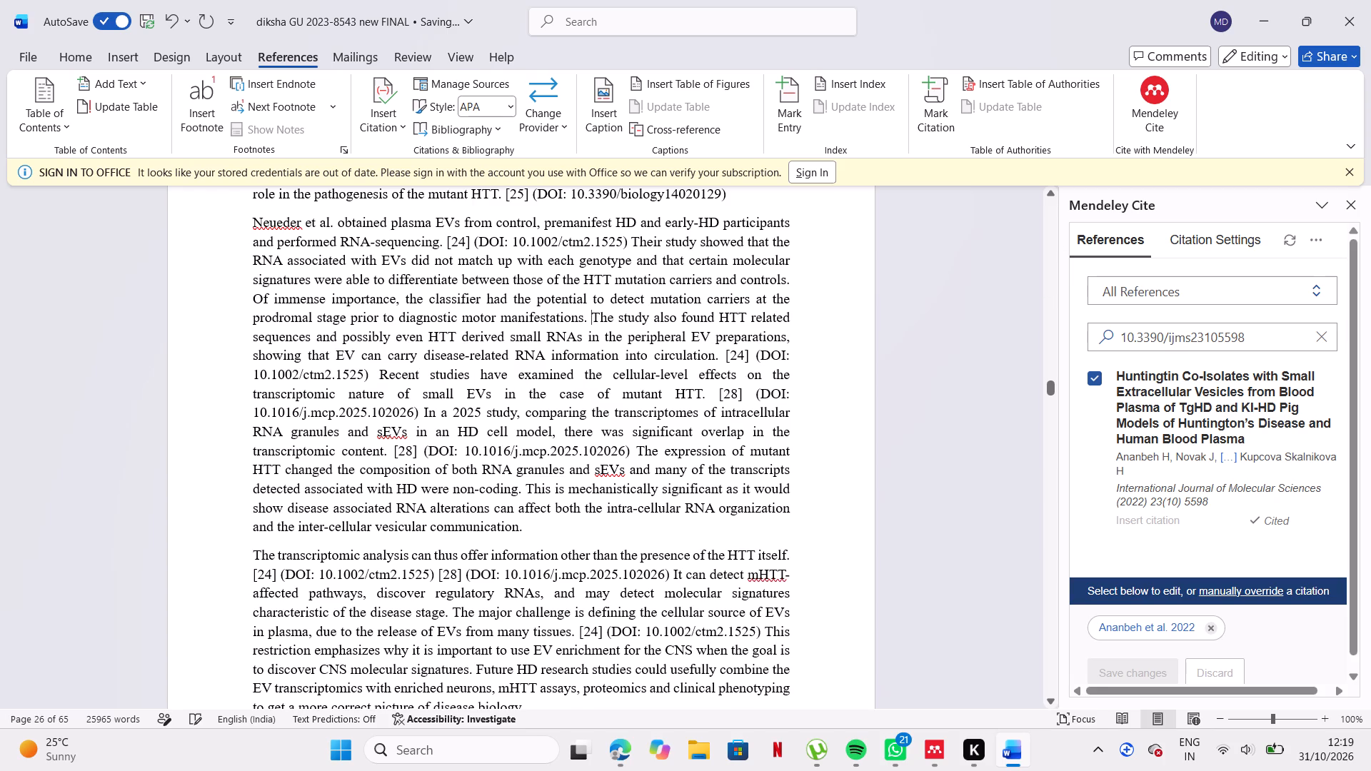
{"action": "left_click_drag", "start_coordinate": [448, 233], "coordinate": [634, 241]}
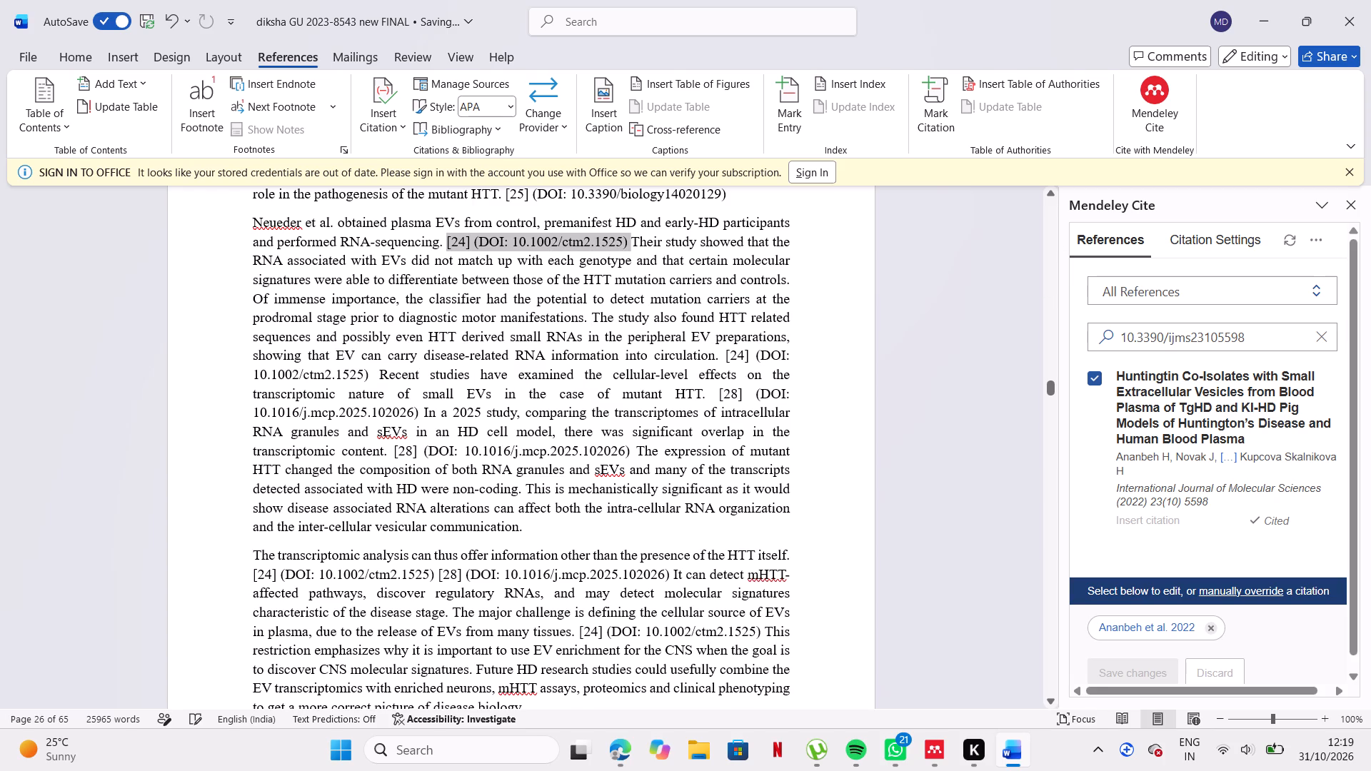
{"action": "left_click_drag", "start_coordinate": [634, 241], "coordinate": [634, 240]}
{"action": "key", "text": "BackSpace"}
{"action": "scroll", "coordinate": [634, 240], "scroll_direction": "up", "scroll_amount": 1}
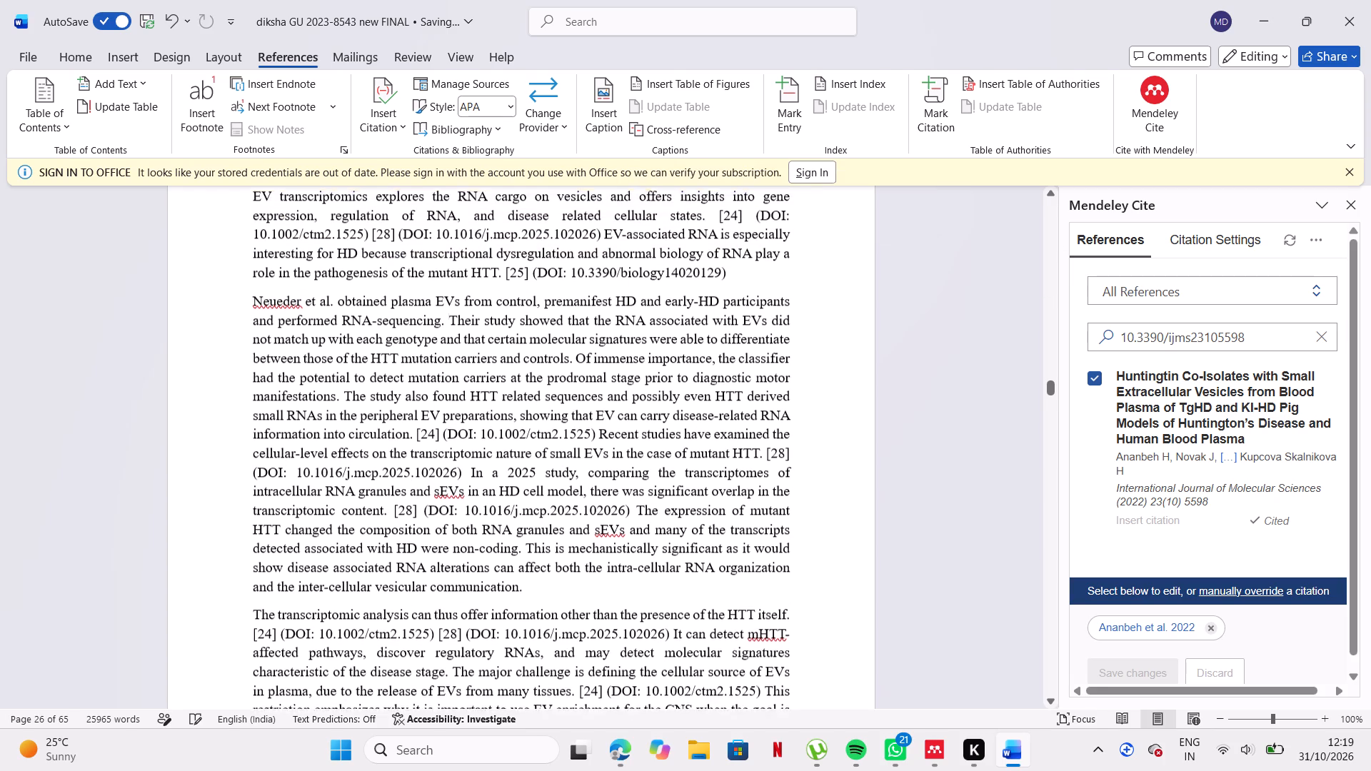
{"action": "scroll", "coordinate": [634, 240], "scroll_direction": "up", "scroll_amount": 1}
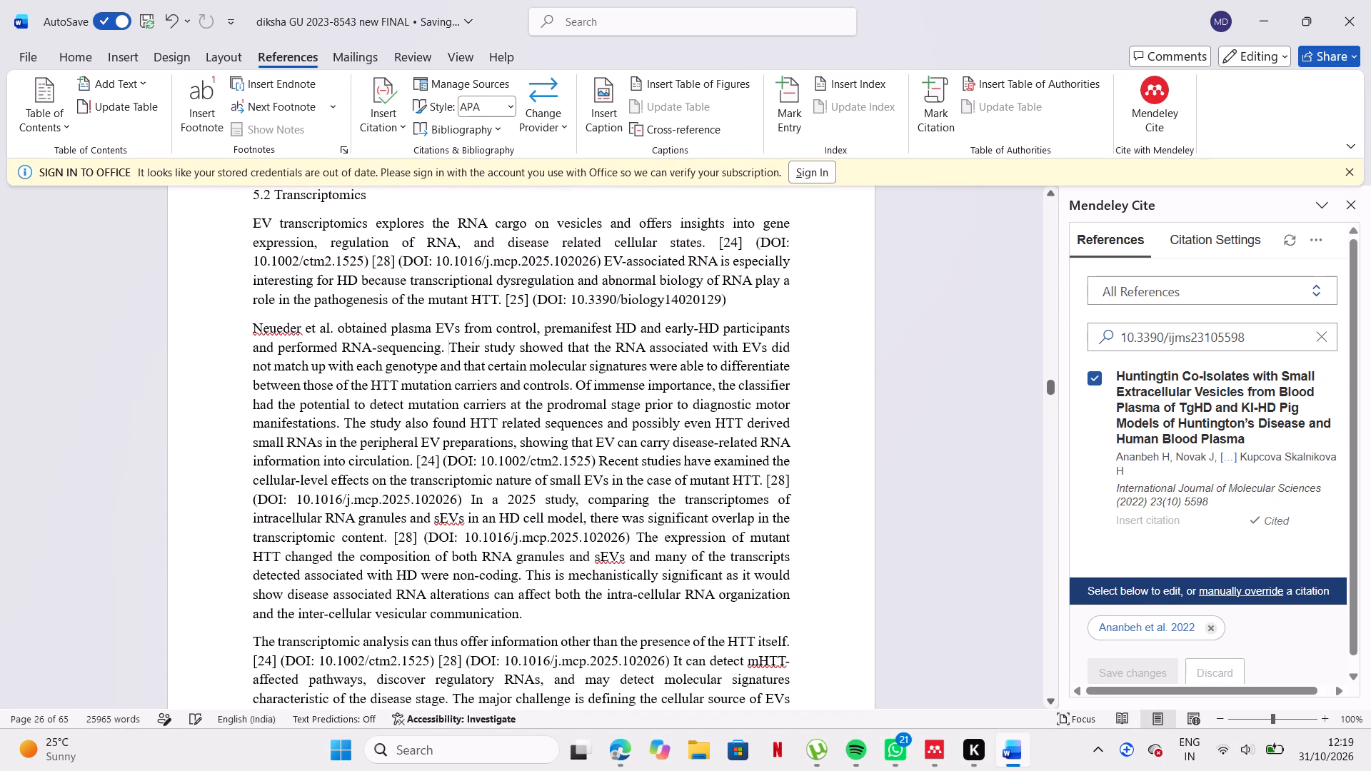
{"action": "scroll", "coordinate": [722, 262], "scroll_direction": "up", "scroll_amount": 2}
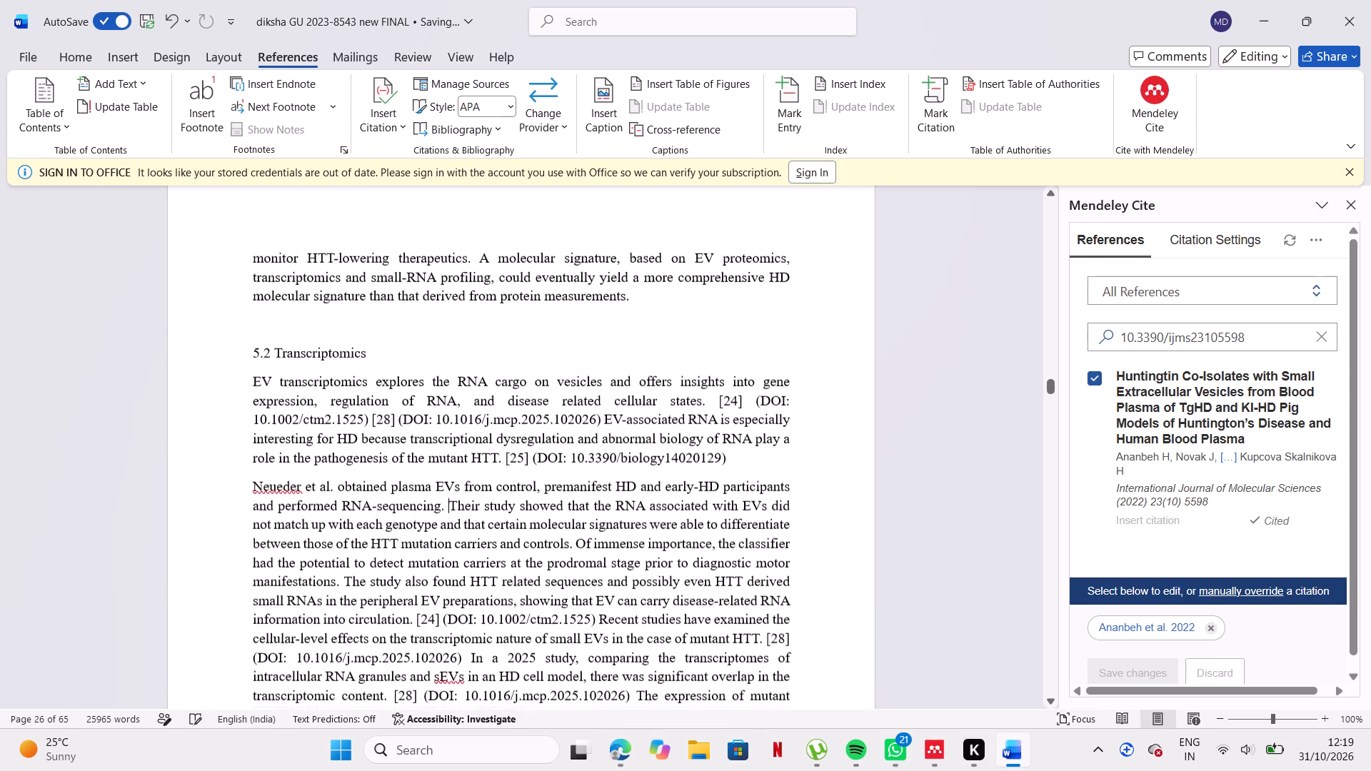
{"action": "scroll", "coordinate": [722, 262], "scroll_direction": "up", "scroll_amount": 3}
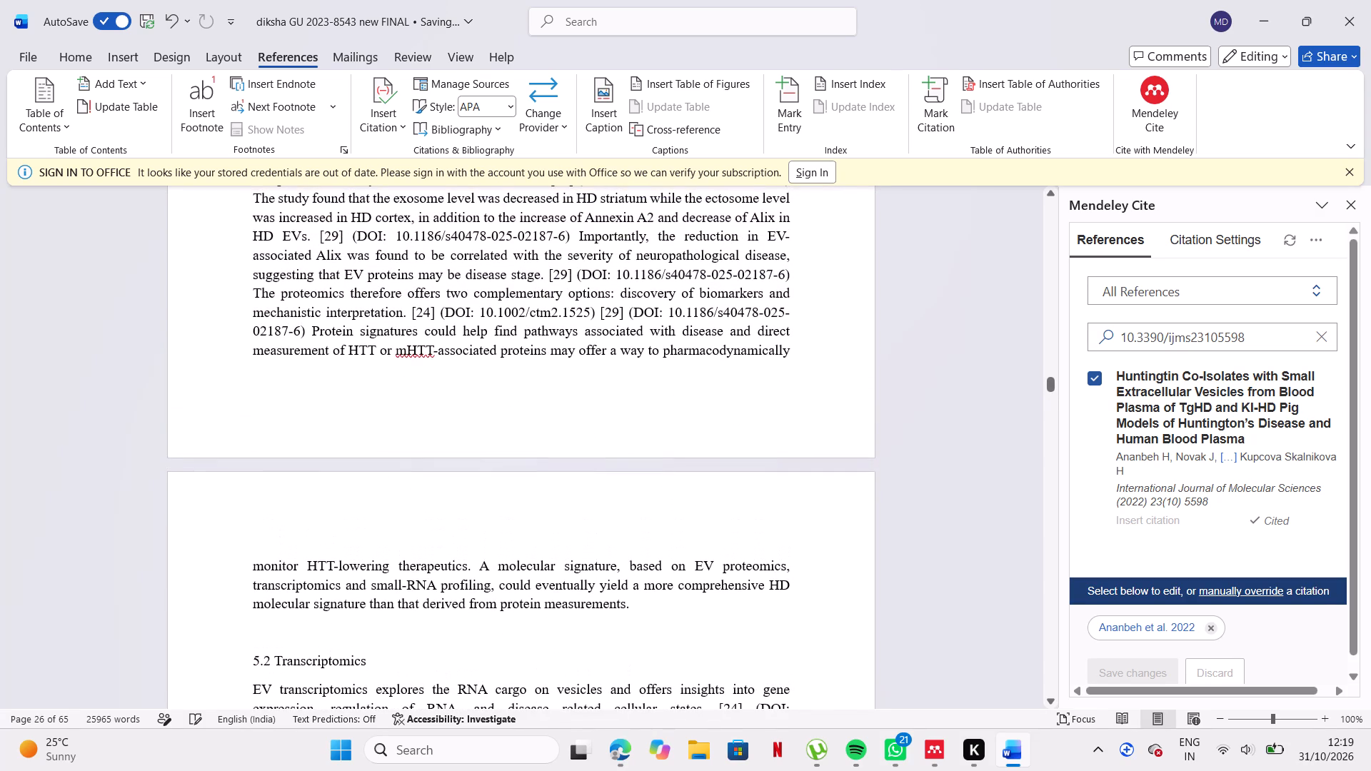
{"action": "scroll", "coordinate": [722, 262], "scroll_direction": "up", "scroll_amount": 1}
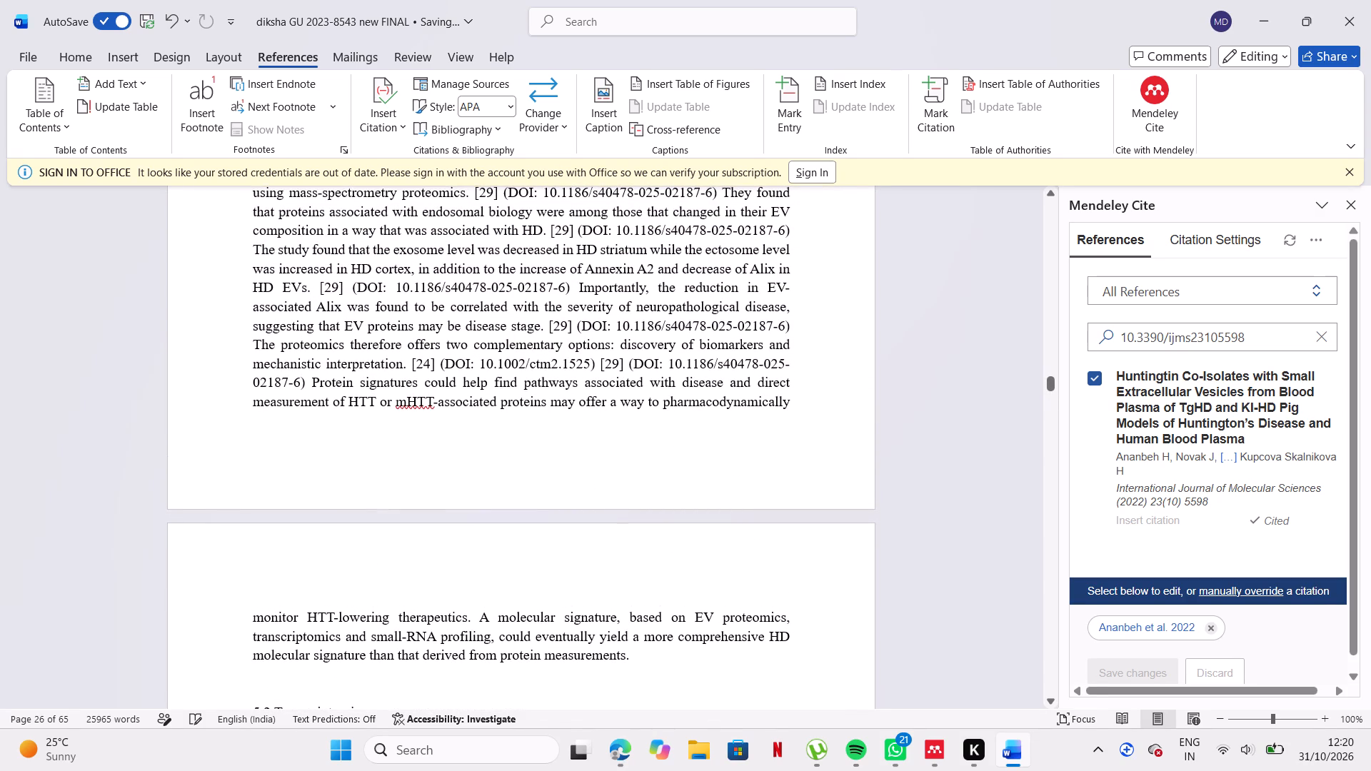
{"action": "left_click_drag", "start_coordinate": [314, 290], "coordinate": [611, 287]}
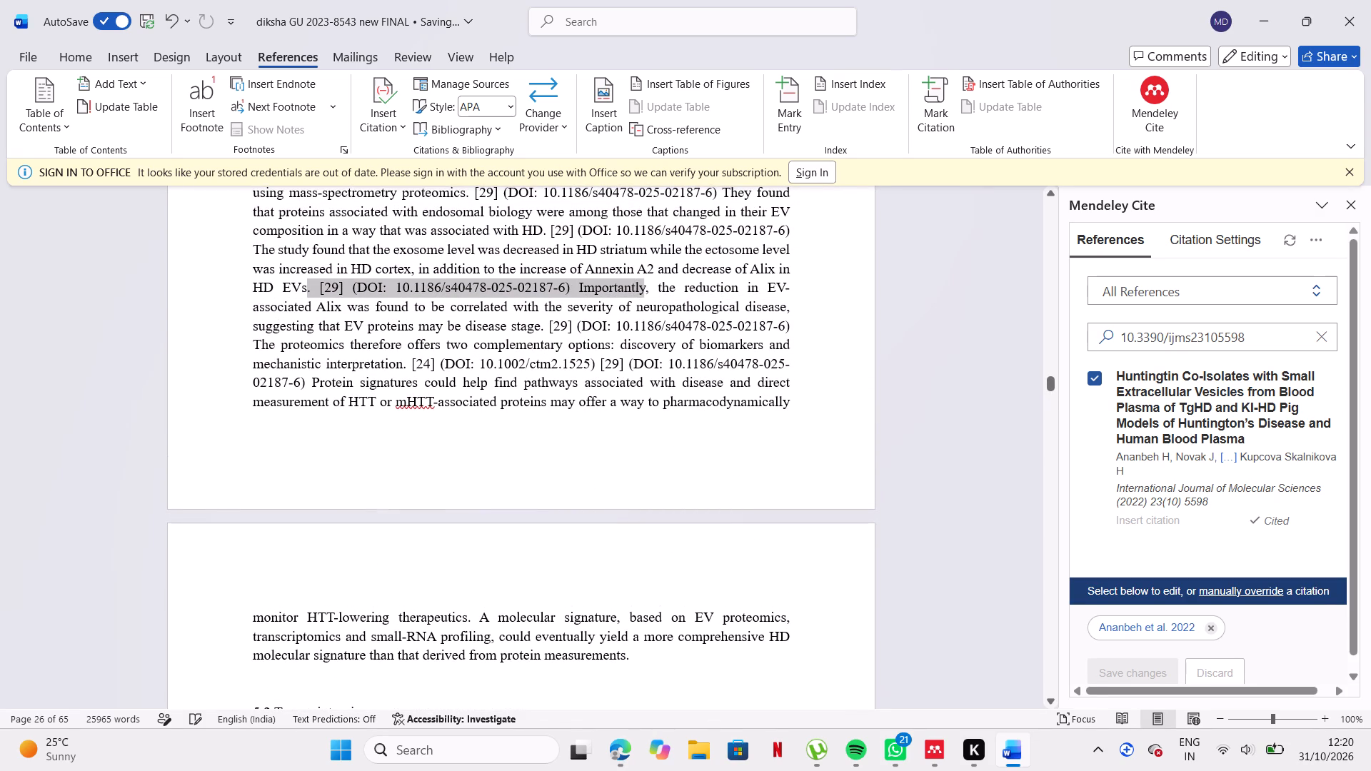
{"action": "left_click_drag", "start_coordinate": [611, 287], "coordinate": [576, 293]}
{"action": "key", "text": "BackSpace"}
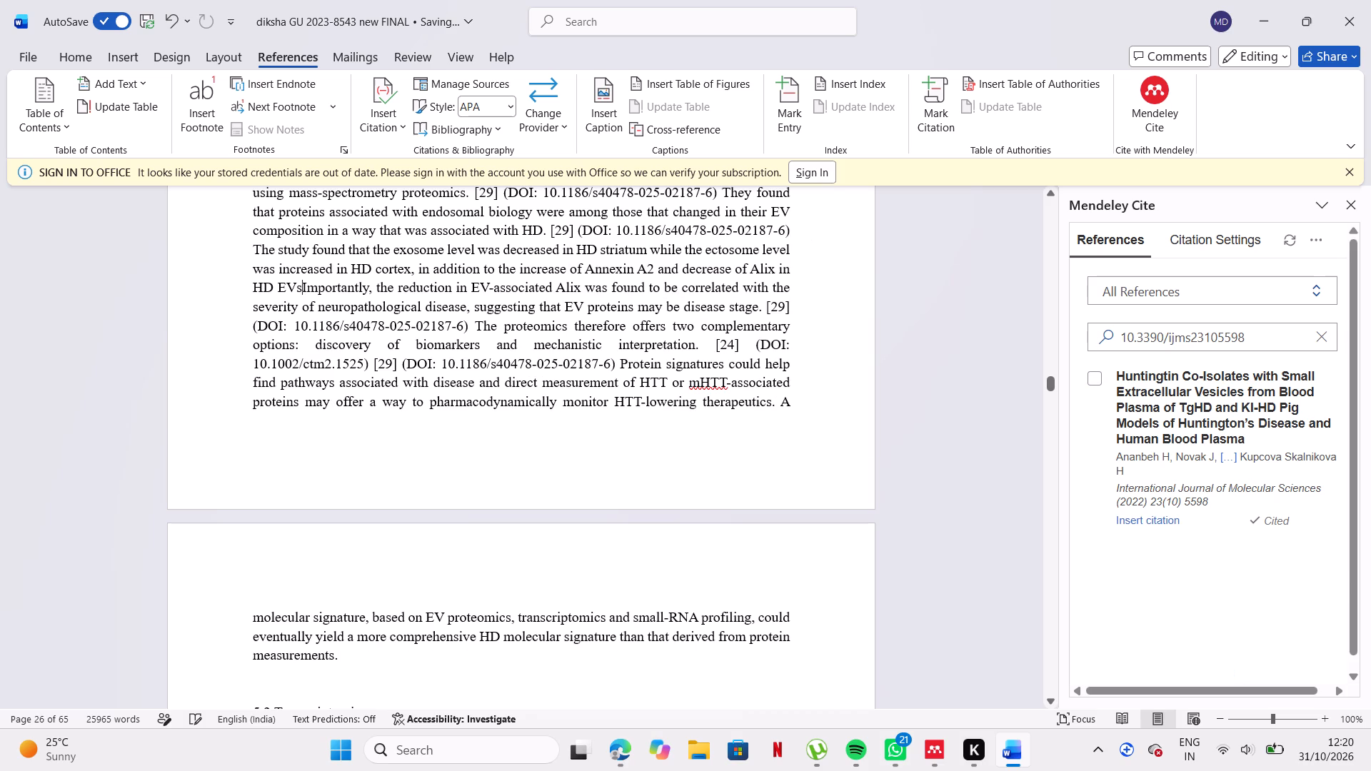
{"action": "key", "text": "space"}
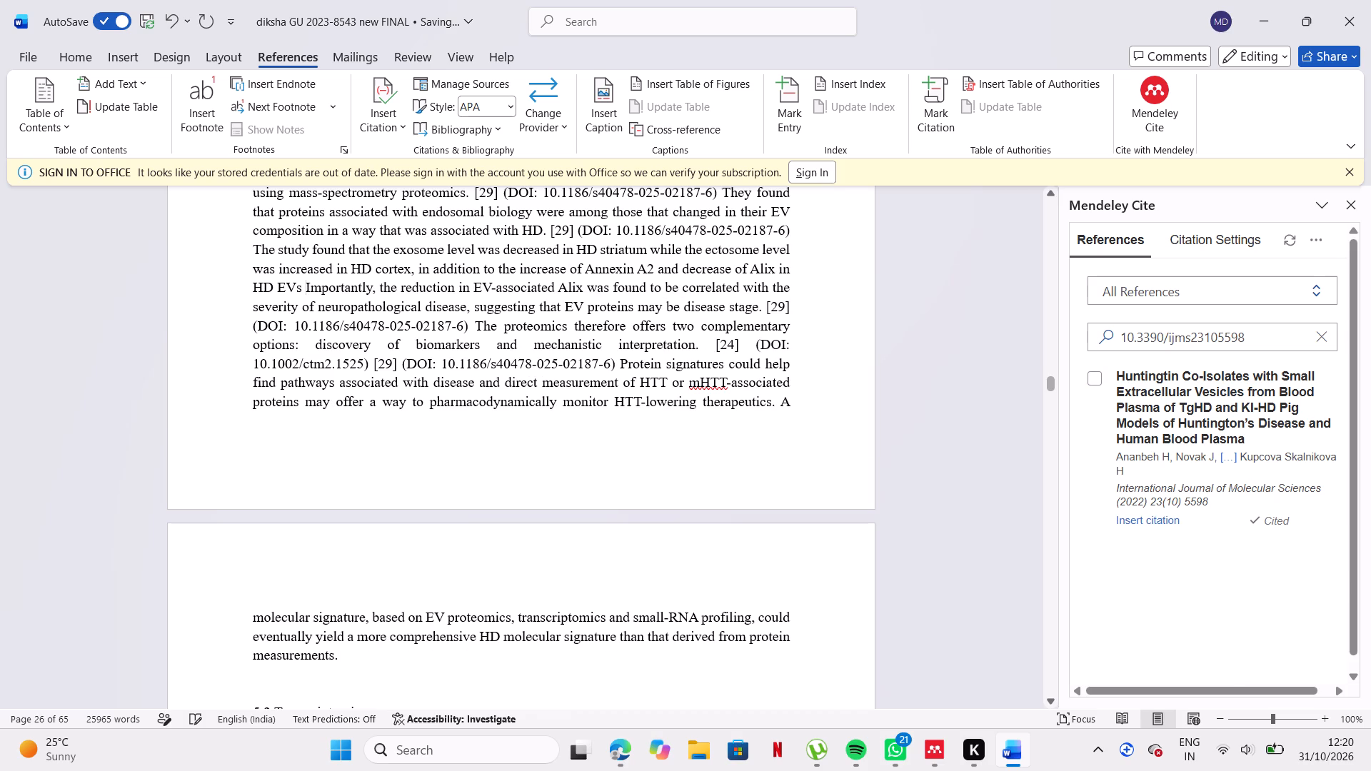
{"action": "scroll", "coordinate": [567, 271], "scroll_direction": "up", "scroll_amount": 1}
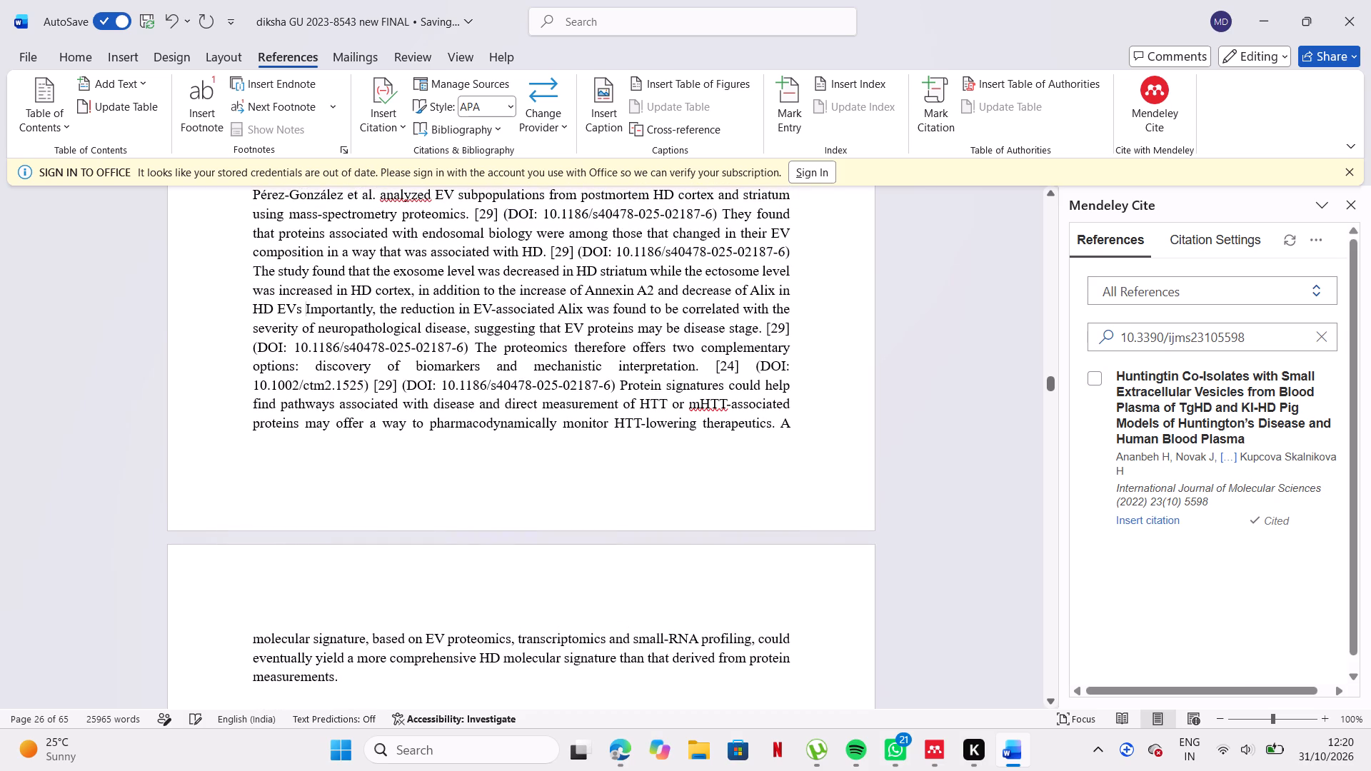
{"action": "left_click_drag", "start_coordinate": [553, 254], "coordinate": [792, 250]}
{"action": "key", "text": "BackSpace"}
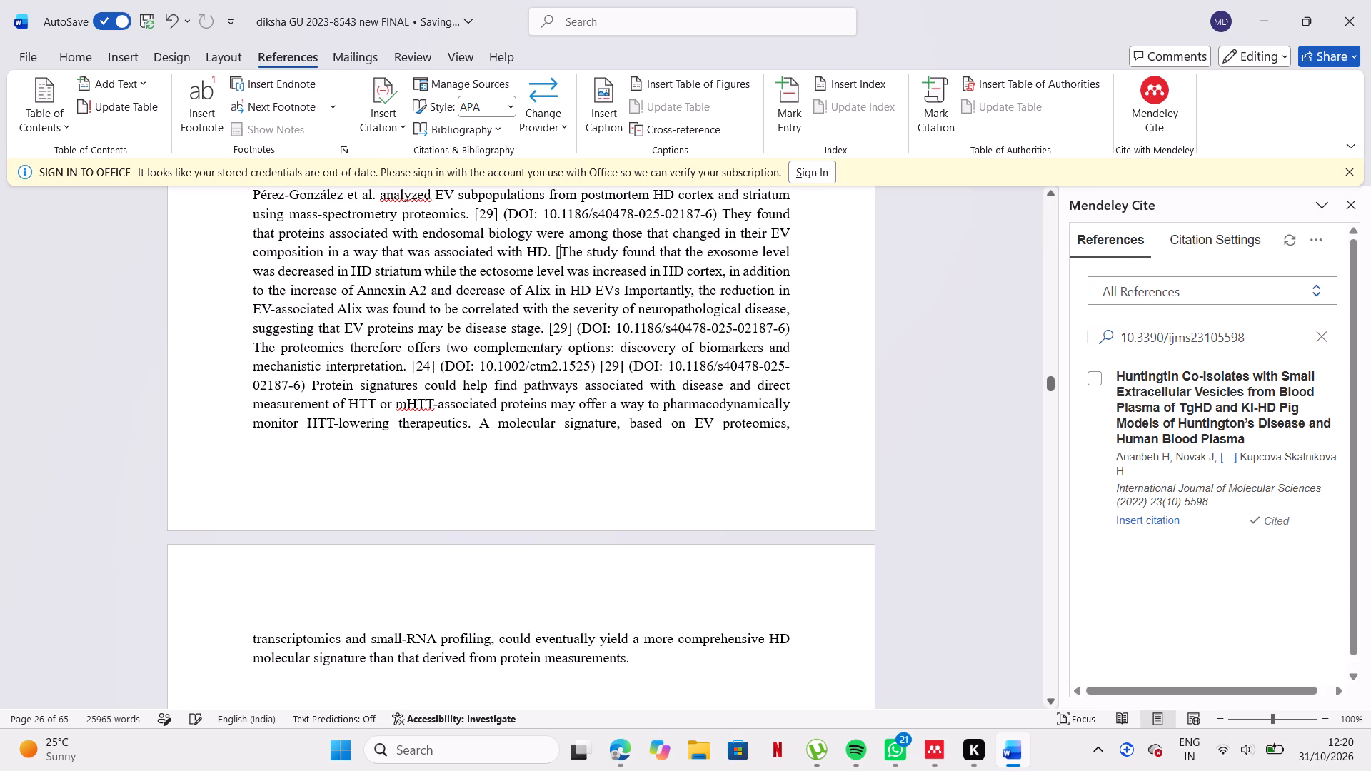
{"action": "key", "text": "BackSpace"}
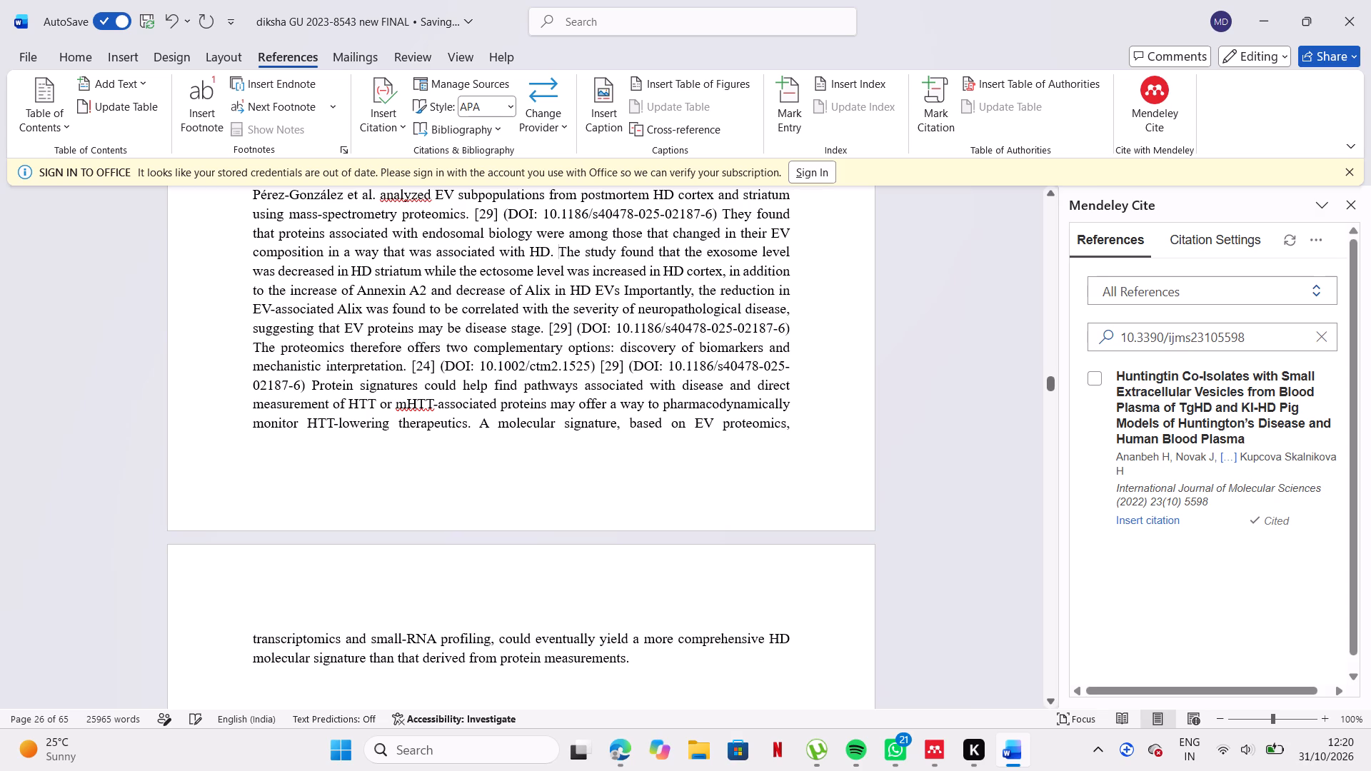
{"action": "left_click_drag", "start_coordinate": [473, 212], "coordinate": [547, 210]}
{"action": "left_click_drag", "start_coordinate": [547, 210], "coordinate": [715, 215]}
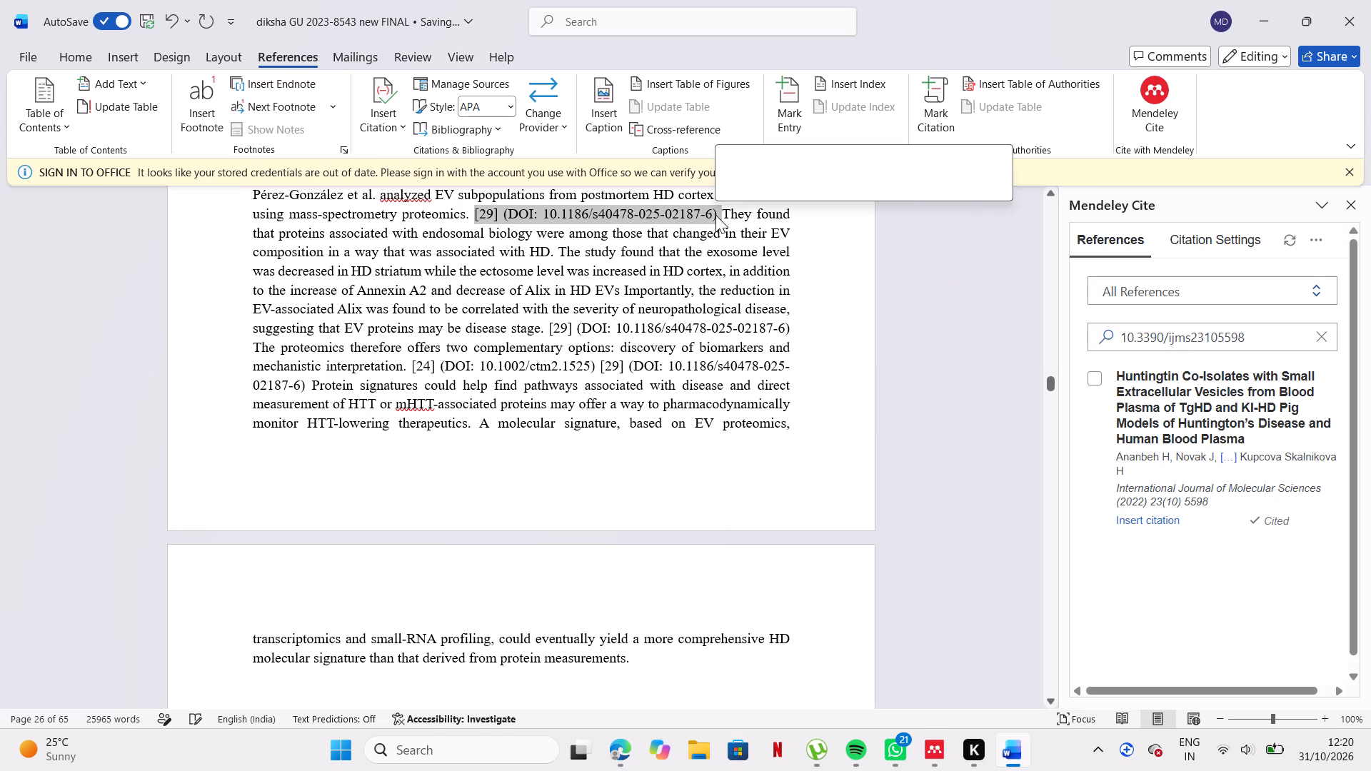
{"action": "key", "text": "BackSpace"}
Delete the [24] (DOI: 10.1002/ctm2.1525) citation after "a liver associated signature was prominent" in section 5.1 Proteomics.
{"action": "scroll", "coordinate": [715, 215], "scroll_direction": "up", "scroll_amount": 1}
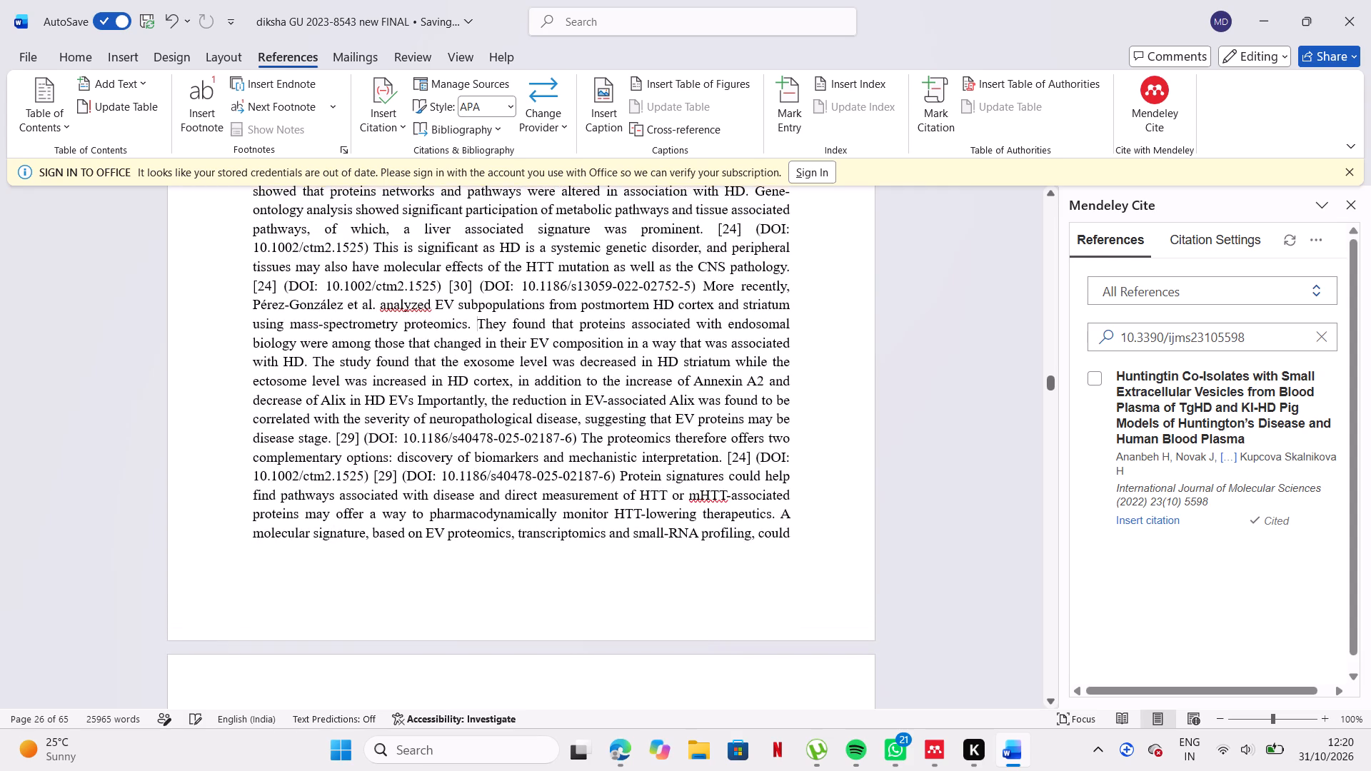
{"action": "scroll", "coordinate": [713, 231], "scroll_direction": "up", "scroll_amount": 2}
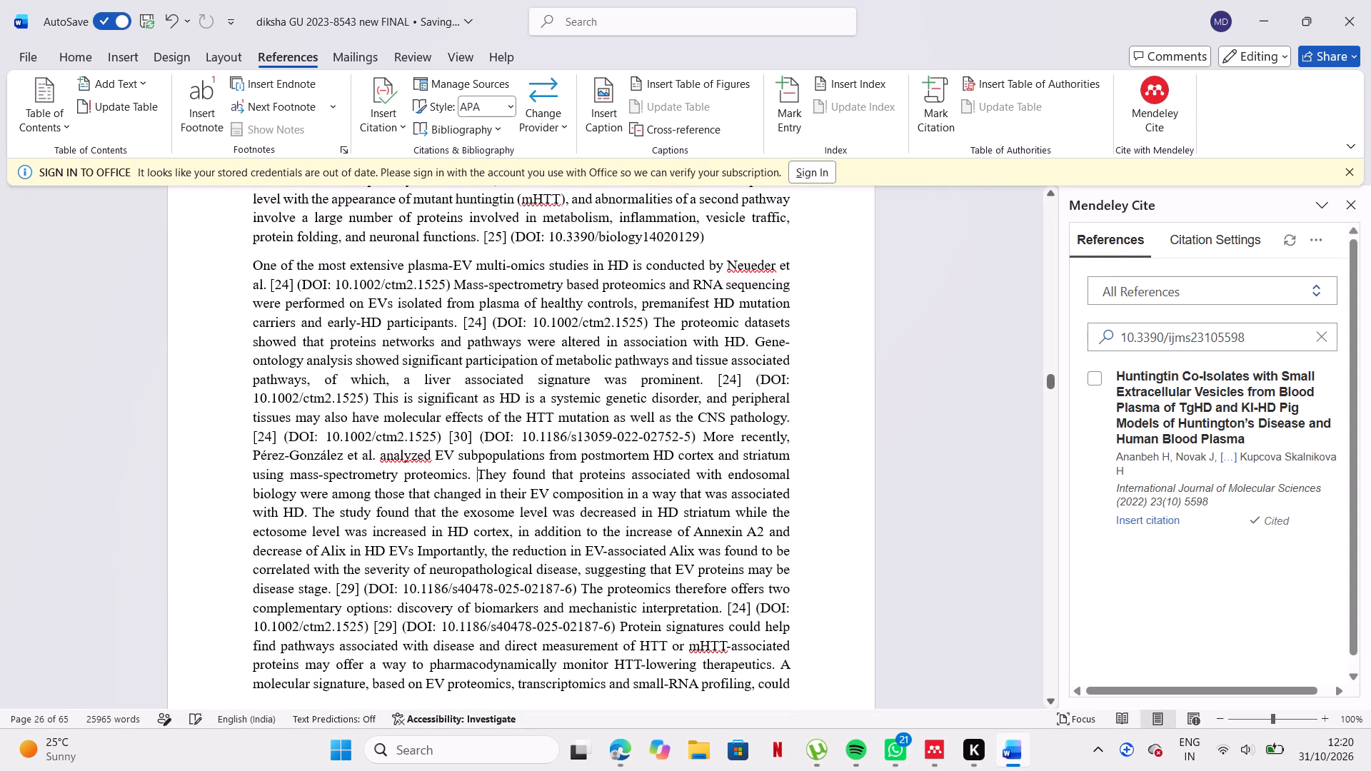
{"action": "left_click_drag", "start_coordinate": [714, 375], "coordinate": [373, 397]}
{"action": "key", "text": "BackSpace"}
Delete the [28] (DOI: 10.1016/j.mcp.2025.102026) citation after "non-coding RNA classes" in the section 5 introduction.
{"action": "scroll", "coordinate": [373, 397], "scroll_direction": "up", "scroll_amount": 1}
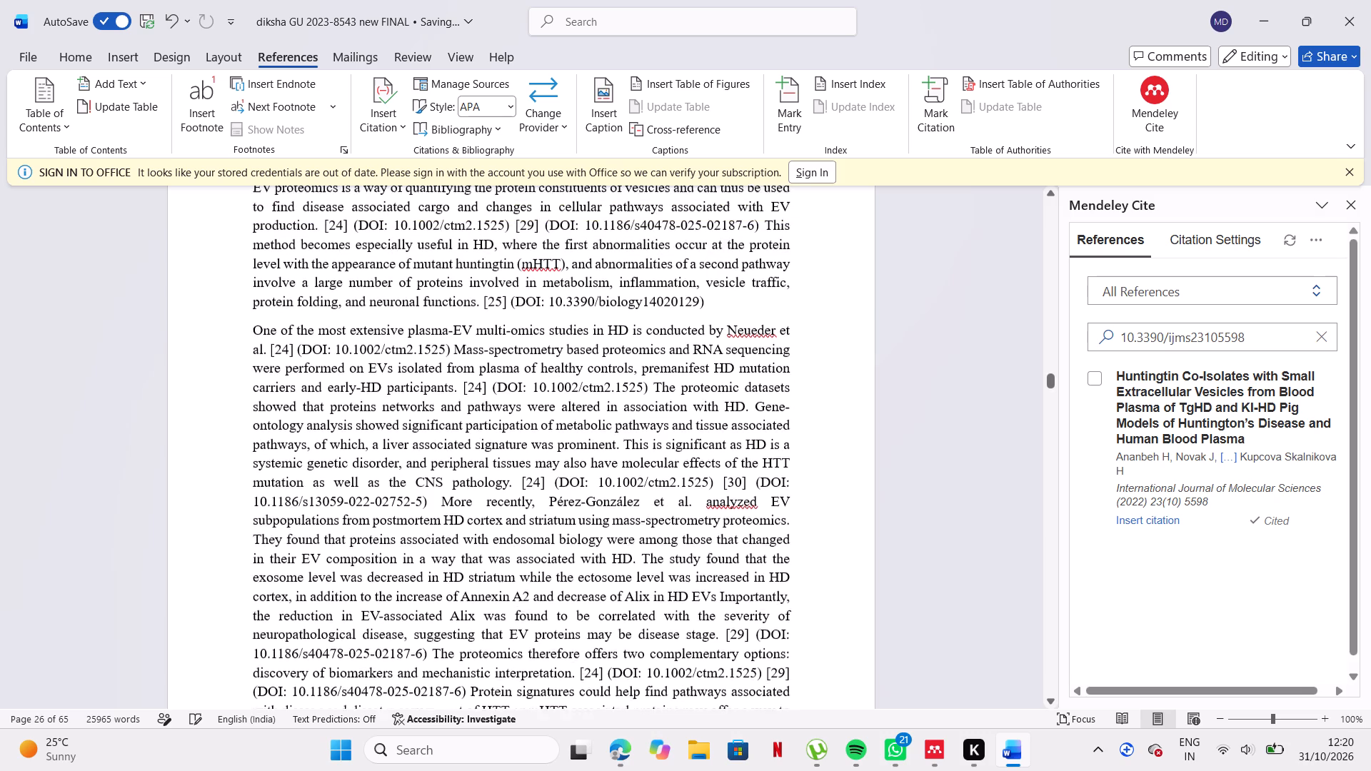
{"action": "scroll", "coordinate": [373, 397], "scroll_direction": "up", "scroll_amount": 2}
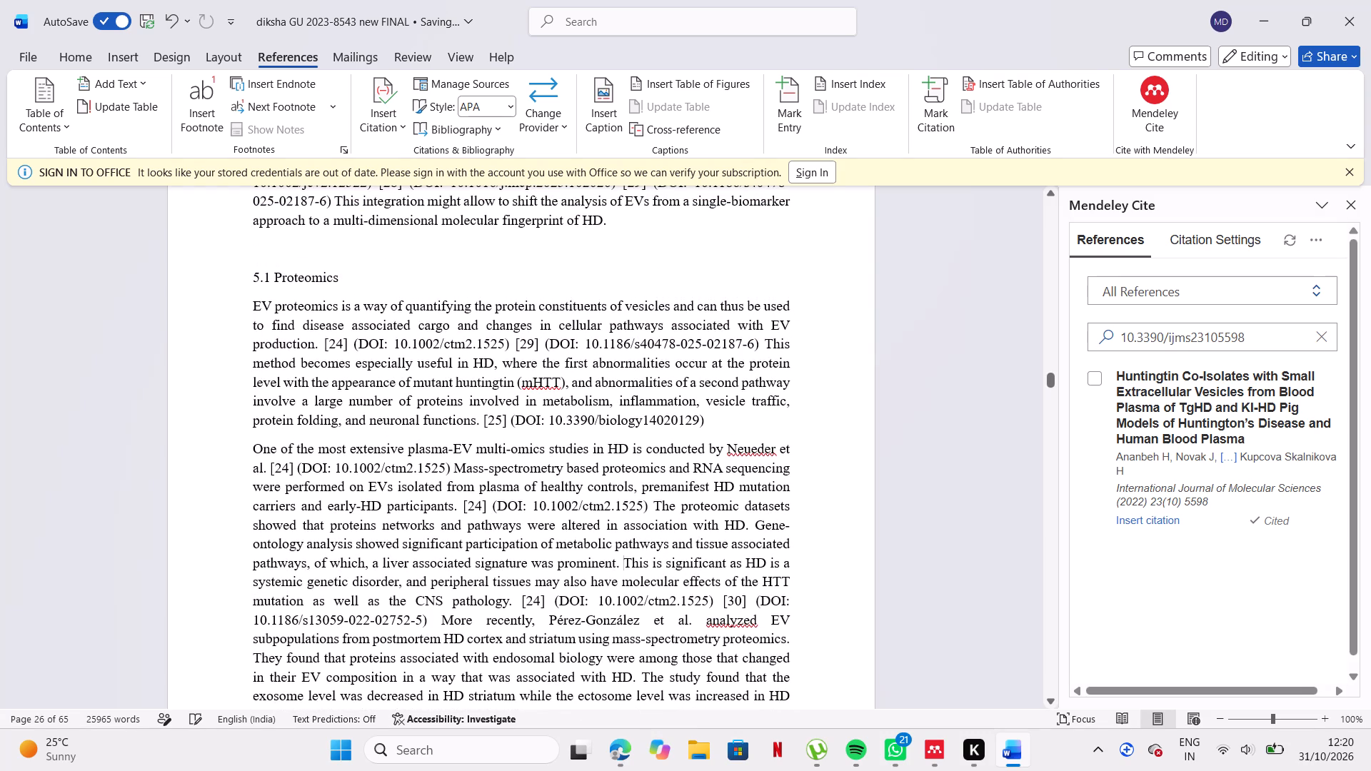
{"action": "scroll", "coordinate": [356, 345], "scroll_direction": "up", "scroll_amount": 3}
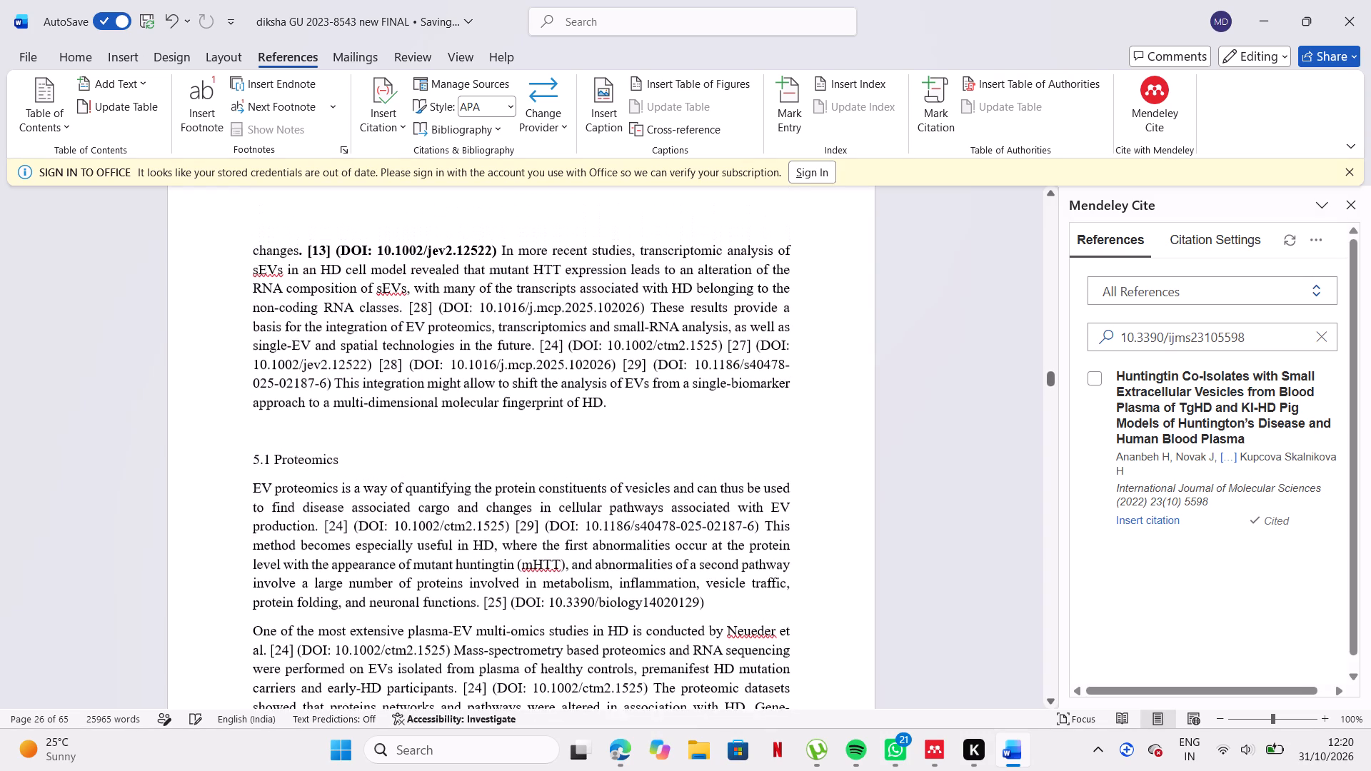
{"action": "scroll", "coordinate": [356, 345], "scroll_direction": "up", "scroll_amount": 1}
{"action": "left_click_drag", "start_coordinate": [404, 322], "coordinate": [409, 322]}
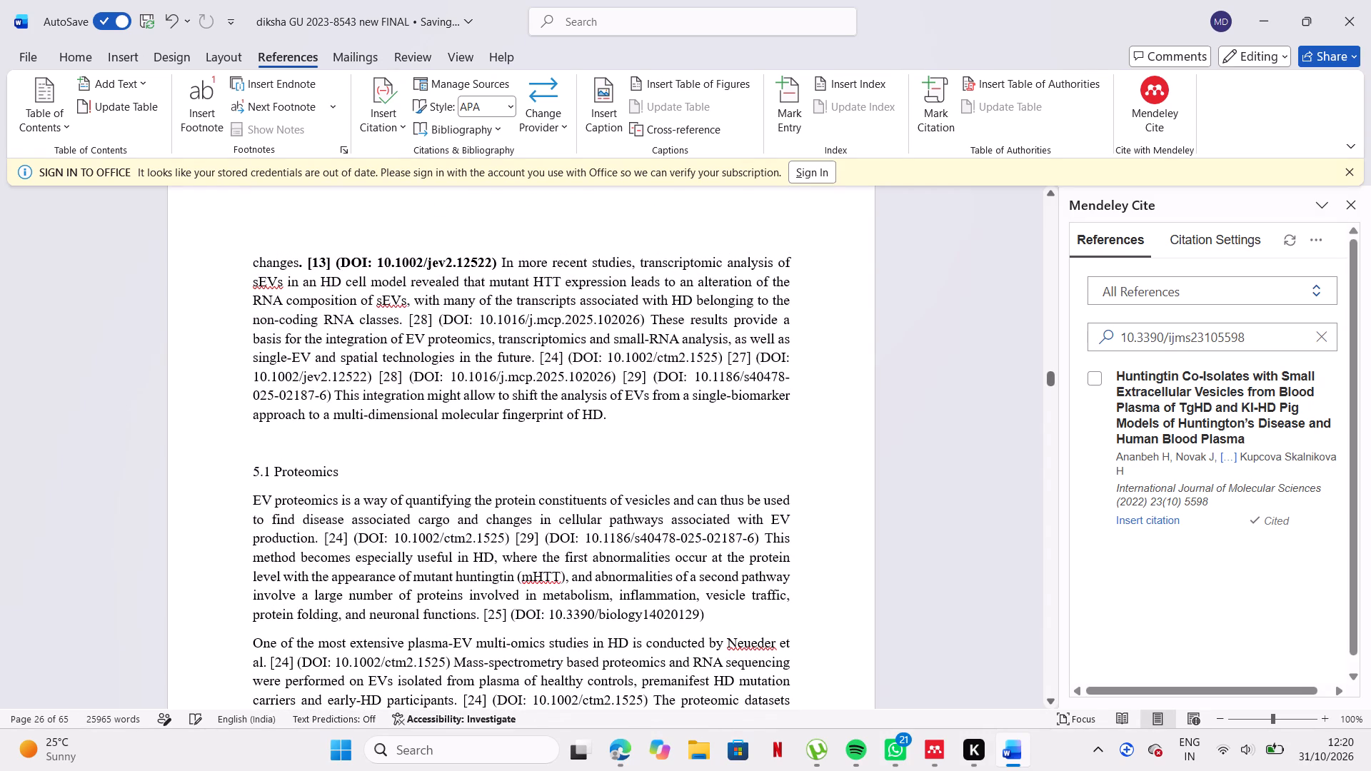
{"action": "left_click_drag", "start_coordinate": [409, 322], "coordinate": [646, 317]}
{"action": "key", "text": "BackSpace"}
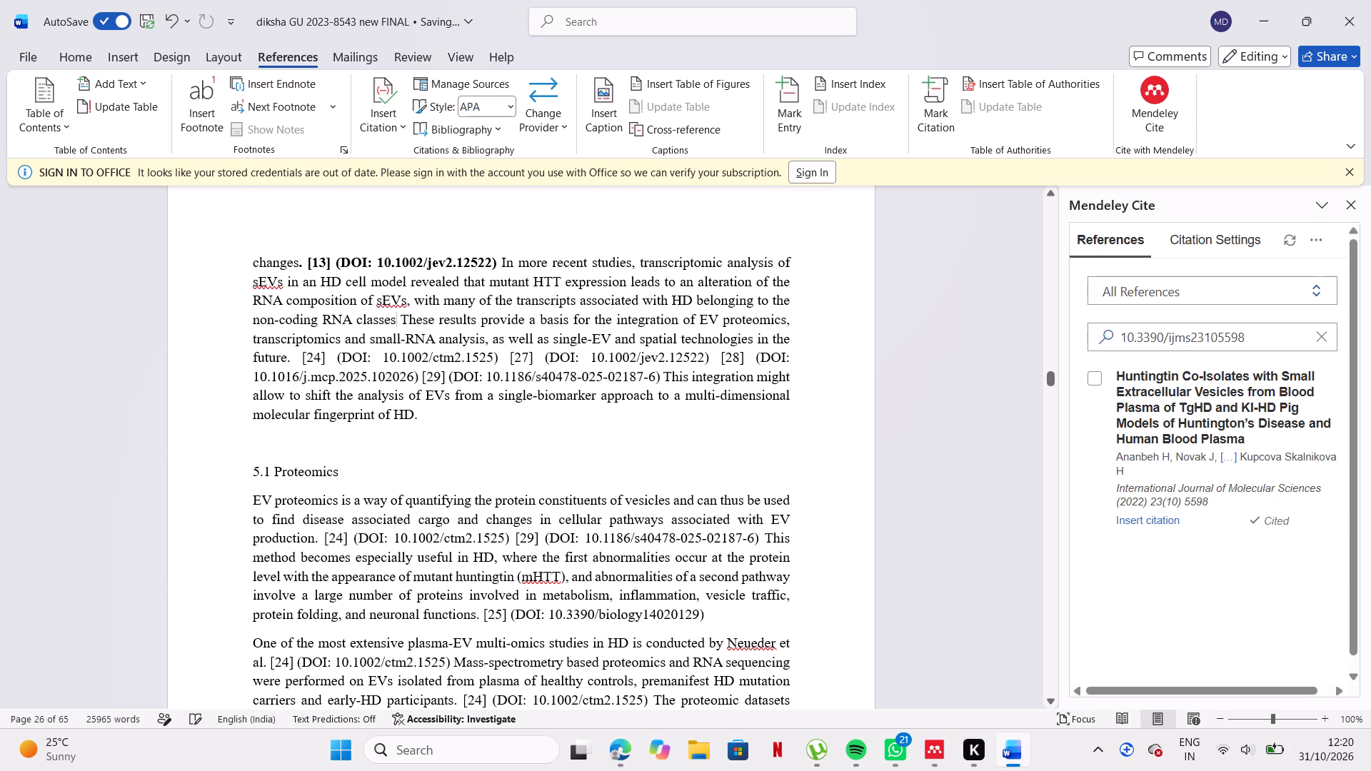
Delete the [25] (DOI: 10.3390/biology14020129) citation before "This is especially relevant in HD" in the first paragraph of section 5.
{"action": "scroll", "coordinate": [585, 281], "scroll_direction": "up", "scroll_amount": 1}
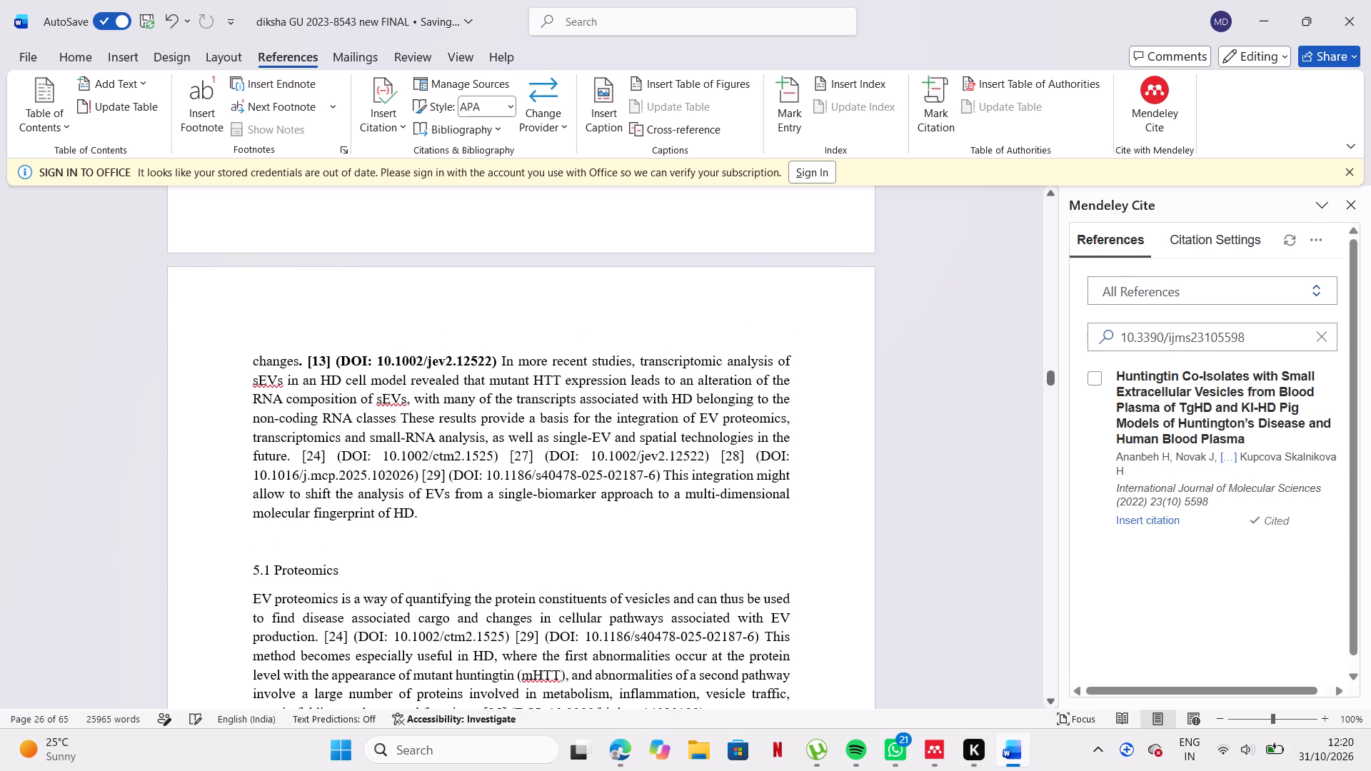
{"action": "scroll", "coordinate": [501, 400], "scroll_direction": "up", "scroll_amount": 4}
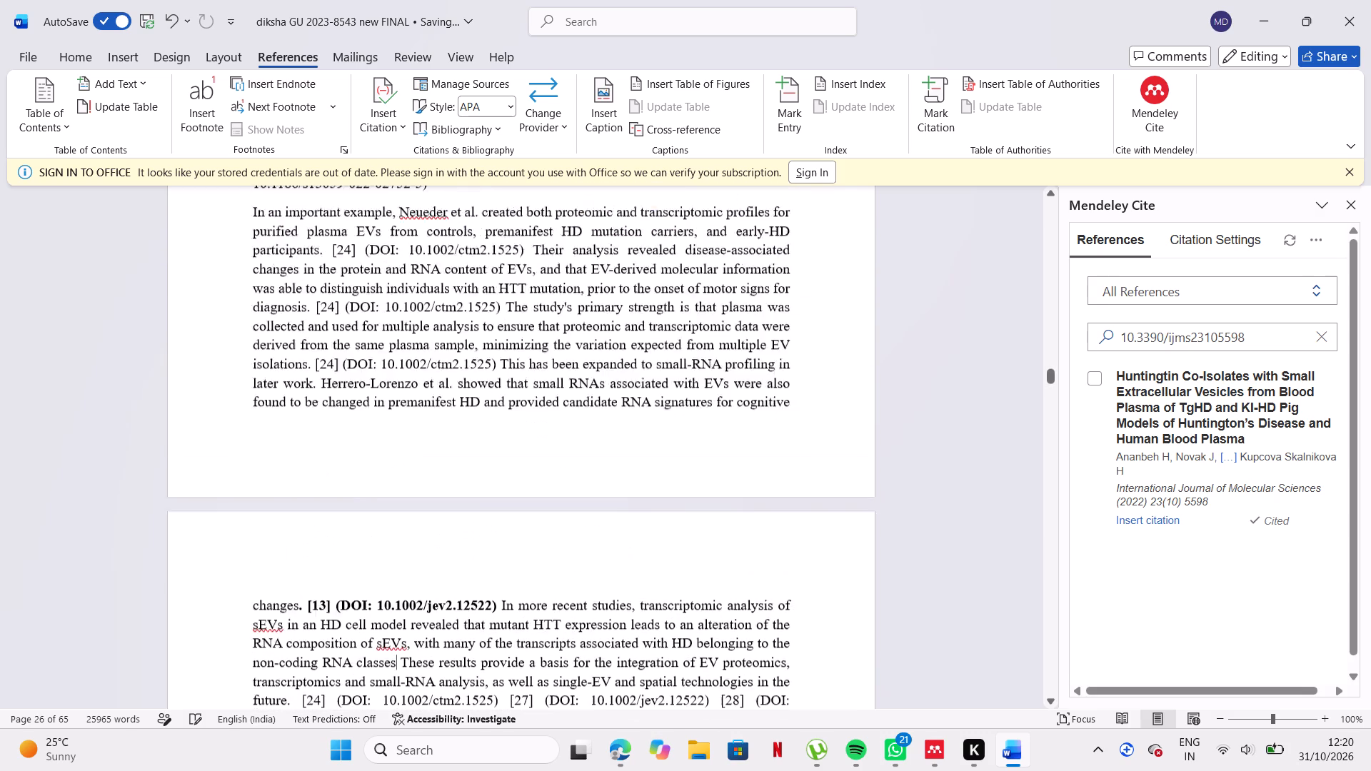
{"action": "scroll", "coordinate": [501, 400], "scroll_direction": "up", "scroll_amount": 1}
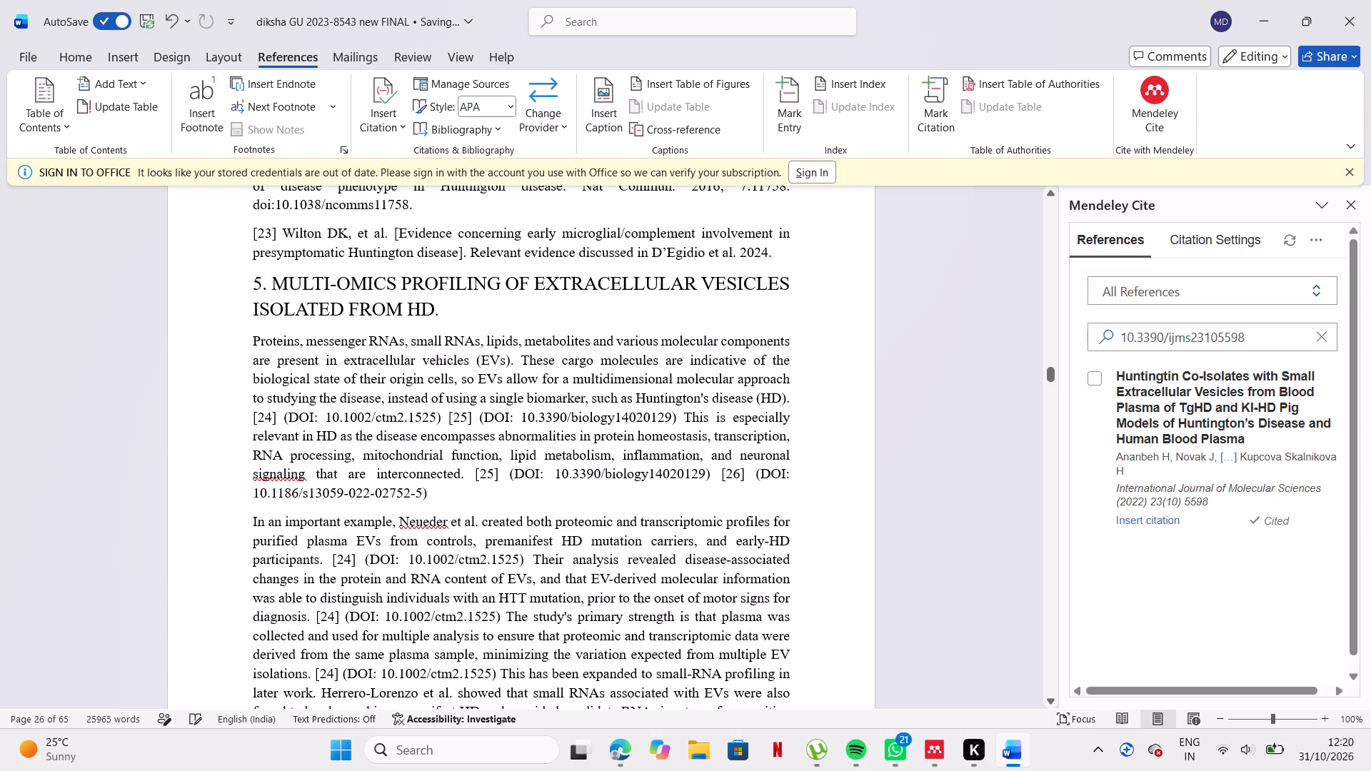
{"action": "left_click_drag", "start_coordinate": [448, 420], "coordinate": [665, 414]}
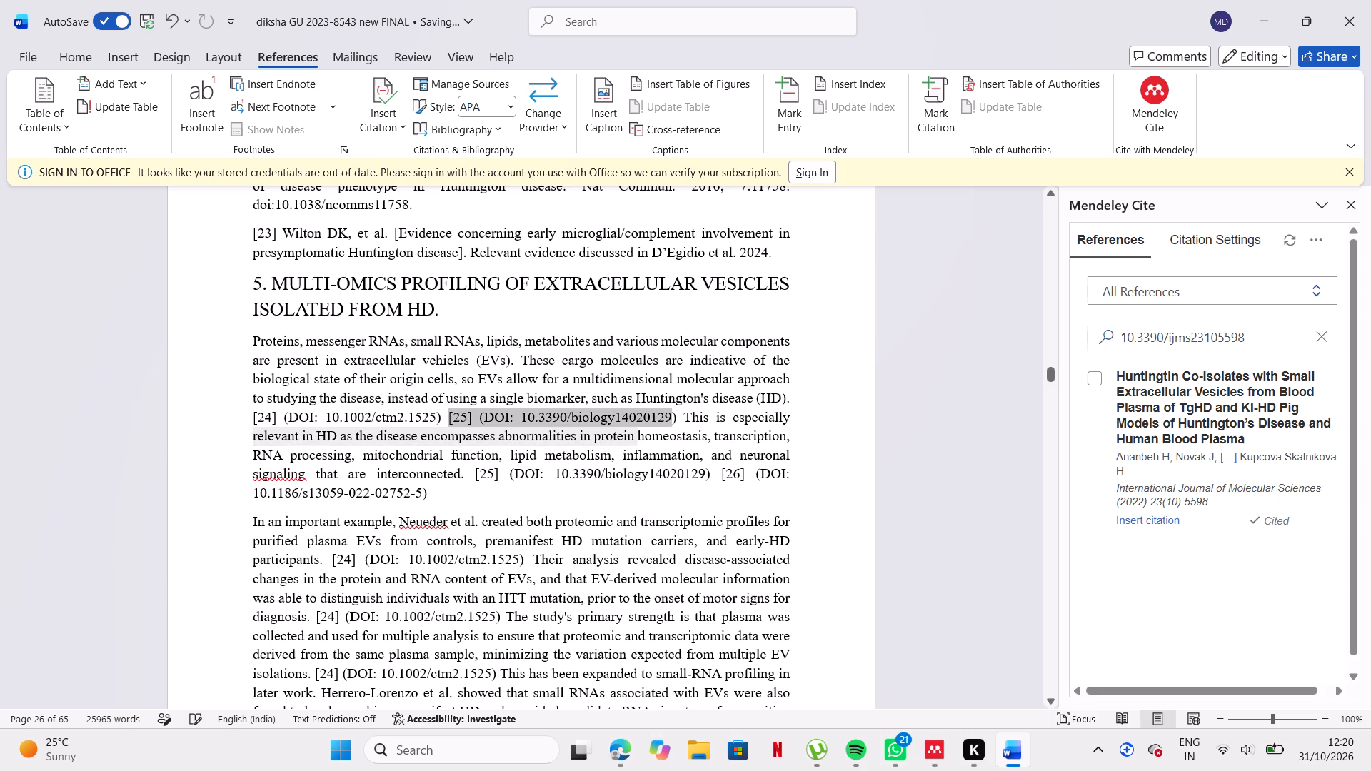
{"action": "left_click_drag", "start_coordinate": [665, 414], "coordinate": [676, 413]}
{"action": "key", "text": "BackSpace"}
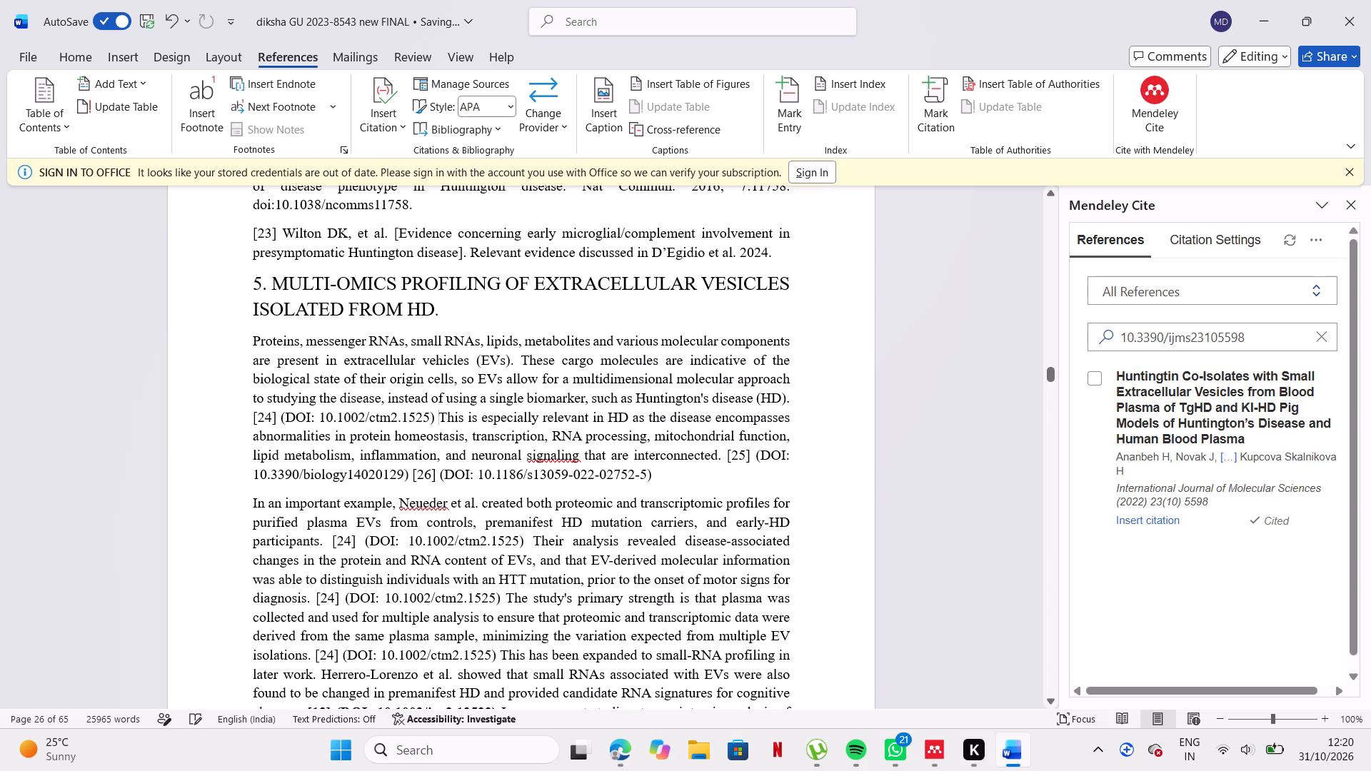
Replace the typed [24] after "Huntington's disease (HD)." in section 5's first paragraph with the Mendeley citation for 10.1002/ctm2.1525, keeping the DOI text.
{"action": "left_click", "coordinate": [1329, 333]}
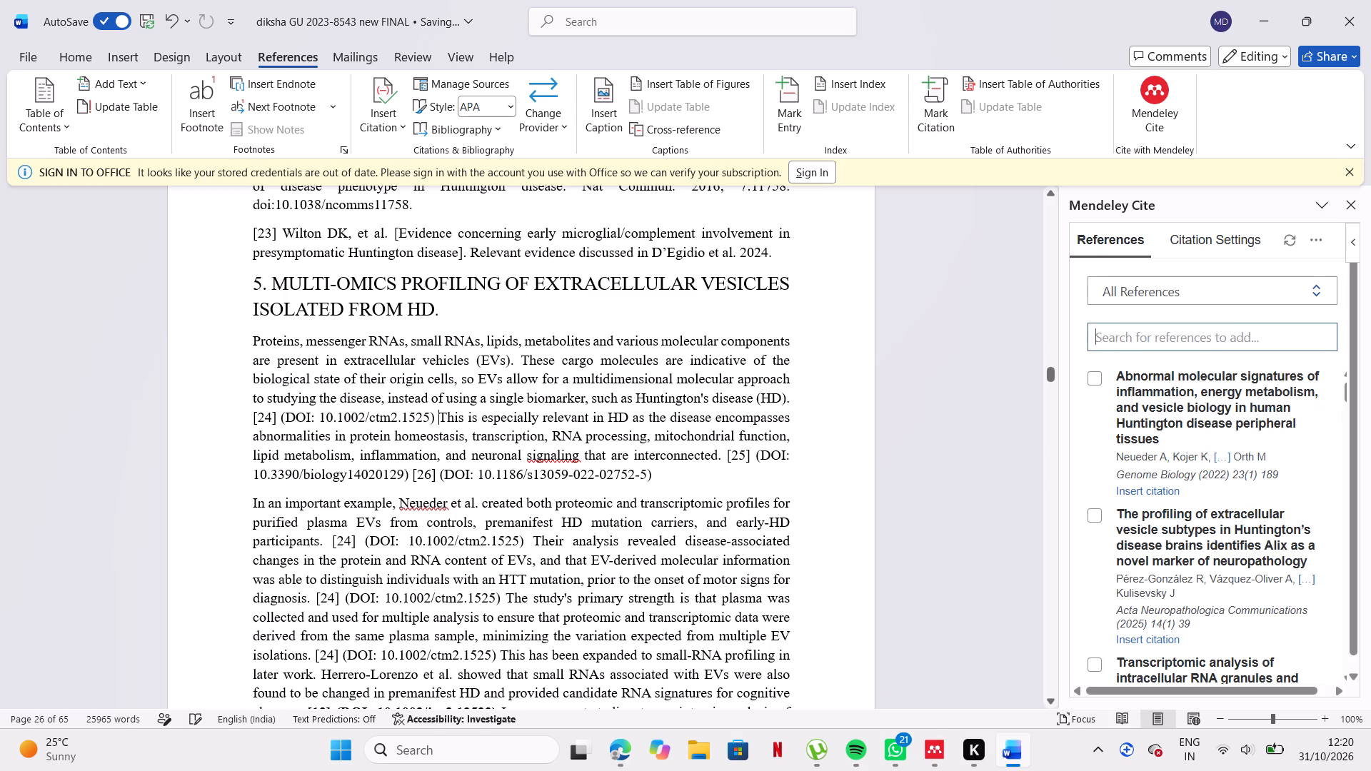
{"action": "left_click_drag", "start_coordinate": [319, 418], "coordinate": [429, 420]}
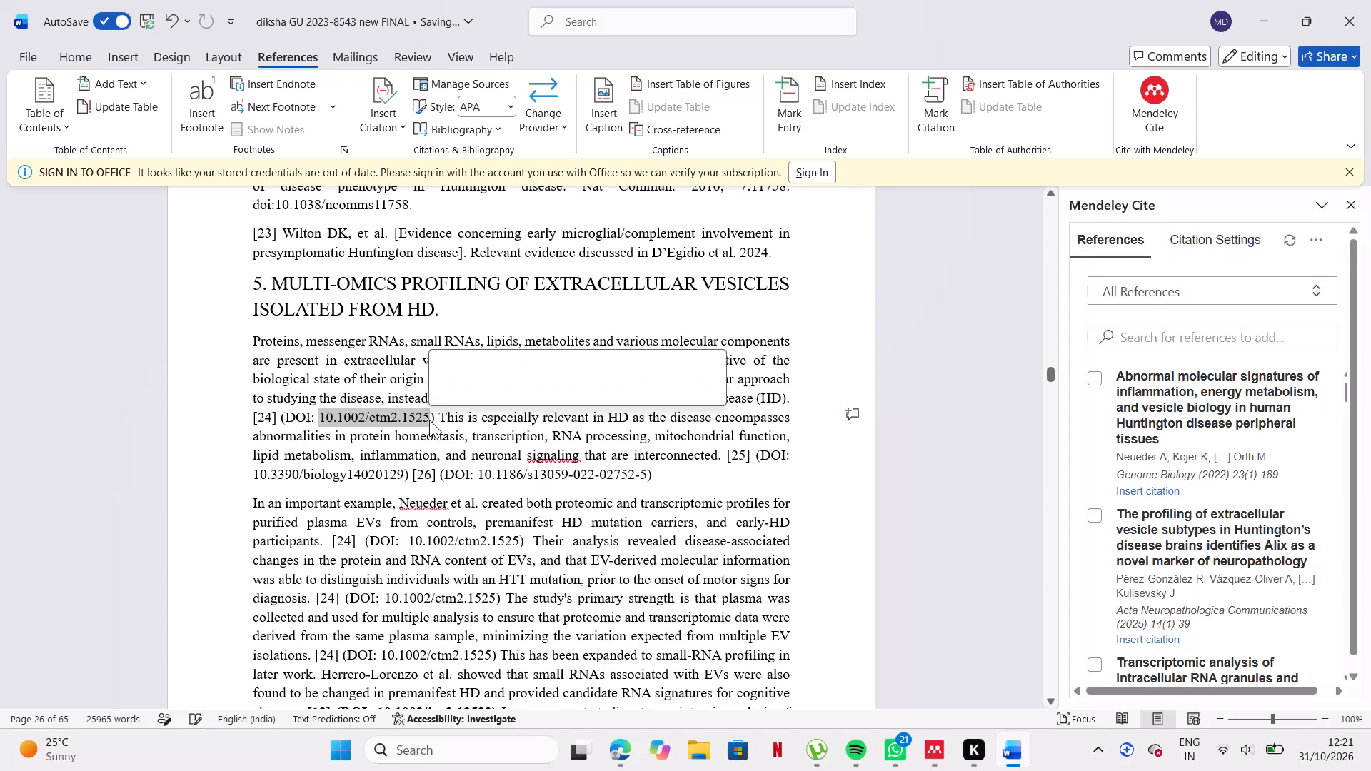
{"action": "key", "text": "ctrl+c"}
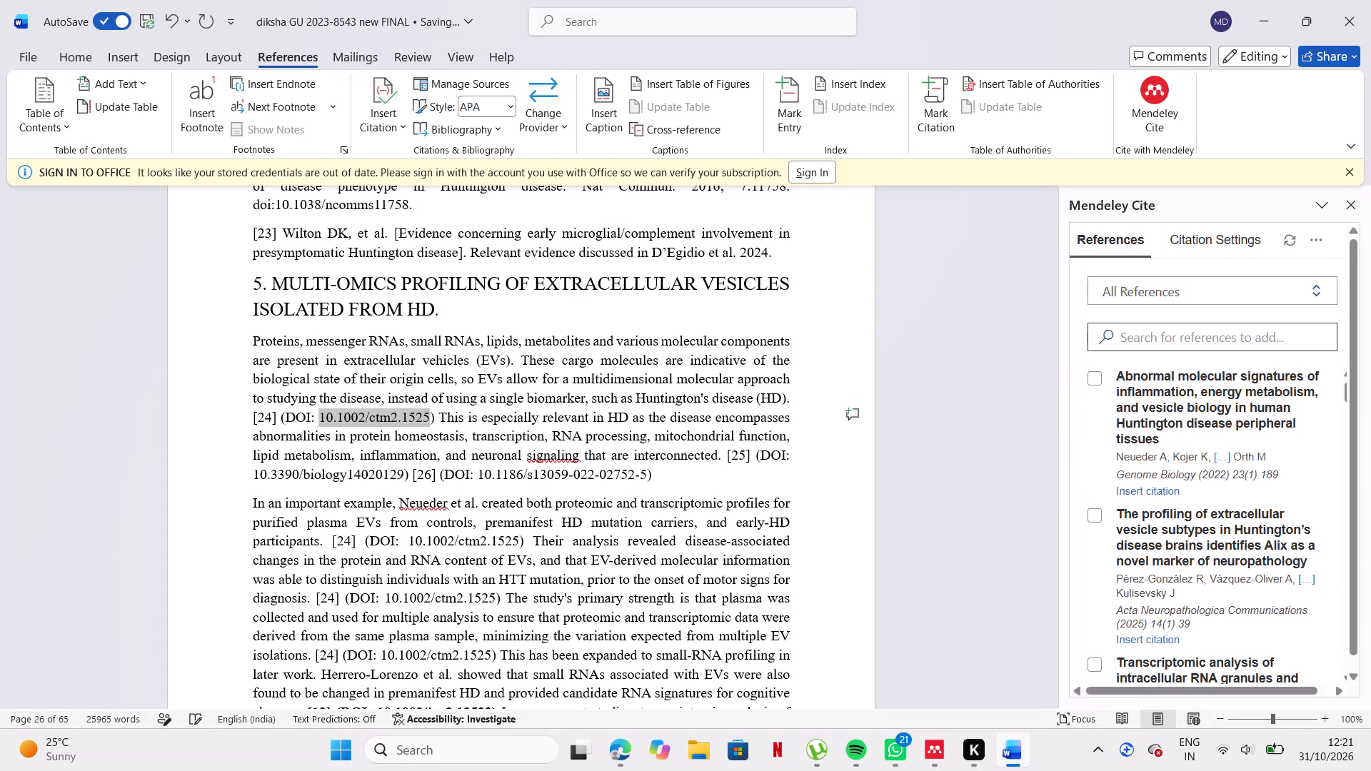
{"action": "left_click", "coordinate": [1190, 334]}
{"action": "key", "text": "ctrl+v"}
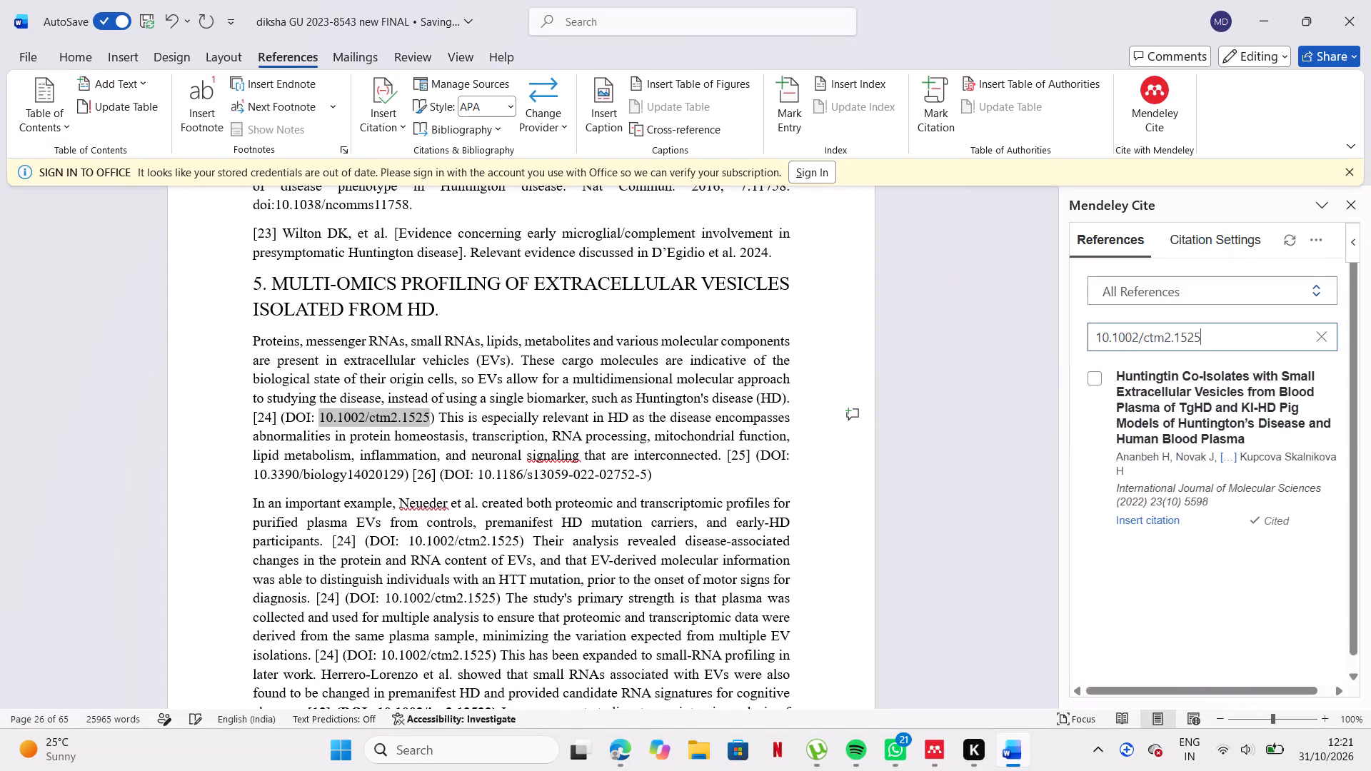
{"action": "double_click", "coordinate": [273, 423]}
{"action": "left_click", "coordinate": [276, 419]}
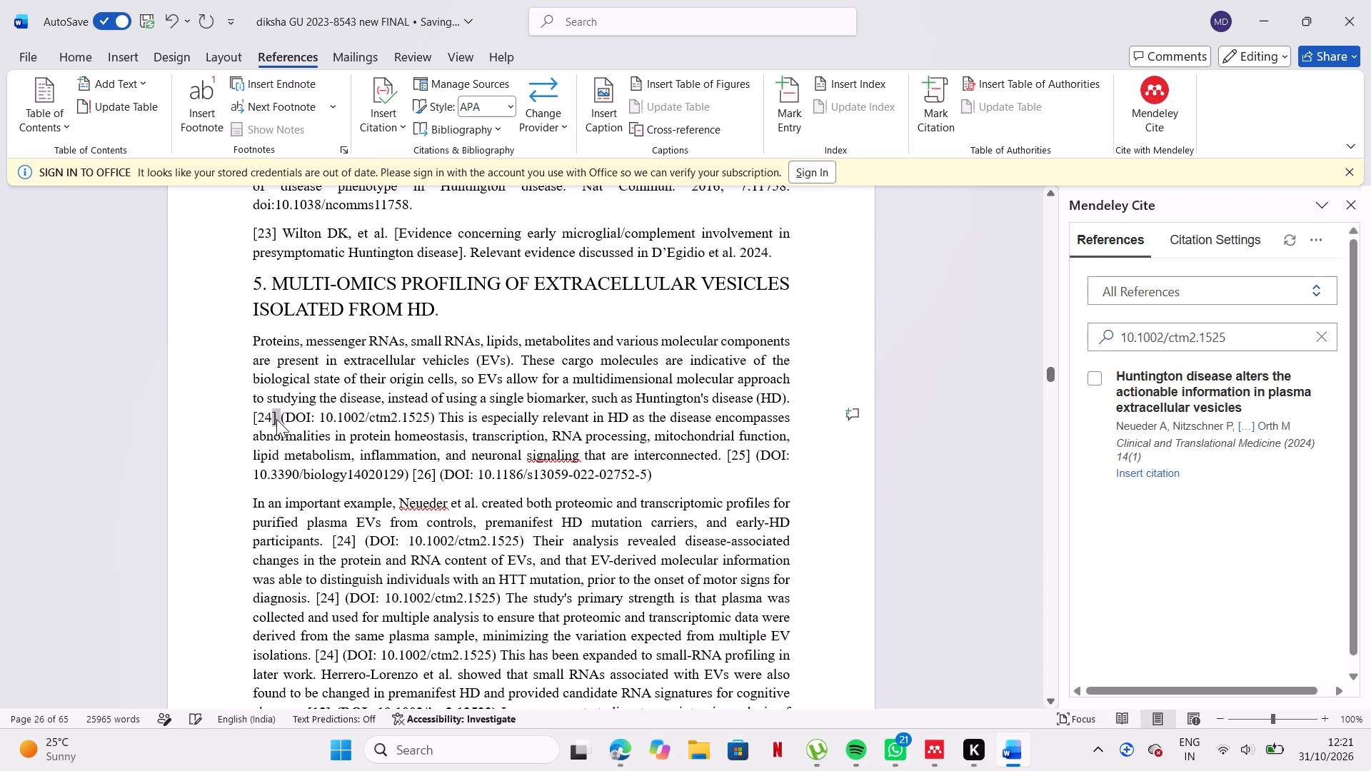
{"action": "key", "text": "BackSpace"}
{"action": "key", "text": "BackSpace"}
{"action": "key", "text": "BackSpace"}
{"action": "key", "text": "BackSpace"}
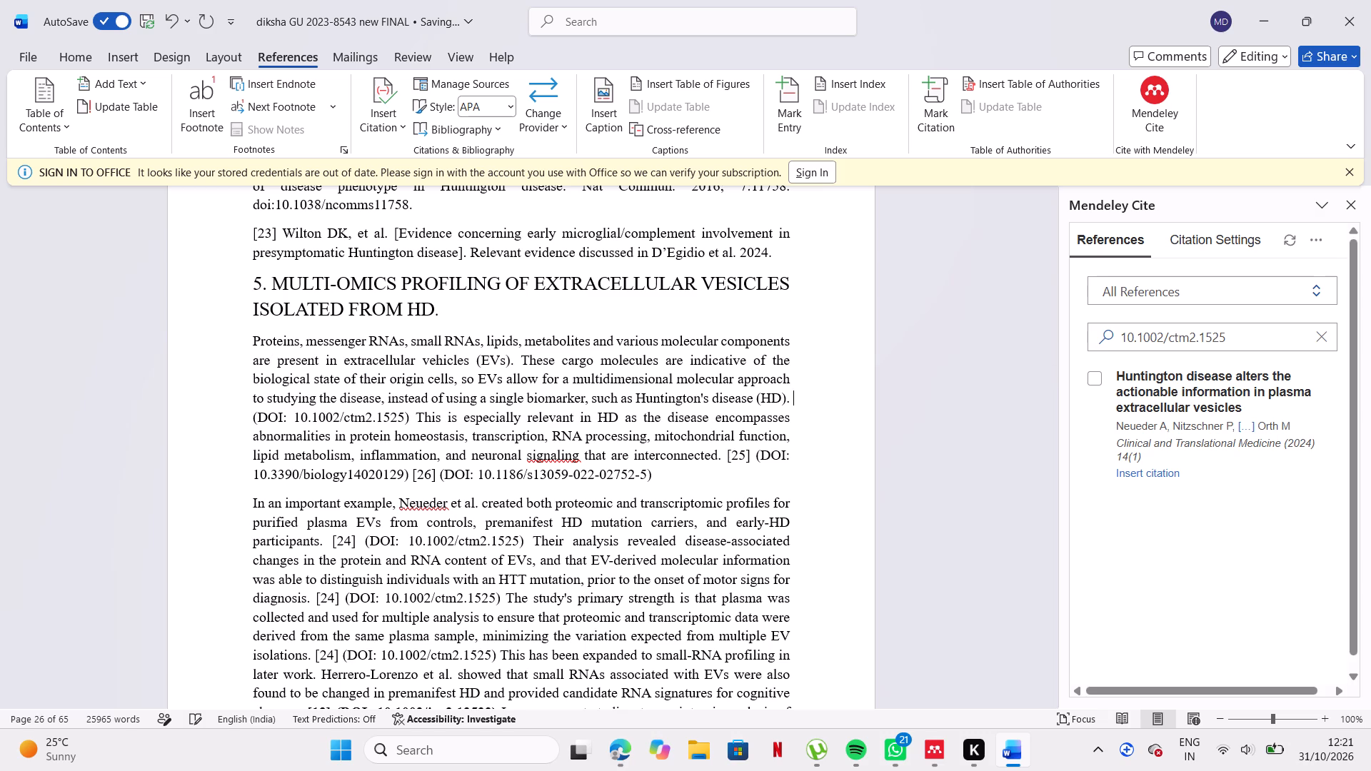
{"action": "left_click", "coordinate": [1126, 472]}
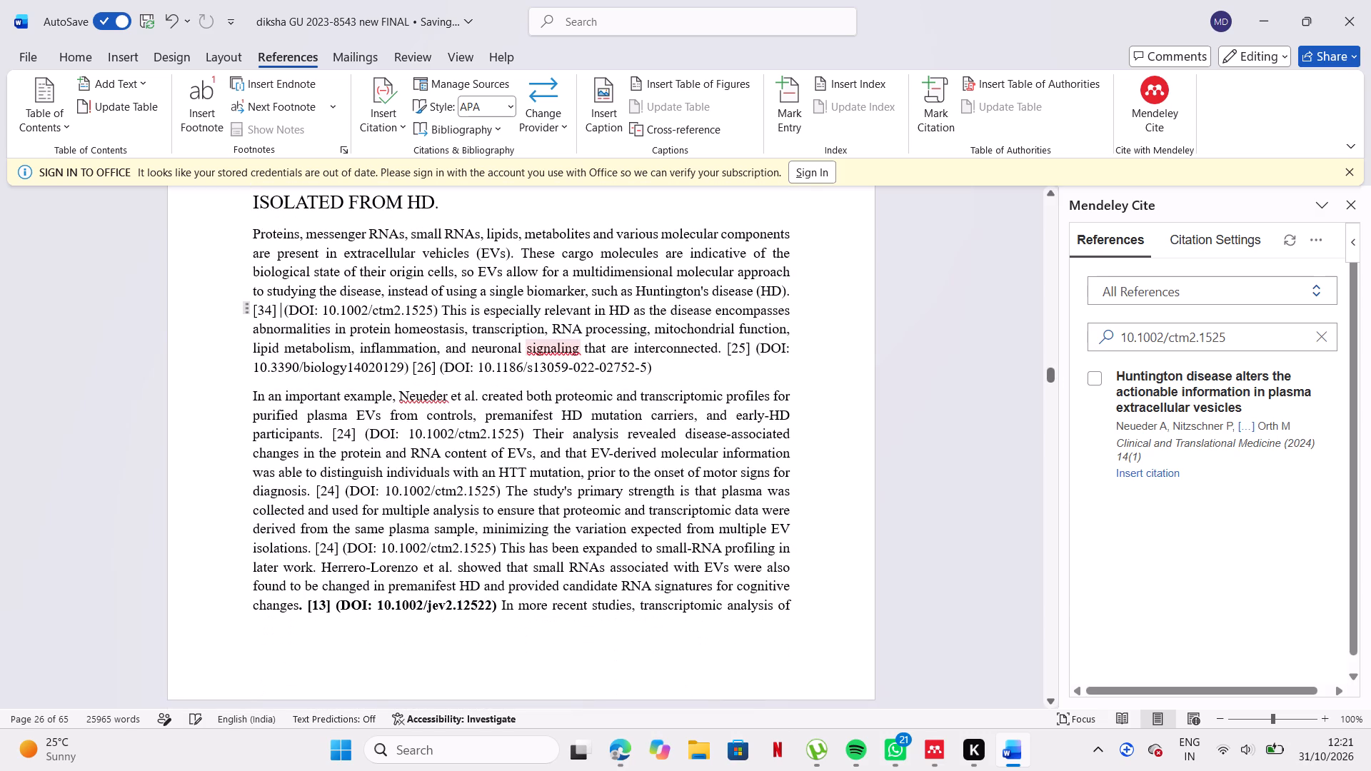
Make the new Mendeley citation and its (DOI: 10.1002/ctm2.1525) text bold in section 5's first paragraph.
{"action": "left_click_drag", "start_coordinate": [249, 306], "coordinate": [440, 309]}
{"action": "left_click", "coordinate": [453, 279]}
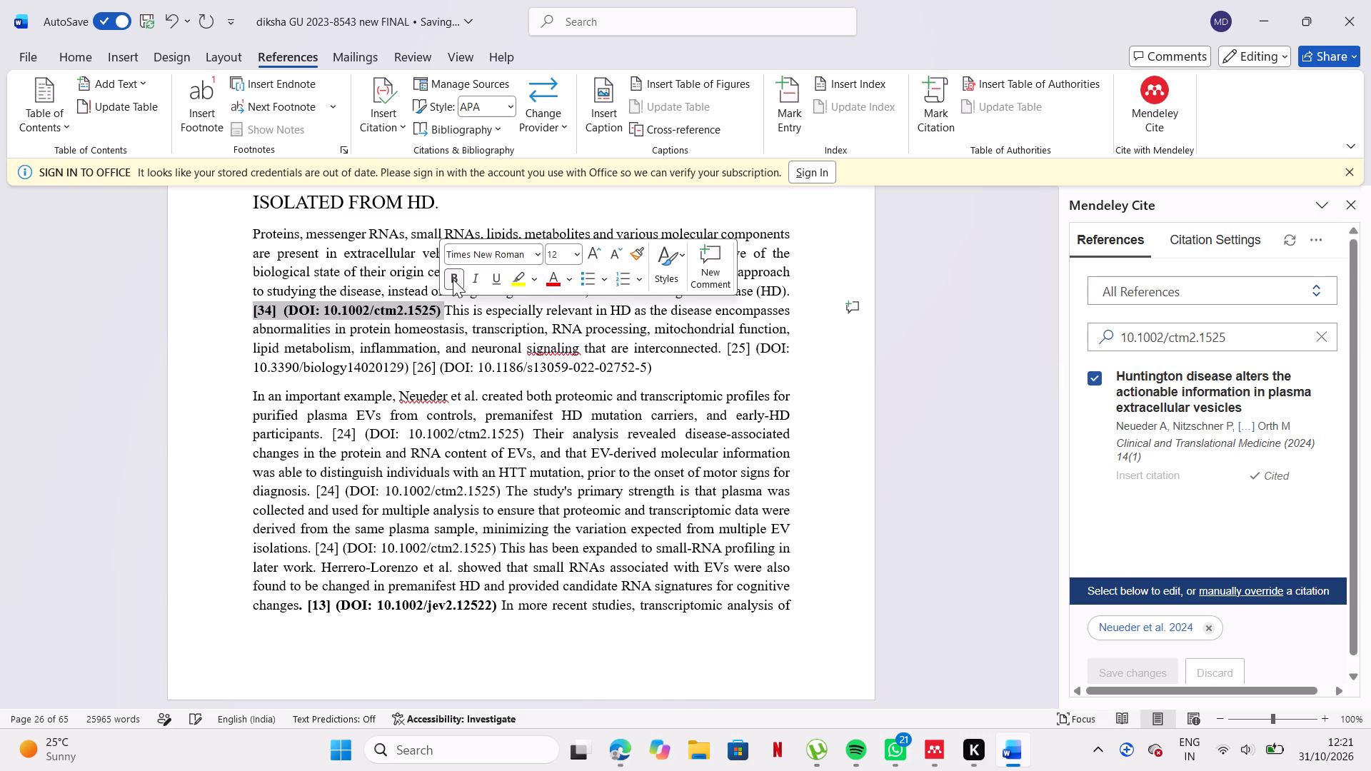
{"action": "left_click", "coordinate": [755, 395]}
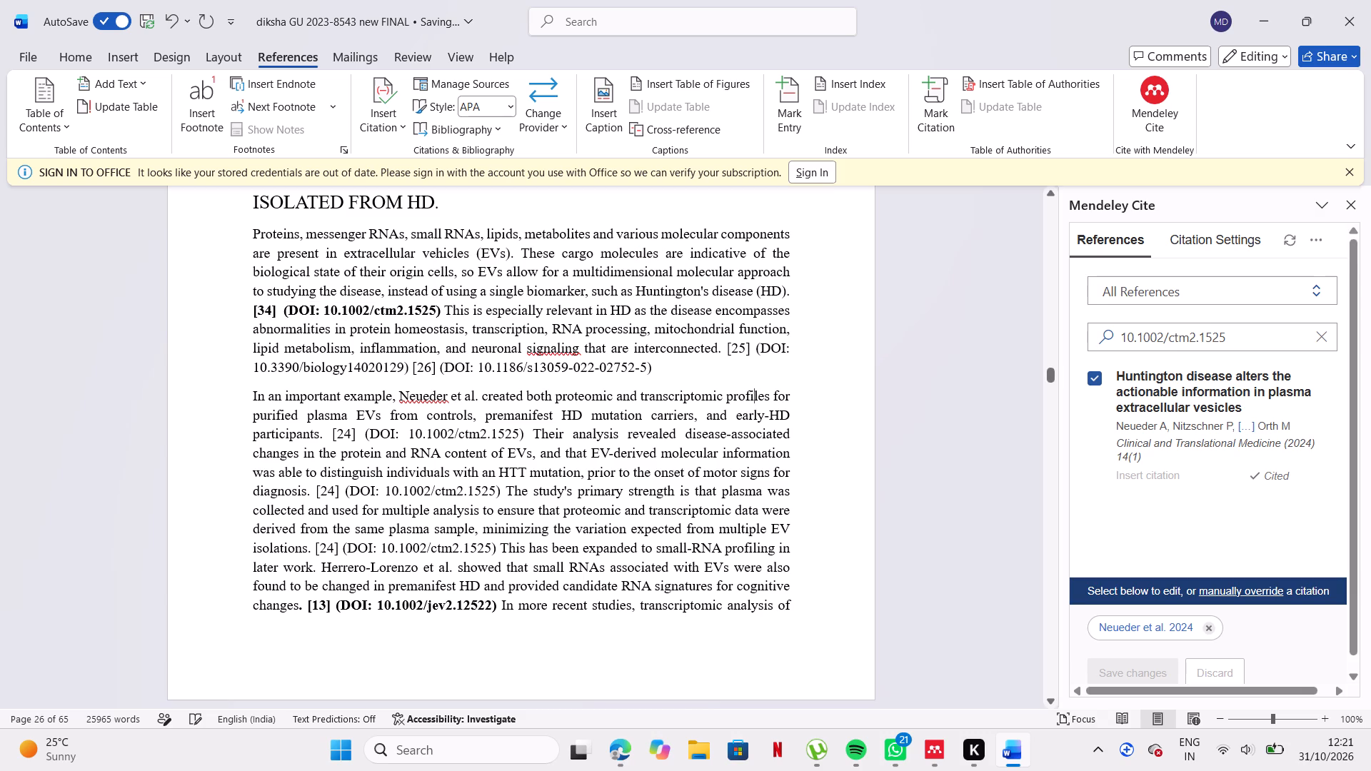
Search Mendeley Cite for the DOI 10.3390/biology14020129 copied from the citation after "interconnected" in section 5.
{"action": "left_click_drag", "start_coordinate": [252, 368], "coordinate": [391, 371]}
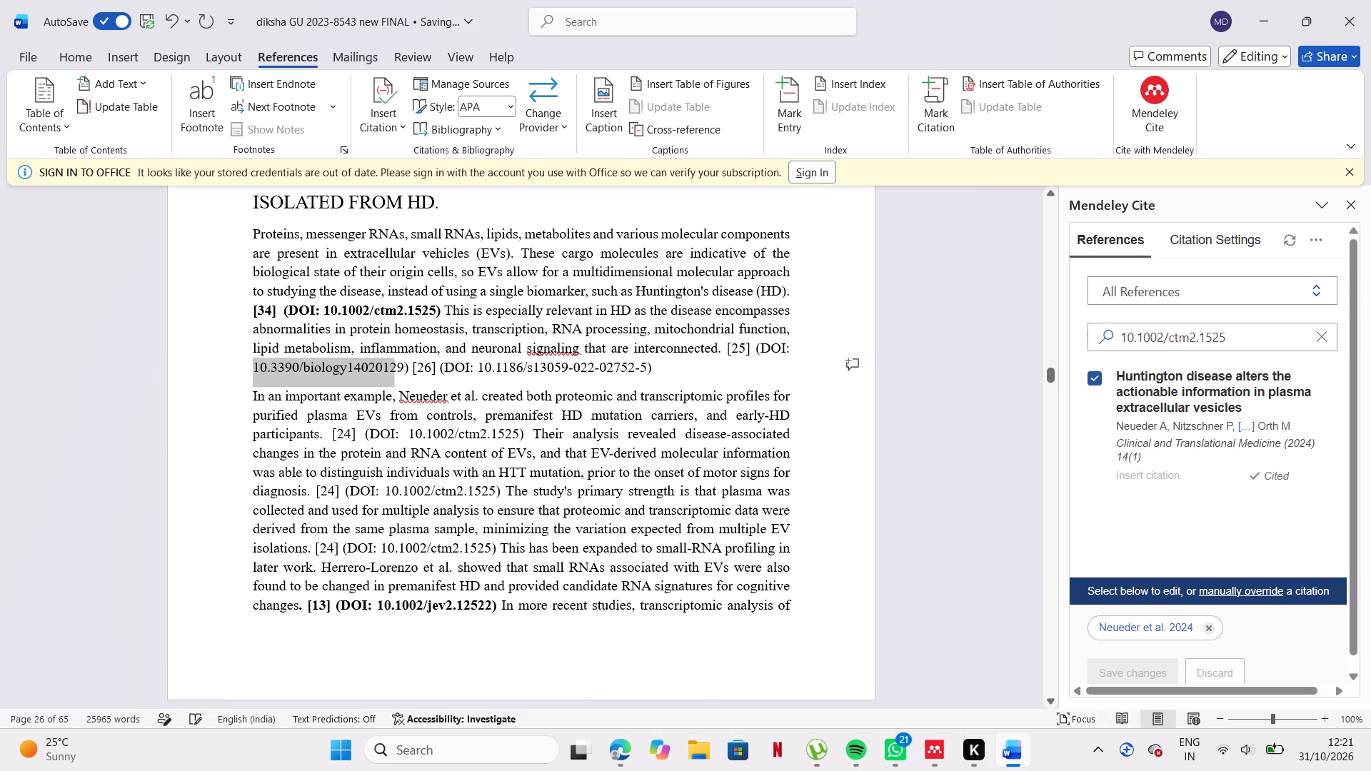
{"action": "left_click_drag", "start_coordinate": [391, 371], "coordinate": [401, 374]}
{"action": "key", "text": "ctrl+c"}
{"action": "left_click", "coordinate": [1329, 333]}
{"action": "left_click", "coordinate": [1287, 328]}
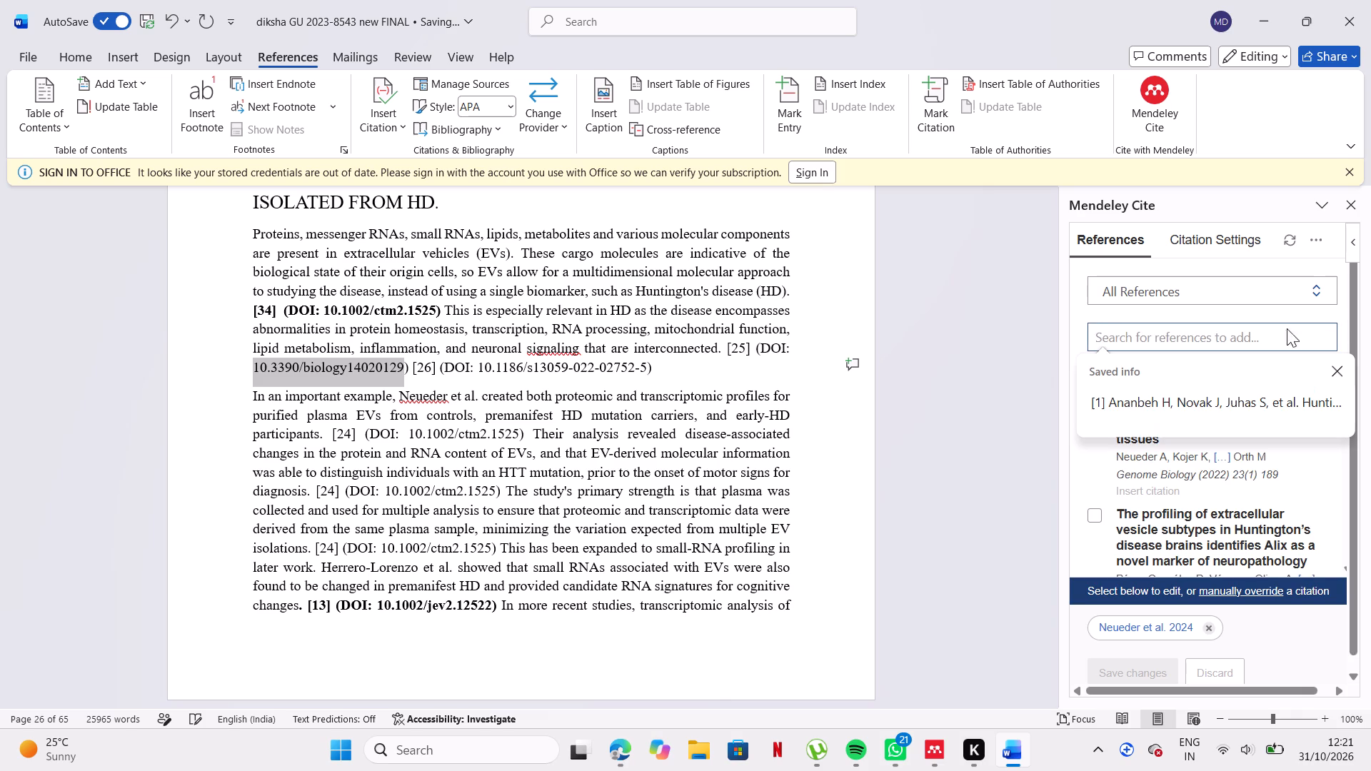
{"action": "left_click", "coordinate": [1287, 328], "text": "ctrl"}
{"action": "key", "text": "ctrl+v"}
{"action": "left_click", "coordinate": [1287, 328]}
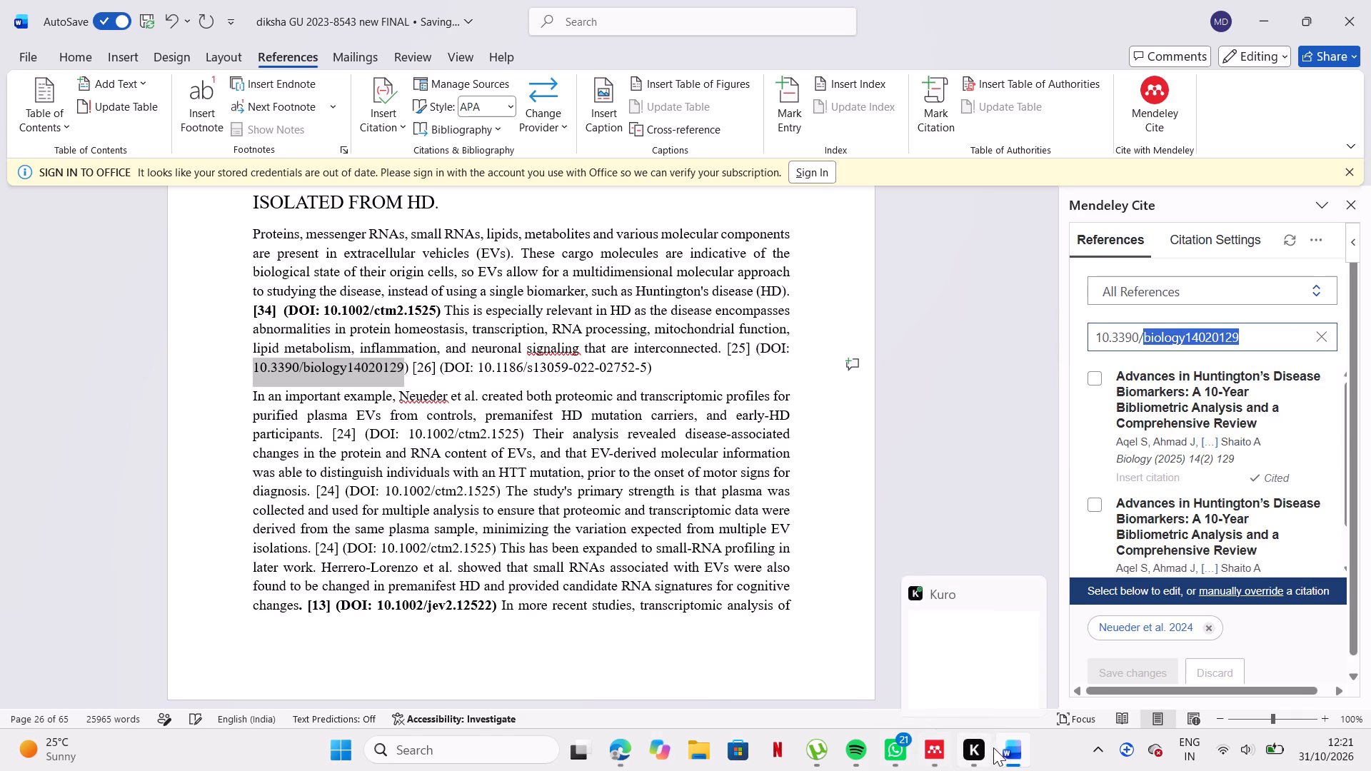
Switch to Mendeley Reference Manager, search for 10.3390/biology14020129 and move the duplicate Aqel reference added at 12:12 to the trash.
{"action": "left_click", "coordinate": [933, 755]}
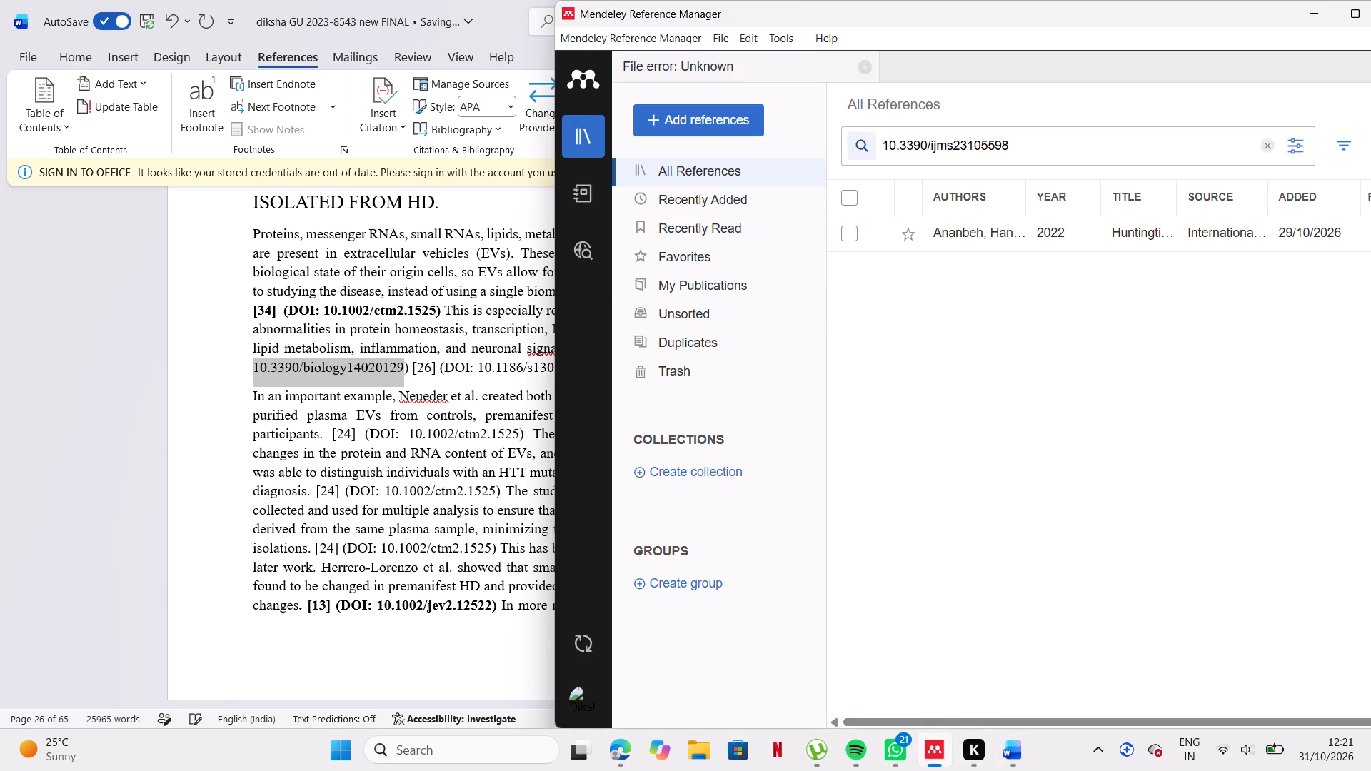
{"action": "left_click", "coordinate": [1272, 143]}
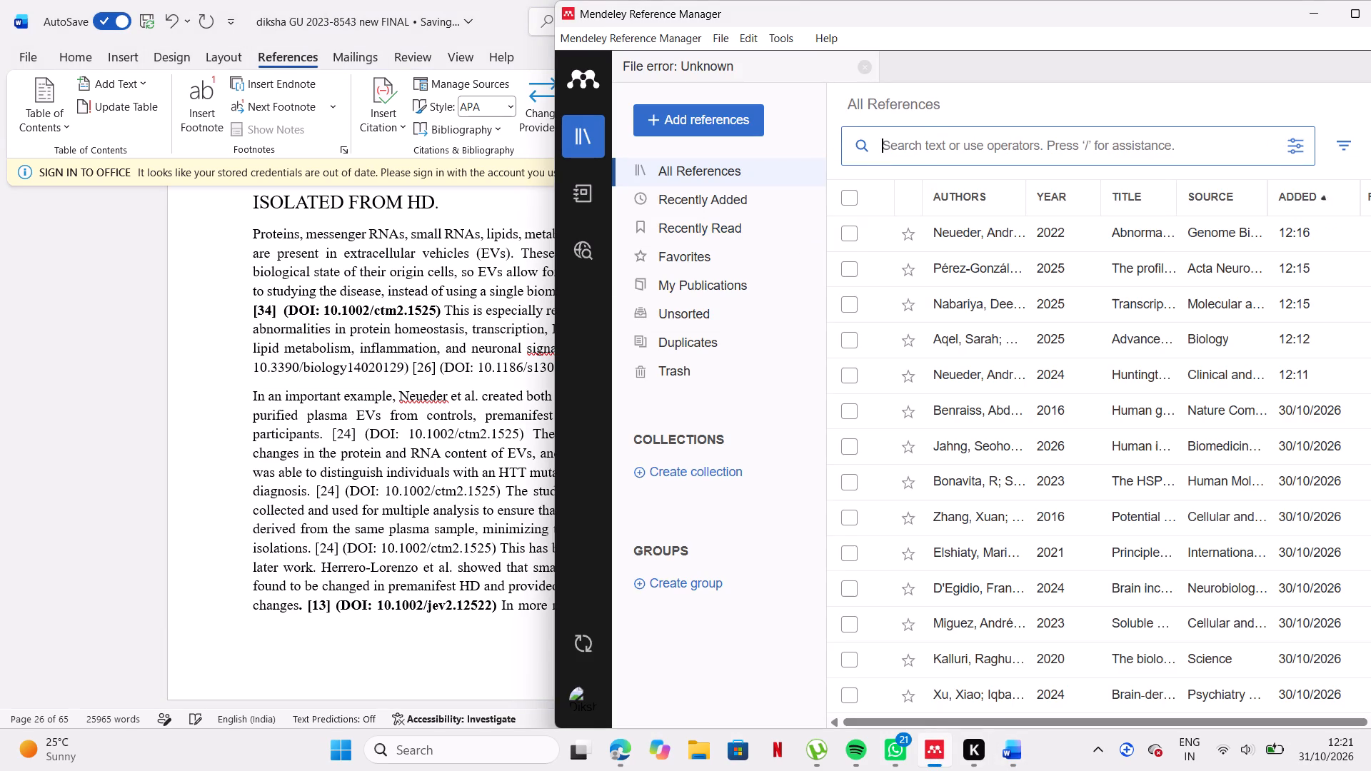
{"action": "left_click", "coordinate": [1270, 143]}
{"action": "key", "text": "ctrl+v"}
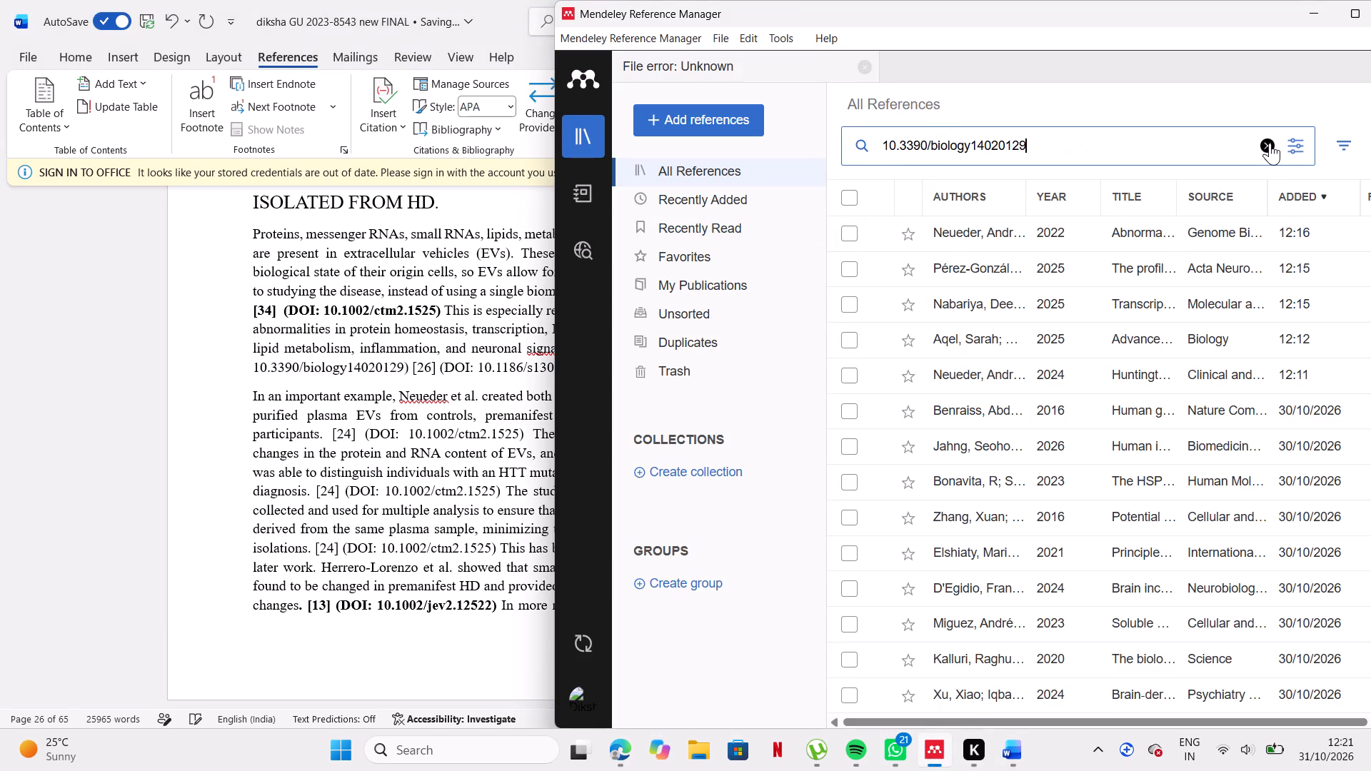
{"action": "key", "text": "Return"}
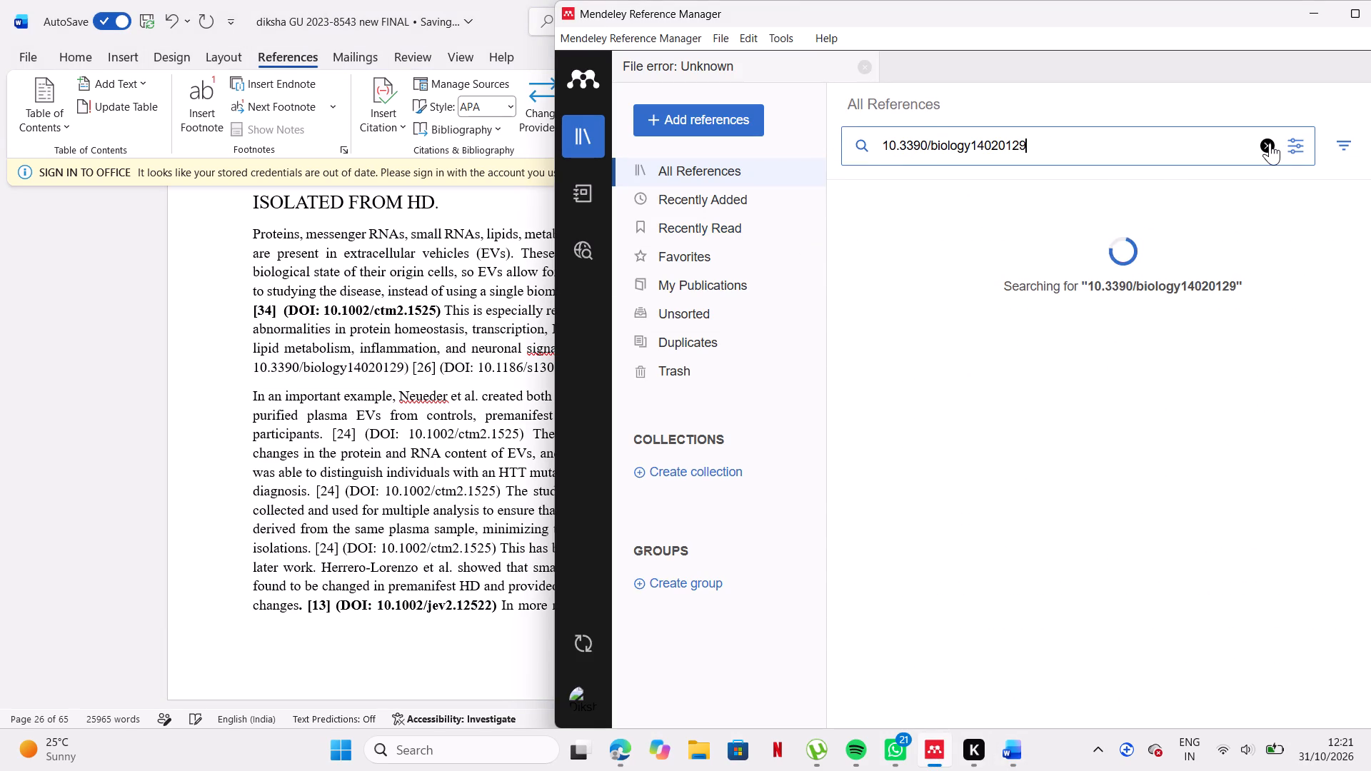
{"action": "left_click", "coordinate": [853, 238]}
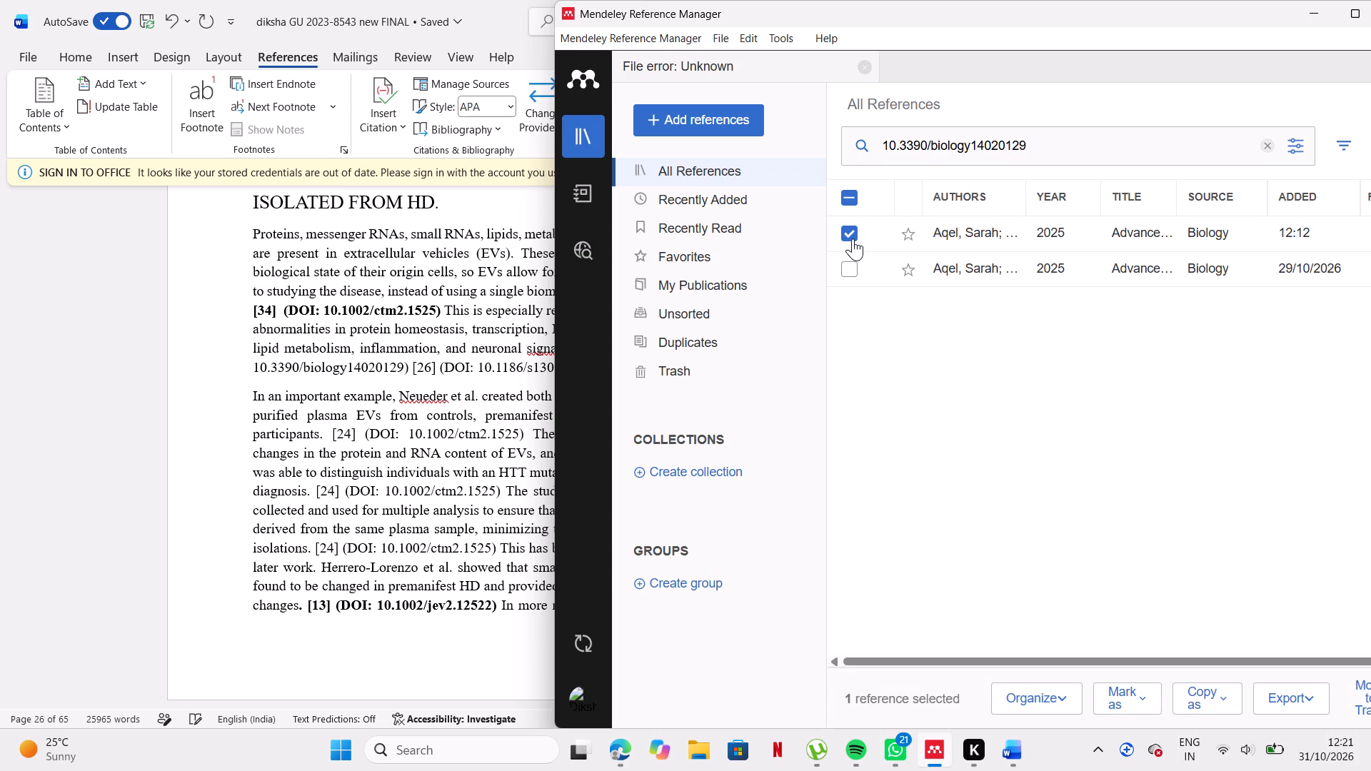
{"action": "left_click", "coordinate": [1370, 701]}
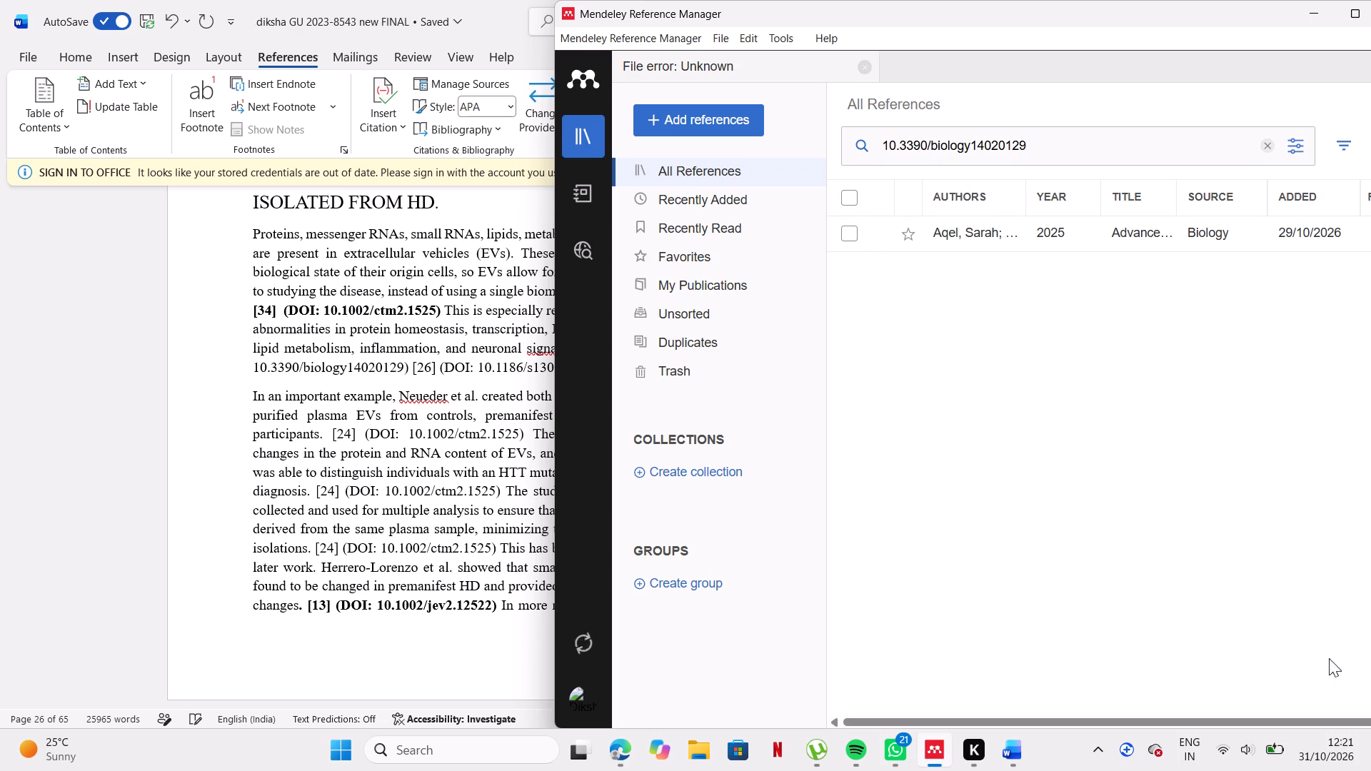
Switch back to Word and delete the typed [25] after "interconnected." in section 5's first paragraph, leaving a space there.
{"action": "left_click", "coordinate": [502, 628]}
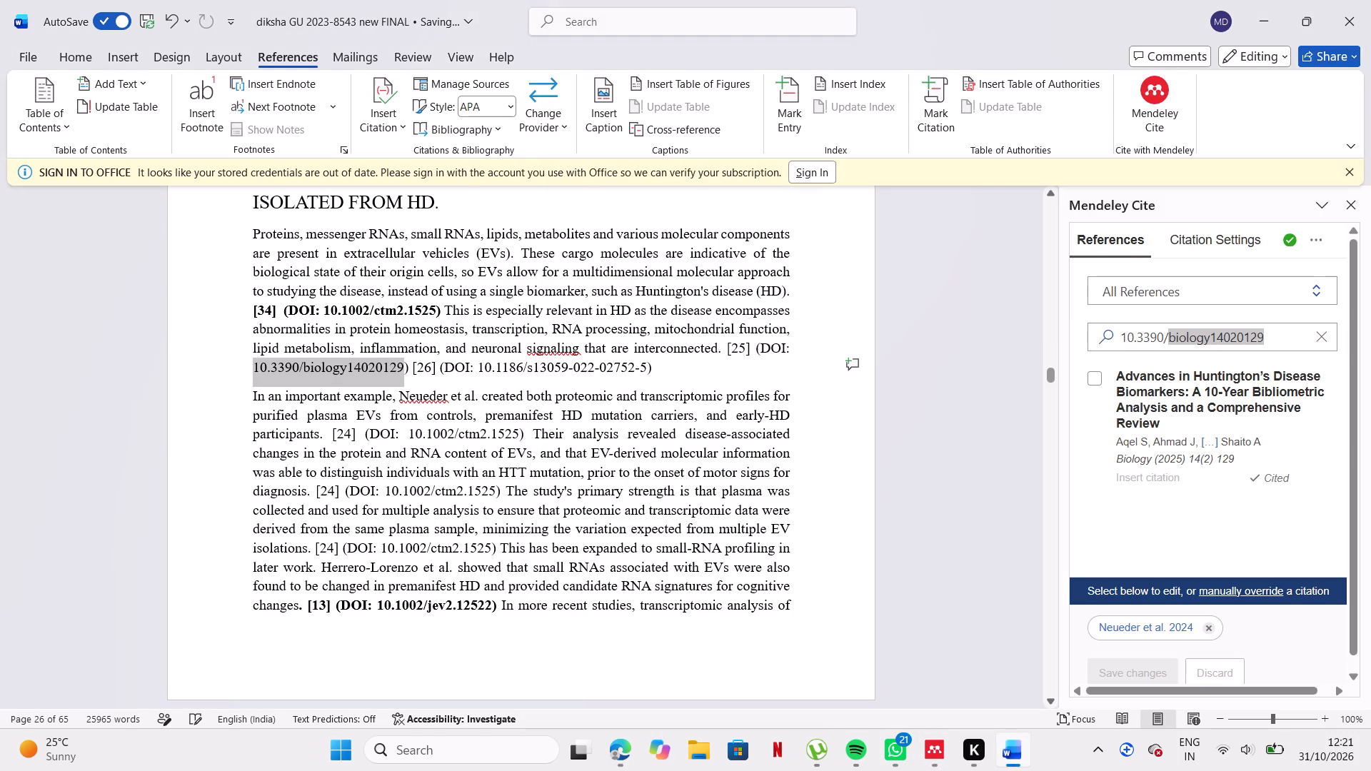
{"action": "left_click", "coordinate": [751, 349]}
{"action": "key", "text": "BackSpace"}
{"action": "key", "text": "BackSpace"}
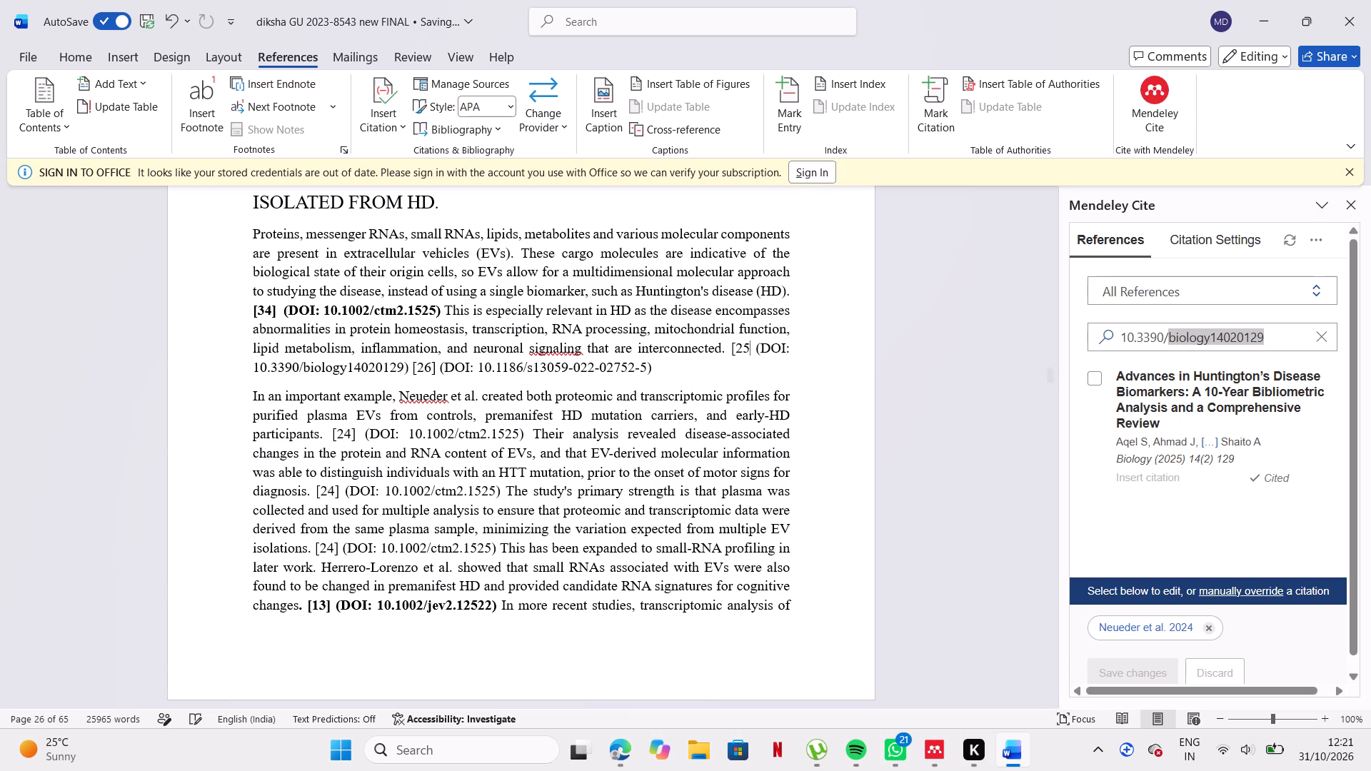
{"action": "key", "text": "BackSpace"}
{"action": "key", "text": "BackSpace"}
{"action": "key", "text": "BackSpace"}
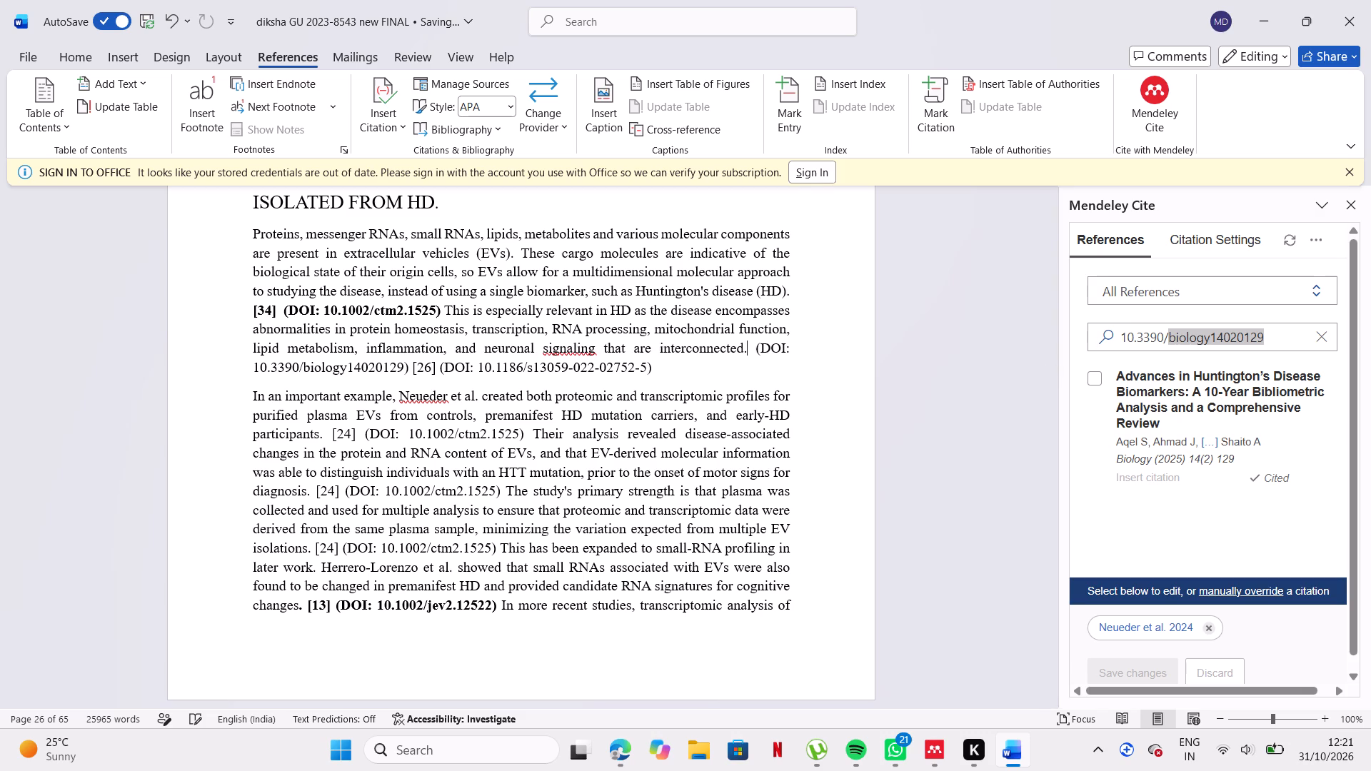
{"action": "key", "text": "space"}
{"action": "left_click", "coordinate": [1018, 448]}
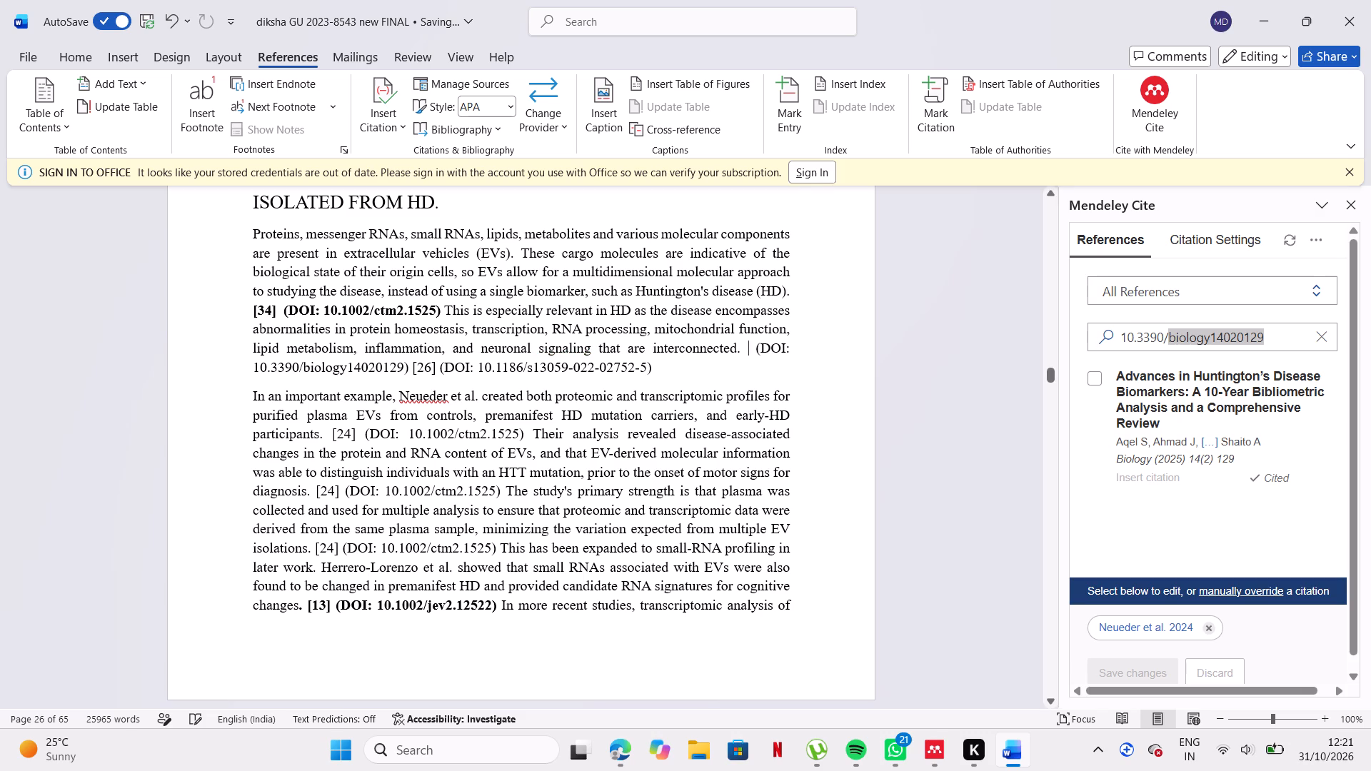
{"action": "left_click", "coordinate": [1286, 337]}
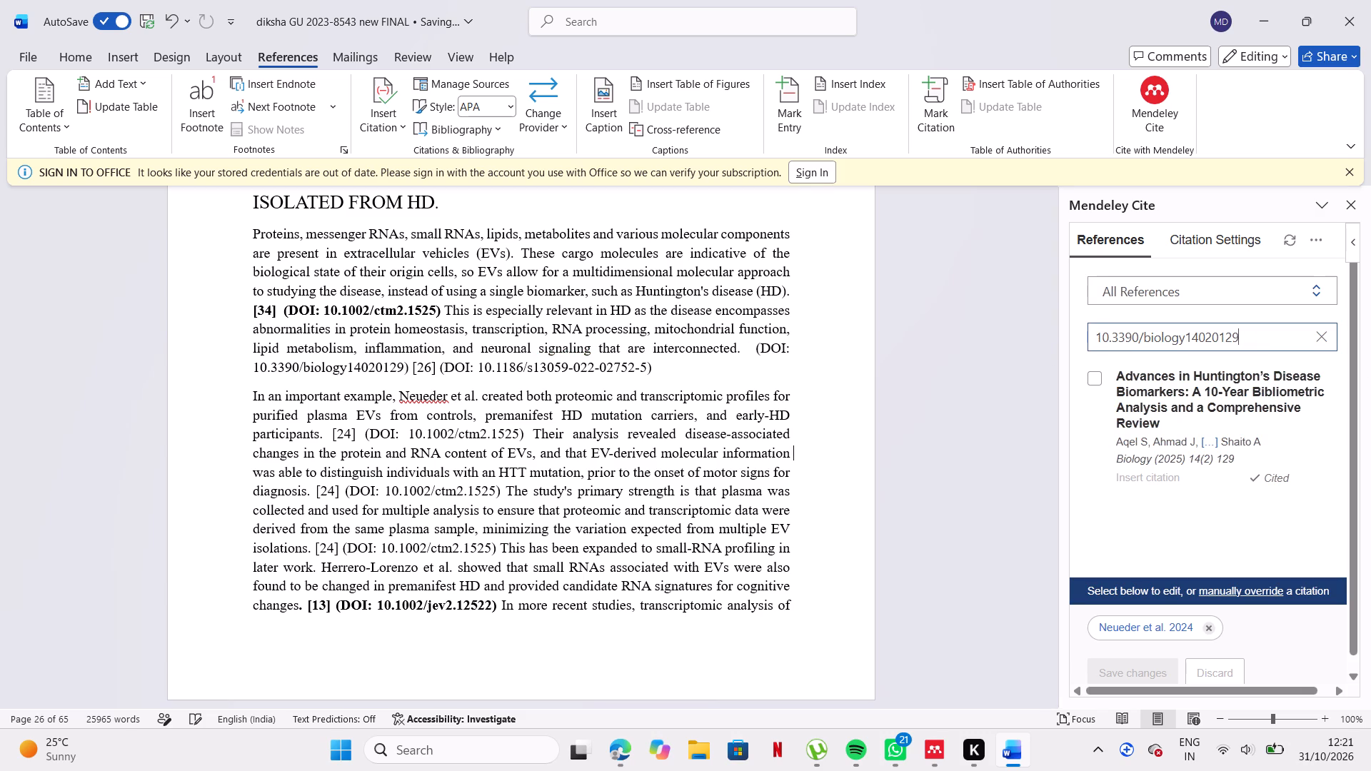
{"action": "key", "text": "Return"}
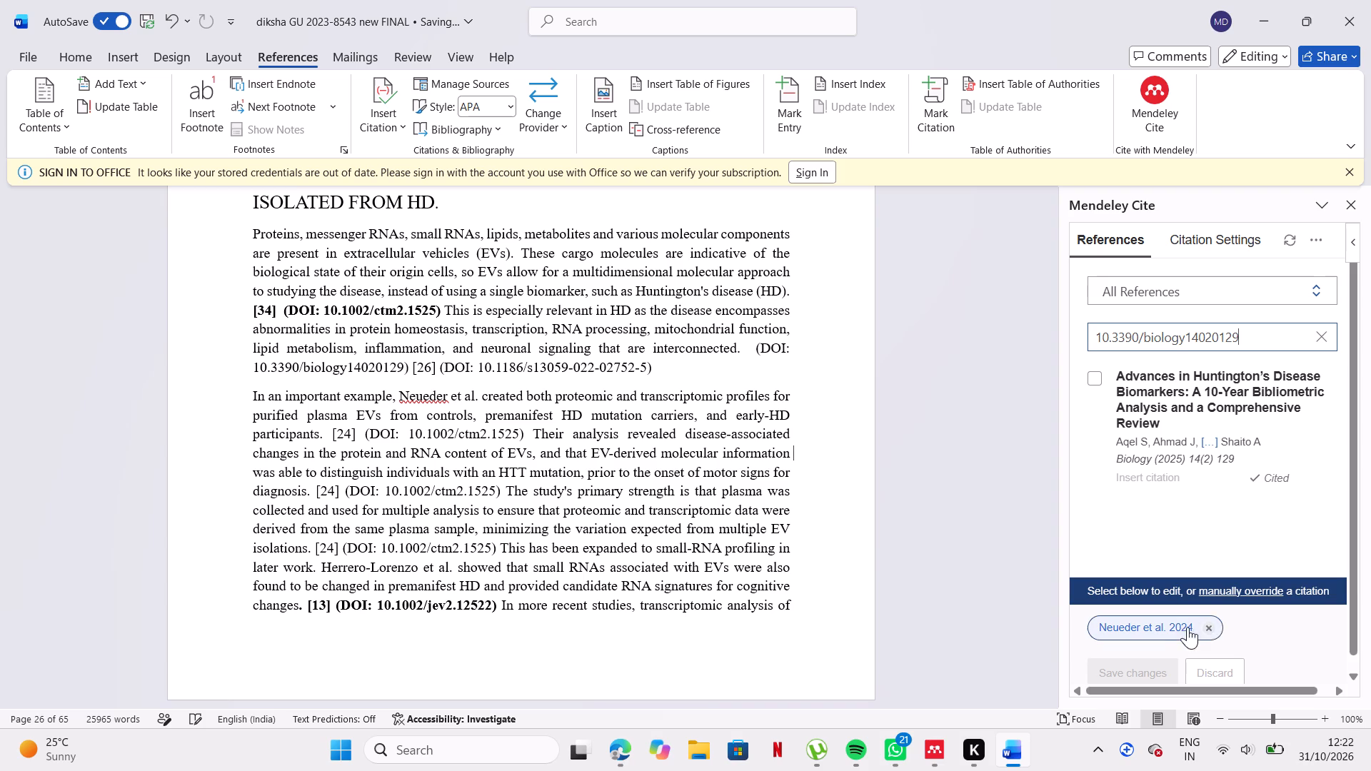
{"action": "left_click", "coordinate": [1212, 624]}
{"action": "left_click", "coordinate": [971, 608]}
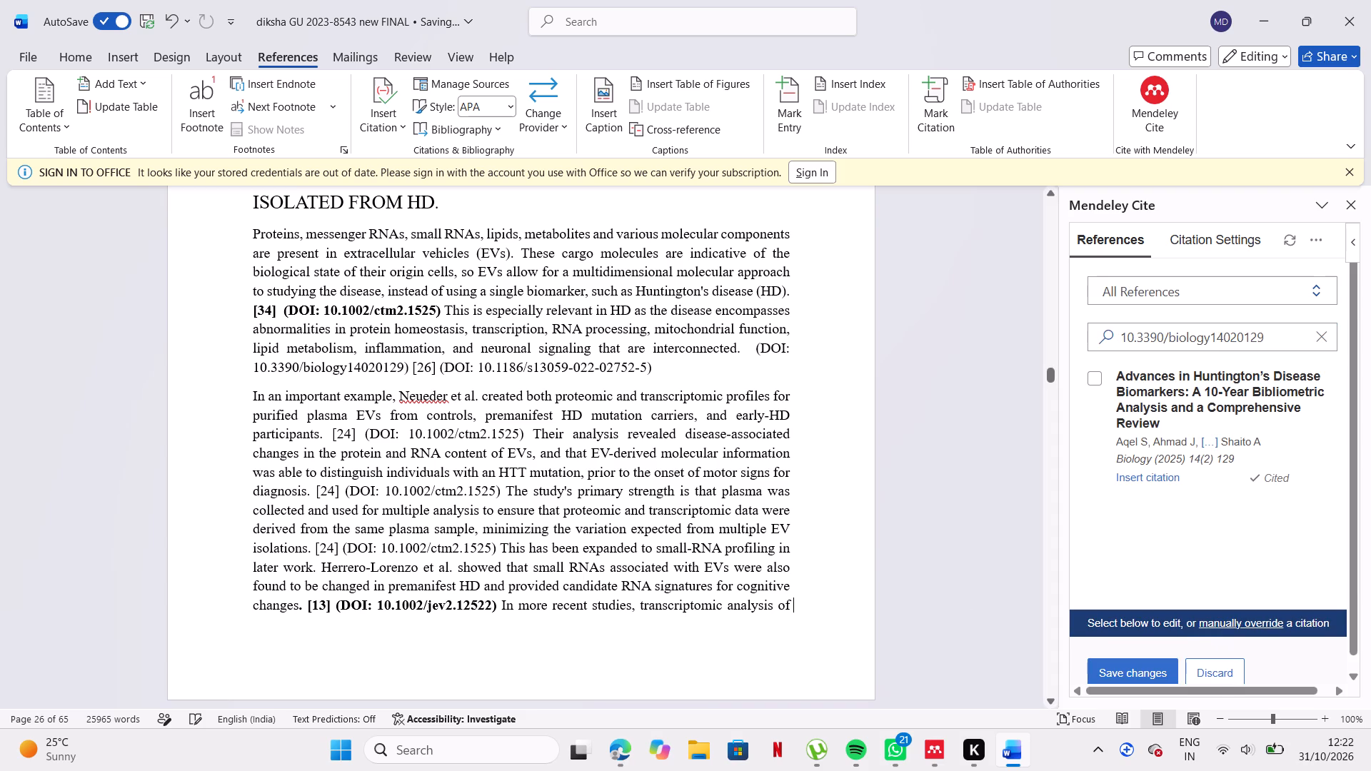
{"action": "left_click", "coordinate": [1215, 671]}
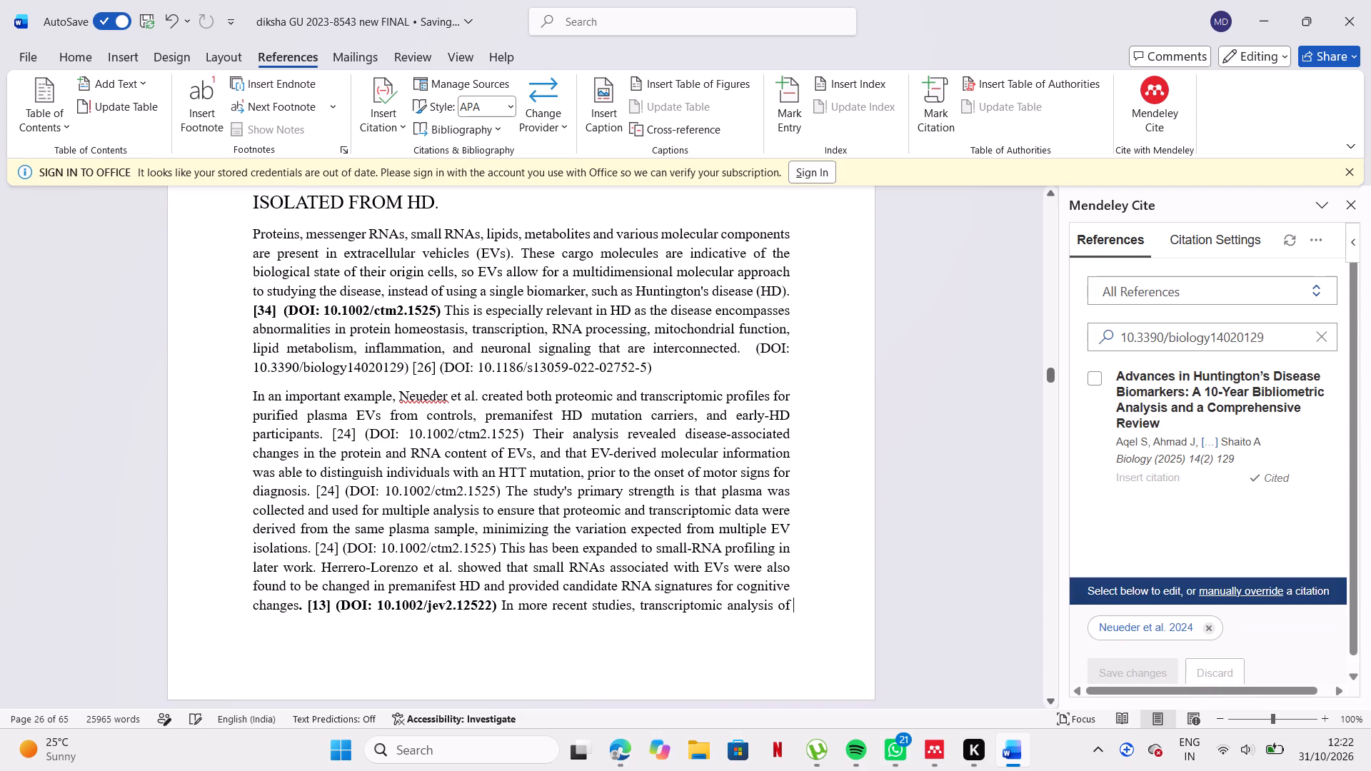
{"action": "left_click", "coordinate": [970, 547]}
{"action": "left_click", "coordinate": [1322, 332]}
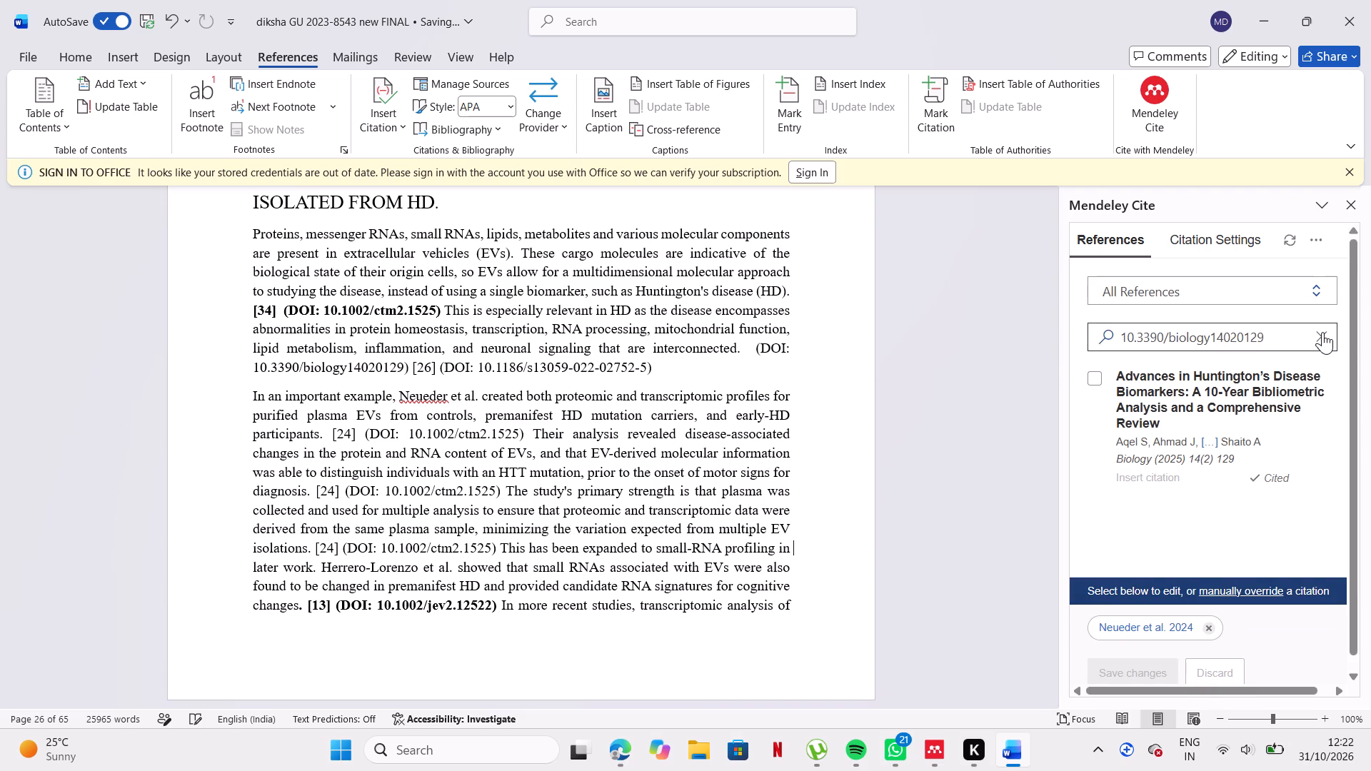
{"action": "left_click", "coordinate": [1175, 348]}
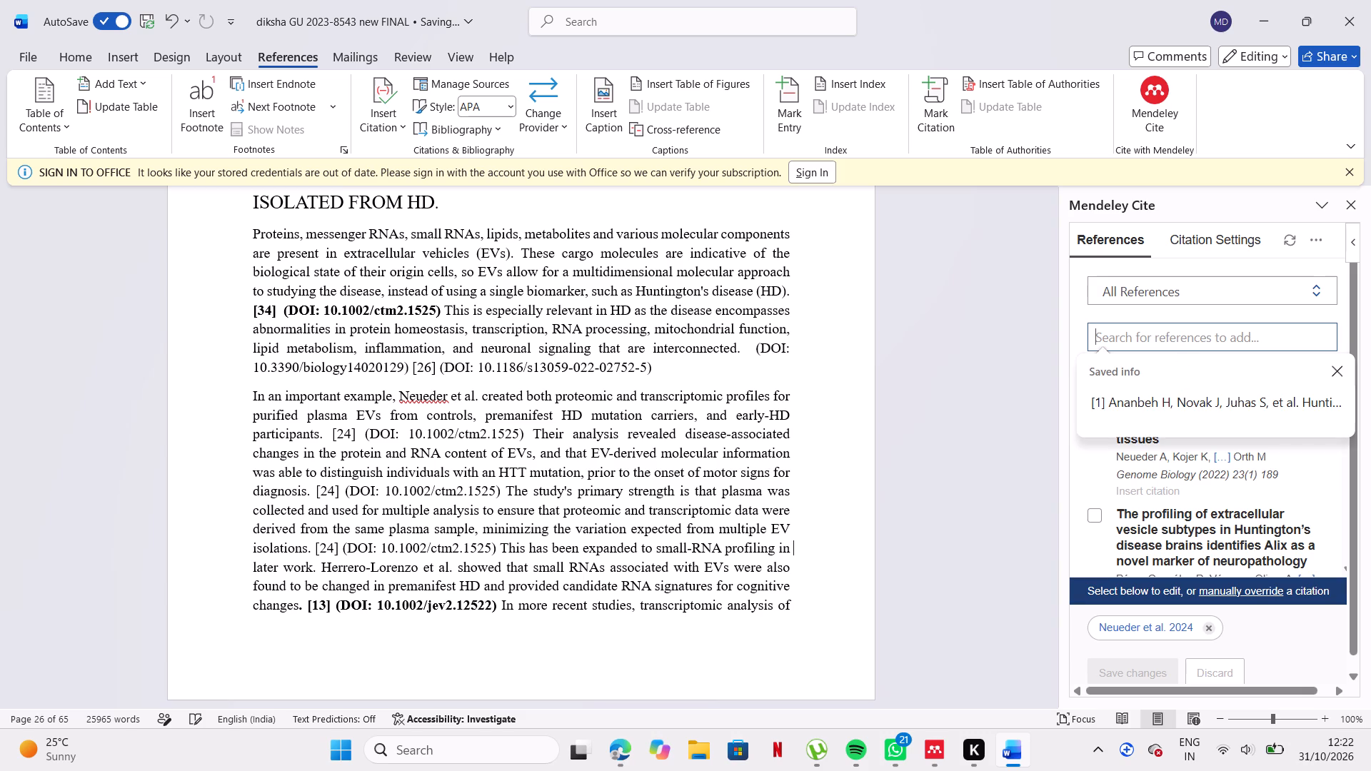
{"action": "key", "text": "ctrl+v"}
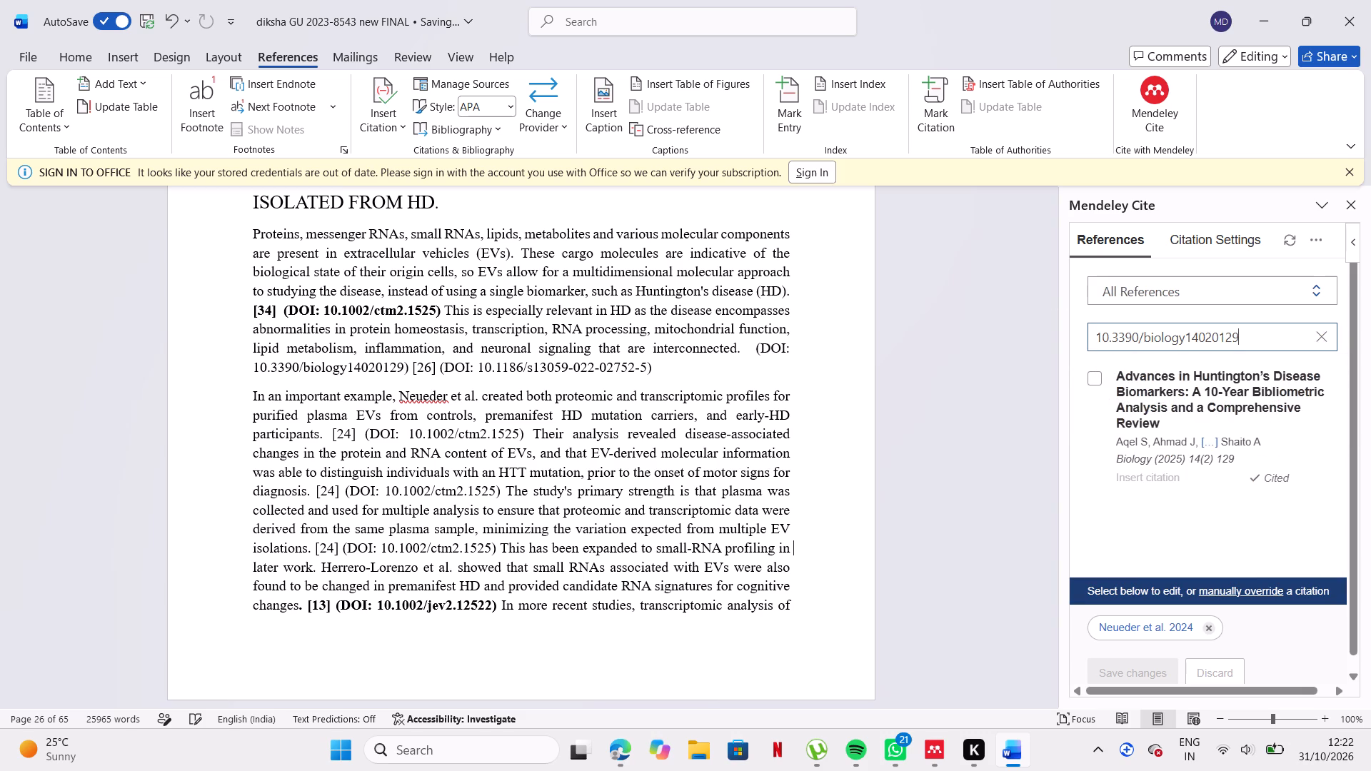
Insert the Mendeley citation for 10.3390/biology14020129 after "interconnected." in section 5's first paragraph, before its DOI text.
{"action": "left_click", "coordinate": [755, 350]}
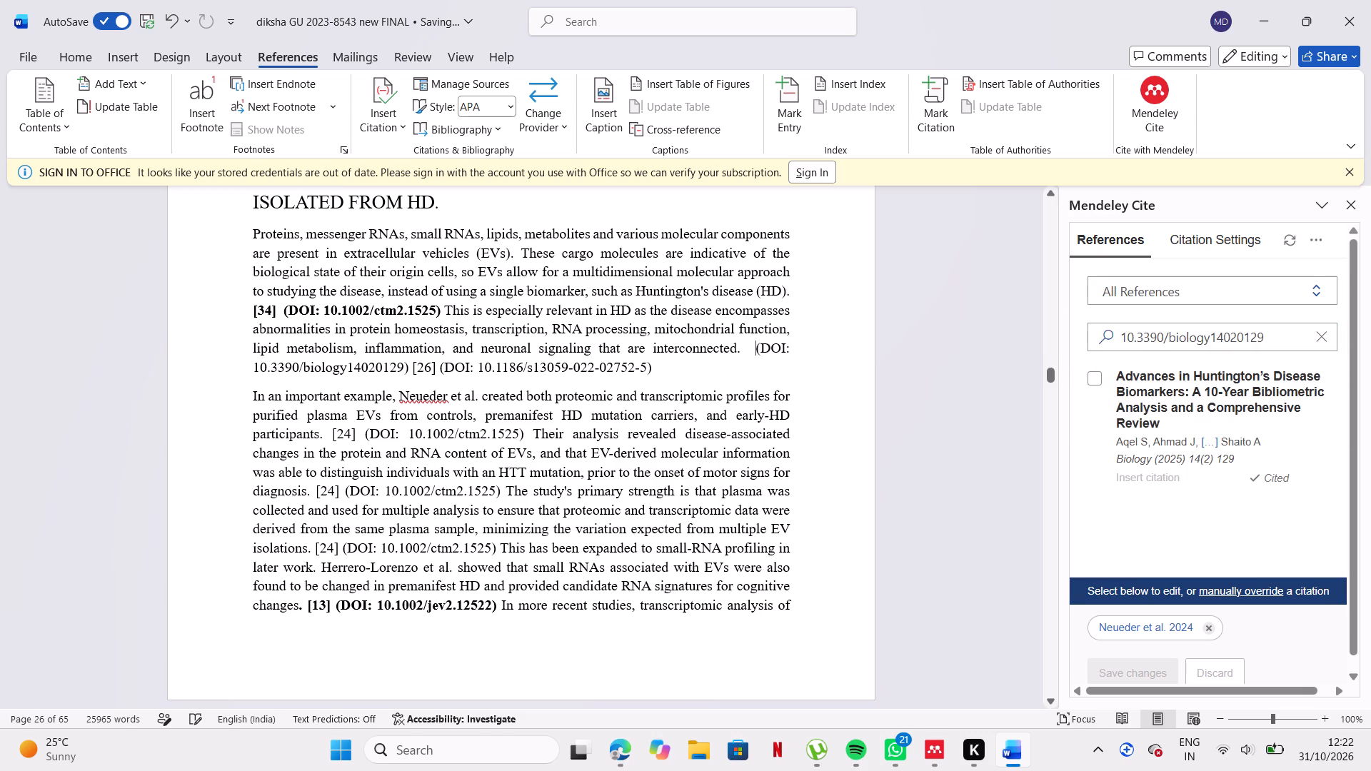
{"action": "double_click", "coordinate": [755, 350]}
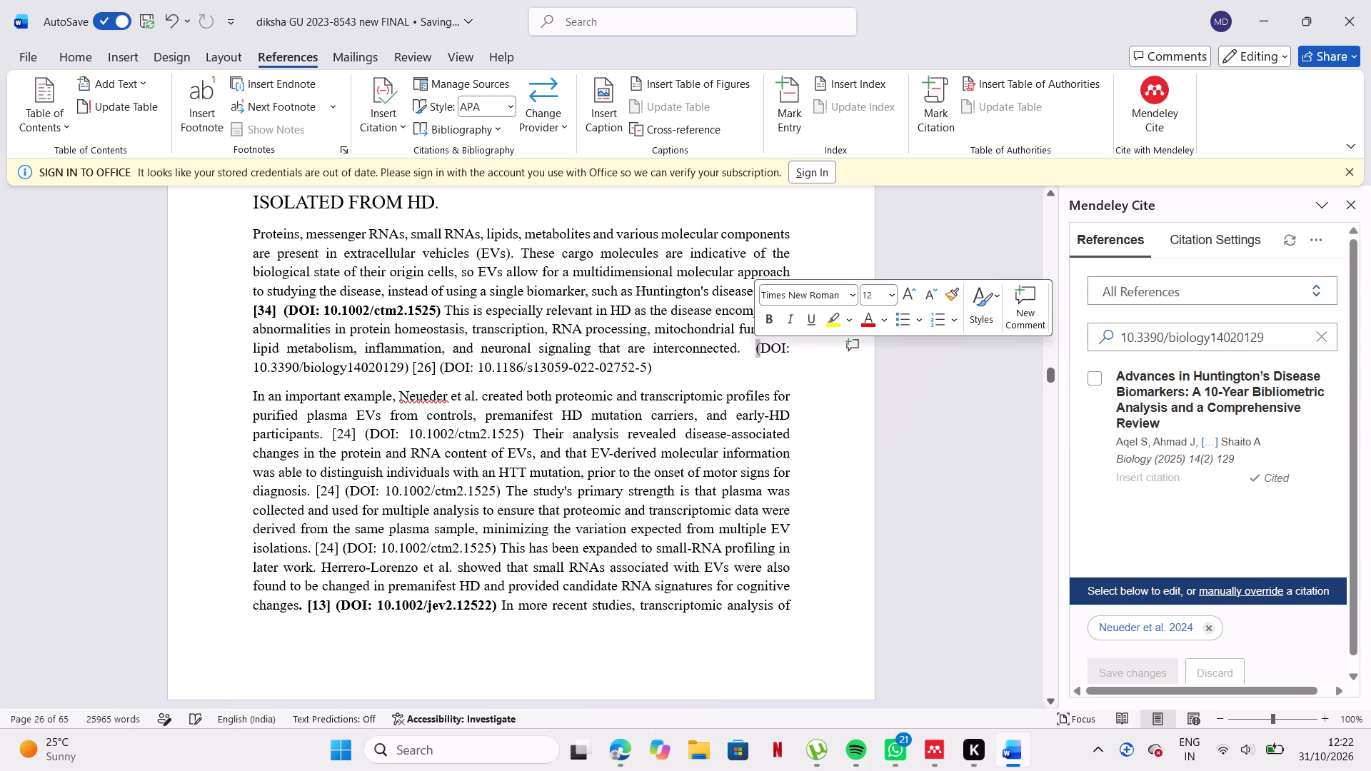
{"action": "key", "text": "space"}
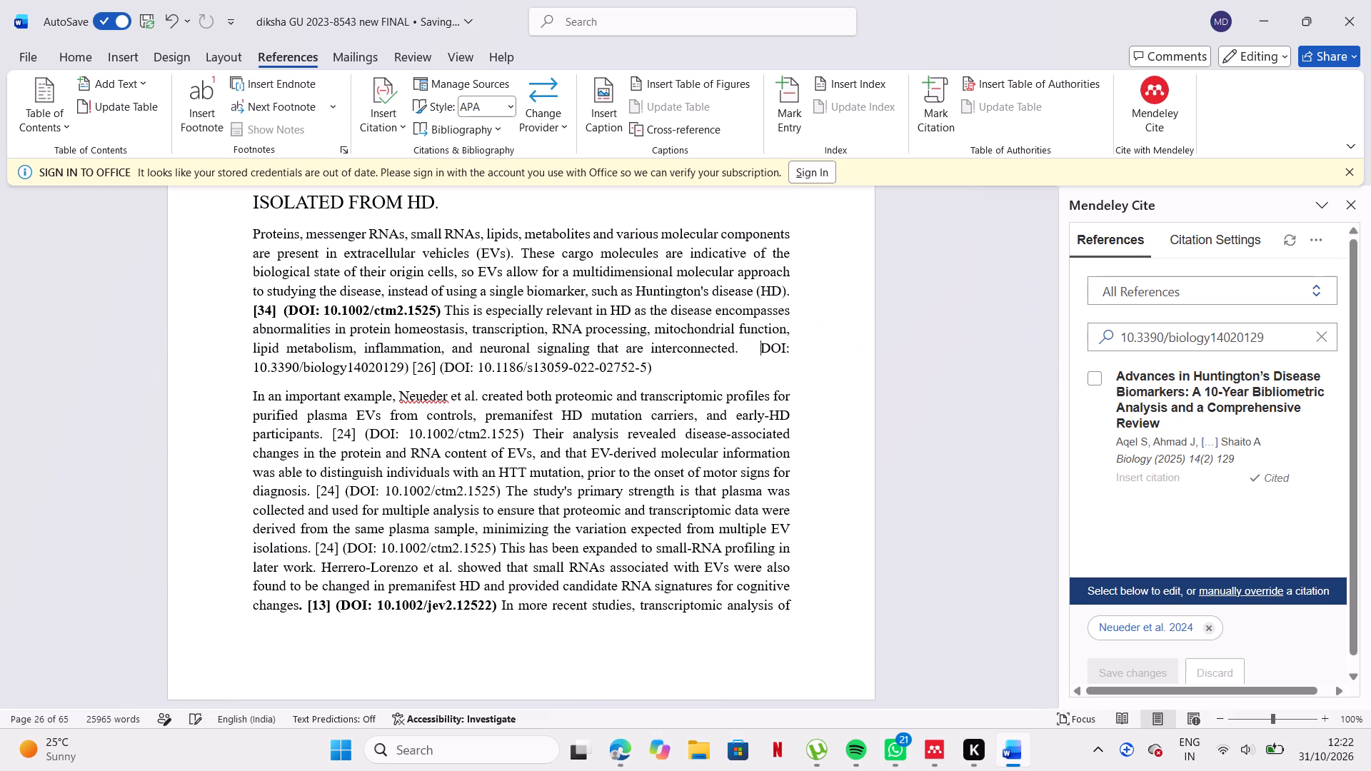
{"action": "left_click", "coordinate": [743, 346]}
{"action": "left_click", "coordinate": [1229, 548]}
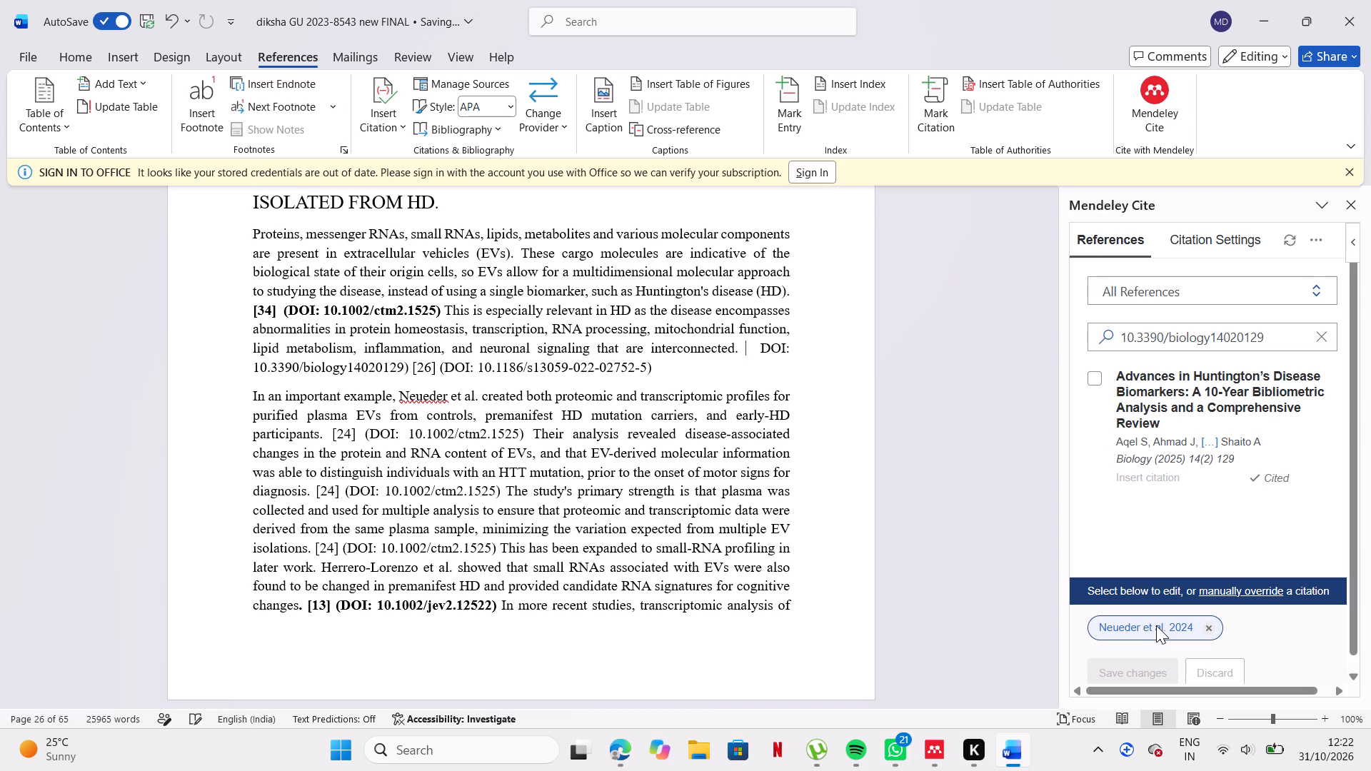
{"action": "left_click", "coordinate": [953, 572]}
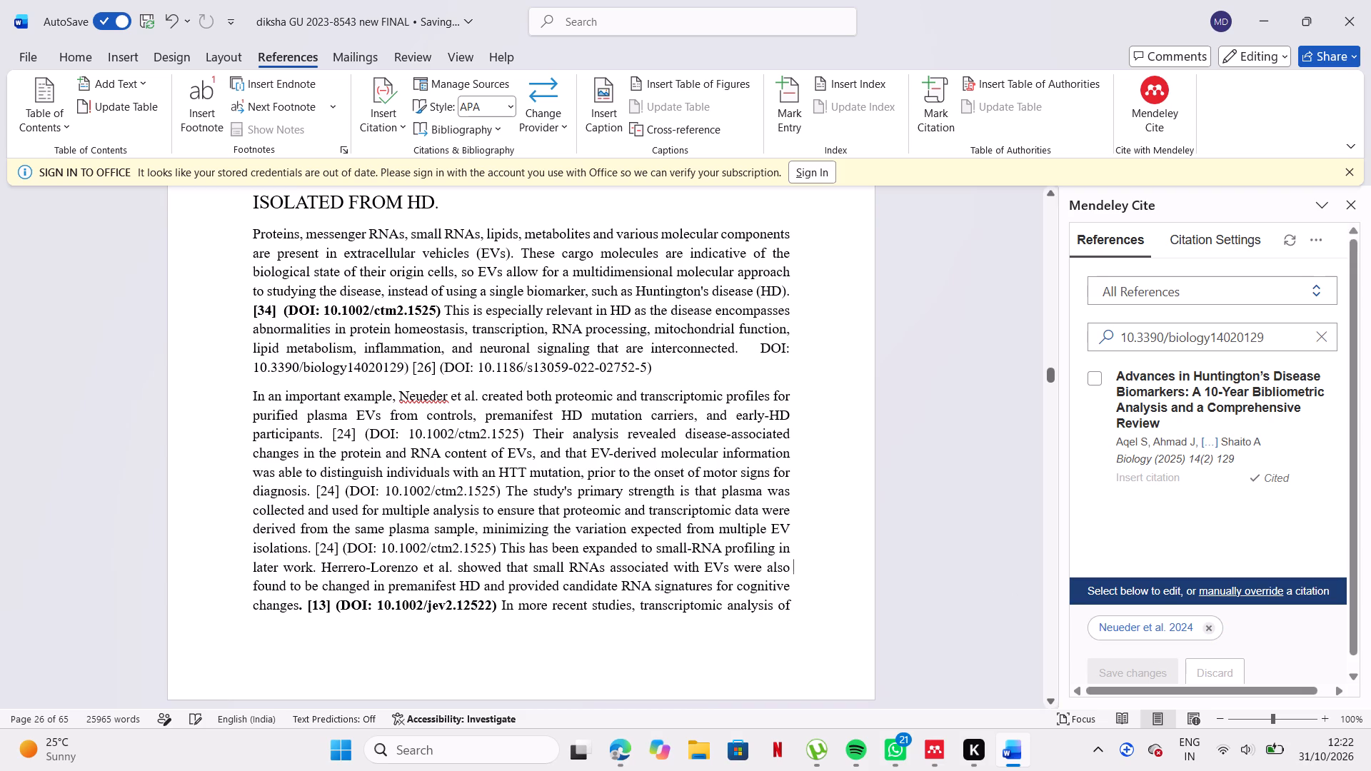
{"action": "left_click", "coordinate": [563, 425]}
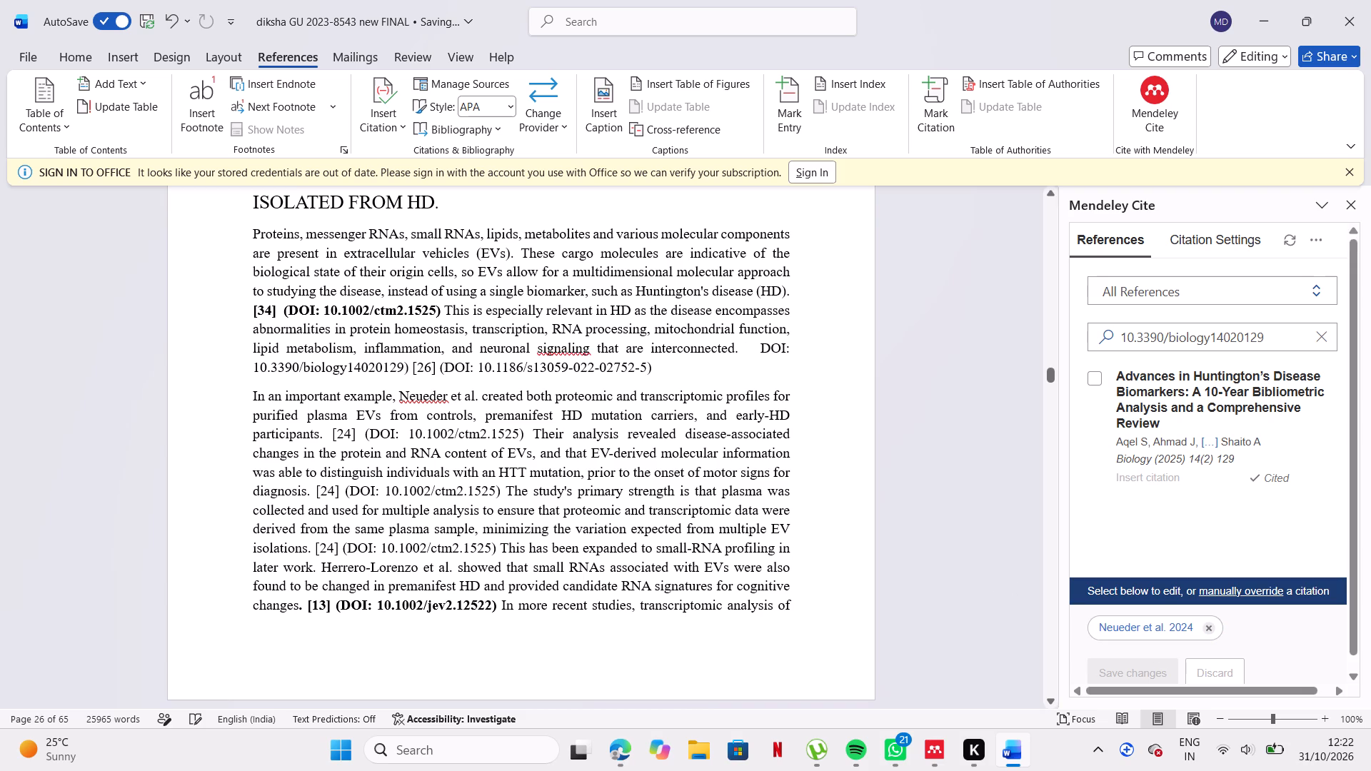
{"action": "left_click", "coordinate": [427, 371]}
{"action": "left_click", "coordinate": [756, 352]}
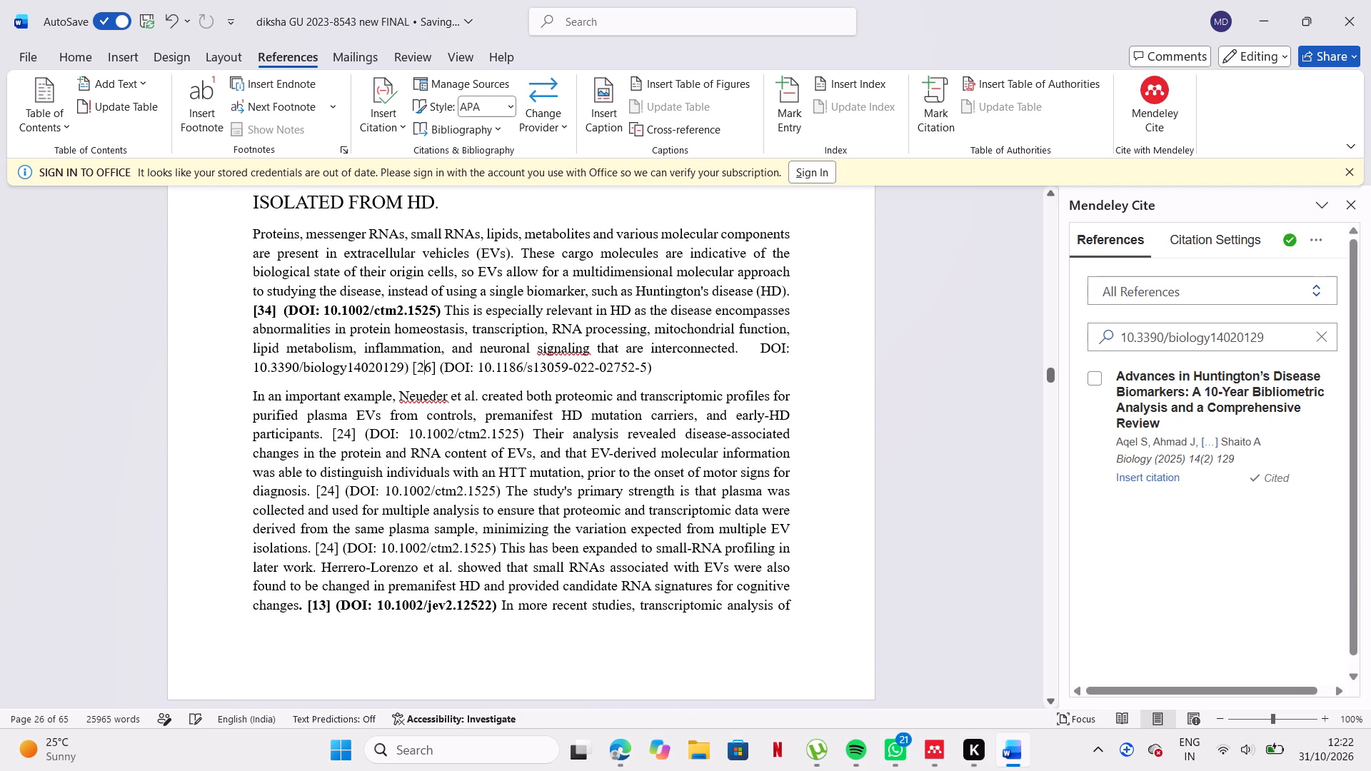
{"action": "key", "text": "BackSpace"}
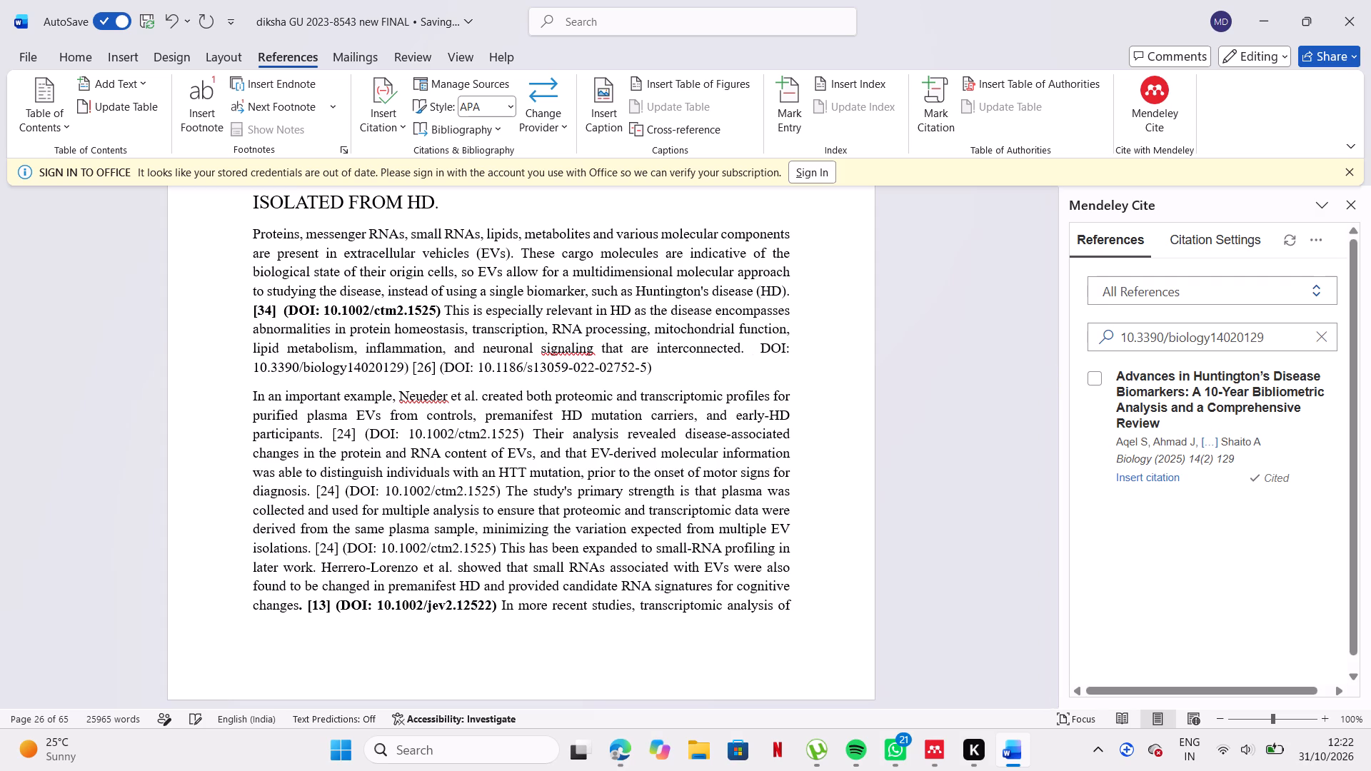
{"action": "left_click", "coordinate": [1165, 473]}
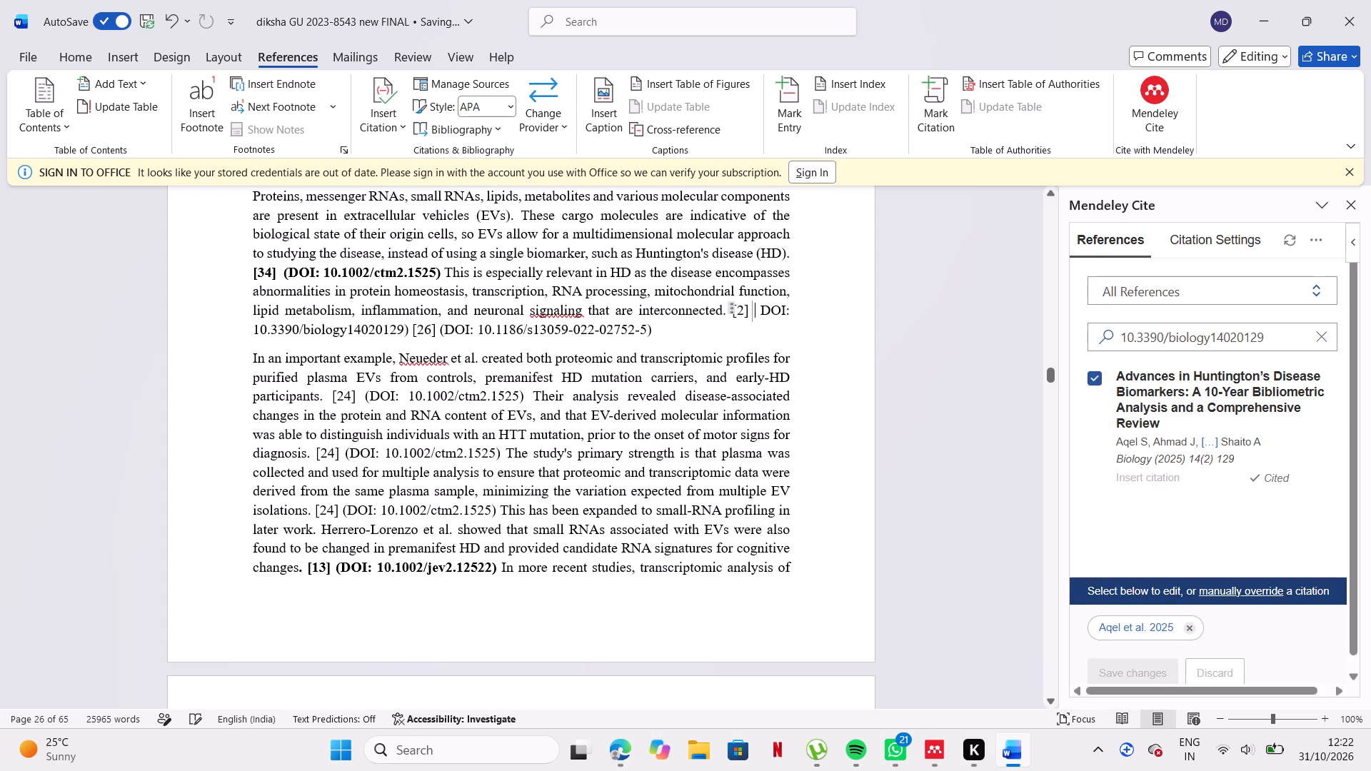
{"action": "left_click", "coordinate": [840, 366]}
{"action": "left_click_drag", "start_coordinate": [480, 333], "coordinate": [644, 331]}
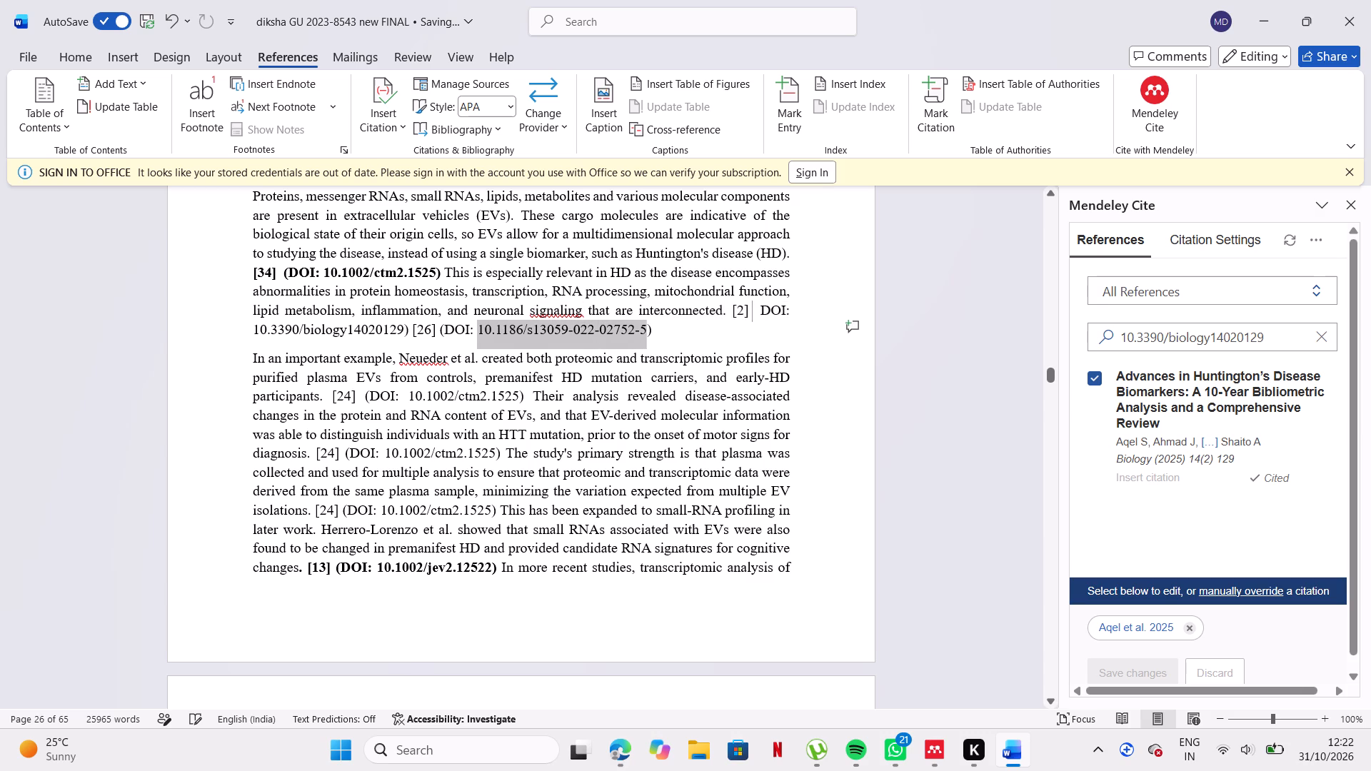
{"action": "left_click_drag", "start_coordinate": [644, 331], "coordinate": [645, 331]}
{"action": "key", "text": "ctrl+c"}
{"action": "left_click", "coordinate": [1323, 336]}
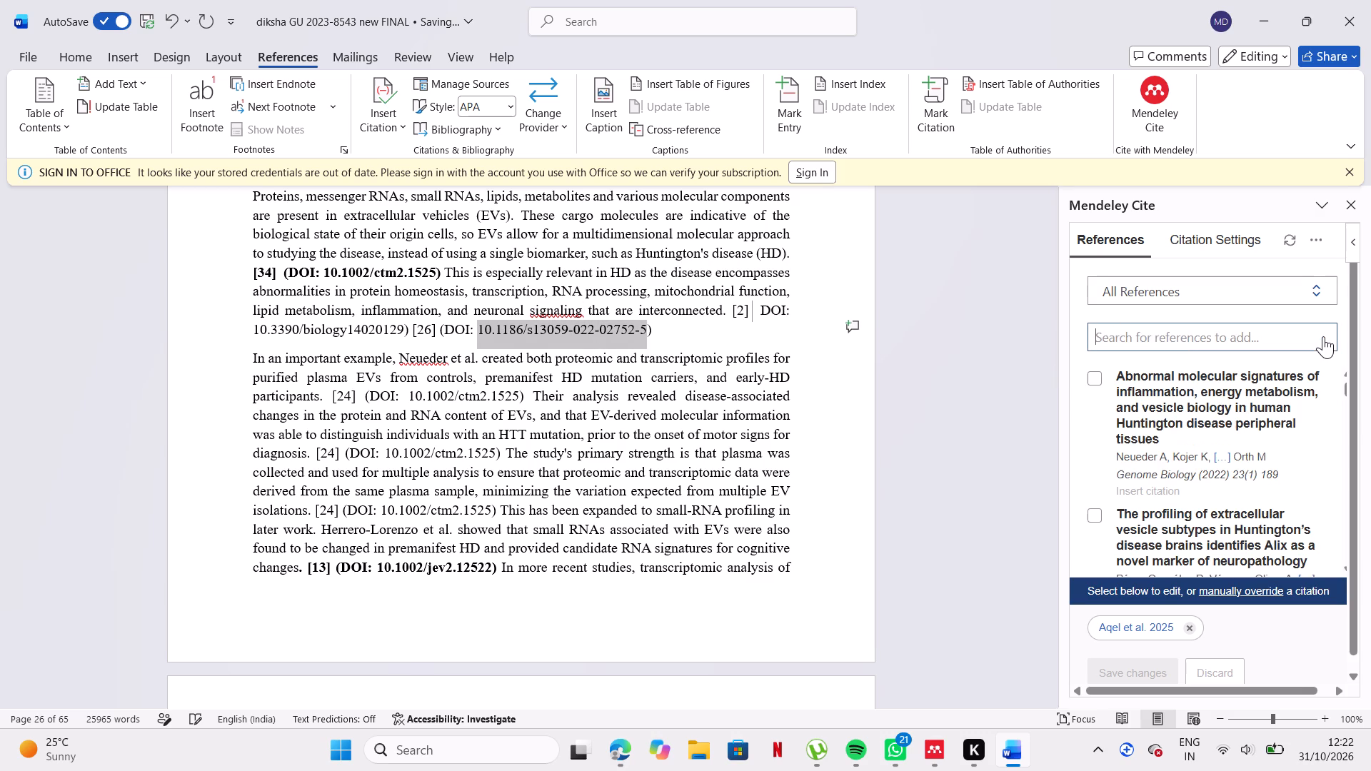
{"action": "left_click", "coordinate": [1302, 336]}
{"action": "key", "text": "ctrl+v"}
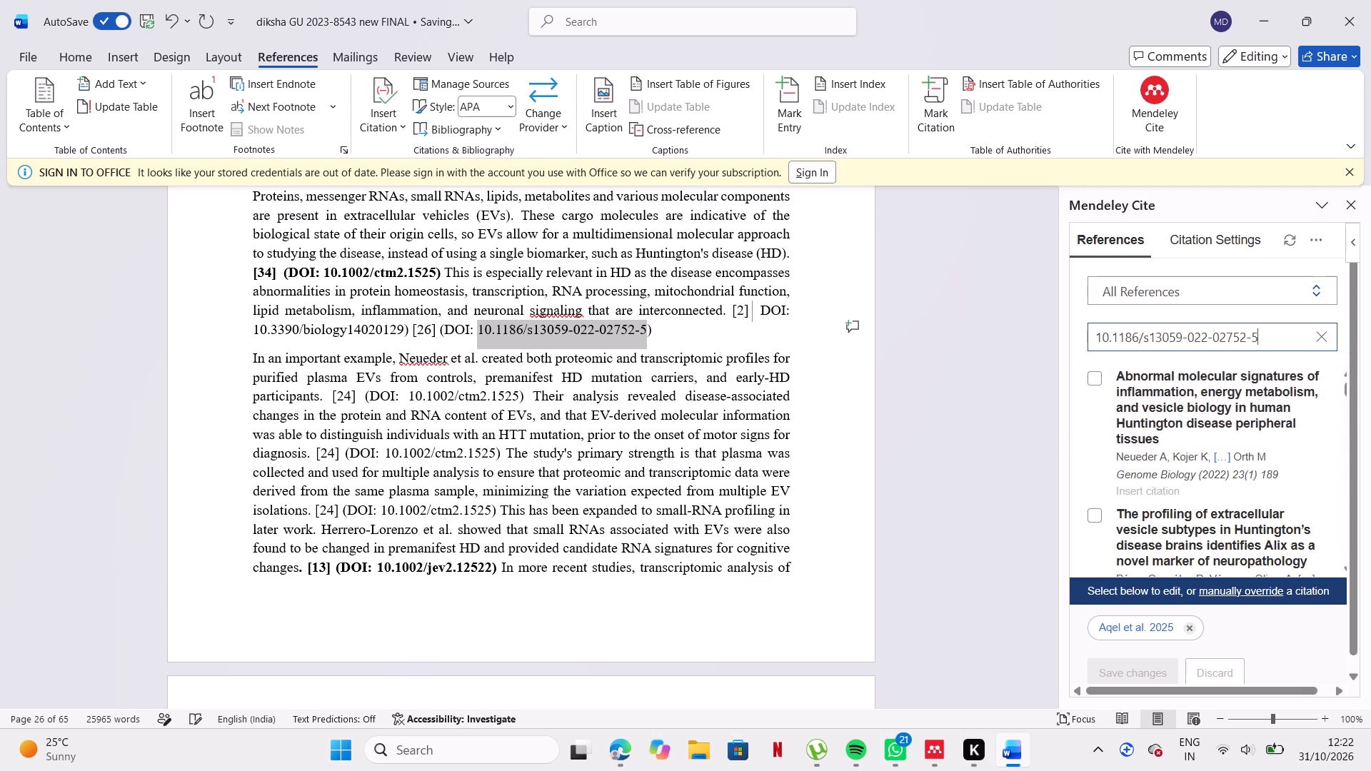
{"action": "left_click", "coordinate": [436, 326]}
{"action": "key", "text": "BackSpace"}
{"action": "key", "text": "BackSpace"}
{"action": "key", "text": "BackSpace"}
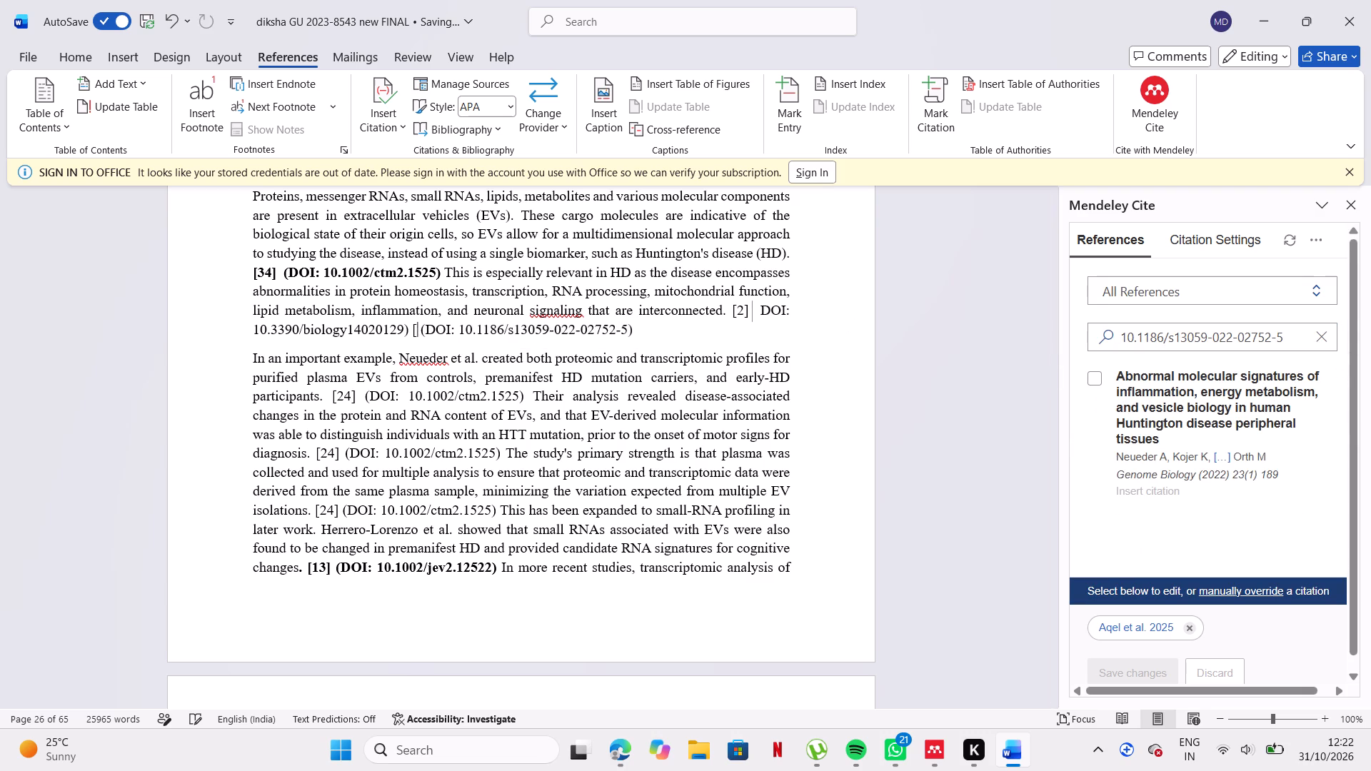
{"action": "key", "text": "BackSpace"}
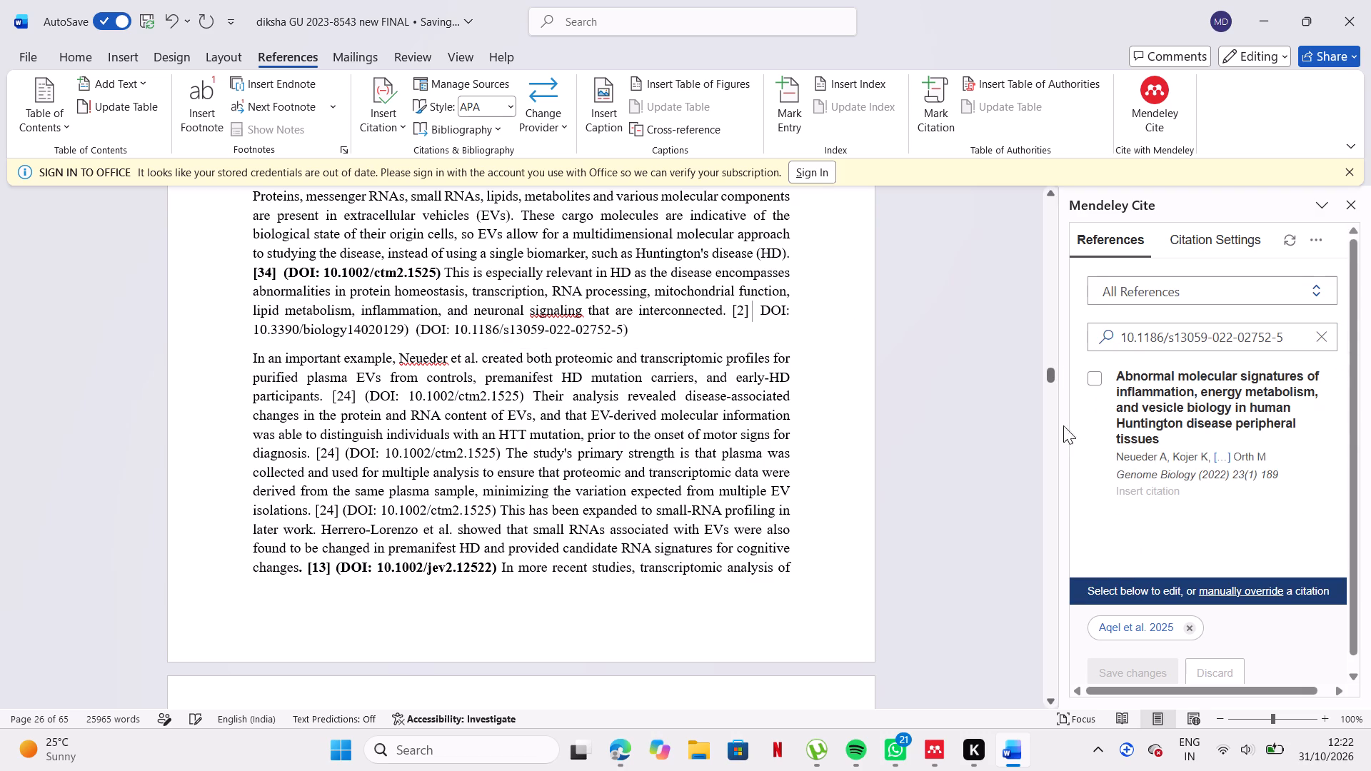
{"action": "key", "text": "space"}
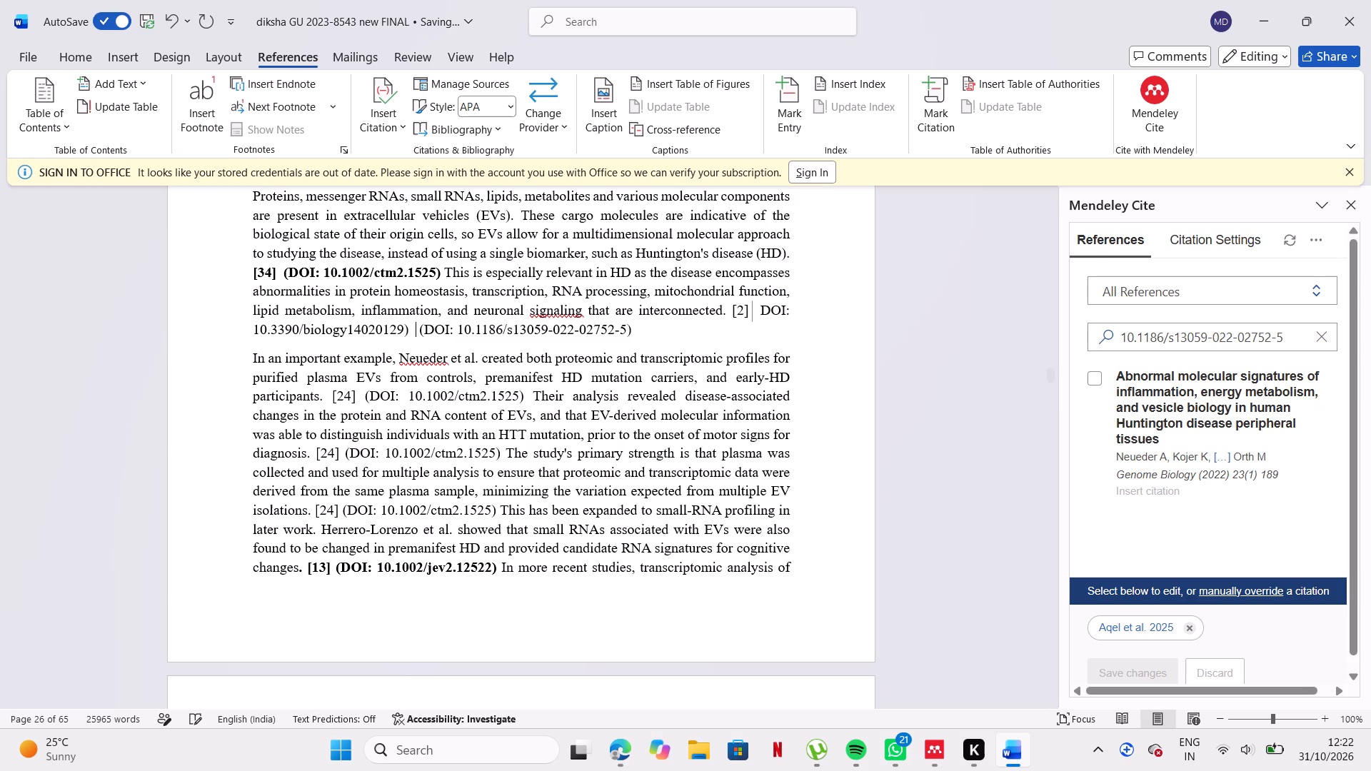
{"action": "left_click", "coordinate": [418, 328]}
{"action": "double_click", "coordinate": [418, 328]}
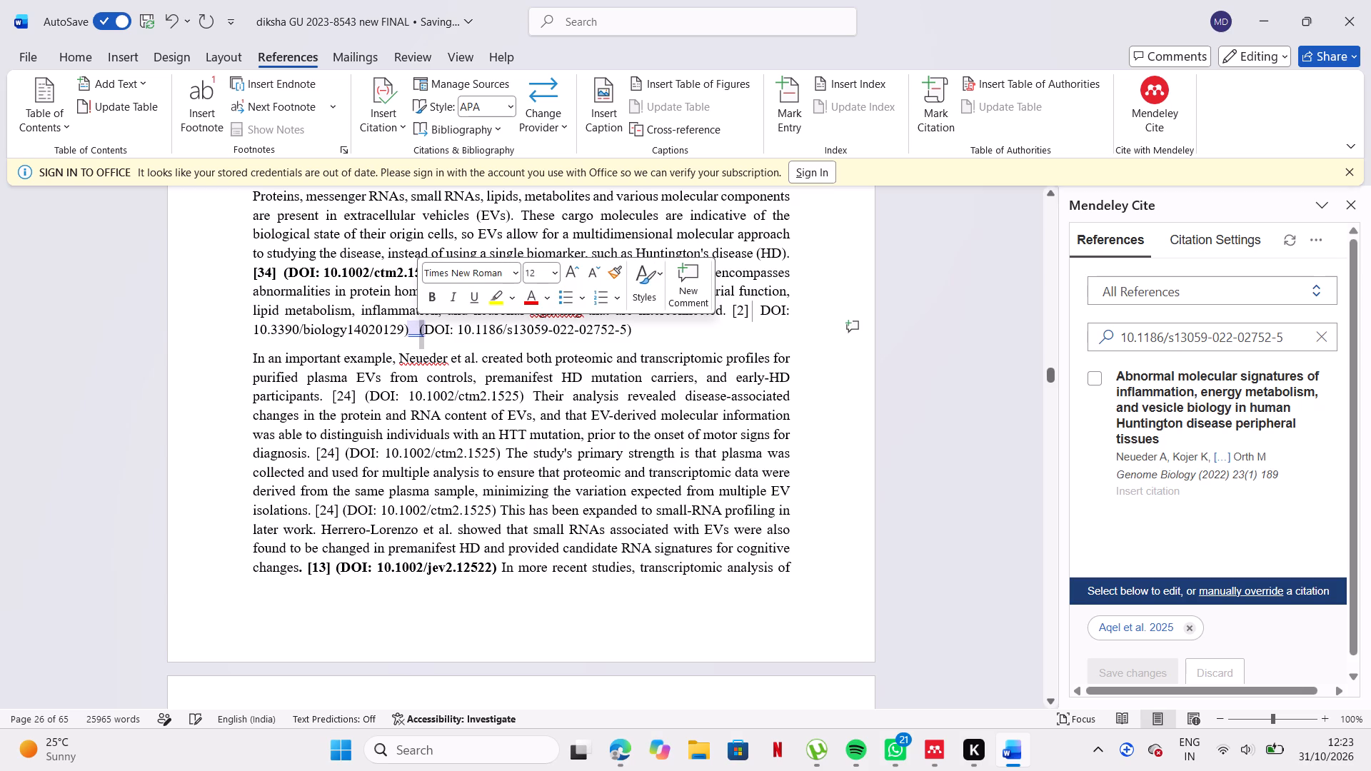
{"action": "left_click", "coordinate": [671, 352]}
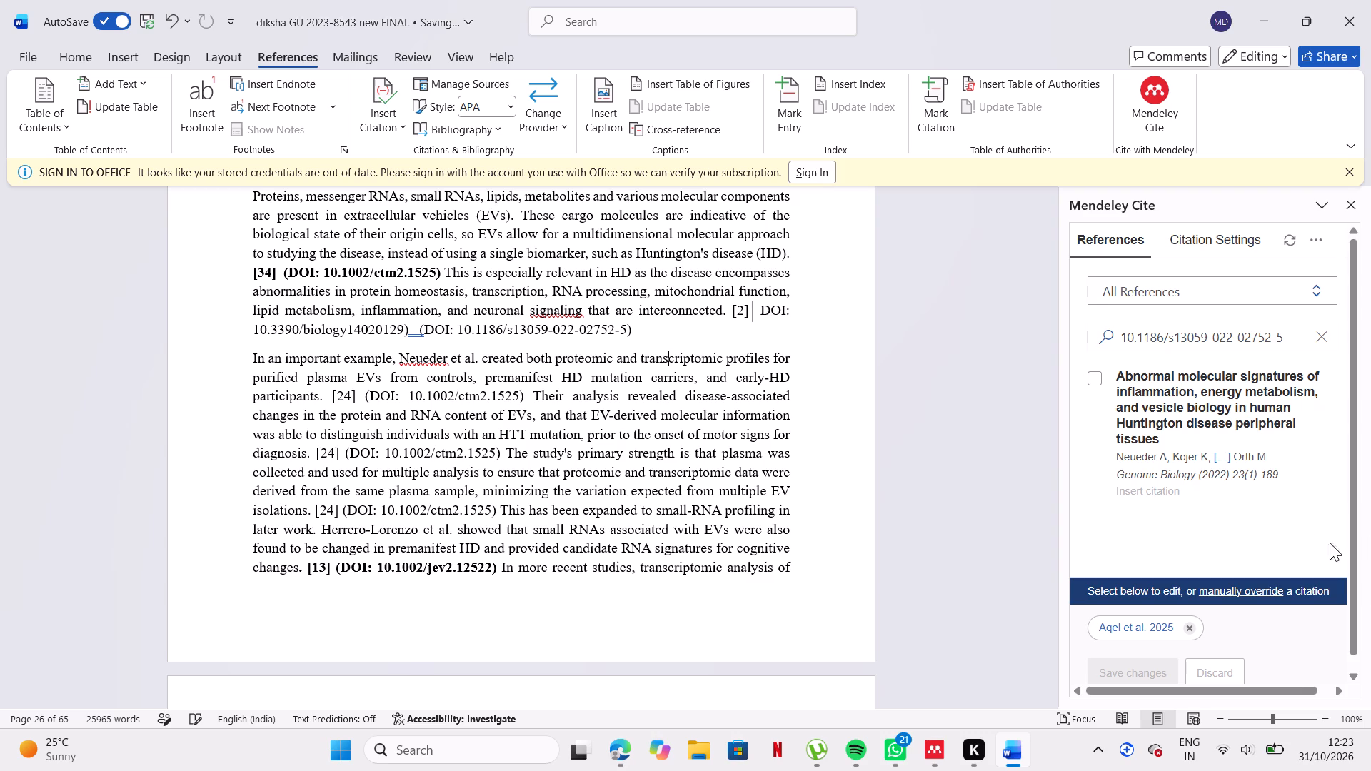
{"action": "left_click", "coordinate": [1327, 720]}
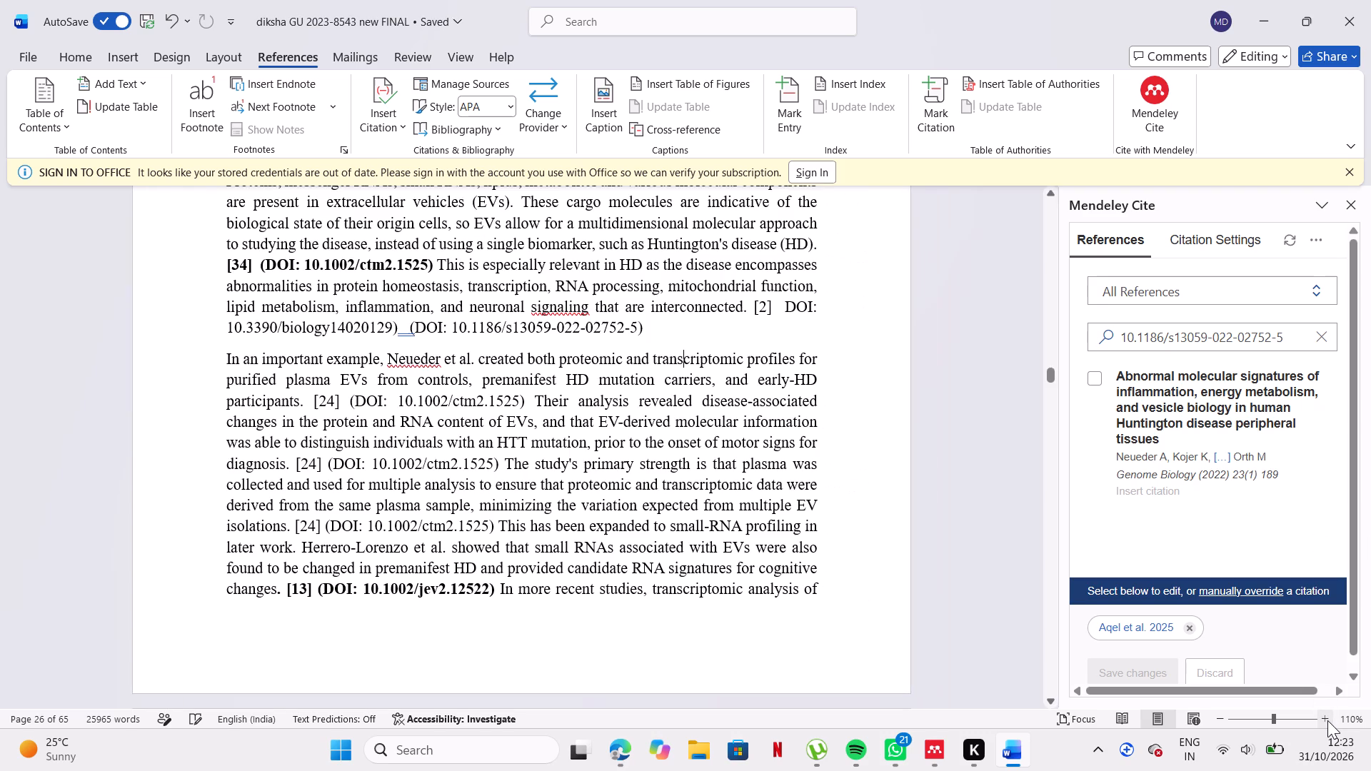
{"action": "left_click", "coordinate": [407, 331]}
{"action": "key", "text": "space"}
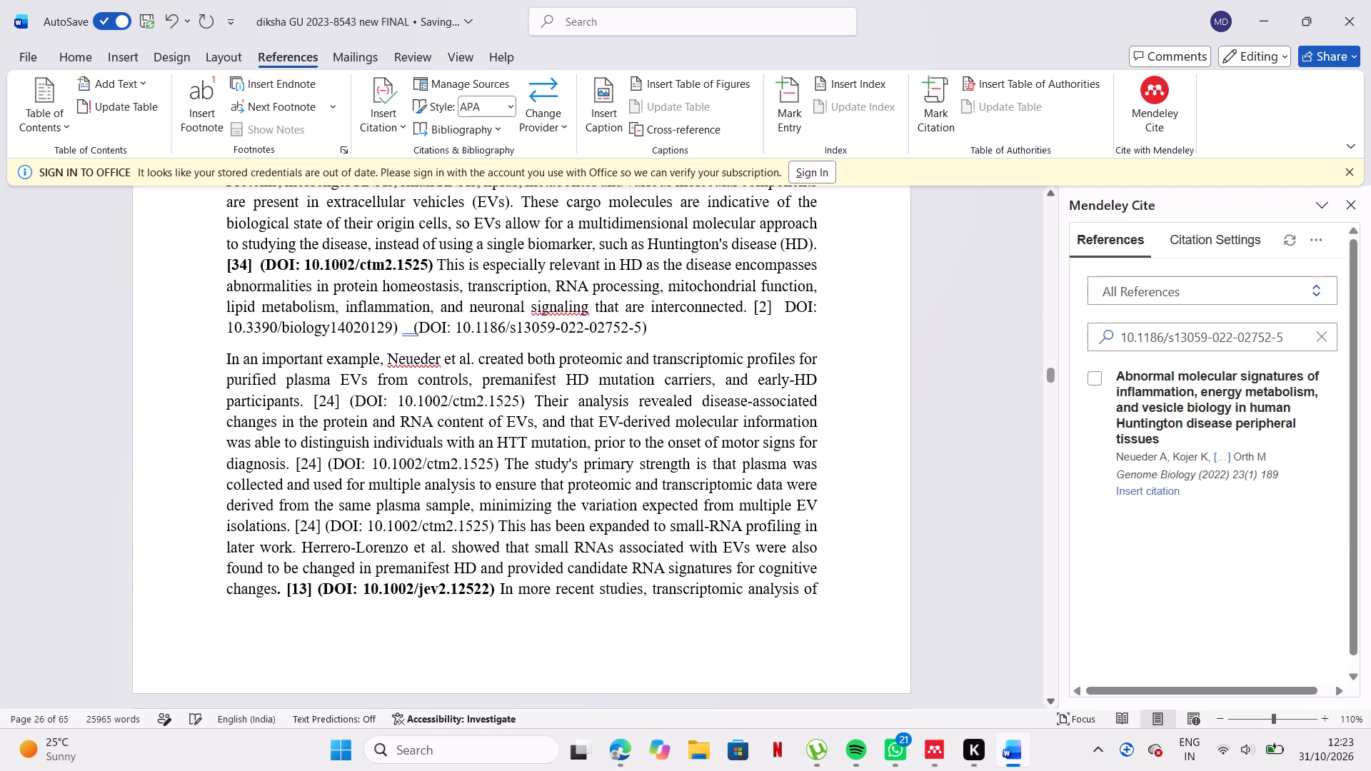
{"action": "left_click", "coordinate": [1167, 493]}
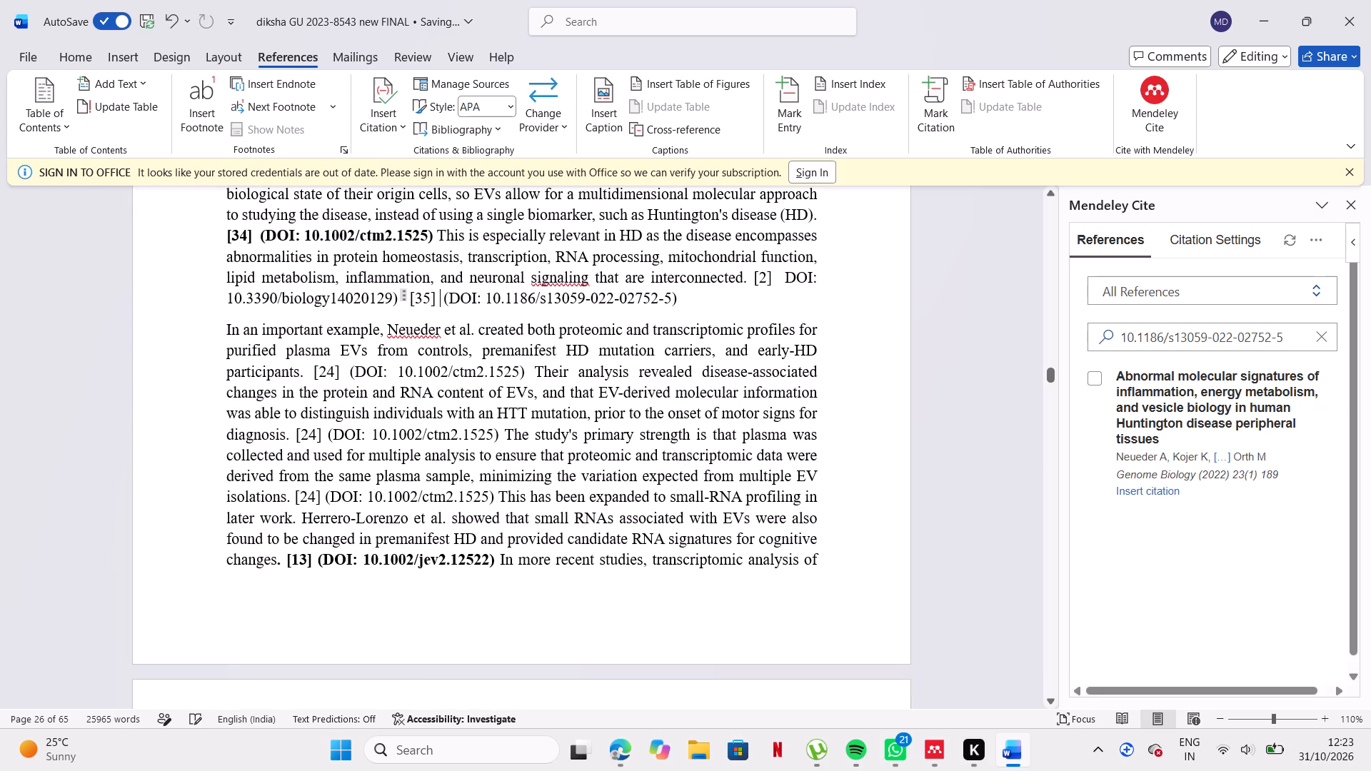
{"action": "left_click_drag", "start_coordinate": [757, 269], "coordinate": [719, 308]}
{"action": "left_click", "coordinate": [740, 277]}
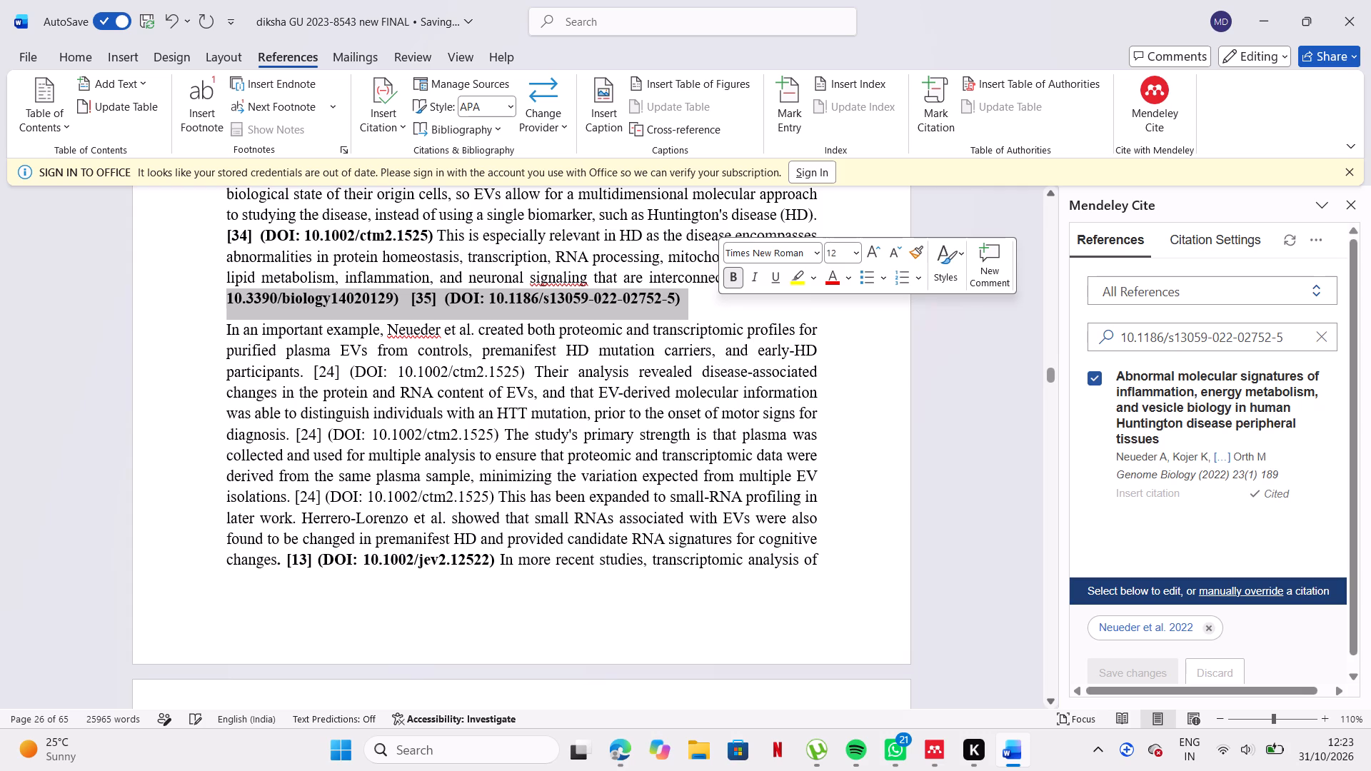
Delete the repeated typed citations [24] (DOI: 10.1002/ctm2.1525) after "early-HD participants." and "motor signs for diagnosis." in section 5's second paragraph.
{"action": "left_click_drag", "start_coordinate": [317, 371], "coordinate": [523, 373]}
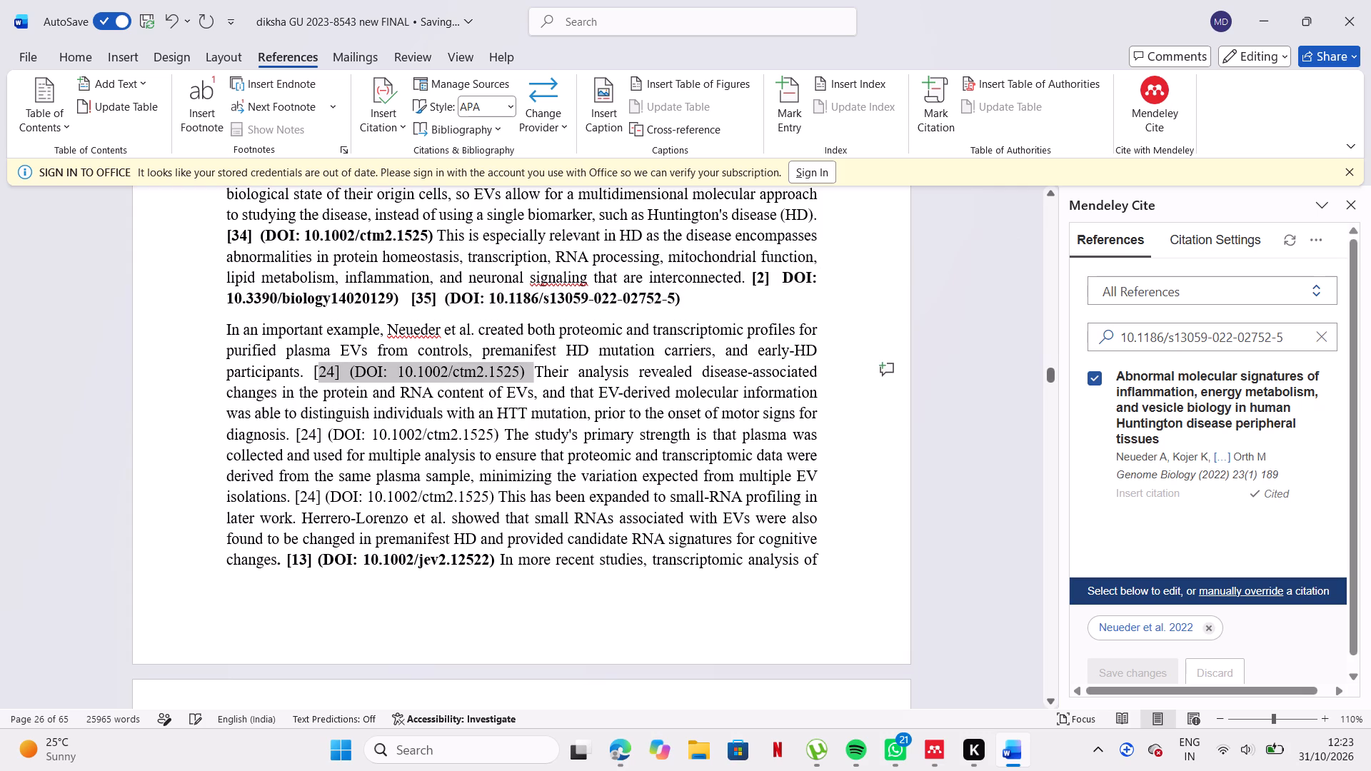
{"action": "left_click_drag", "start_coordinate": [523, 373], "coordinate": [468, 370]}
{"action": "left_click_drag", "start_coordinate": [310, 369], "coordinate": [513, 374]}
{"action": "left_click_drag", "start_coordinate": [513, 374], "coordinate": [525, 374]}
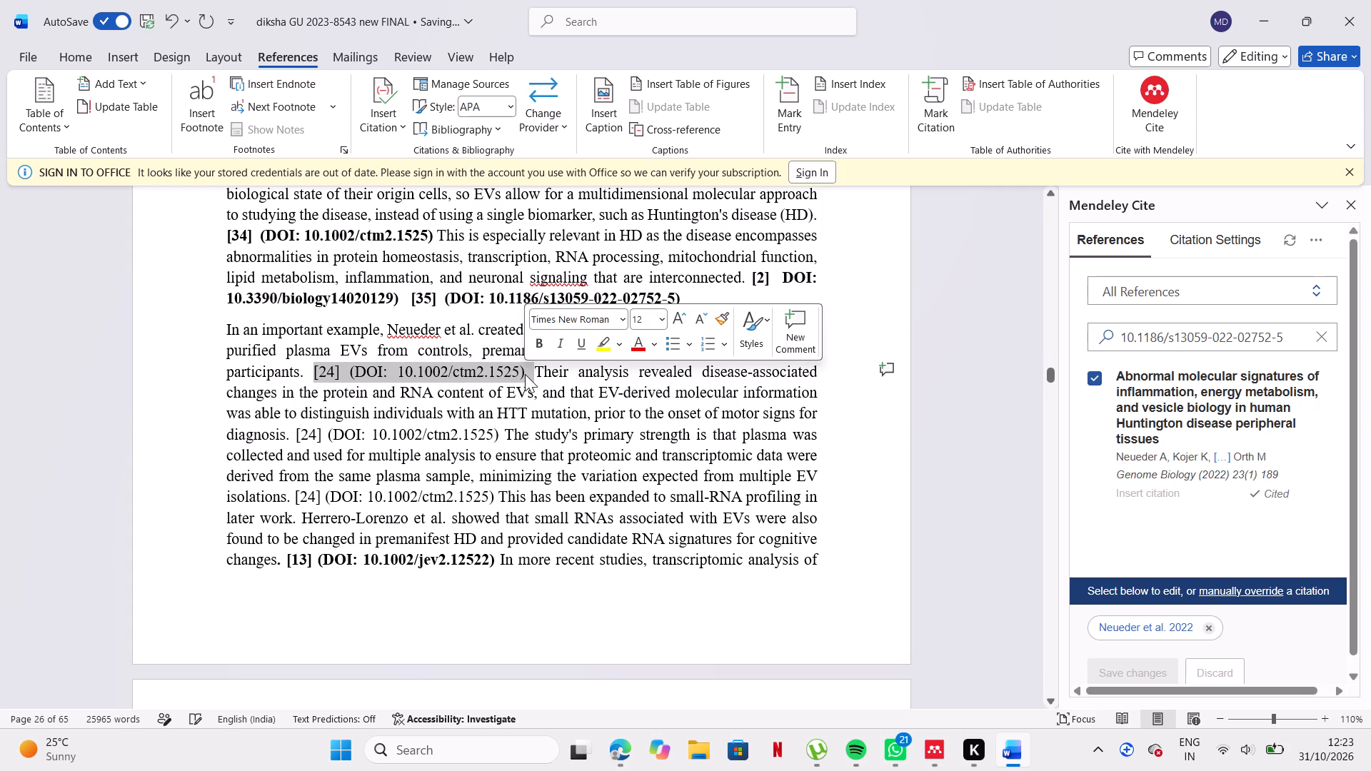
{"action": "key", "text": "BackSpace"}
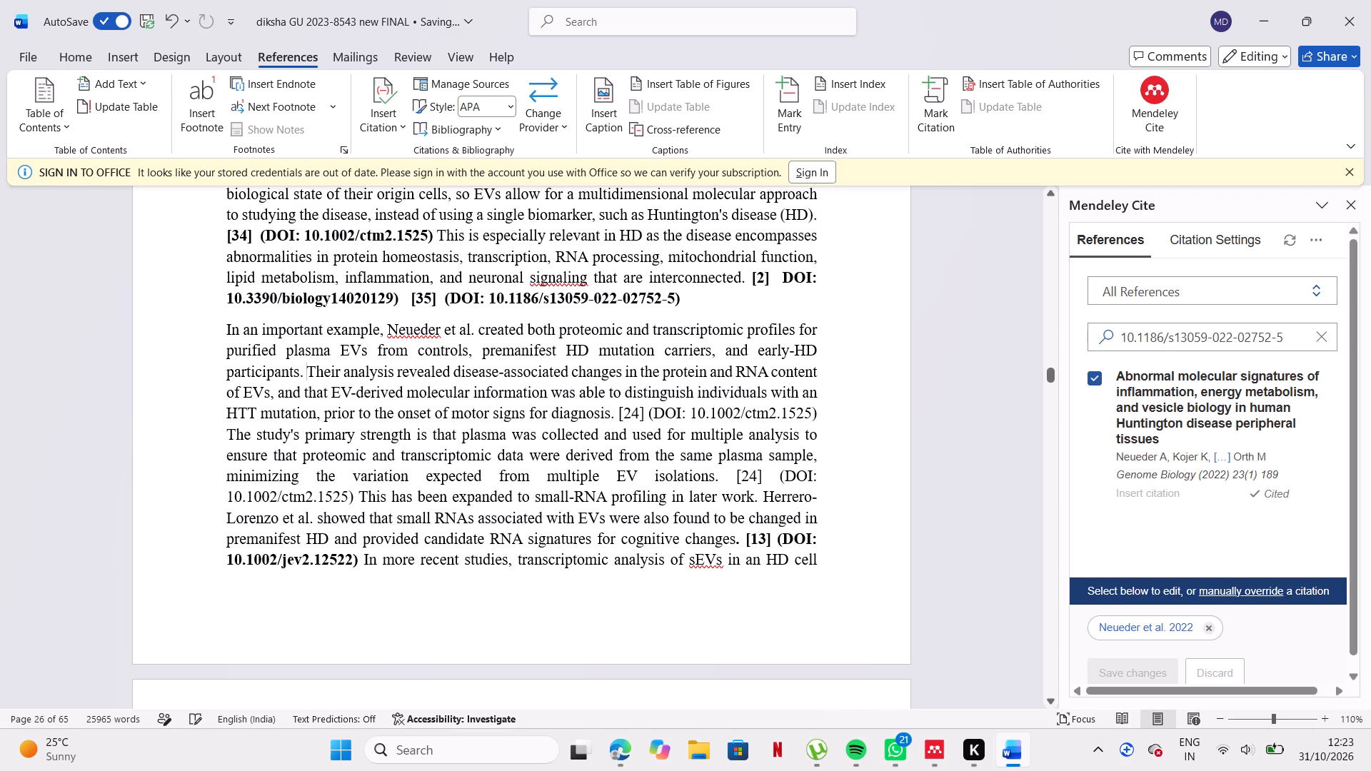
{"action": "left_click_drag", "start_coordinate": [617, 416], "coordinate": [808, 413]}
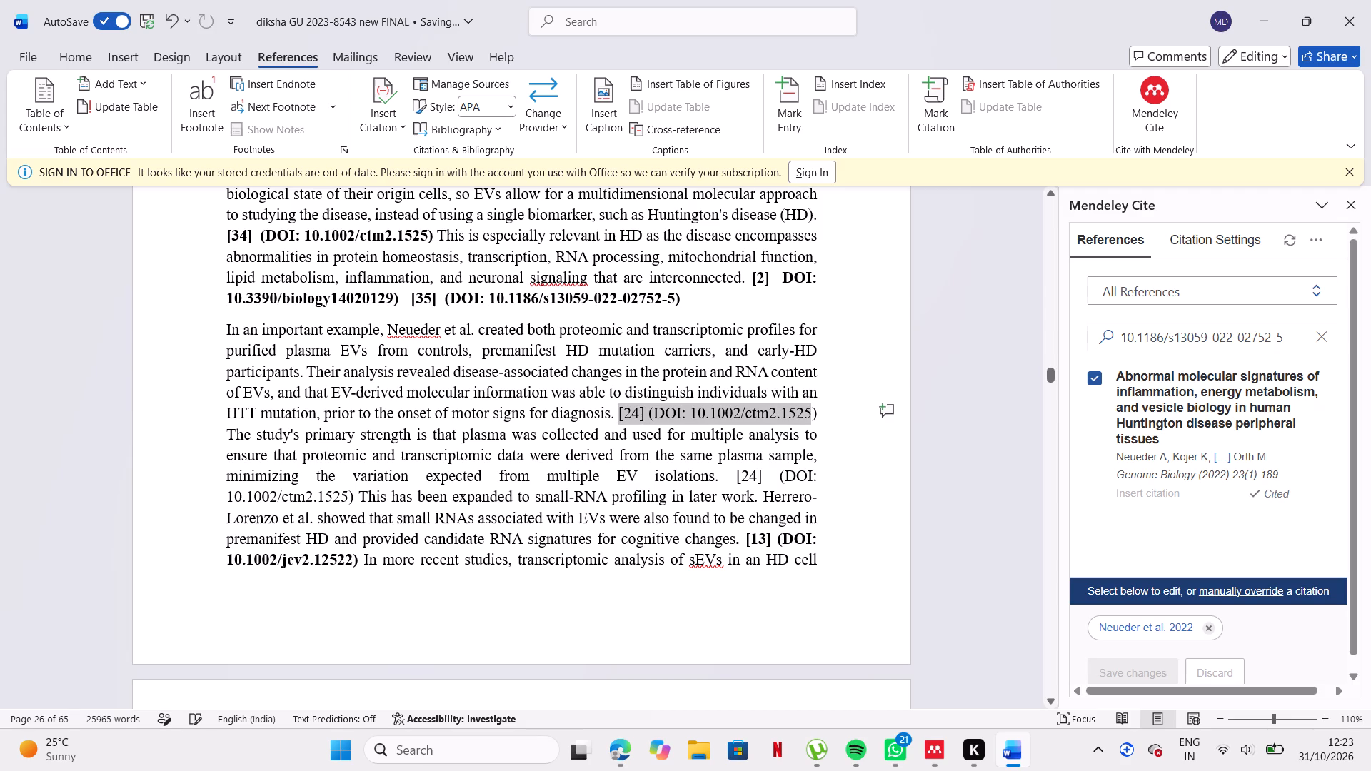
{"action": "left_click_drag", "start_coordinate": [808, 413], "coordinate": [815, 412]}
{"action": "key", "text": "BackSpace"}
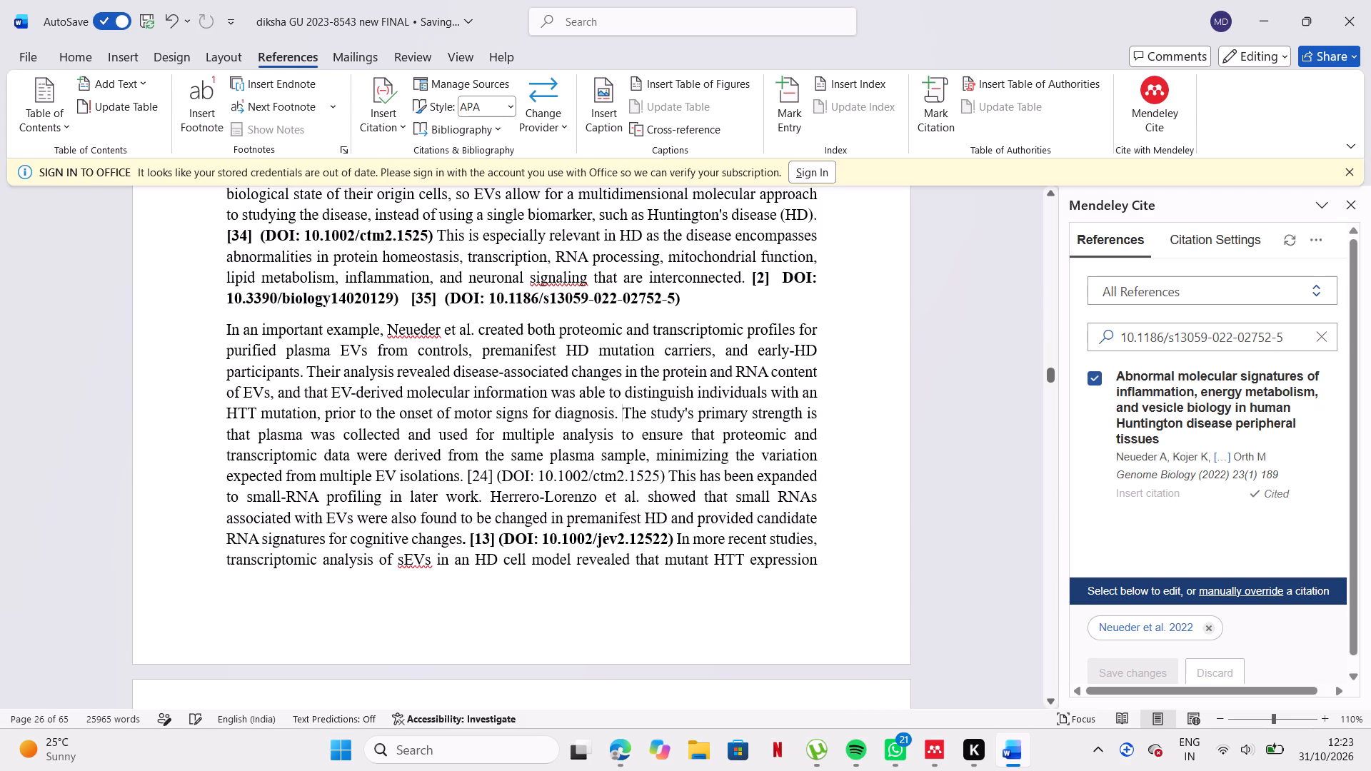
Search Mendeley Cite for the DOI 10.1002/ctm2.1525 copied from after "multiple EV isolations." in section 5's second paragraph.
{"action": "left_click_drag", "start_coordinate": [538, 475], "coordinate": [644, 477]}
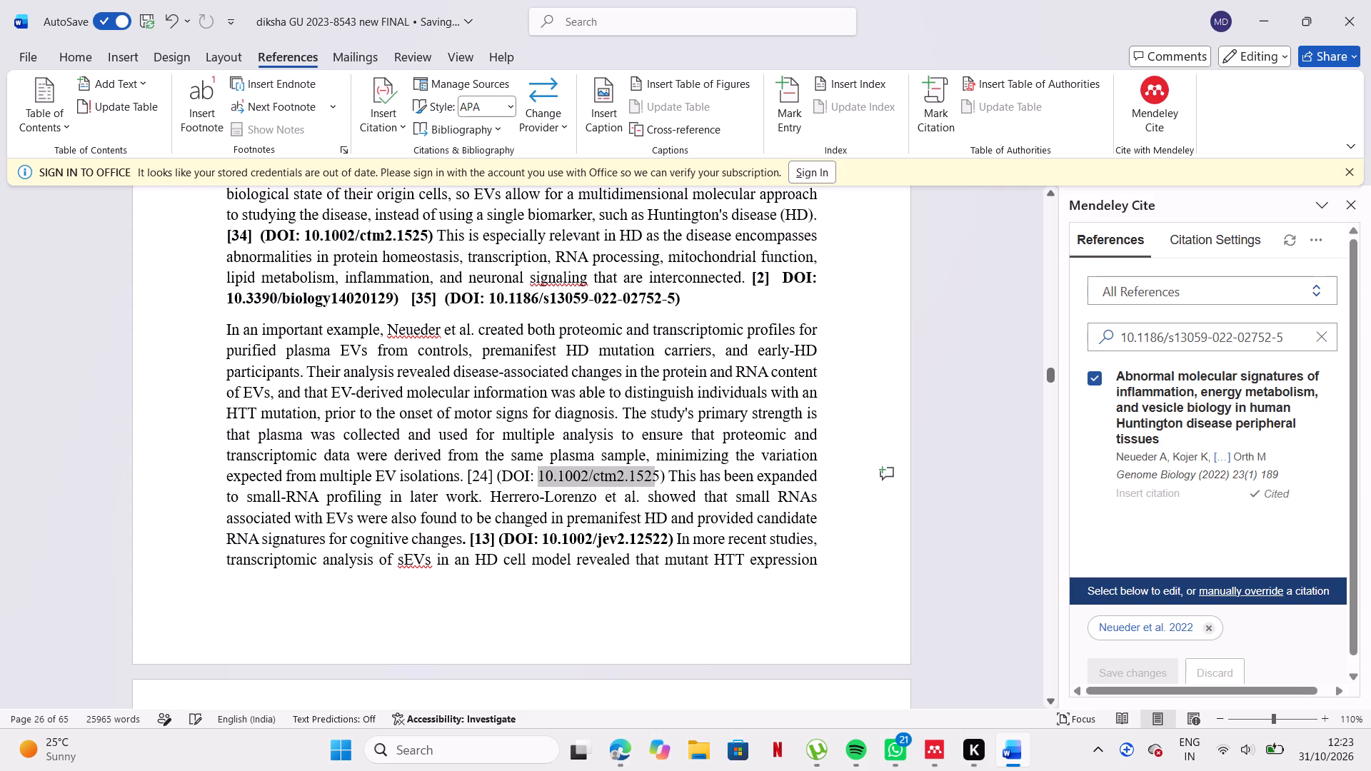
{"action": "left_click_drag", "start_coordinate": [644, 477], "coordinate": [657, 477]}
{"action": "key", "text": "ctrl+c"}
{"action": "left_click", "coordinate": [1317, 338]}
{"action": "left_click", "coordinate": [1302, 336]}
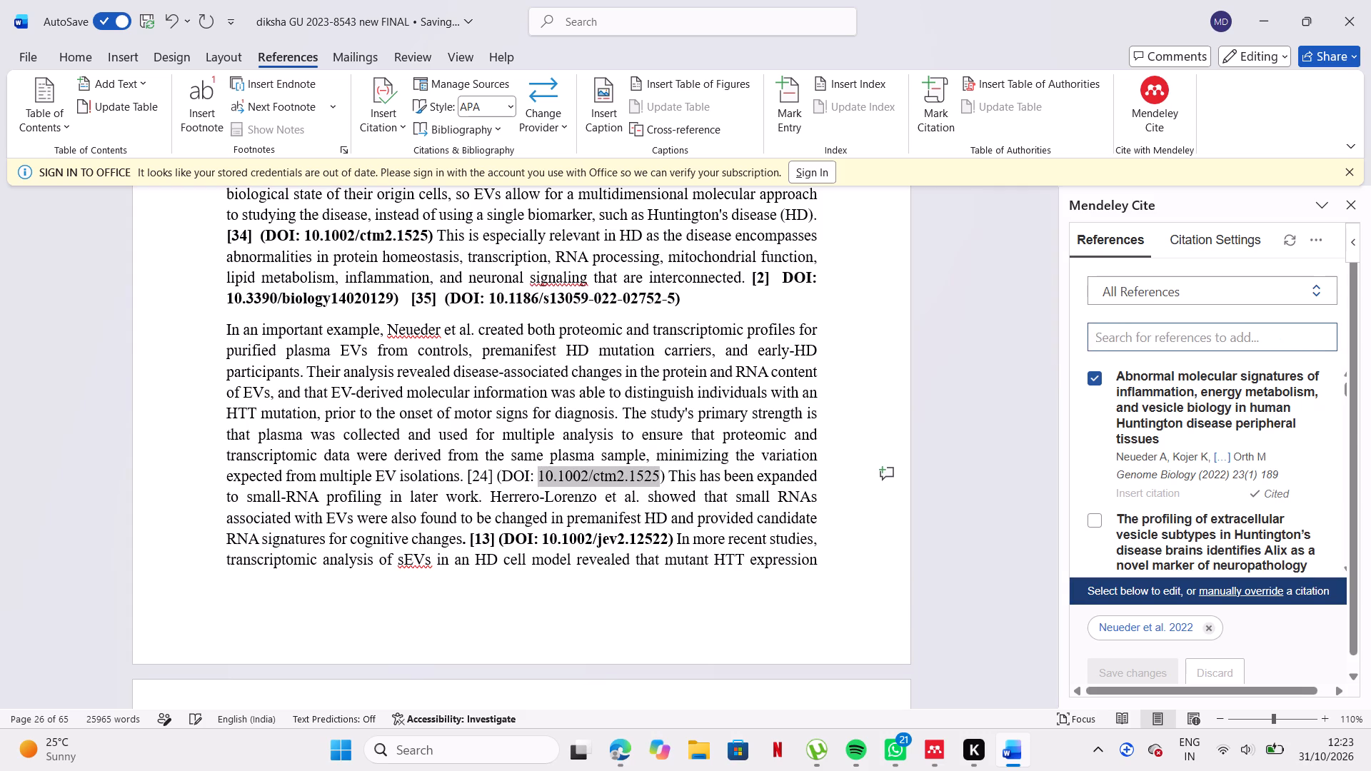
{"action": "key", "text": "ctrl+v"}
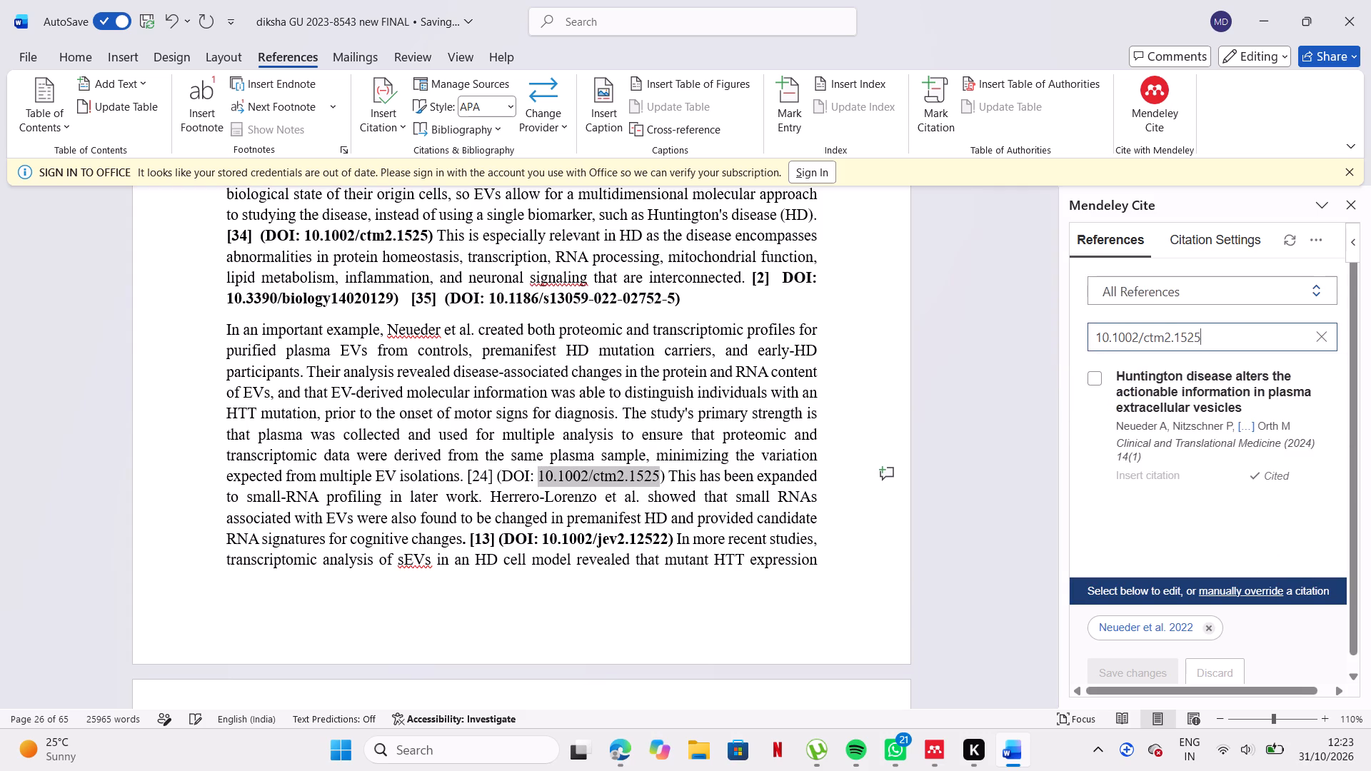
Remove the typed [24] after "multiple EV isolations.", keeping its DOI text and leaving extra space before it.
{"action": "right_click", "coordinate": [489, 479]}
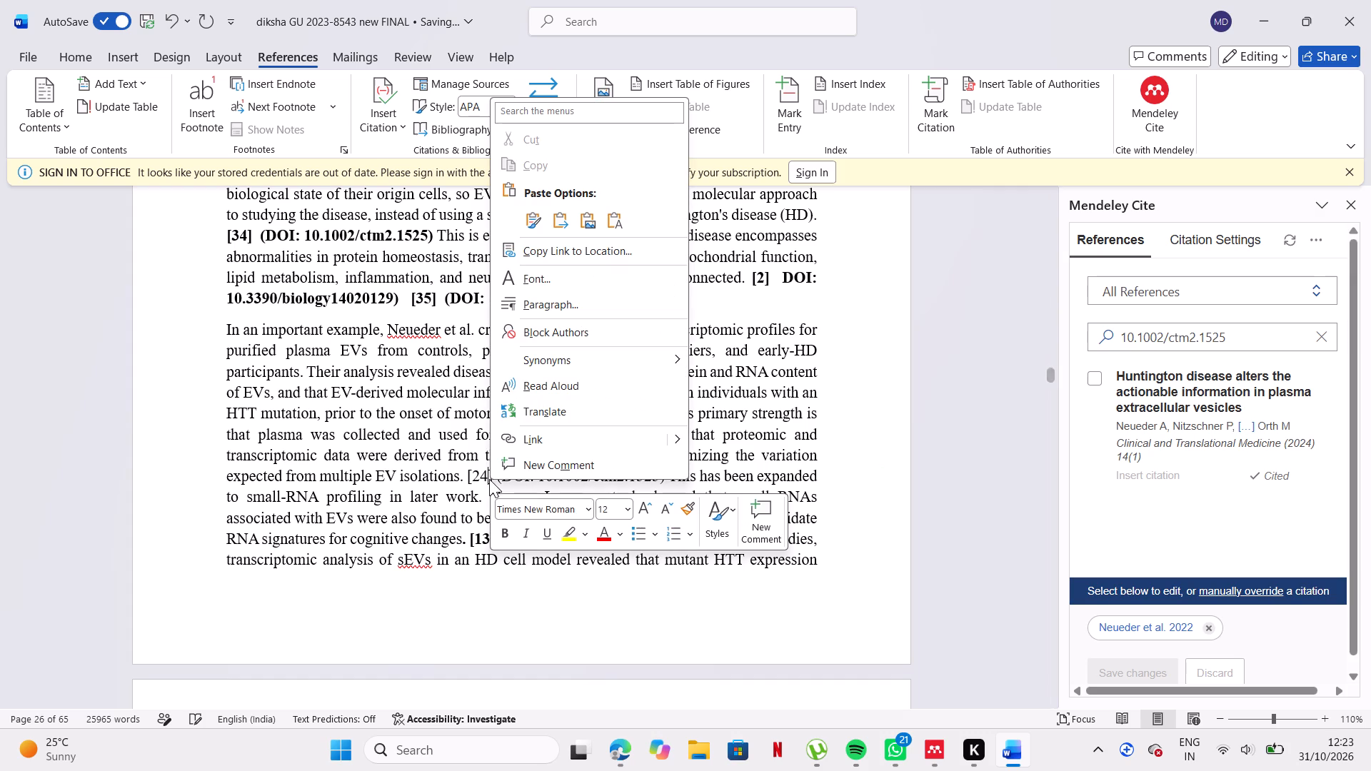
{"action": "left_click", "coordinate": [438, 486]}
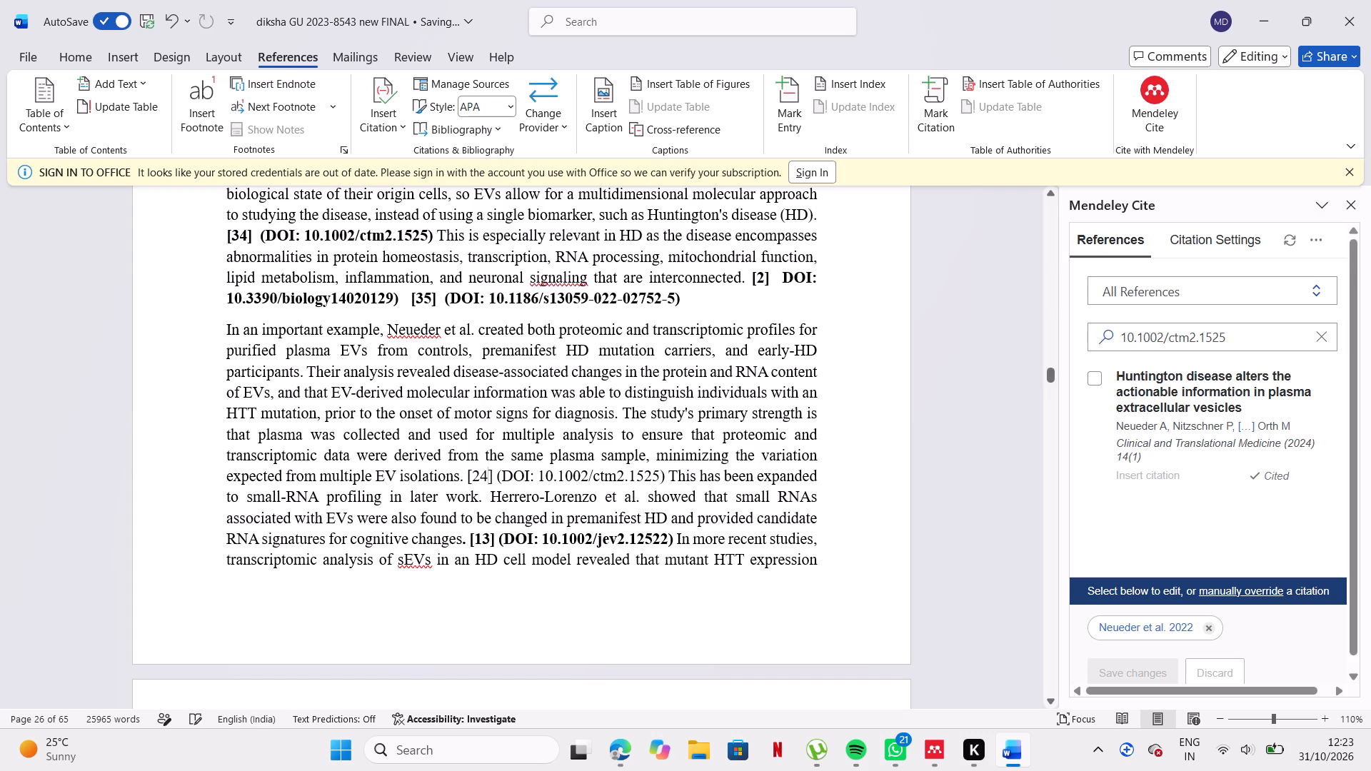
{"action": "left_click", "coordinate": [500, 474]}
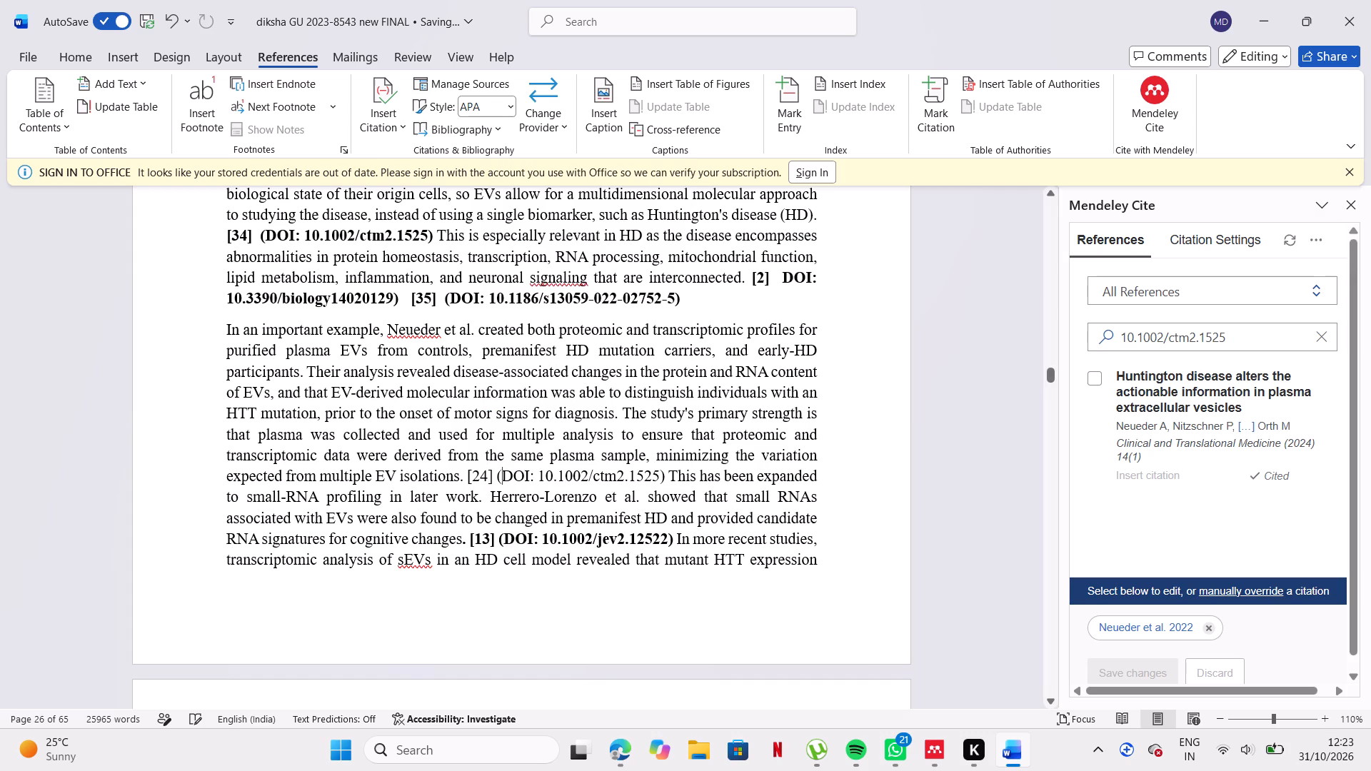
{"action": "left_click", "coordinate": [493, 475]}
{"action": "key", "text": "BackSpace"}
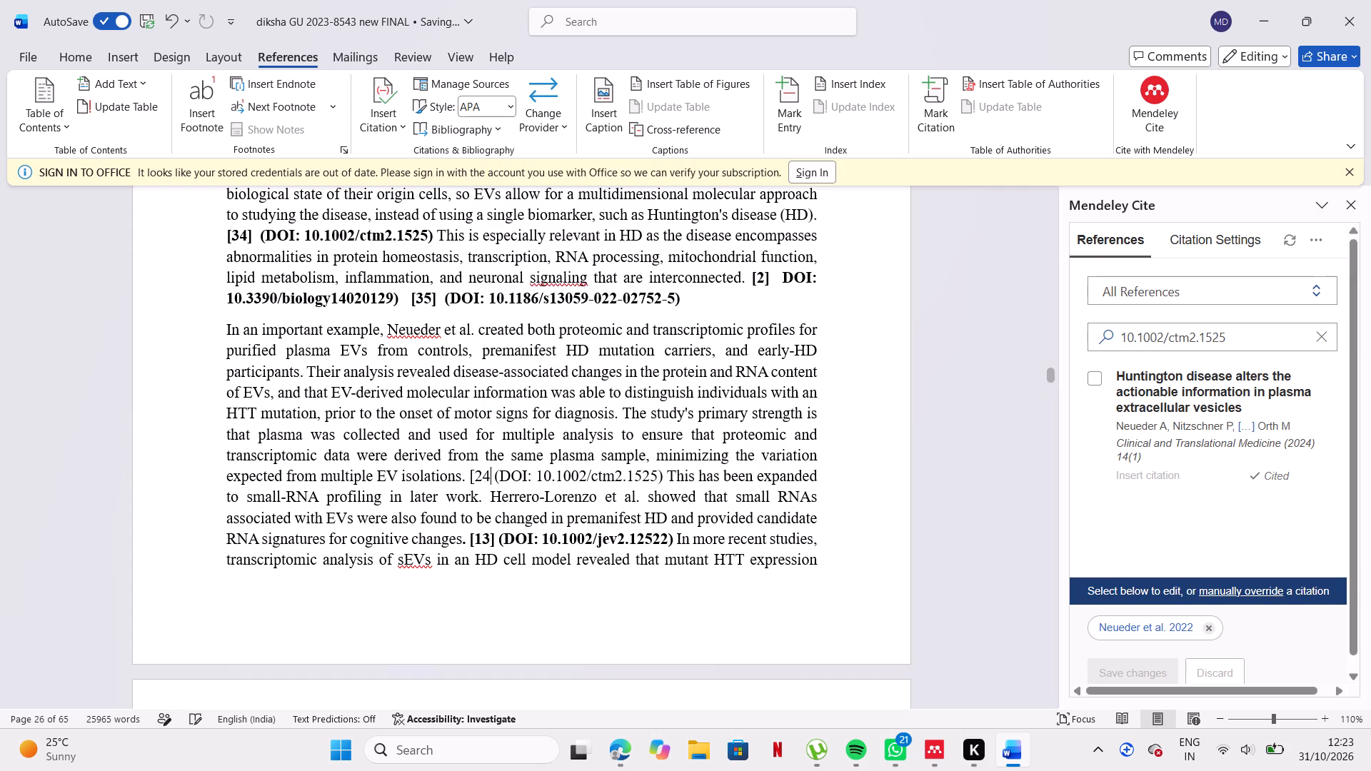
{"action": "key", "text": "BackSpace"}
{"action": "key", "text": "BackSpace"}
{"action": "key", "text": "BackSpace"}
{"action": "key", "text": "space"}
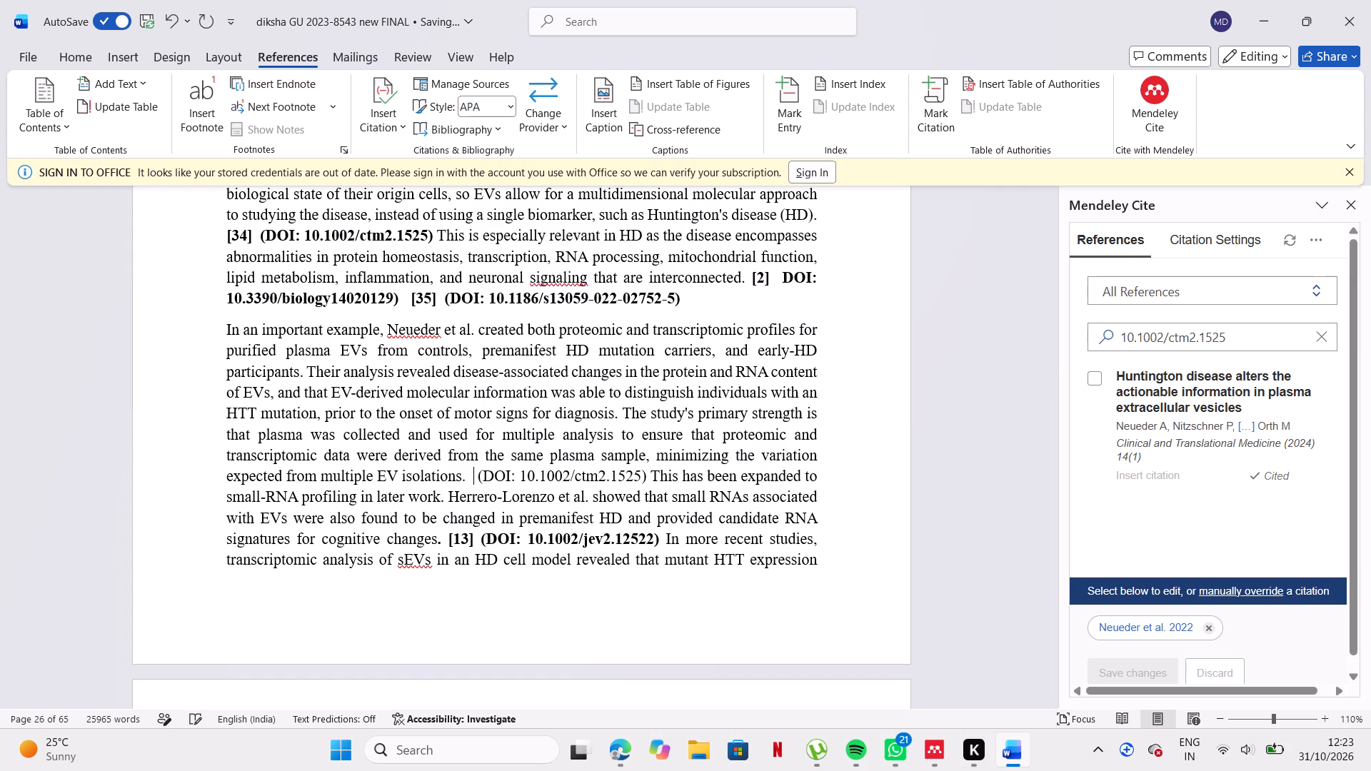
{"action": "key", "text": "space"}
{"action": "key", "text": "space"}
{"action": "key", "text": "space"}
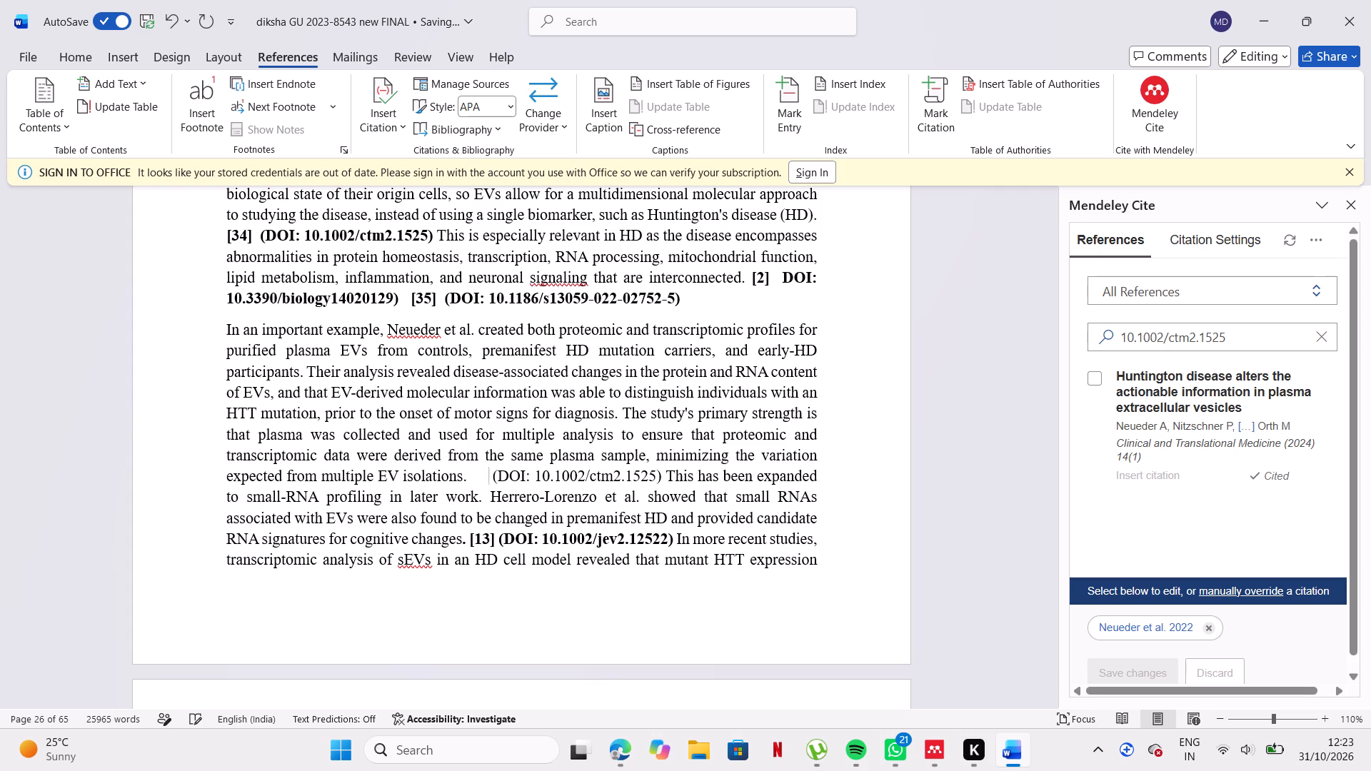
{"action": "key", "text": "BackSpace"}
{"action": "key", "text": "BackSpace"}
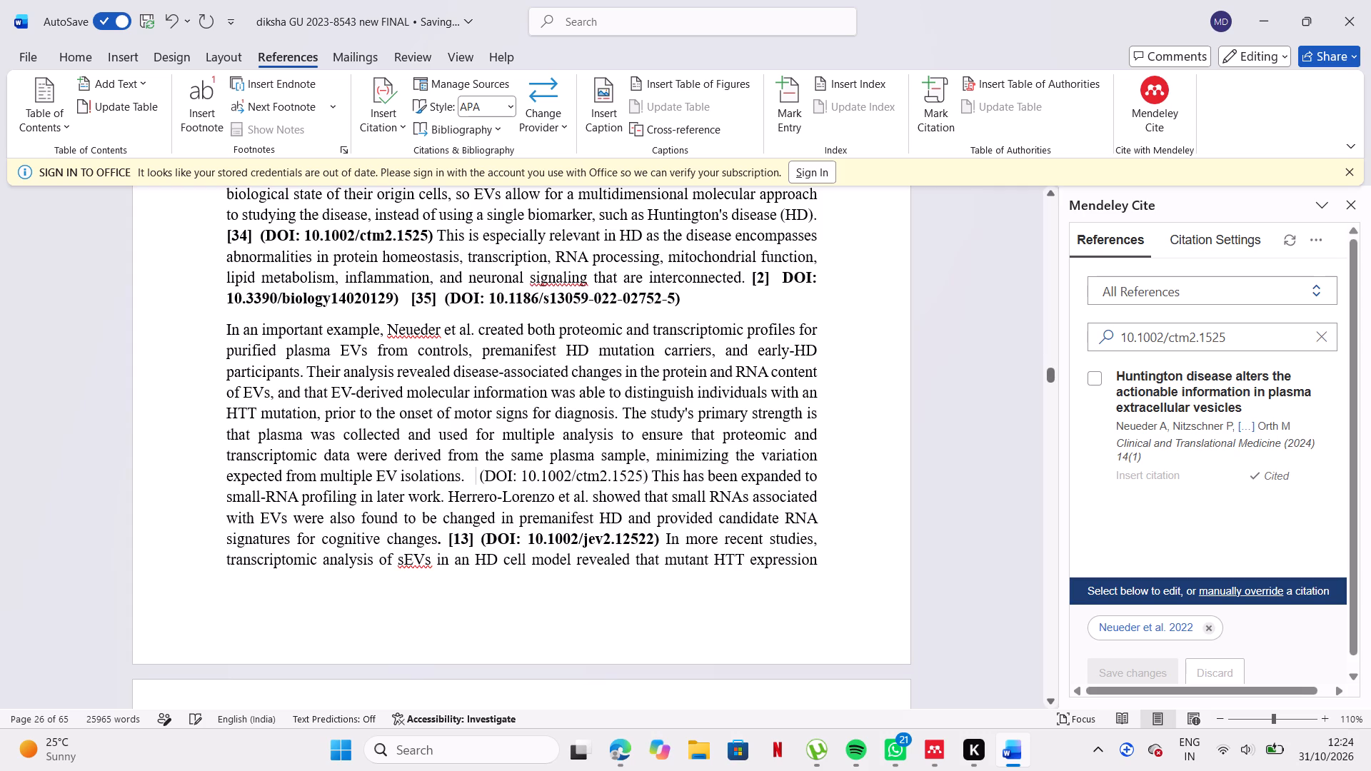
Insert the Mendeley citation for 10.1002/ctm2.1525 after "multiple EV isolations.", before its DOI text, and remove the extra spaces in front.
{"action": "double_click", "coordinate": [471, 470]}
{"action": "left_click", "coordinate": [471, 470]}
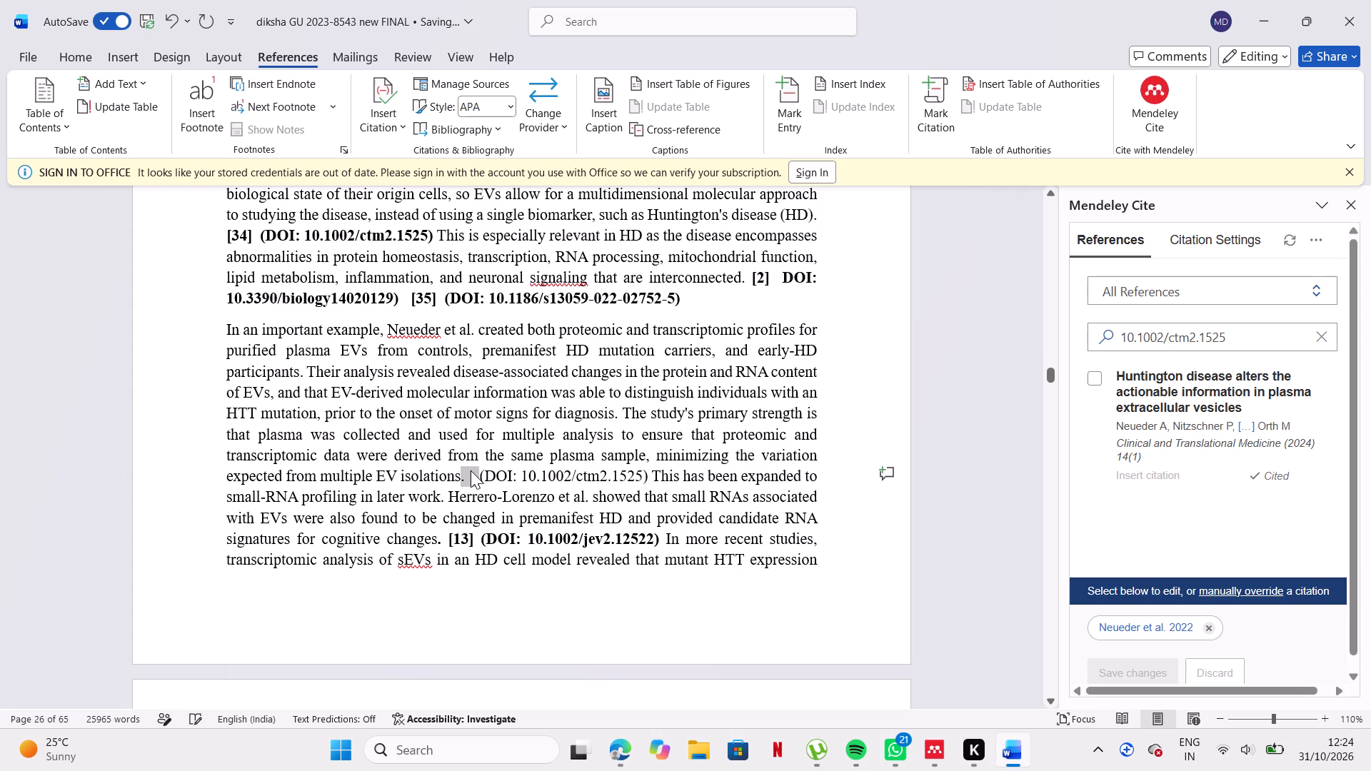
{"action": "left_click", "coordinate": [471, 470]}
{"action": "left_click", "coordinate": [1285, 354]}
{"action": "left_click", "coordinate": [1093, 388]}
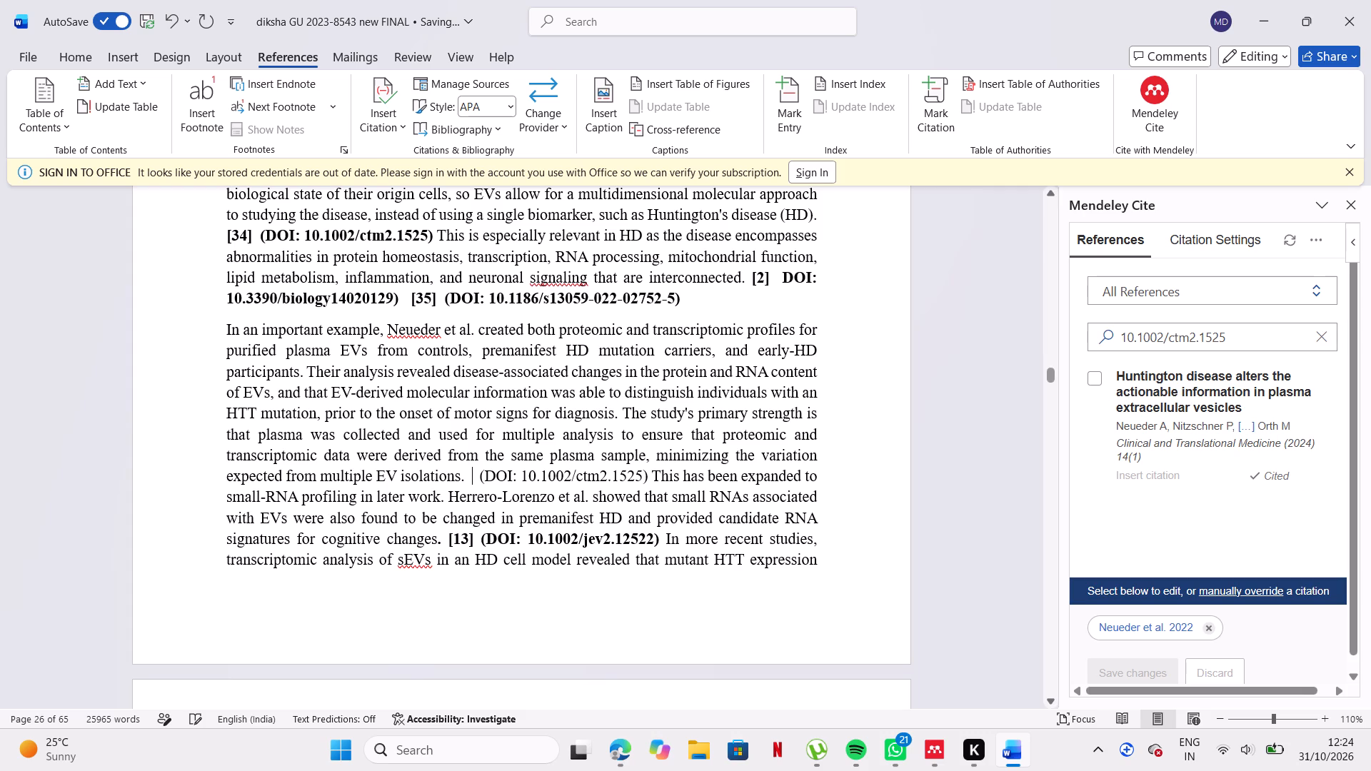
{"action": "left_click_drag", "start_coordinate": [1008, 443], "coordinate": [1209, 573]}
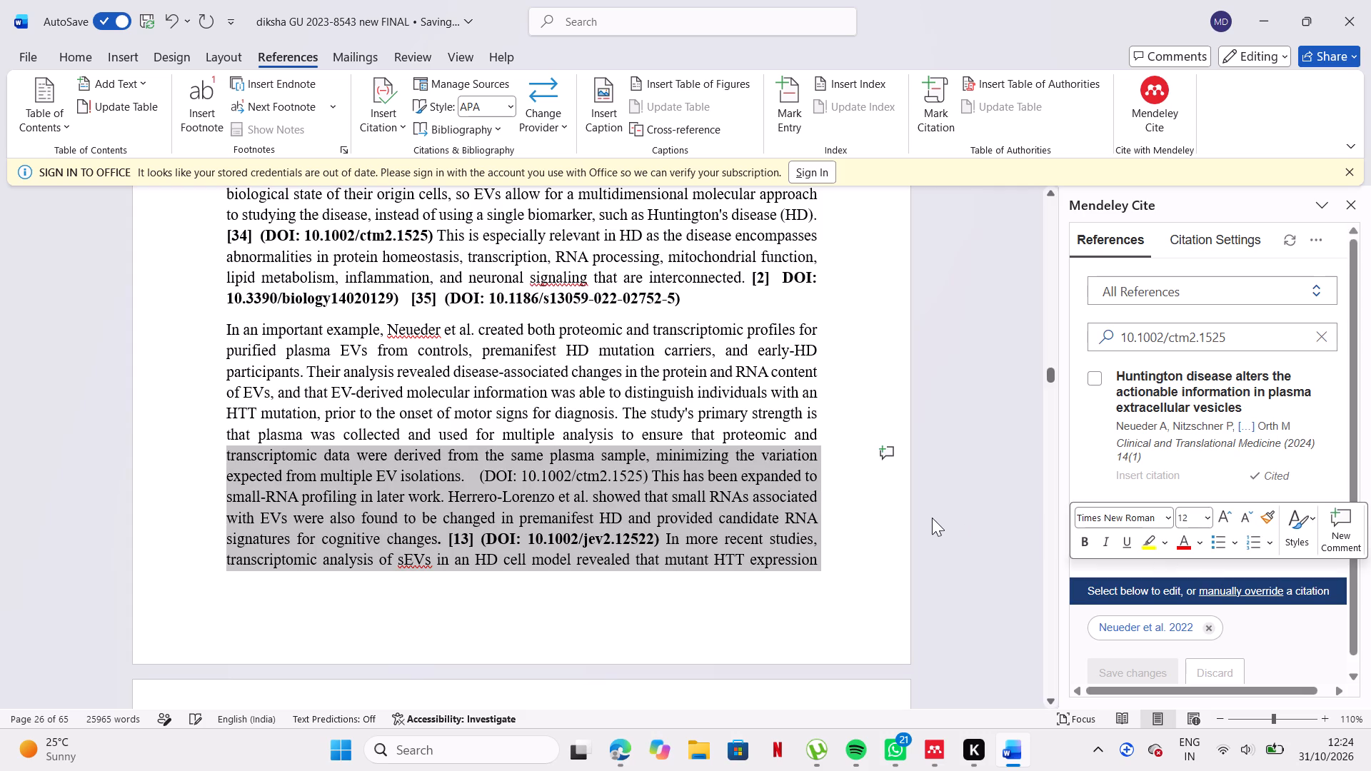
{"action": "left_click", "coordinate": [932, 518]}
{"action": "left_click", "coordinate": [474, 475]}
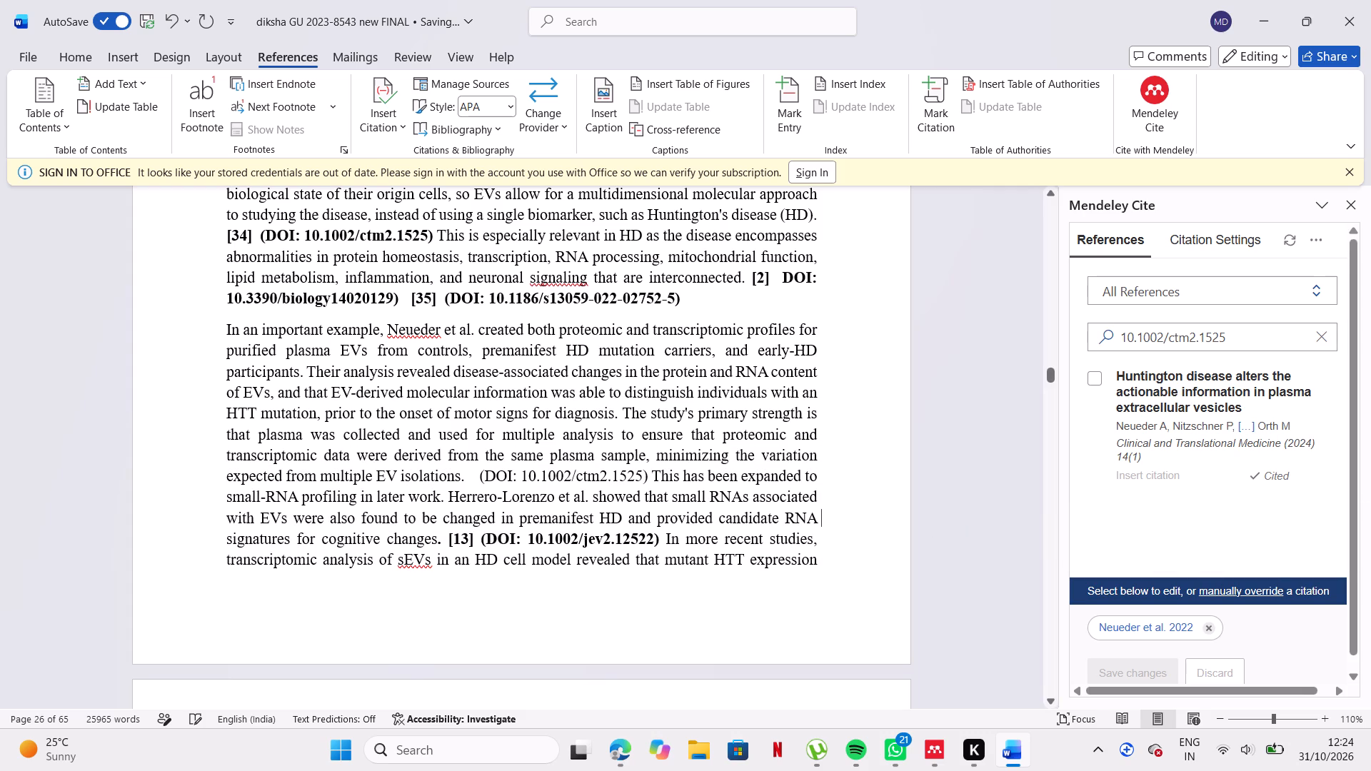
{"action": "left_click", "coordinate": [1210, 629]}
{"action": "left_click", "coordinate": [1147, 473]}
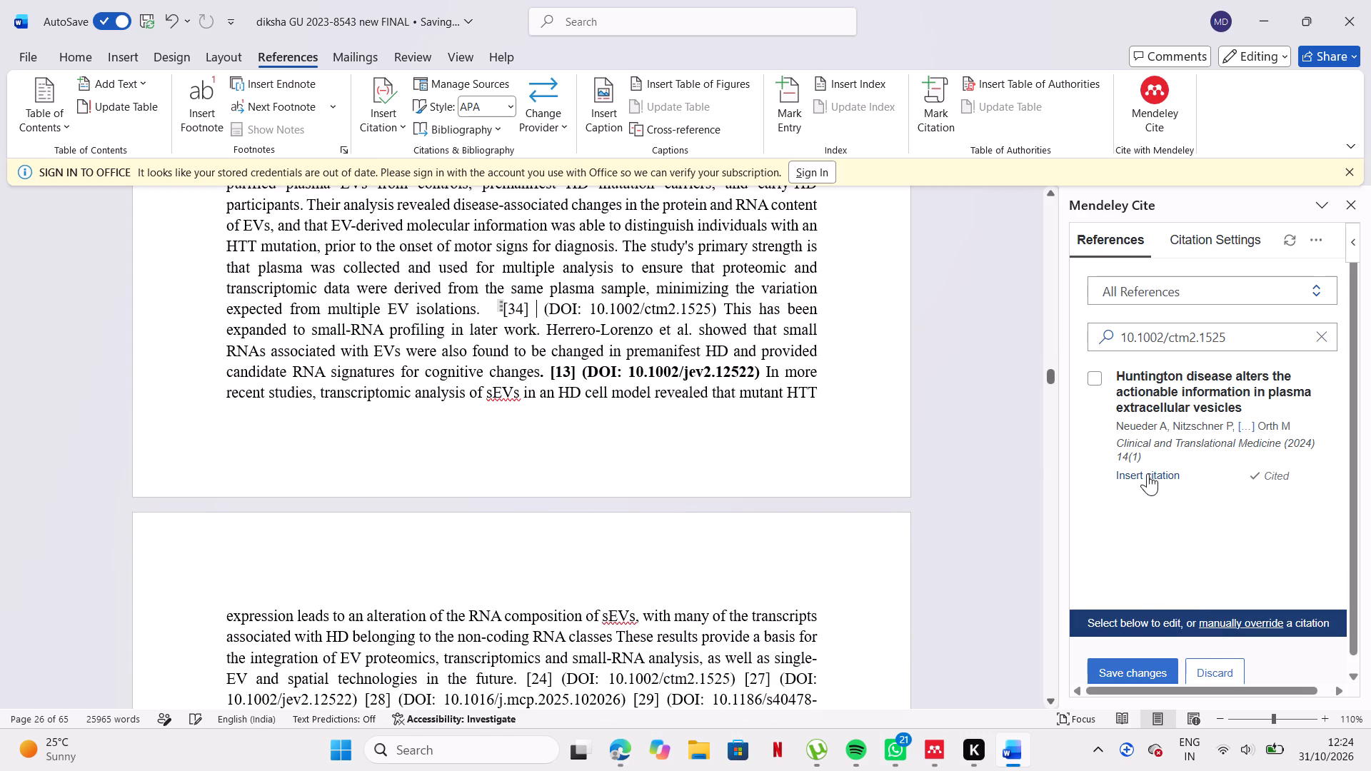
{"action": "left_click", "coordinate": [495, 309]}
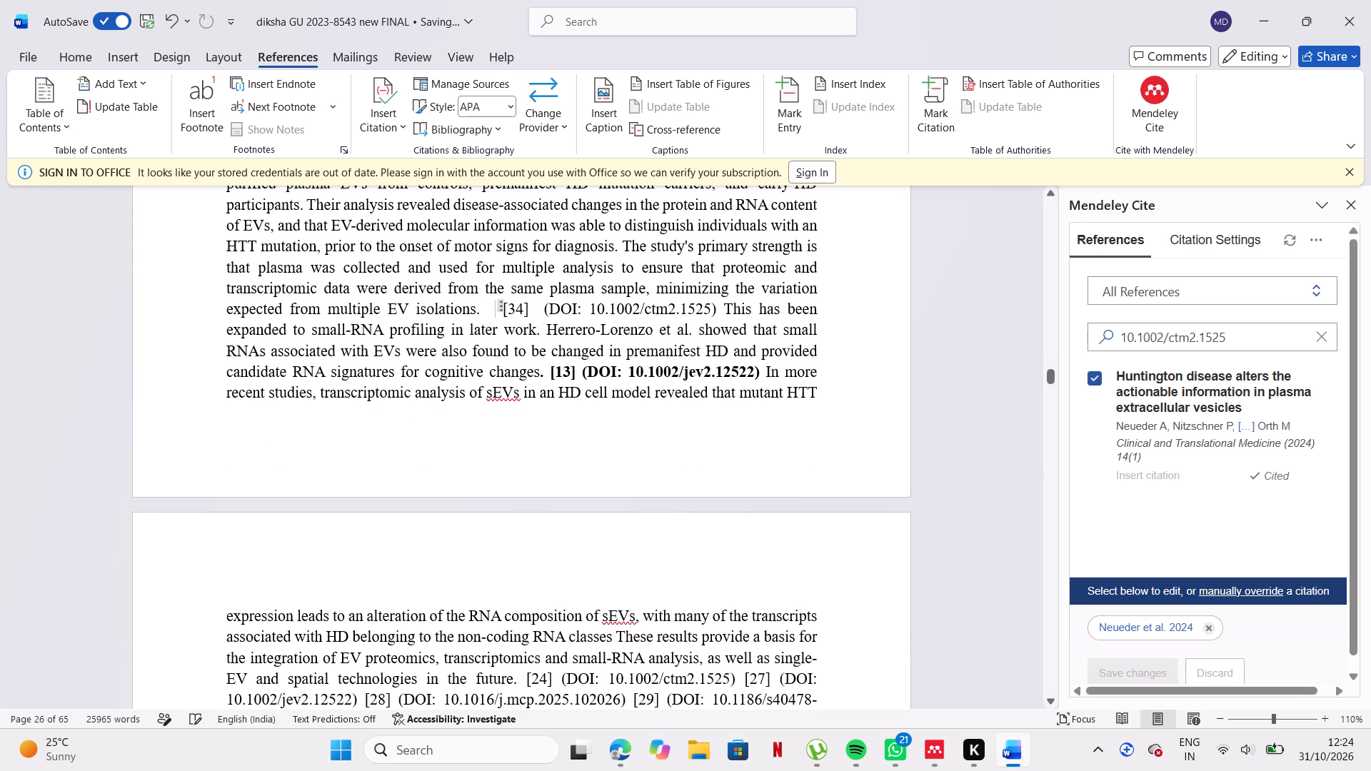
{"action": "key", "text": "BackSpace"}
{"action": "key", "text": "BackSpace"}
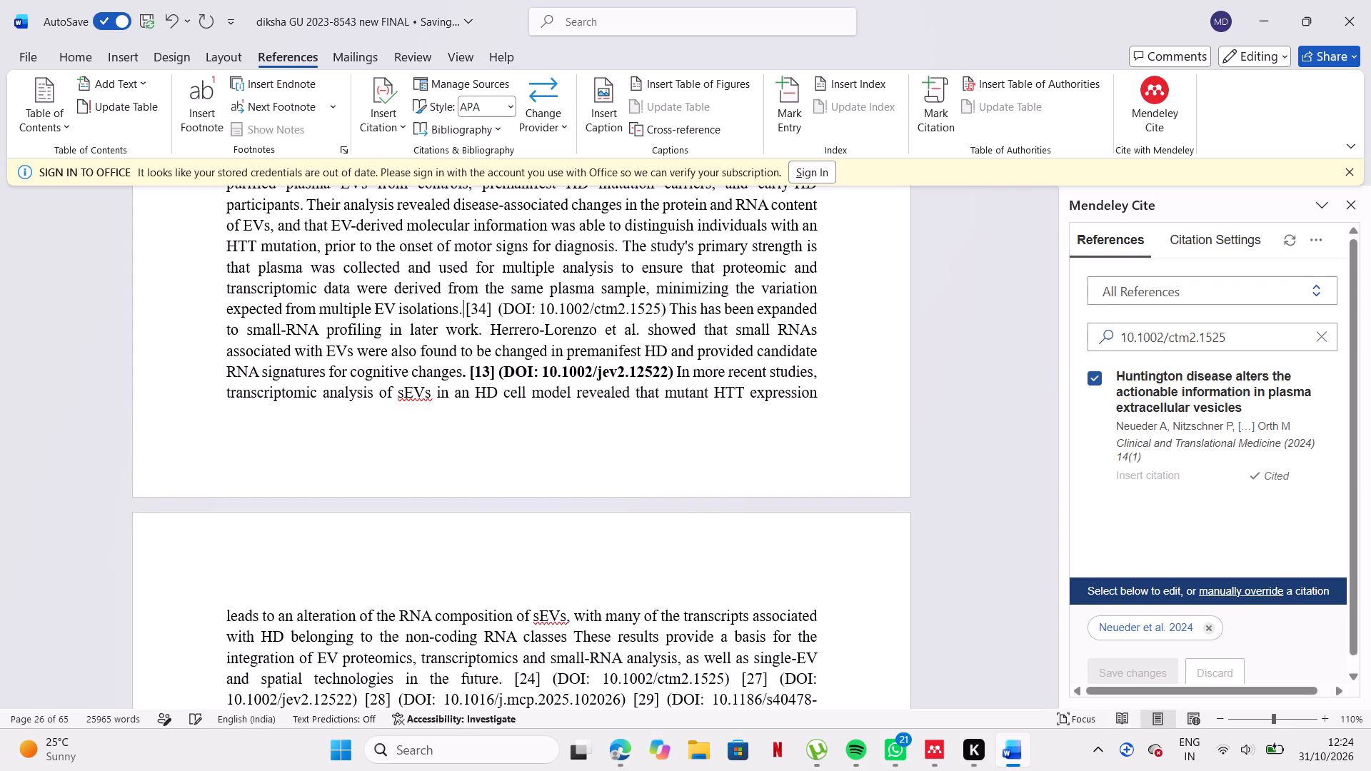
Make the citation after "multiple EV isolations." and its DOI text (10.1002/ctm2.1525) bold.
{"action": "left_click_drag", "start_coordinate": [465, 308], "coordinate": [665, 314]}
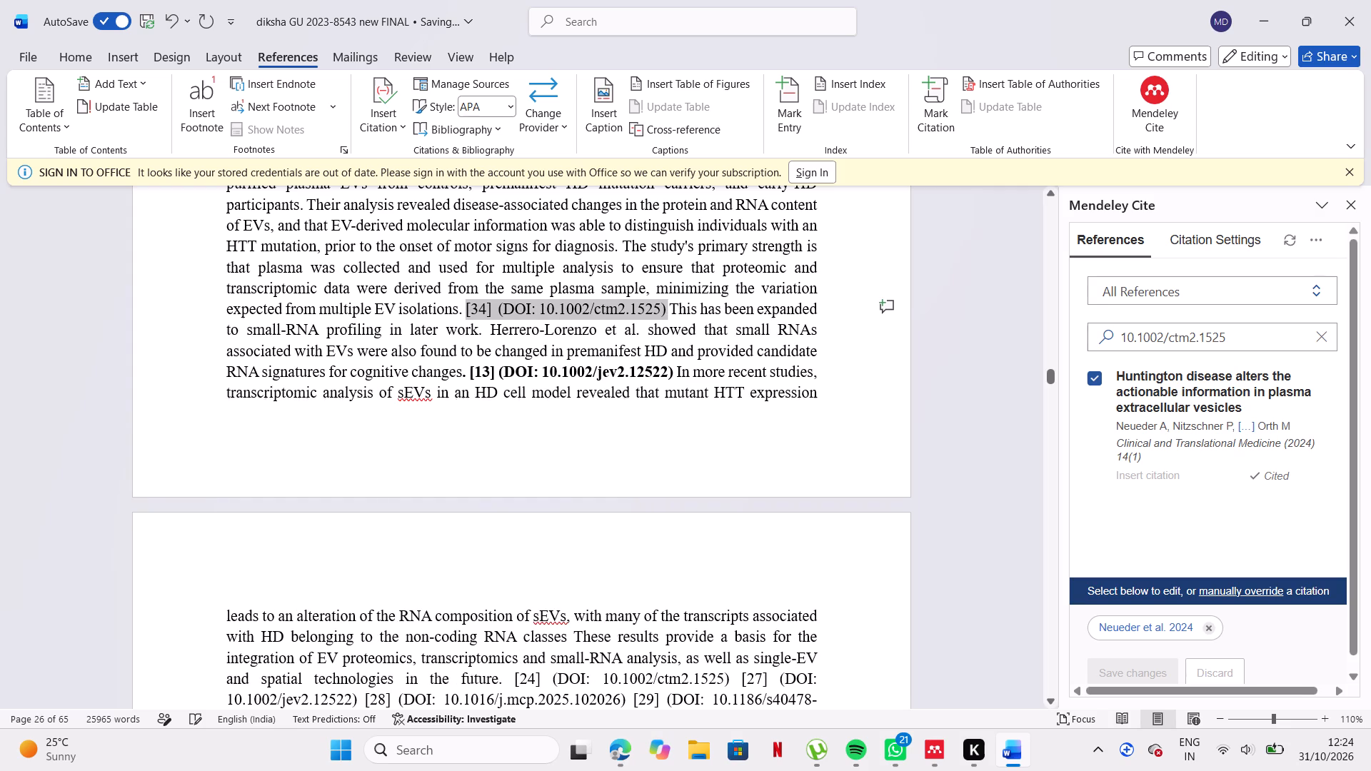
{"action": "left_click_drag", "start_coordinate": [665, 314], "coordinate": [666, 314]}
{"action": "left_click", "coordinate": [679, 276]}
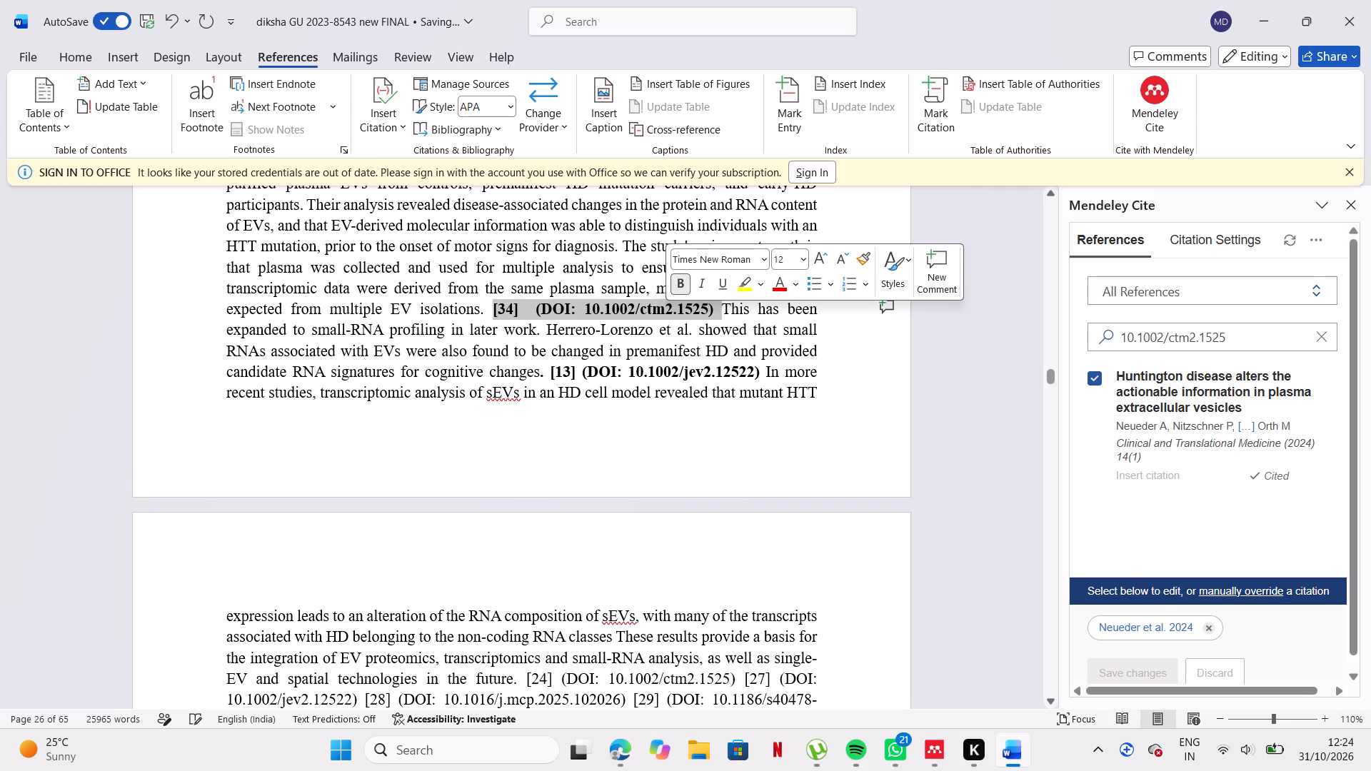
{"action": "left_click", "coordinate": [667, 463]}
Replace the typed [24] after "spatial technologies in the future." with the Mendeley citation for 10.1002/ctm2.1525, keeping its DOI text.
{"action": "scroll", "coordinate": [667, 463], "scroll_direction": "down", "scroll_amount": 2}
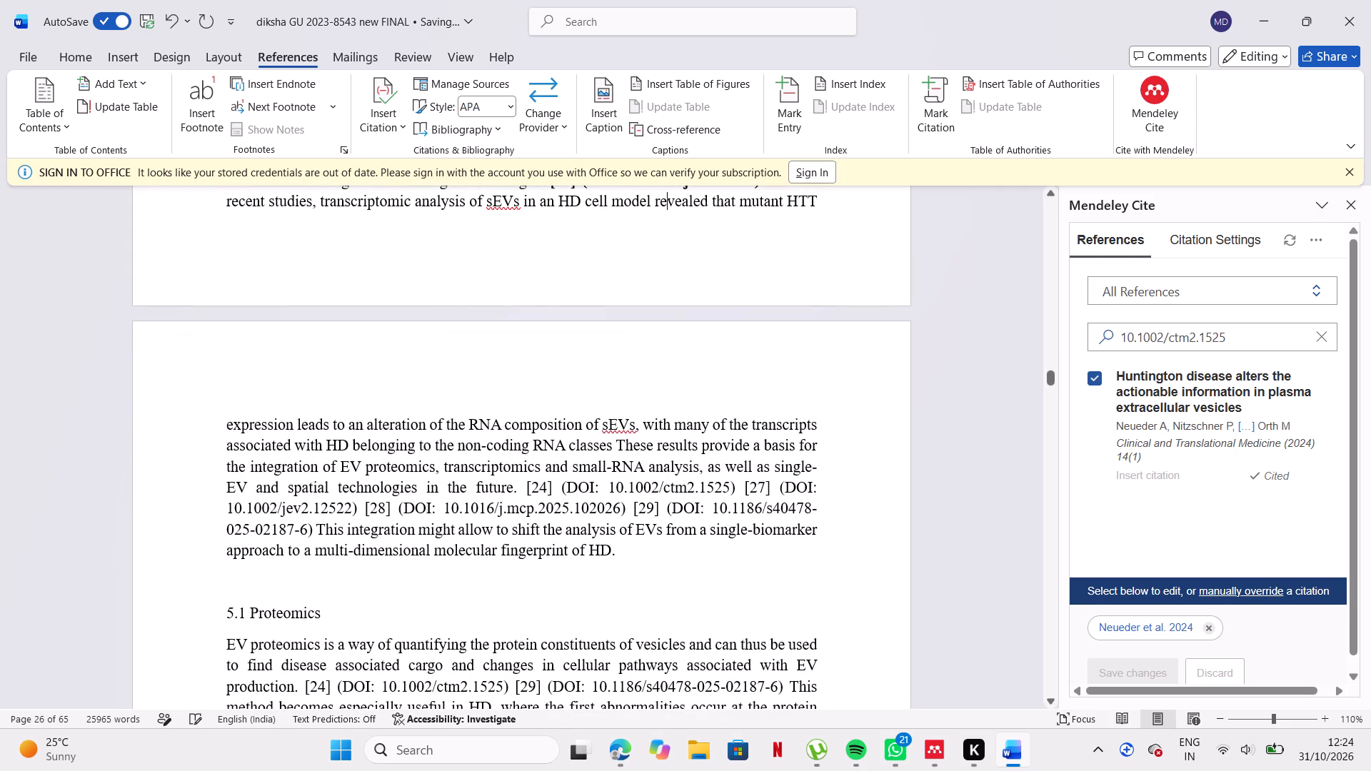
{"action": "scroll", "coordinate": [597, 489], "scroll_direction": "down", "scroll_amount": 1}
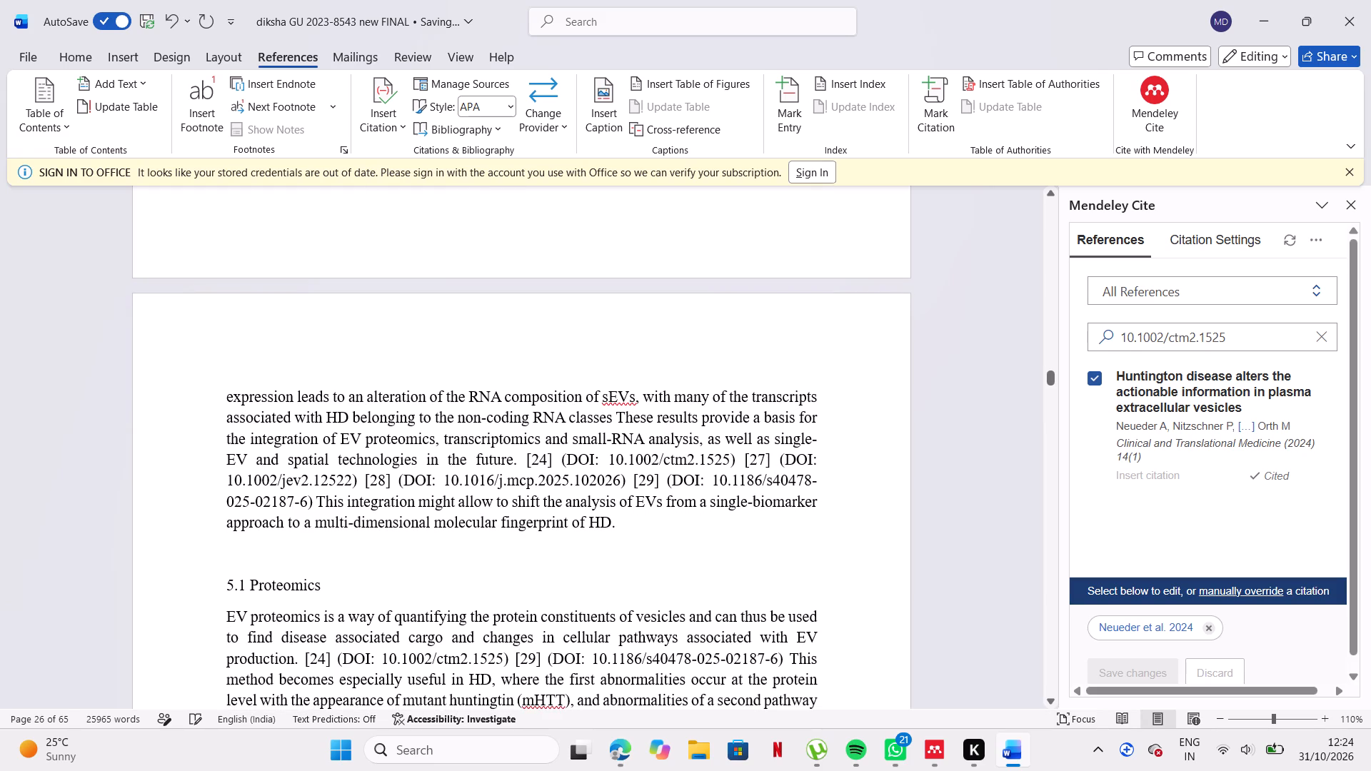
{"action": "scroll", "coordinate": [608, 353], "scroll_direction": "up", "scroll_amount": 1}
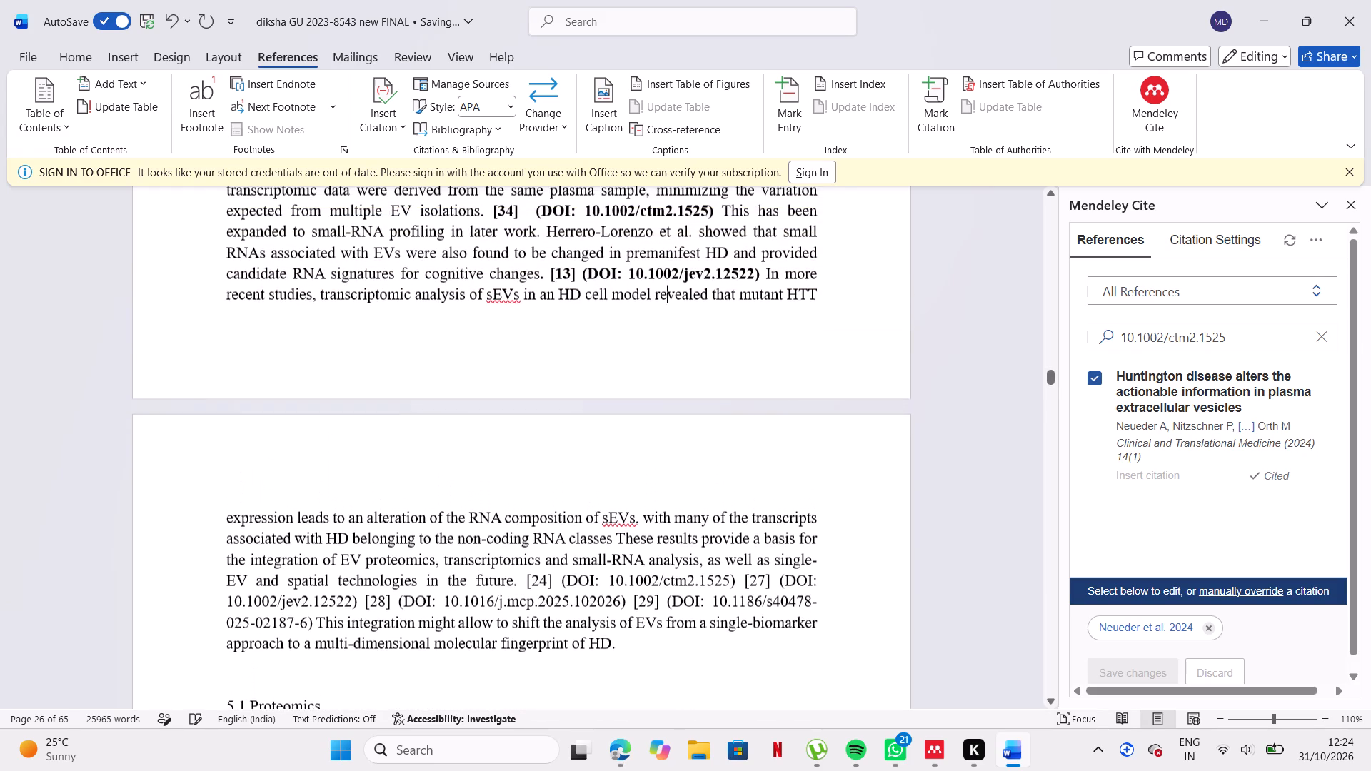
{"action": "scroll", "coordinate": [608, 353], "scroll_direction": "up", "scroll_amount": 1}
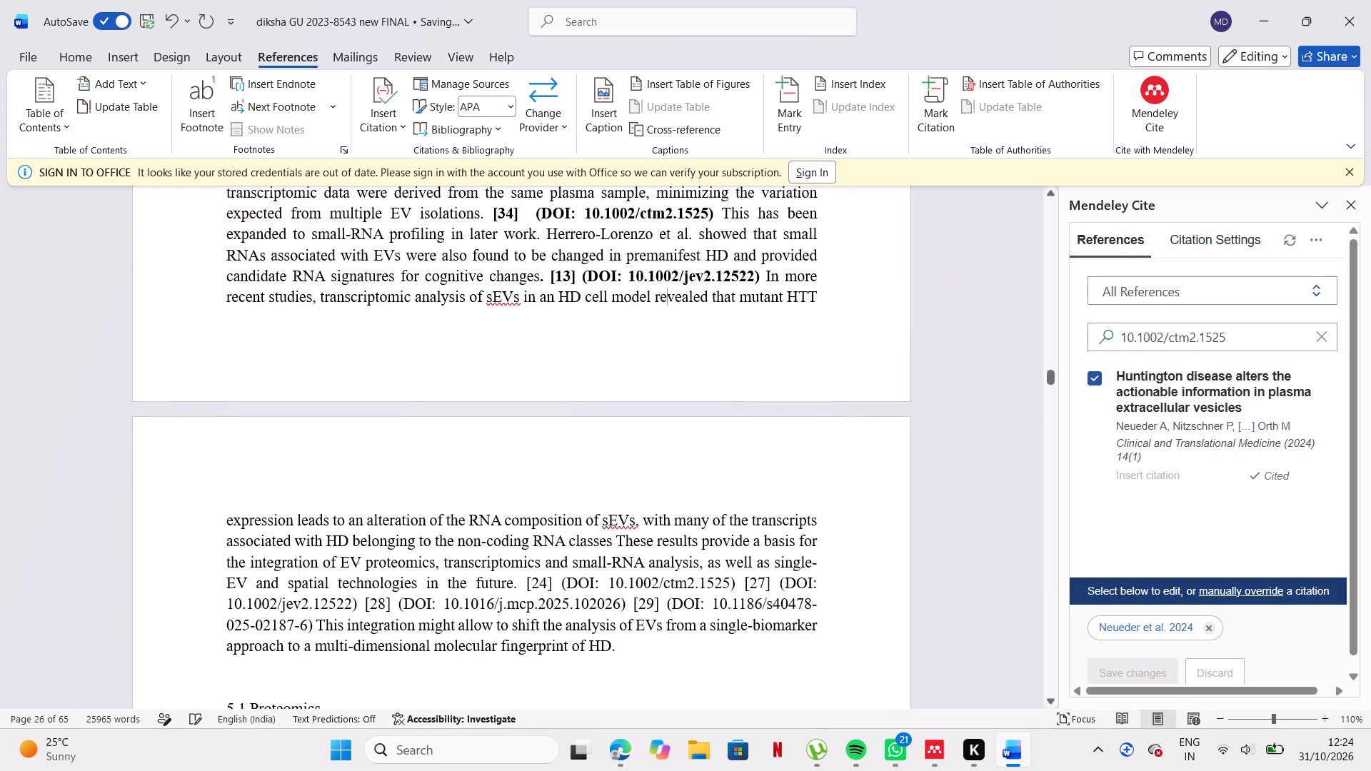
{"action": "left_click", "coordinate": [559, 583]}
{"action": "key", "text": "BackSpace"}
{"action": "key", "text": "BackSpace"}
{"action": "key", "text": "BackSpace"}
{"action": "key", "text": "BackSpace"}
{"action": "key", "text": "BackSpace"}
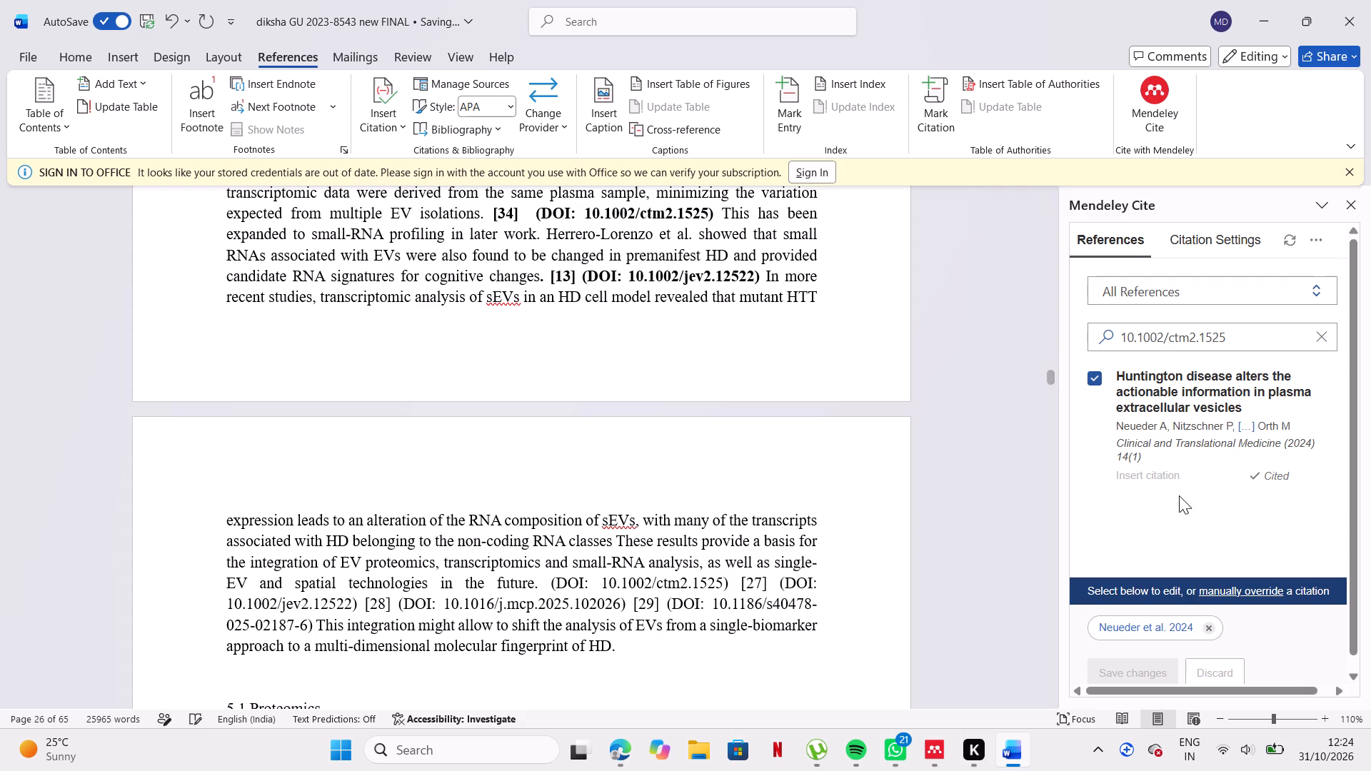
{"action": "left_click", "coordinate": [1093, 378]}
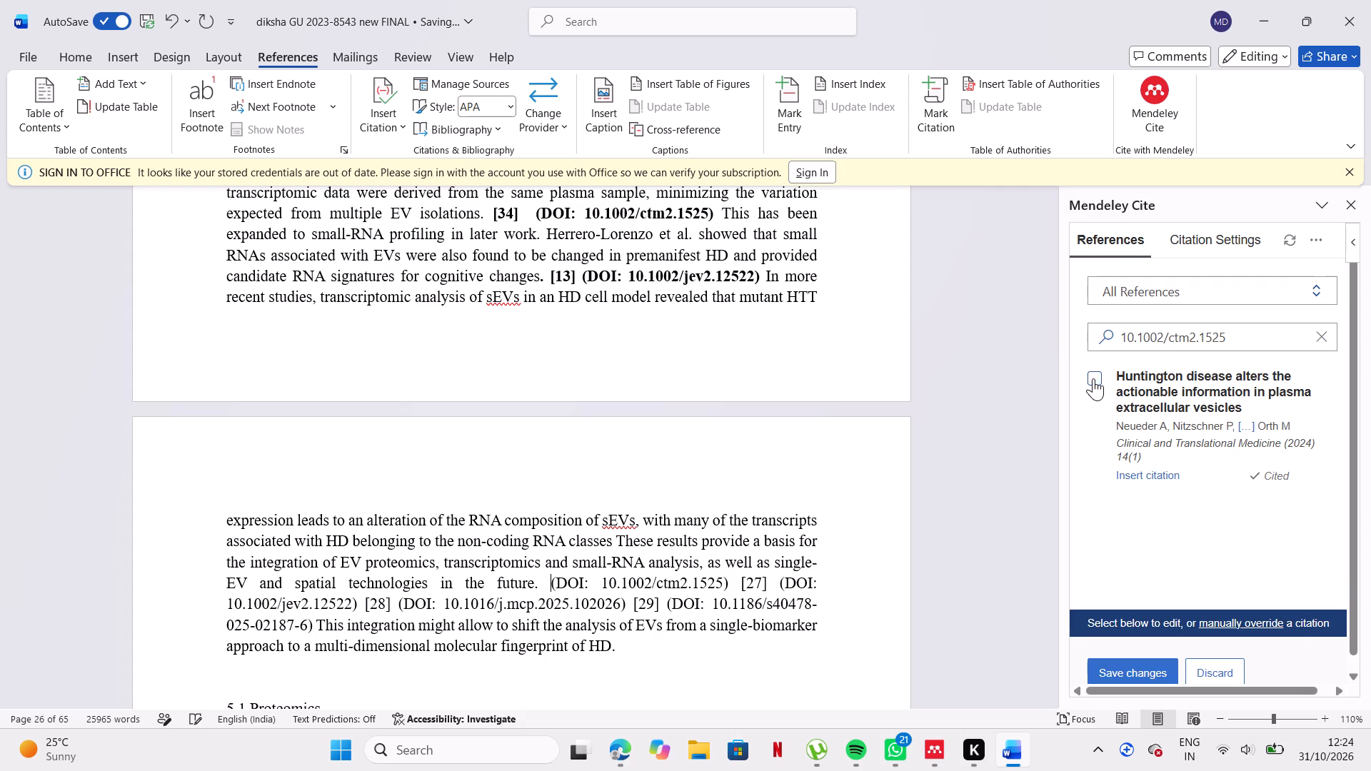
{"action": "left_click", "coordinate": [1175, 468]}
{"action": "left_click", "coordinate": [1172, 476]}
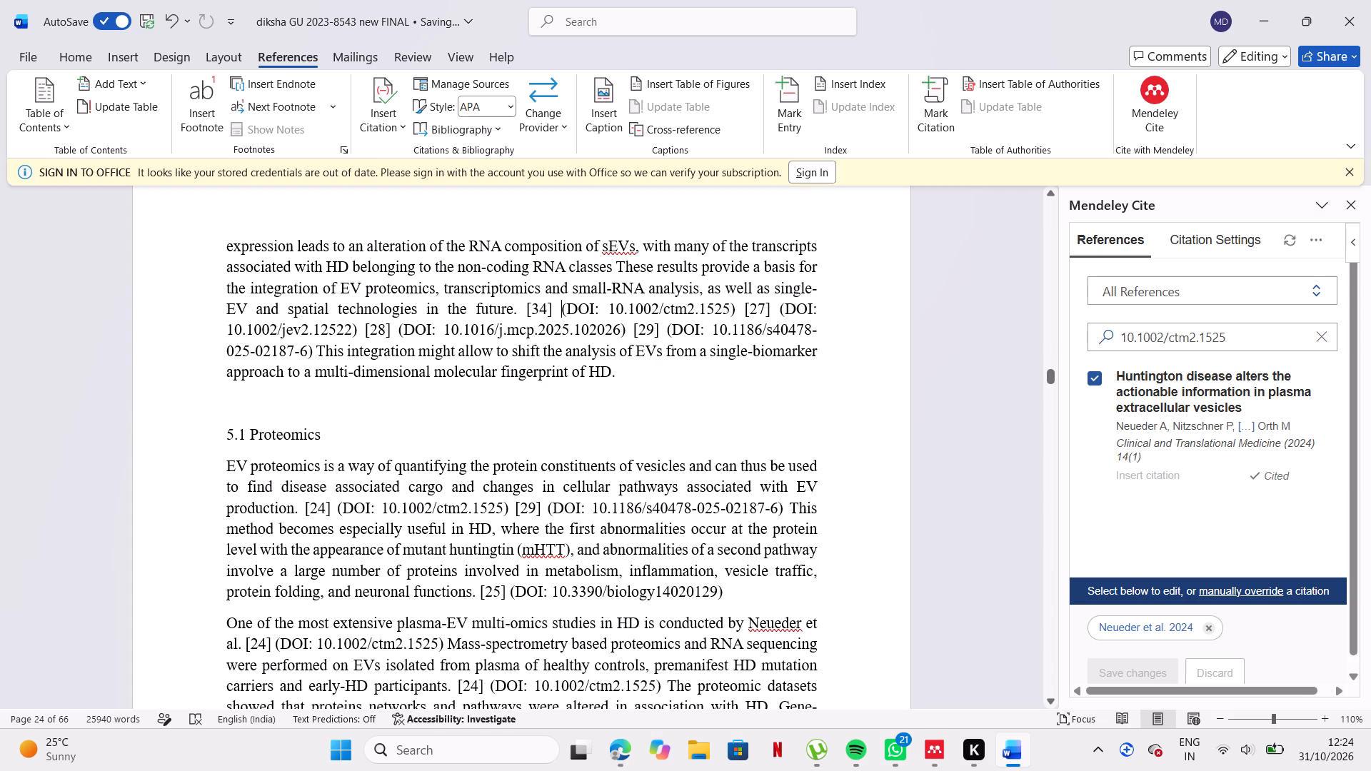
Replace the typed [27] in the same citation group with the Mendeley citation found by its DOI 10.1002/jev2.12522, keeping the DOI text.
{"action": "left_click_drag", "start_coordinate": [223, 326], "coordinate": [351, 328]}
{"action": "key", "text": "ctrl+c"}
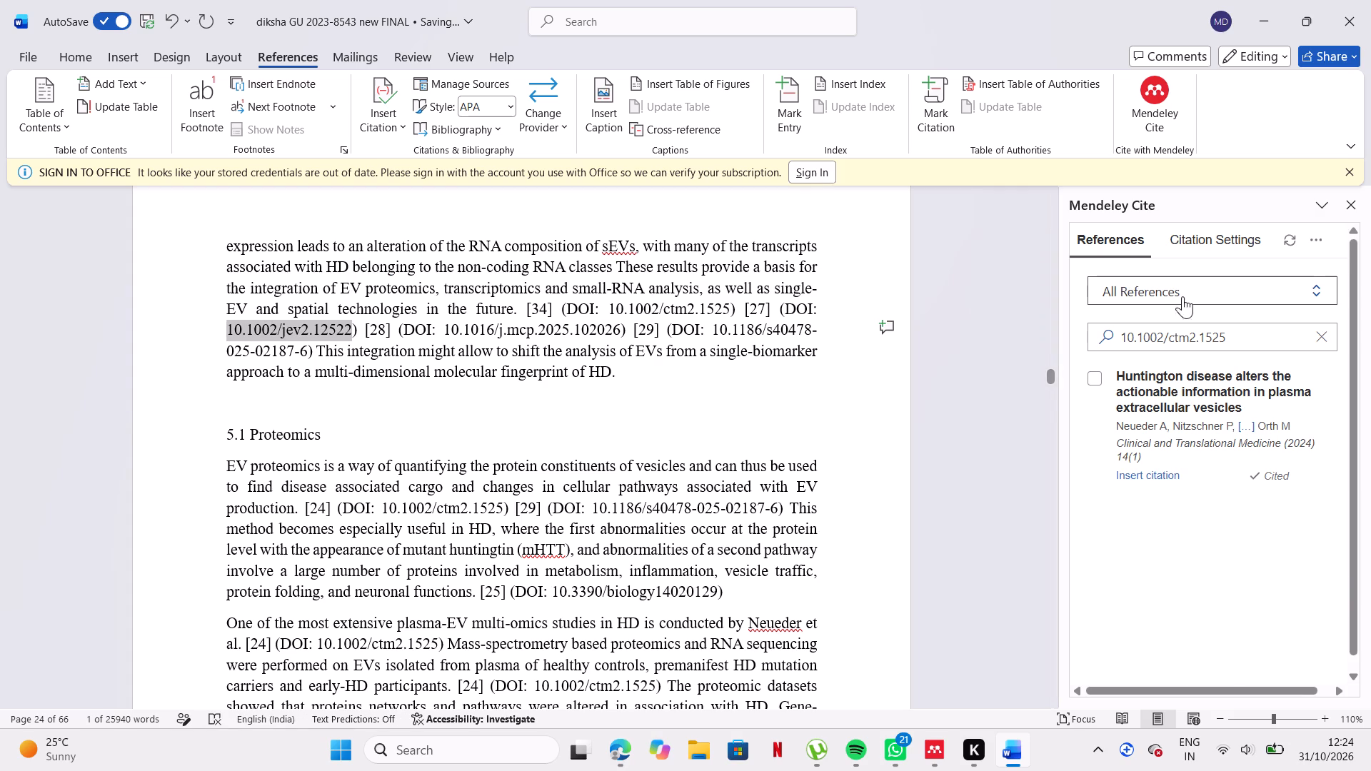
{"action": "left_click", "coordinate": [1326, 336]}
{"action": "left_click", "coordinate": [1287, 333]}
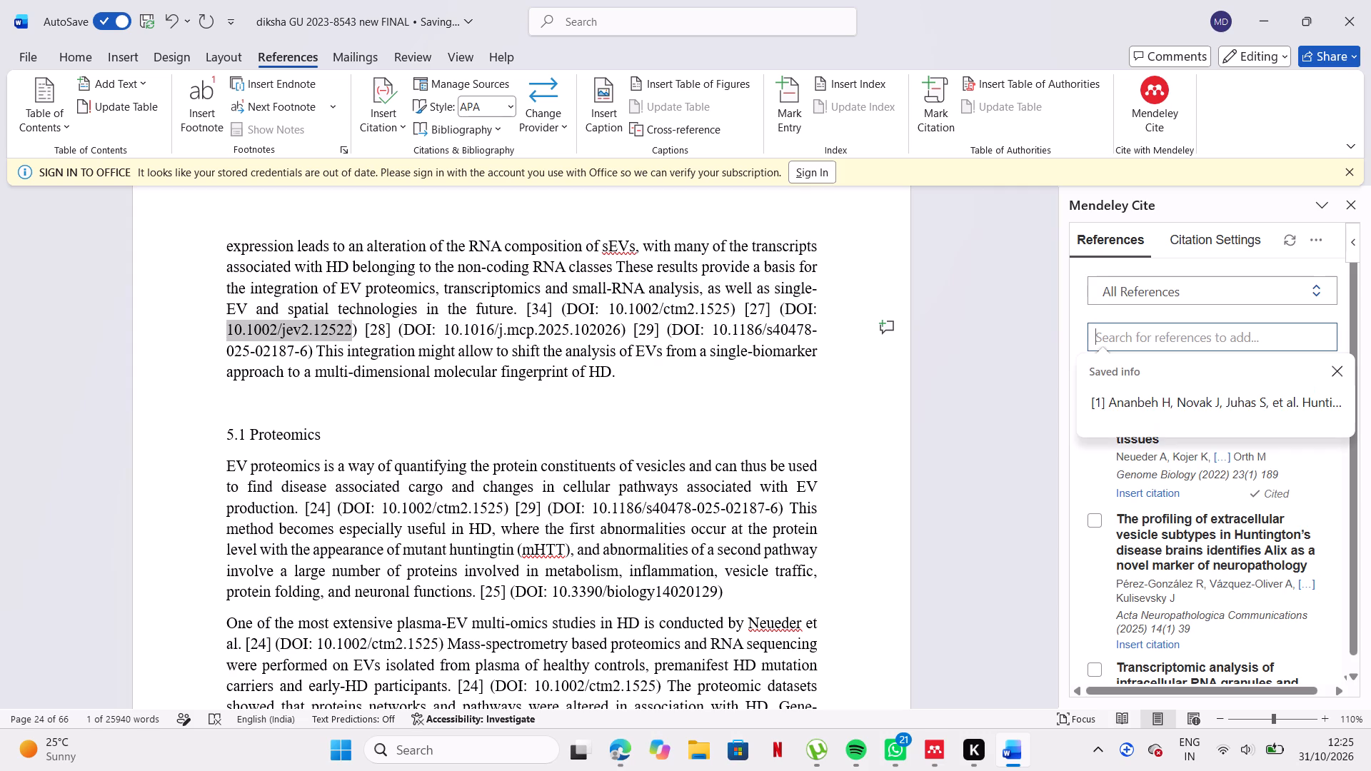
{"action": "key", "text": "ctrl+v"}
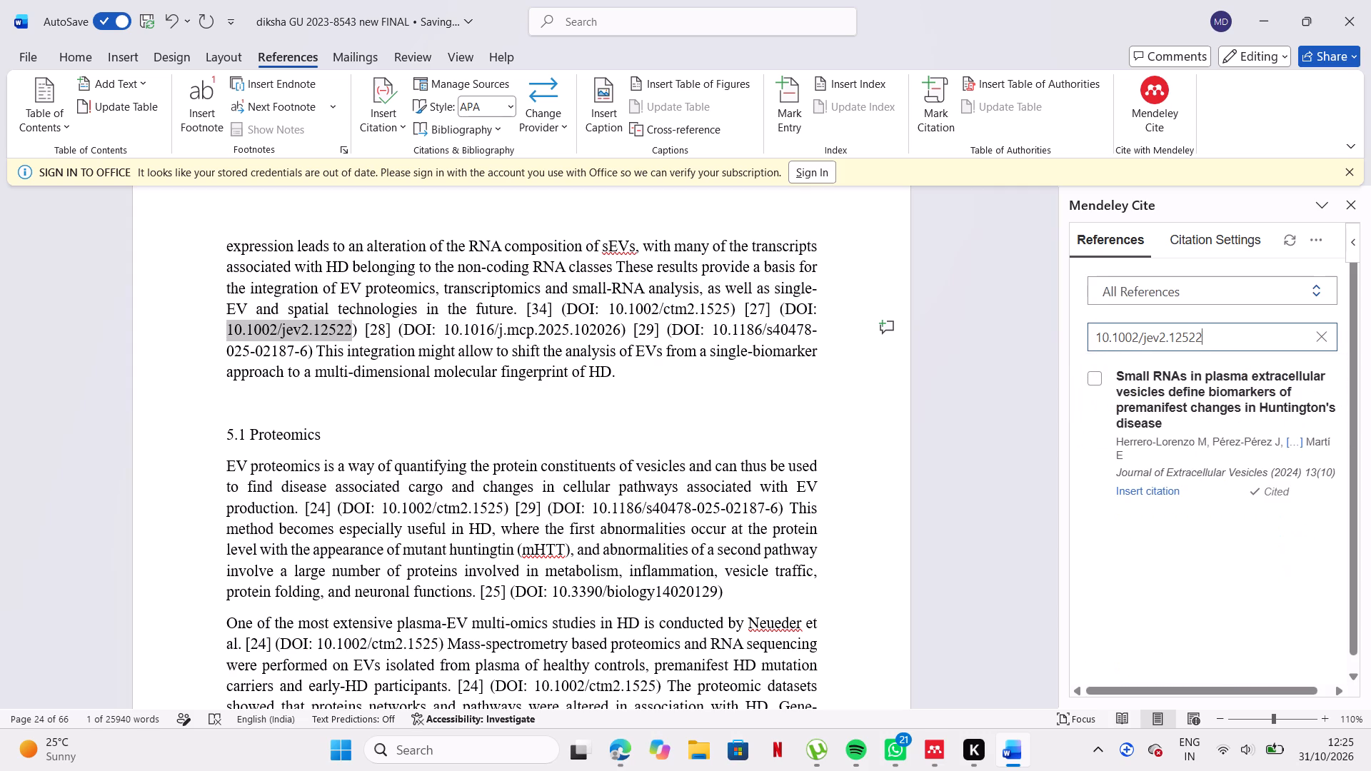
{"action": "left_click", "coordinate": [773, 305]}
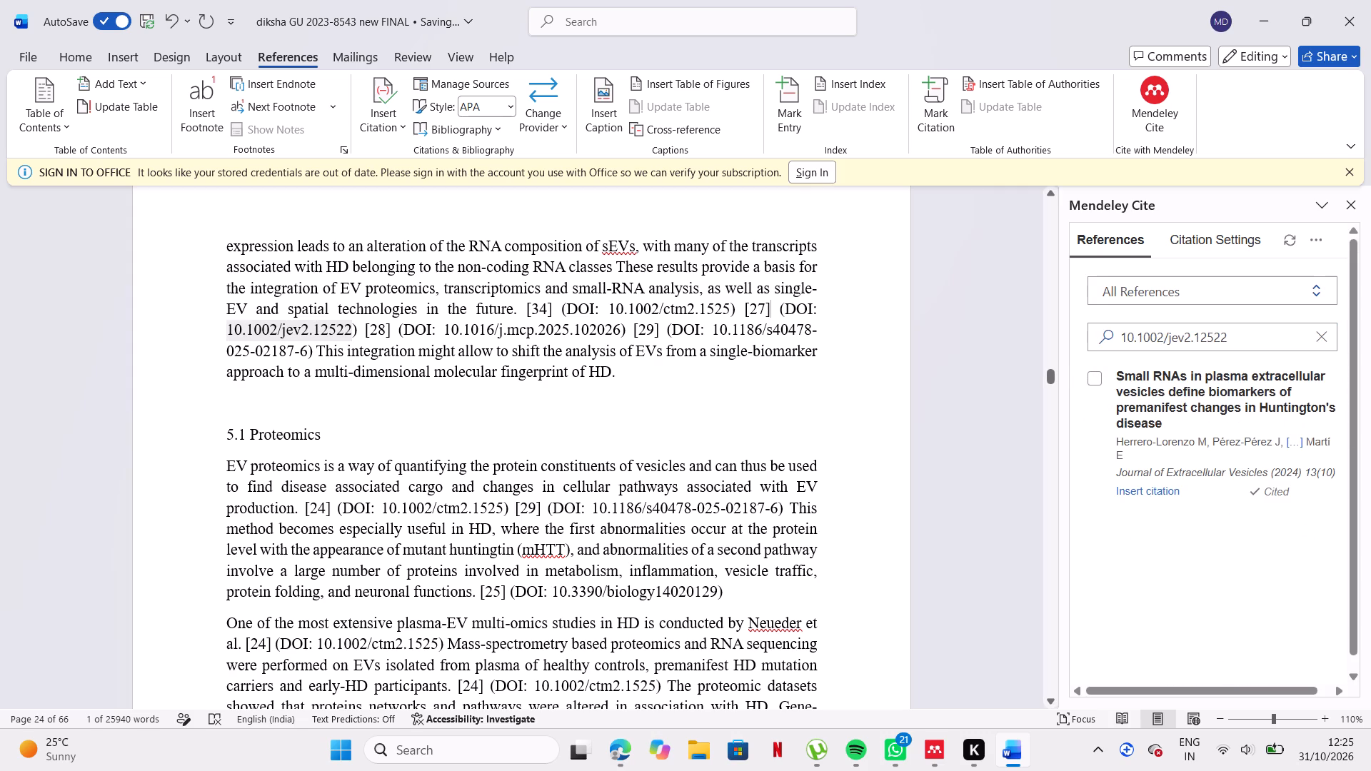
{"action": "key", "text": "BackSpace"}
{"action": "key", "text": "BackSpace"}
{"action": "key", "text": "BackSpace"}
{"action": "key", "text": "BackSpace"}
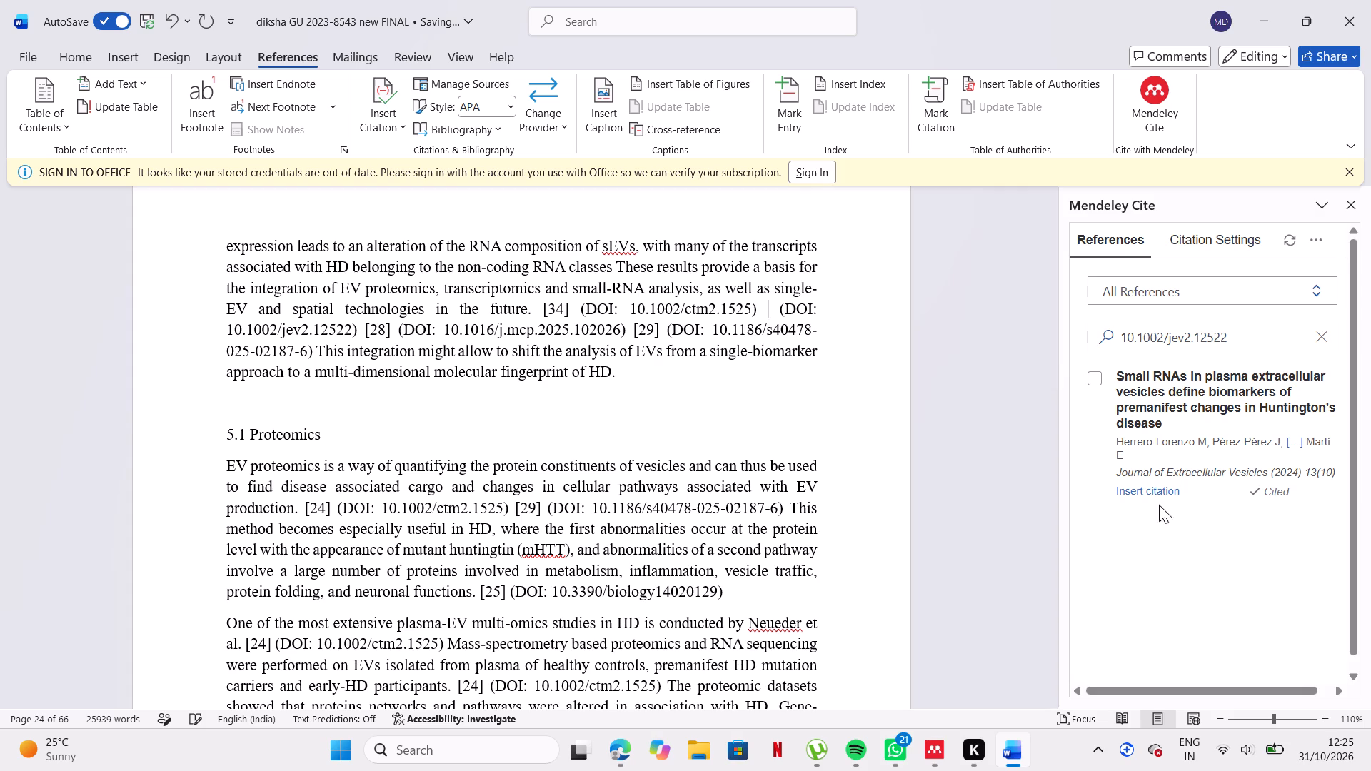
{"action": "left_click", "coordinate": [1160, 486]}
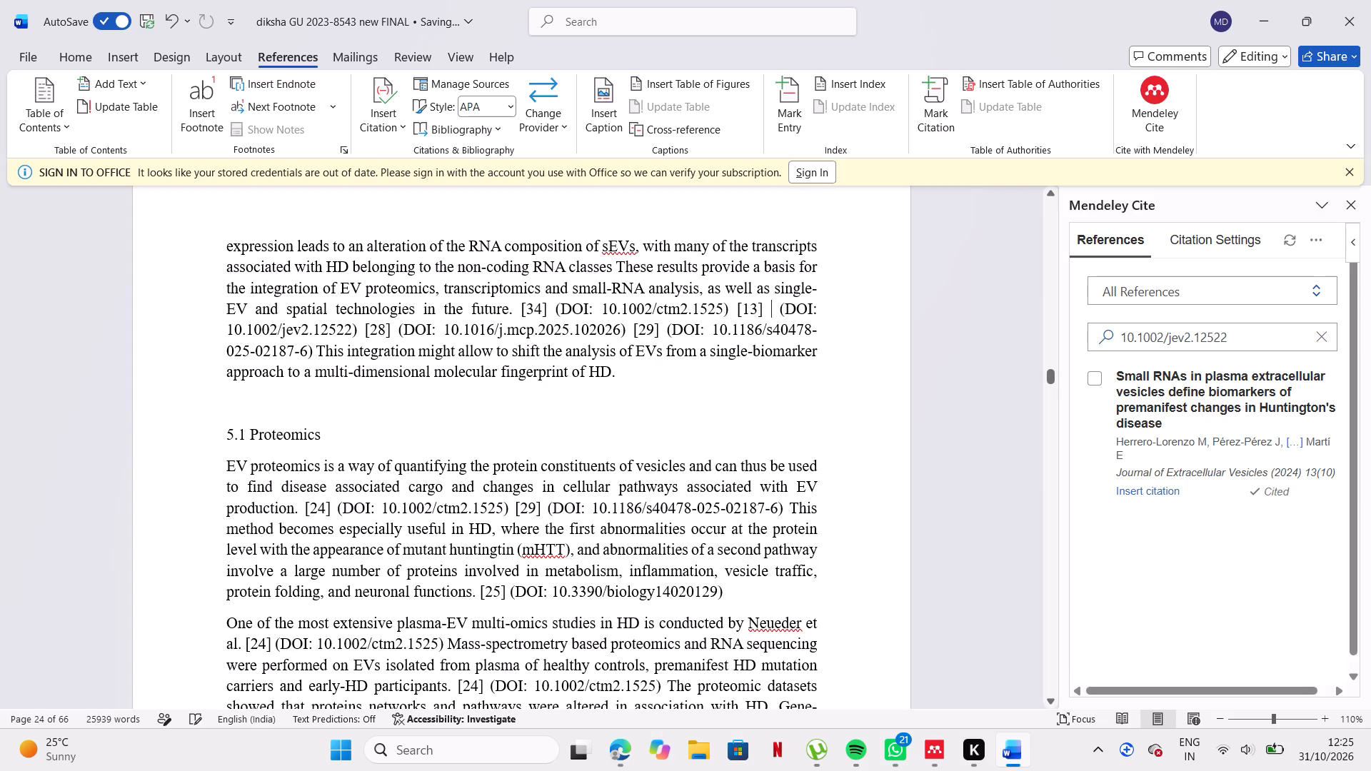
Replace the typed [28] in the group with the Mendeley citation found by its DOI 10.1016/j.mcp.2025.102026, keeping the DOI text.
{"action": "left_click", "coordinate": [443, 332]}
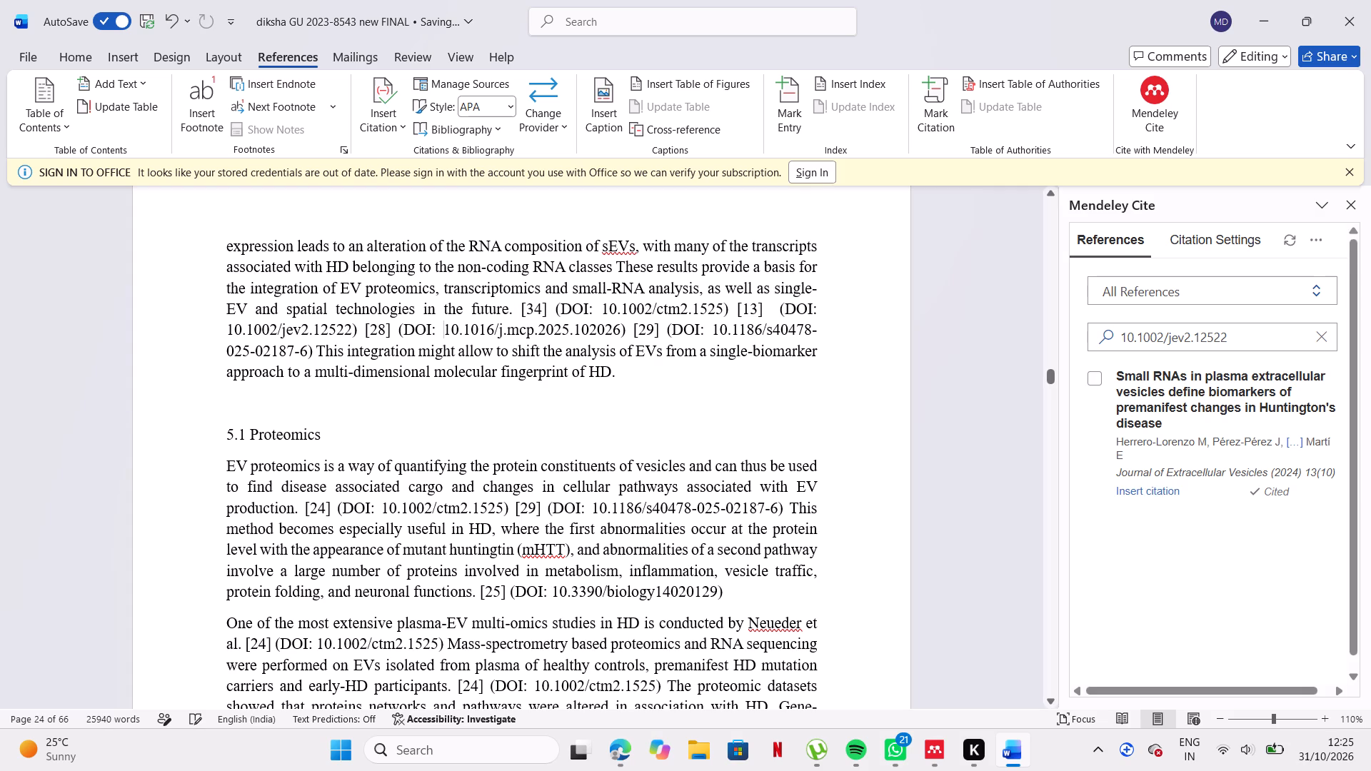
{"action": "left_click_drag", "start_coordinate": [399, 333], "coordinate": [416, 328]}
{"action": "left_click", "coordinate": [448, 331]}
{"action": "left_click_drag", "start_coordinate": [446, 331], "coordinate": [593, 328]}
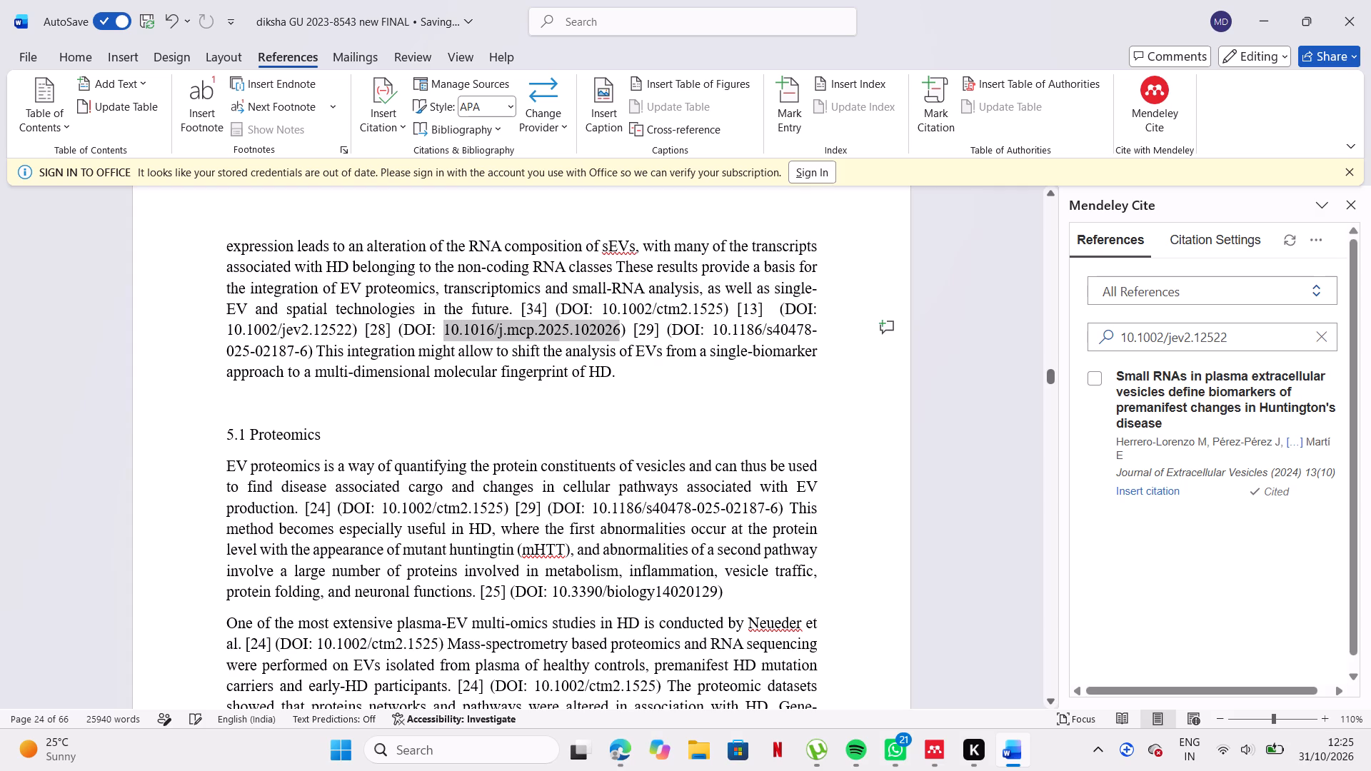
{"action": "left_click_drag", "start_coordinate": [593, 328], "coordinate": [595, 328]}
{"action": "key", "text": "ctrl+c"}
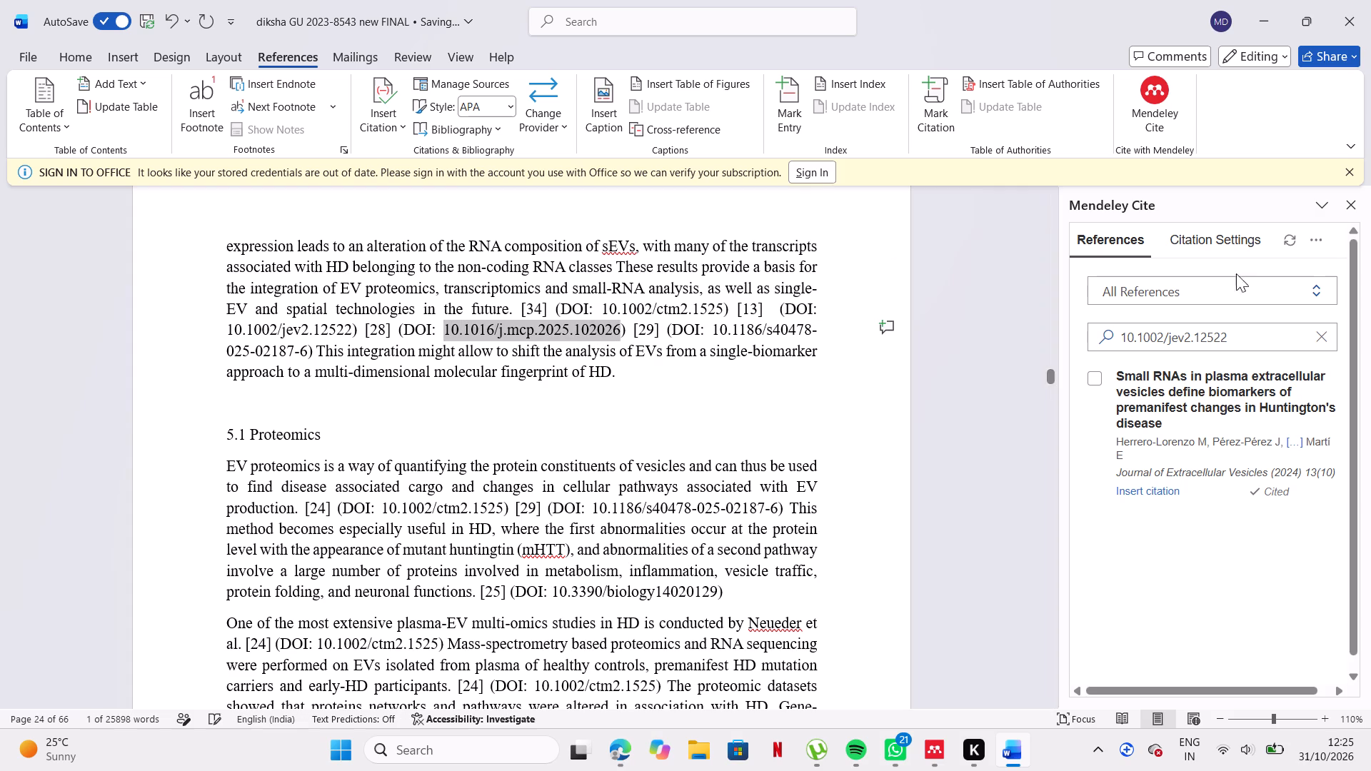
{"action": "left_click", "coordinate": [1329, 337]}
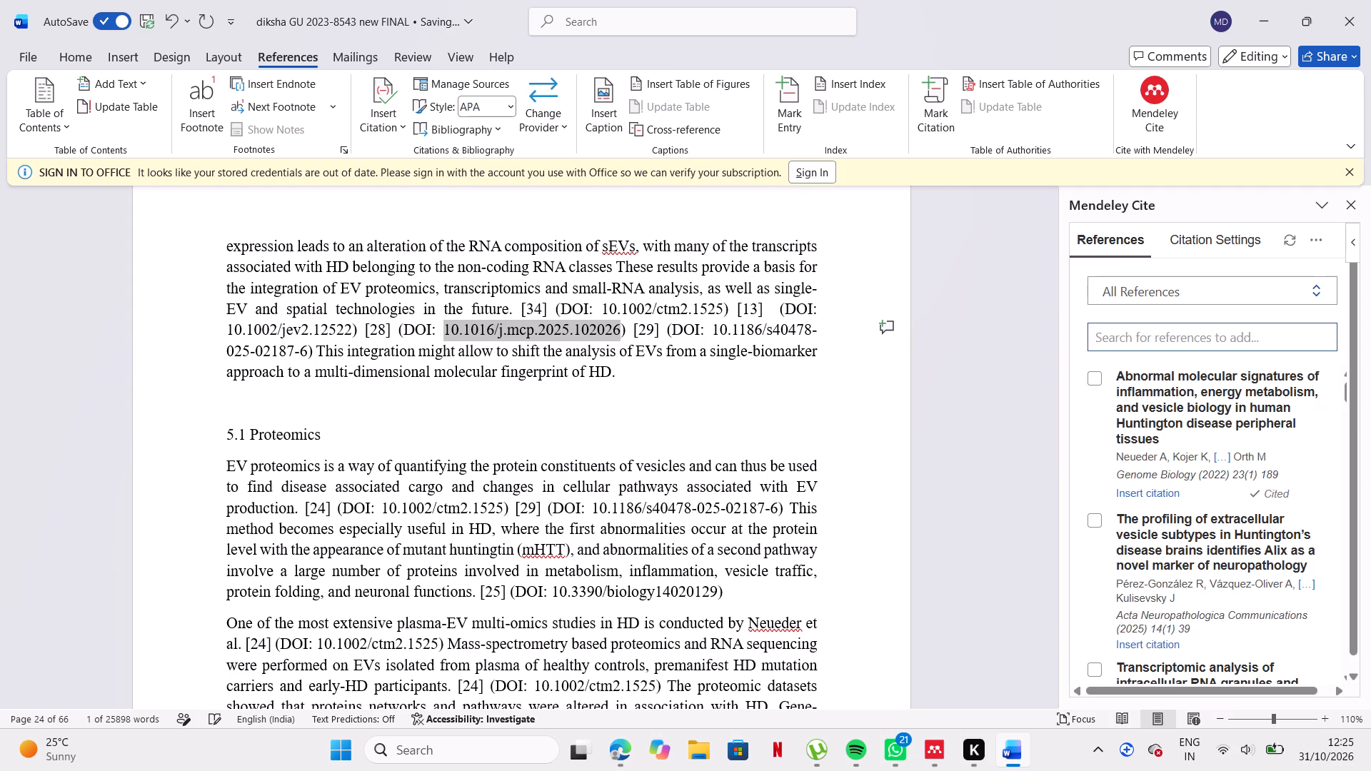
{"action": "left_click", "coordinate": [1297, 339]}
{"action": "key", "text": "ctrl+v"}
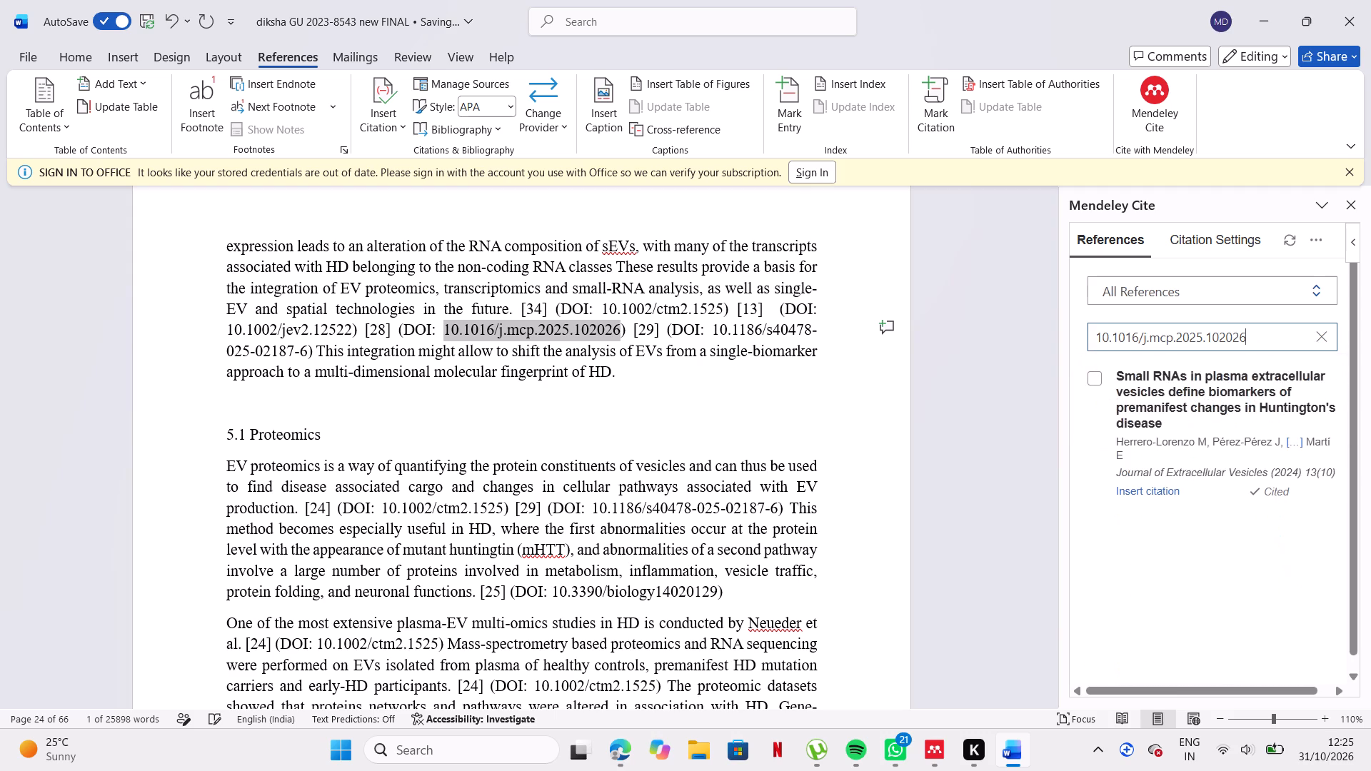
{"action": "left_click", "coordinate": [390, 326]}
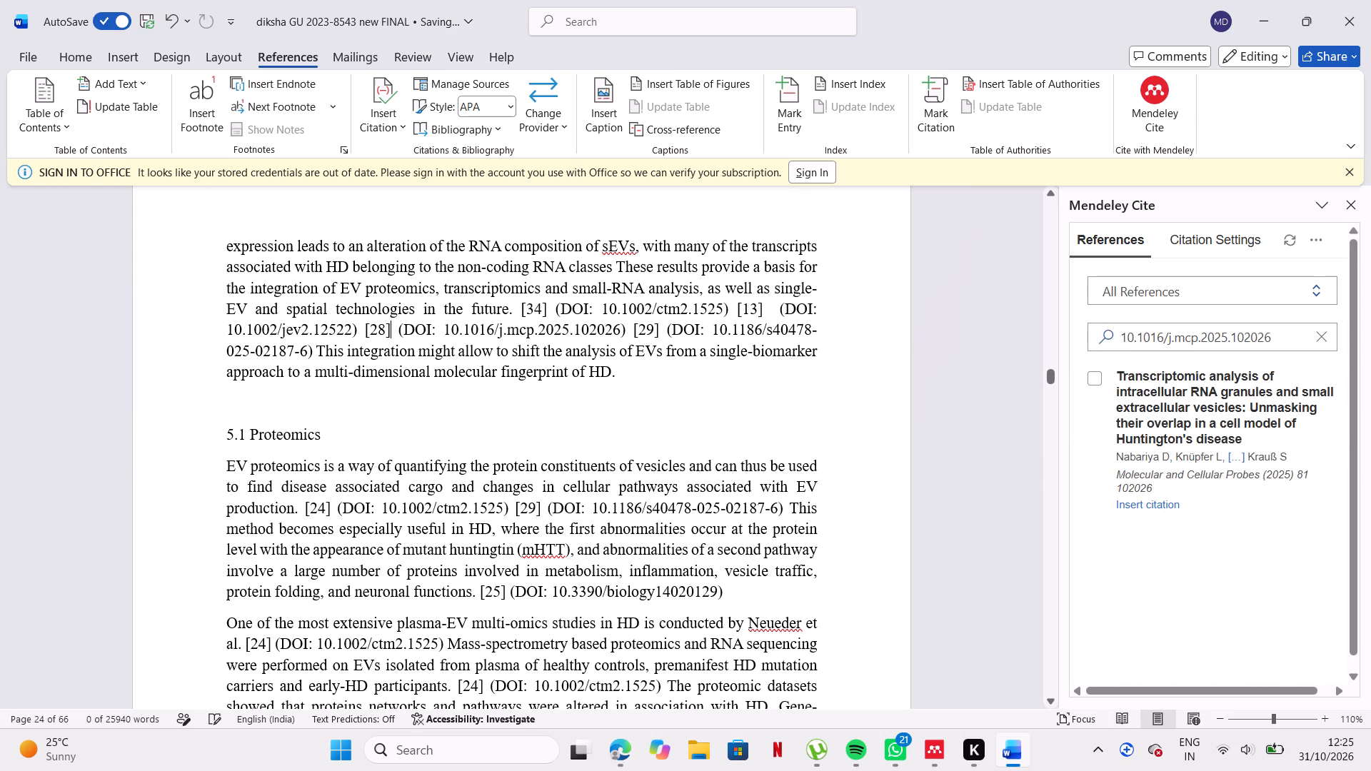
{"action": "key", "text": "BackSpace"}
{"action": "key", "text": "BackSpace"}
{"action": "key", "text": "BackSpace"}
{"action": "key", "text": "BackSpace"}
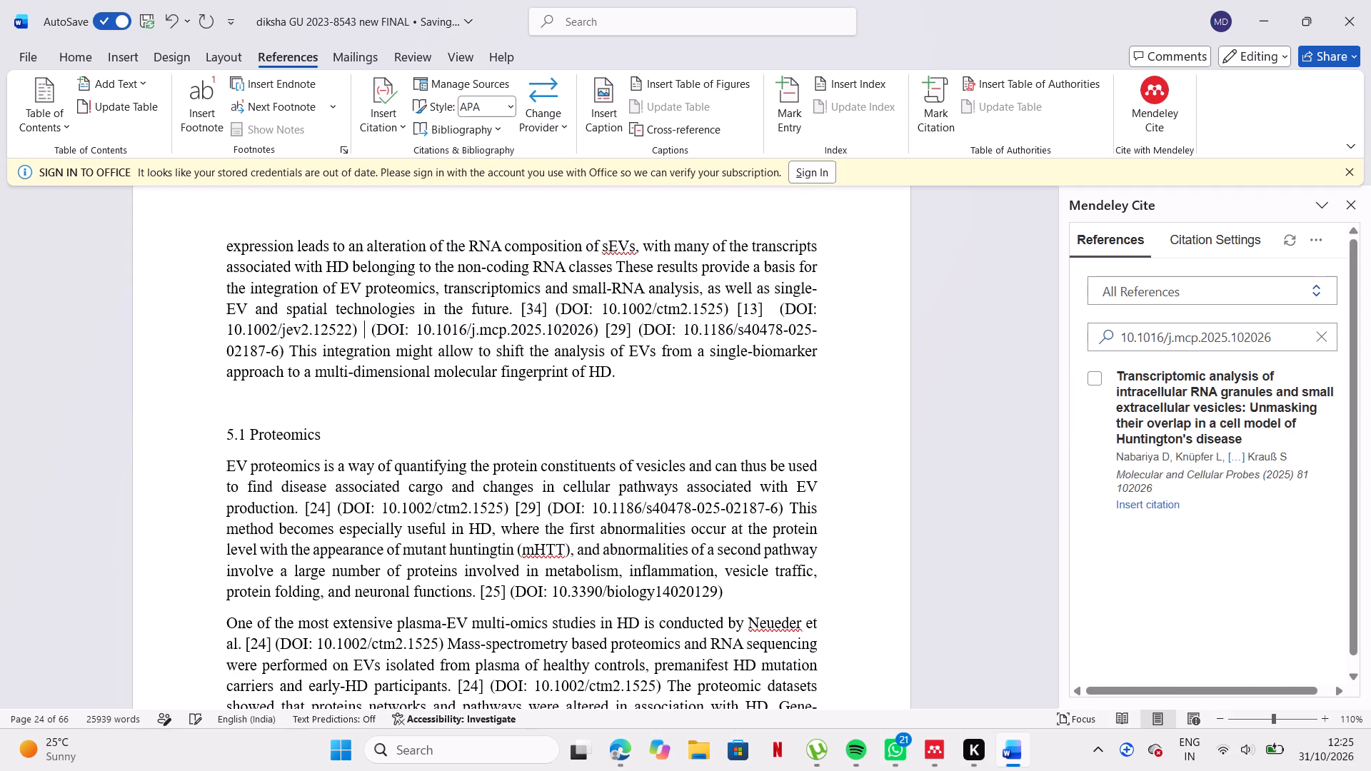
{"action": "left_click", "coordinate": [1137, 505]}
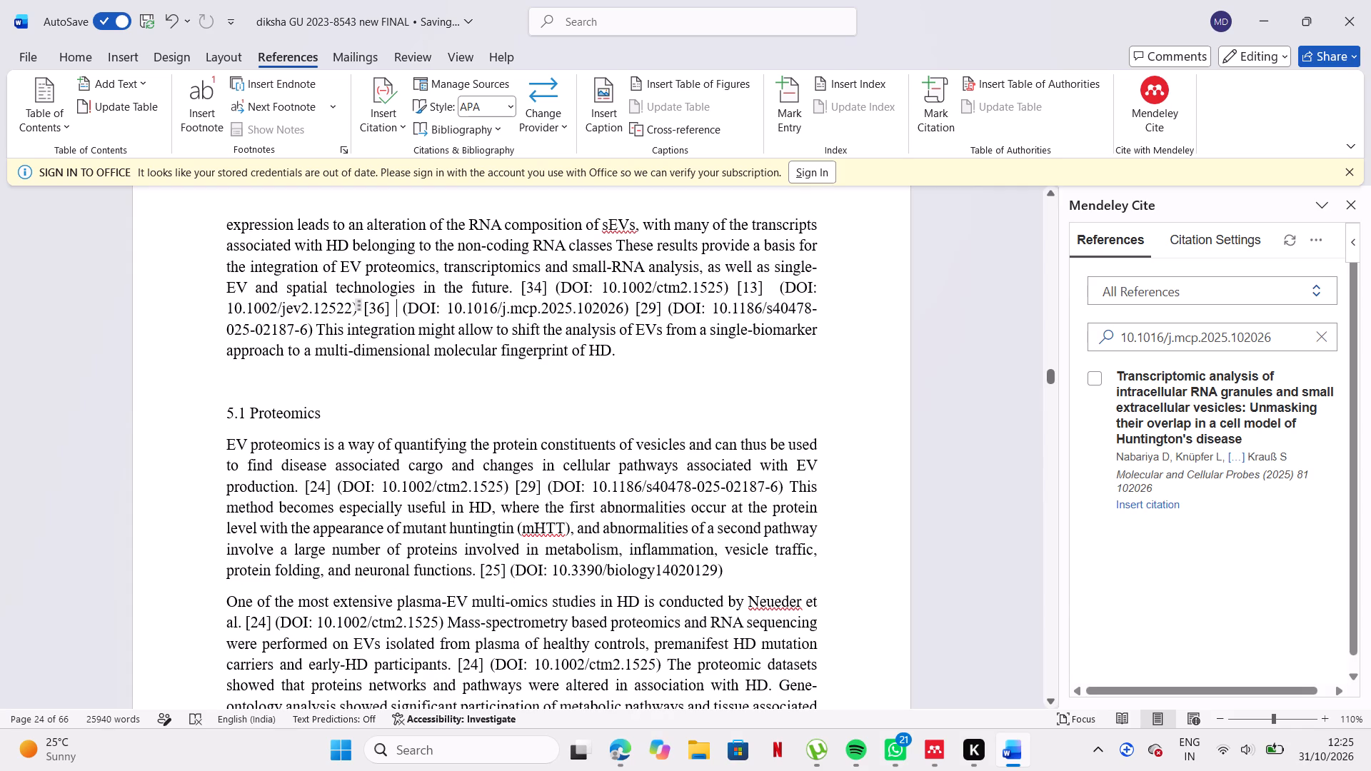
{"action": "left_click", "coordinate": [670, 311]}
{"action": "key", "text": "BackSpace"}
{"action": "key", "text": "BackSpace"}
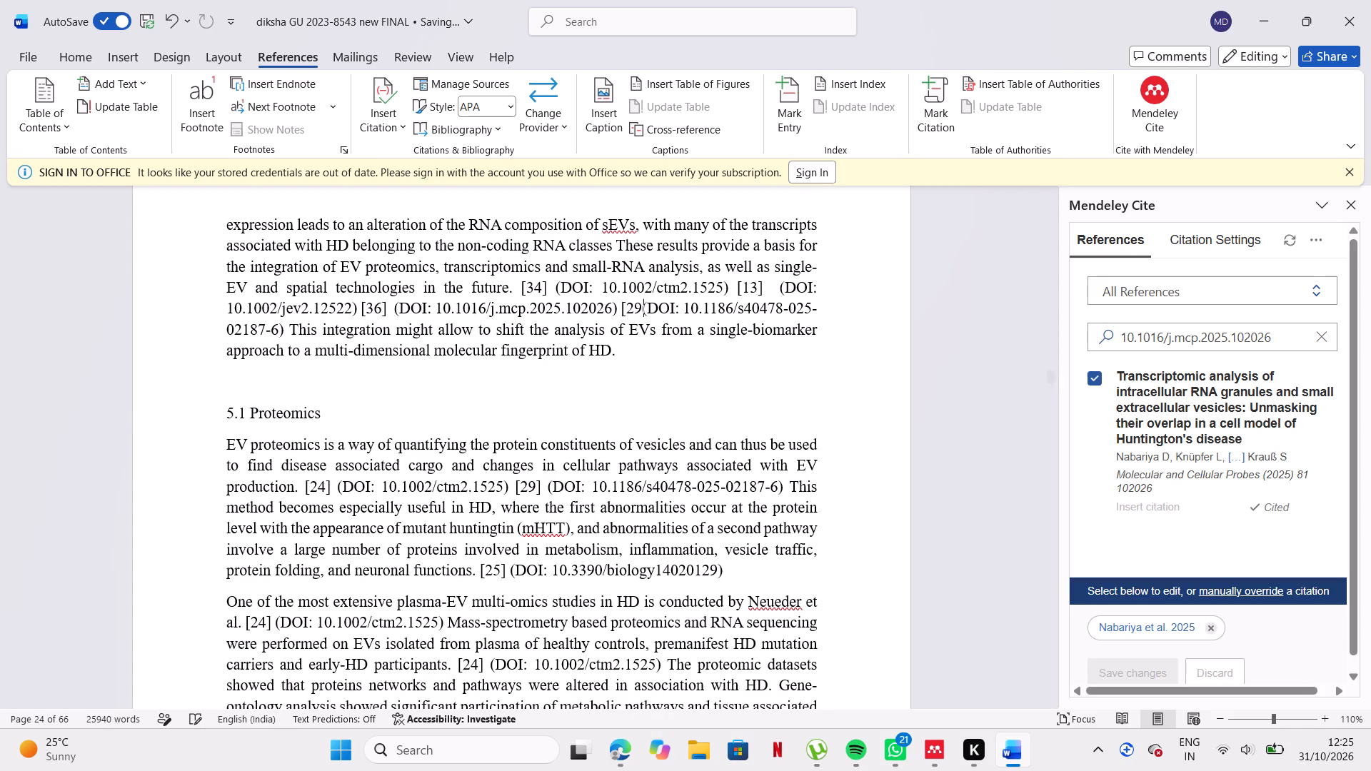
{"action": "key", "text": "BackSpace"}
{"action": "key", "text": "BackSpace"}
{"action": "key", "text": "BackSpace"}
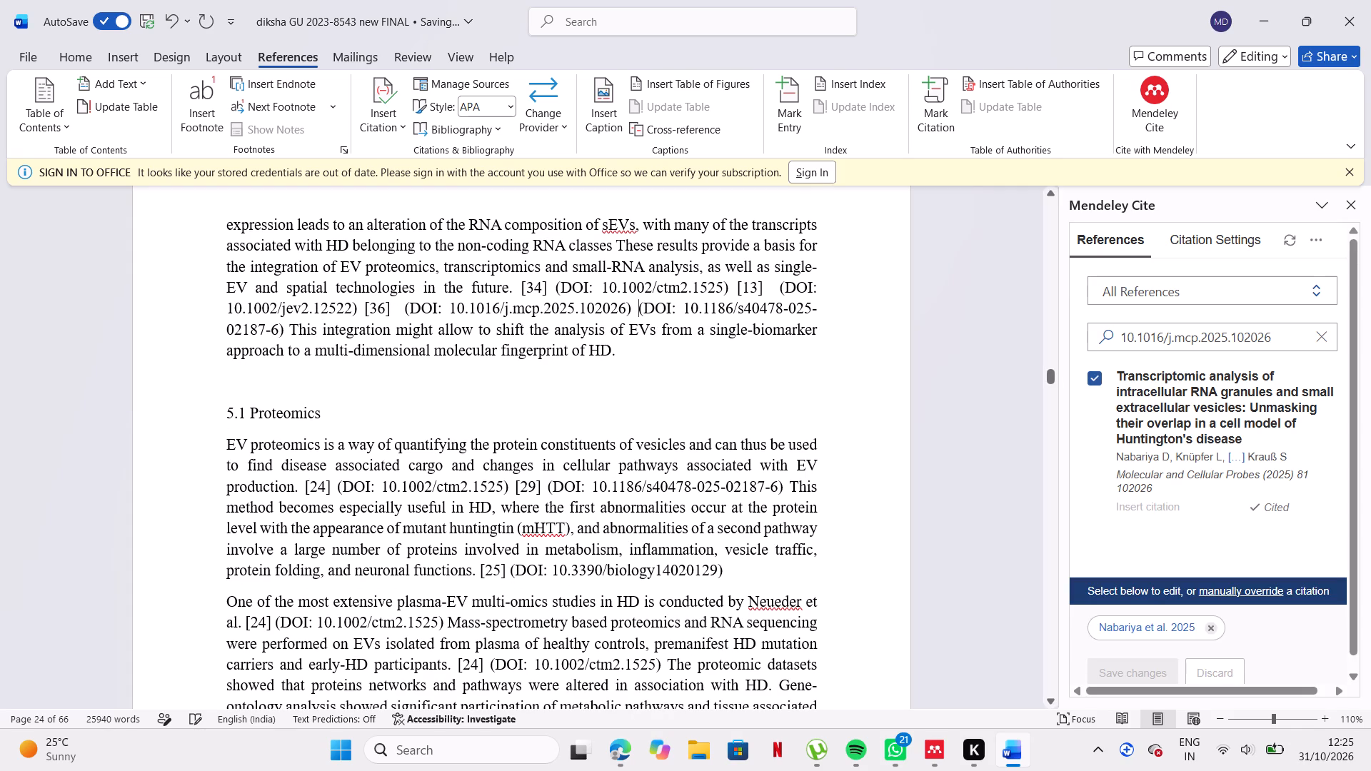
{"action": "left_click_drag", "start_coordinate": [683, 306], "coordinate": [298, 331]}
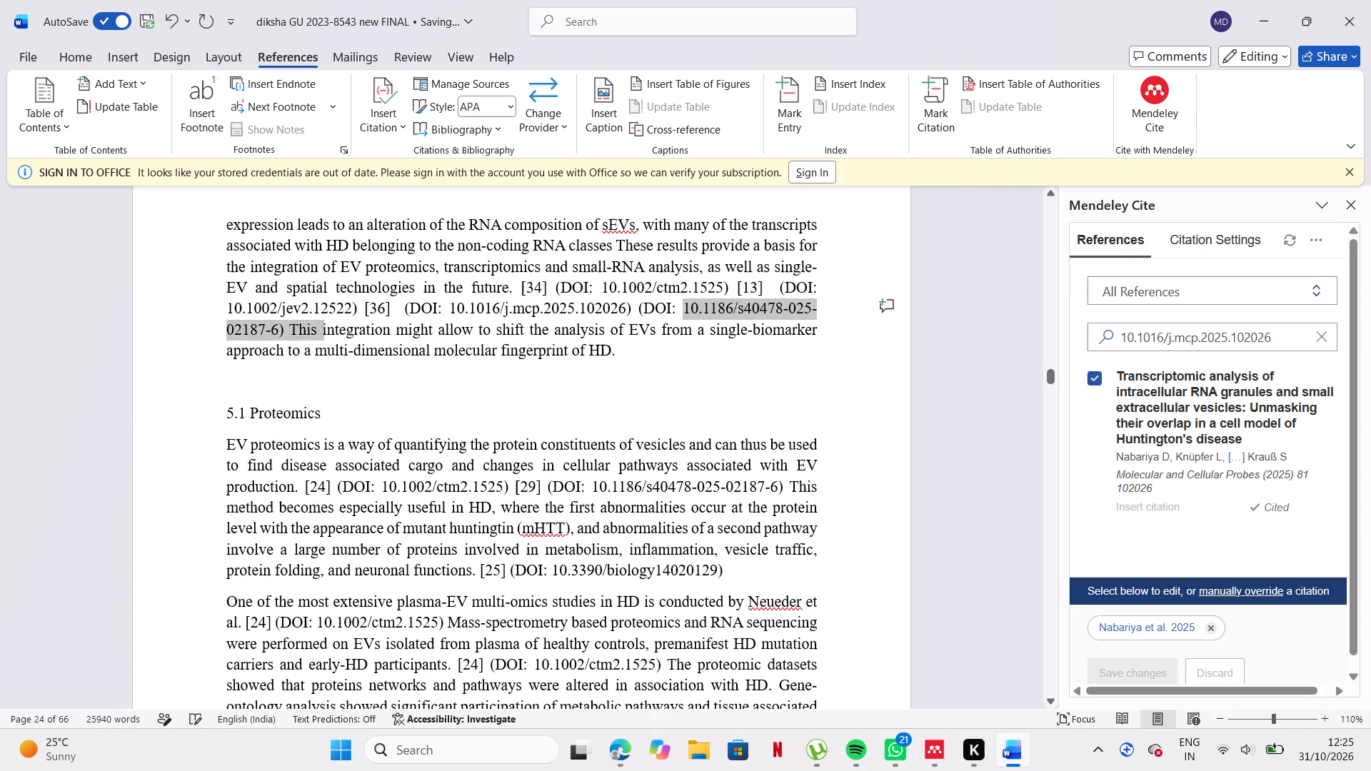
{"action": "left_click_drag", "start_coordinate": [298, 331], "coordinate": [276, 328]}
{"action": "key", "text": "ctrl+c"}
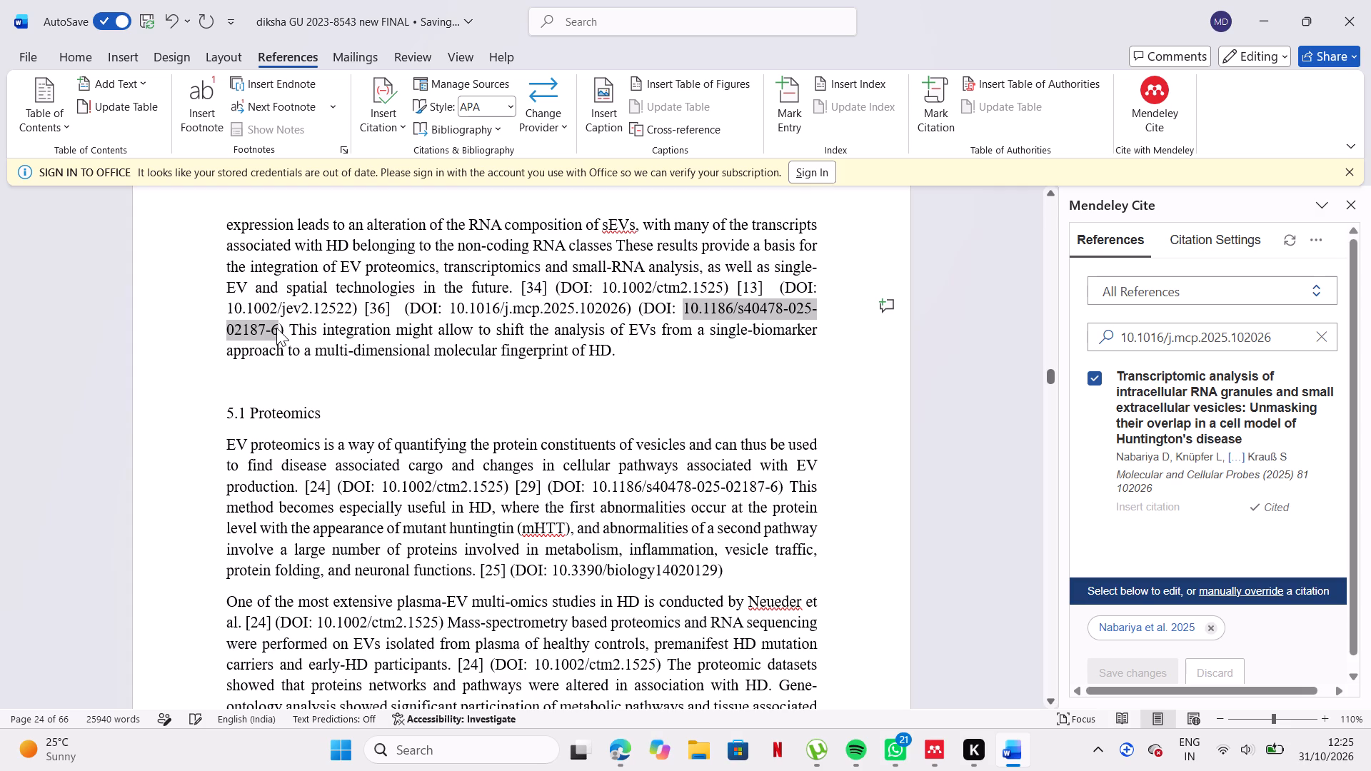
{"action": "left_click", "coordinate": [1332, 339]}
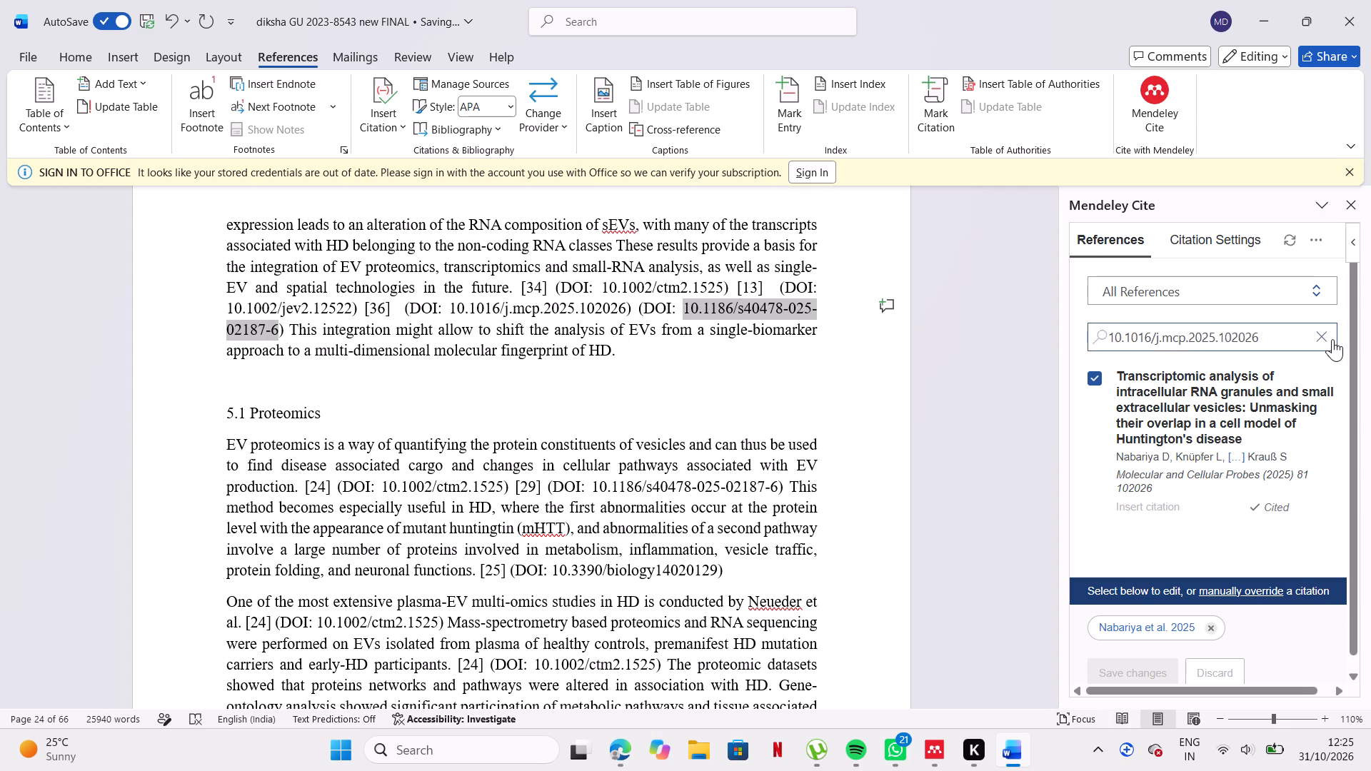
{"action": "left_click", "coordinate": [1297, 338]}
{"action": "key", "text": "ctrl+v"}
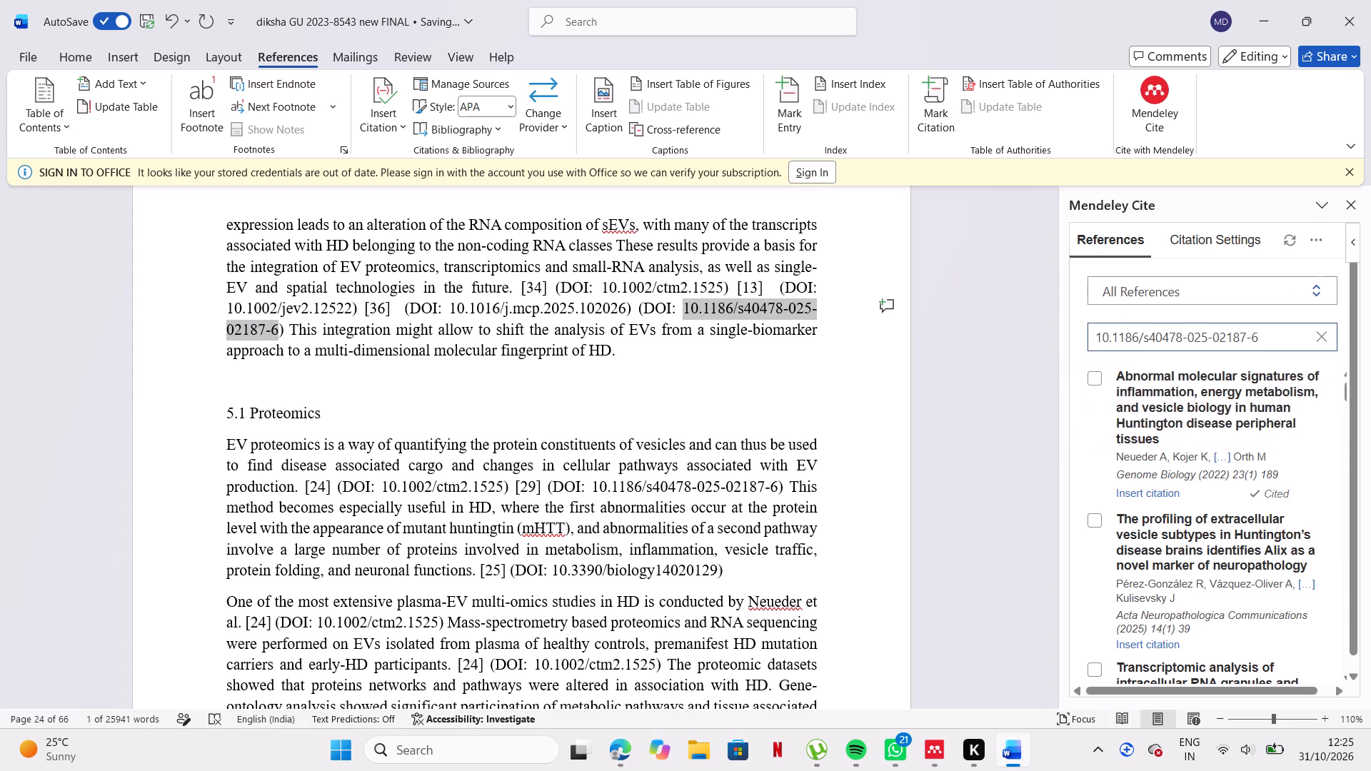
{"action": "left_click", "coordinate": [638, 310]}
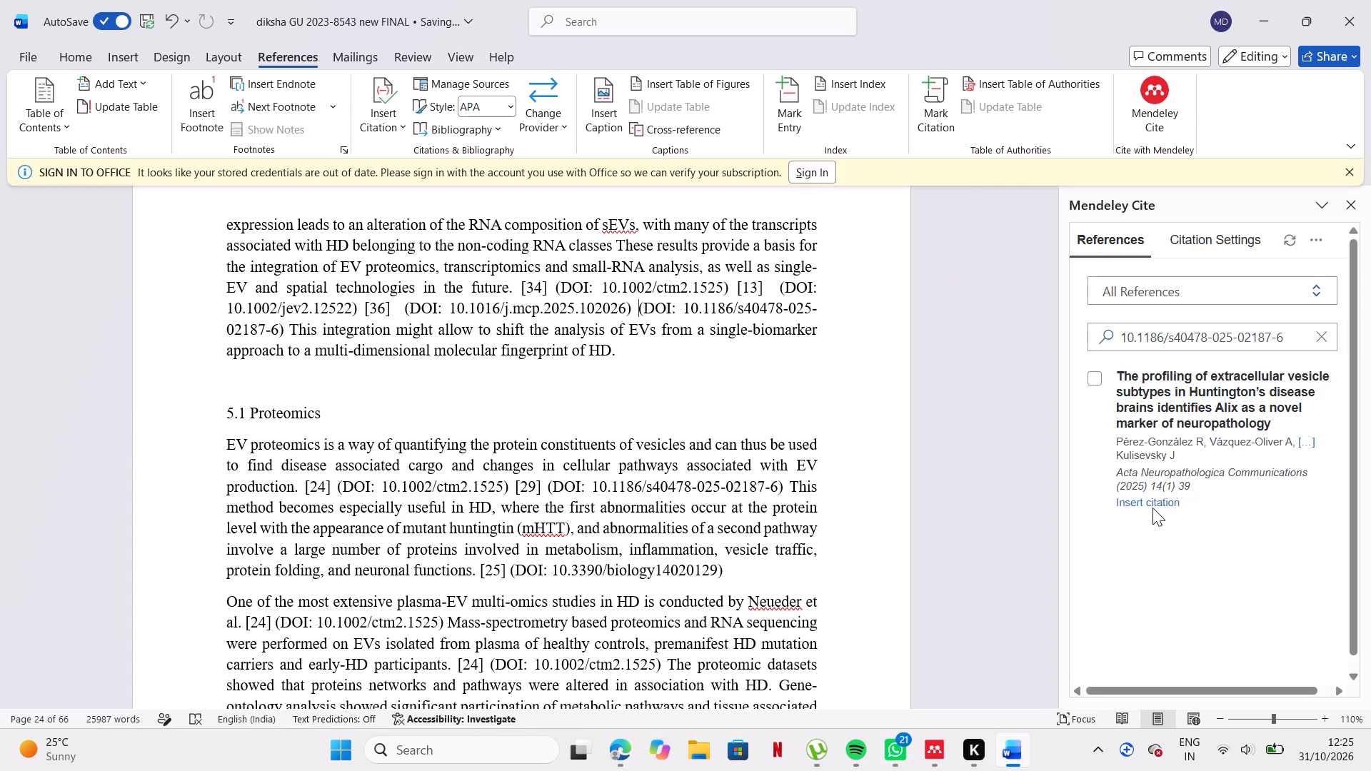
{"action": "left_click", "coordinate": [1152, 507]}
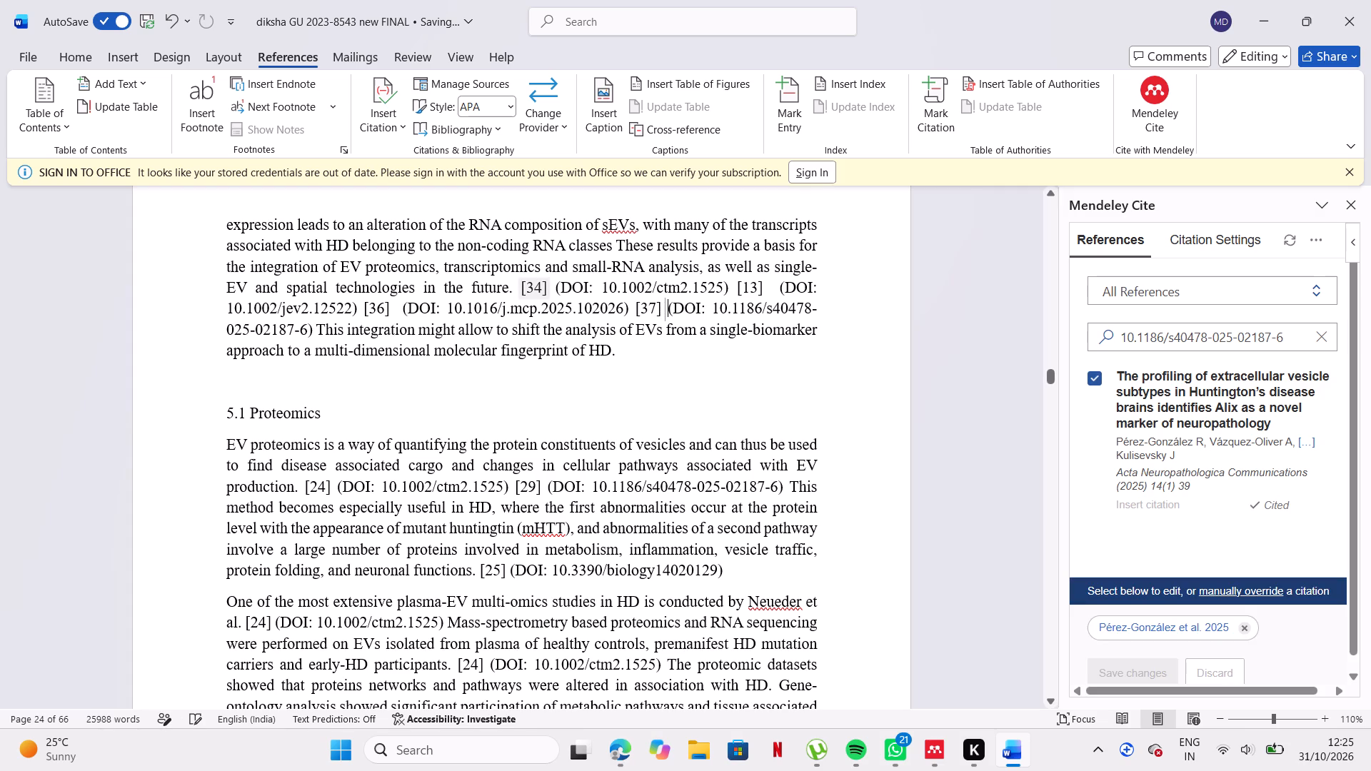
Make all four citations and their DOI texts after "spatial technologies in the future." bold.
{"action": "left_click_drag", "start_coordinate": [522, 286], "coordinate": [408, 328]}
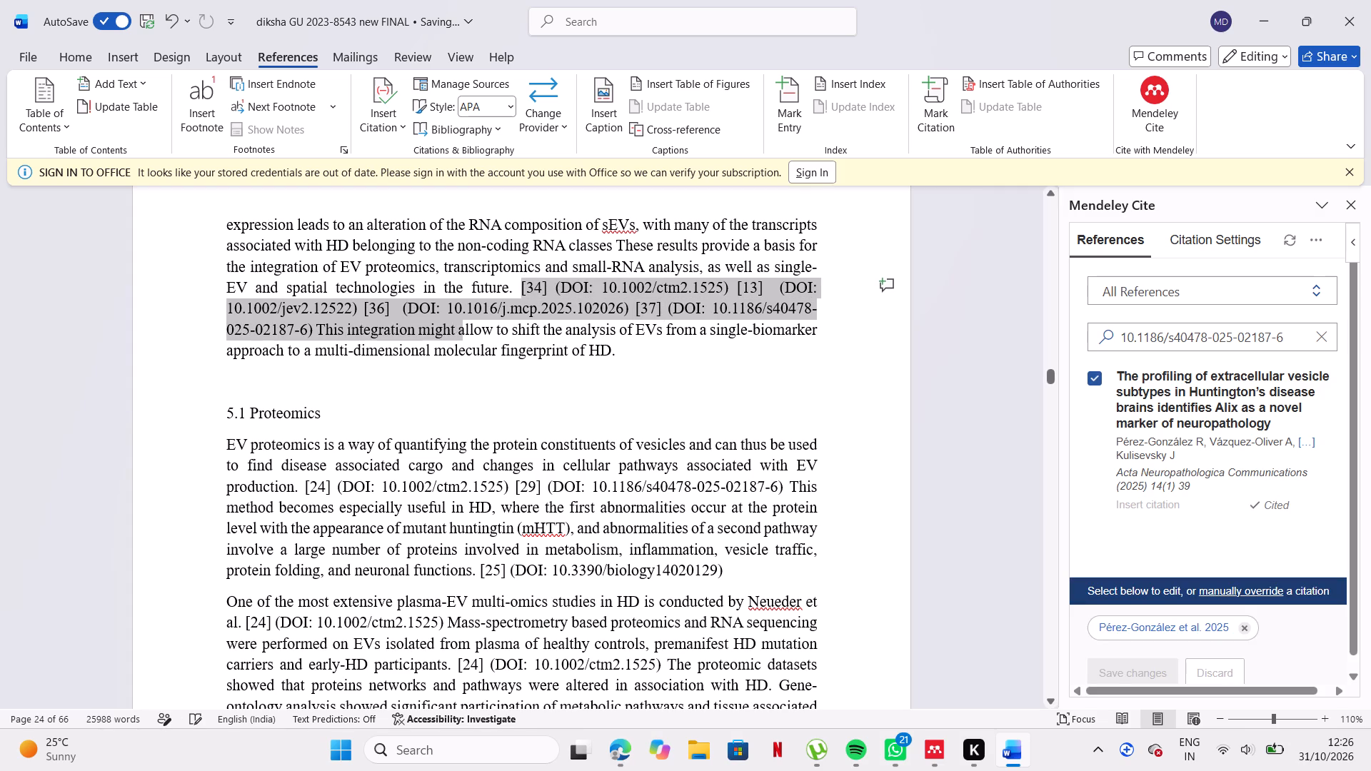
{"action": "left_click_drag", "start_coordinate": [408, 328], "coordinate": [315, 328]}
{"action": "left_click", "coordinate": [330, 292]}
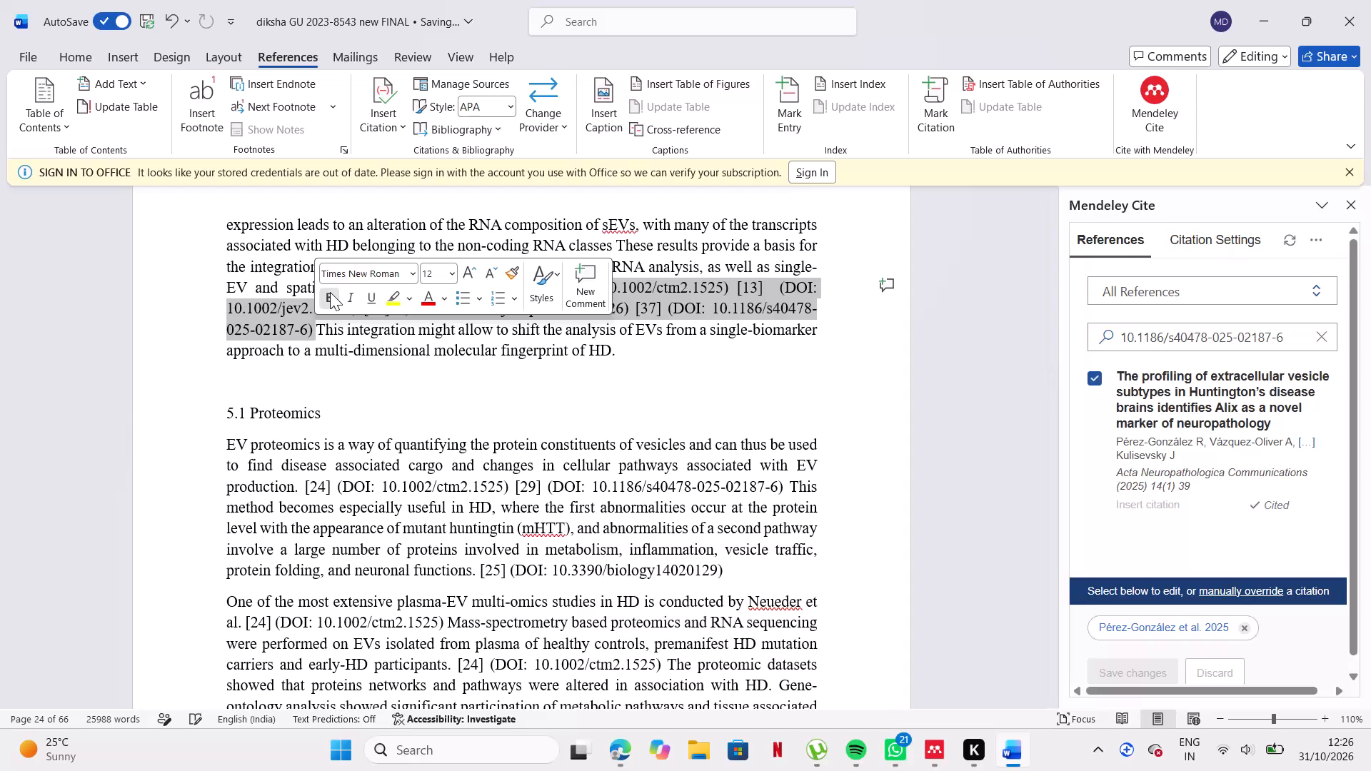
{"action": "left_click", "coordinate": [428, 423]}
{"action": "scroll", "coordinate": [428, 423], "scroll_direction": "down", "scroll_amount": 1}
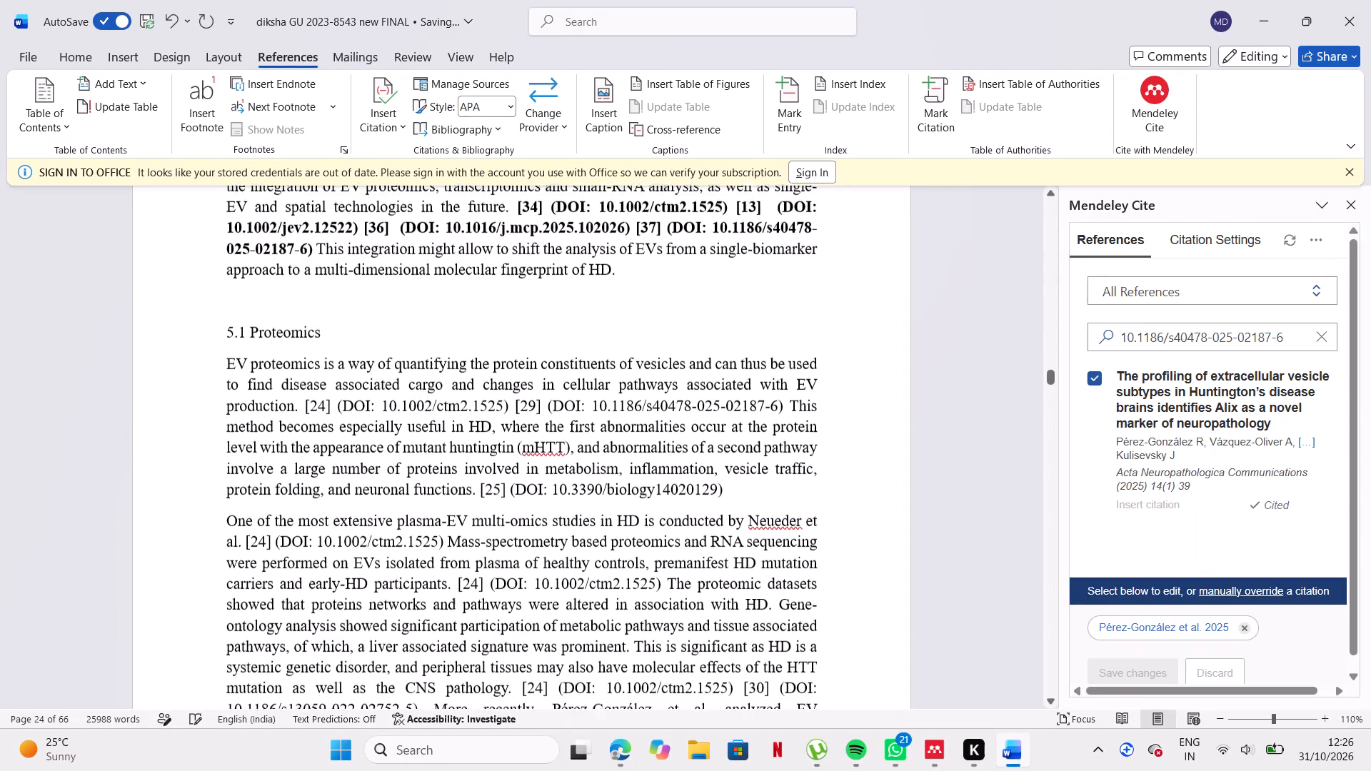
{"action": "scroll", "coordinate": [428, 423], "scroll_direction": "down", "scroll_amount": 1}
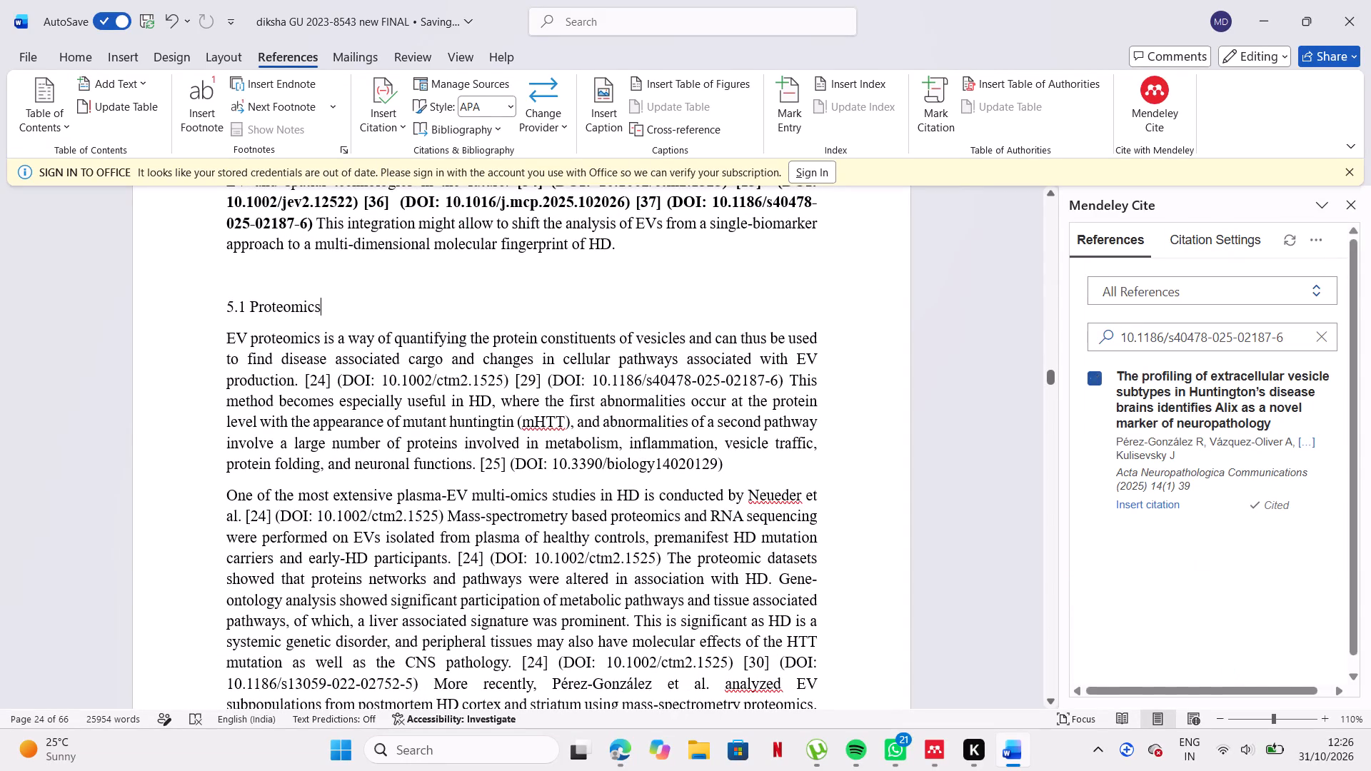
Delete the repeated typed citation [24] (DOI: 10.1002/ctm2.1525) directly after "Neueder et al." in section 5.1.
{"action": "scroll", "coordinate": [379, 437], "scroll_direction": "down", "scroll_amount": 1}
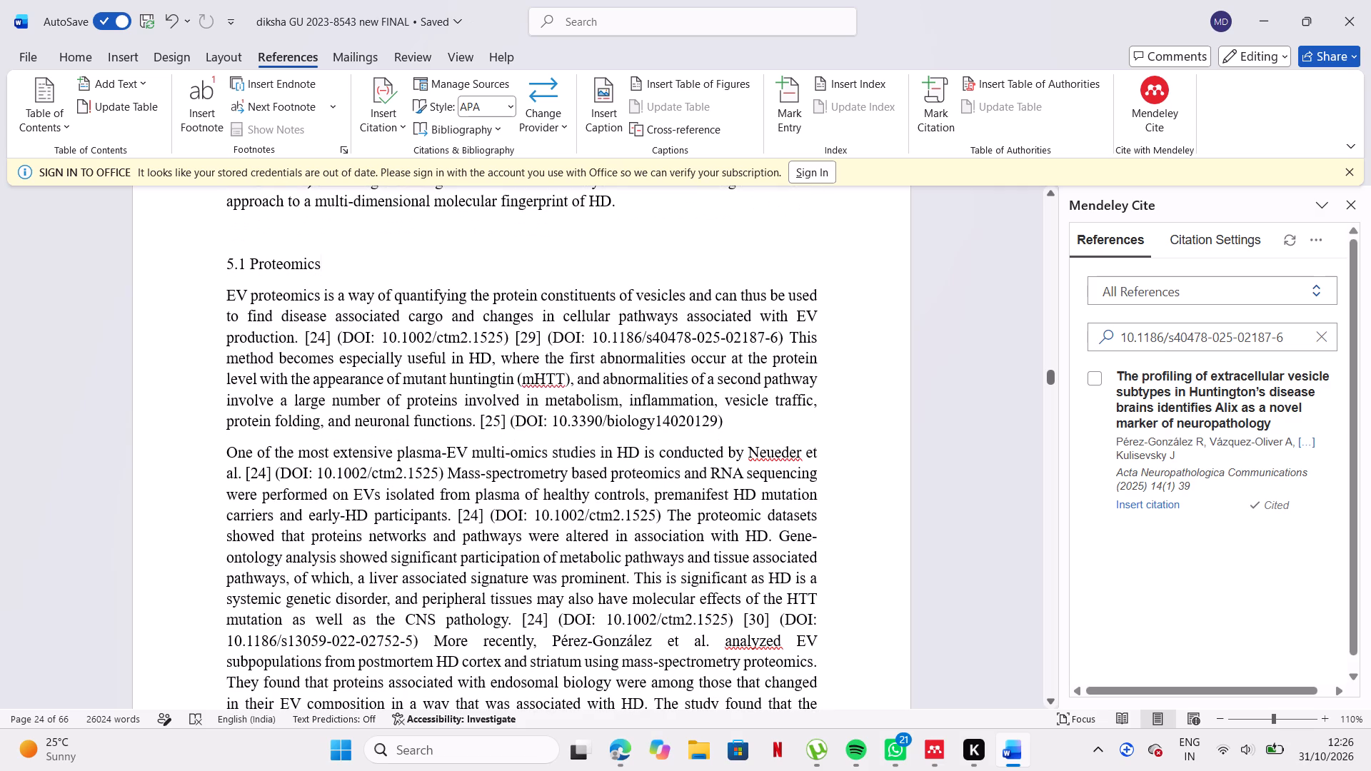
{"action": "left_click_drag", "start_coordinate": [247, 469], "coordinate": [410, 476]}
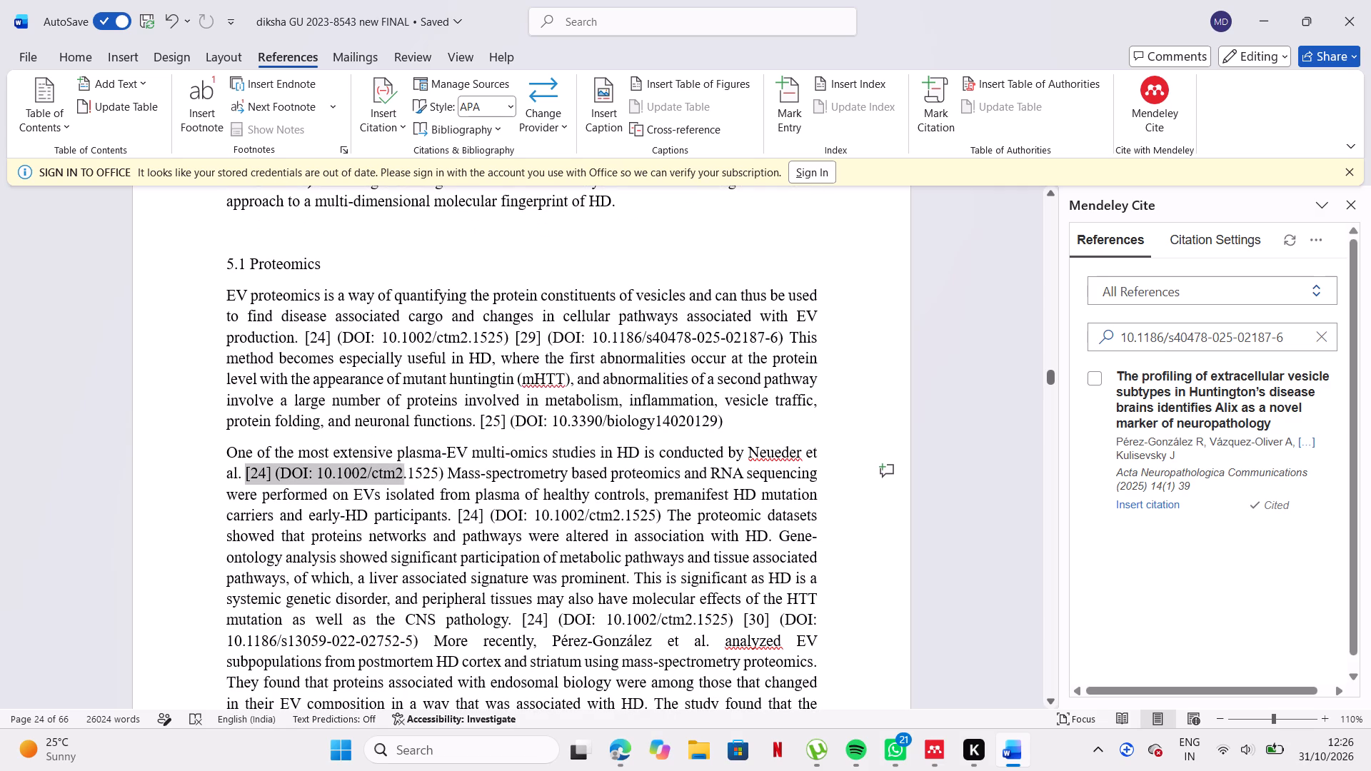
{"action": "left_click_drag", "start_coordinate": [410, 476], "coordinate": [443, 478]}
{"action": "key", "text": "BackSpace"}
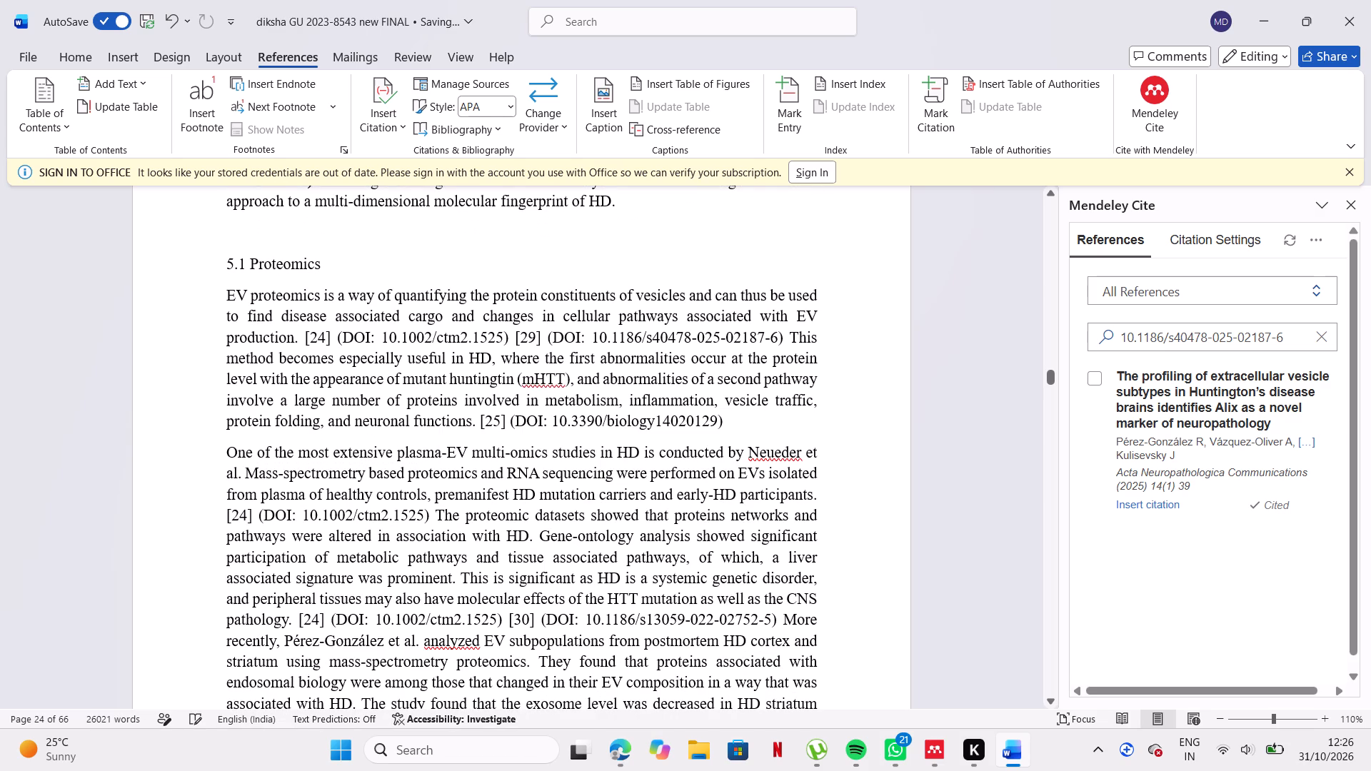
Replace the typed [24] in the first paragraph of 5.1 Proteomics with the Mendeley citation found by its DOI 10.1002/ctm2.1525, keeping the DOI text.
{"action": "scroll", "coordinate": [566, 325], "scroll_direction": "down", "scroll_amount": 1}
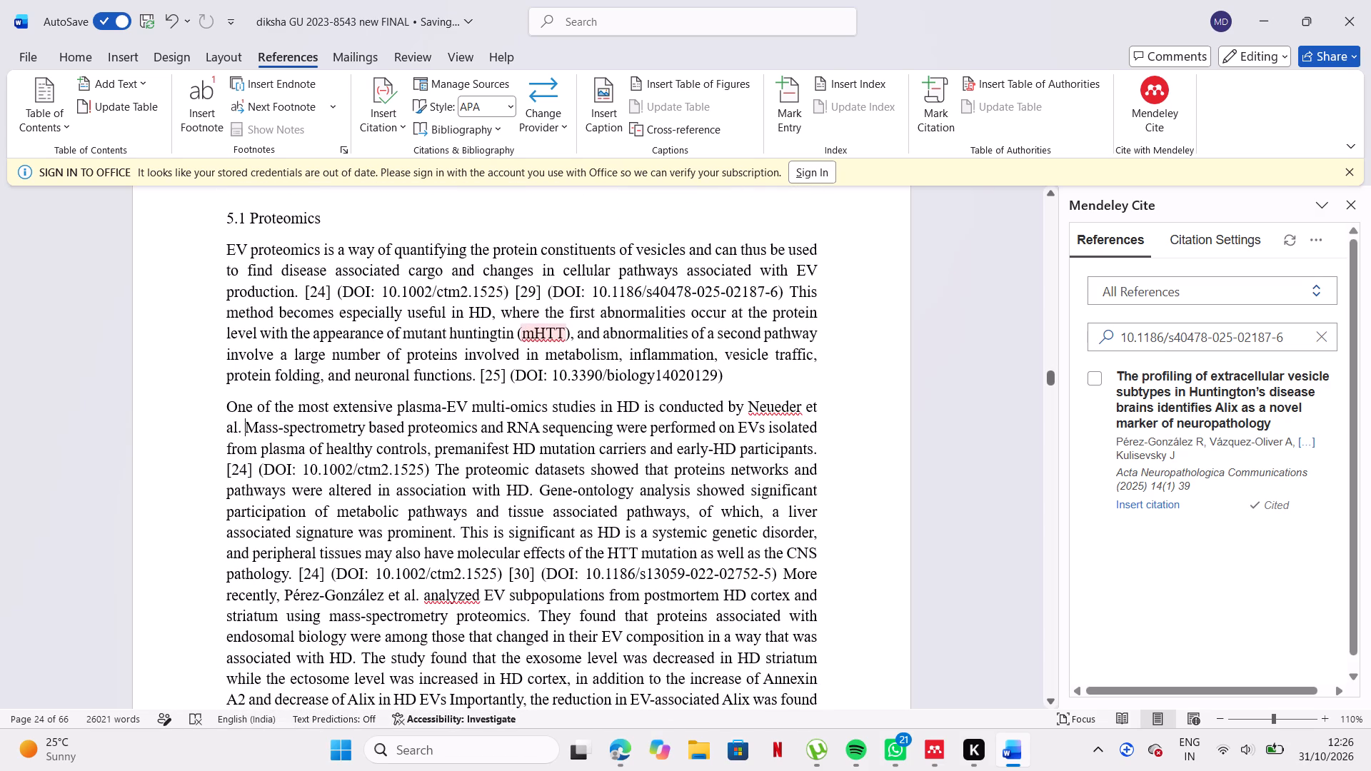
{"action": "left_click", "coordinate": [382, 295]}
{"action": "left_click_drag", "start_coordinate": [383, 284], "coordinate": [489, 290]}
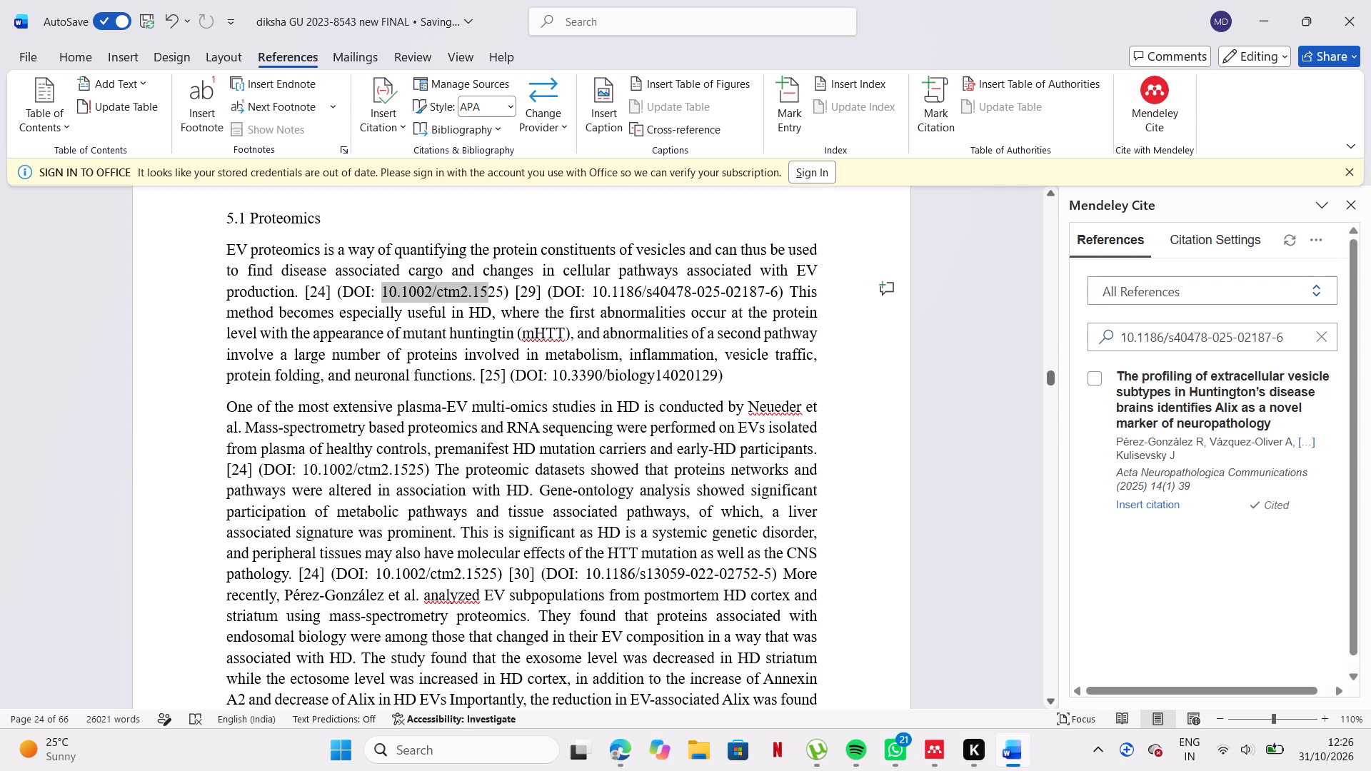
{"action": "left_click_drag", "start_coordinate": [489, 290], "coordinate": [501, 293]}
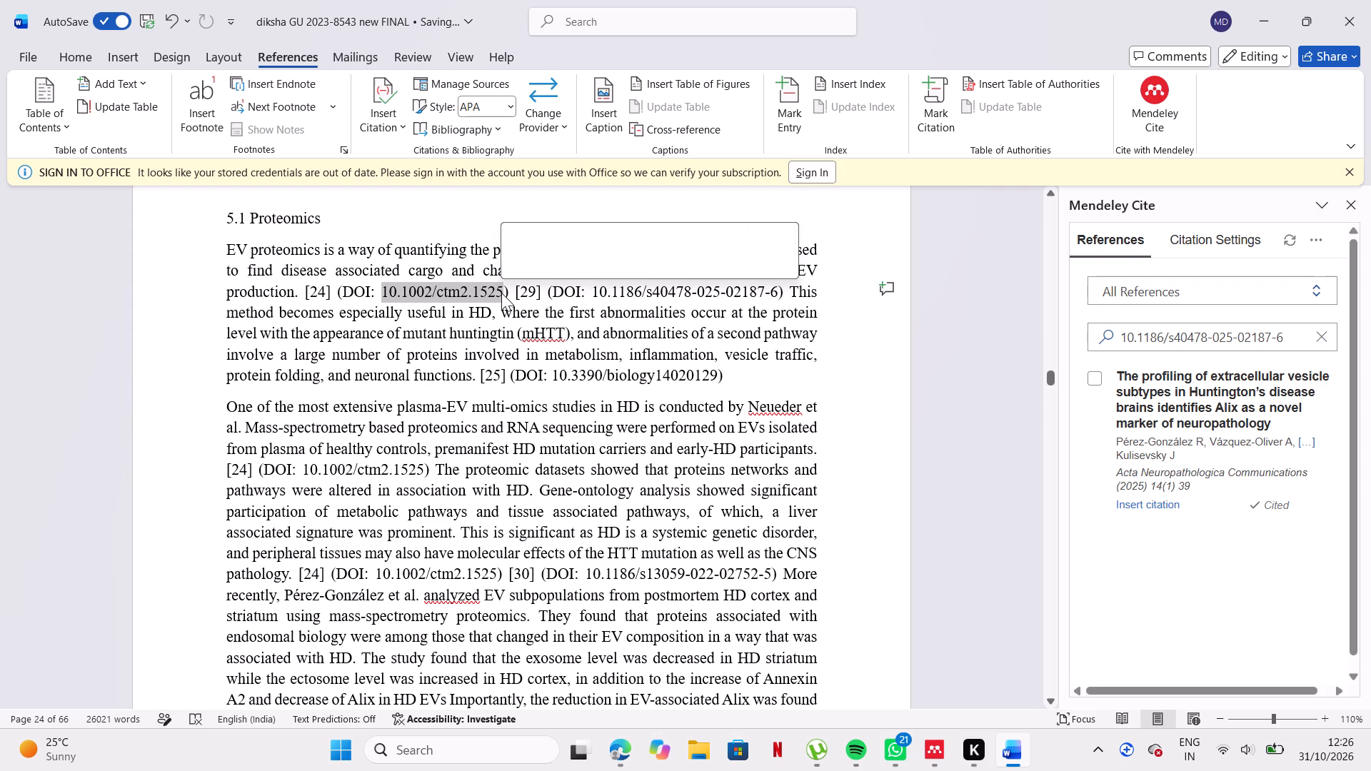
{"action": "key", "text": "ctrl+c"}
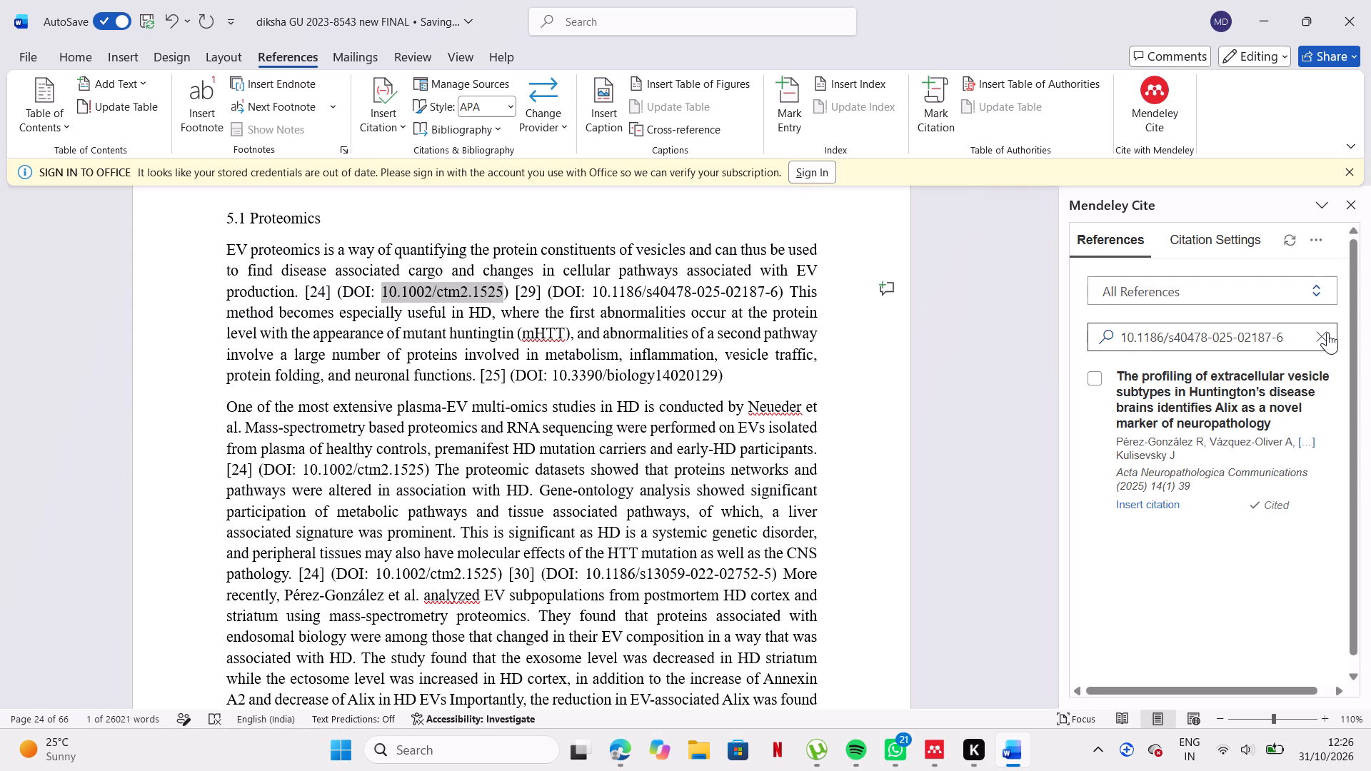
{"action": "left_click", "coordinate": [1327, 332]}
{"action": "left_click", "coordinate": [1298, 329]}
{"action": "key", "text": "ctrl+v"}
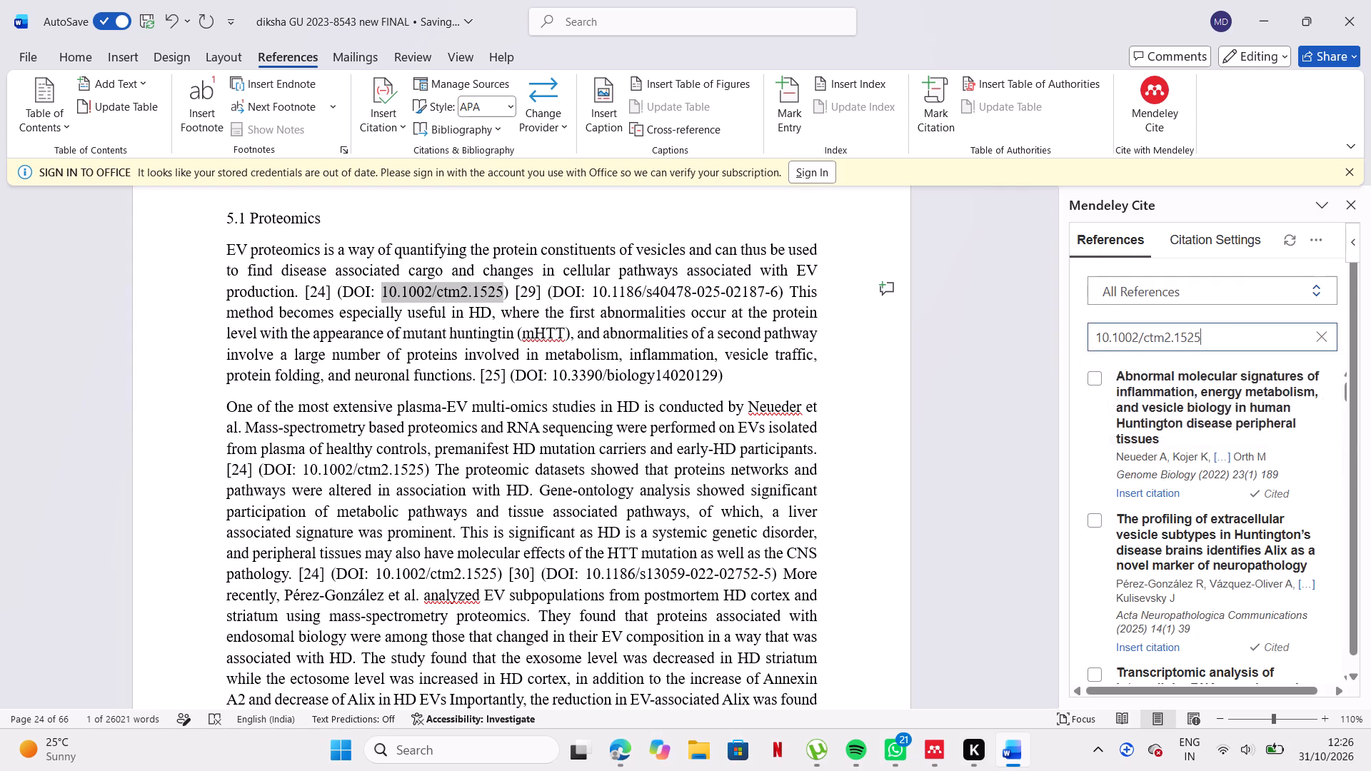
{"action": "left_click", "coordinate": [333, 290]}
{"action": "key", "text": "BackSpace"}
{"action": "key", "text": "BackSpace"}
{"action": "key", "text": "BackSpace"}
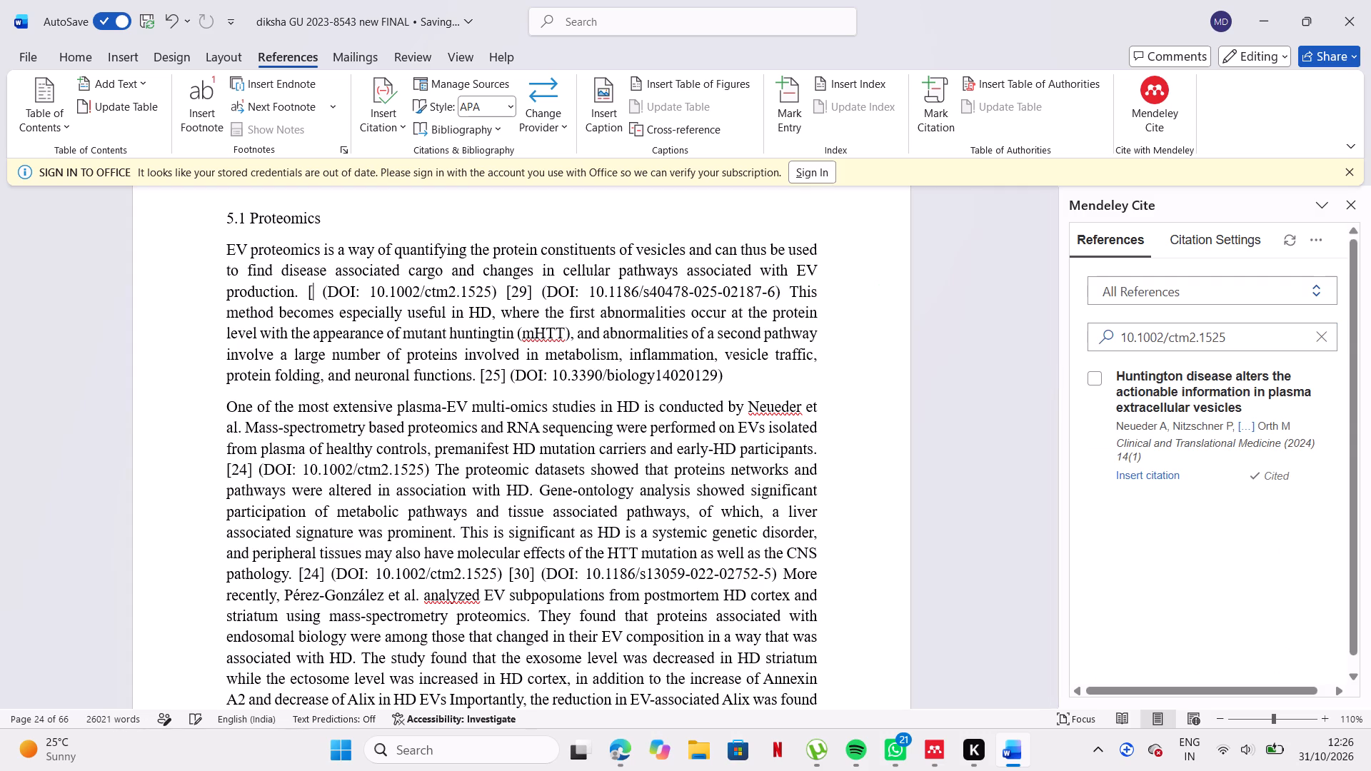
{"action": "key", "text": "BackSpace"}
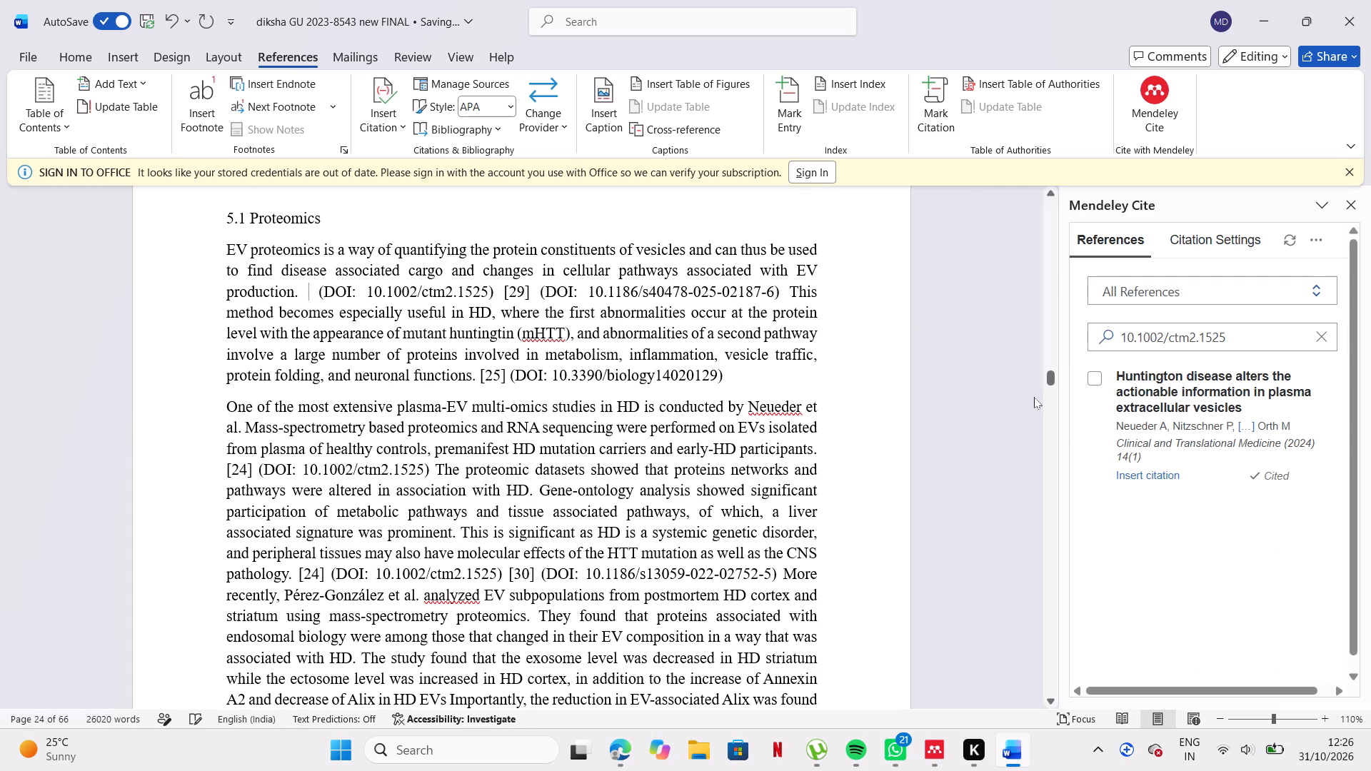
{"action": "left_click", "coordinate": [1173, 472]}
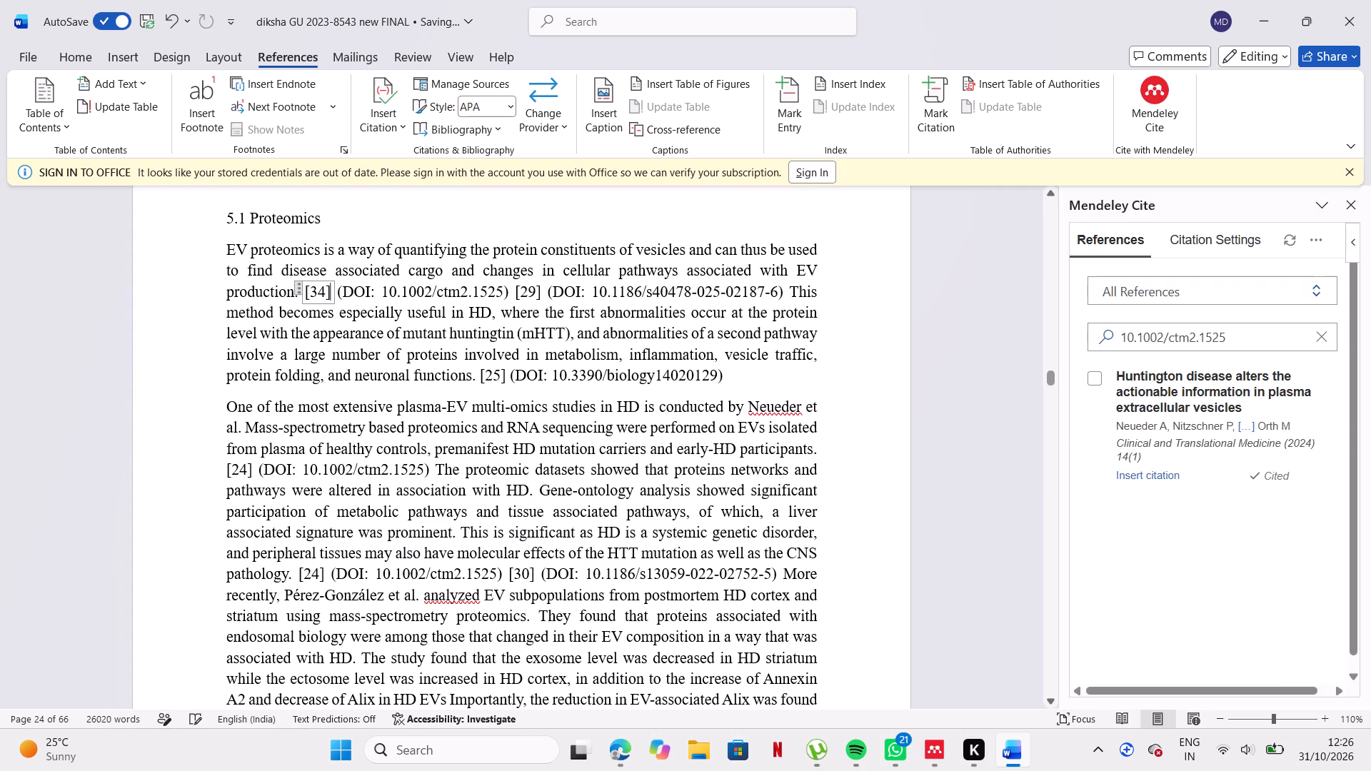
{"action": "left_click_drag", "start_coordinate": [595, 290], "coordinate": [779, 296]}
{"action": "key", "text": "ctrl+c"}
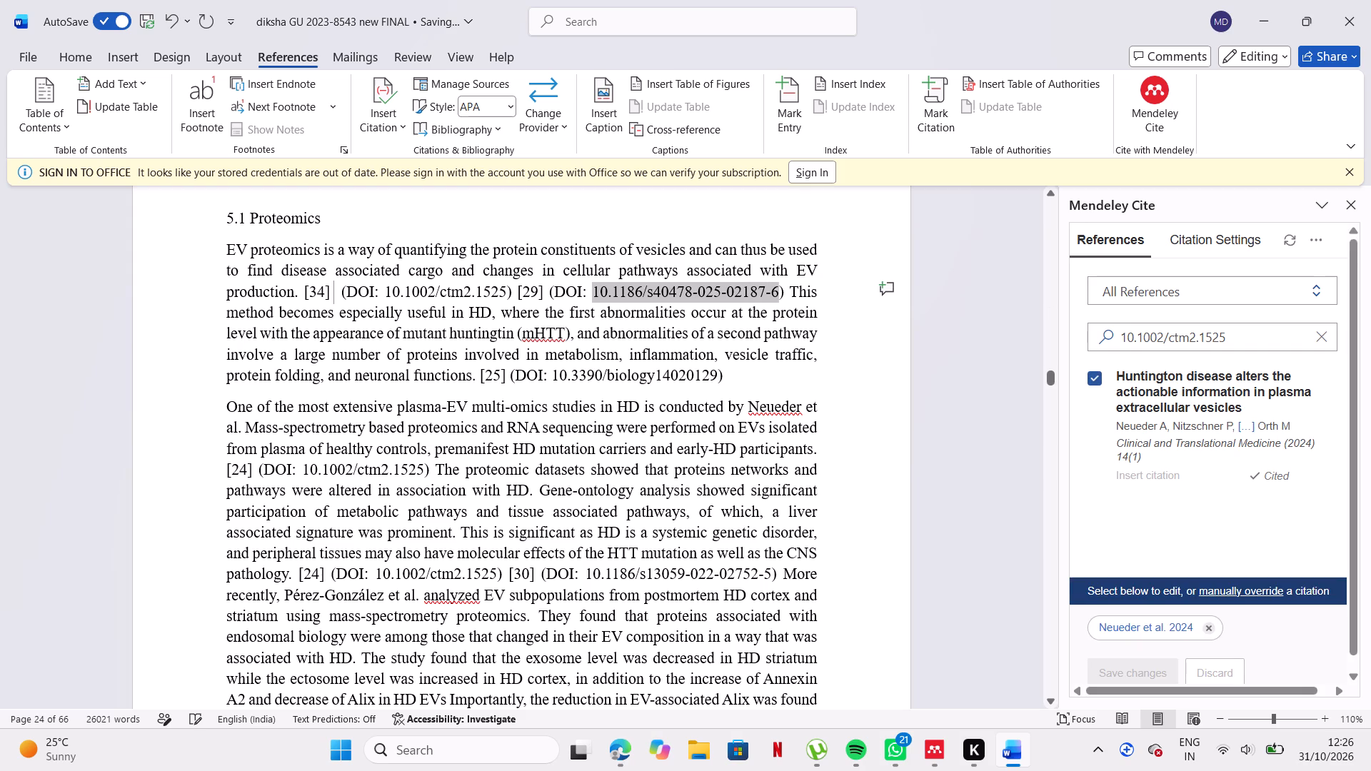
{"action": "left_click", "coordinate": [1323, 333]}
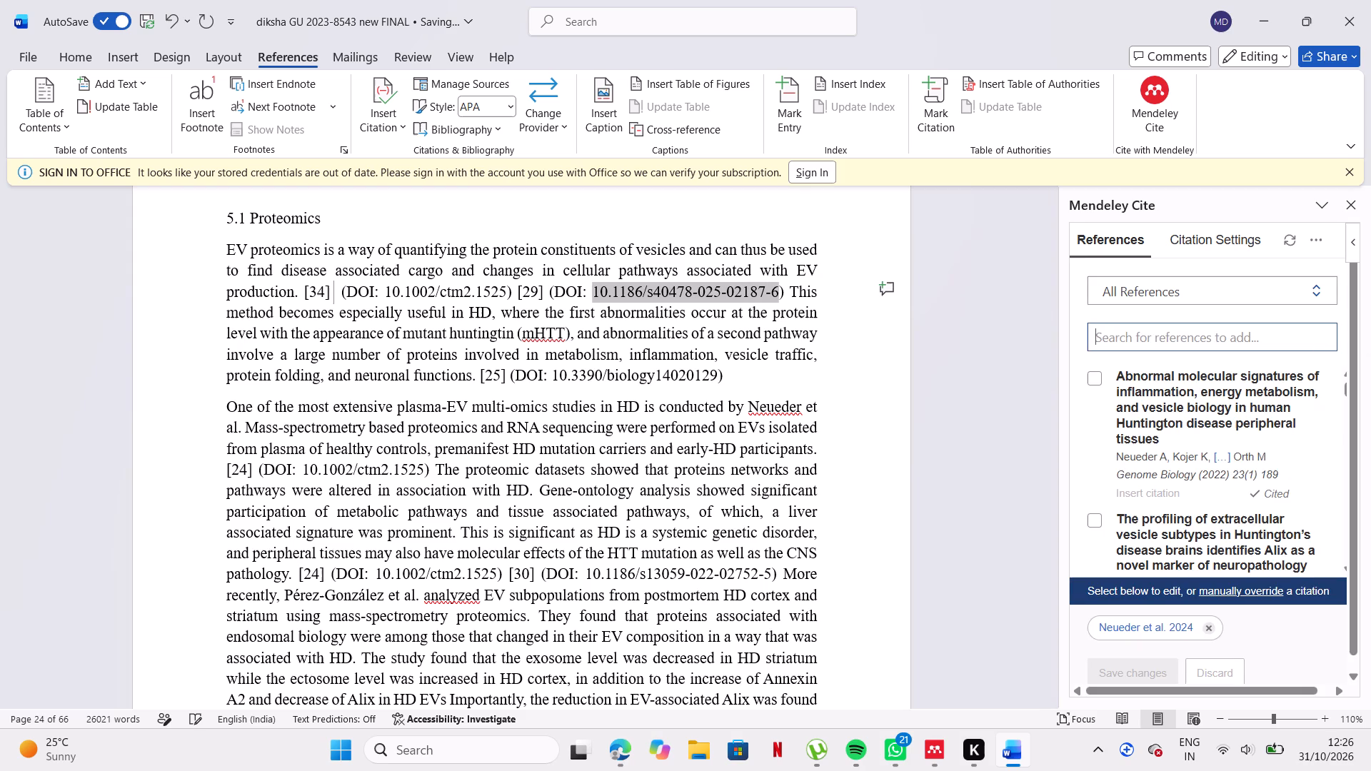
{"action": "left_click", "coordinate": [1291, 331]}
{"action": "key", "text": "ctrl+v"}
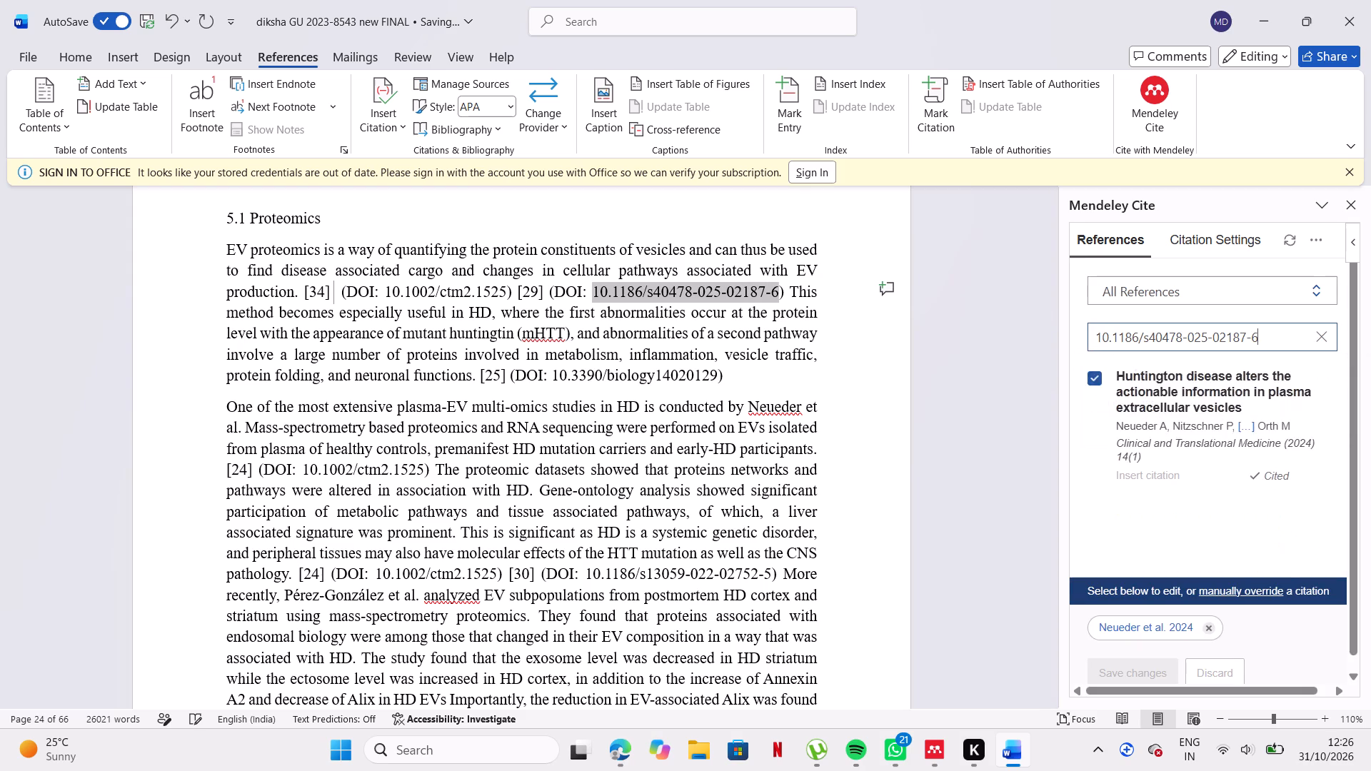
{"action": "left_click", "coordinate": [544, 291]}
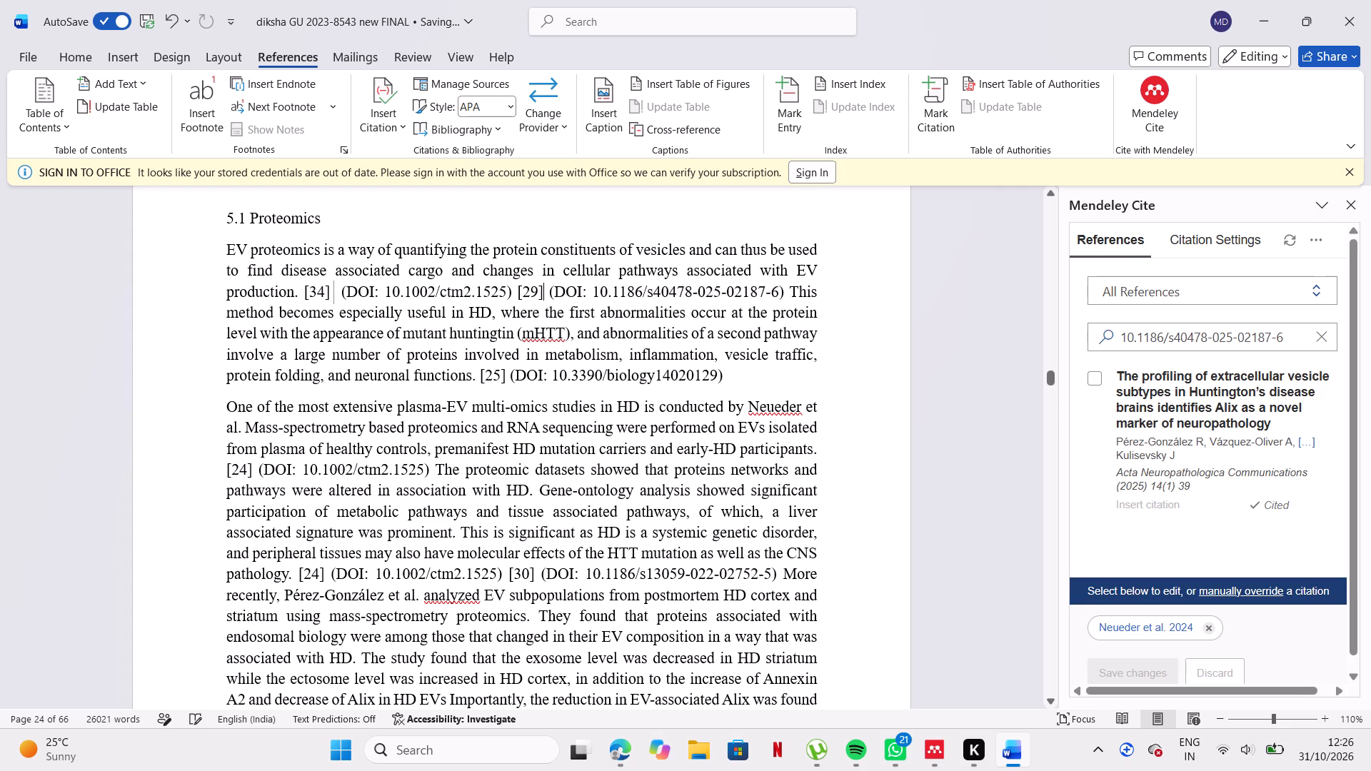
{"action": "key", "text": "BackSpace"}
{"action": "key", "text": "BackSpace"}
{"action": "key", "text": "BackSpace"}
{"action": "key", "text": "BackSpace"}
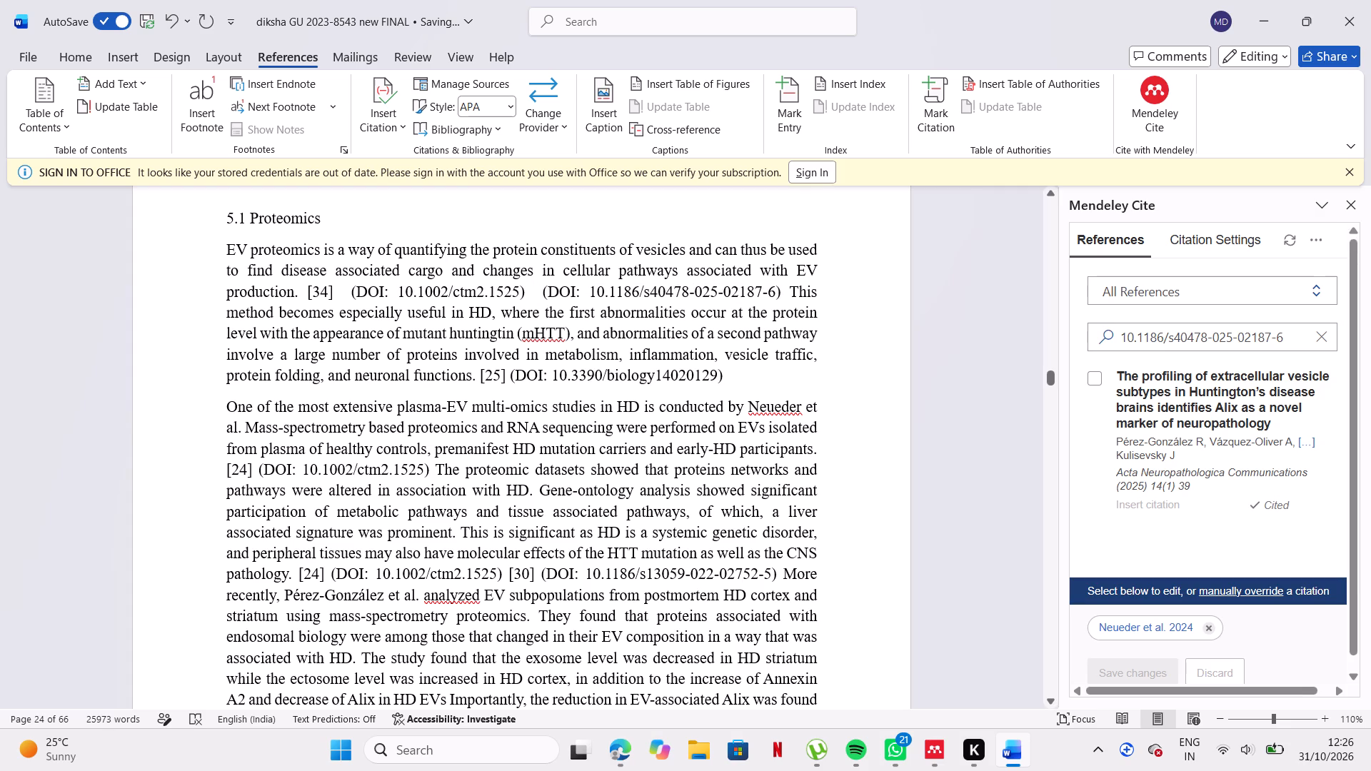
{"action": "left_click", "coordinate": [534, 291]}
{"action": "left_click", "coordinate": [568, 292]}
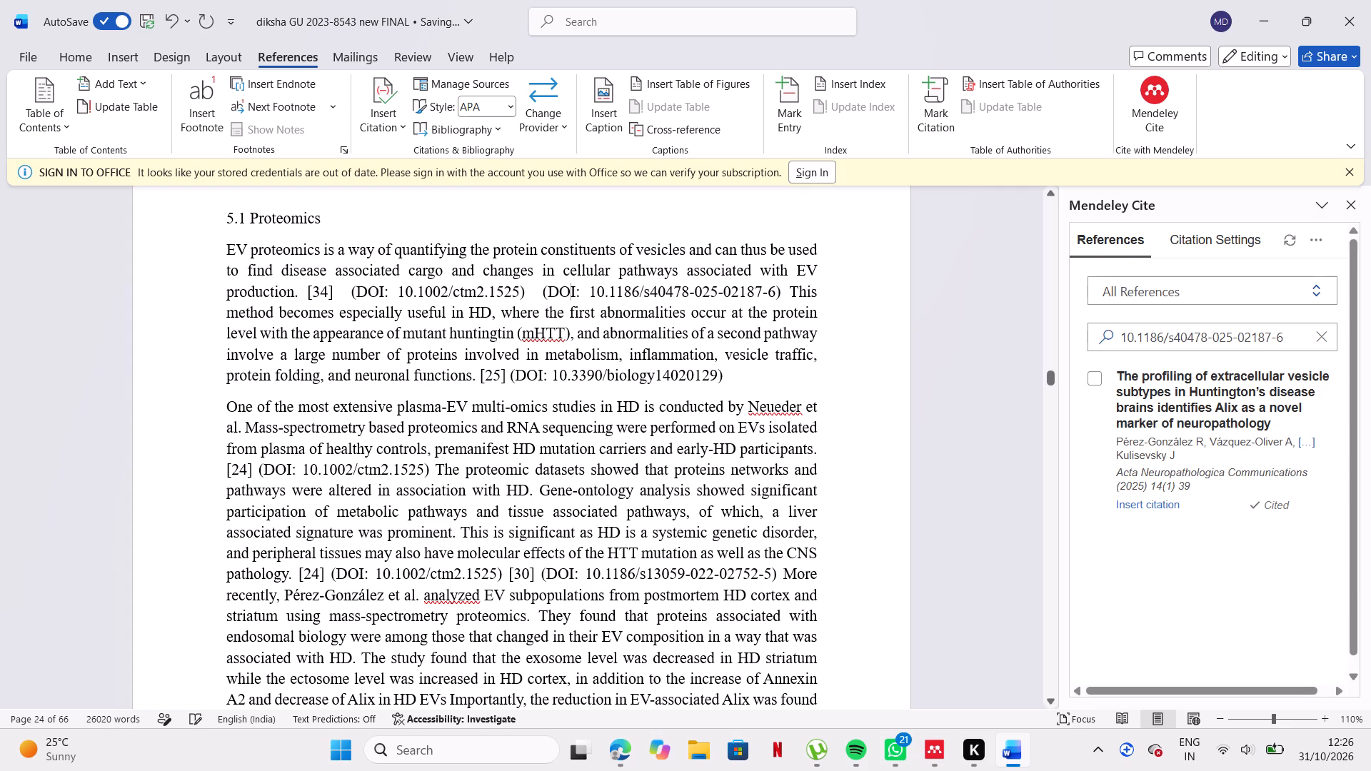
{"action": "left_click", "coordinate": [539, 291]}
{"action": "left_click", "coordinate": [1140, 508]}
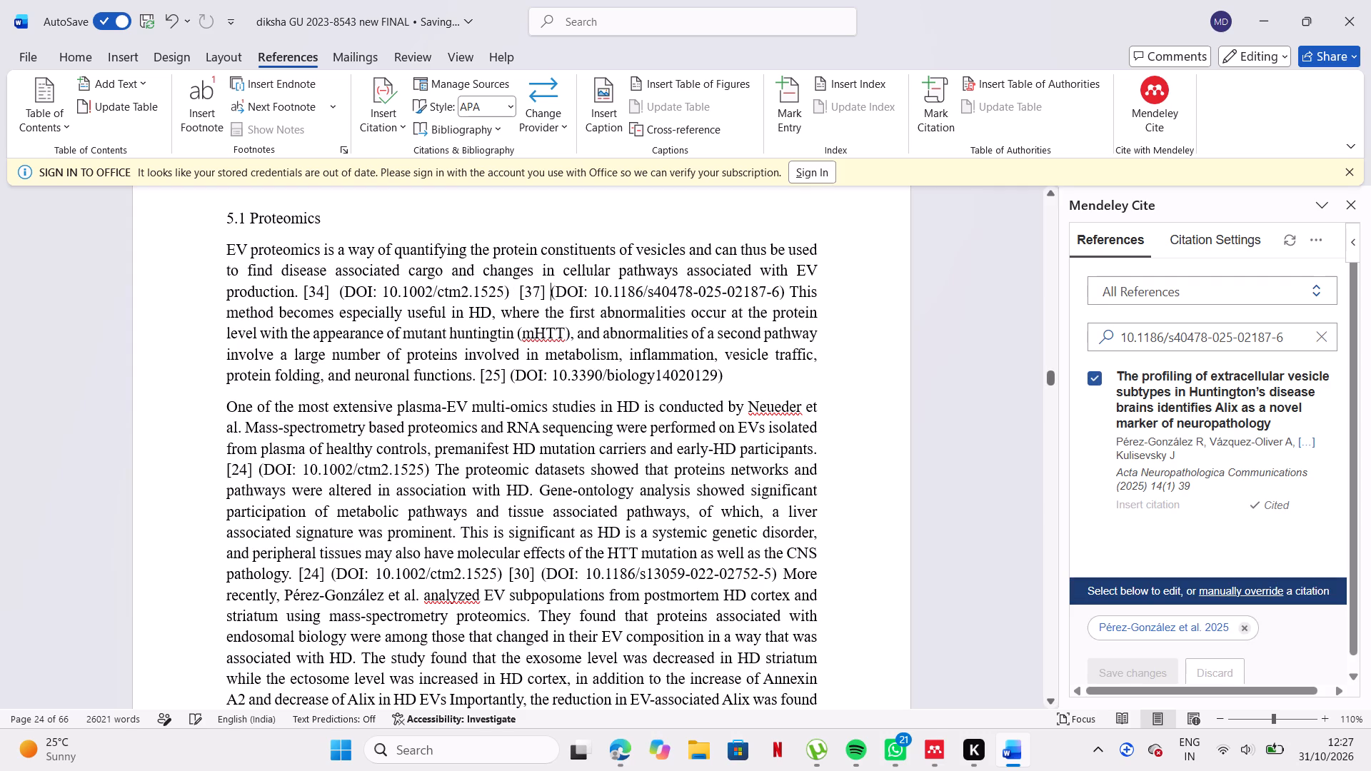
{"action": "scroll", "coordinate": [562, 445], "scroll_direction": "down", "scroll_amount": 1}
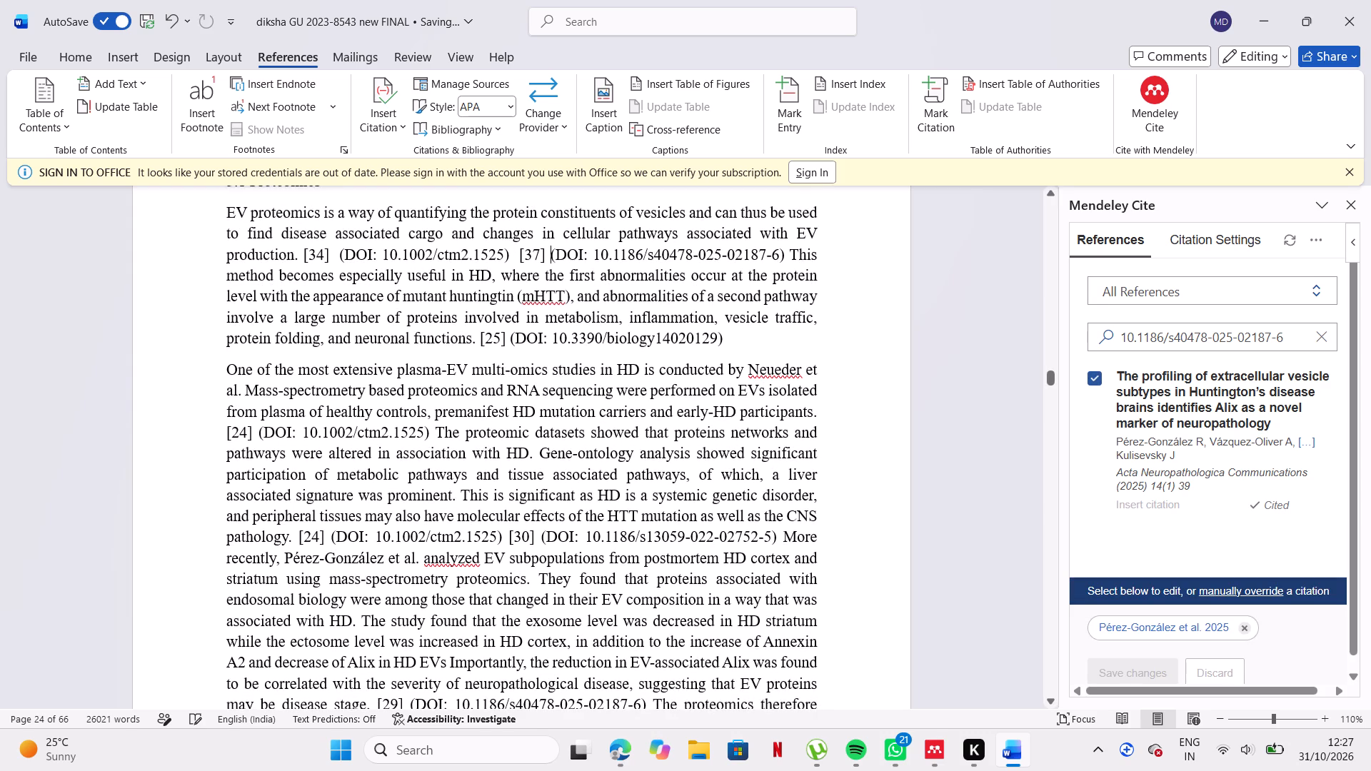
{"action": "scroll", "coordinate": [562, 445], "scroll_direction": "down", "scroll_amount": 1}
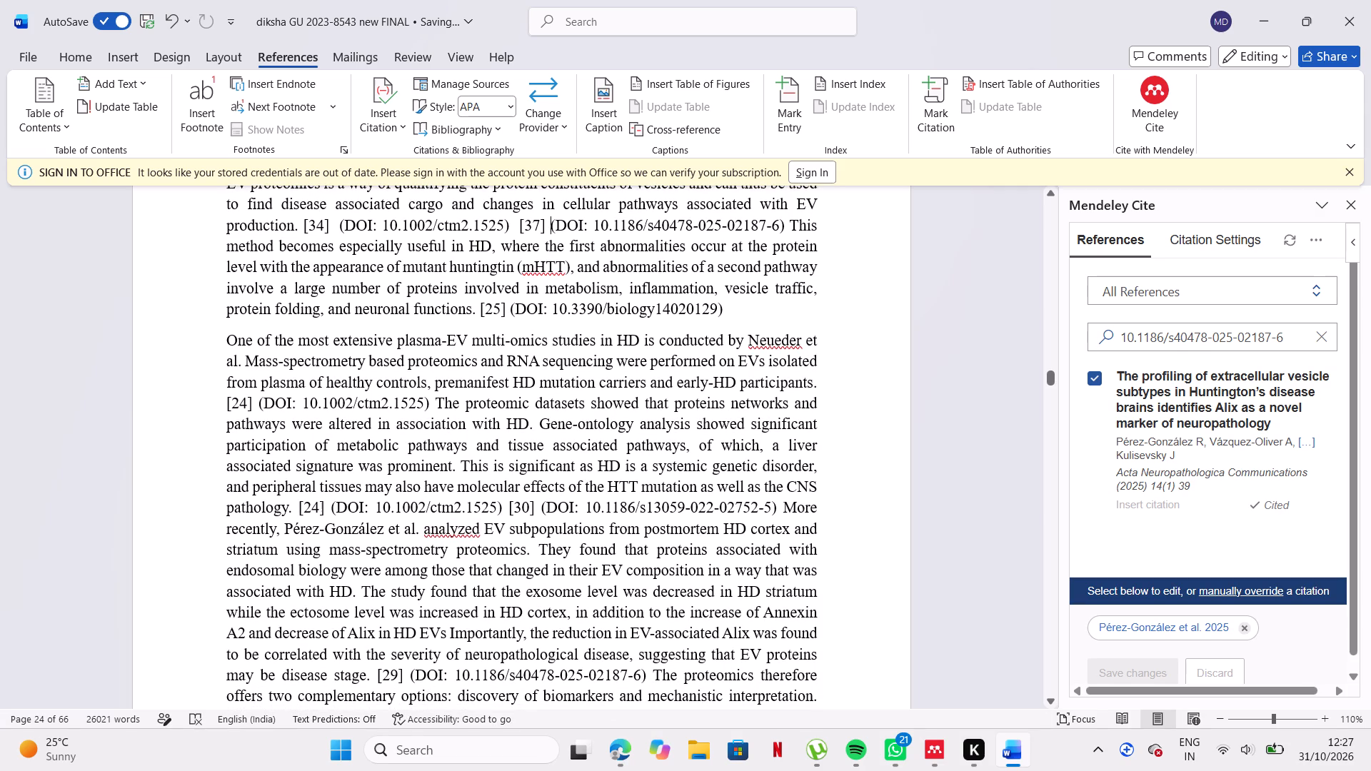
{"action": "left_click", "coordinate": [404, 676]}
{"action": "scroll", "coordinate": [404, 676], "scroll_direction": "down", "scroll_amount": 1}
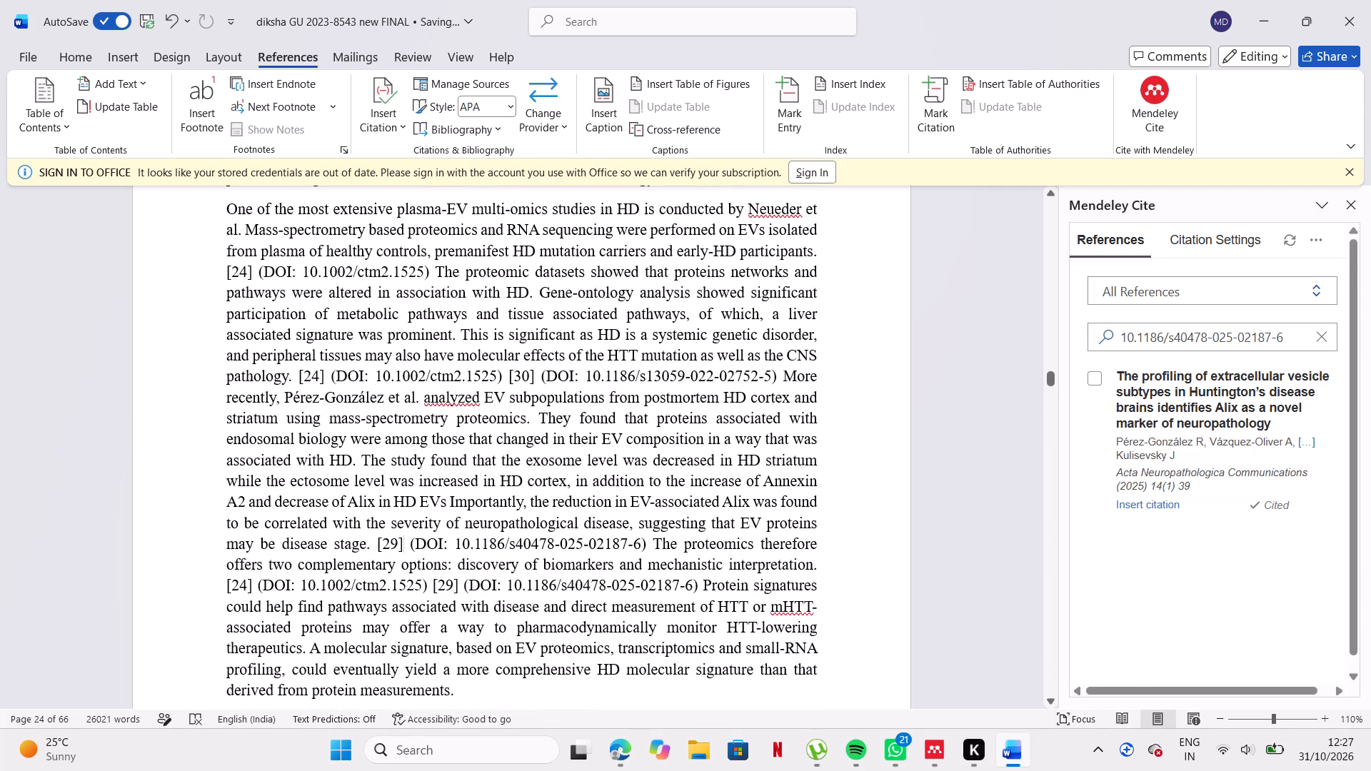
{"action": "left_click_drag", "start_coordinate": [377, 542], "coordinate": [581, 553]}
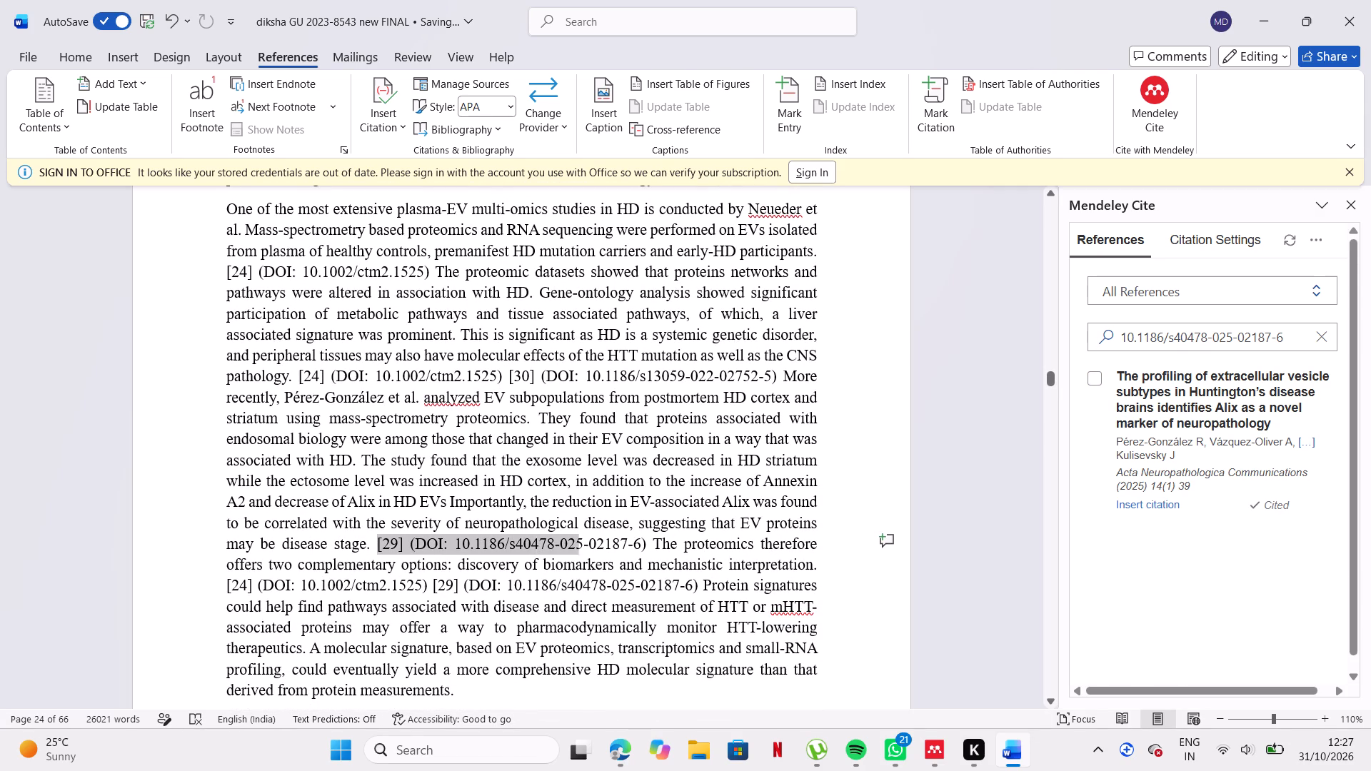
{"action": "left_click_drag", "start_coordinate": [581, 553], "coordinate": [644, 549]}
{"action": "key", "text": "BackSpace"}
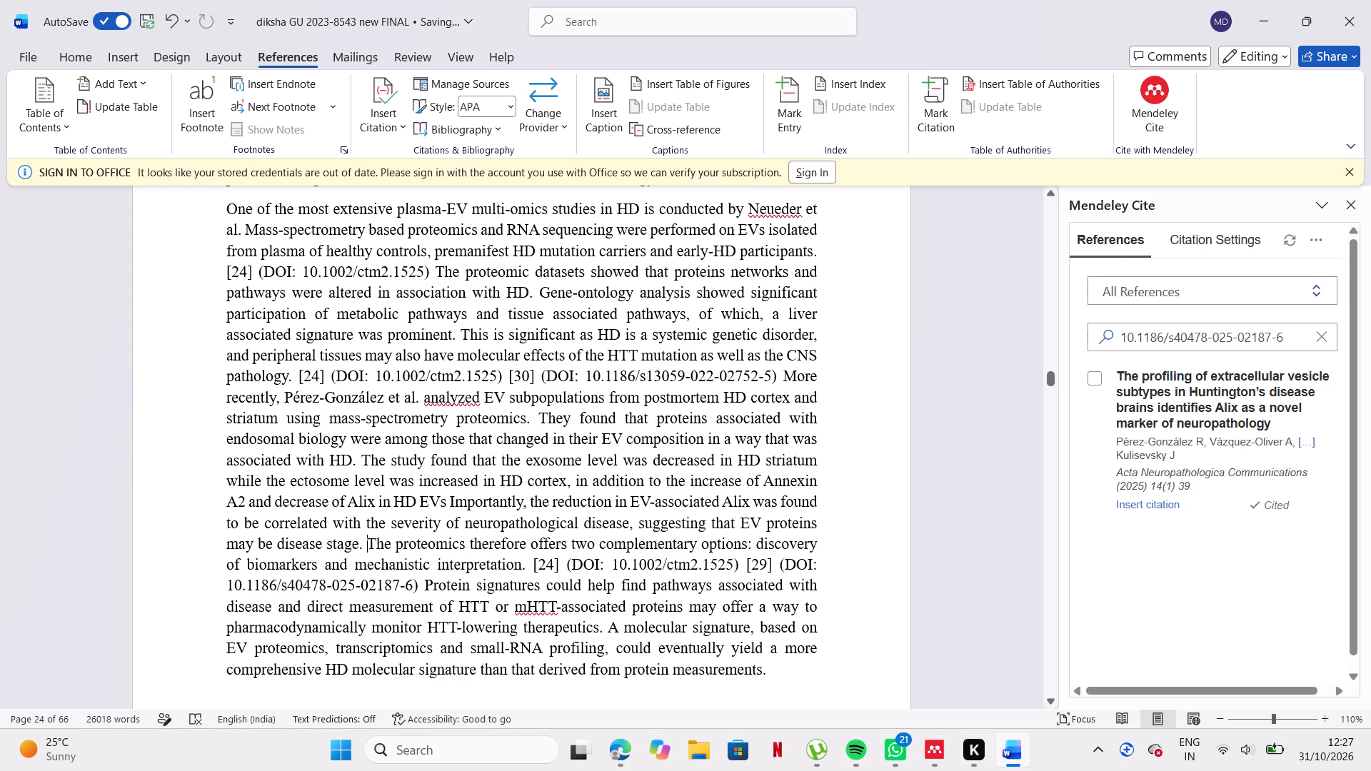
{"action": "left_click", "coordinate": [774, 565]}
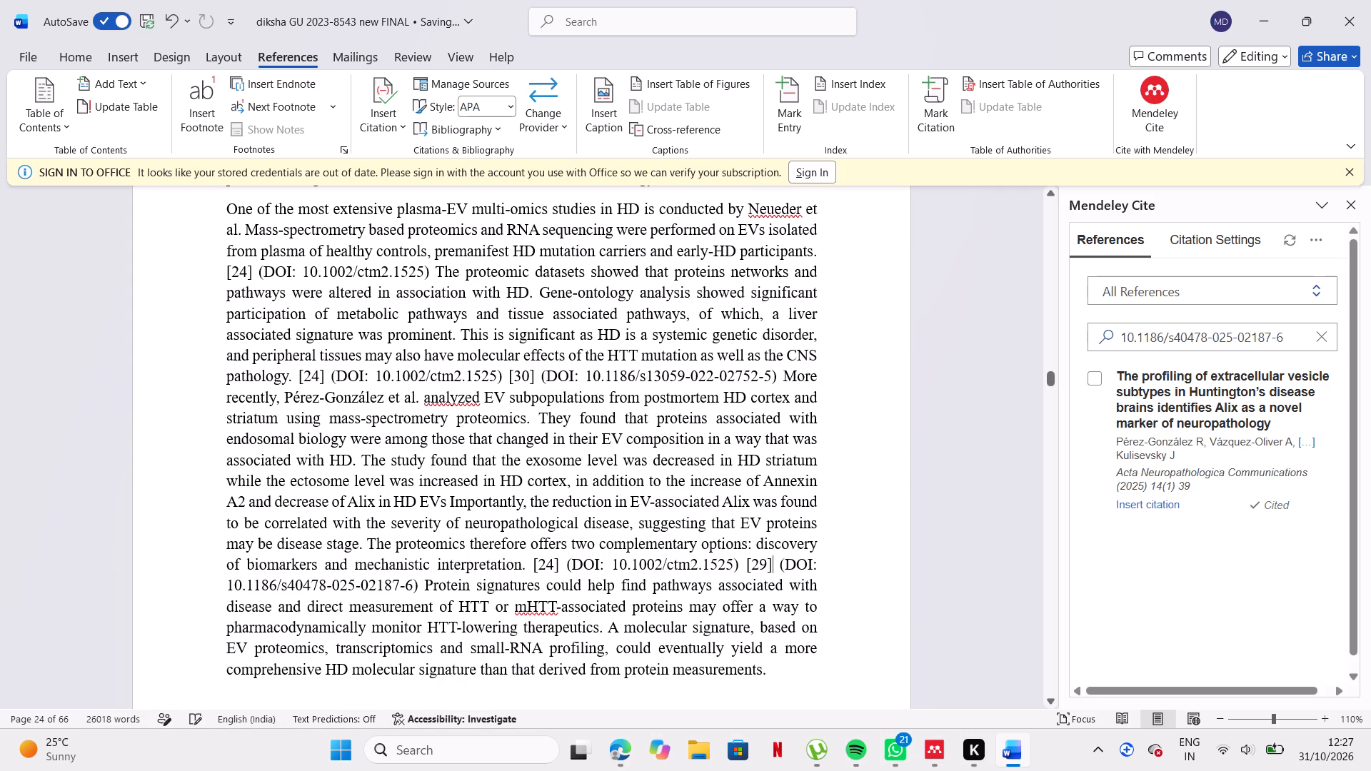
{"action": "key", "text": "BackSpace"}
{"action": "key", "text": "BackSpace"}
{"action": "key", "text": "BackSpace"}
{"action": "key", "text": "BackSpace"}
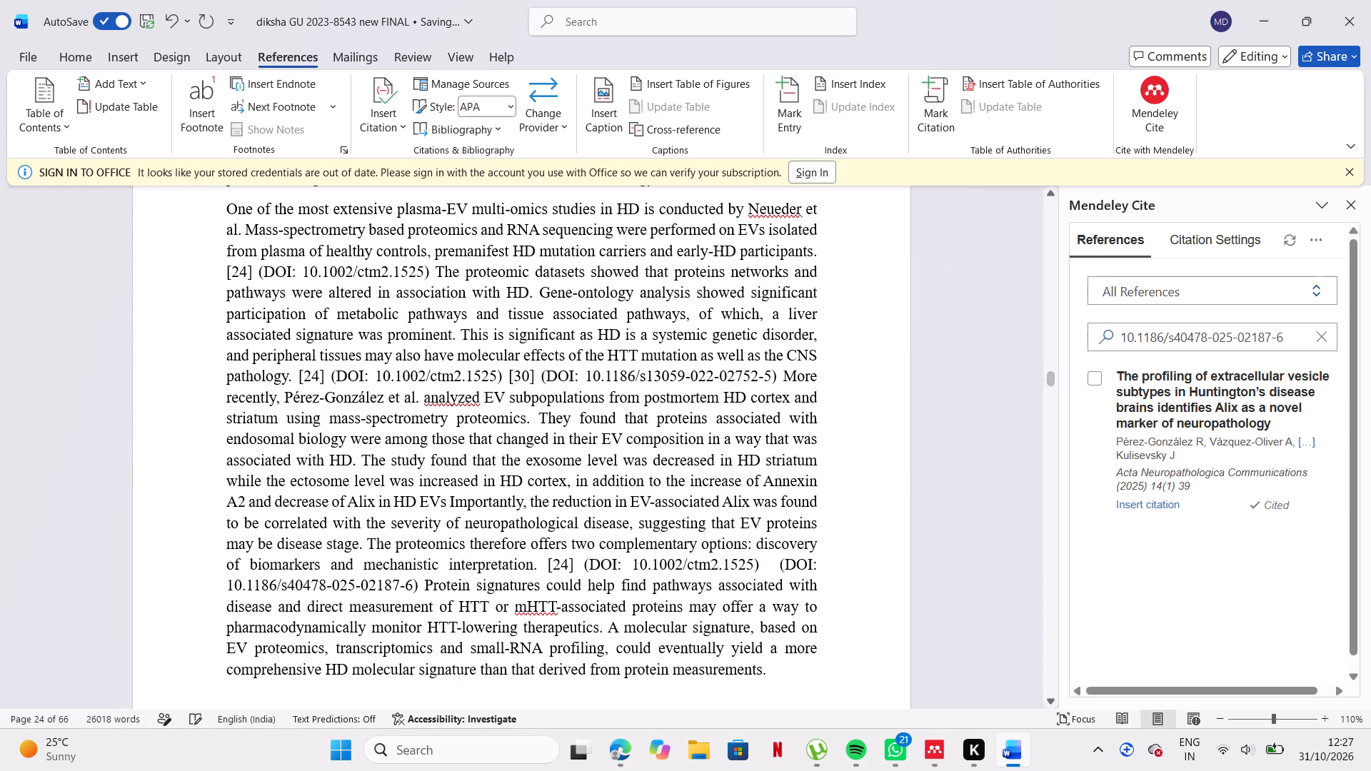
{"action": "left_click", "coordinate": [1154, 498]}
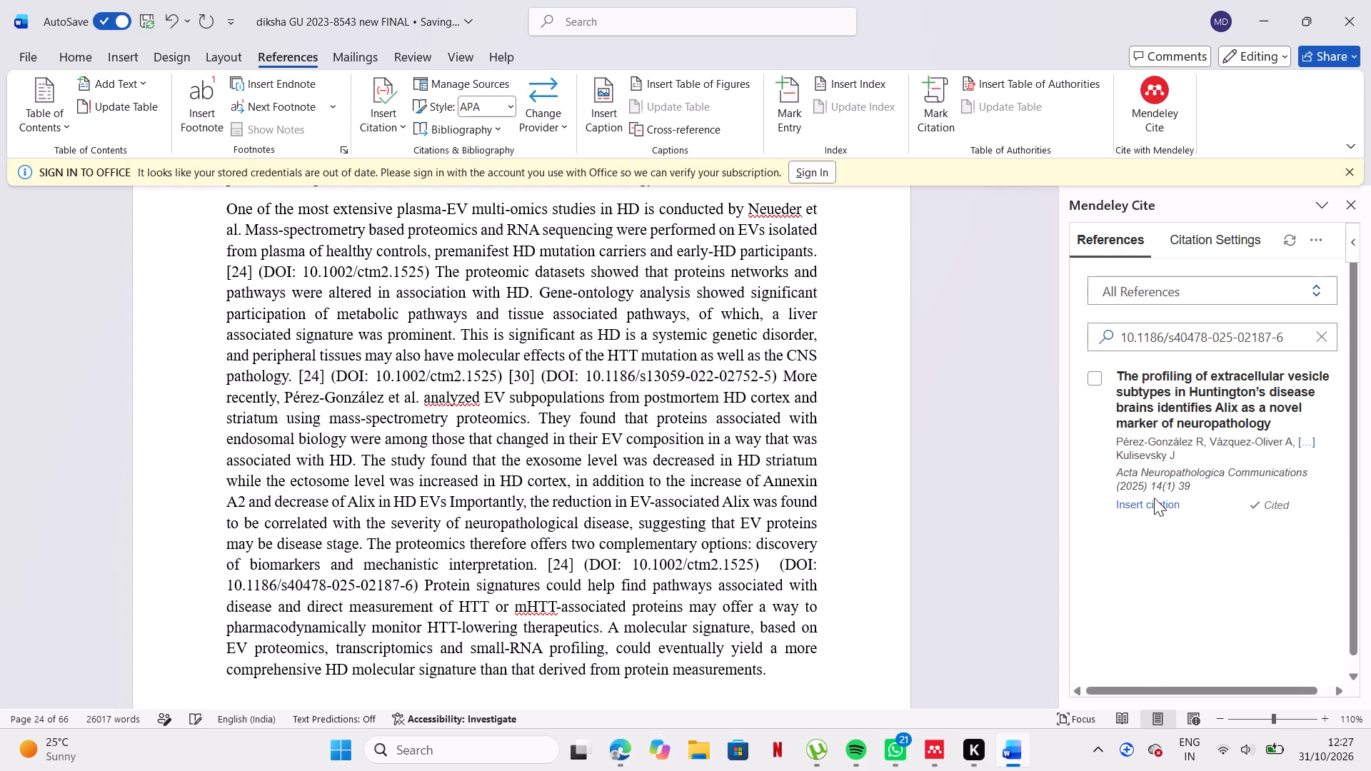
{"action": "left_click", "coordinate": [1154, 498]}
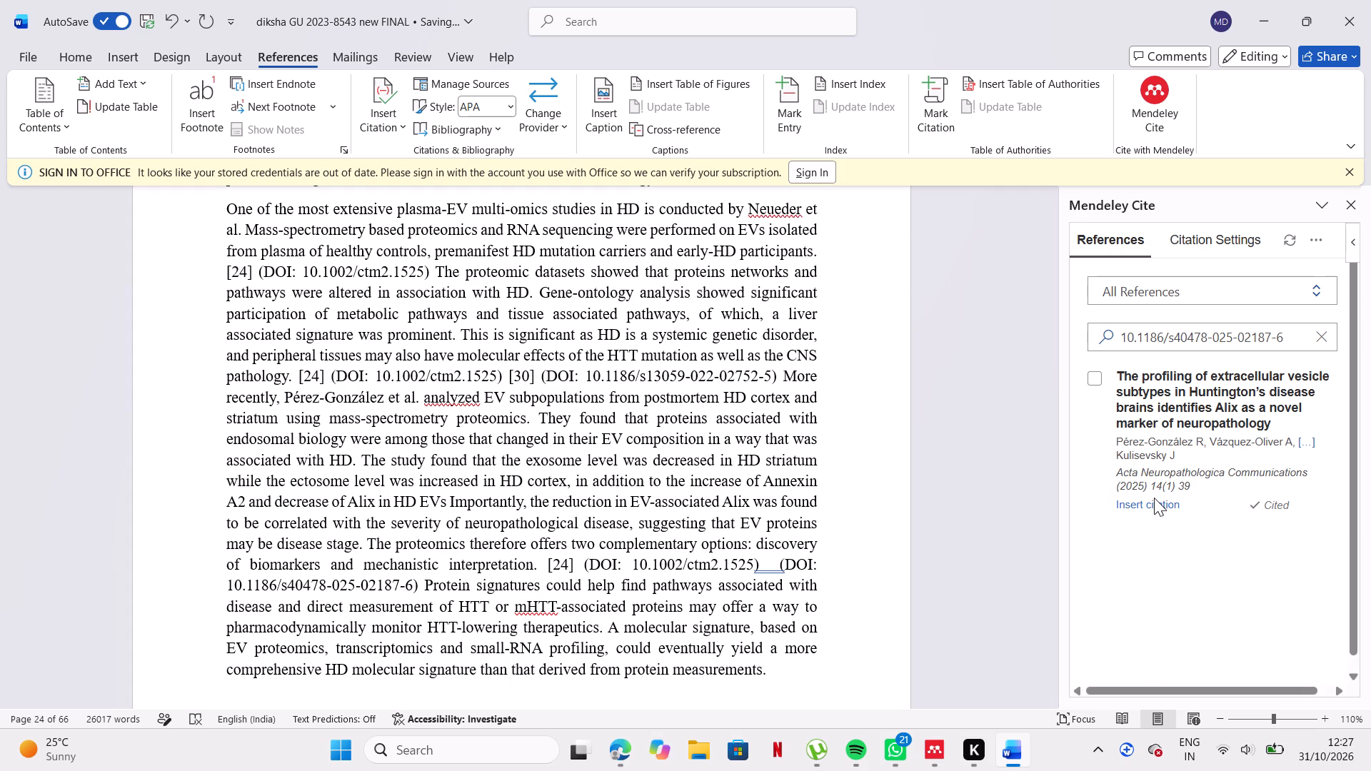
{"action": "left_click", "coordinate": [1154, 501]}
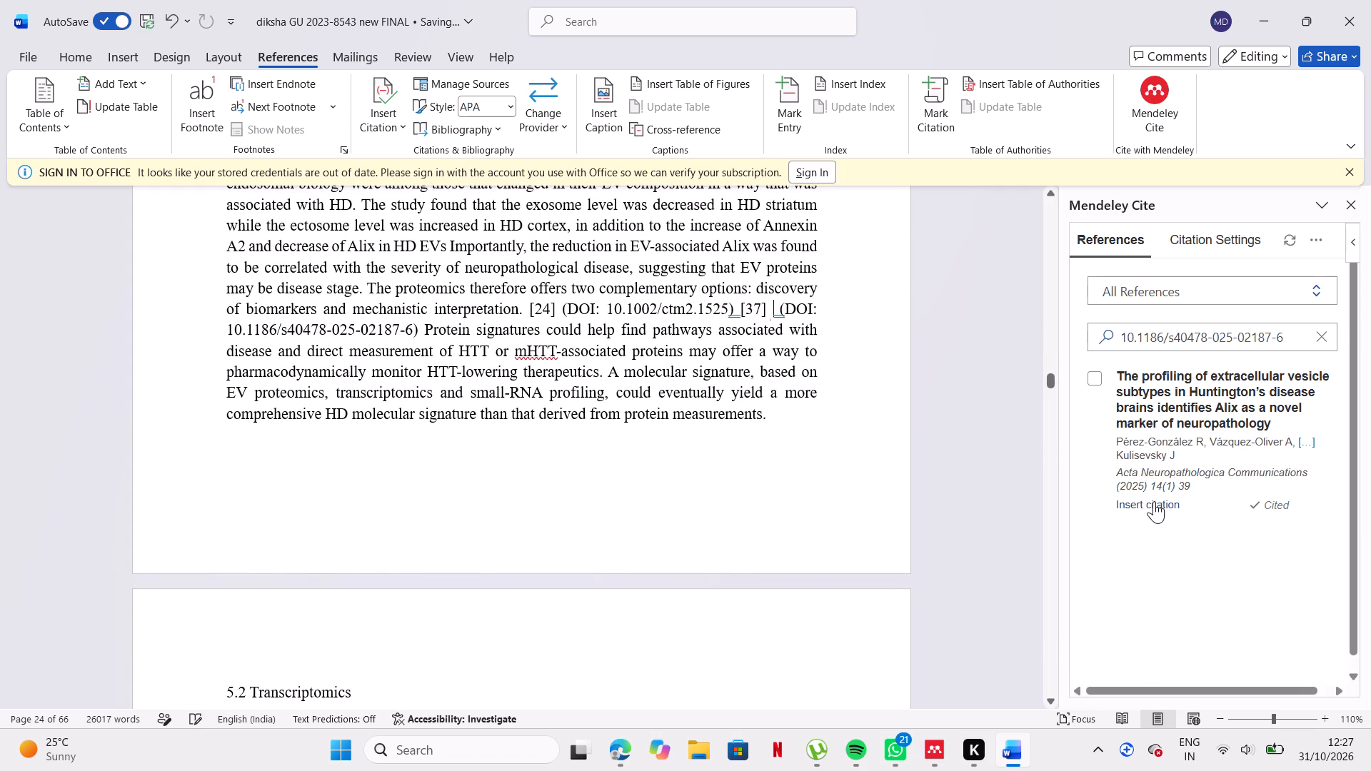
Bold the citation group [34] and [37] with its DOI text after "EV production." in the first Proteomics paragraph.
{"action": "scroll", "coordinate": [869, 341], "scroll_direction": "up", "scroll_amount": 2}
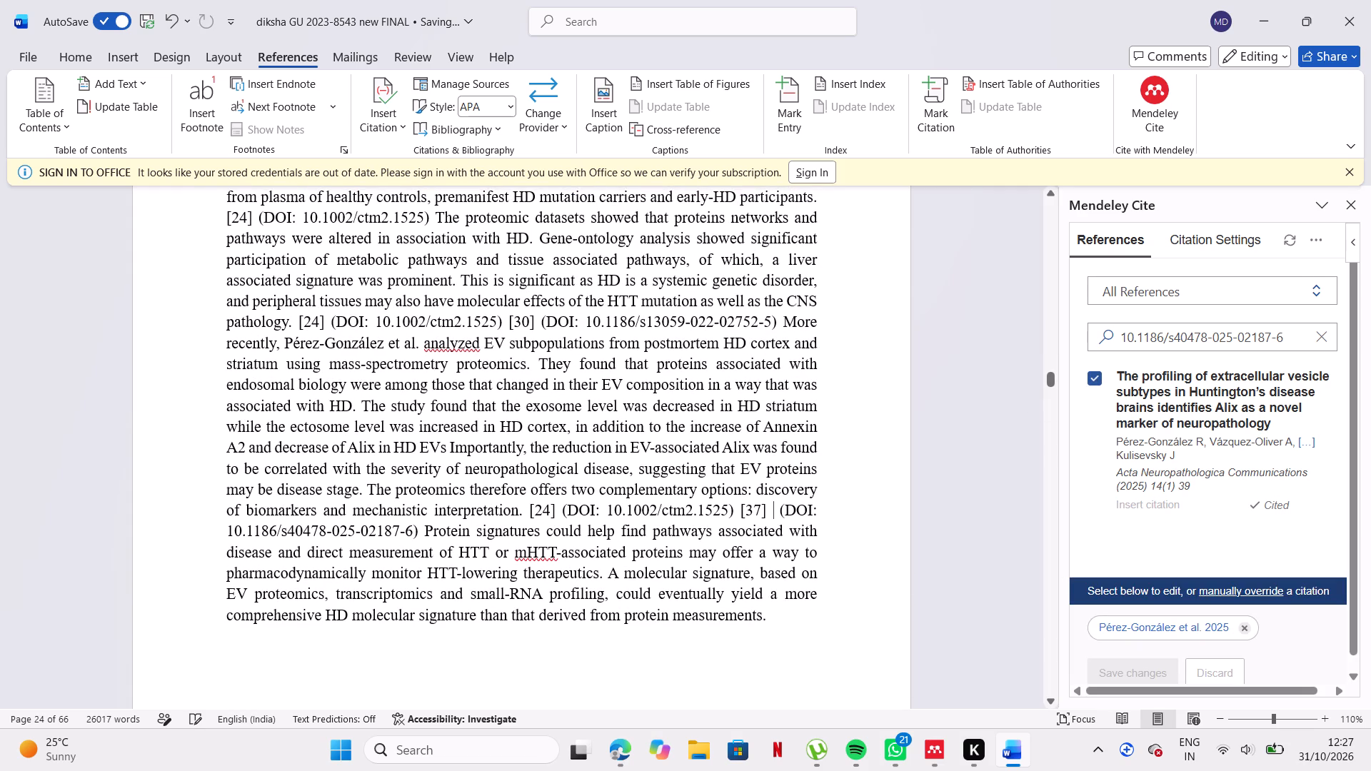
{"action": "scroll", "coordinate": [770, 293], "scroll_direction": "up", "scroll_amount": 1}
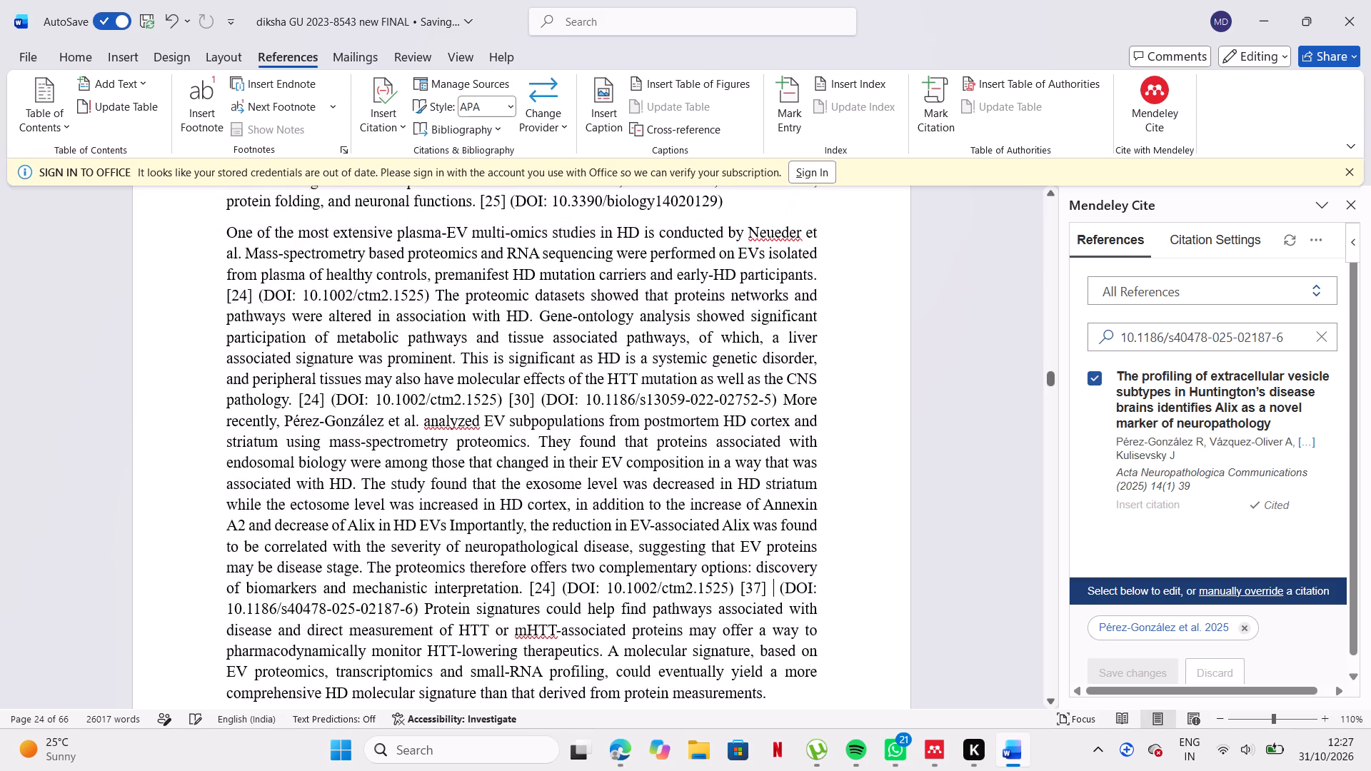
{"action": "scroll", "coordinate": [579, 230], "scroll_direction": "up", "scroll_amount": 1}
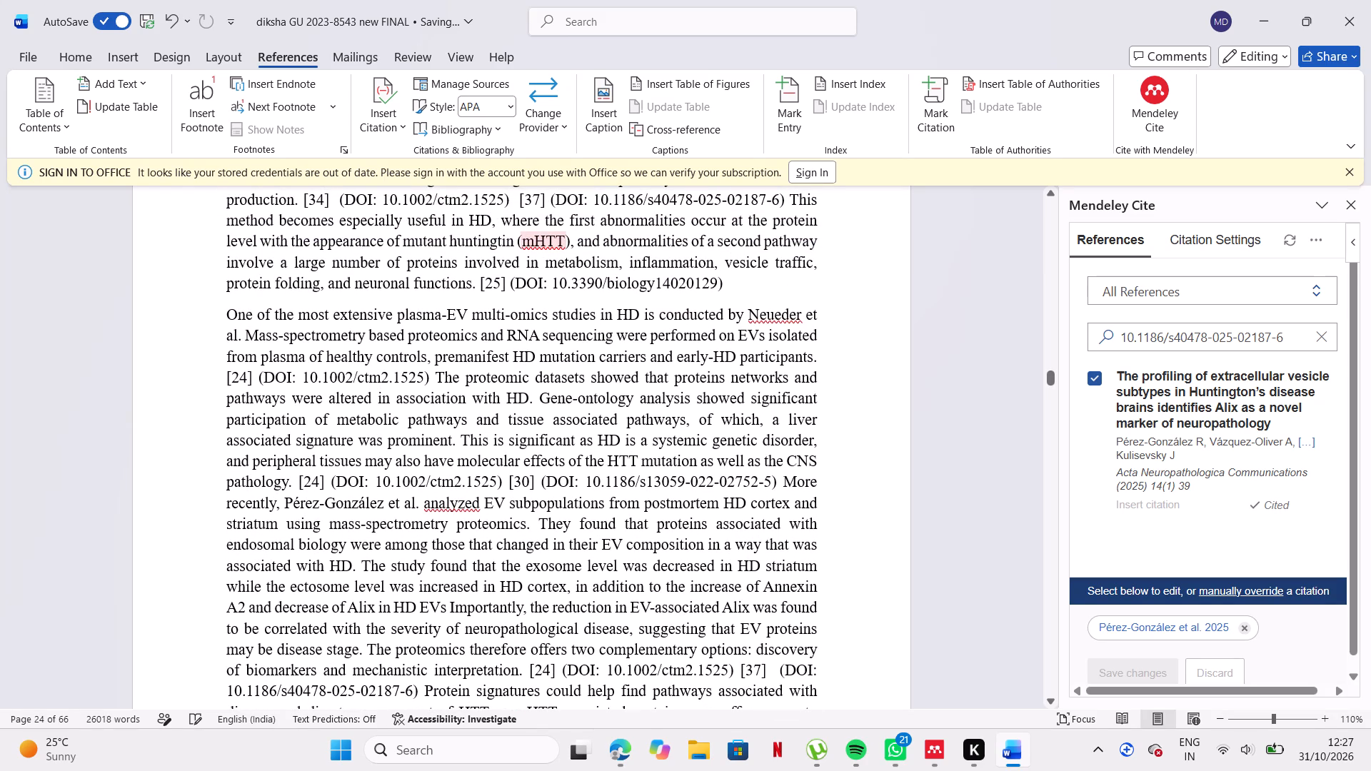
{"action": "left_click", "coordinate": [482, 277]}
{"action": "left_click", "coordinate": [509, 279]}
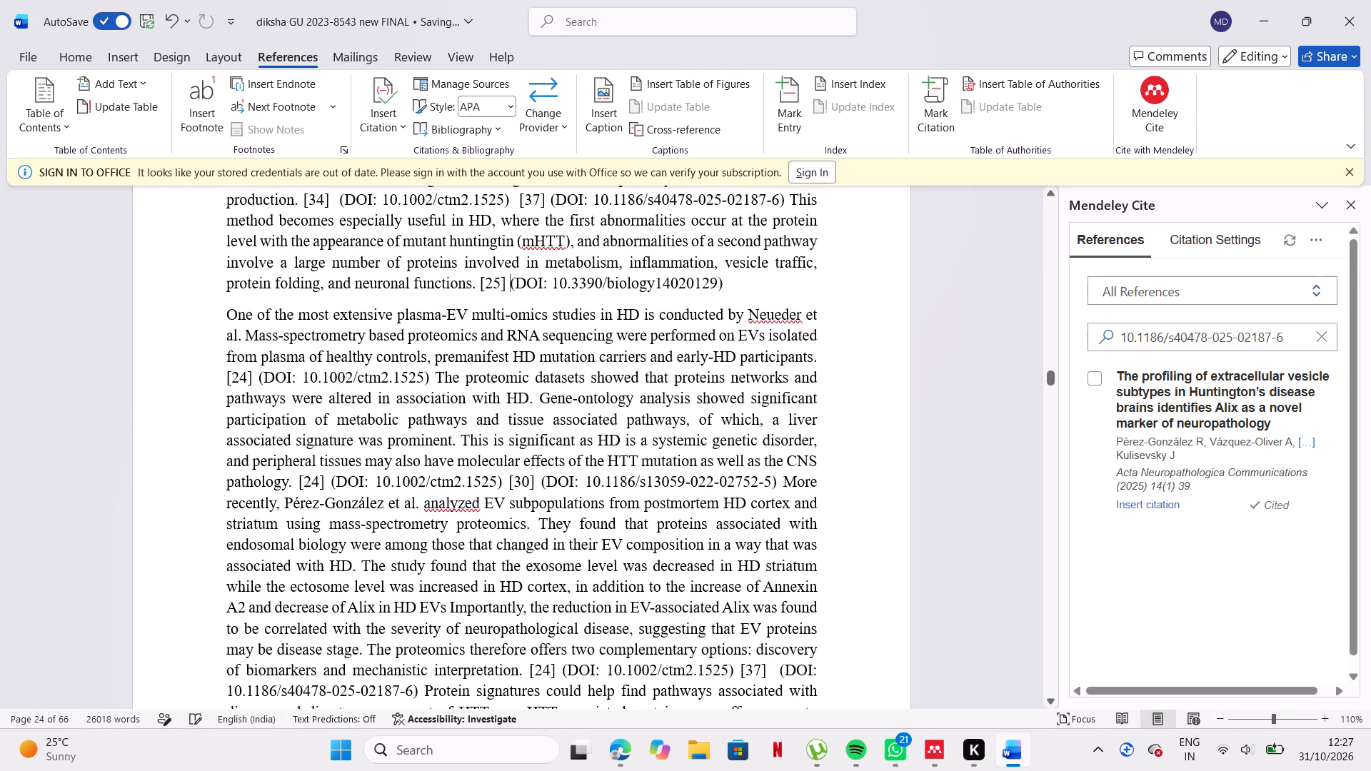
{"action": "left_click", "coordinate": [489, 287]}
{"action": "scroll", "coordinate": [556, 279], "scroll_direction": "up", "scroll_amount": 1}
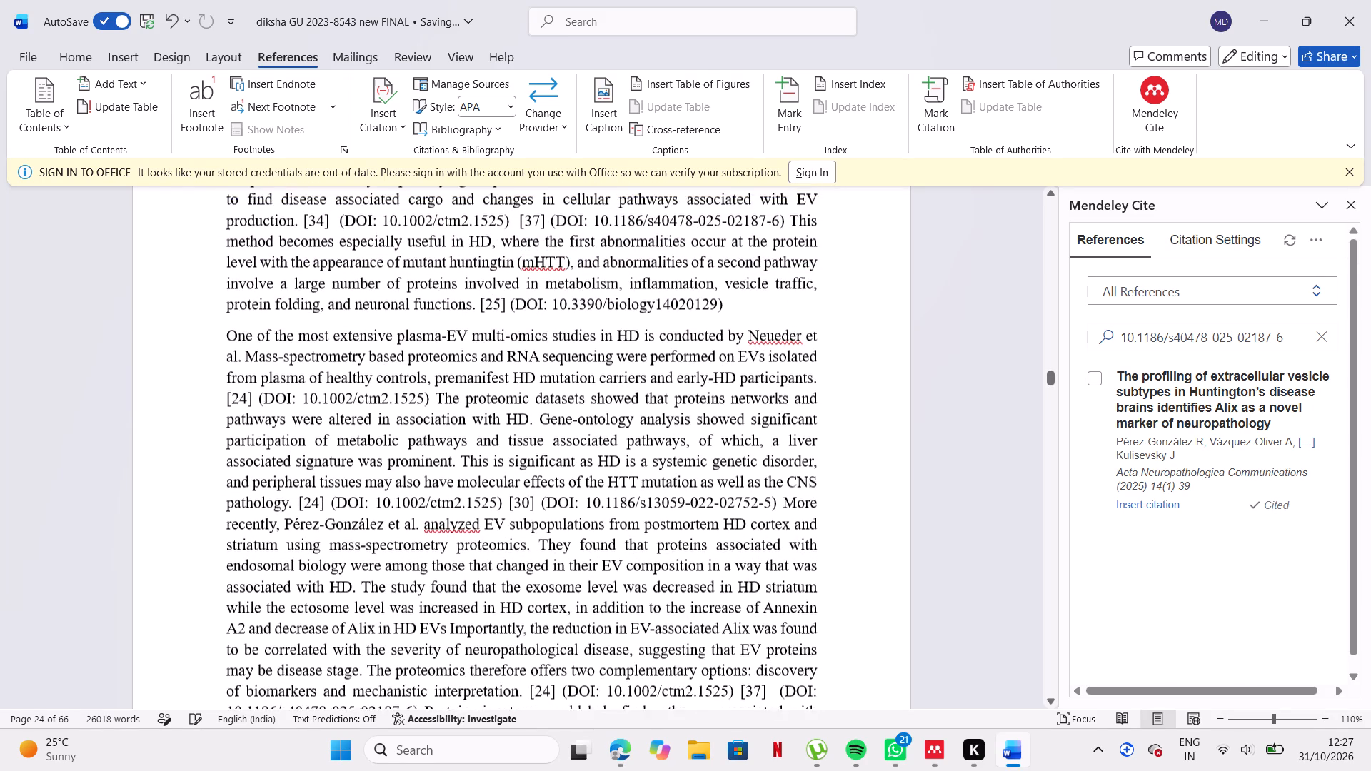
{"action": "scroll", "coordinate": [556, 279], "scroll_direction": "up", "scroll_amount": 2}
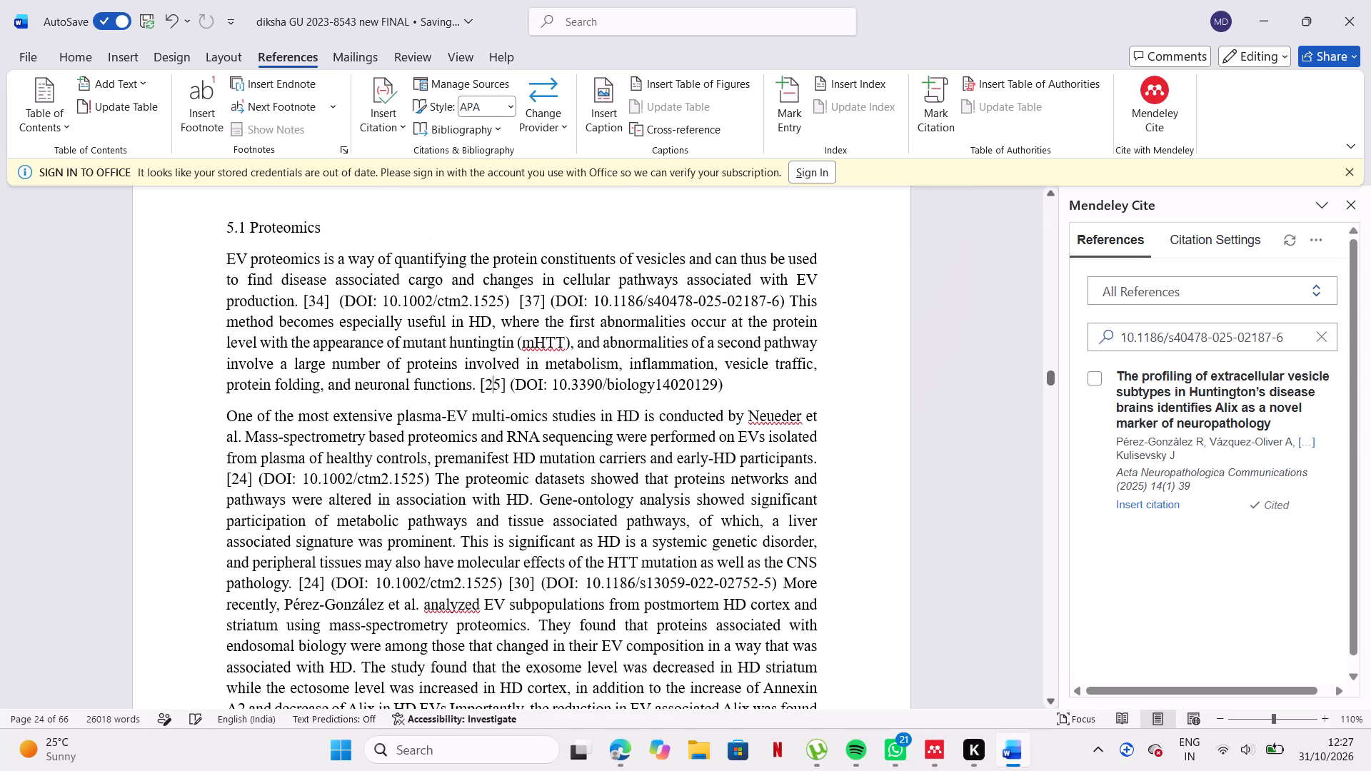
{"action": "left_click", "coordinate": [320, 291]}
{"action": "left_click_drag", "start_coordinate": [297, 303], "coordinate": [789, 300]}
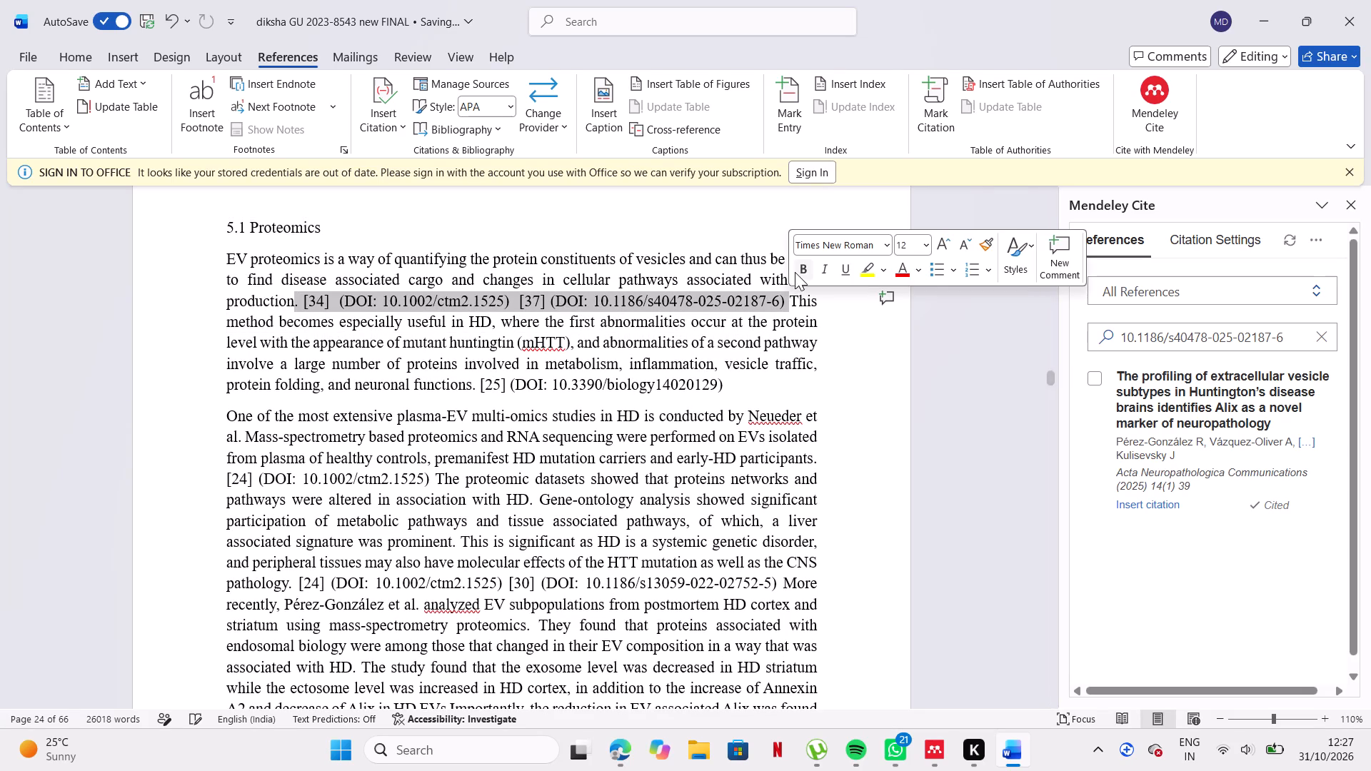
{"action": "left_click", "coordinate": [798, 268]}
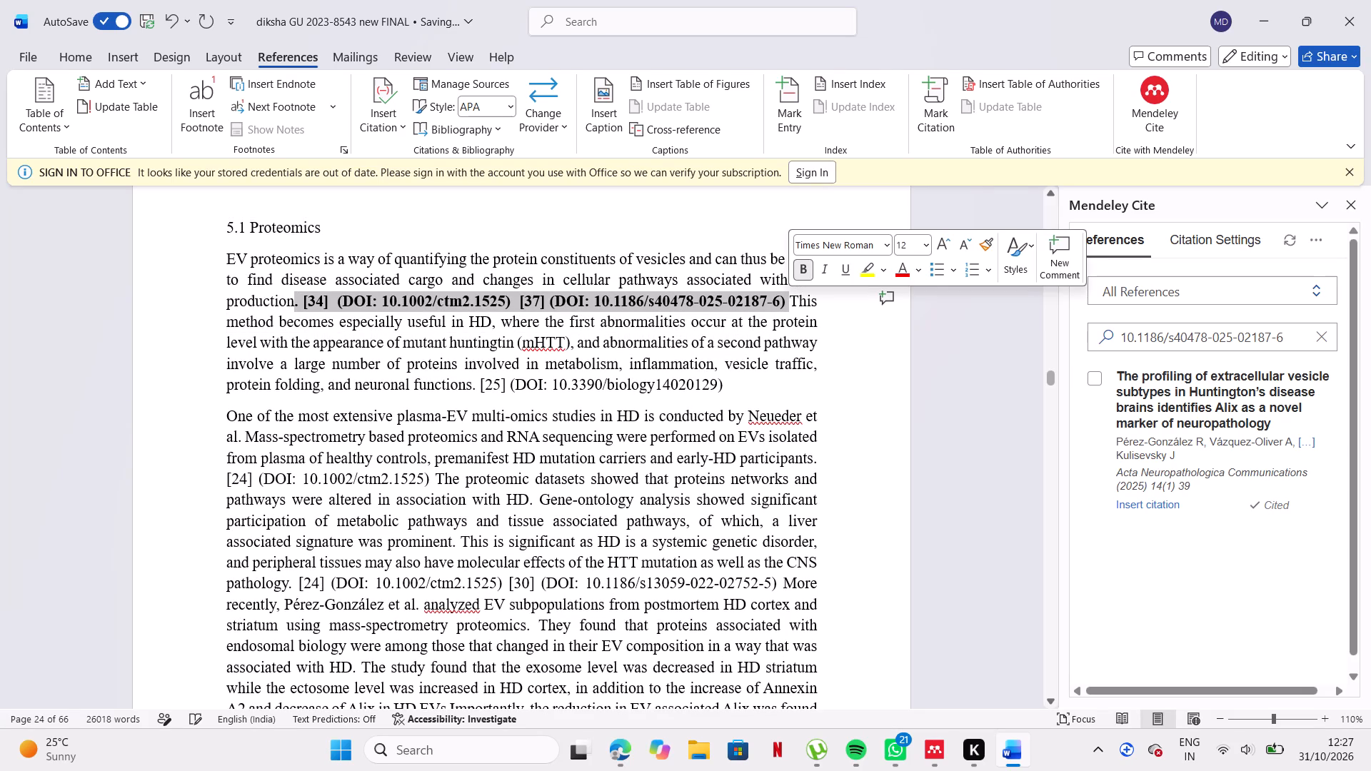
Delete the repeated typed citation [24] (DOI: 10.1002/ctm2.1525) after "early-HD participants." in the second Proteomics paragraph.
{"action": "scroll", "coordinate": [596, 388], "scroll_direction": "down", "scroll_amount": 1}
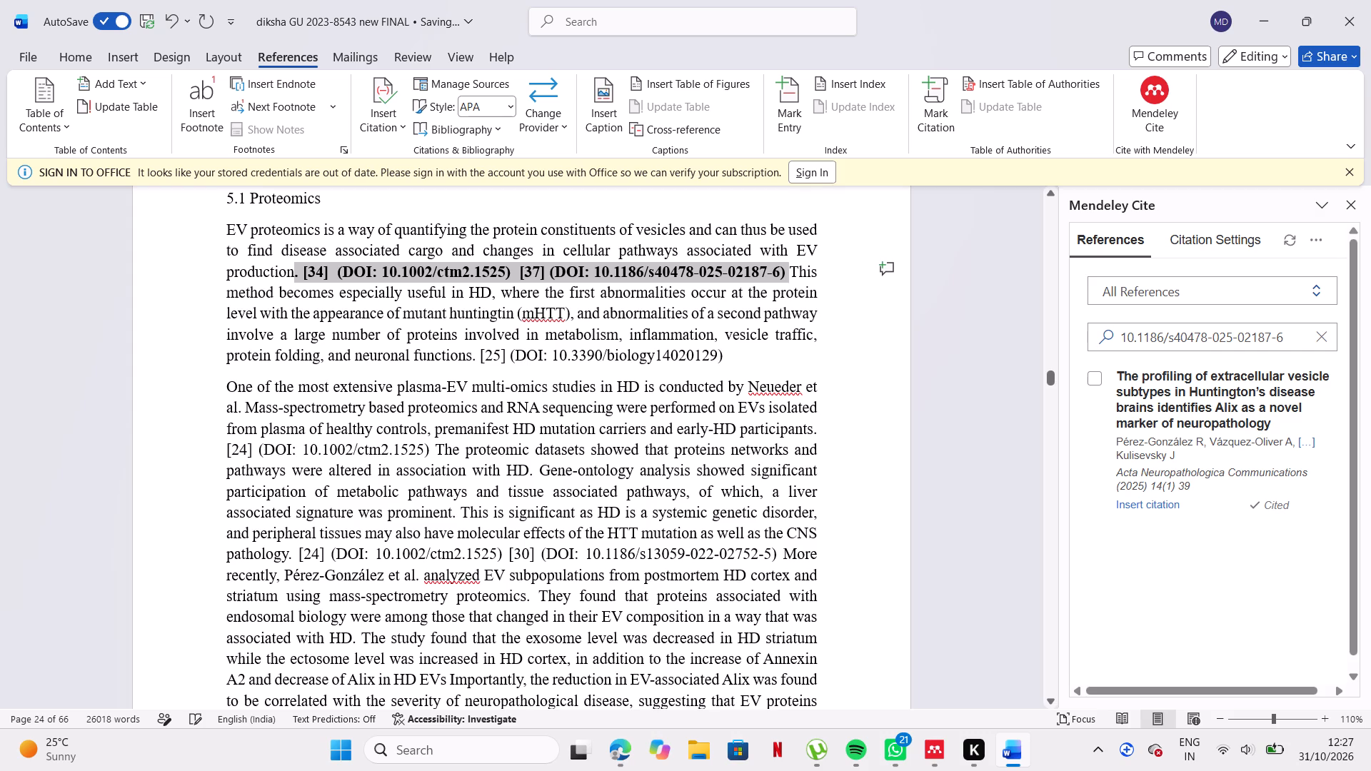
{"action": "left_click", "coordinate": [573, 329]}
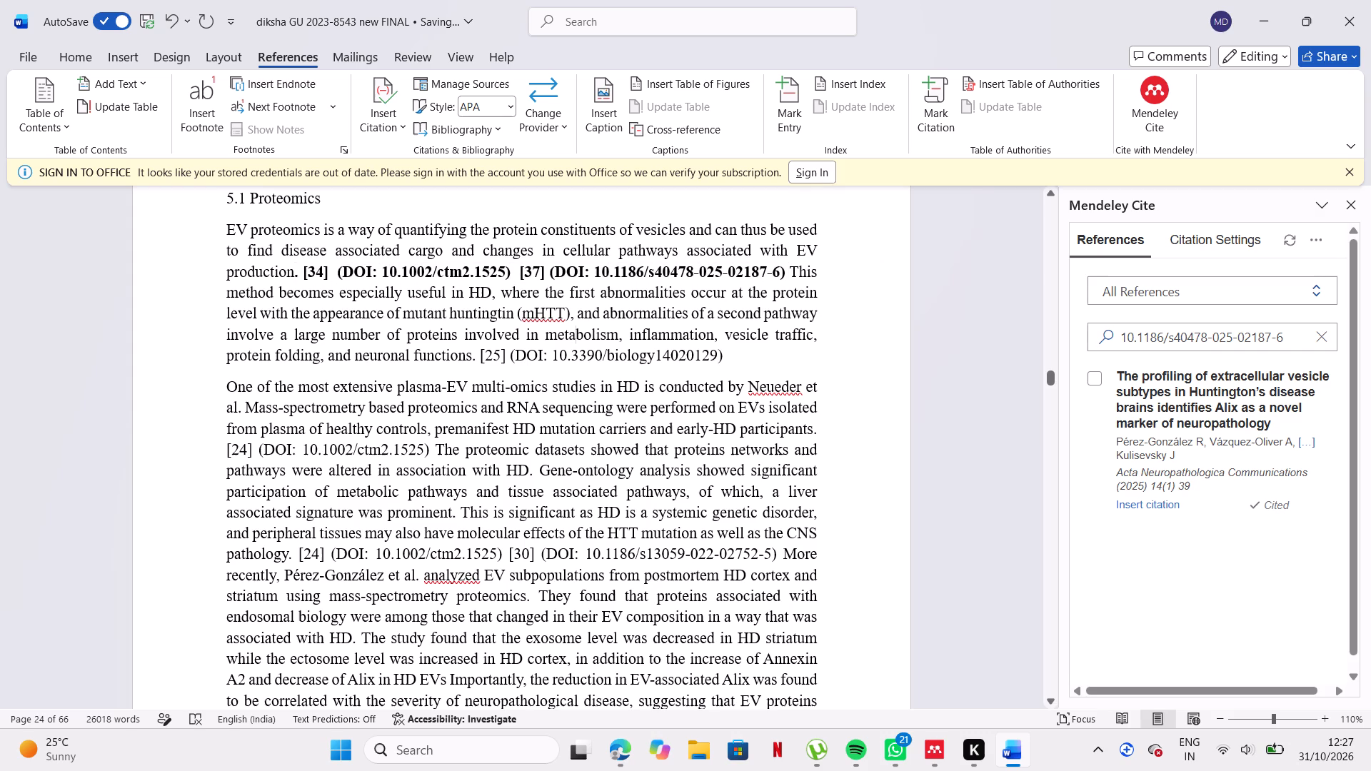
{"action": "left_click_drag", "start_coordinate": [222, 448], "coordinate": [401, 445]}
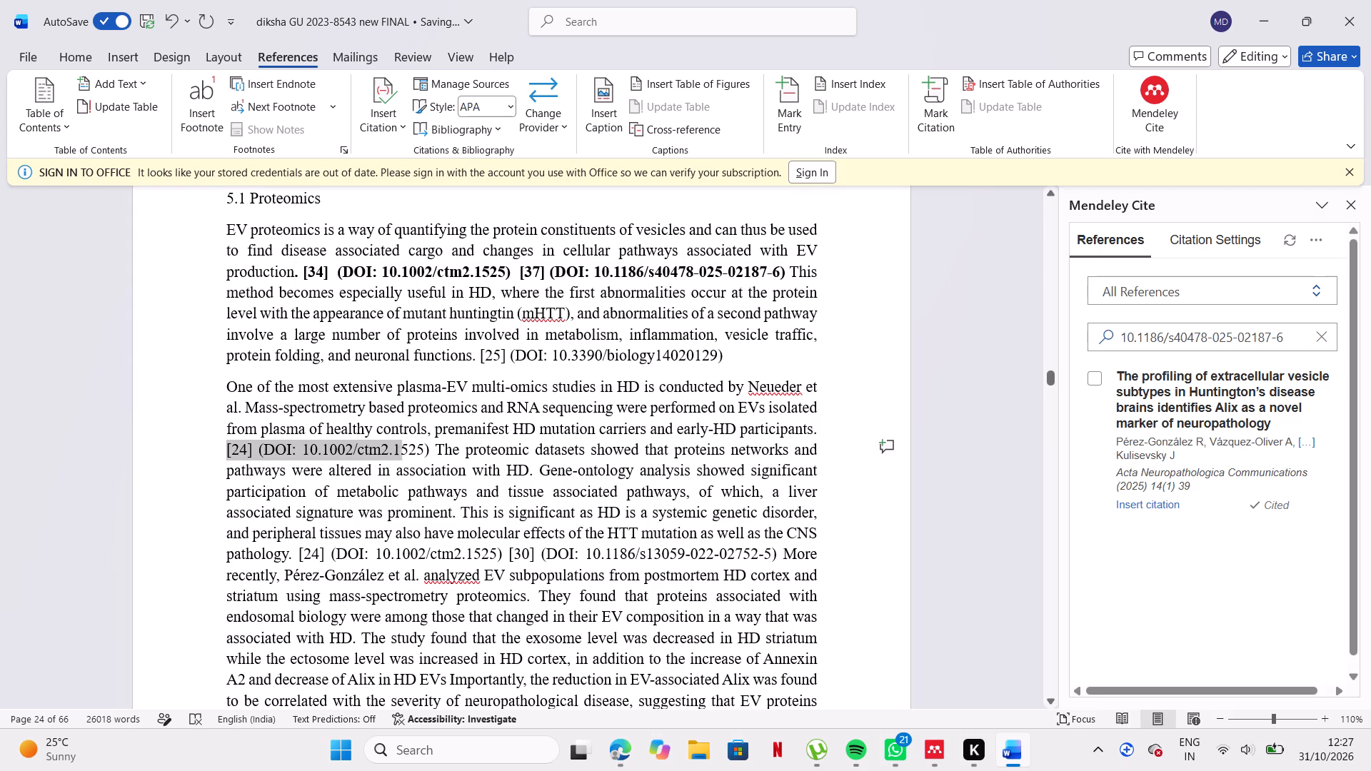
{"action": "left_click_drag", "start_coordinate": [401, 445], "coordinate": [428, 448]}
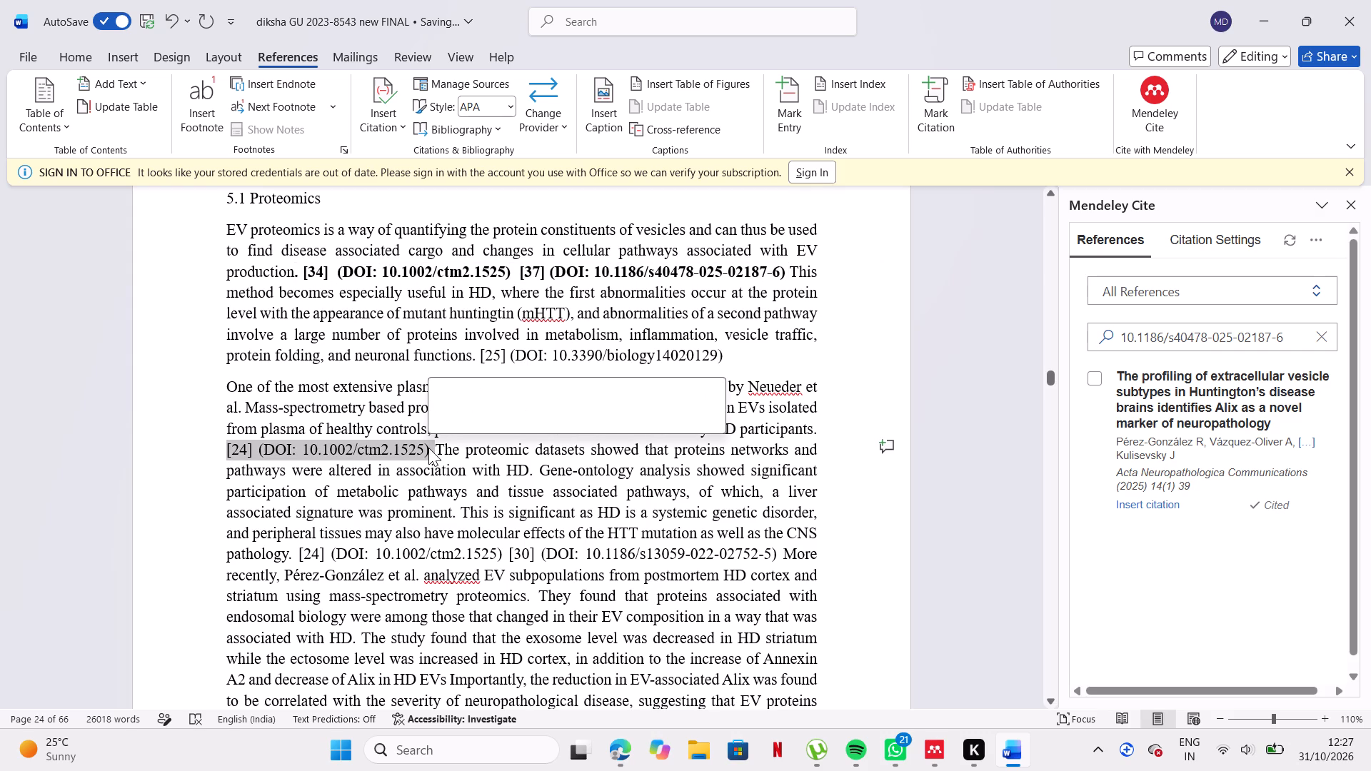
{"action": "key", "text": "BackSpace"}
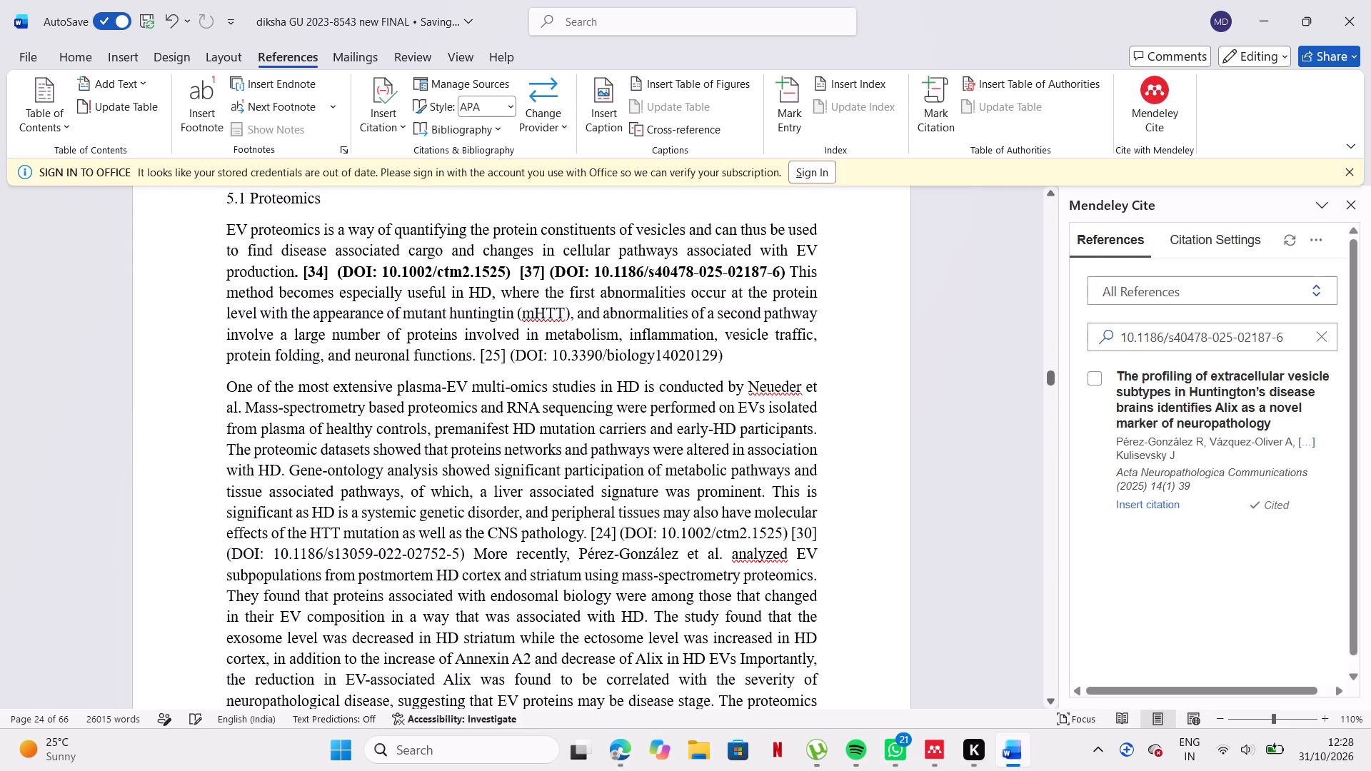
Replace the typed [25] after "neuronal functions." with the Mendeley citation found by its DOI 10.3390/biology14020129, keeping the DOI text.
{"action": "left_click_drag", "start_coordinate": [554, 351], "coordinate": [694, 361]}
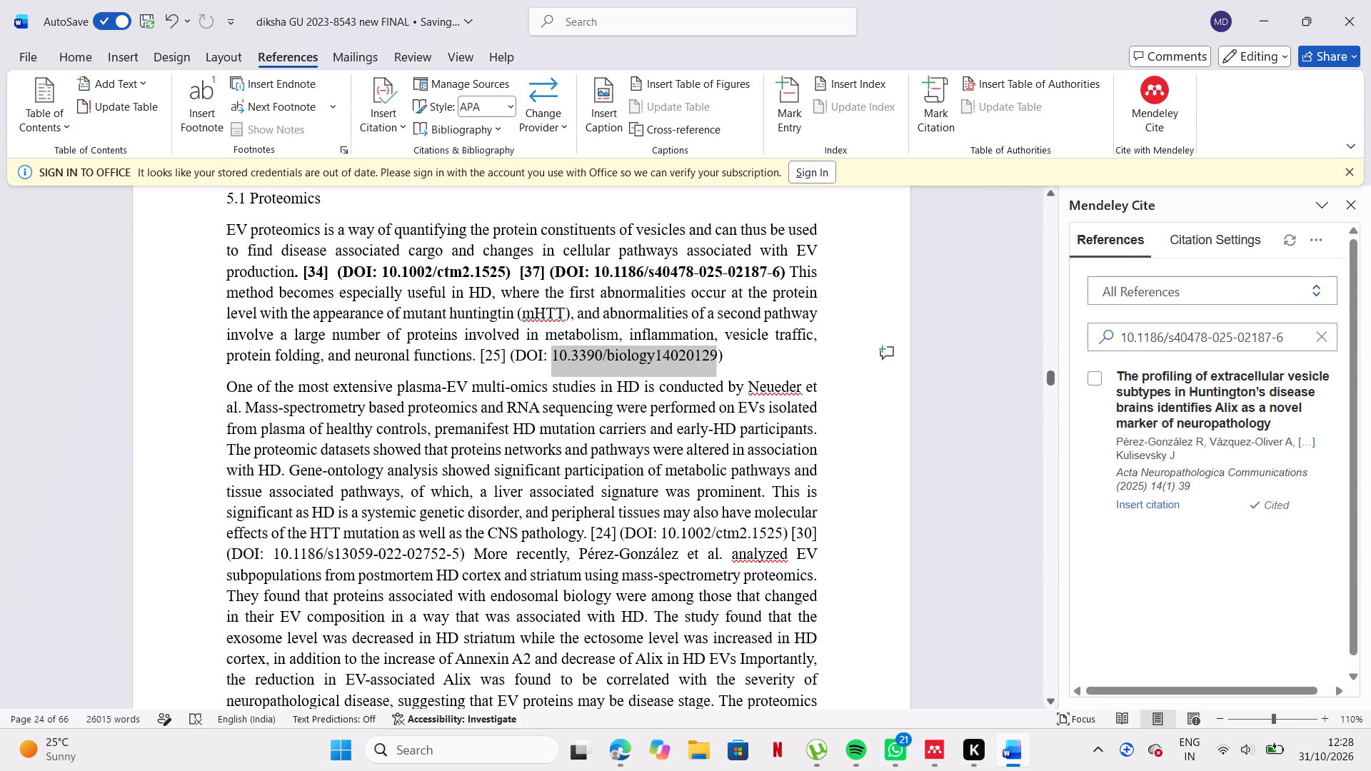
{"action": "left_click_drag", "start_coordinate": [694, 361], "coordinate": [695, 361]}
{"action": "key", "text": "ctrl+c"}
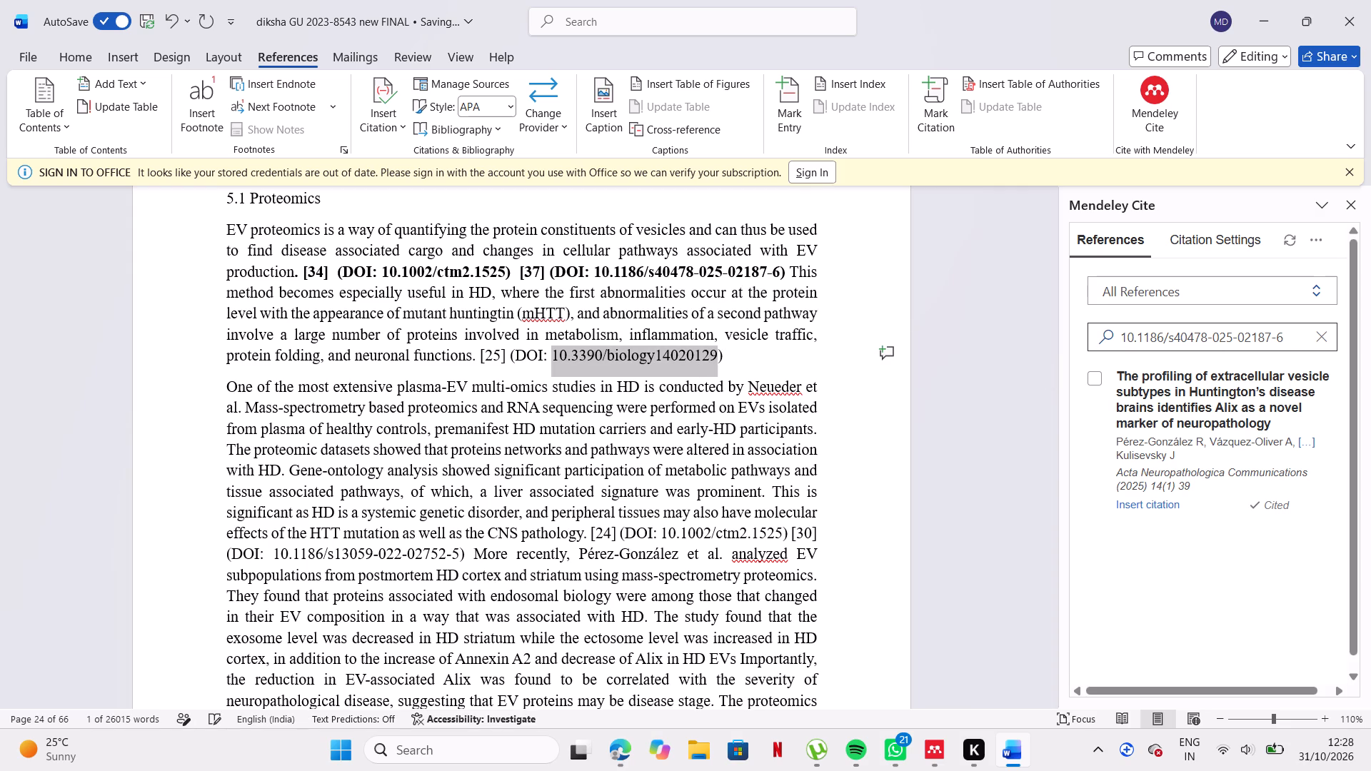
{"action": "left_click", "coordinate": [1317, 341]}
{"action": "left_click", "coordinate": [1310, 341]}
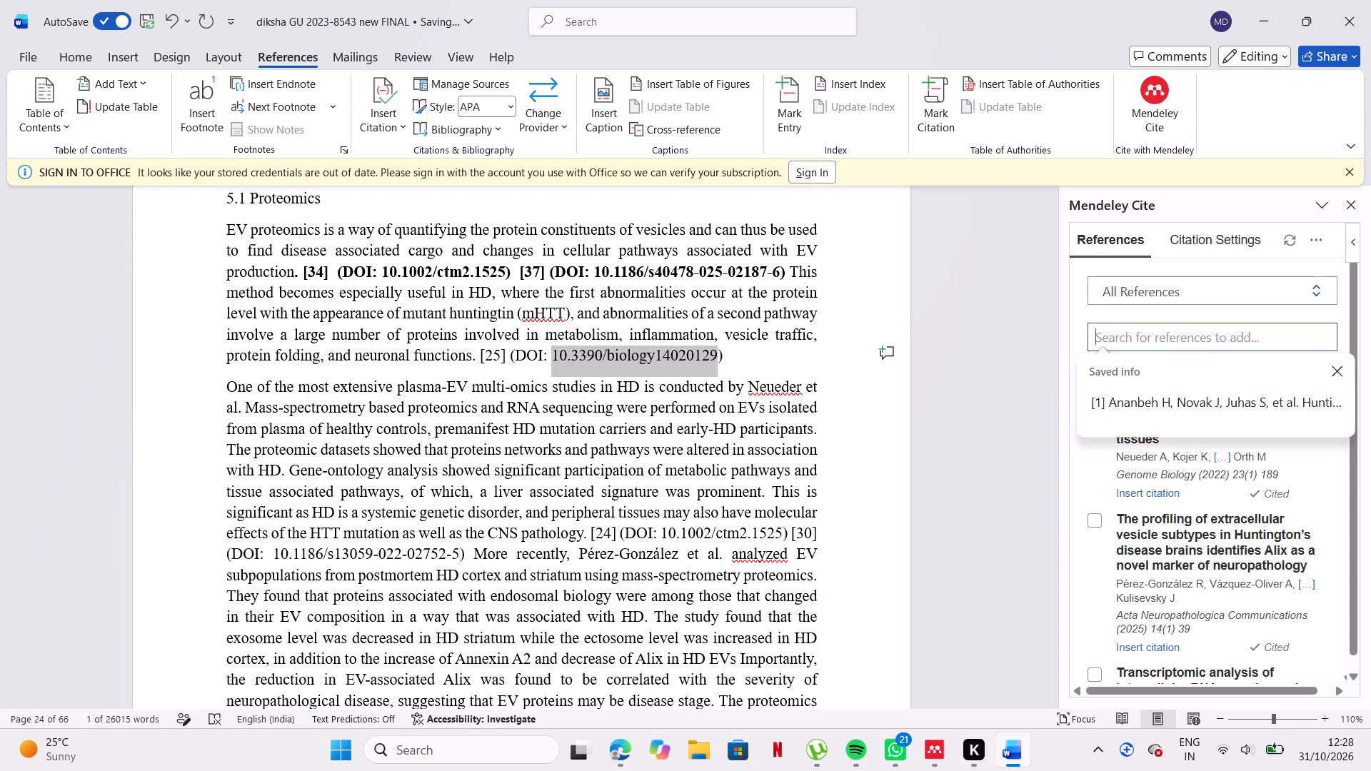
{"action": "key", "text": "ctrl+v"}
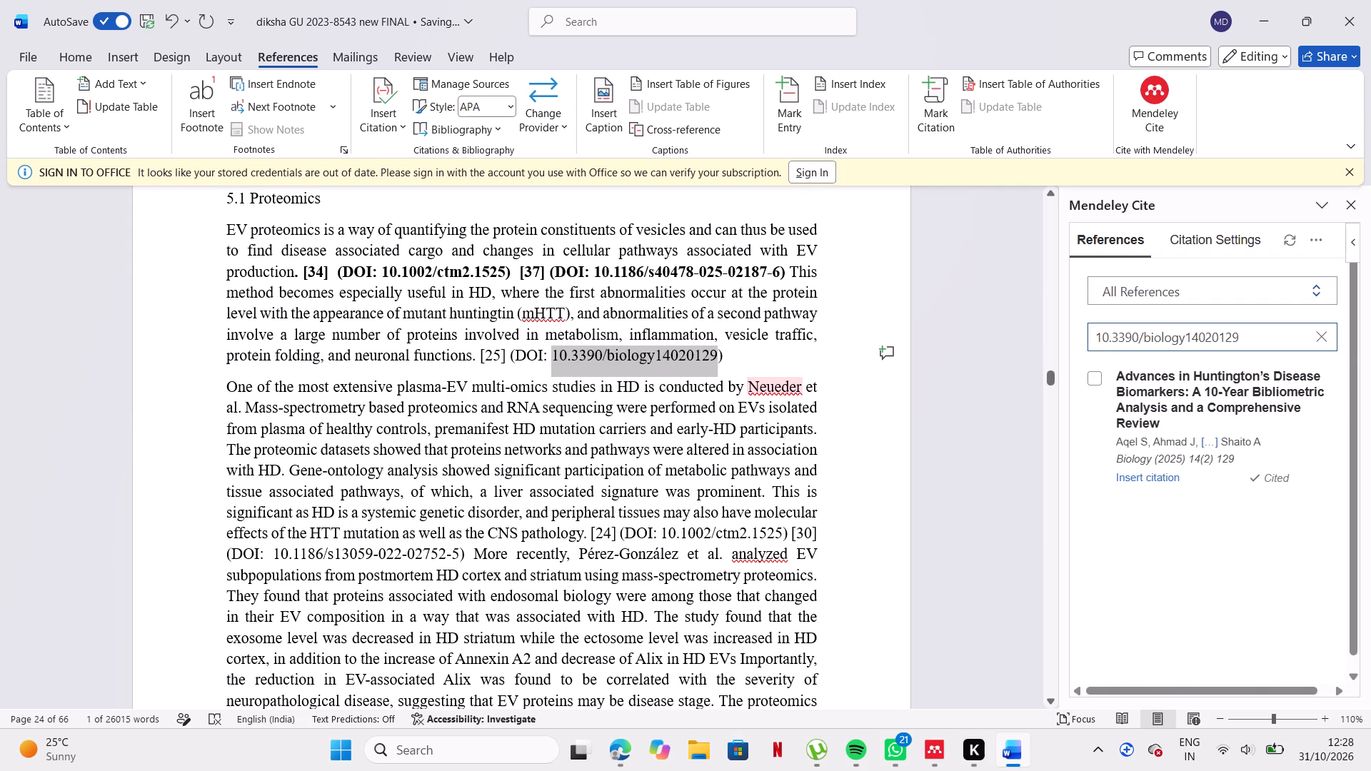
{"action": "left_click", "coordinate": [503, 361]}
{"action": "left_click", "coordinate": [503, 361]}
{"action": "key", "text": "backslash"}
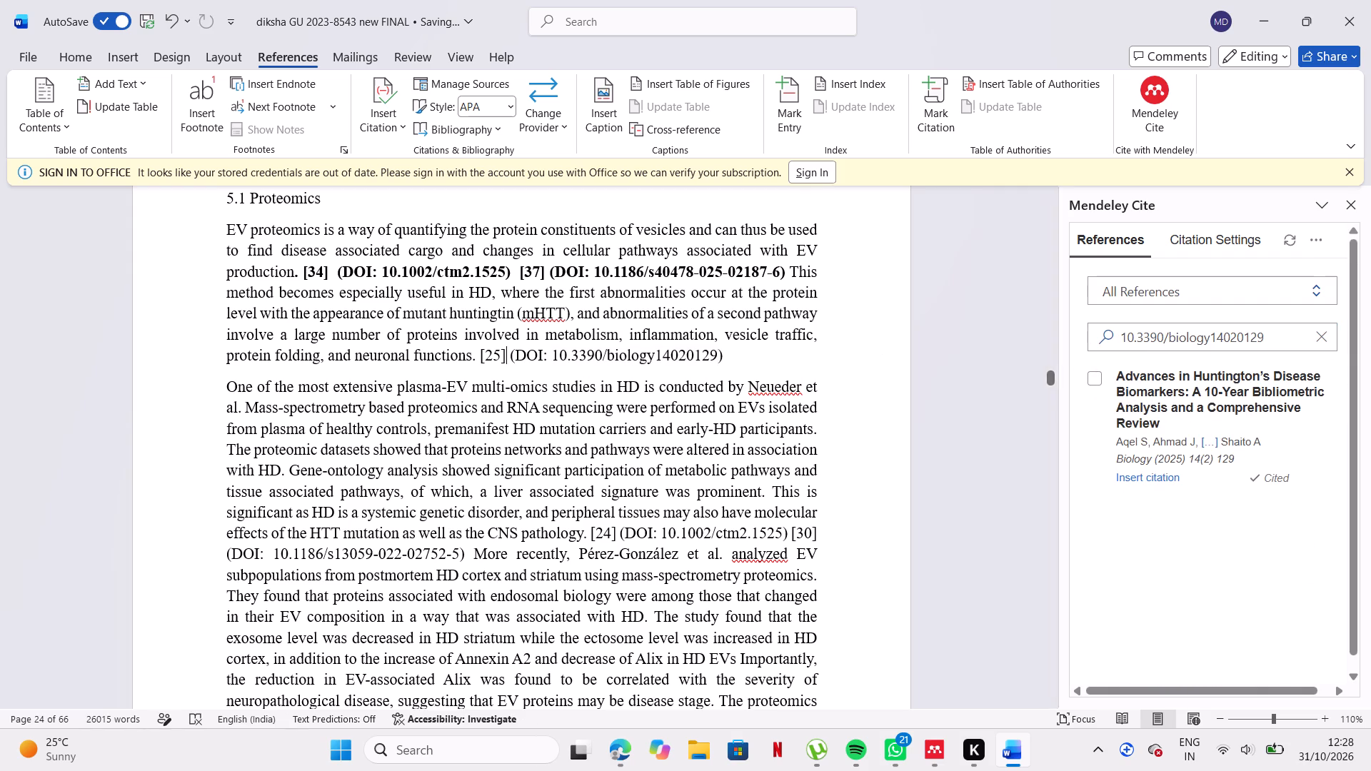
{"action": "key", "text": "BackSpace"}
{"action": "key", "text": "BackSpace"}
{"action": "key", "text": "BackSpace"}
{"action": "key", "text": "BackSpace"}
{"action": "key", "text": "BackSpace"}
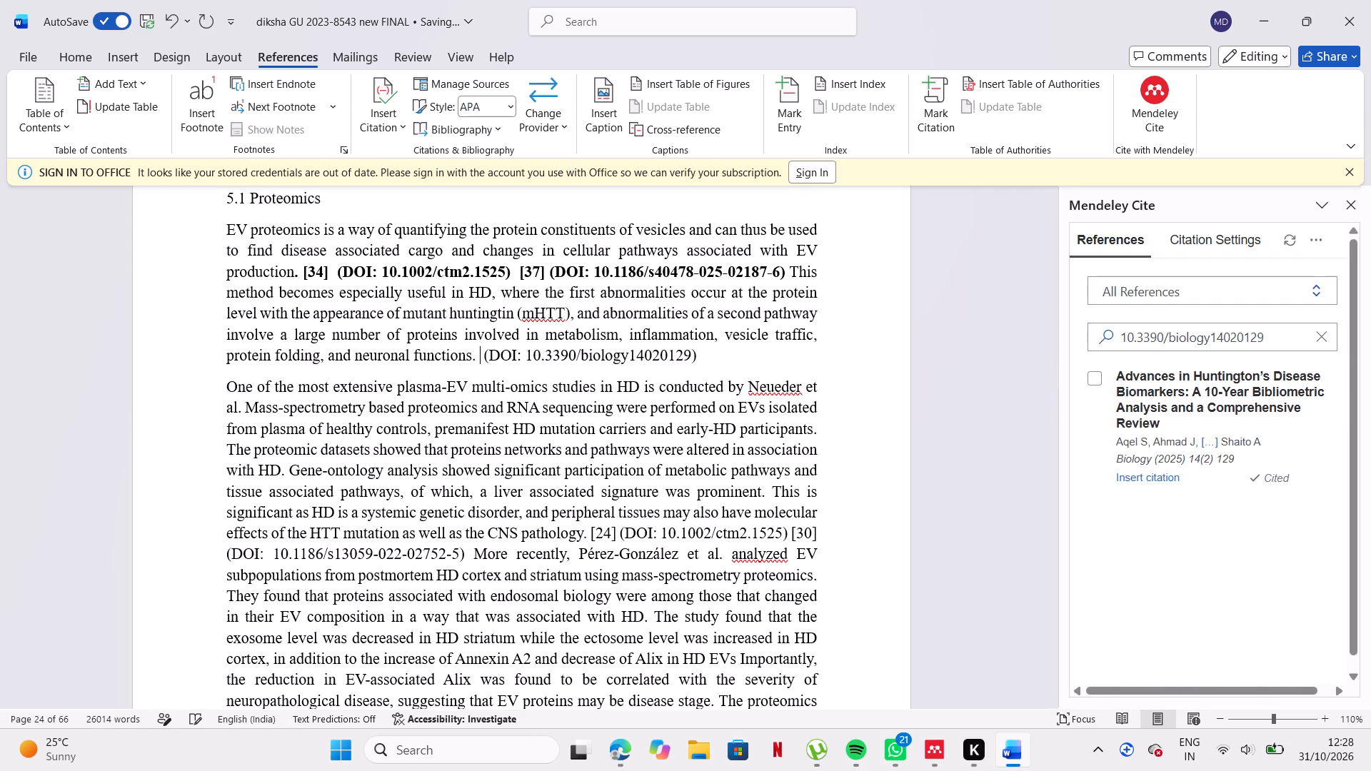
{"action": "left_click", "coordinate": [1167, 477]}
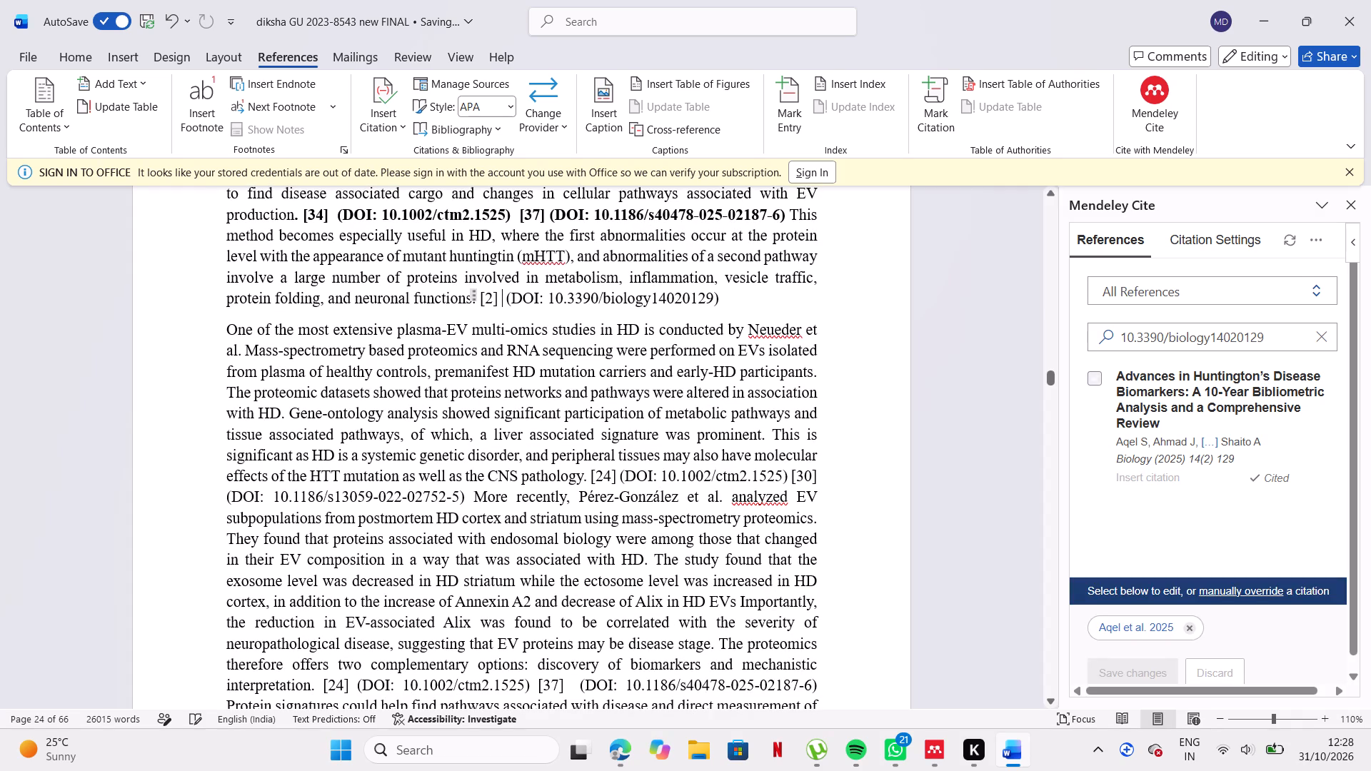
Bold the new citation and its DOI text at the end of the first Proteomics paragraph.
{"action": "left_click_drag", "start_coordinate": [476, 299], "coordinate": [730, 306]}
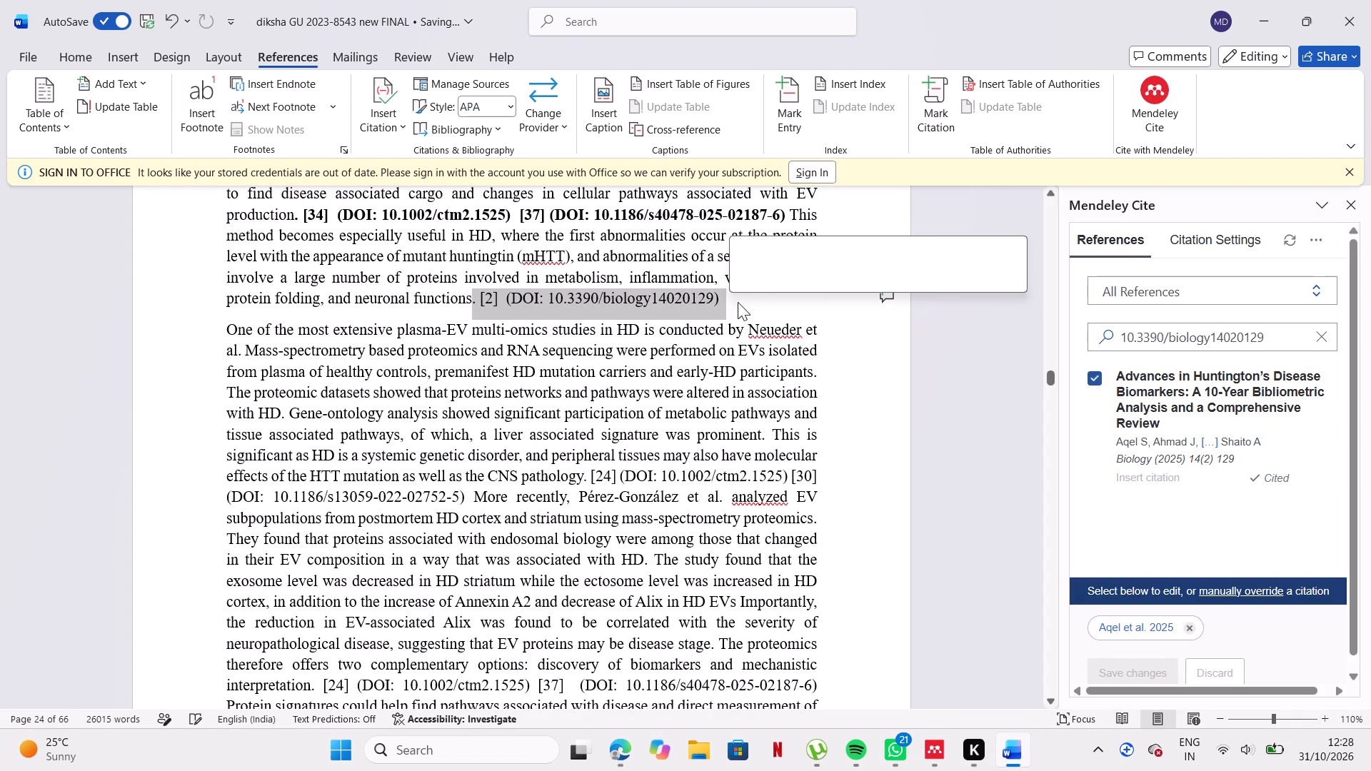
{"action": "left_click", "coordinate": [742, 273]}
{"action": "left_click", "coordinate": [885, 357]}
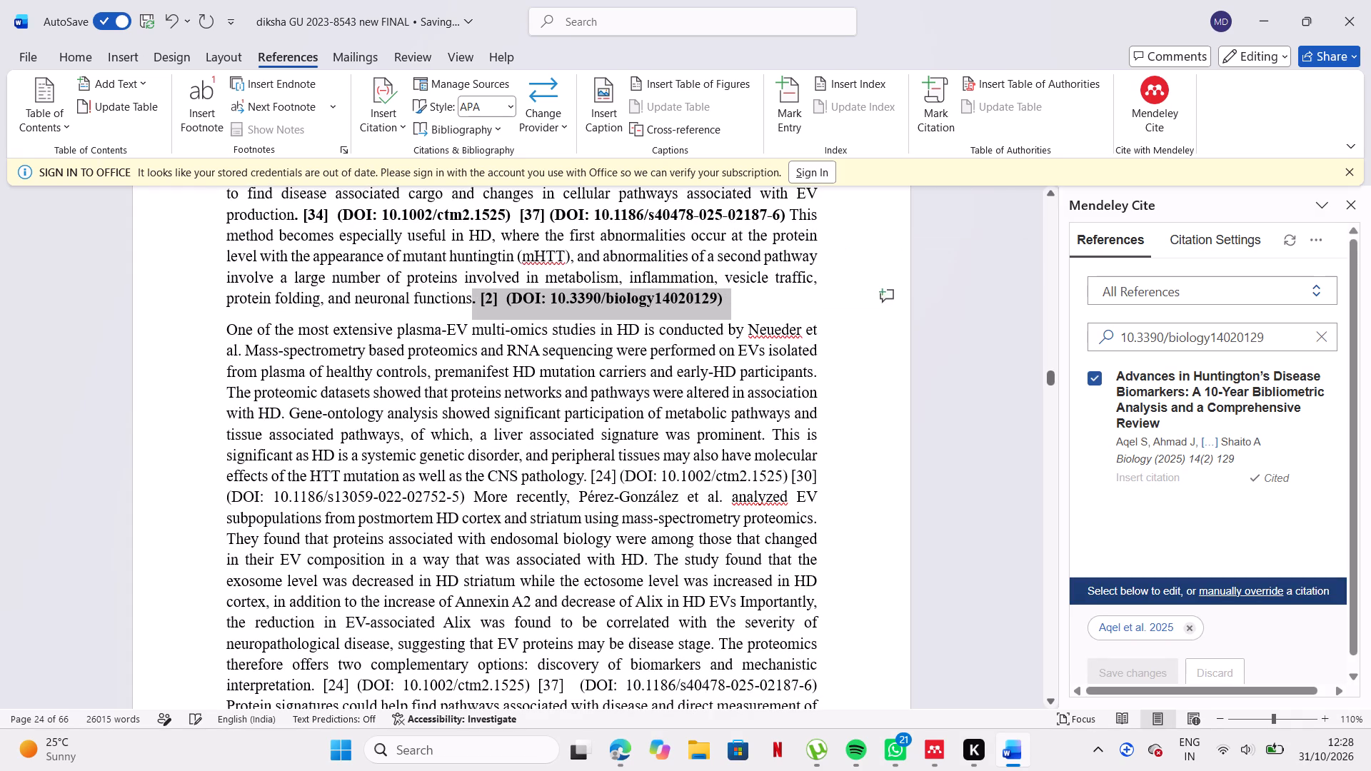
Replace the typed [24] after "CNS pathology." with the Mendeley citation found by its DOI 10.1002/ctm2.1525, keeping the DOI text.
{"action": "scroll", "coordinate": [878, 376], "scroll_direction": "down", "scroll_amount": 1}
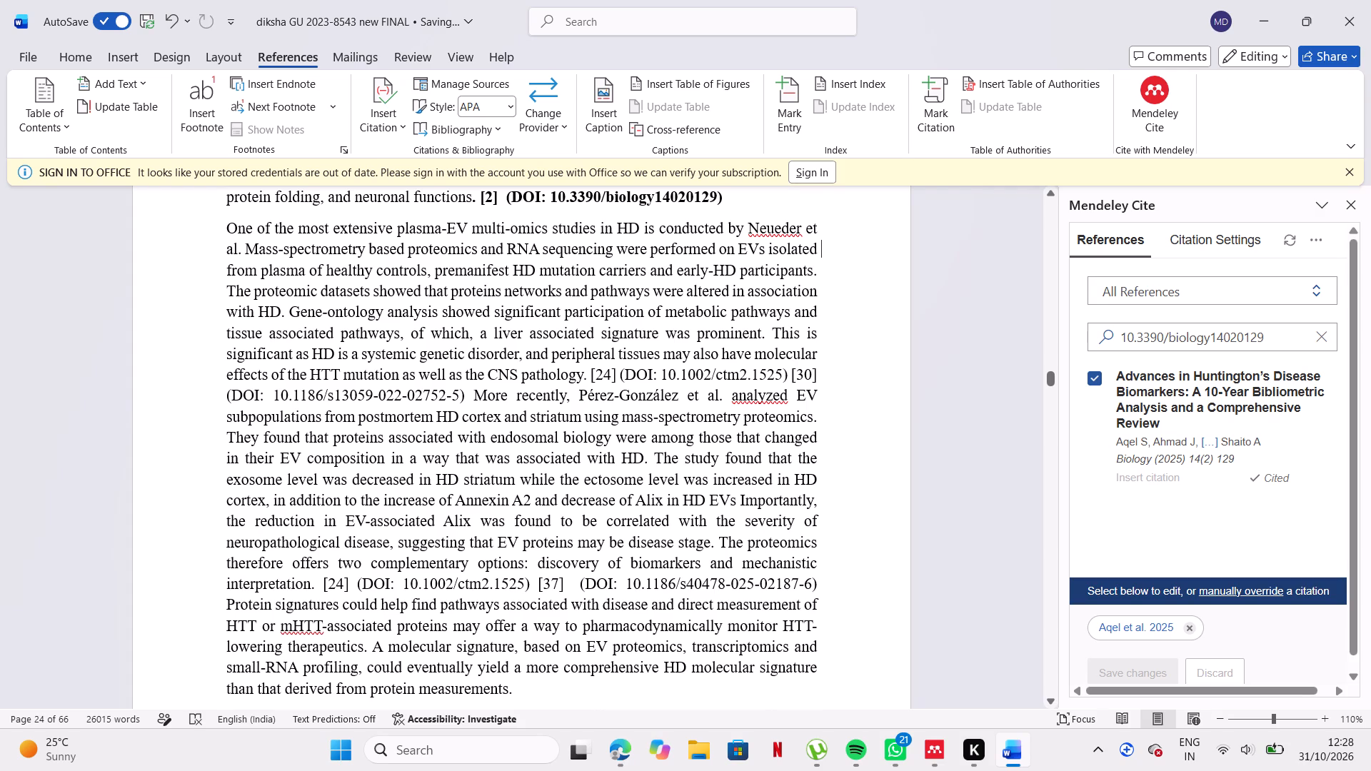
{"action": "left_click", "coordinate": [611, 374]}
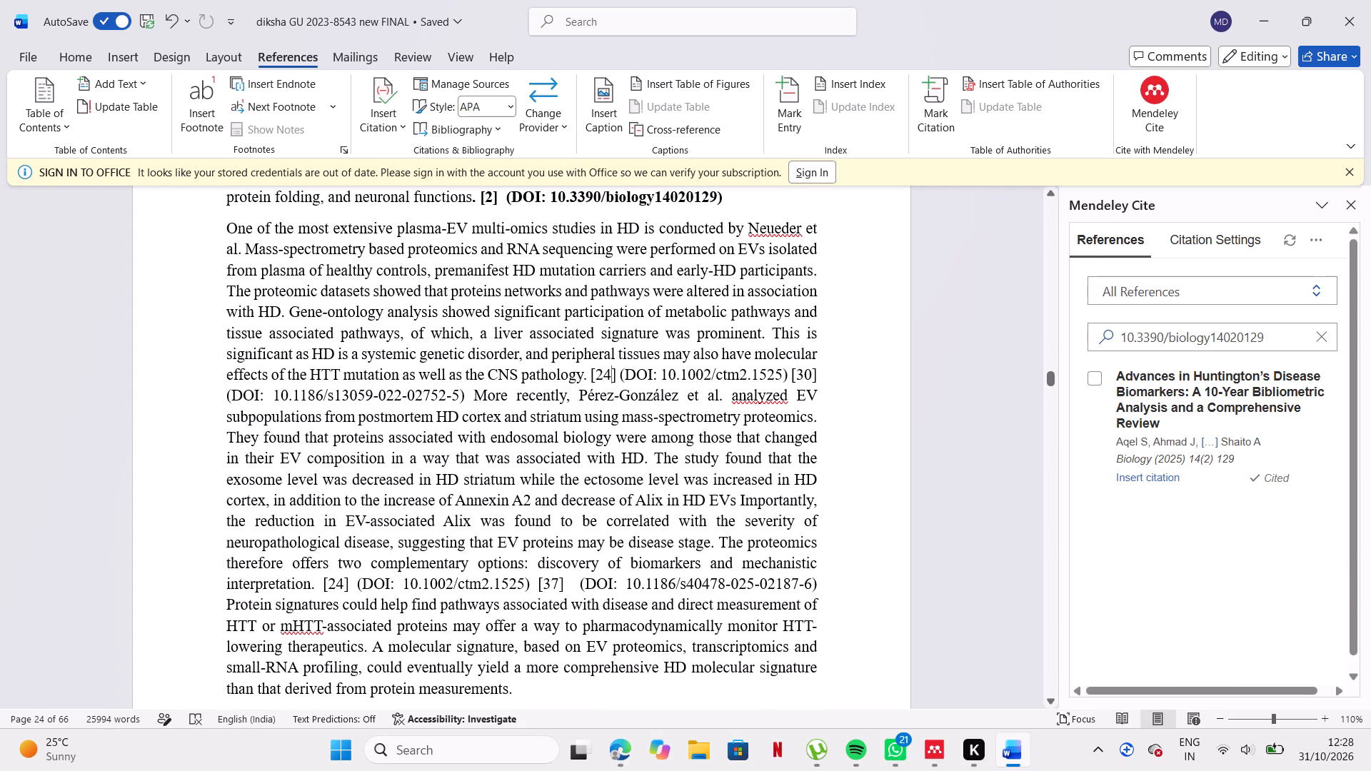
{"action": "scroll", "coordinate": [646, 376], "scroll_direction": "down", "scroll_amount": 1}
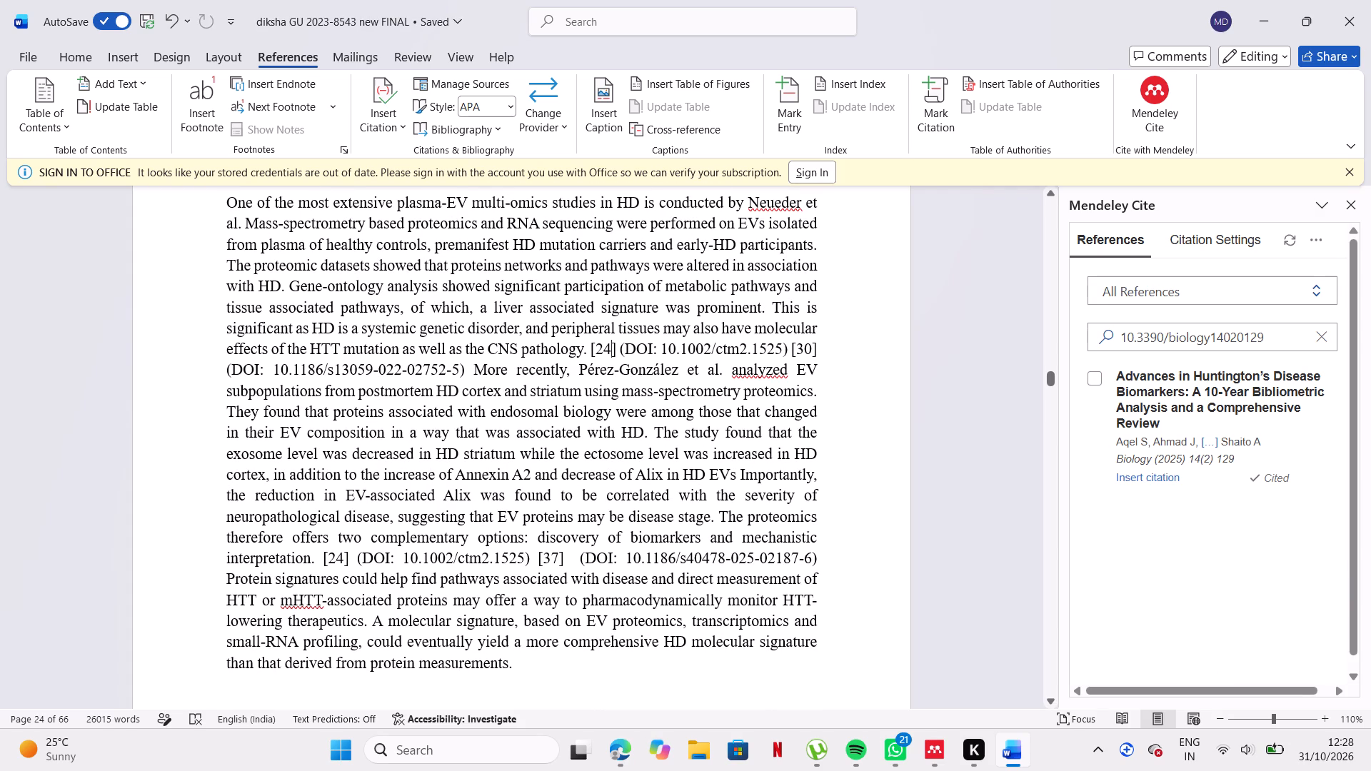
{"action": "left_click_drag", "start_coordinate": [661, 352], "coordinate": [781, 355]}
{"action": "key", "text": "ctrl+c"}
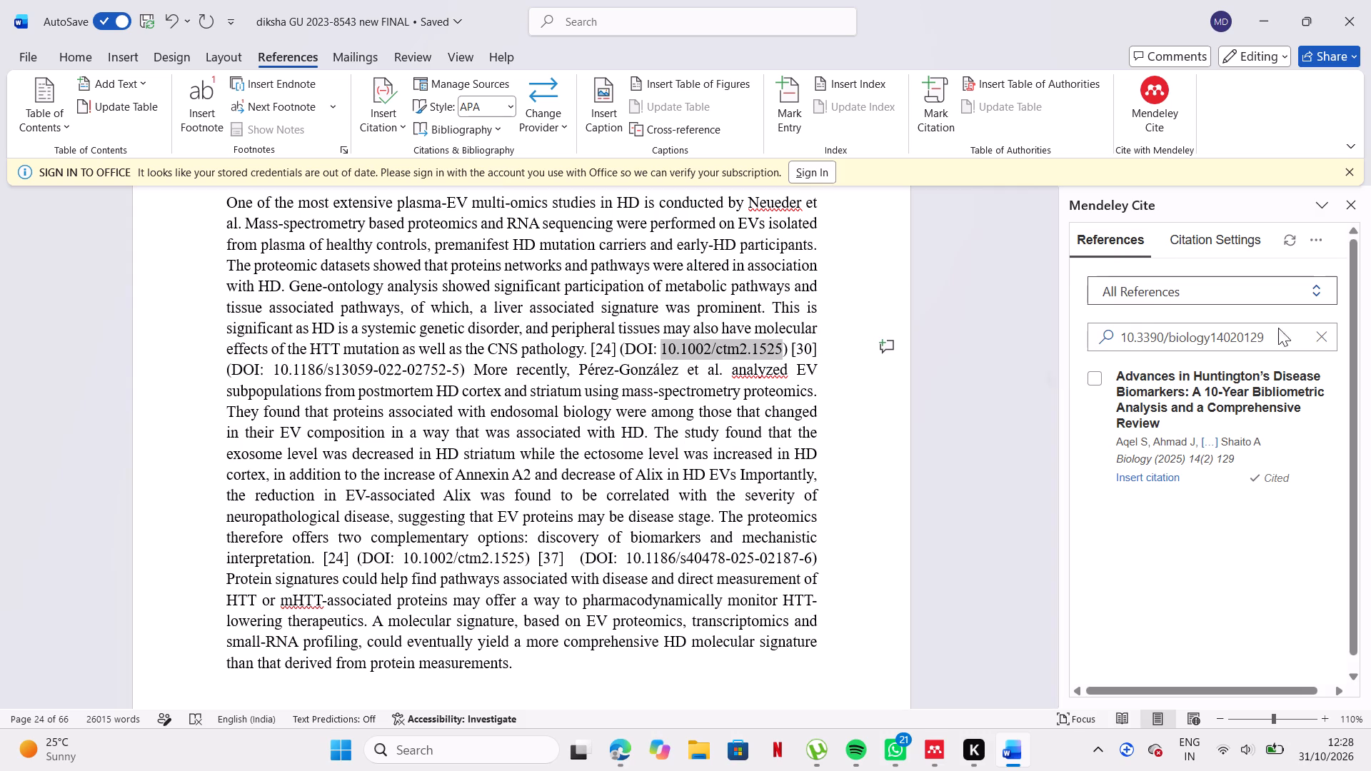
{"action": "left_click_drag", "start_coordinate": [1330, 340], "coordinate": [1282, 339]}
{"action": "left_click", "coordinate": [1282, 339]}
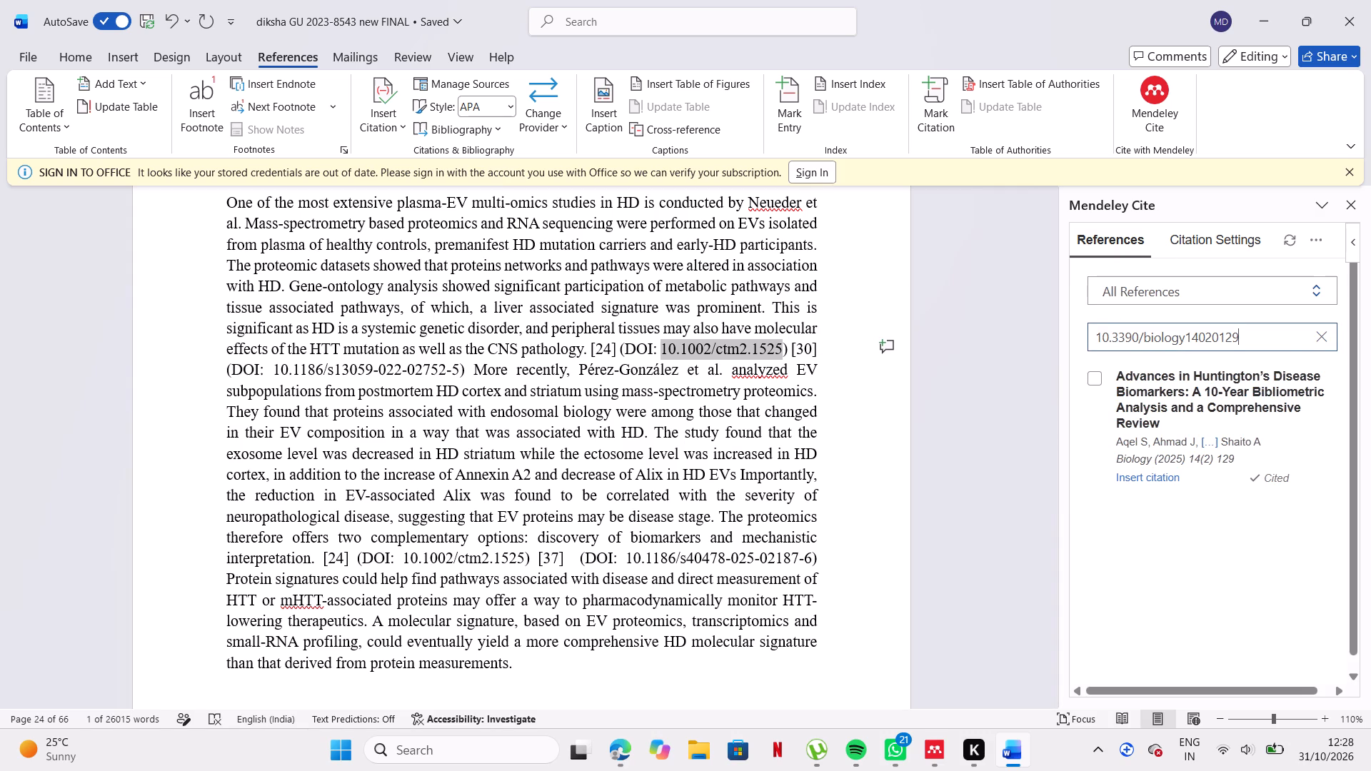
{"action": "left_click", "coordinate": [1326, 336]}
{"action": "key", "text": "space"}
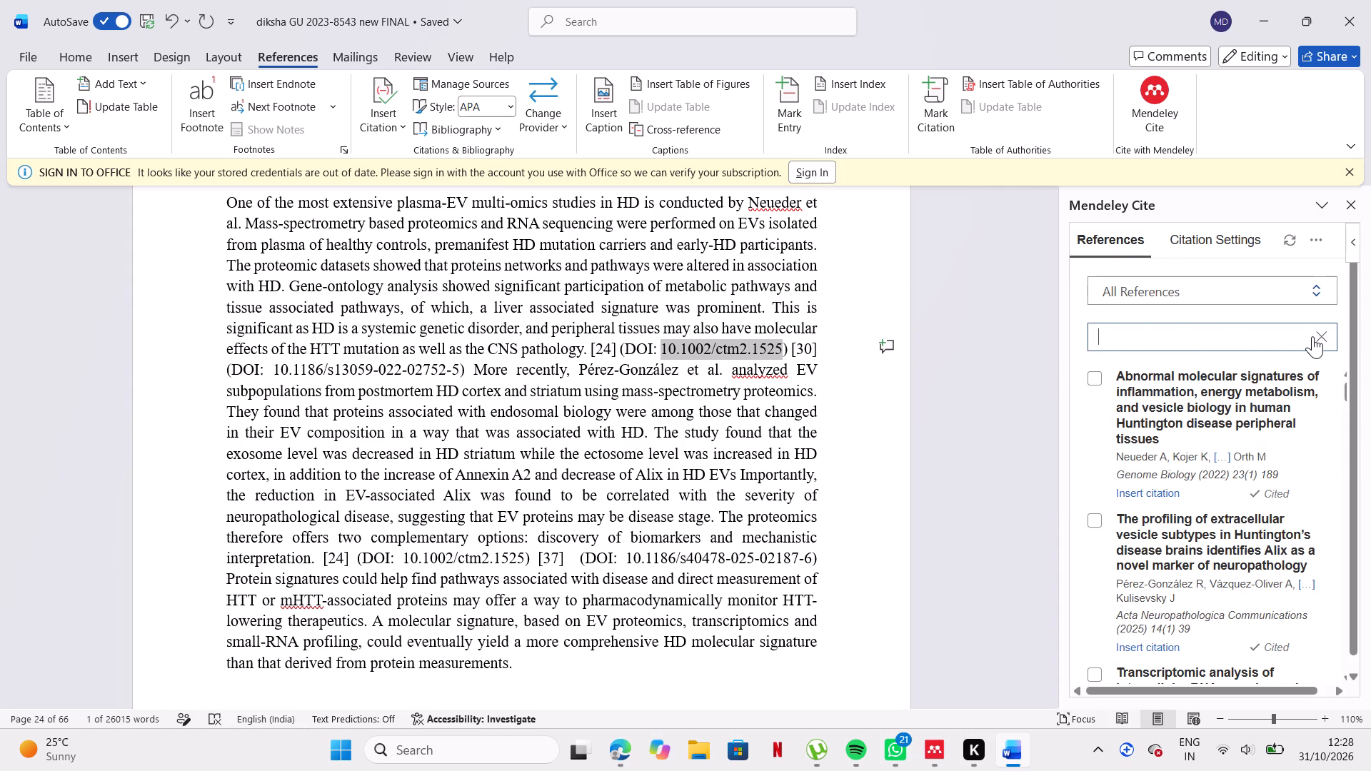
{"action": "key", "text": "ctrl+space"}
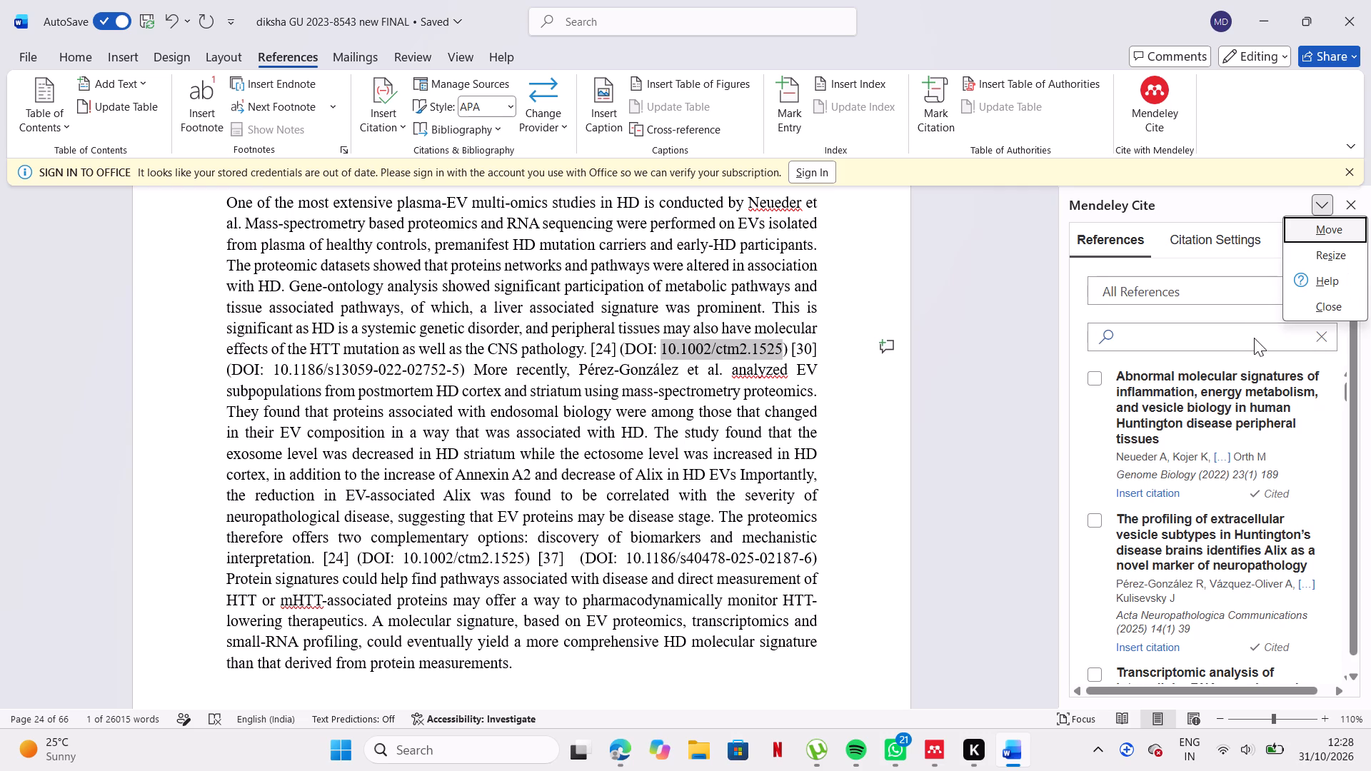
{"action": "left_click", "coordinate": [1244, 339]}
{"action": "key", "text": "ctrl+v"}
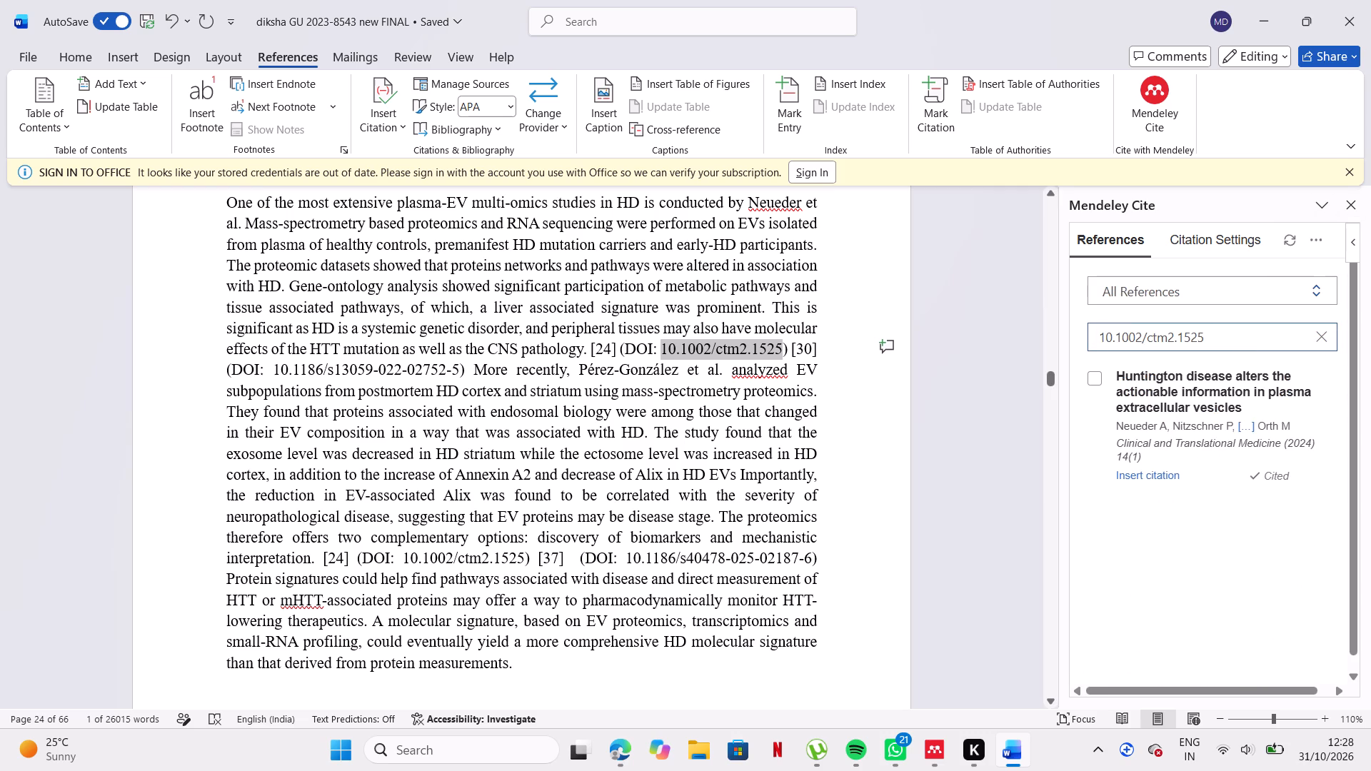
{"action": "left_click", "coordinate": [613, 348]}
{"action": "left_click", "coordinate": [618, 348]}
{"action": "key", "text": "BackSpace"}
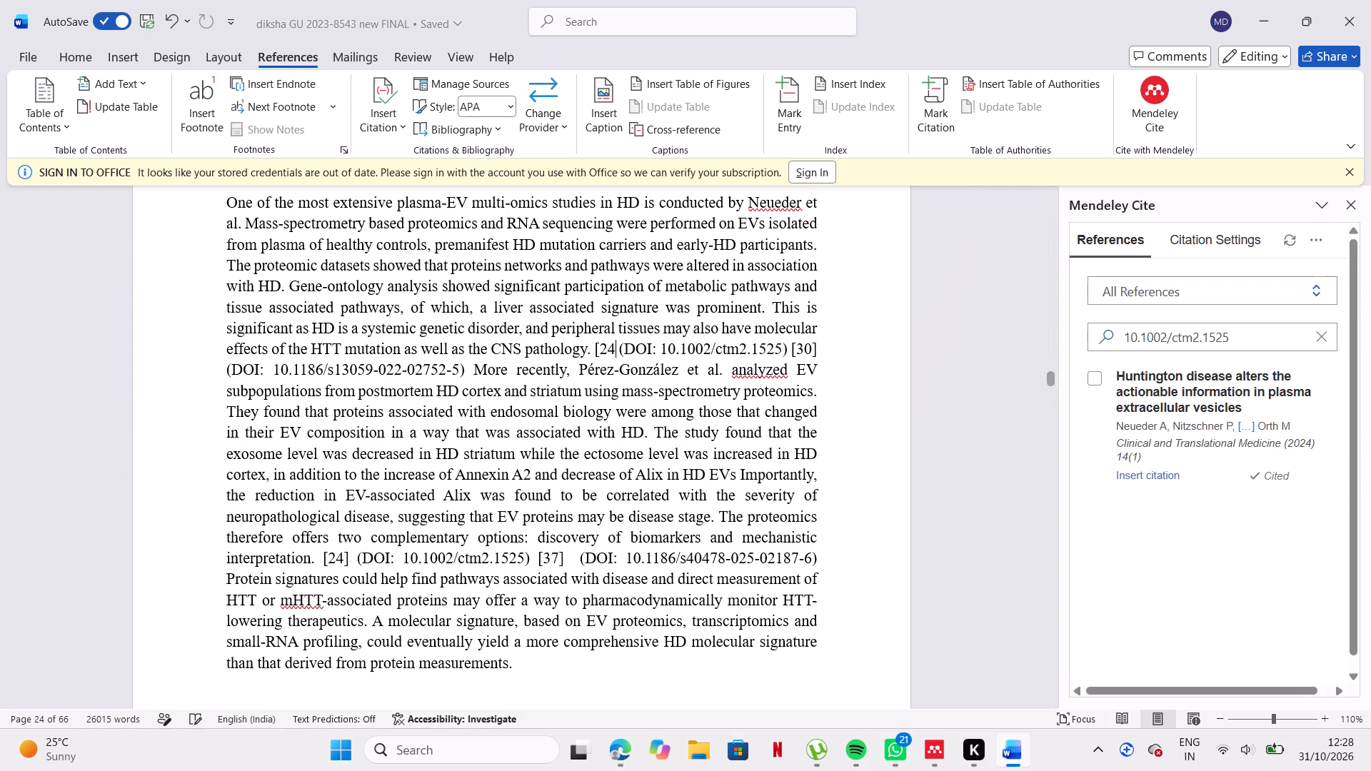
{"action": "key", "text": "BackSpace"}
{"action": "key", "text": "BackSpace"}
{"action": "key", "text": "BackSpace"}
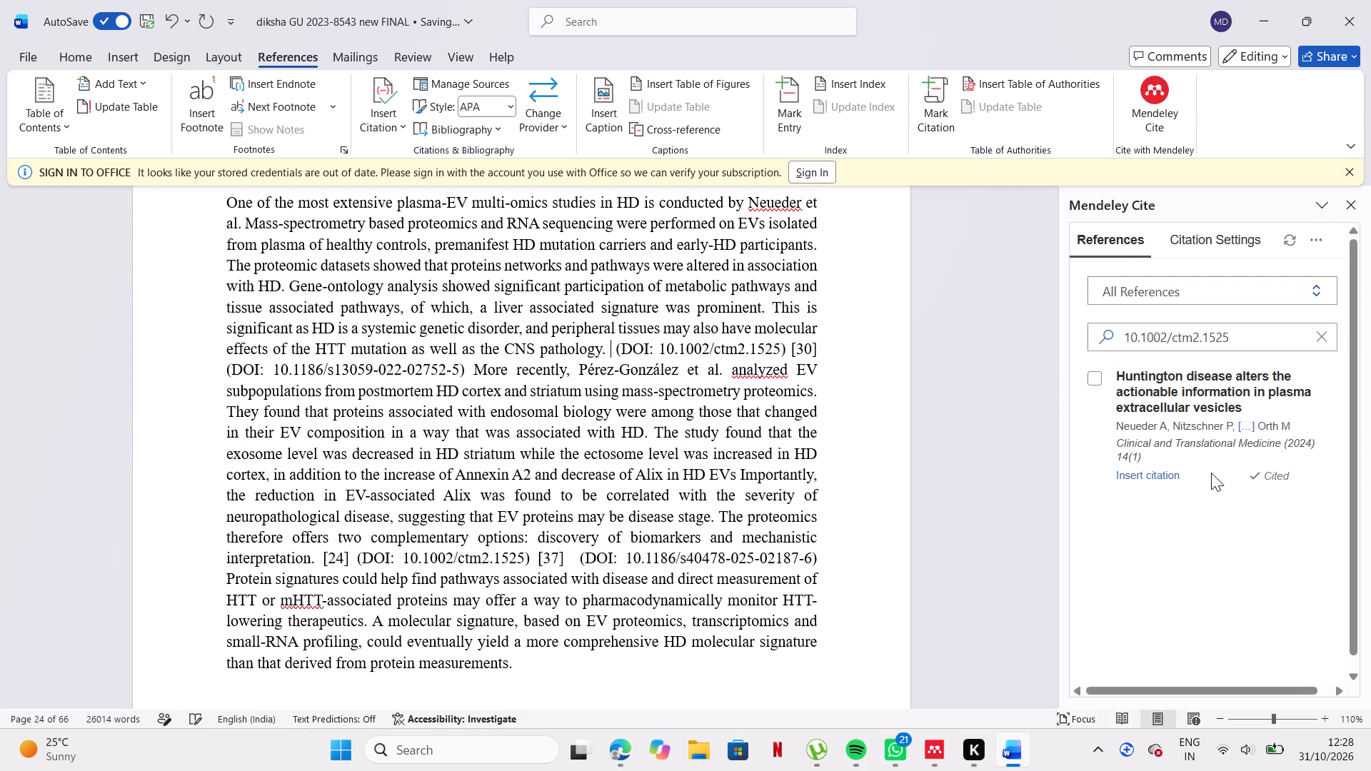
{"action": "left_click", "coordinate": [1151, 480]}
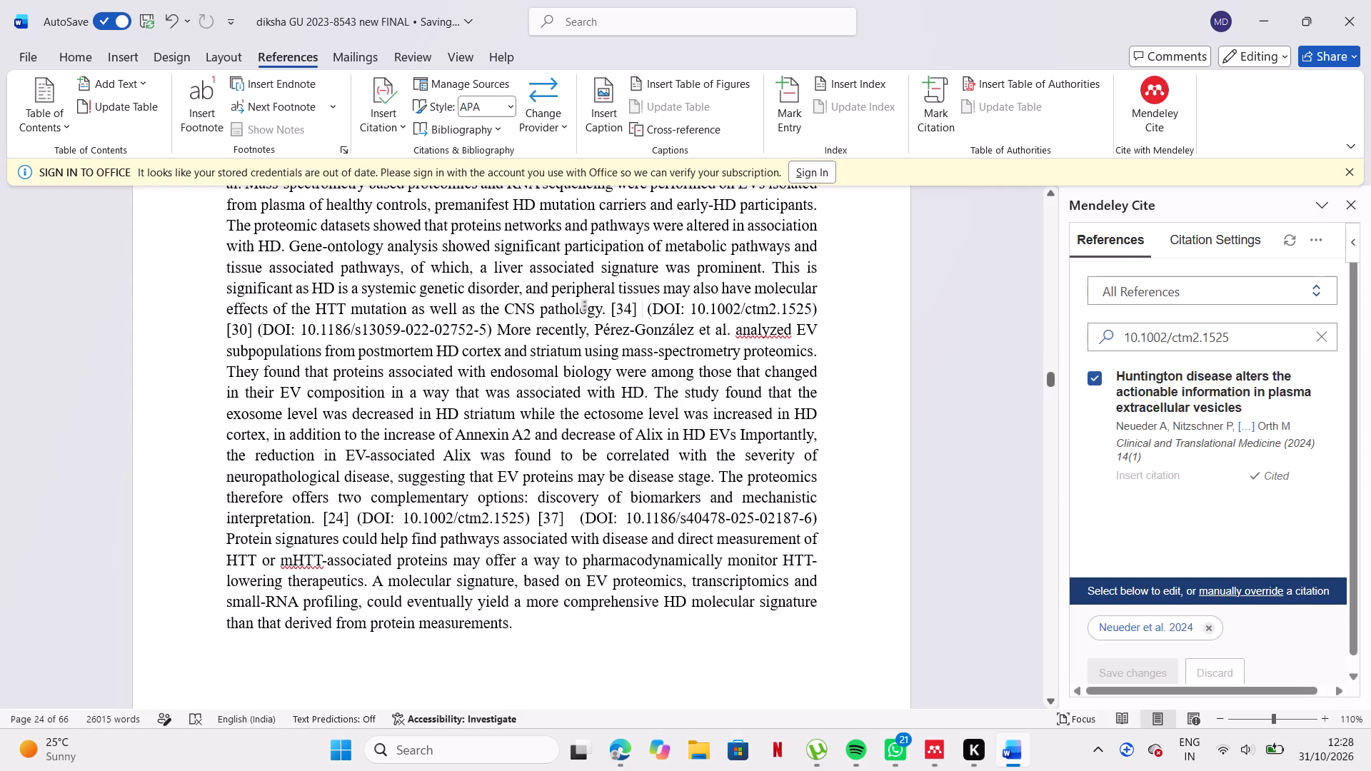
{"action": "left_click", "coordinate": [238, 328]}
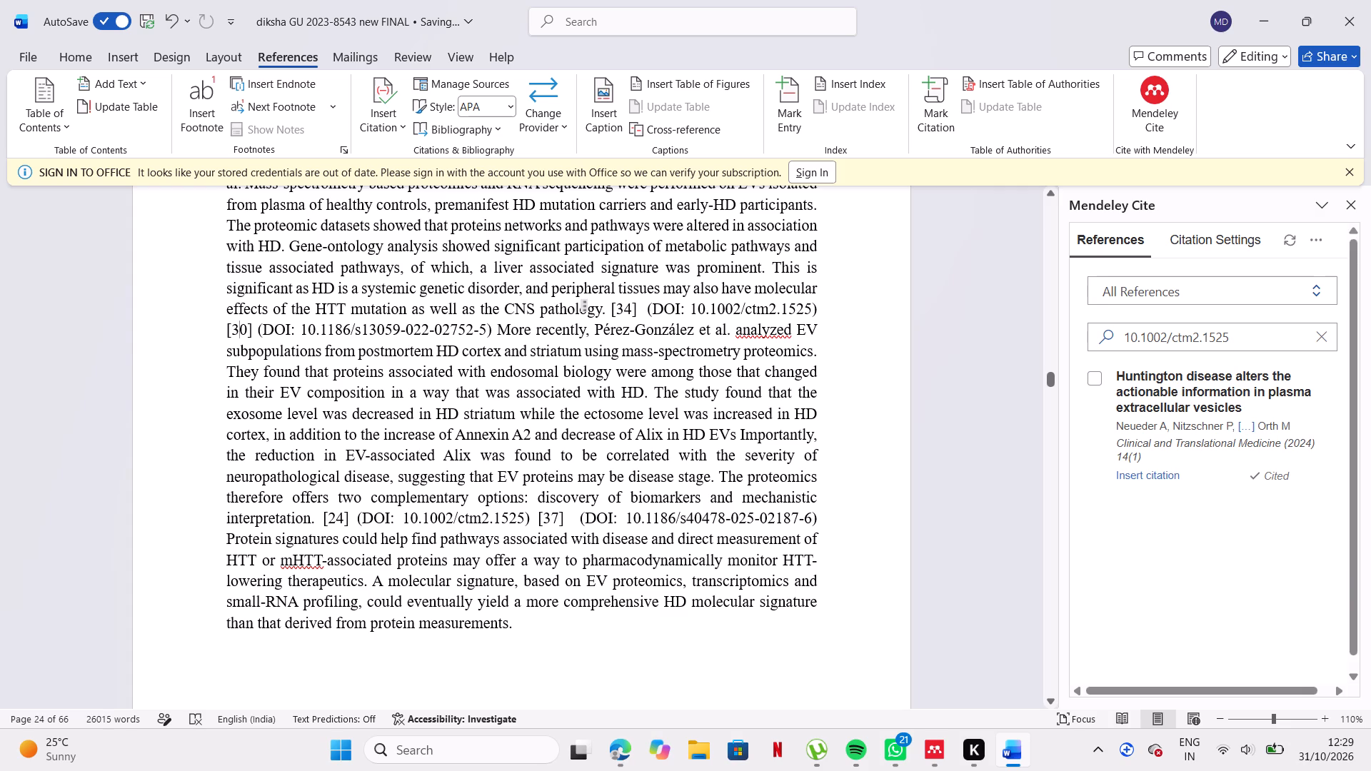
{"action": "left_click_drag", "start_coordinate": [301, 325], "coordinate": [476, 325]}
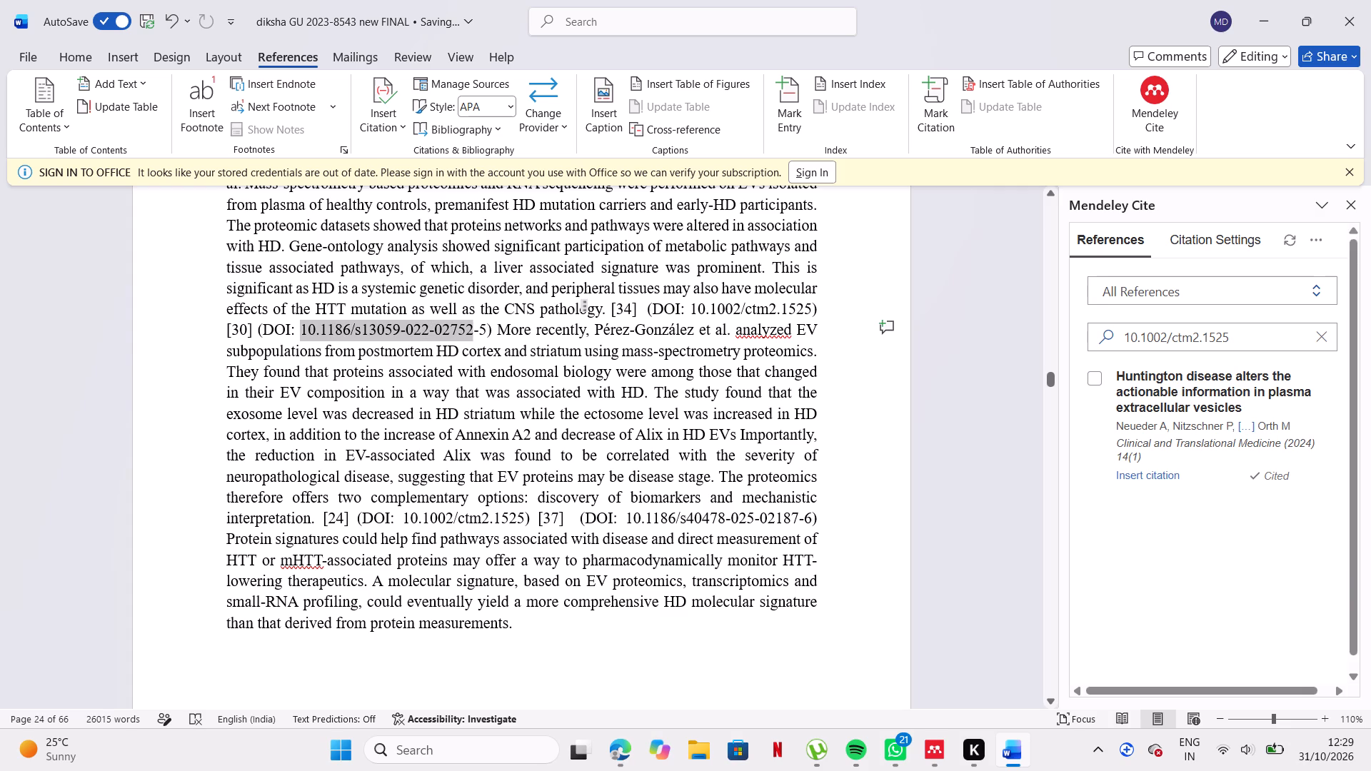
{"action": "left_click_drag", "start_coordinate": [476, 325], "coordinate": [481, 327]}
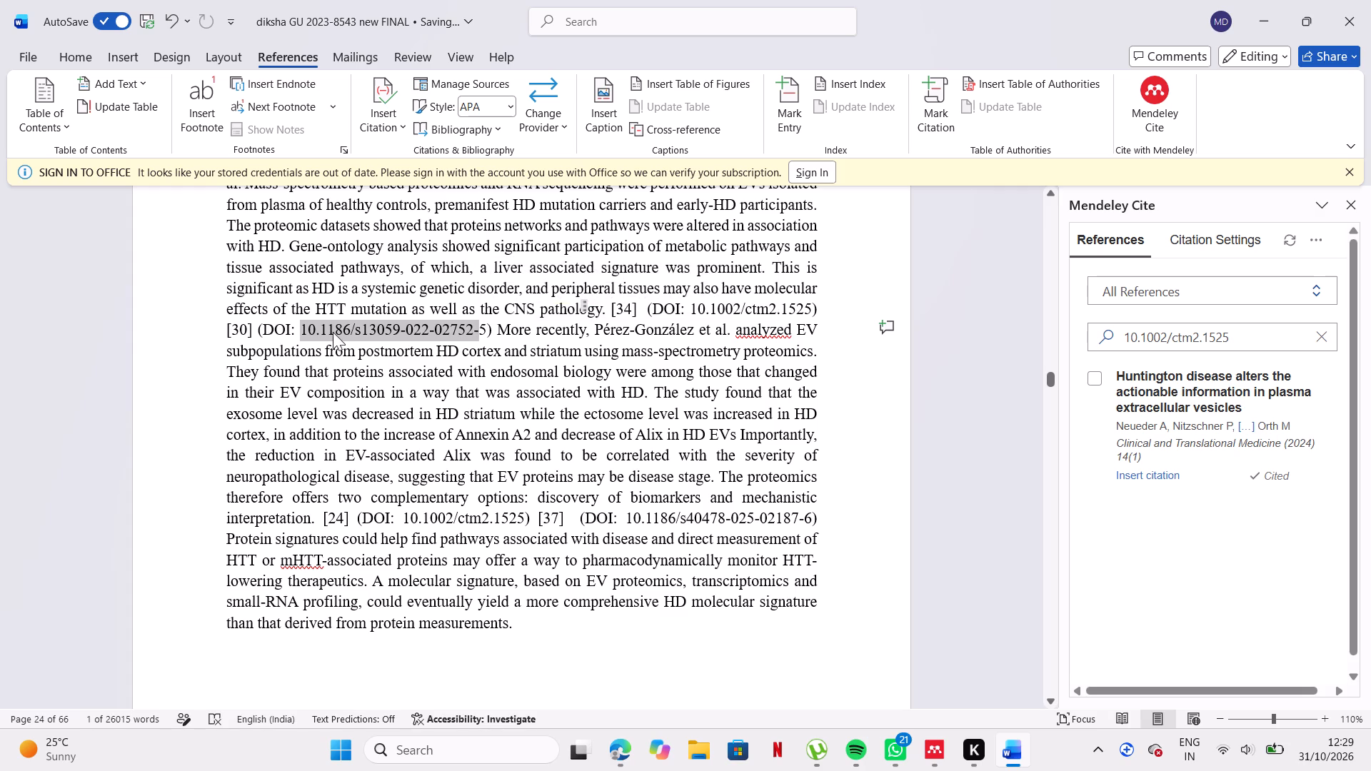
{"action": "left_click_drag", "start_coordinate": [298, 323], "coordinate": [455, 323]}
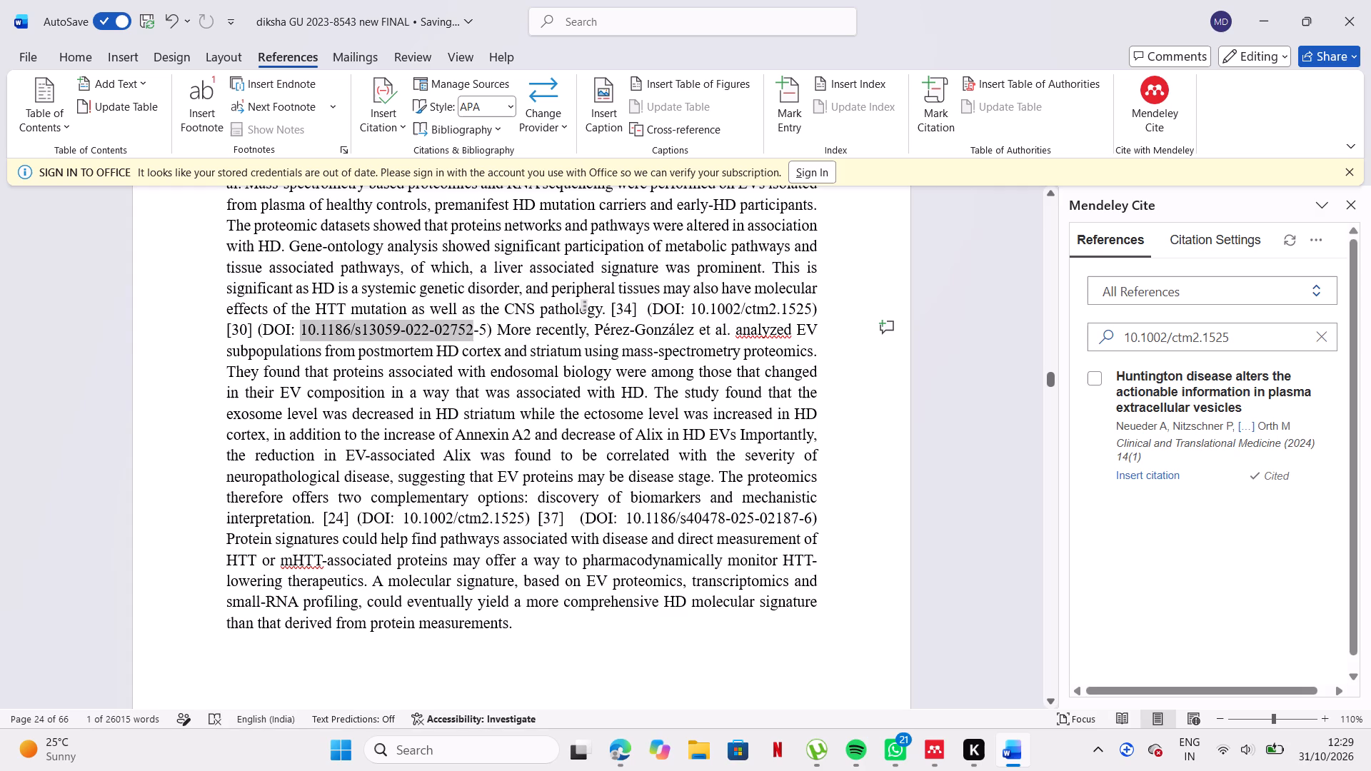
{"action": "left_click_drag", "start_coordinate": [455, 323], "coordinate": [486, 328]}
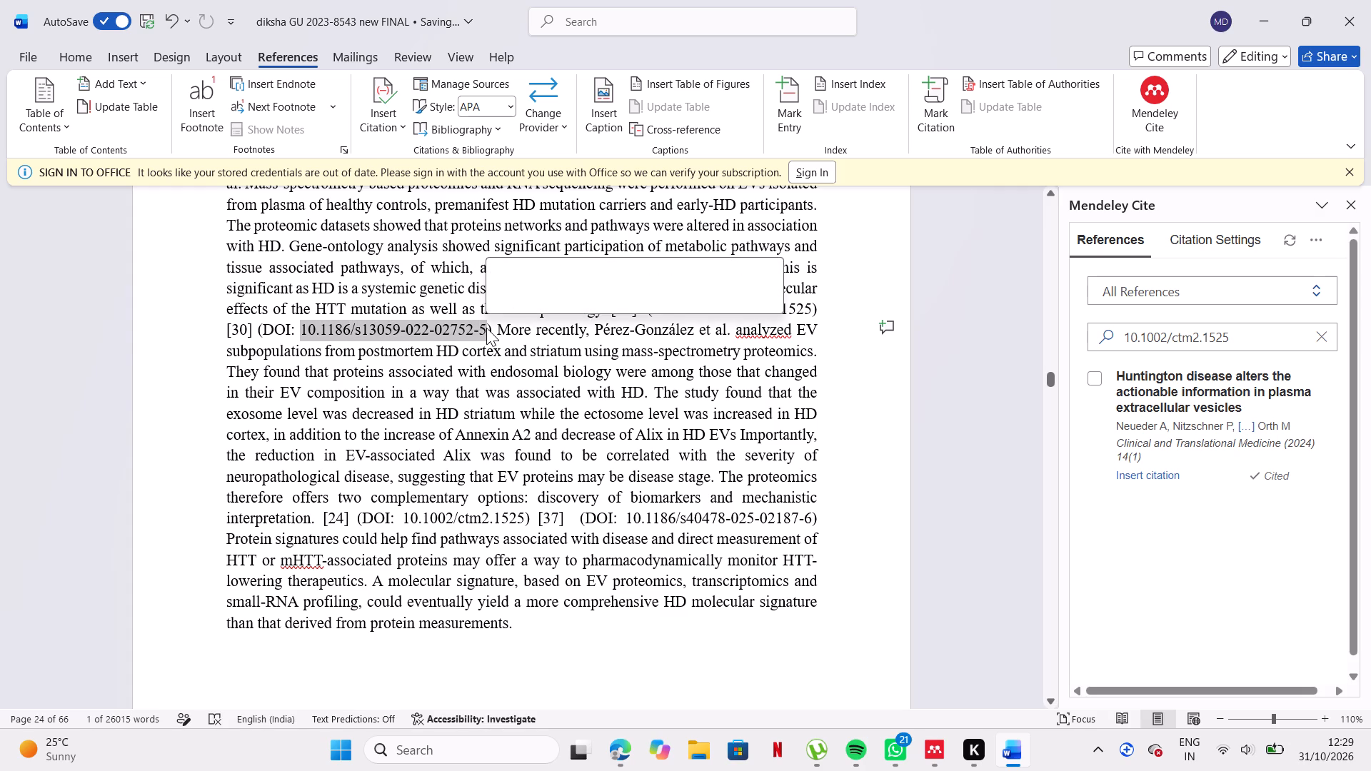
{"action": "key", "text": "ctrl+c"}
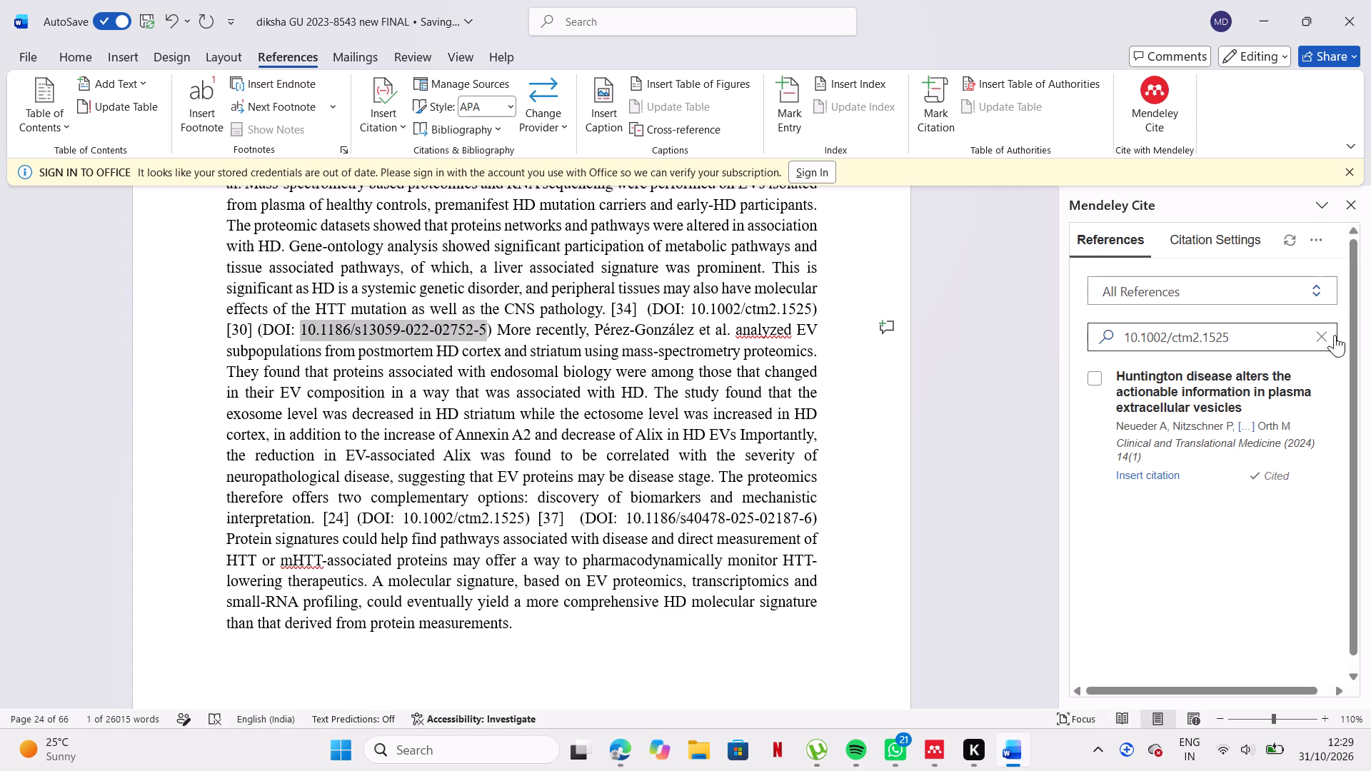
{"action": "left_click", "coordinate": [1326, 335]}
{"action": "left_click", "coordinate": [1292, 335]}
{"action": "key", "text": "ctrl+v"}
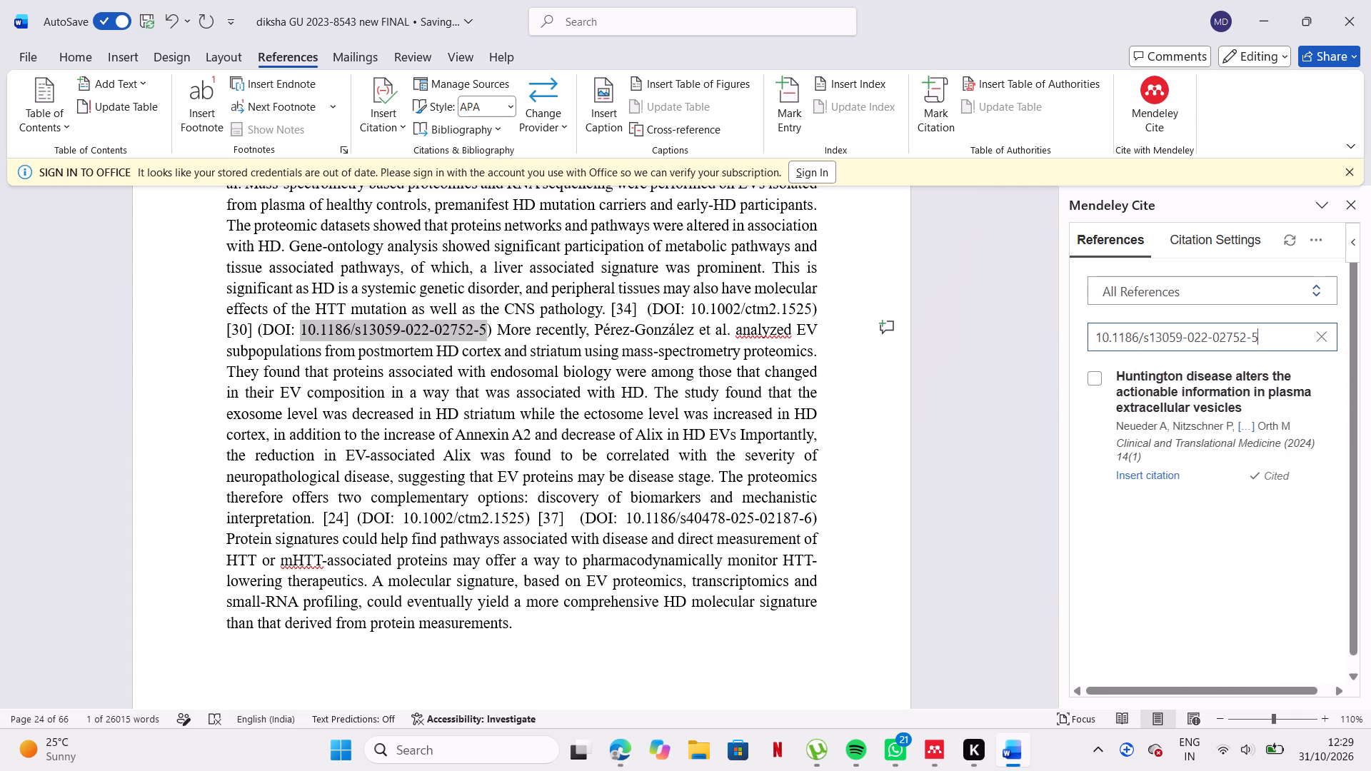
{"action": "left_click", "coordinate": [251, 337]}
{"action": "key", "text": "BackSpace"}
{"action": "key", "text": "BackSpace"}
{"action": "key", "text": "BackSpace"}
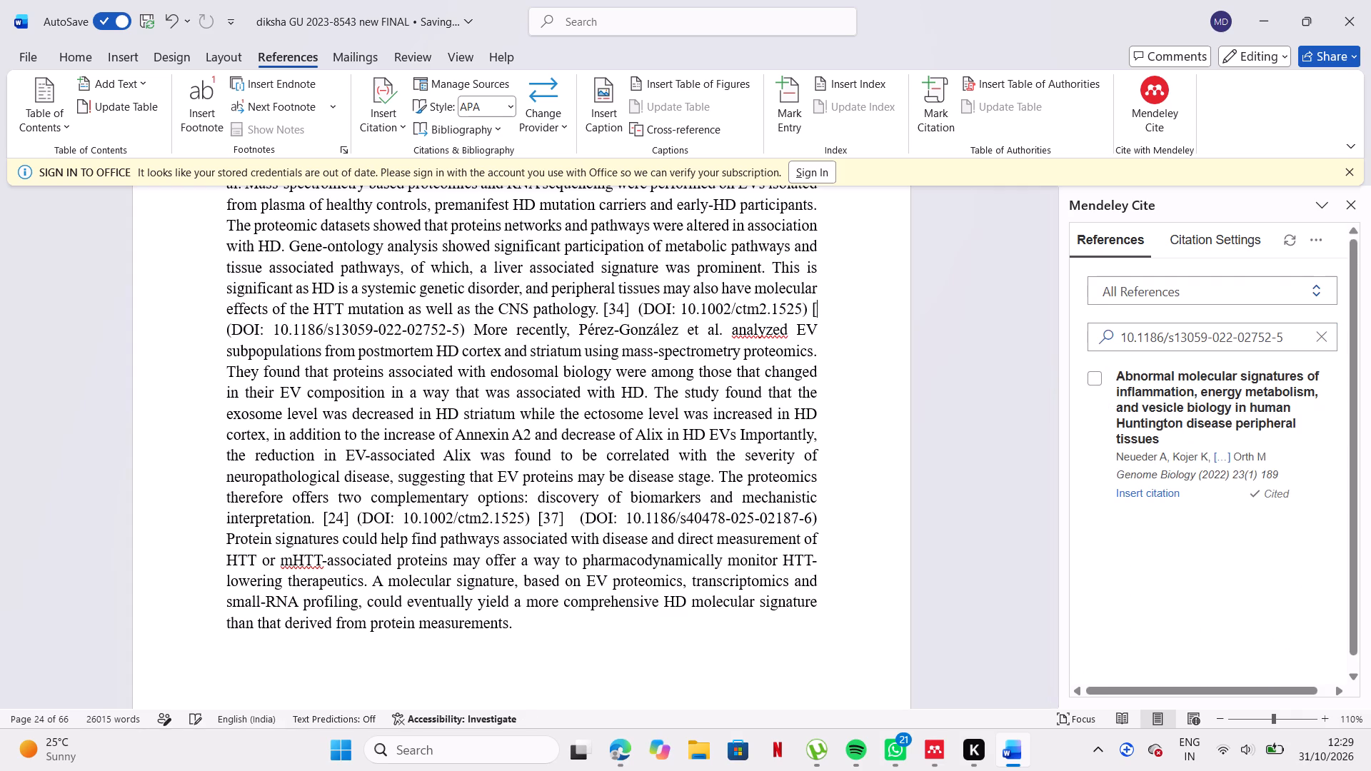
{"action": "key", "text": "BackSpace"}
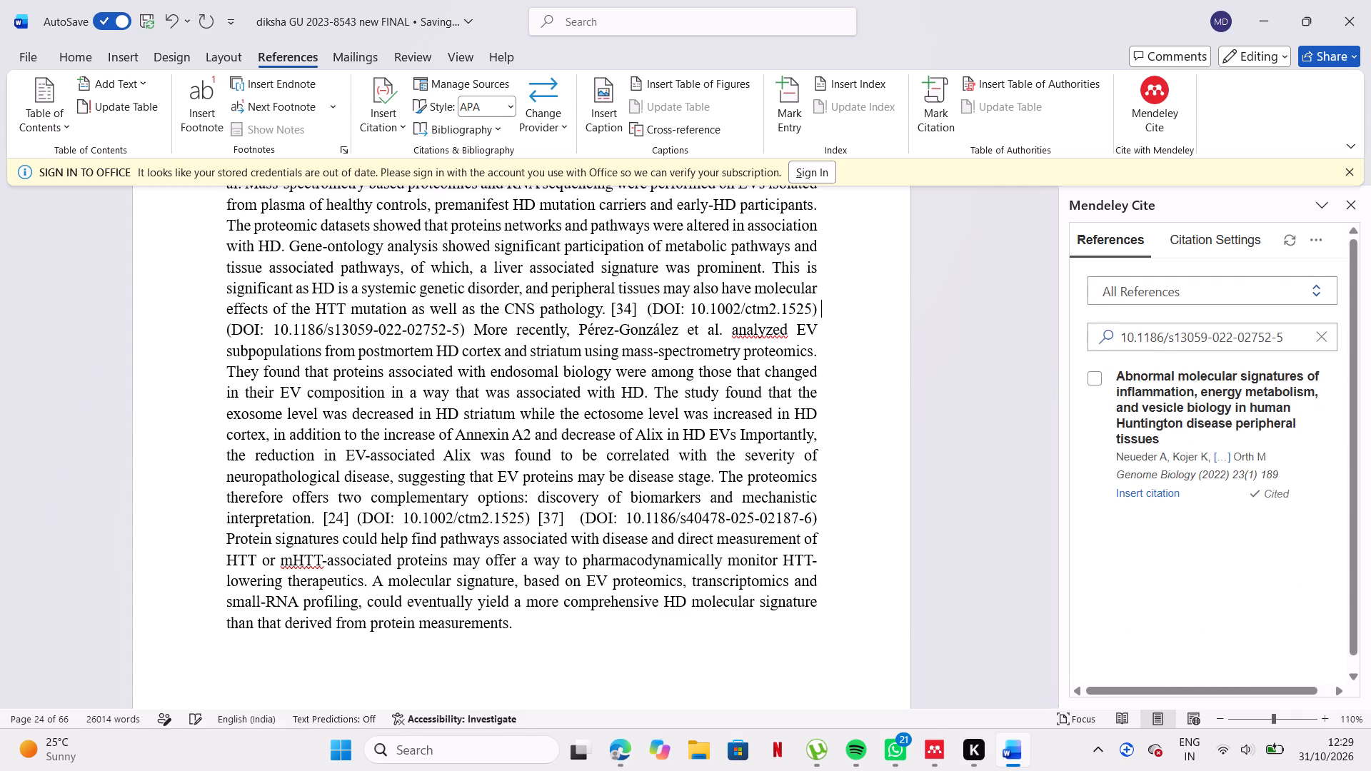
{"action": "left_click", "coordinate": [1127, 491]}
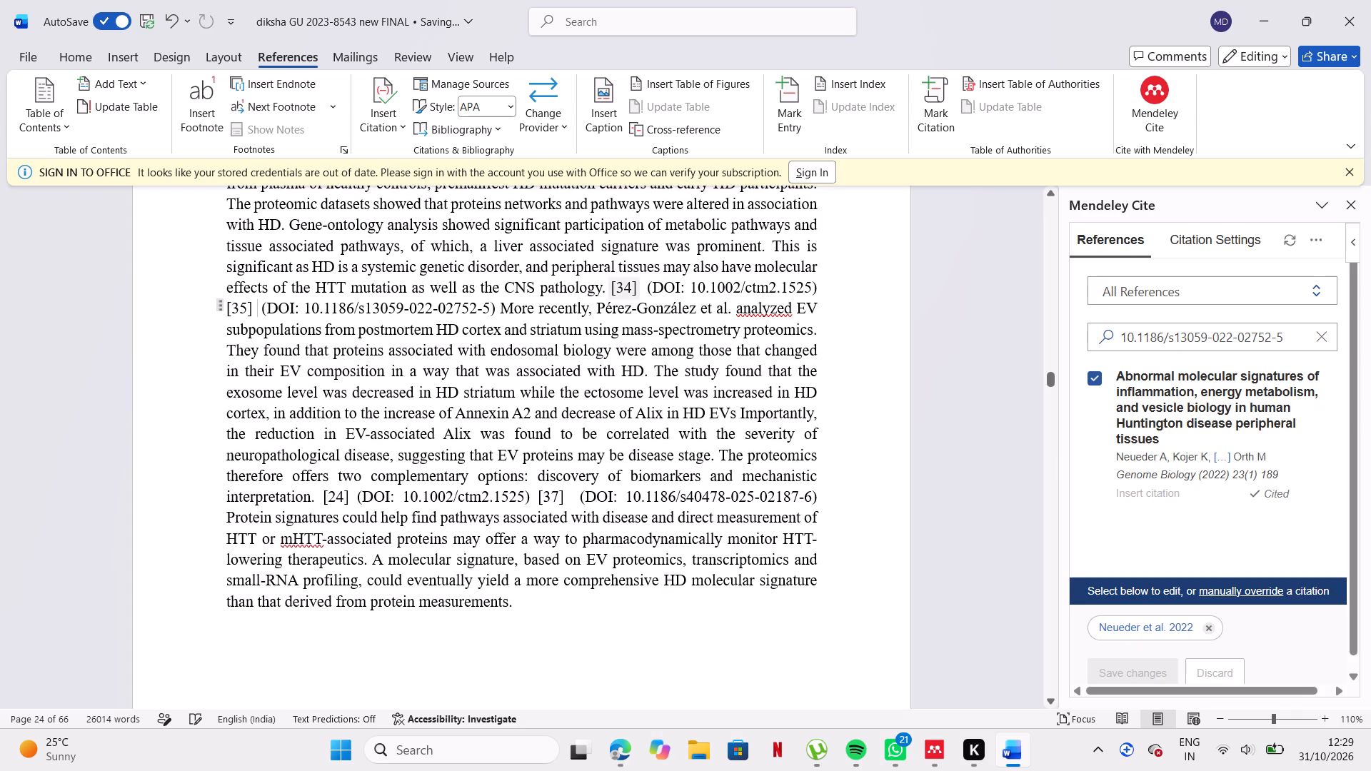
Bold the two consecutive citations and their DOI texts after "CNS pathology." in the second Proteomics paragraph.
{"action": "left_click_drag", "start_coordinate": [611, 281], "coordinate": [496, 309]}
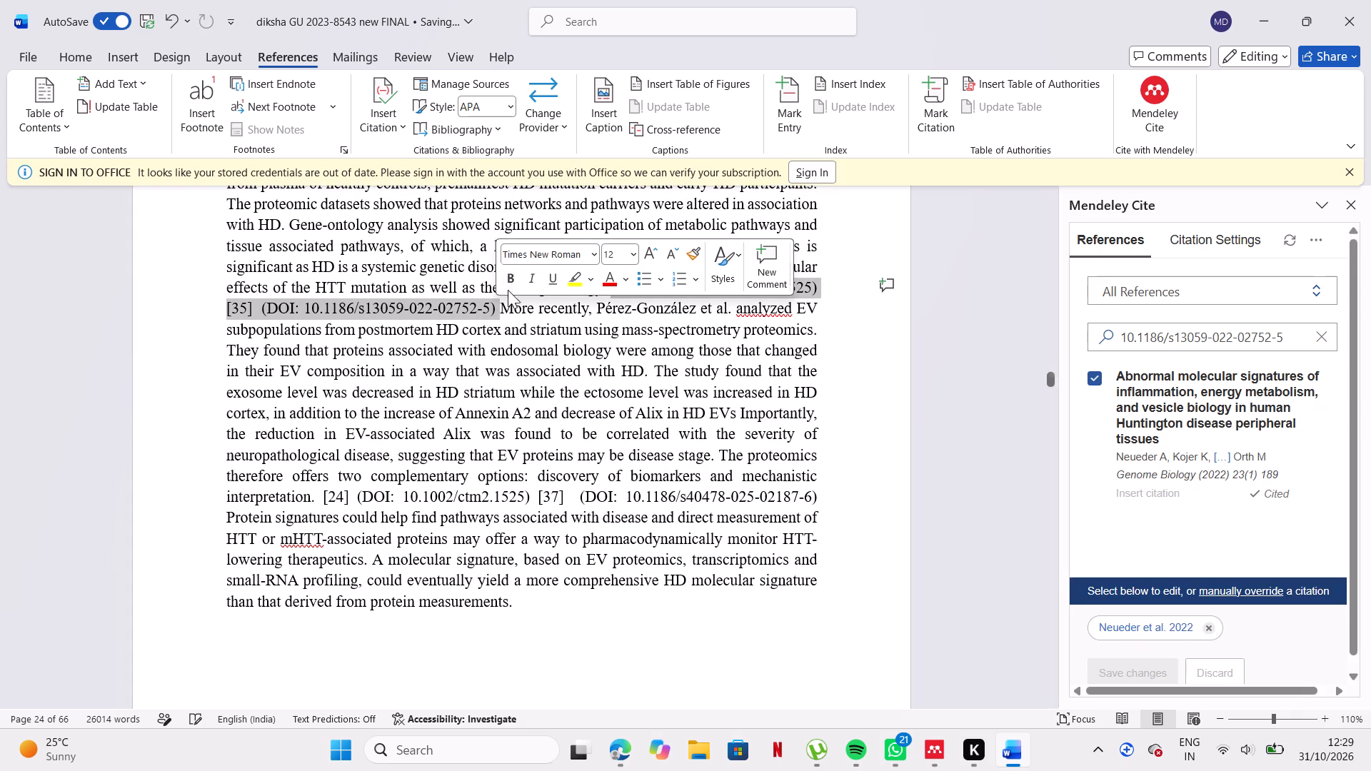
{"action": "left_click", "coordinate": [511, 280]}
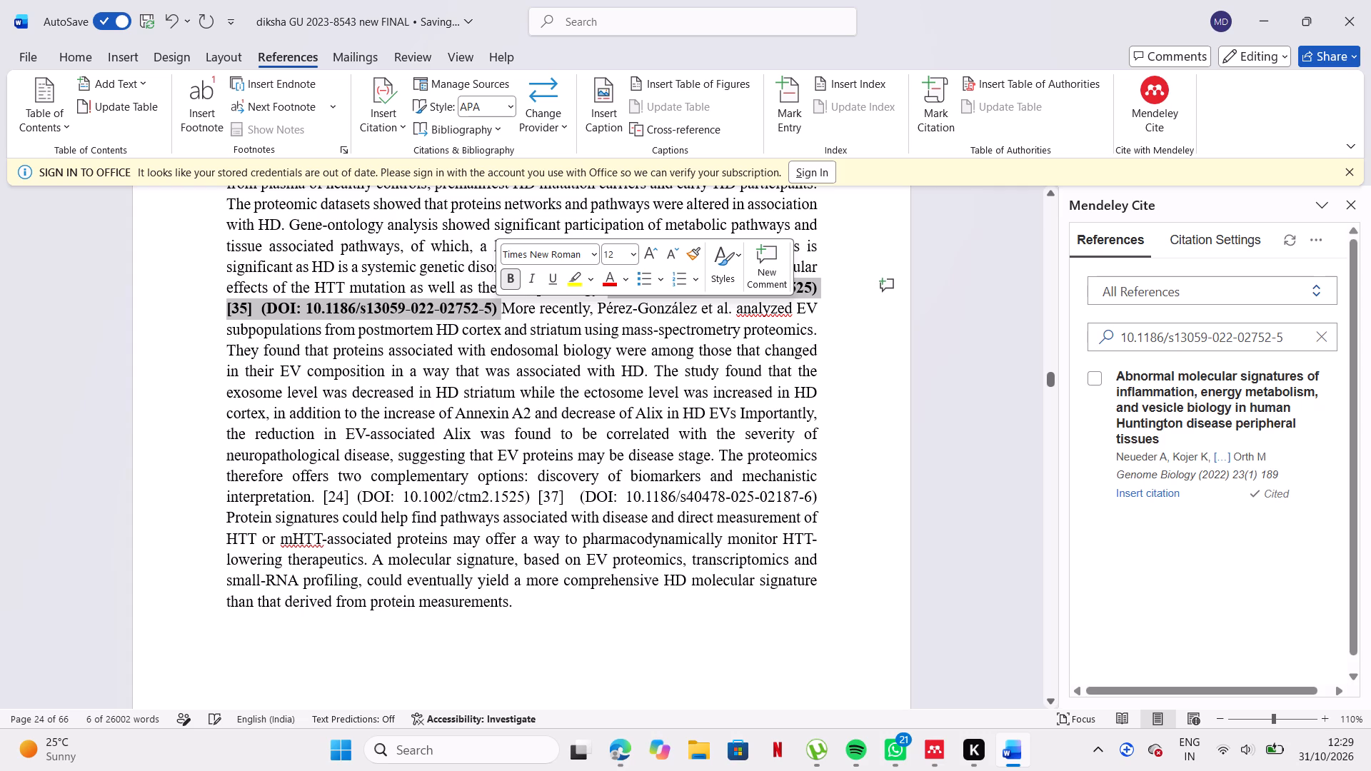
Replace the typed [24] after "mechanistic interpretation." with the Mendeley citation found by its DOI 10.1002/ctm2.1525, keeping the DOI text.
{"action": "scroll", "coordinate": [411, 497], "scroll_direction": "down", "scroll_amount": 1}
{"action": "scroll", "coordinate": [488, 468], "scroll_direction": "up", "scroll_amount": 1}
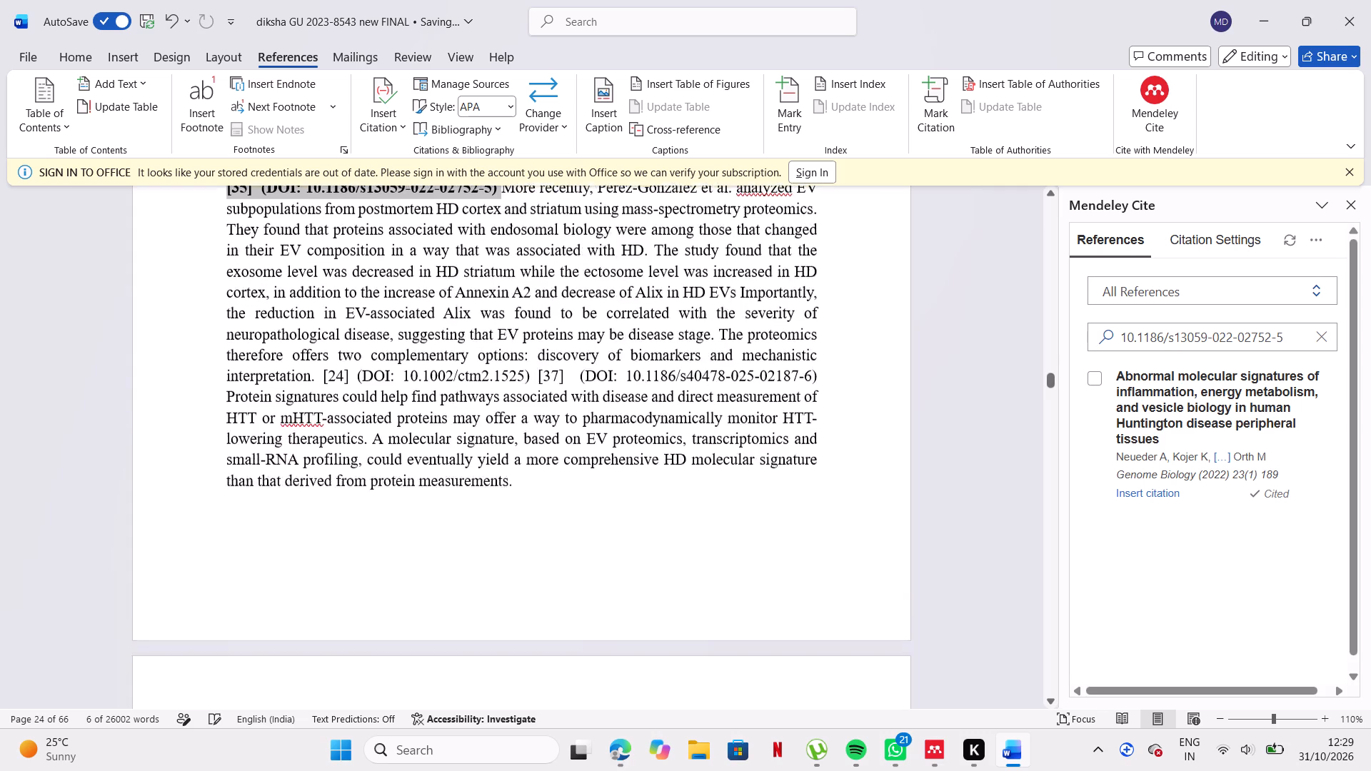
{"action": "scroll", "coordinate": [488, 468], "scroll_direction": "up", "scroll_amount": 1}
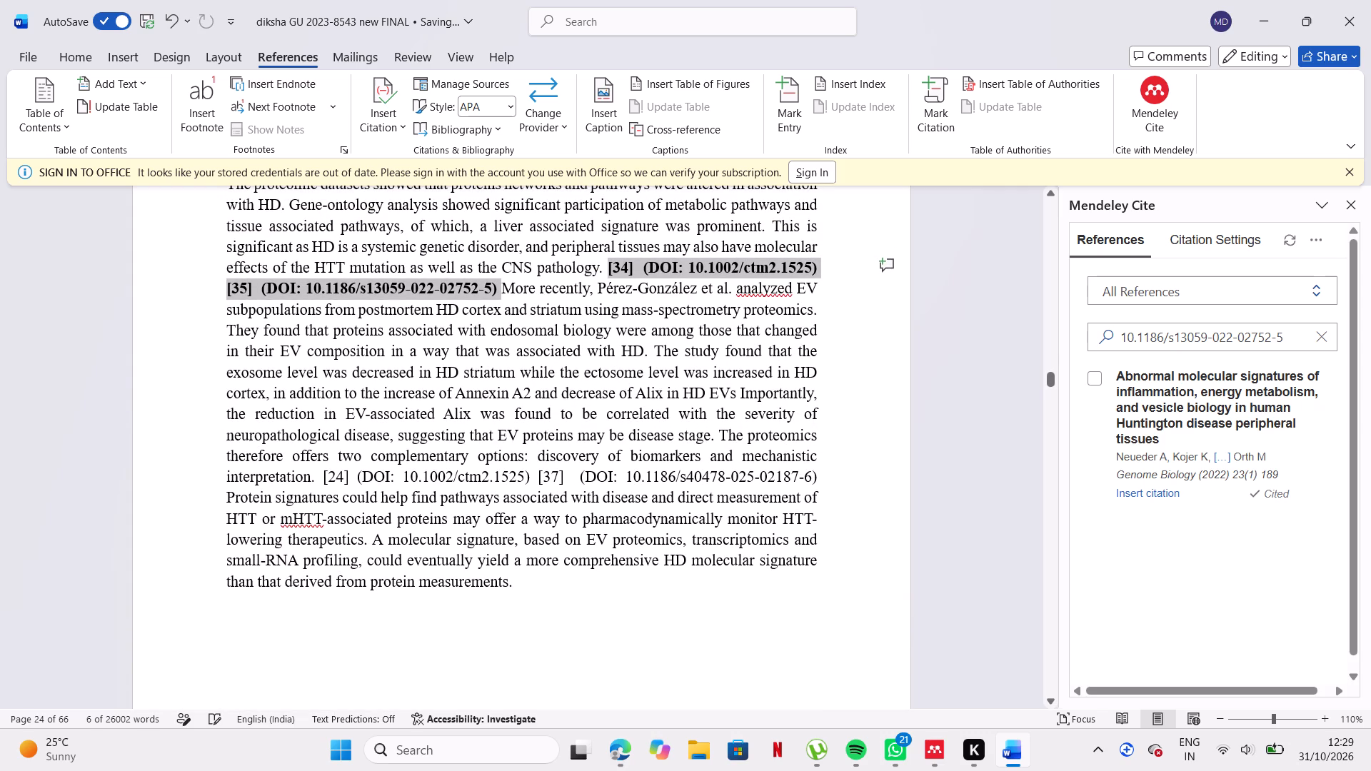
{"action": "left_click_drag", "start_coordinate": [323, 475], "coordinate": [365, 475]}
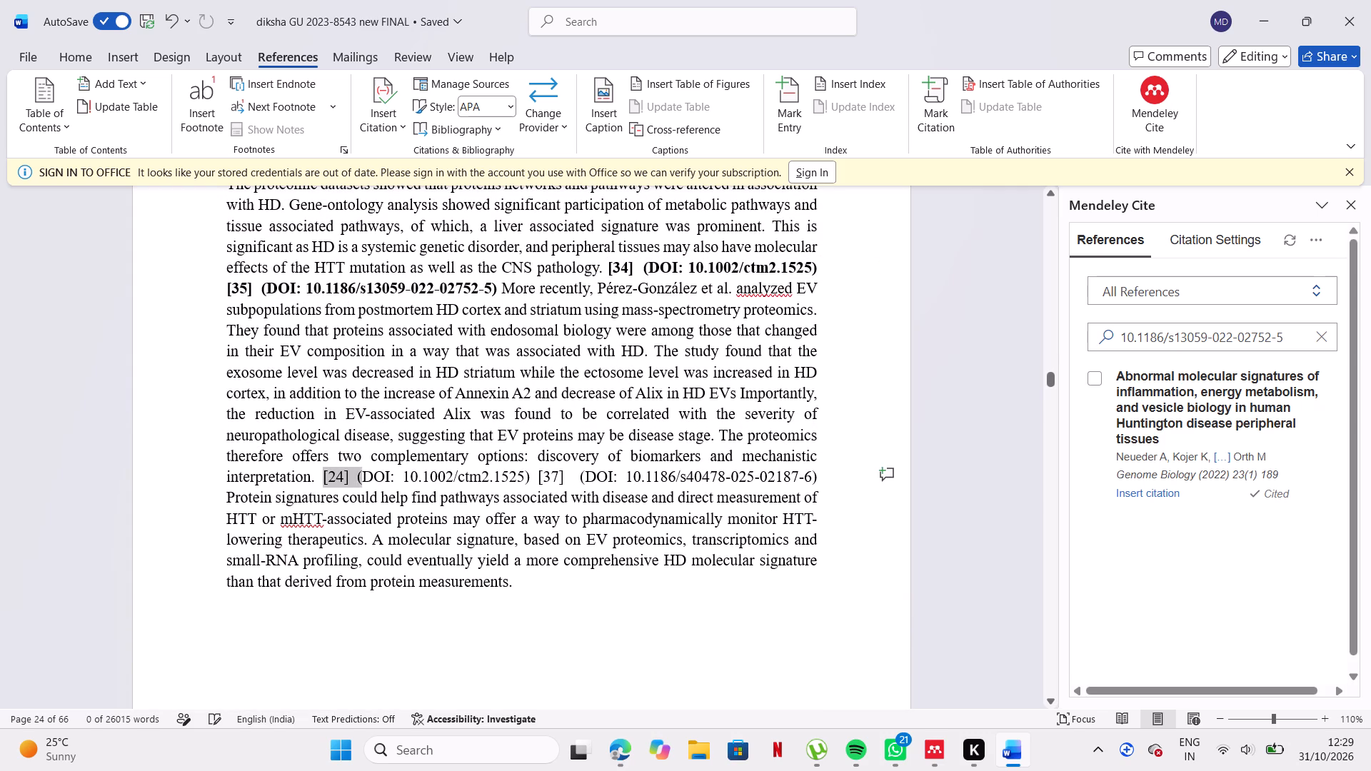
{"action": "left_click_drag", "start_coordinate": [365, 475], "coordinate": [342, 476]}
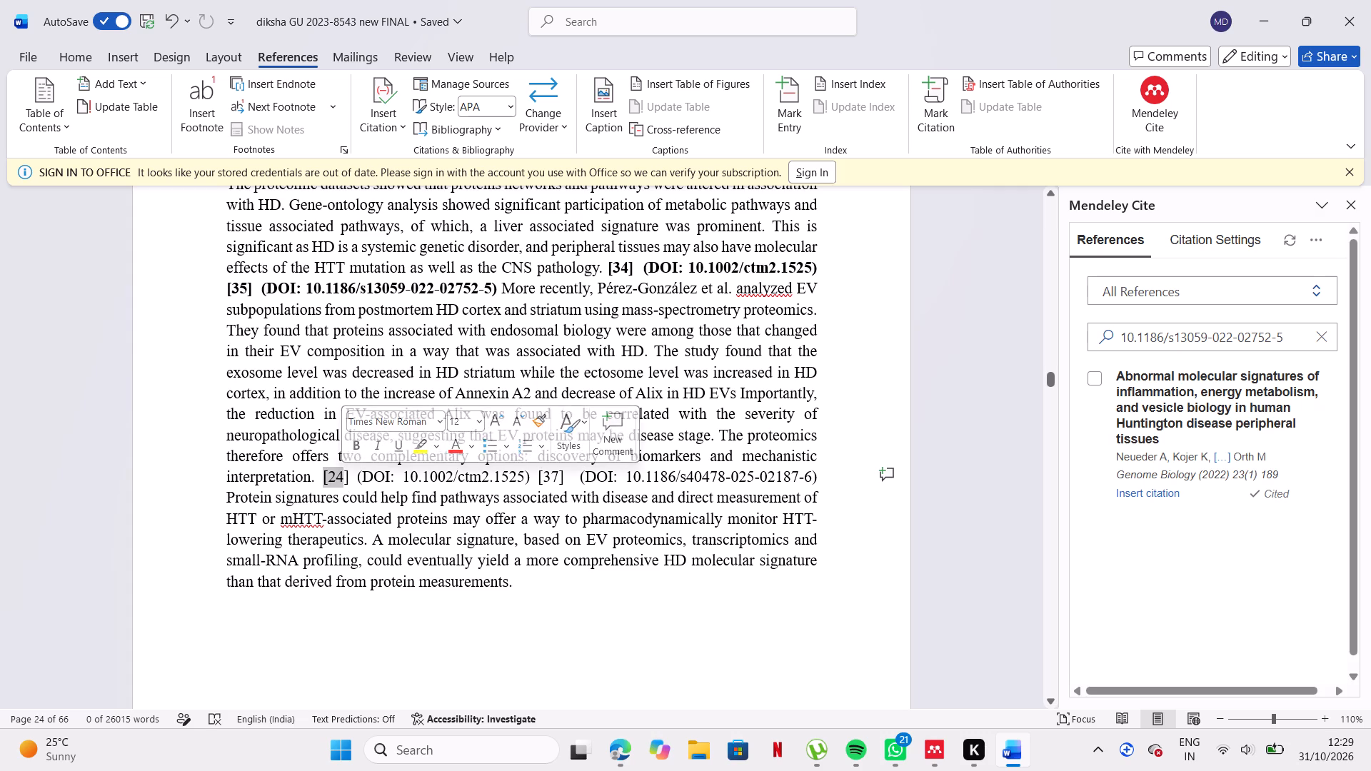
{"action": "left_click", "coordinate": [392, 493]}
{"action": "left_click_drag", "start_coordinate": [406, 476], "coordinate": [508, 478]}
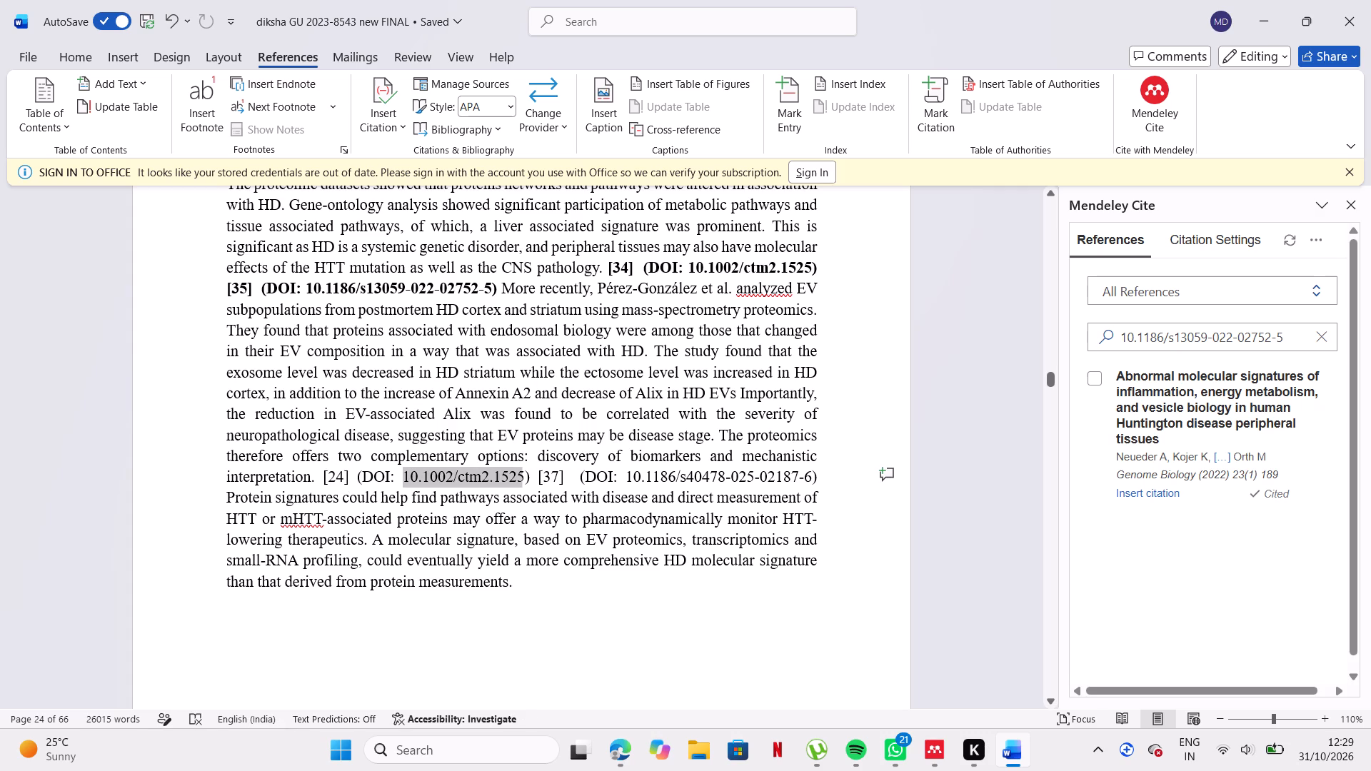
{"action": "left_click_drag", "start_coordinate": [508, 478], "coordinate": [522, 477]}
{"action": "key", "text": "ctrl+c"}
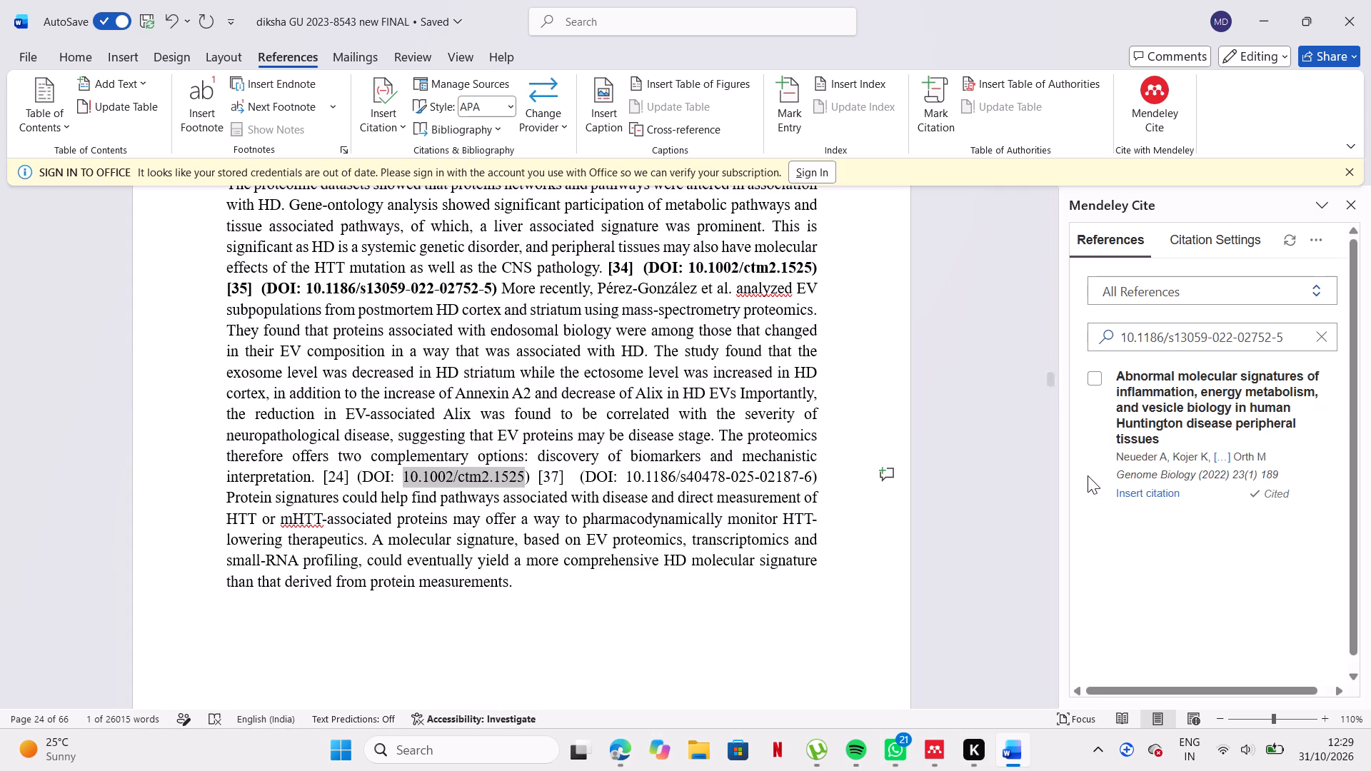
{"action": "left_click", "coordinate": [1323, 331]}
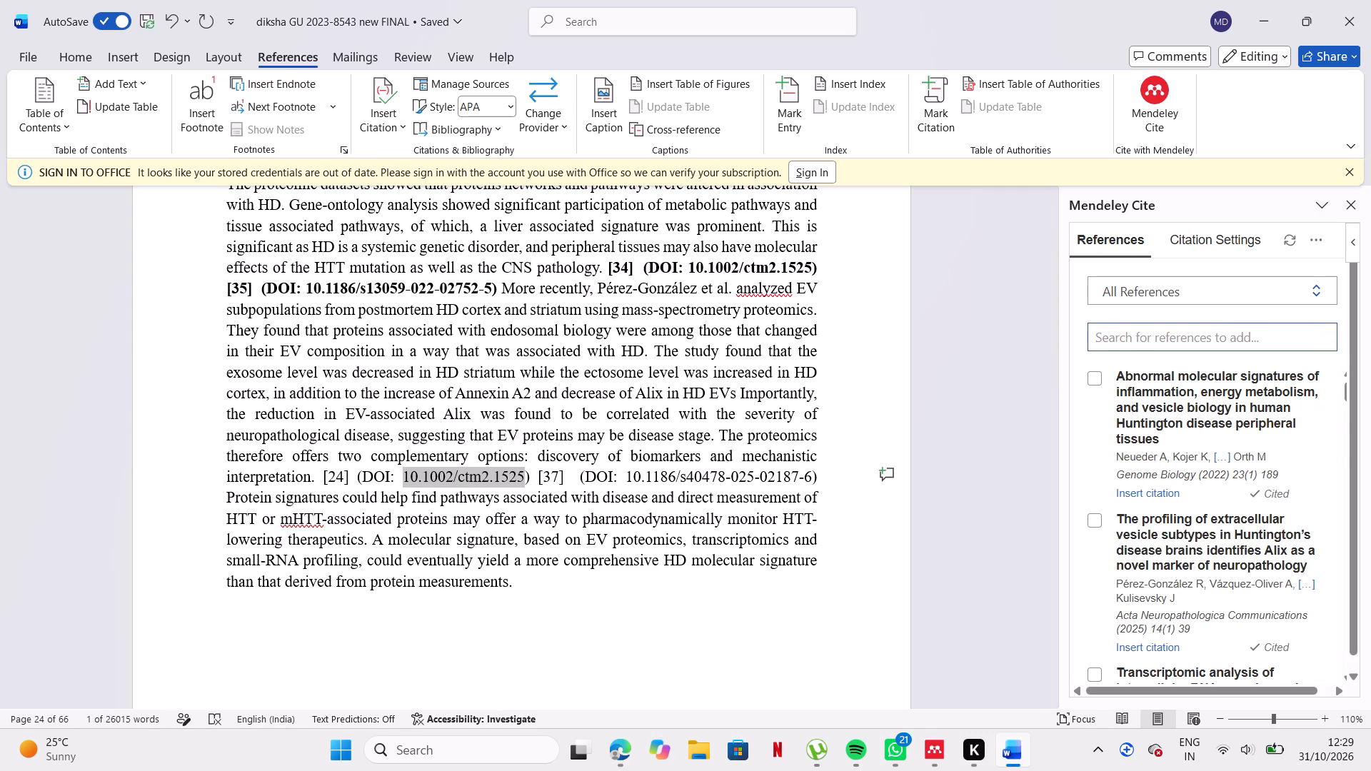
{"action": "left_click", "coordinate": [1284, 328]}
{"action": "key", "text": "ctrl+v"}
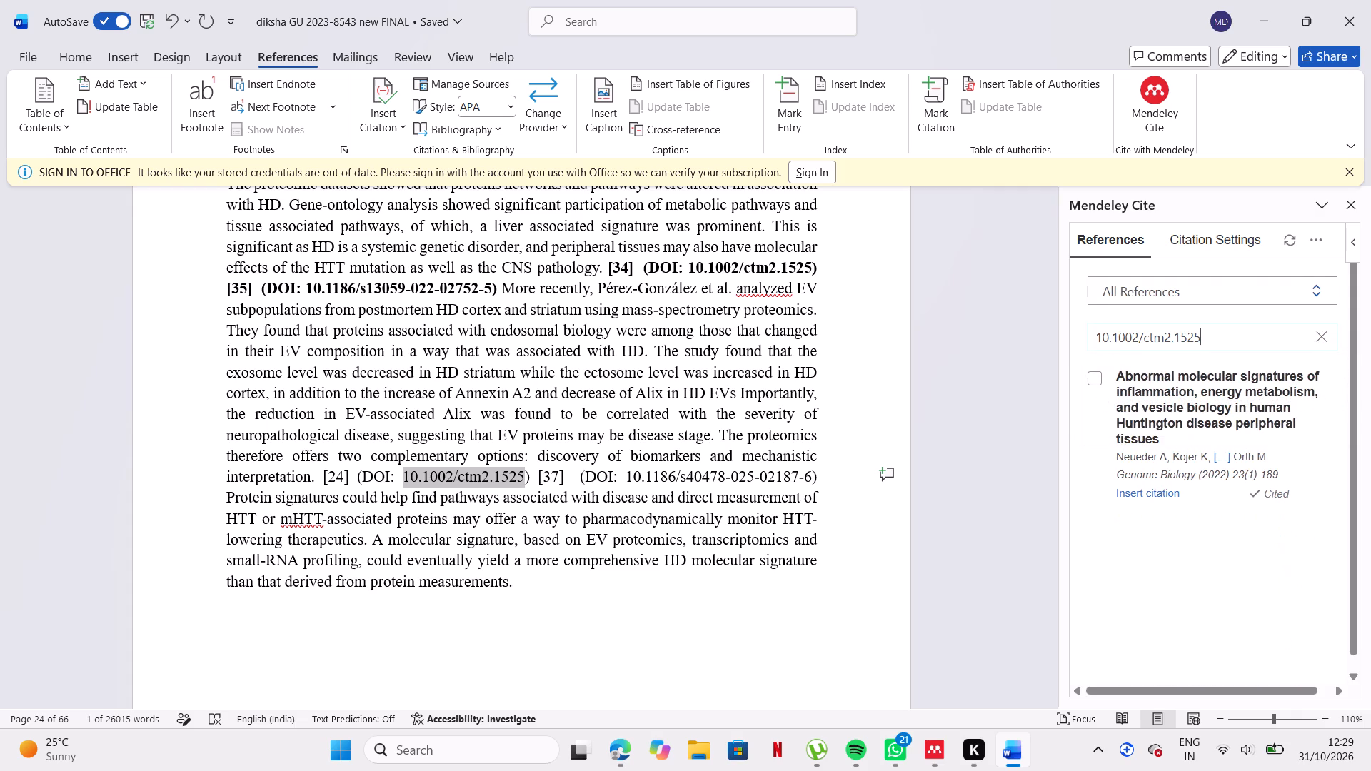
{"action": "left_click", "coordinate": [350, 479]}
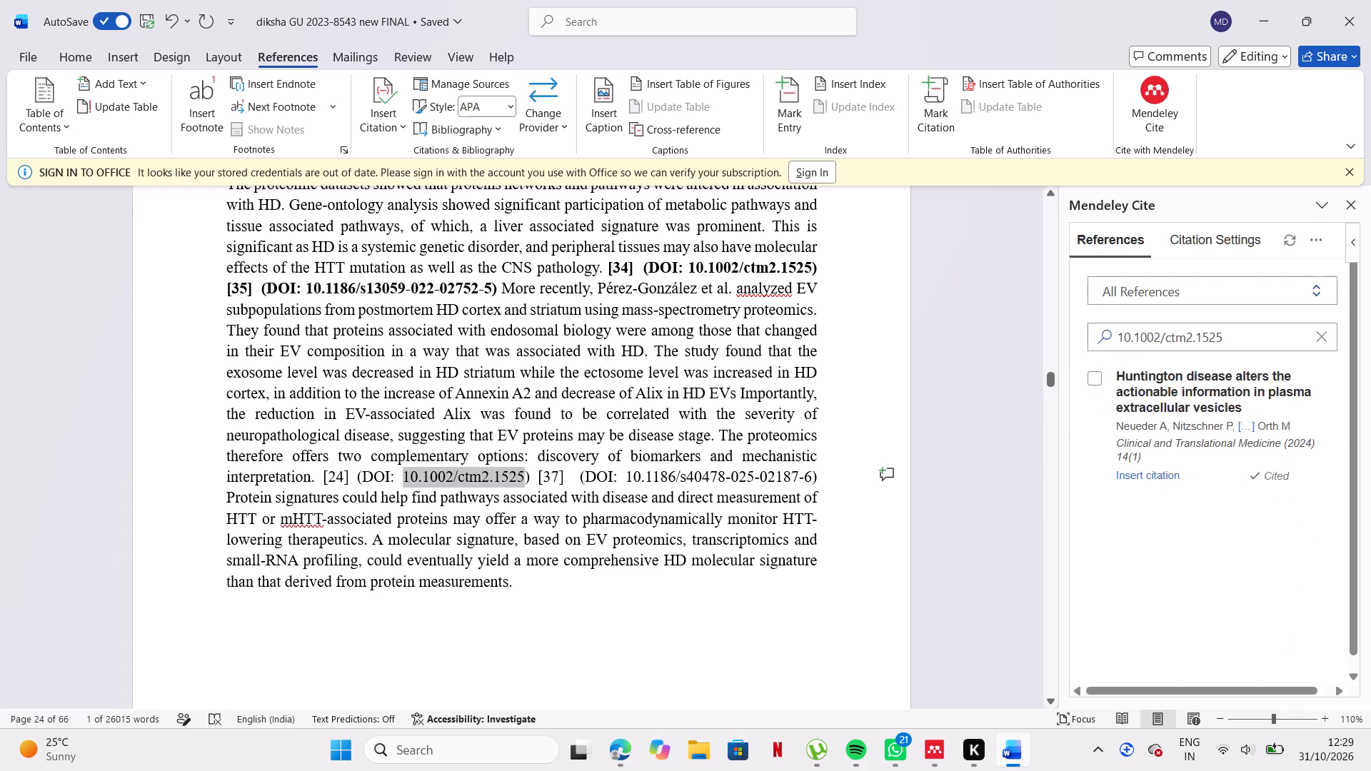
{"action": "key", "text": "BackSpace"}
{"action": "key", "text": "BackSpace"}
{"action": "key", "text": "BackSpace"}
{"action": "key", "text": "BackSpace"}
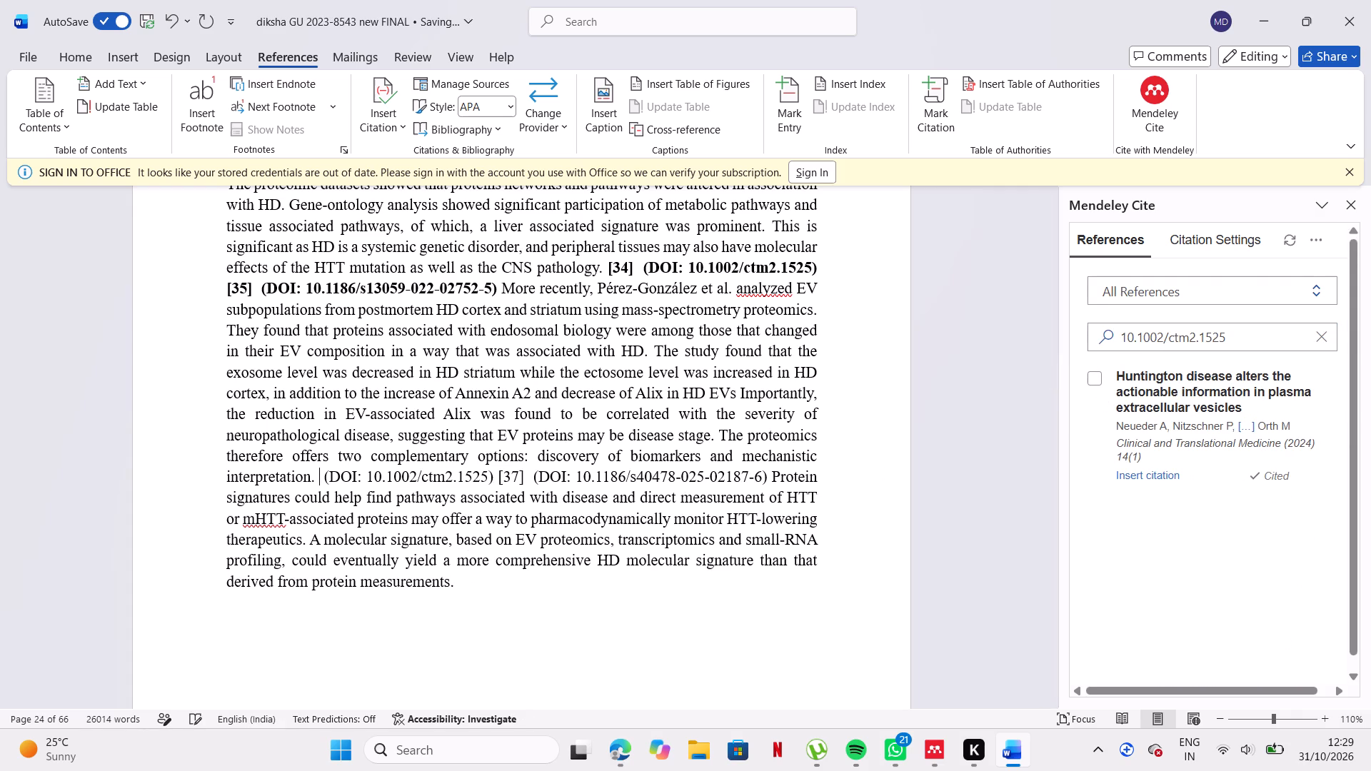
{"action": "left_click", "coordinate": [1138, 476]}
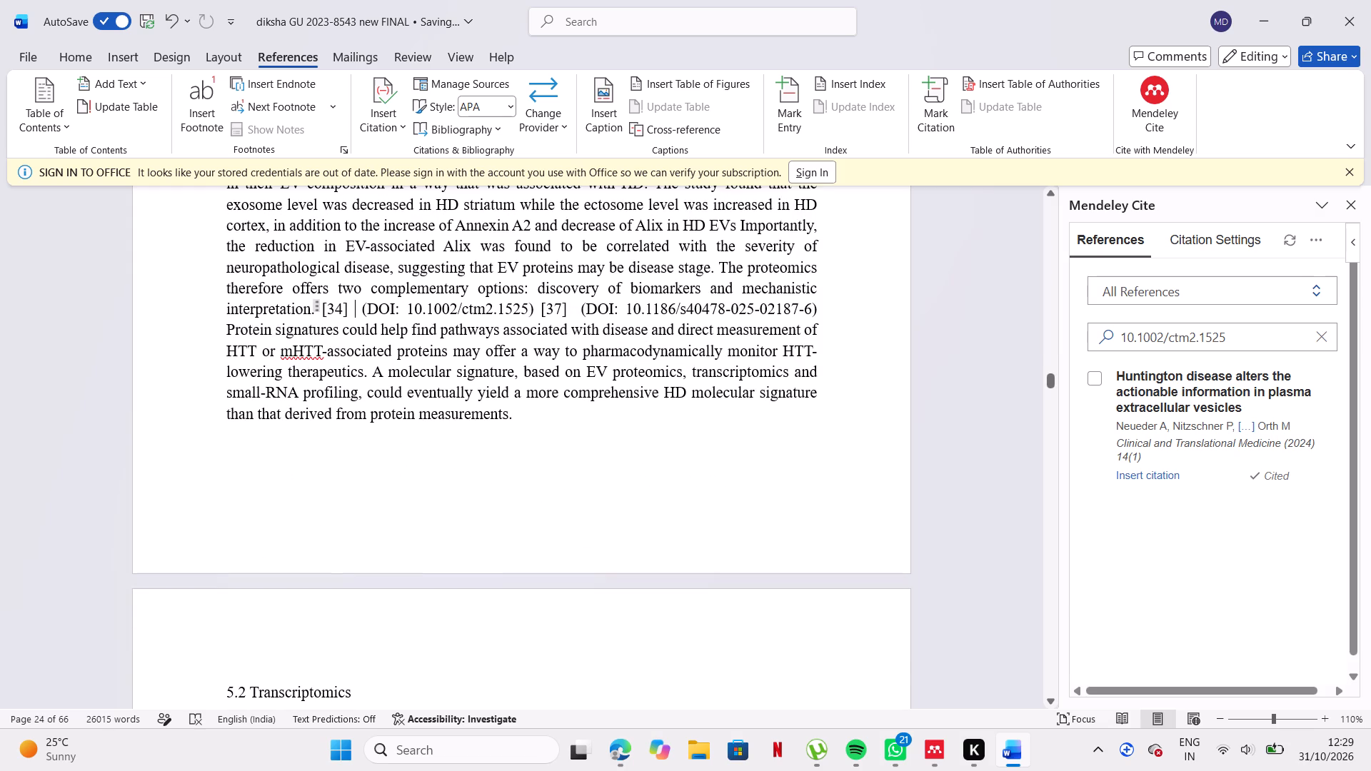
{"action": "left_click", "coordinate": [631, 311]}
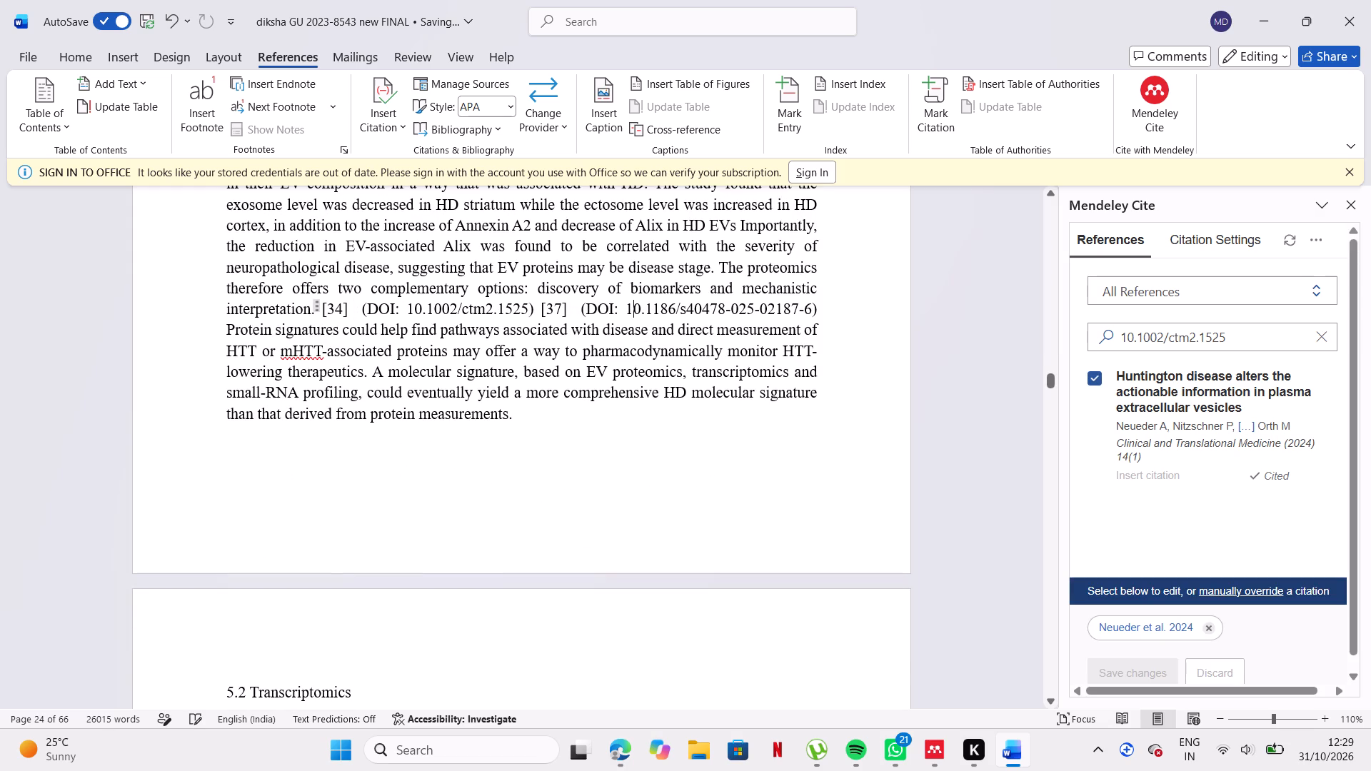
{"action": "left_click_drag", "start_coordinate": [624, 310], "coordinate": [813, 310]}
{"action": "key", "text": "ctrl+c"}
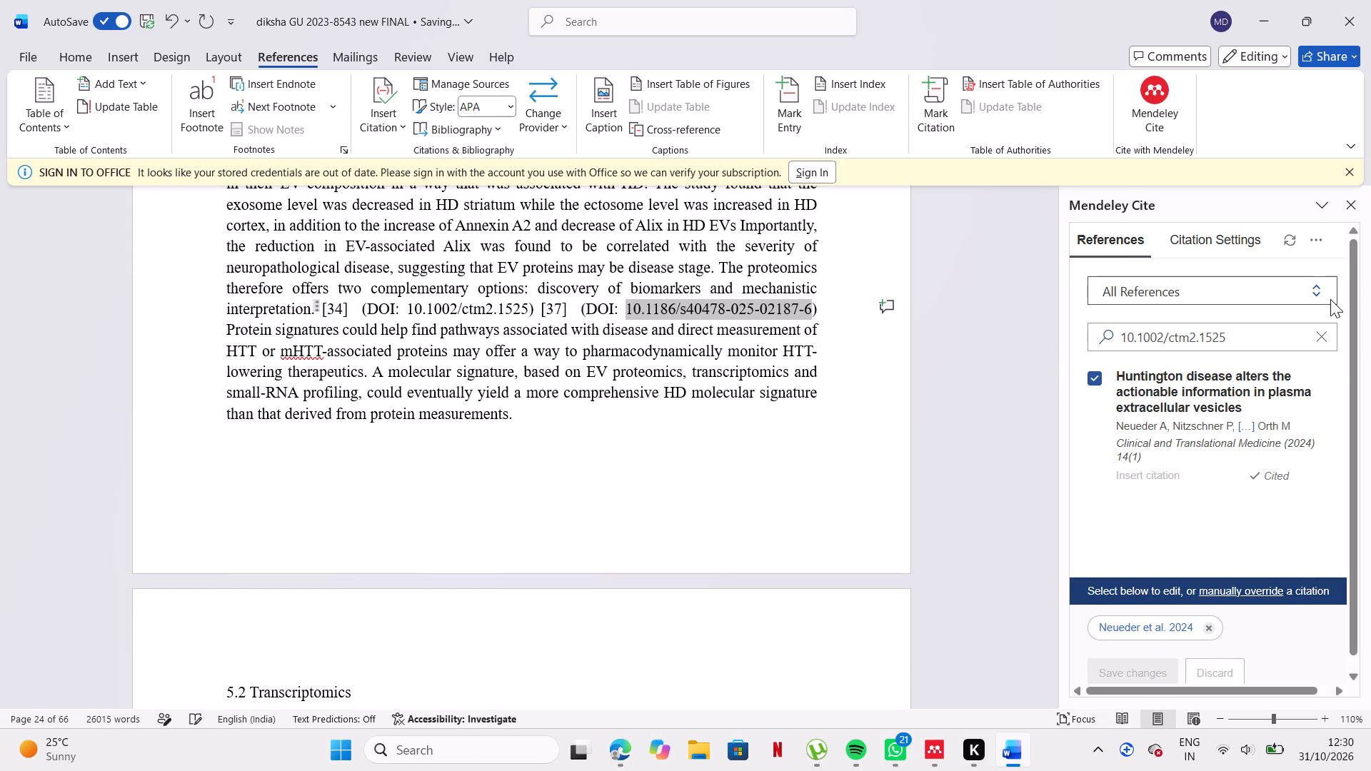
{"action": "left_click", "coordinate": [1317, 343]}
{"action": "left_click", "coordinate": [1292, 341]}
{"action": "key", "text": "ctrl+v"}
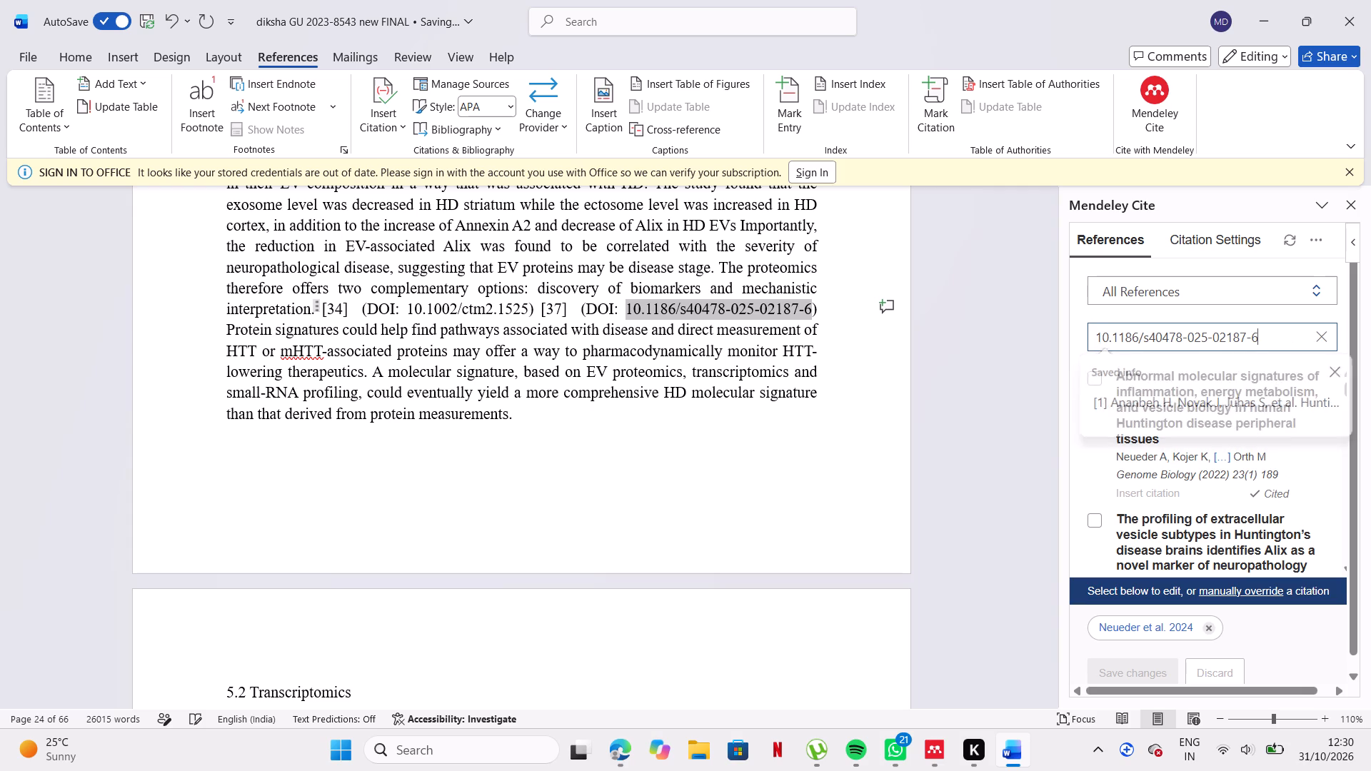
{"action": "left_click", "coordinate": [570, 313]}
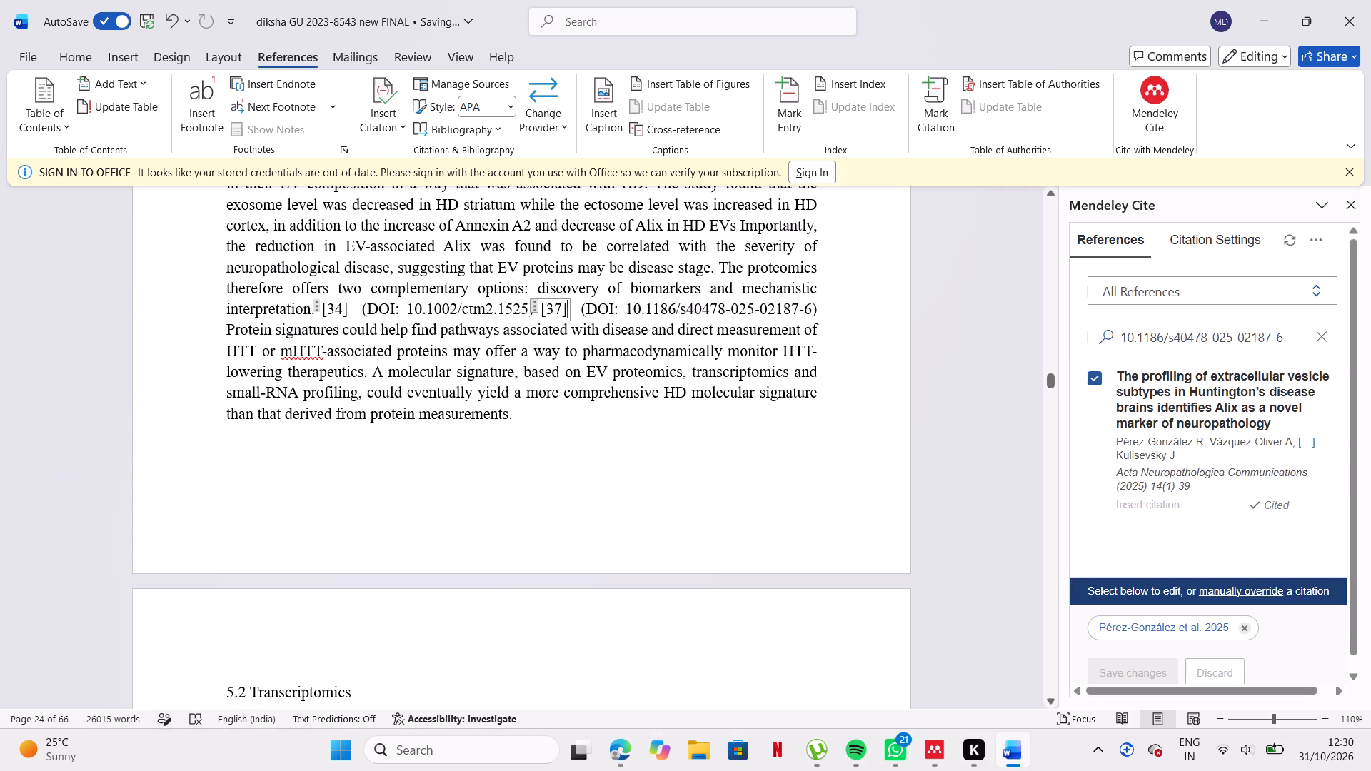
{"action": "left_click", "coordinate": [648, 440]}
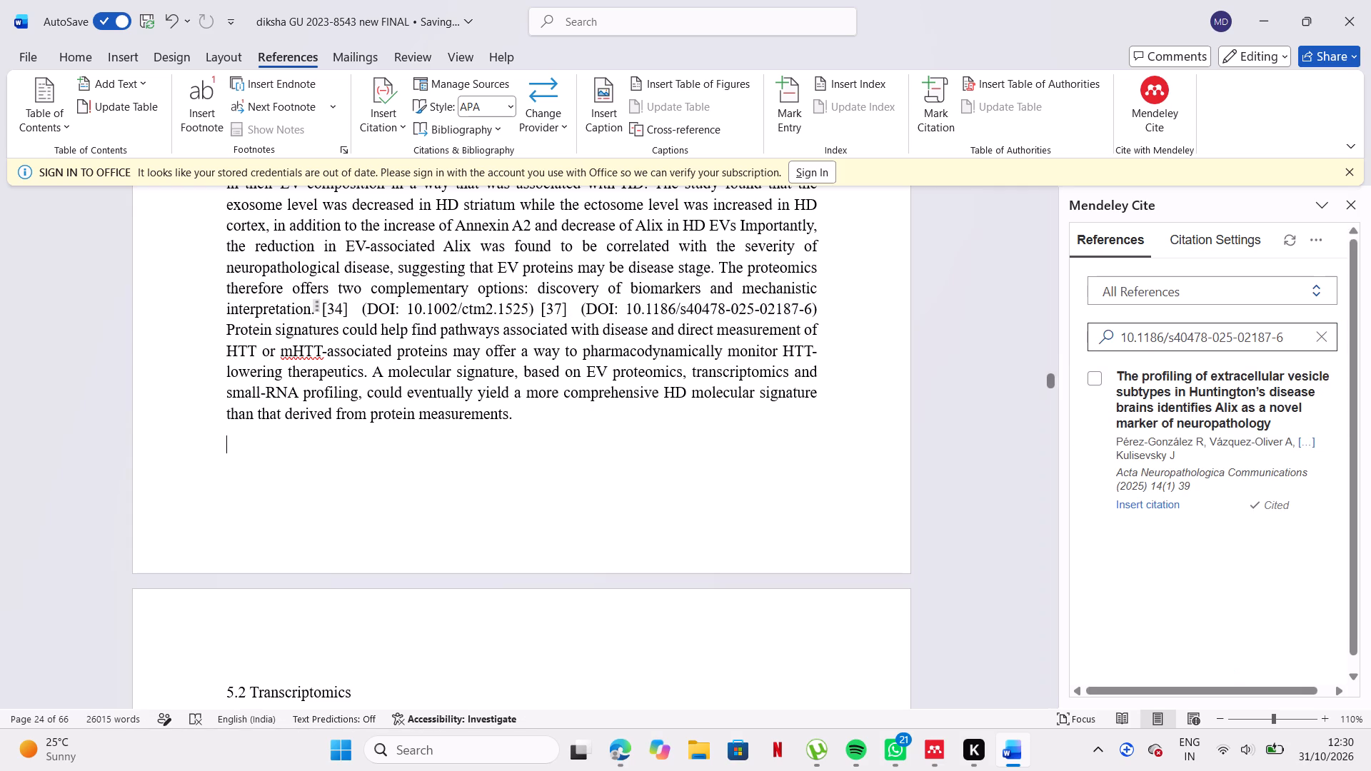
{"action": "left_click", "coordinate": [1321, 335]}
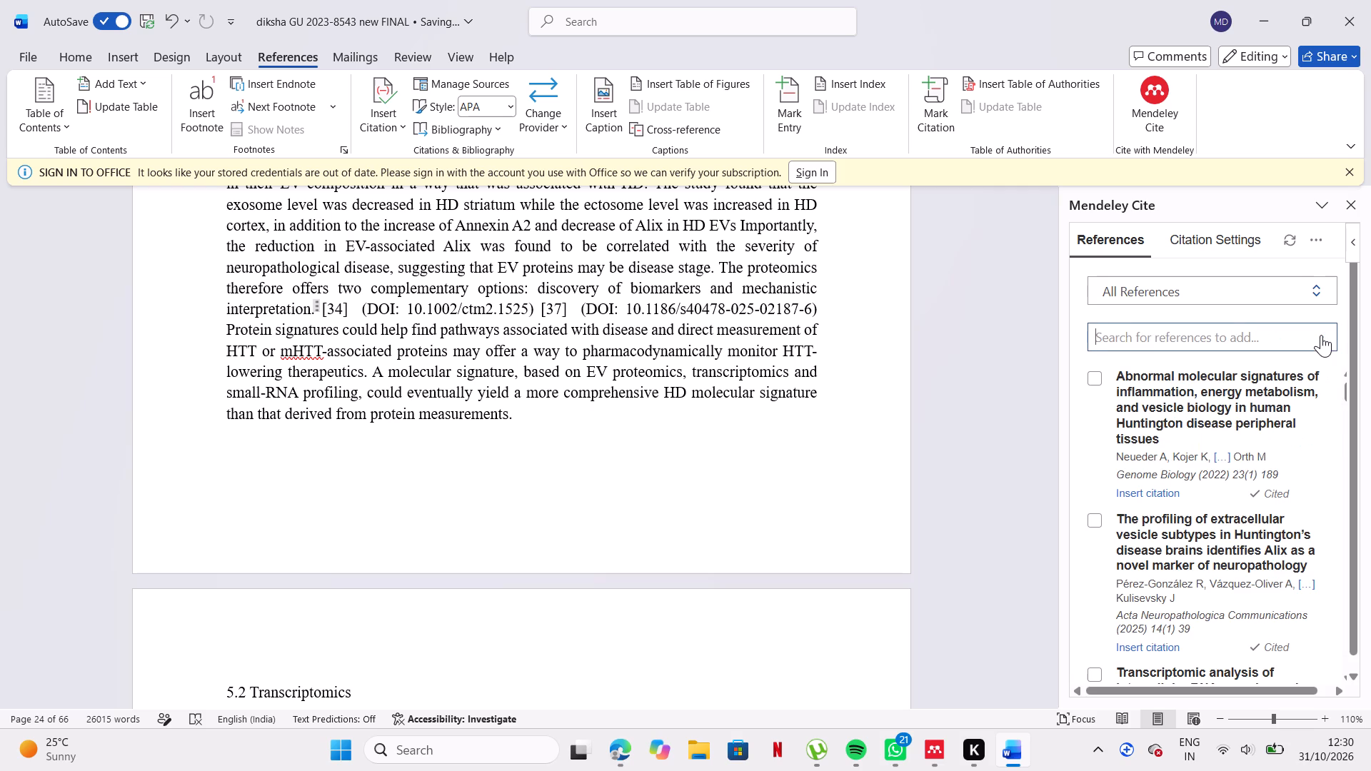
Bold both citations and their DOI texts after "mechanistic interpretation." in the second Proteomics paragraph.
{"action": "scroll", "coordinate": [902, 371], "scroll_direction": "down", "scroll_amount": 1}
{"action": "scroll", "coordinate": [902, 371], "scroll_direction": "up", "scroll_amount": 2}
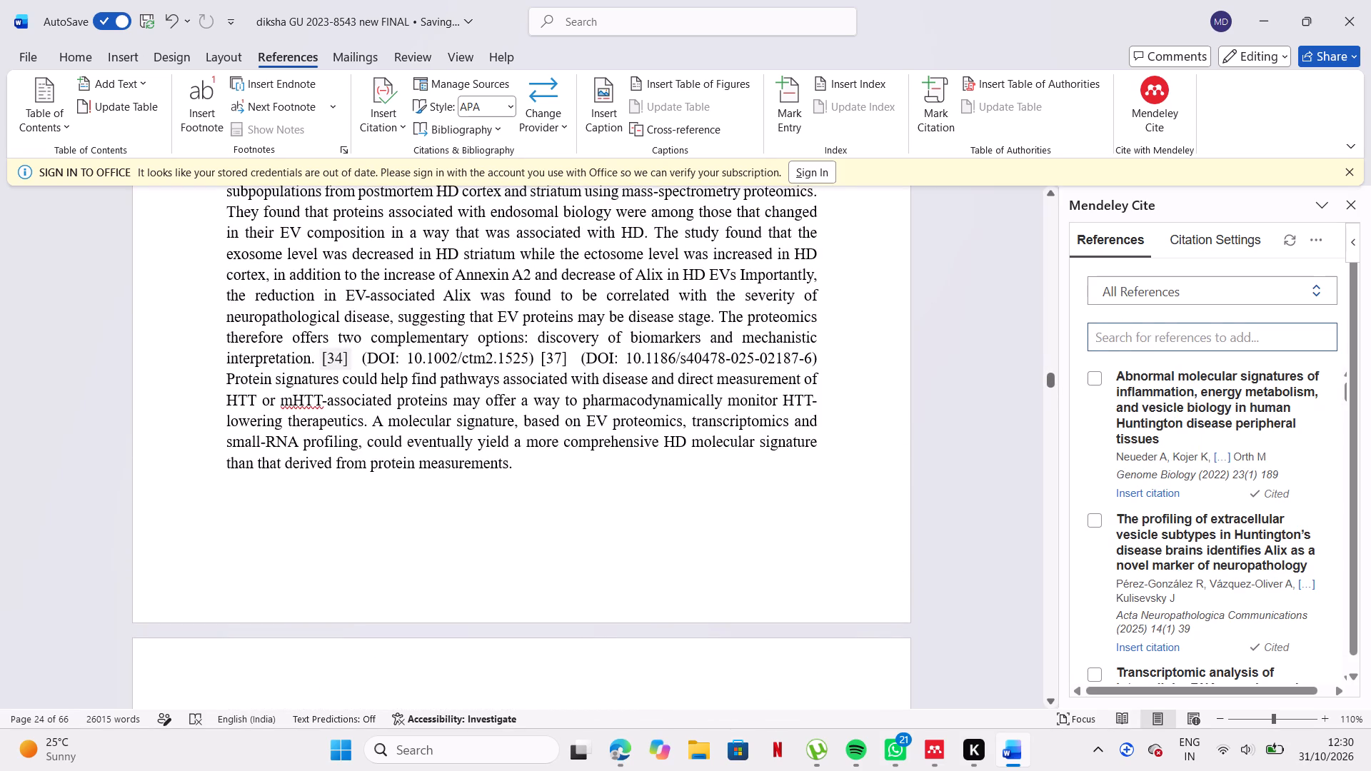
{"action": "left_click_drag", "start_coordinate": [321, 361], "coordinate": [762, 359]}
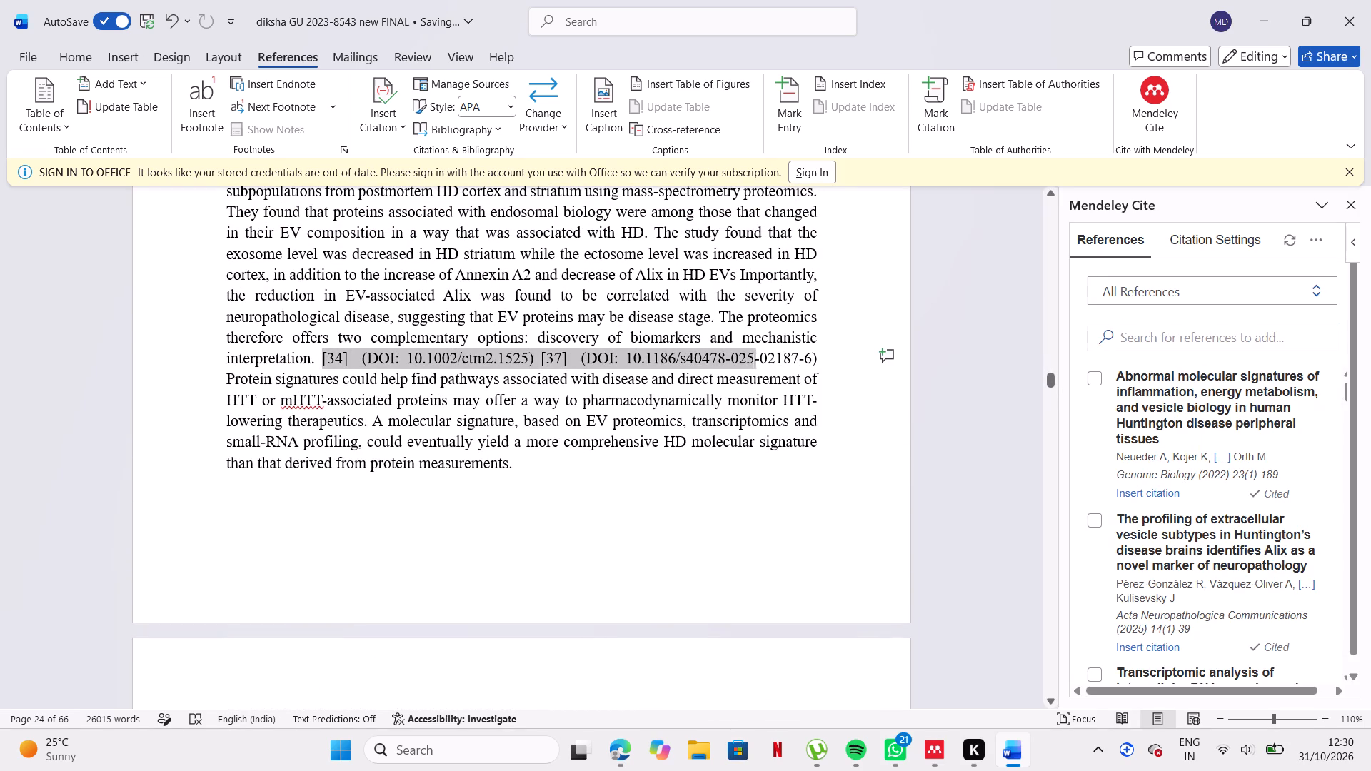
{"action": "left_click_drag", "start_coordinate": [762, 359], "coordinate": [880, 357]}
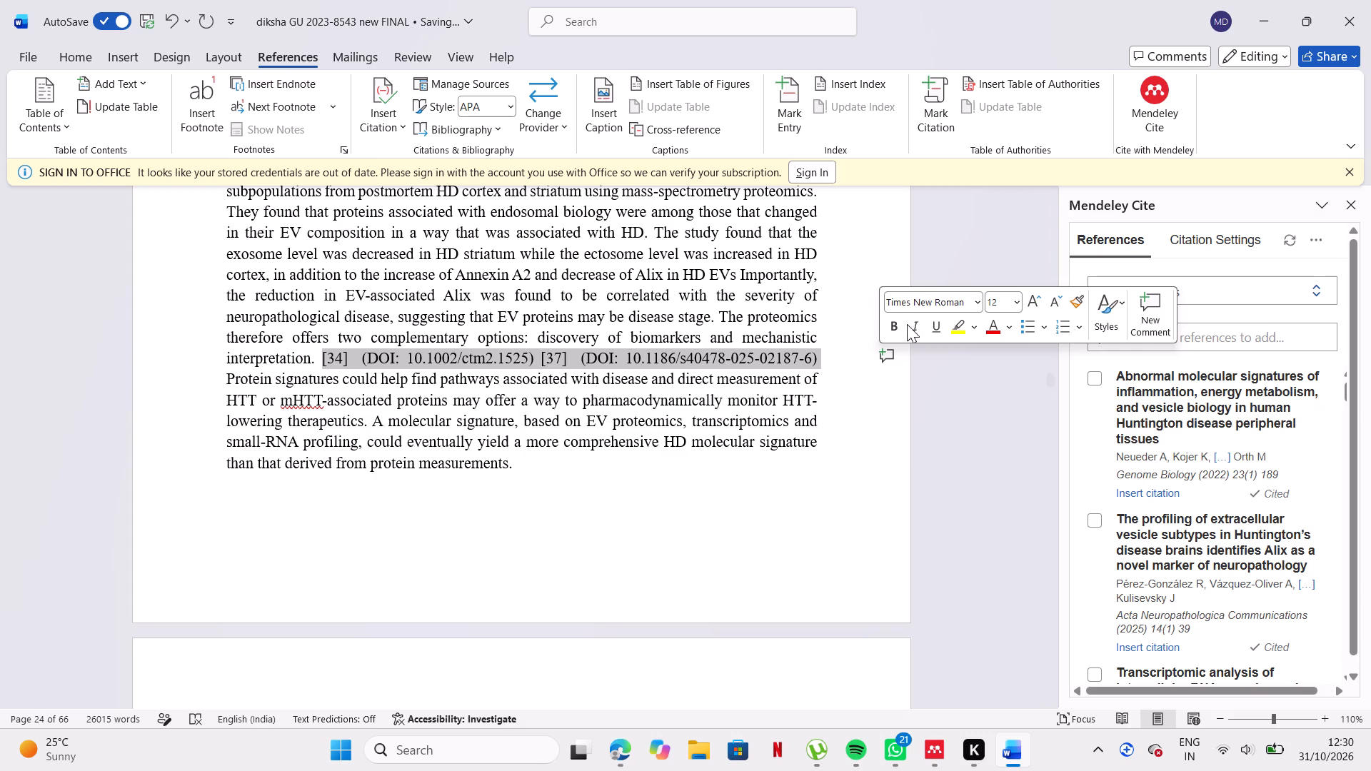
{"action": "left_click", "coordinate": [891, 325]}
{"action": "left_click", "coordinate": [873, 397]}
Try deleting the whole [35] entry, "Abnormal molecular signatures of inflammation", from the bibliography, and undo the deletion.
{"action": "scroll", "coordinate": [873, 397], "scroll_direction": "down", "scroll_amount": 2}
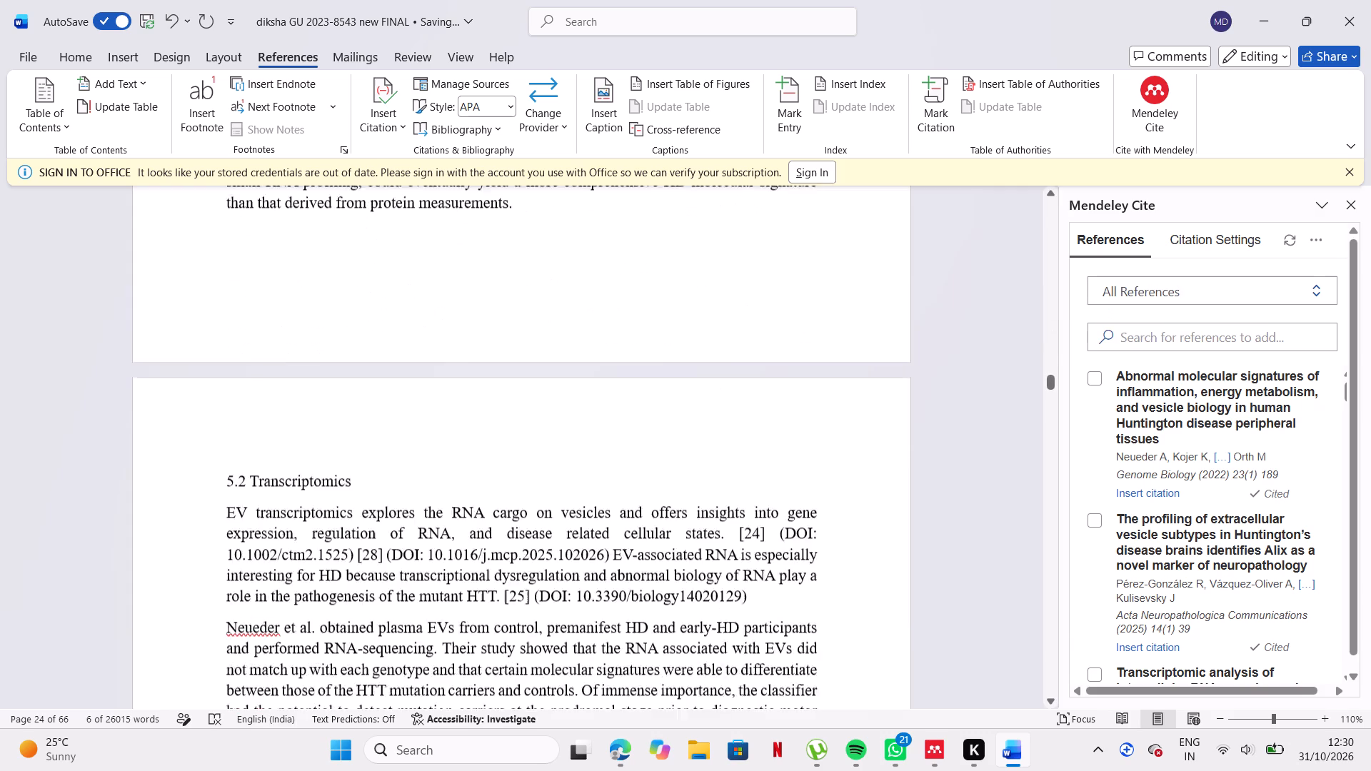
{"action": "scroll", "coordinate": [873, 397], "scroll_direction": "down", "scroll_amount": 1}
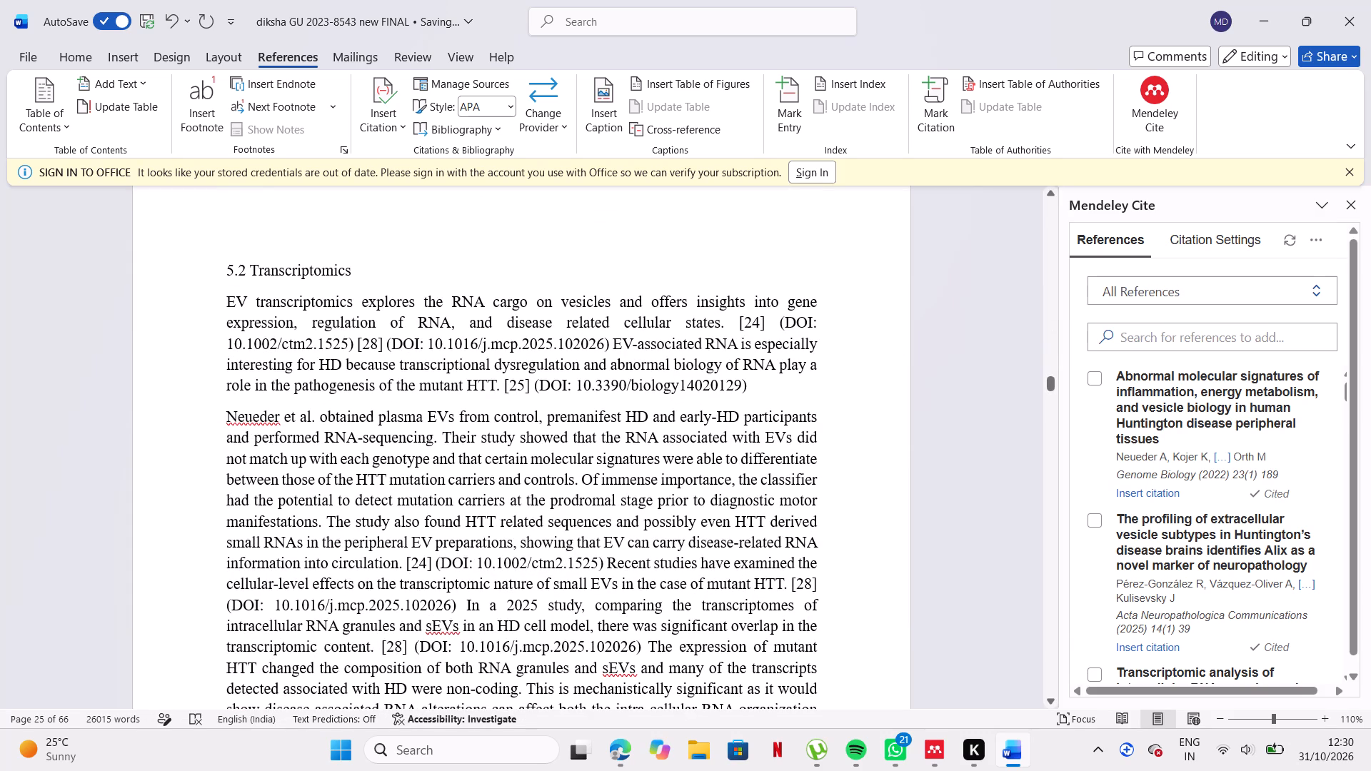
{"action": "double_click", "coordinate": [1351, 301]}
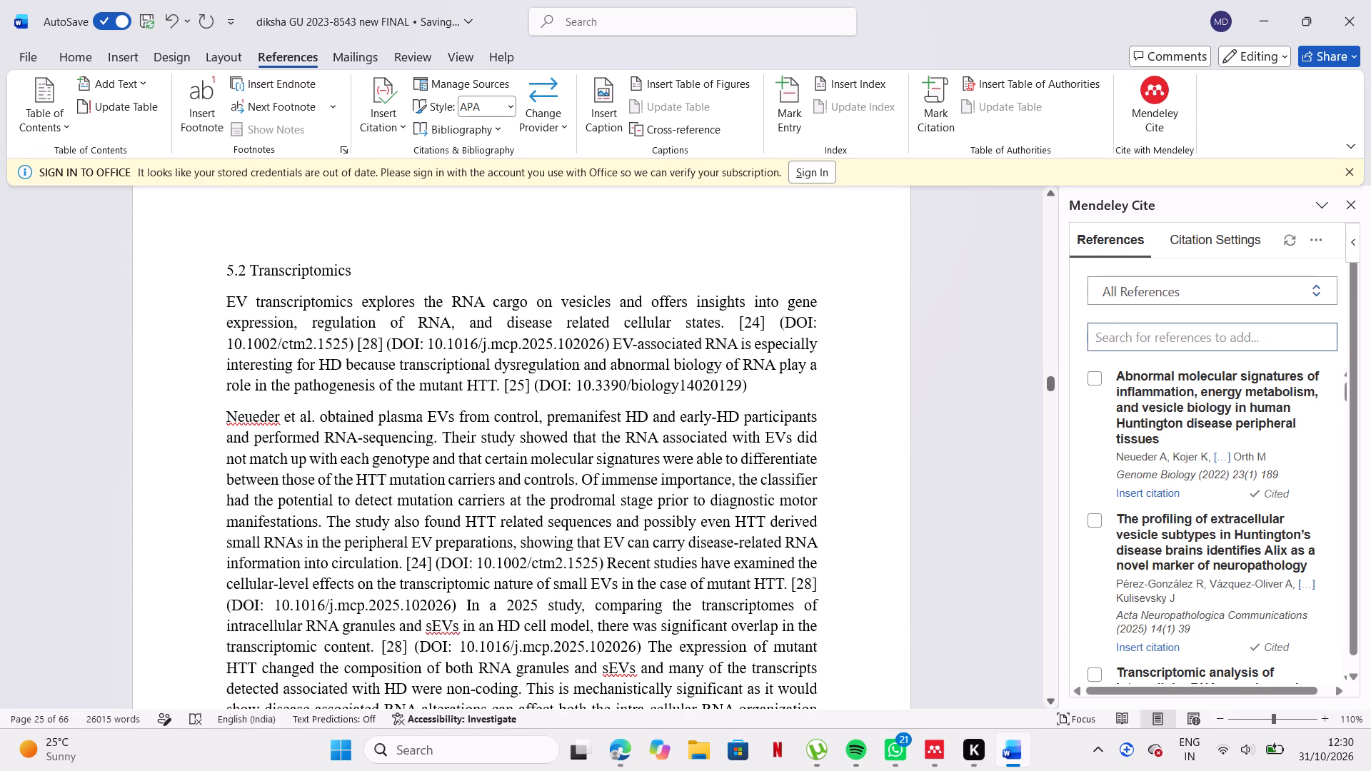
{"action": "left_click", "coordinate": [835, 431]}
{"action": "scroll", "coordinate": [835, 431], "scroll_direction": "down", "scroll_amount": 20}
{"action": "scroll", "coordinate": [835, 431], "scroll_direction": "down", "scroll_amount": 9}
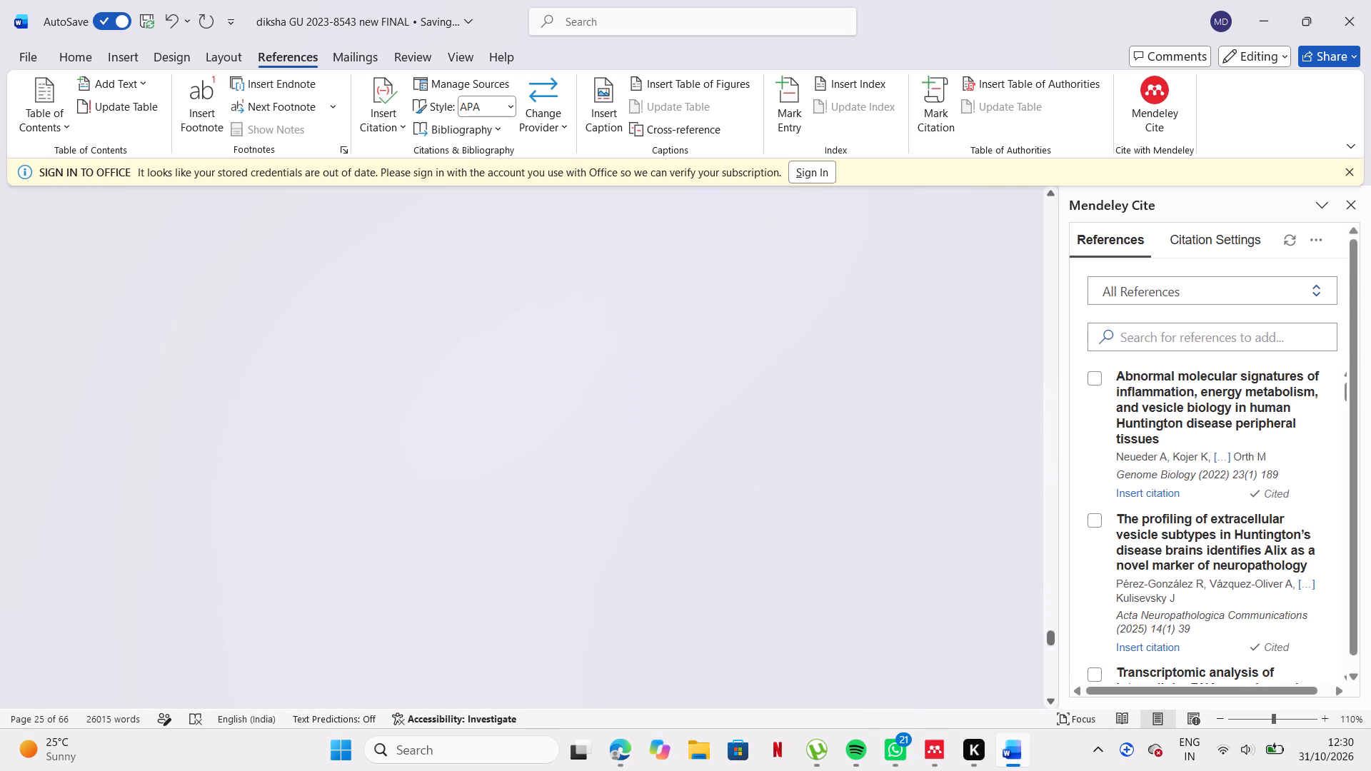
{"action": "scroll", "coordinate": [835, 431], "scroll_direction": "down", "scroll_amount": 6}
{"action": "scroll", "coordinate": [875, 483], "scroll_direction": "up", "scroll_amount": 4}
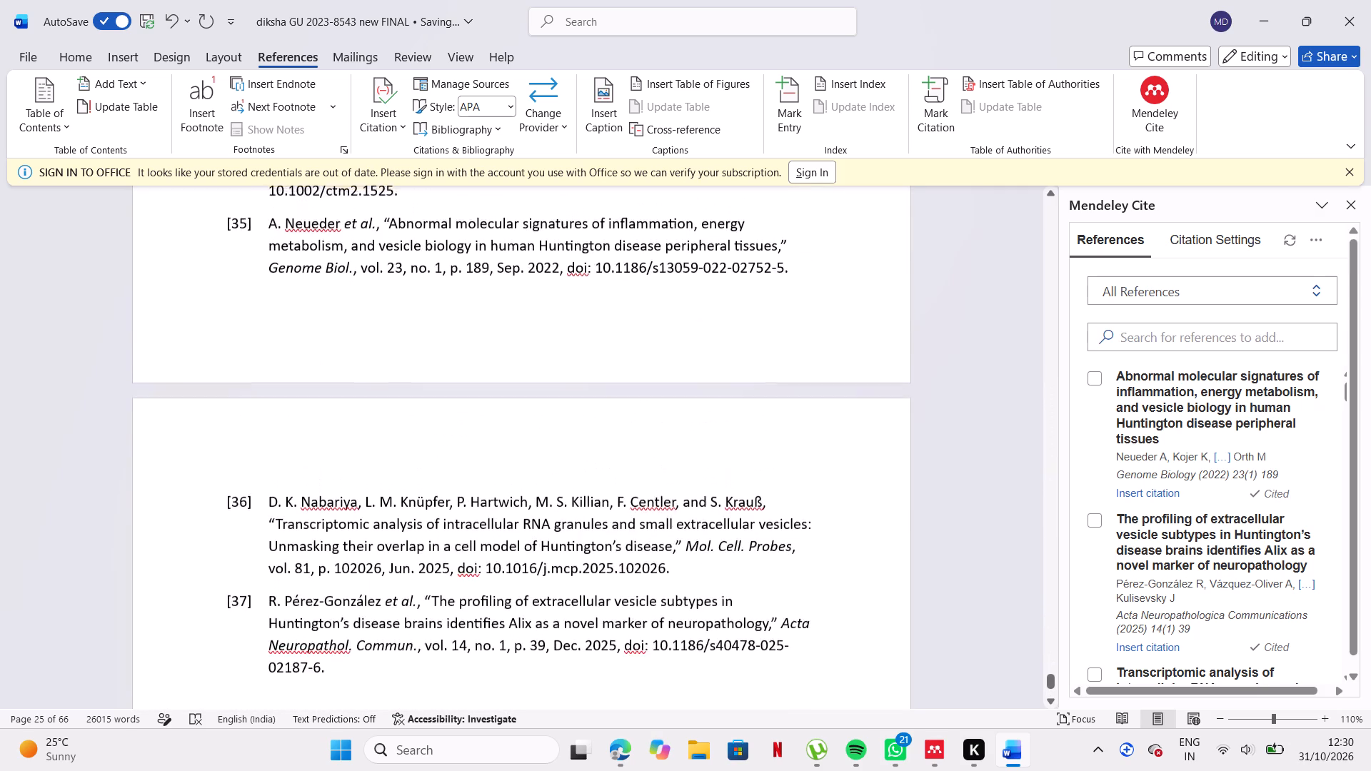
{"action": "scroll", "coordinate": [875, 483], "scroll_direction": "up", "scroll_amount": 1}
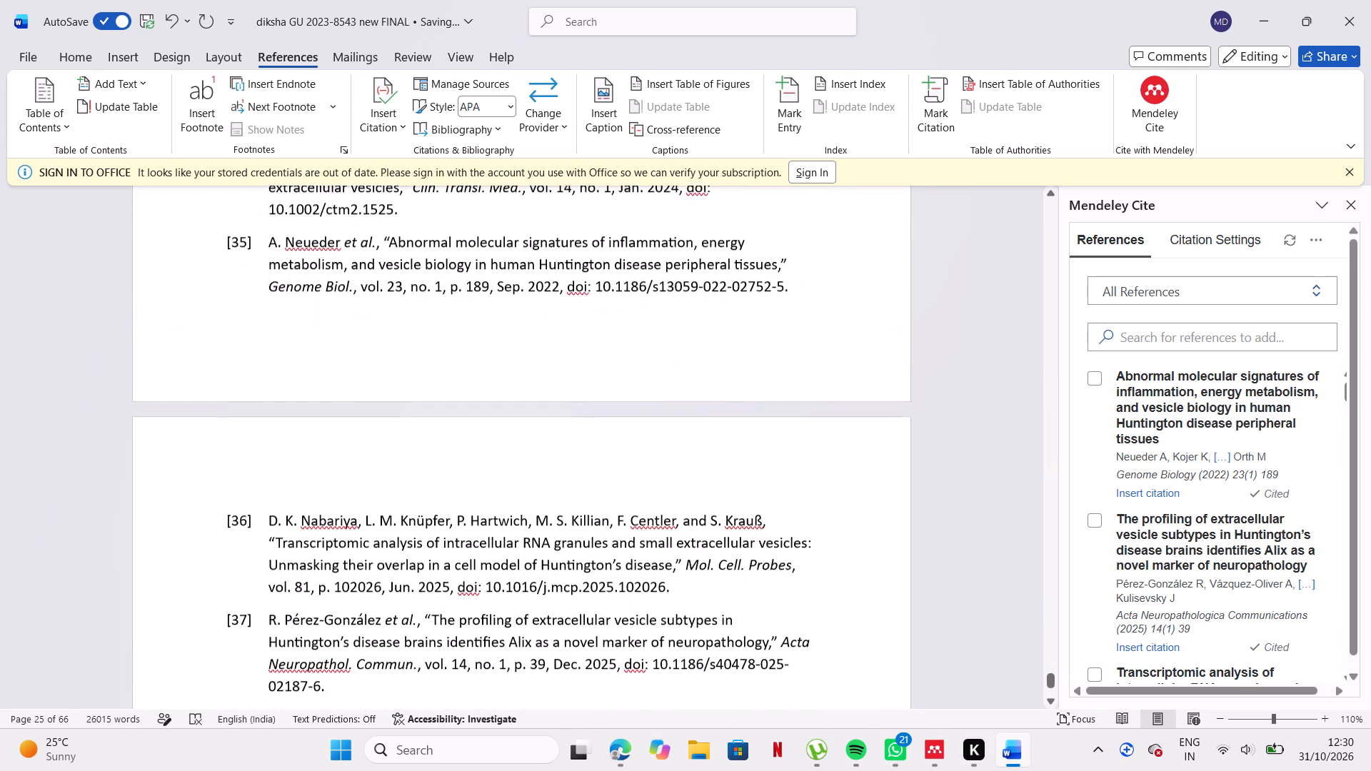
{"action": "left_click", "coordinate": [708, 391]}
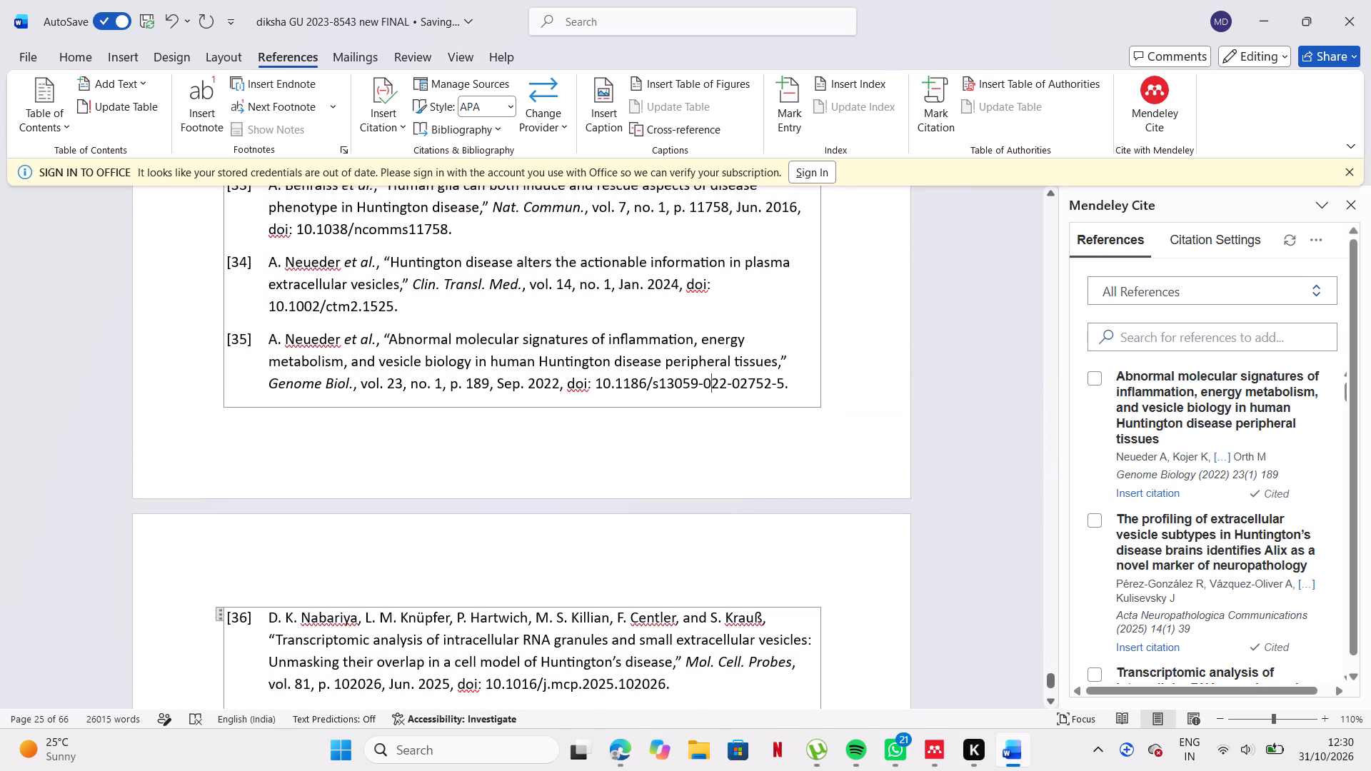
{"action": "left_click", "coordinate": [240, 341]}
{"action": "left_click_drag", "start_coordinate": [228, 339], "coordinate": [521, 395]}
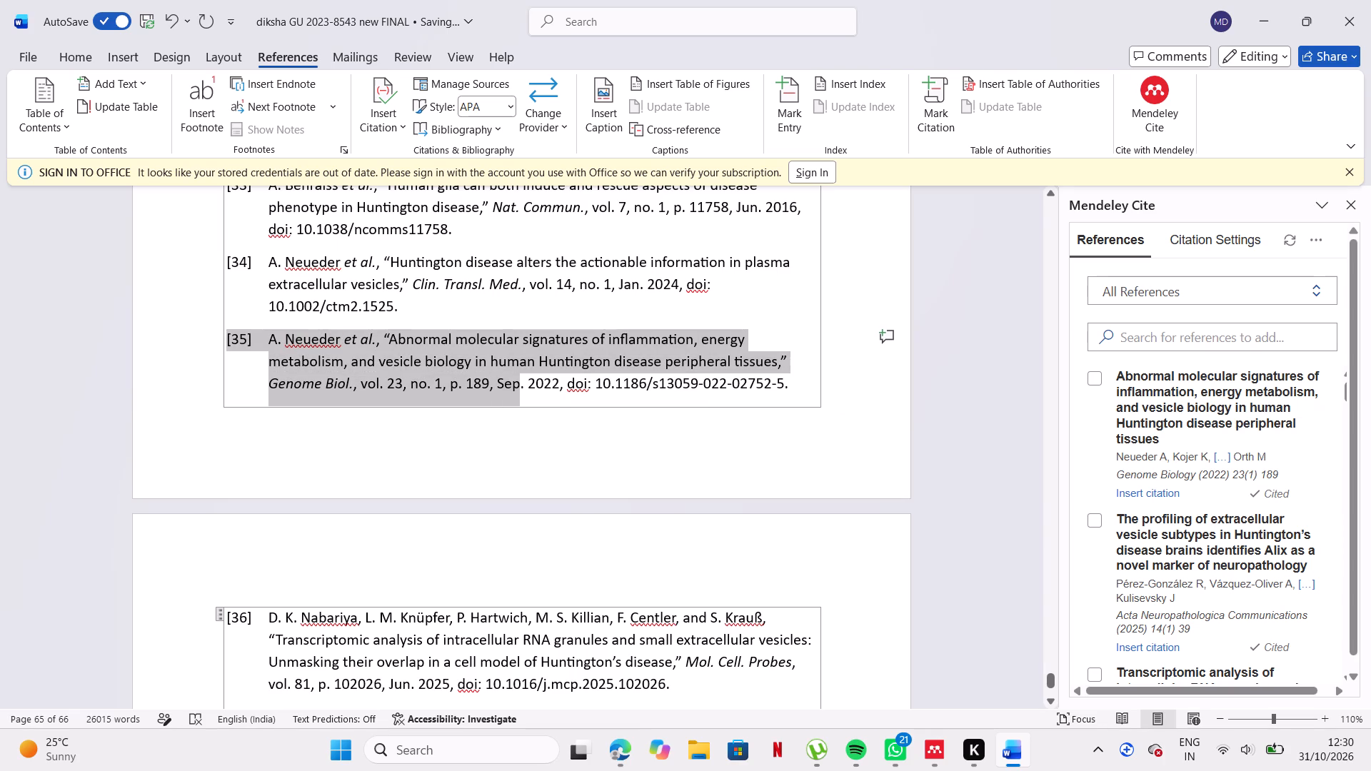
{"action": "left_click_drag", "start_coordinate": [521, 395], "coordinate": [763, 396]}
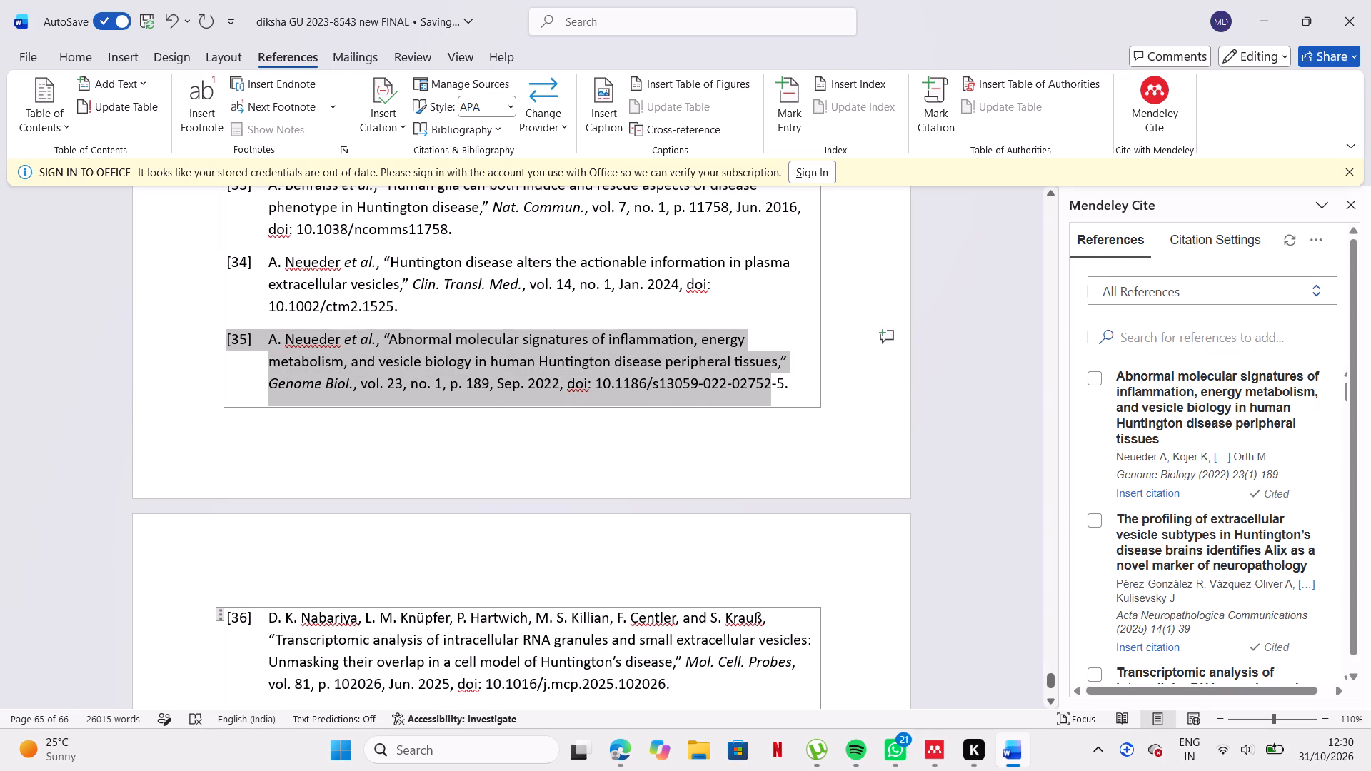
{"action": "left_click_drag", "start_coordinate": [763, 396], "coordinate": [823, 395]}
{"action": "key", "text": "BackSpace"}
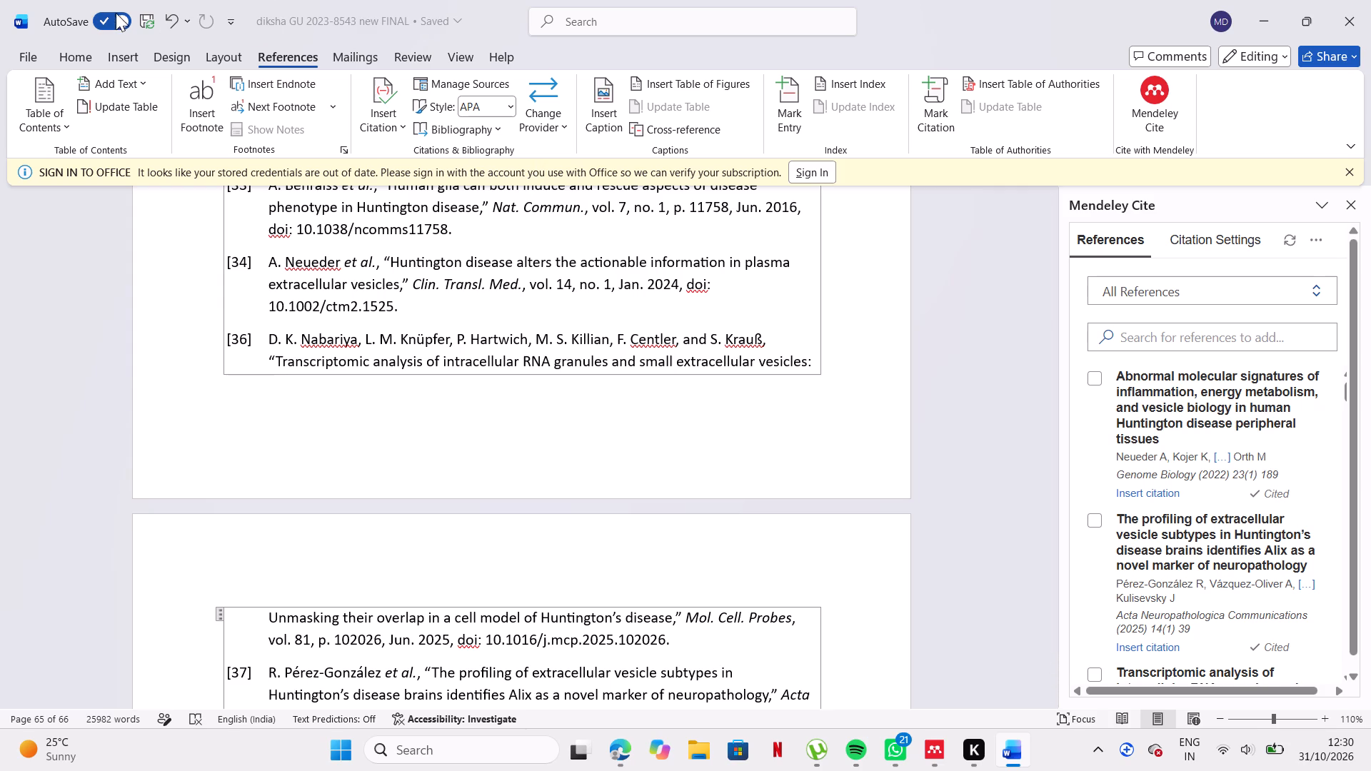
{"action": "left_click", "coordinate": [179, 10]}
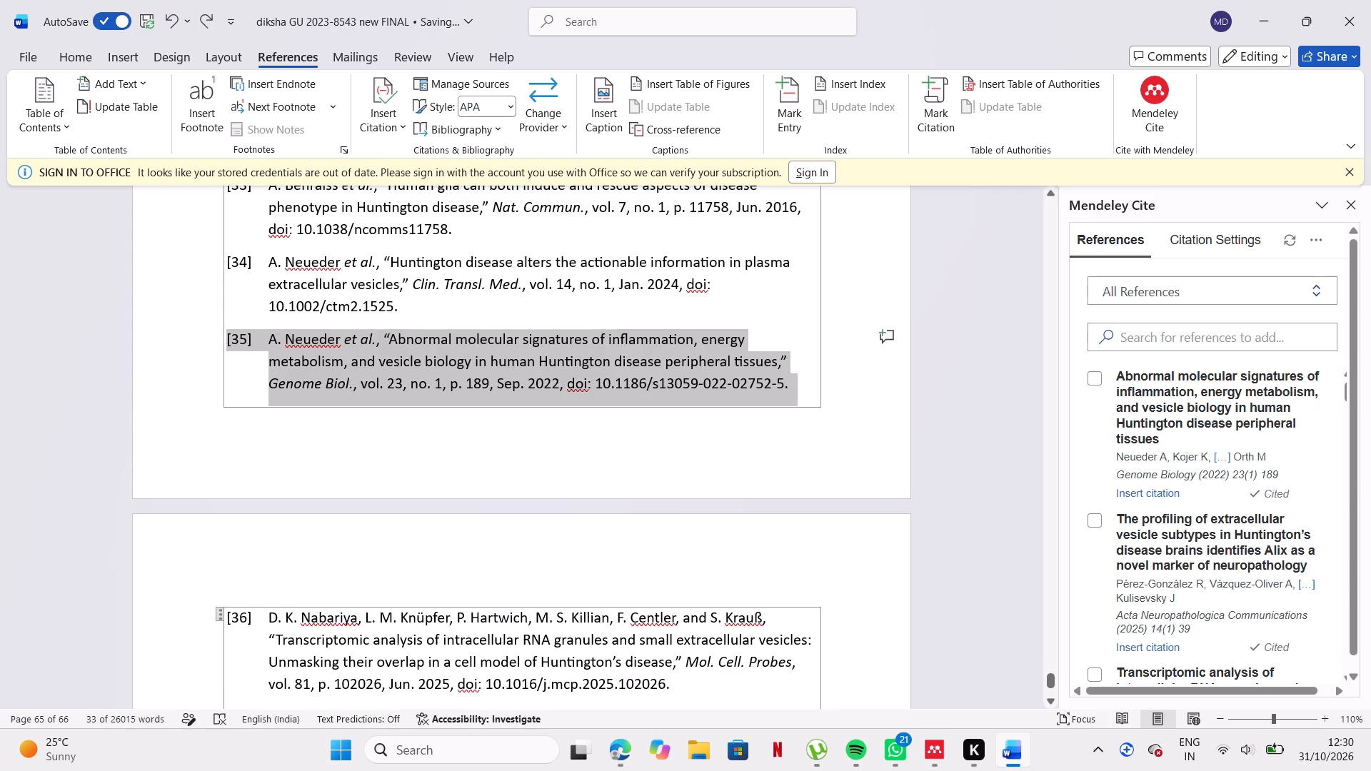
{"action": "left_click", "coordinate": [1150, 332]}
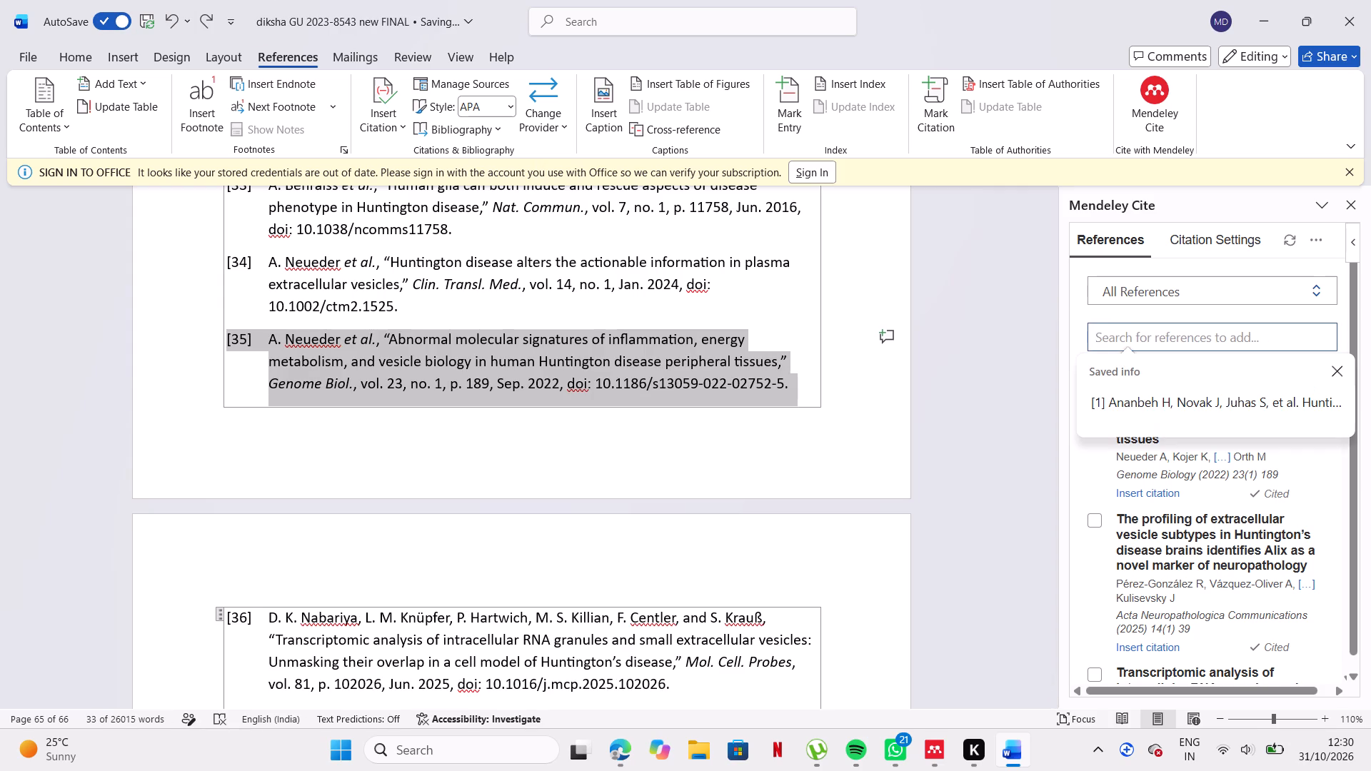
{"action": "key", "text": "ctrl+v"}
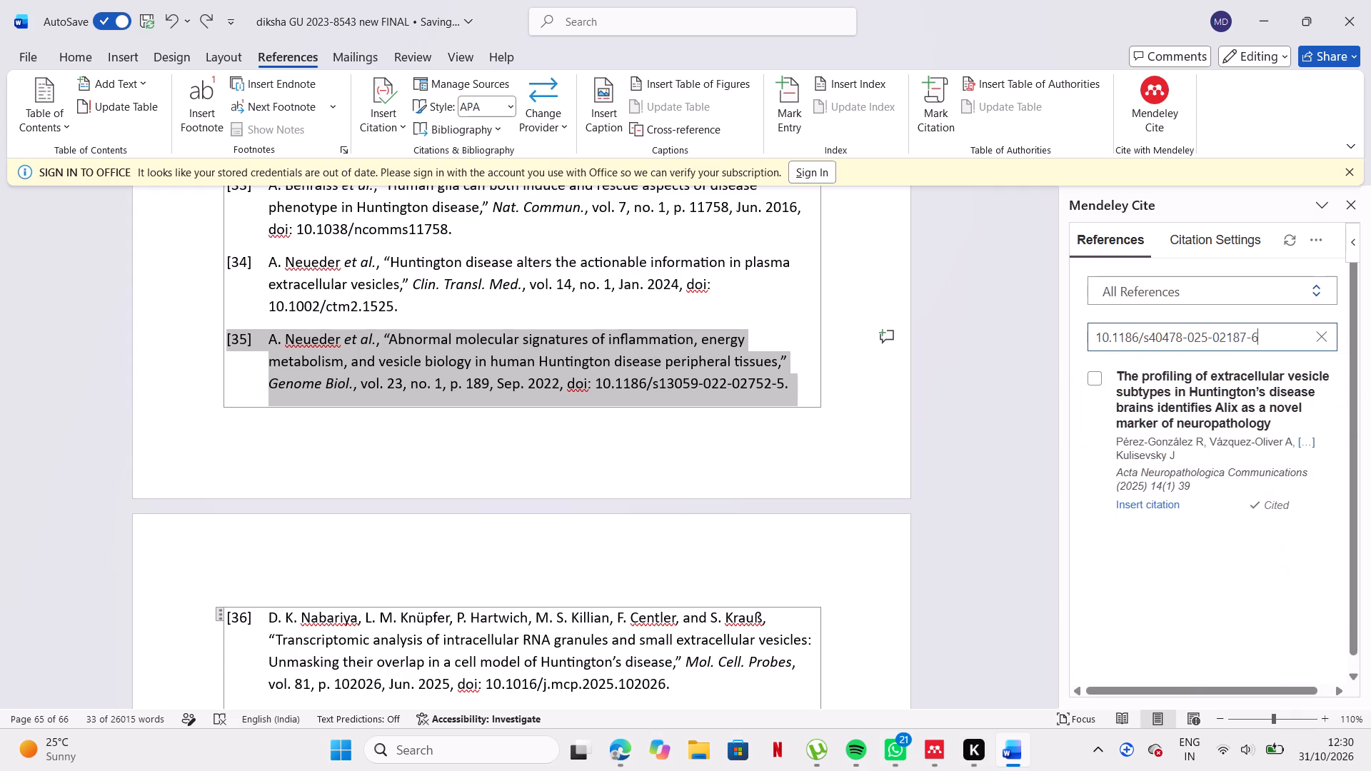
{"action": "left_click", "coordinate": [1038, 456]}
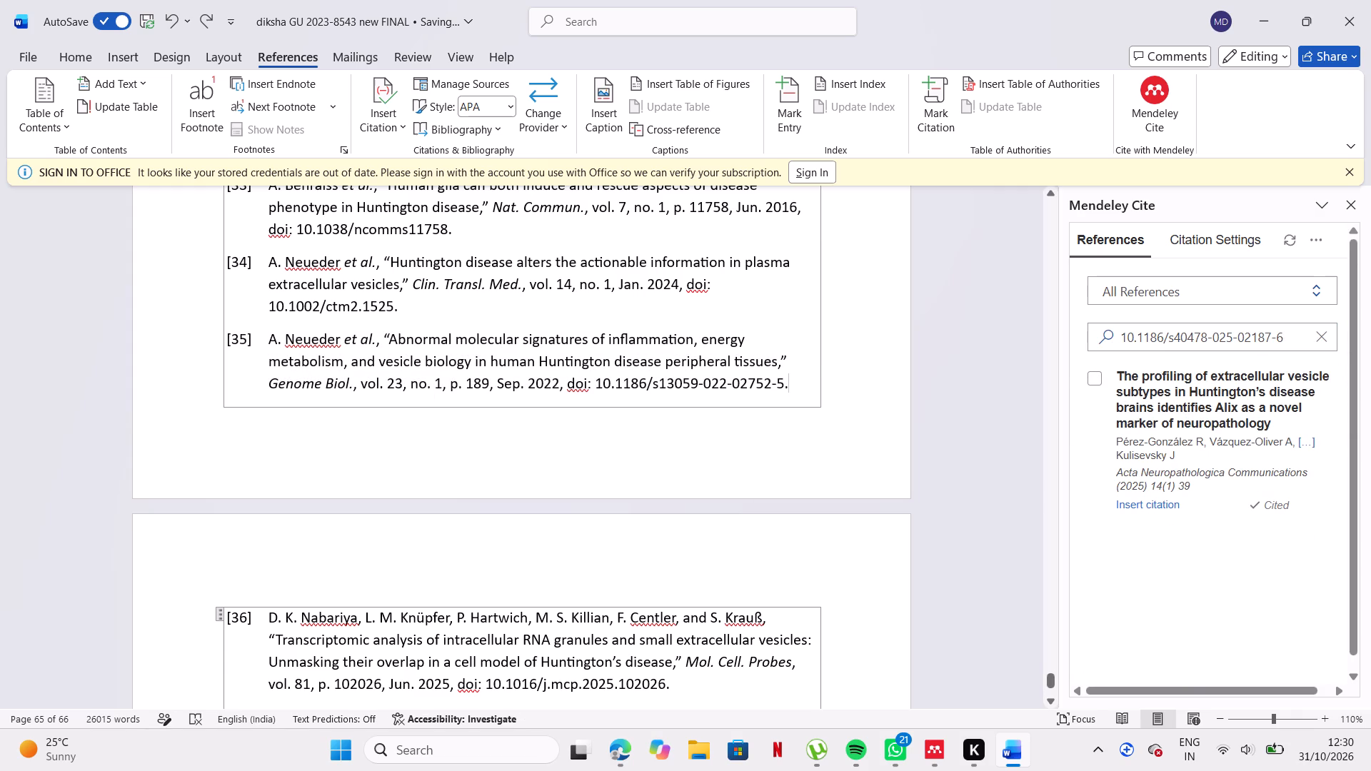
{"action": "left_click_drag", "start_coordinate": [596, 380], "coordinate": [811, 383]}
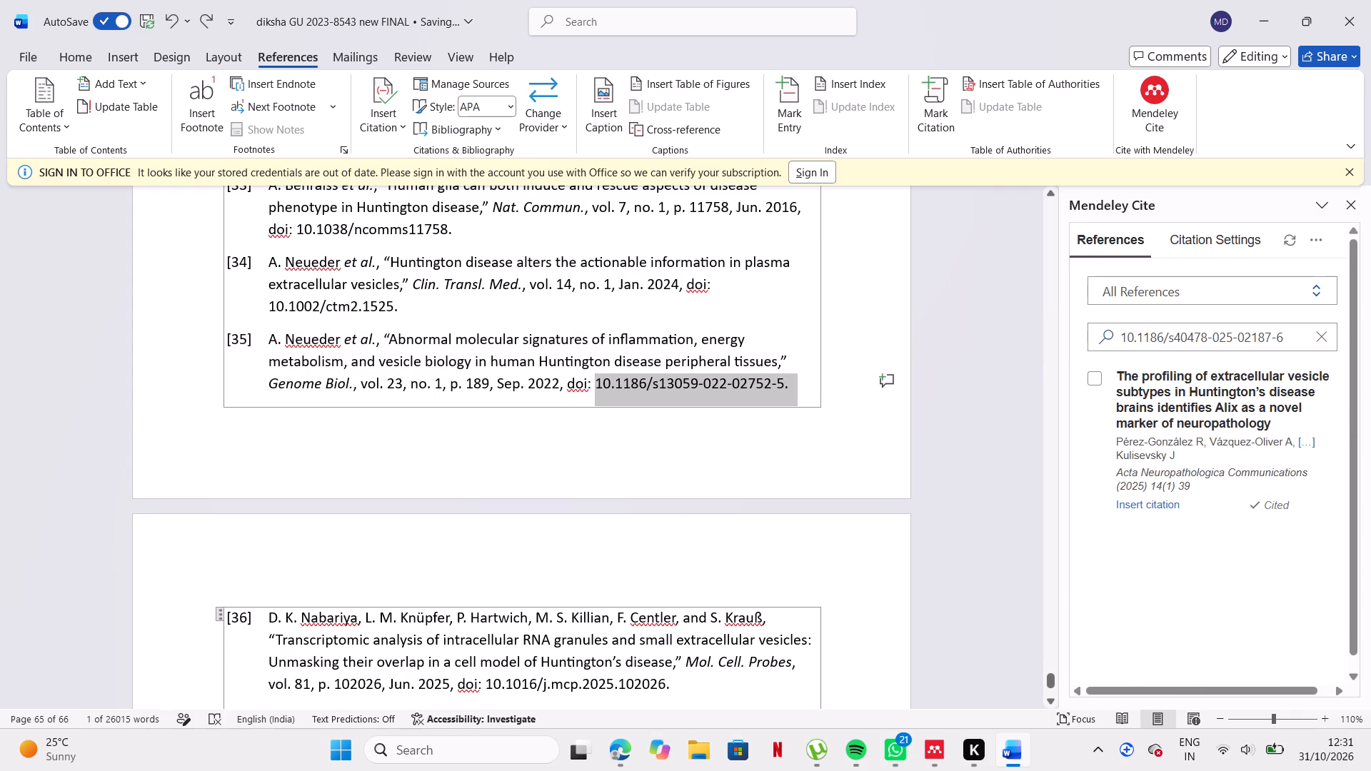
{"action": "key", "text": "ctrl+v"}
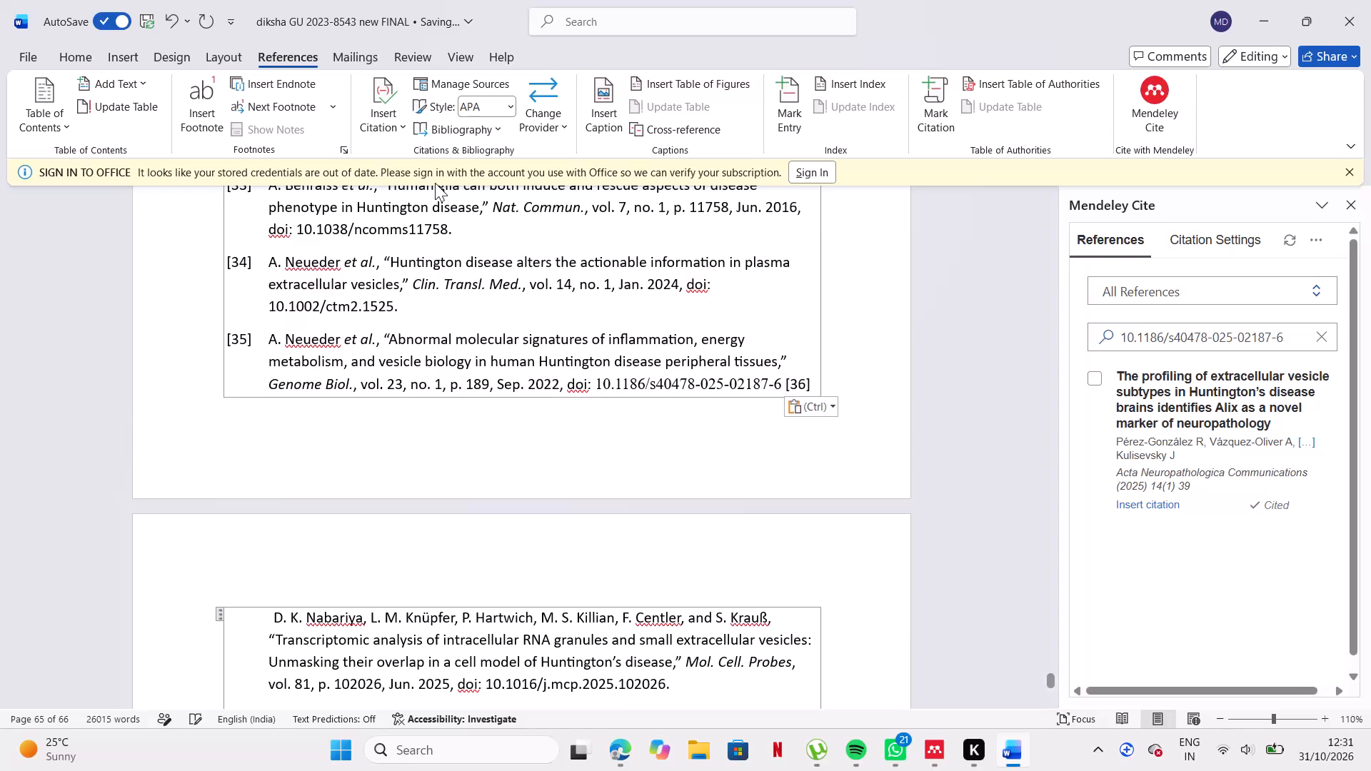
{"action": "left_click", "coordinate": [164, 15]}
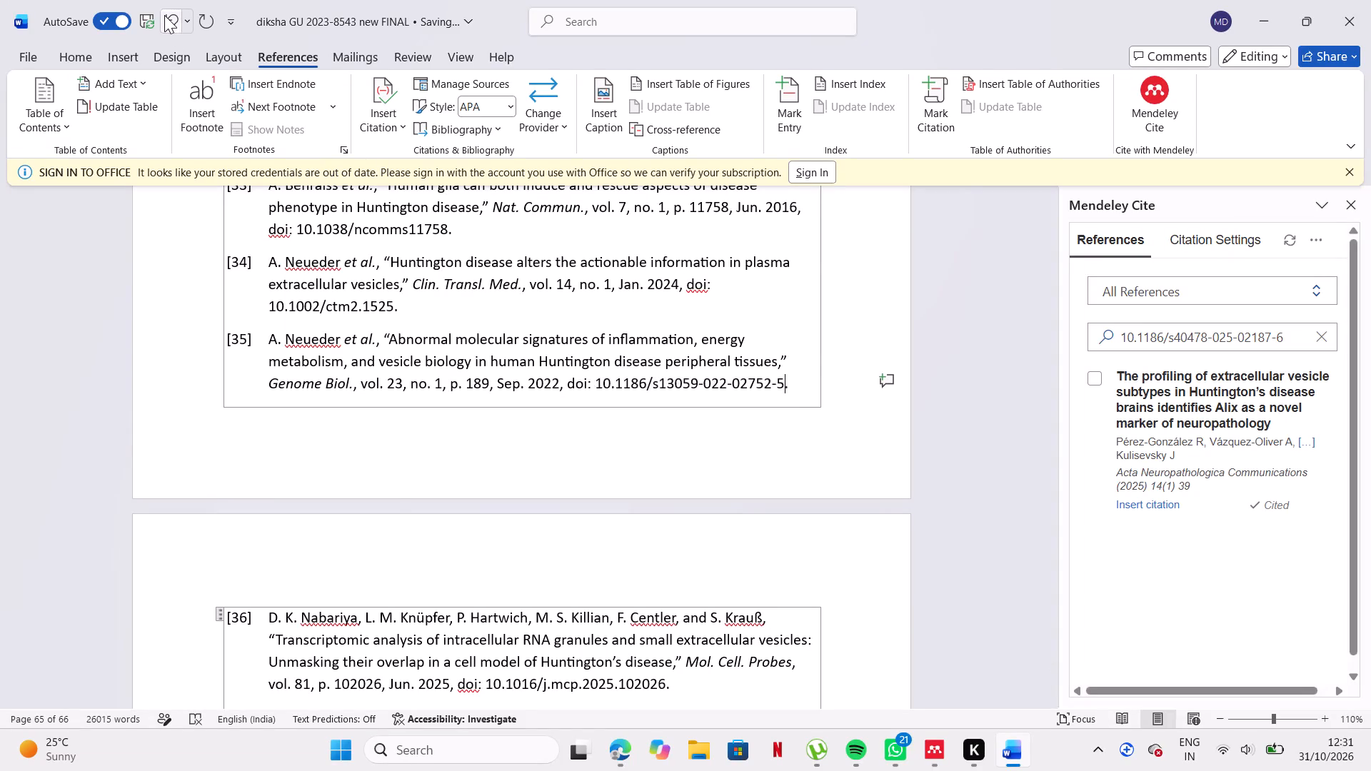
{"action": "key", "text": "ctrl+c"}
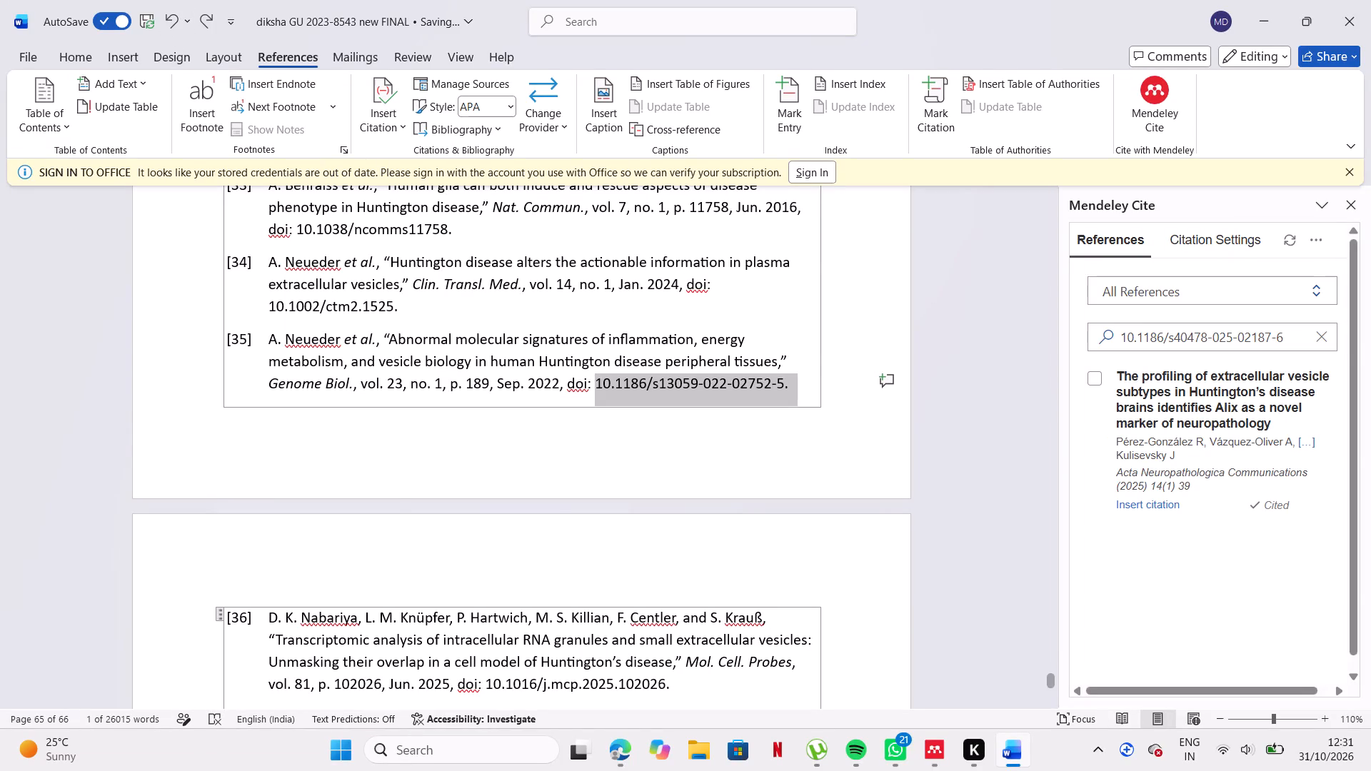
{"action": "left_click_drag", "start_coordinate": [1322, 339], "coordinate": [1292, 331]}
{"action": "left_click", "coordinate": [1292, 331]}
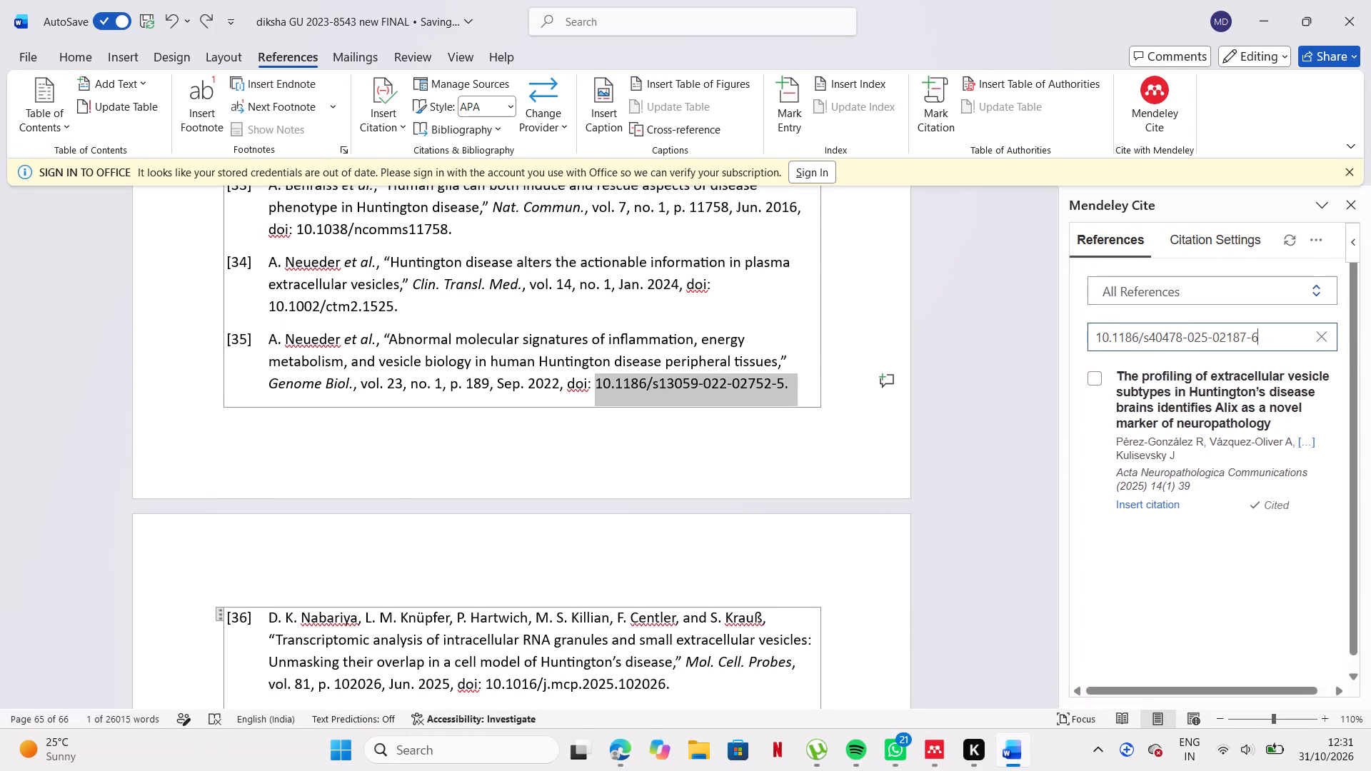
{"action": "left_click", "coordinate": [1325, 338]}
{"action": "left_click", "coordinate": [1312, 339]}
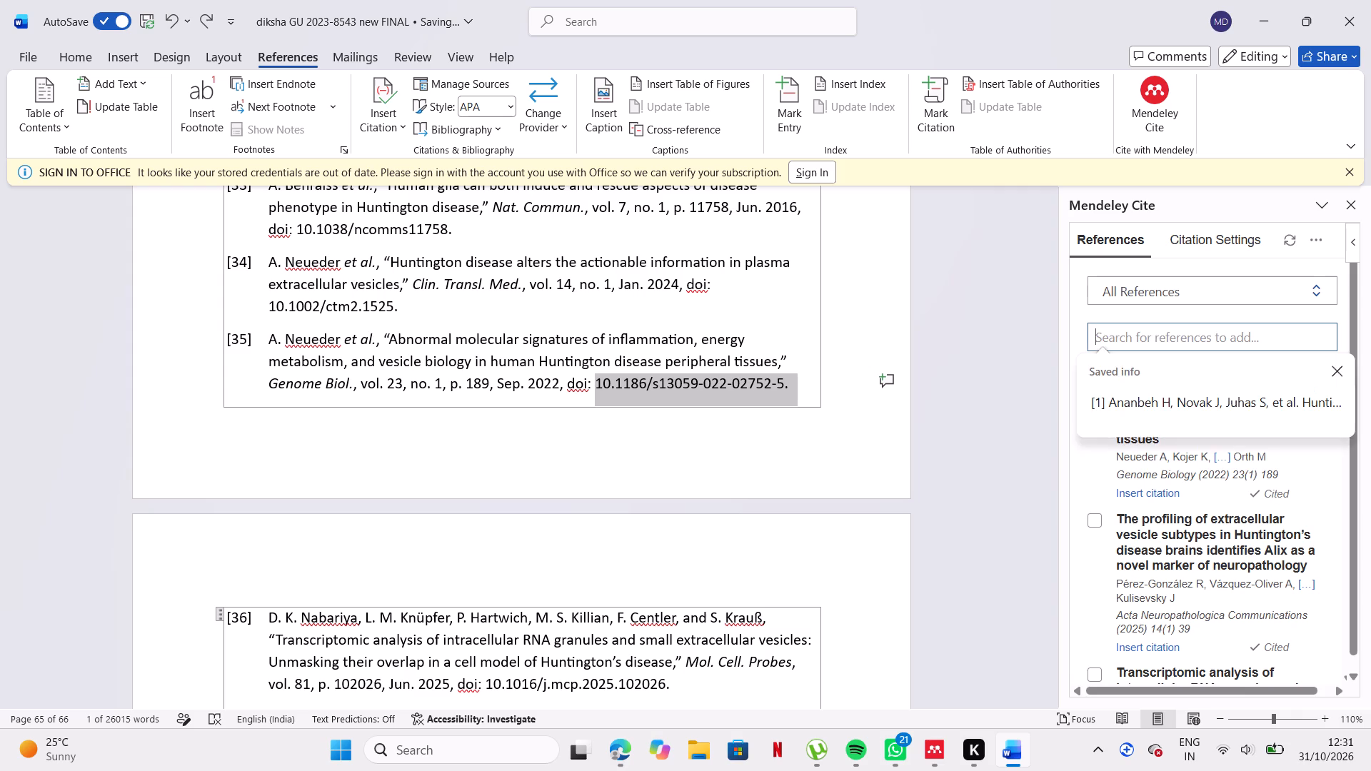
{"action": "key", "text": "ctrl+v"}
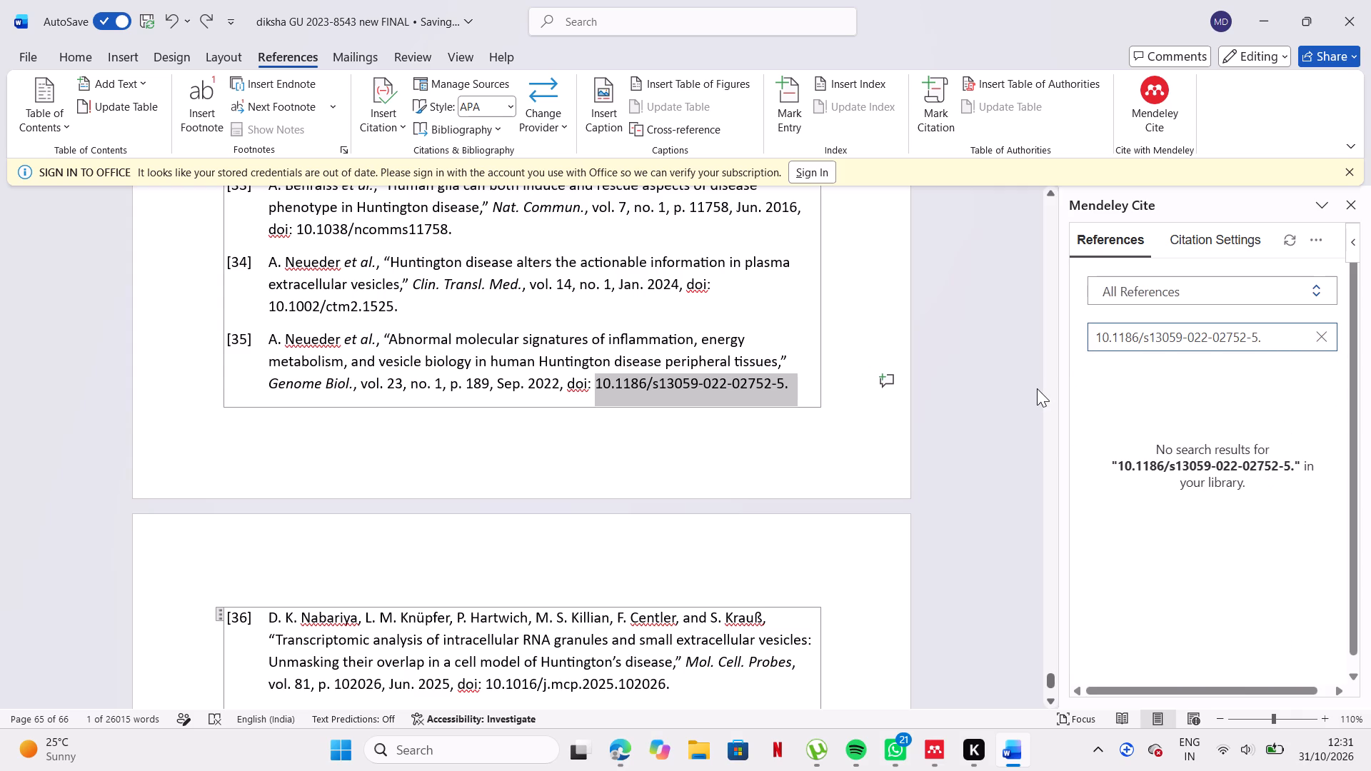
{"action": "key", "text": "BackSpace"}
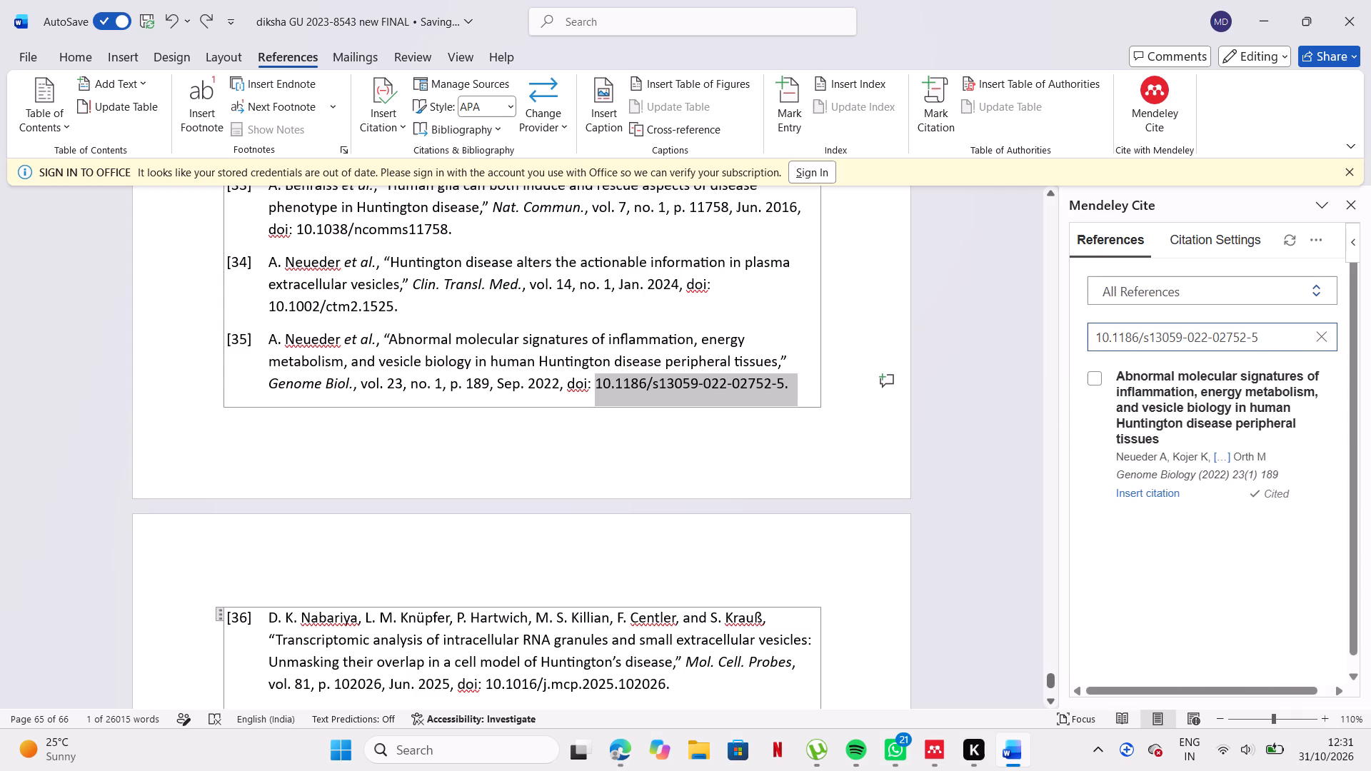
{"action": "left_click", "coordinate": [1010, 426]}
Examine the bibliography entries before and after [35], comparing their authors, titles and DOIs.
{"action": "scroll", "coordinate": [910, 387], "scroll_direction": "up", "scroll_amount": 1}
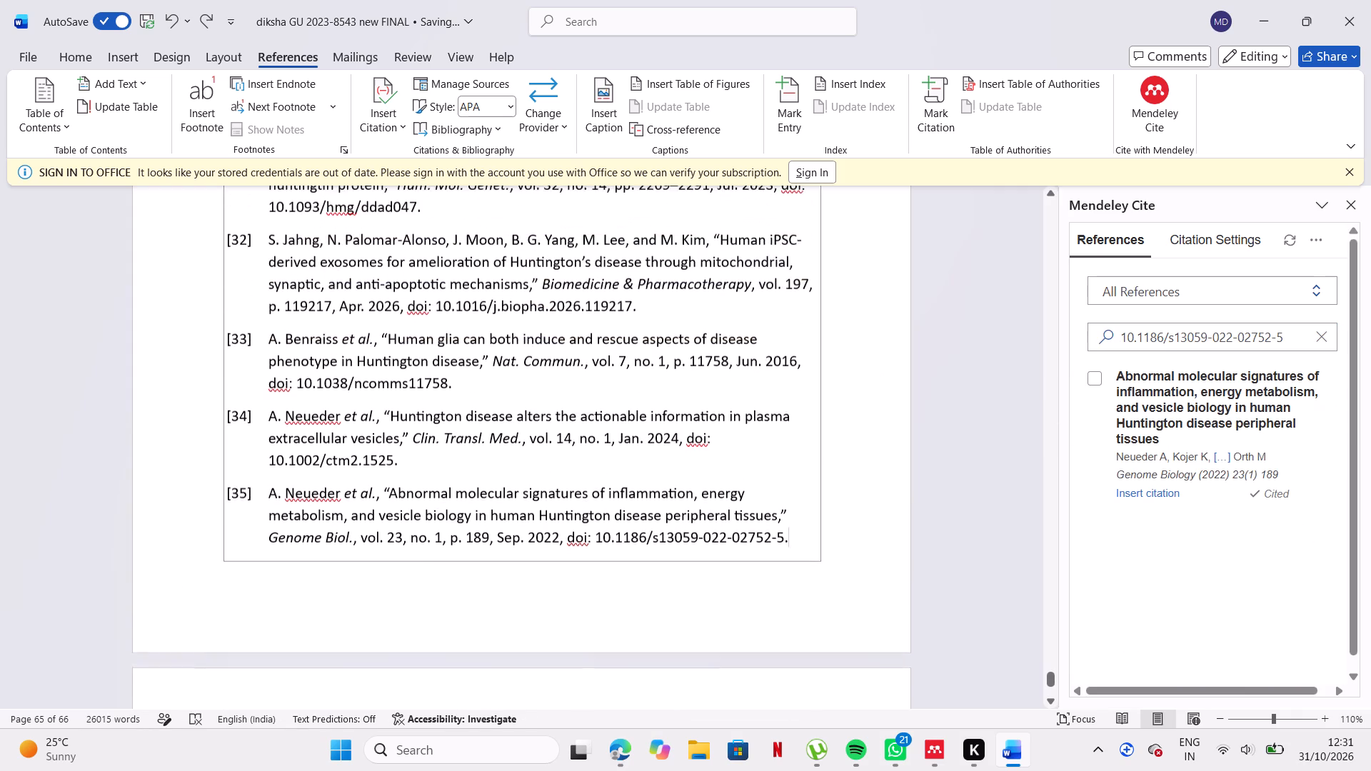
{"action": "scroll", "coordinate": [910, 387], "scroll_direction": "up", "scroll_amount": 3}
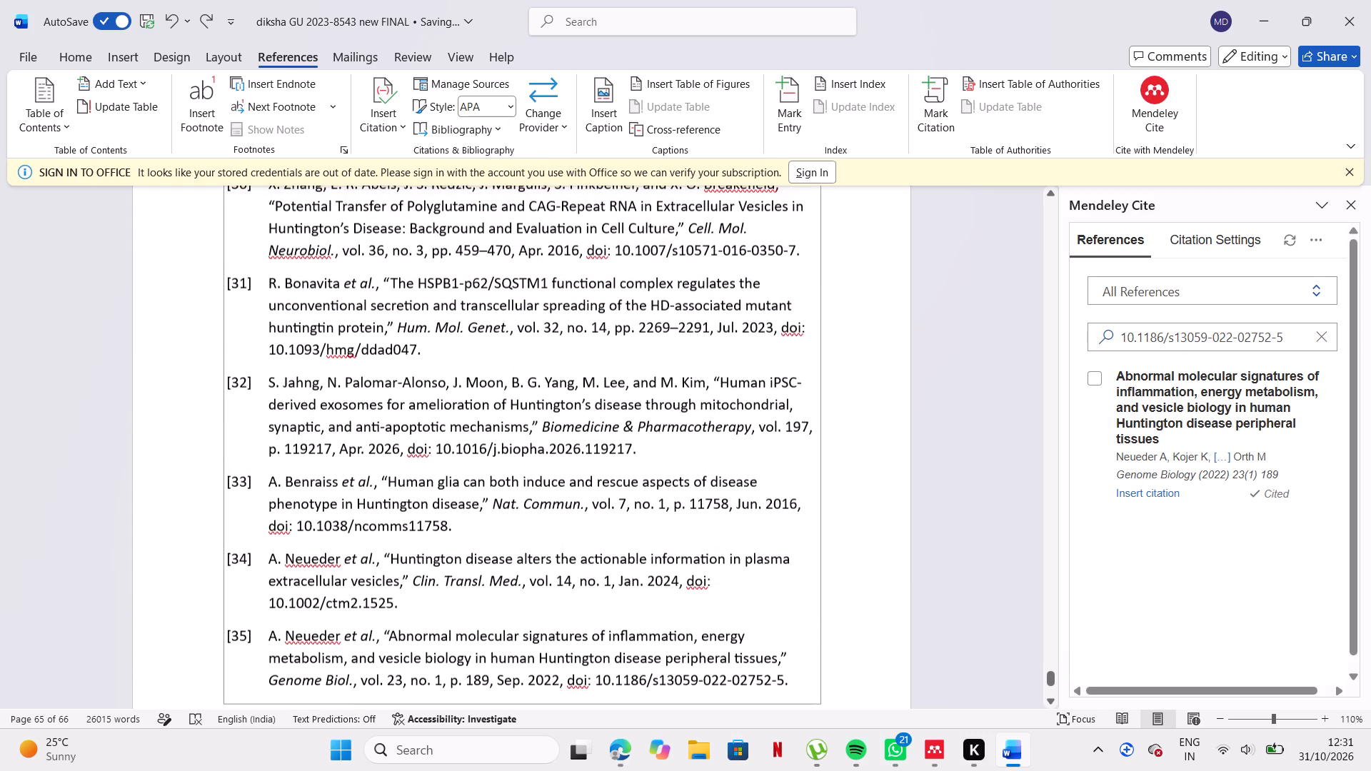
{"action": "scroll", "coordinate": [910, 387], "scroll_direction": "up", "scroll_amount": 3}
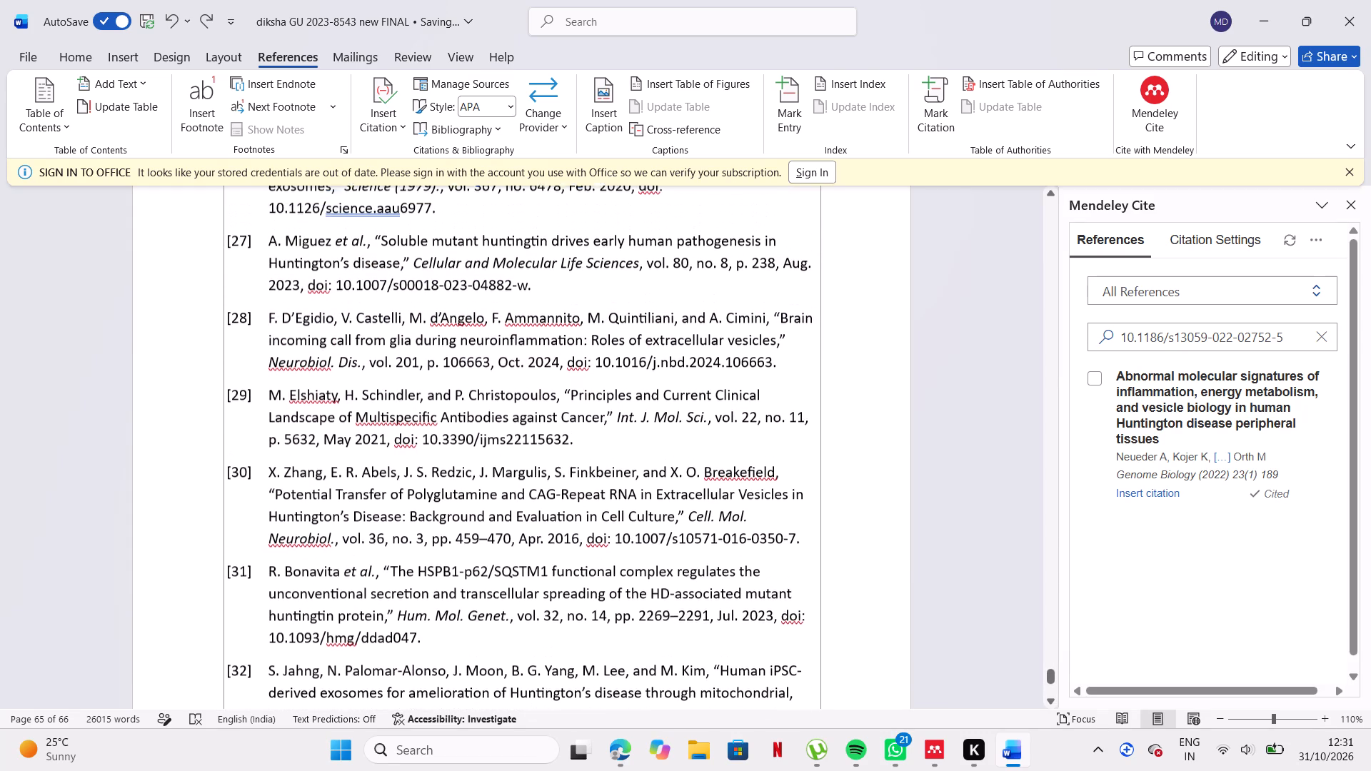
{"action": "scroll", "coordinate": [910, 387], "scroll_direction": "up", "scroll_amount": 5}
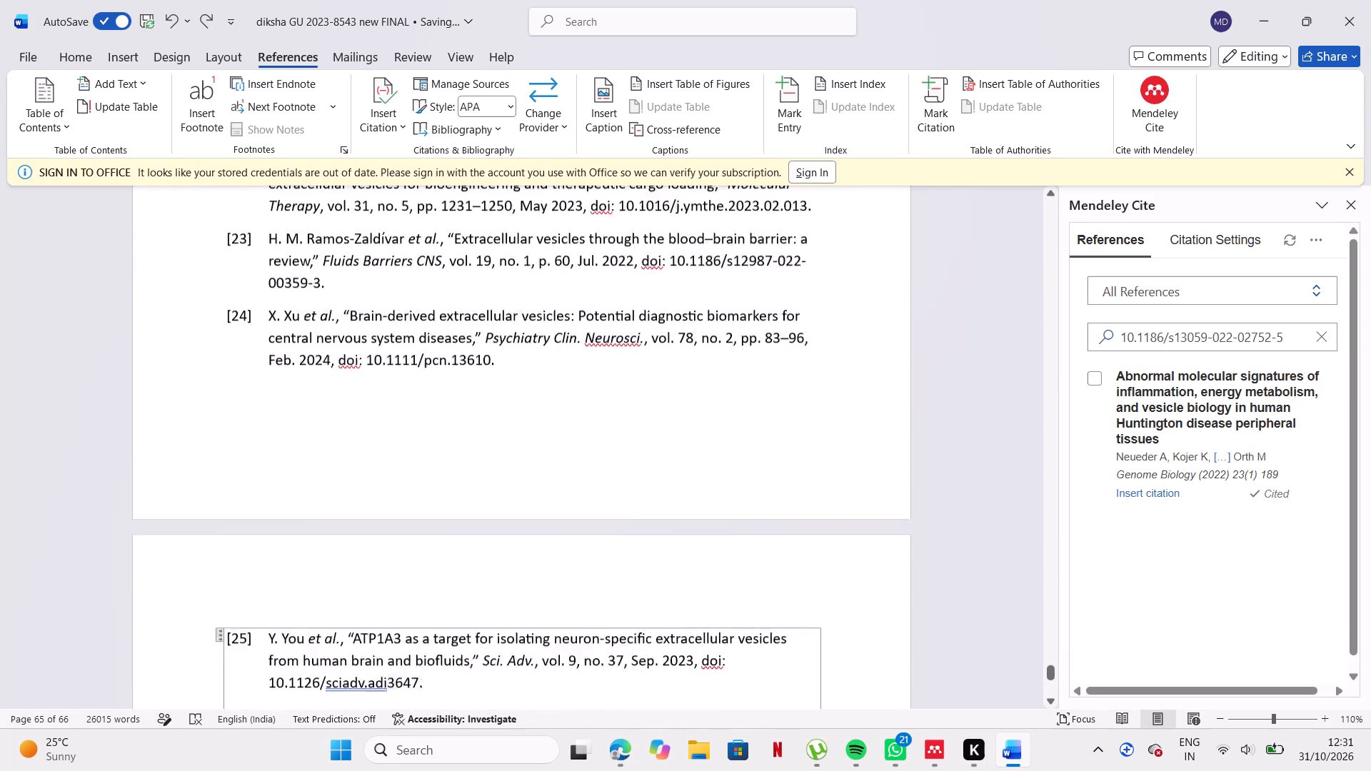
{"action": "scroll", "coordinate": [910, 387], "scroll_direction": "up", "scroll_amount": 1}
{"action": "scroll", "coordinate": [910, 387], "scroll_direction": "down", "scroll_amount": 7}
{"action": "scroll", "coordinate": [910, 387], "scroll_direction": "up", "scroll_amount": 2}
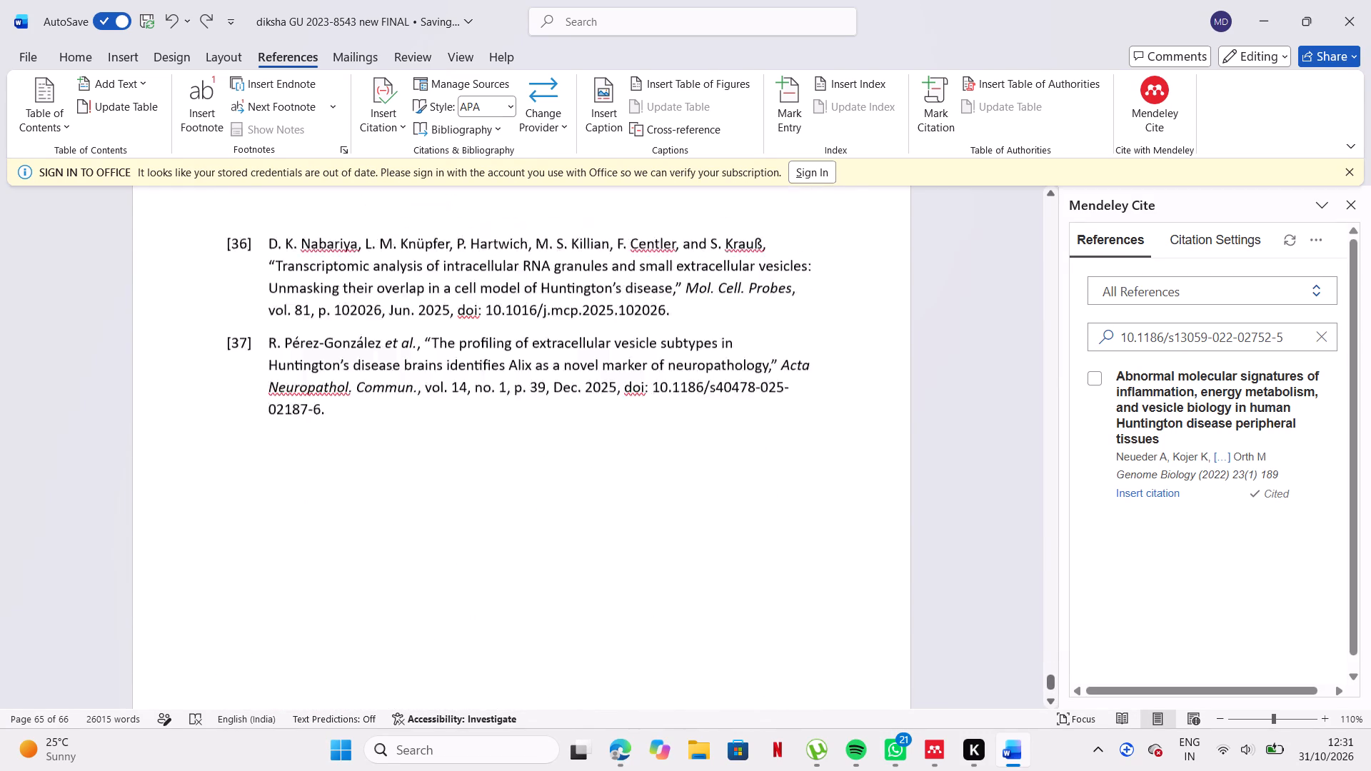
{"action": "scroll", "coordinate": [910, 387], "scroll_direction": "up", "scroll_amount": 1}
{"action": "scroll", "coordinate": [910, 387], "scroll_direction": "down", "scroll_amount": 2}
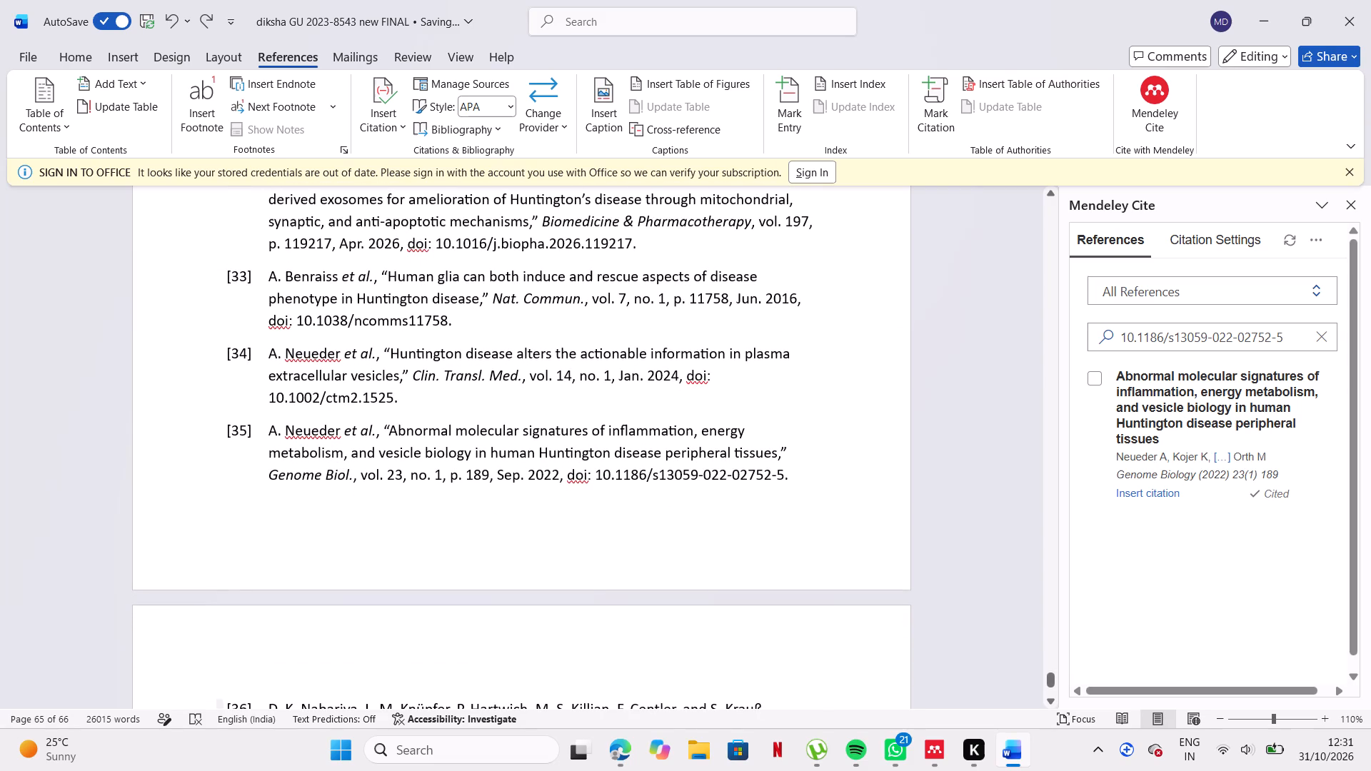
{"action": "scroll", "coordinate": [319, 433], "scroll_direction": "down", "scroll_amount": 2}
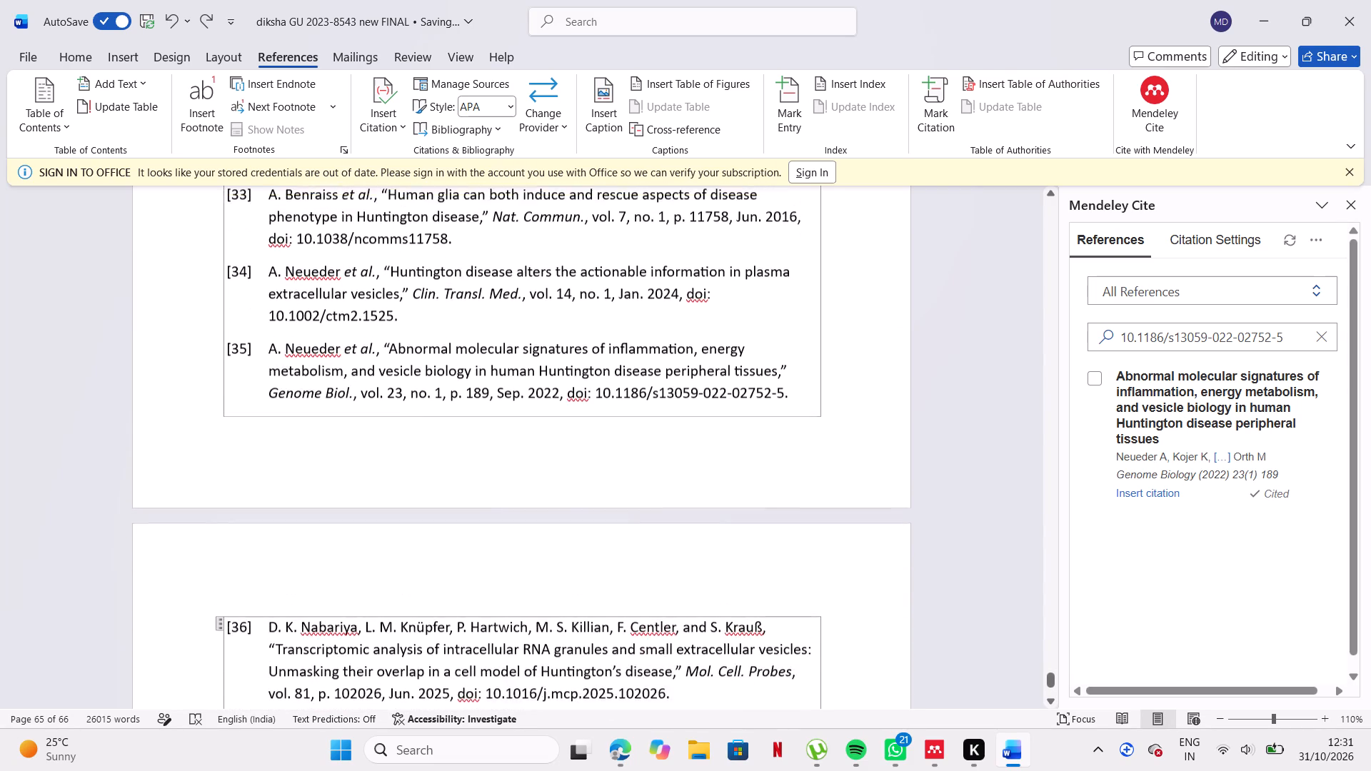
{"action": "scroll", "coordinate": [319, 433], "scroll_direction": "up", "scroll_amount": 1}
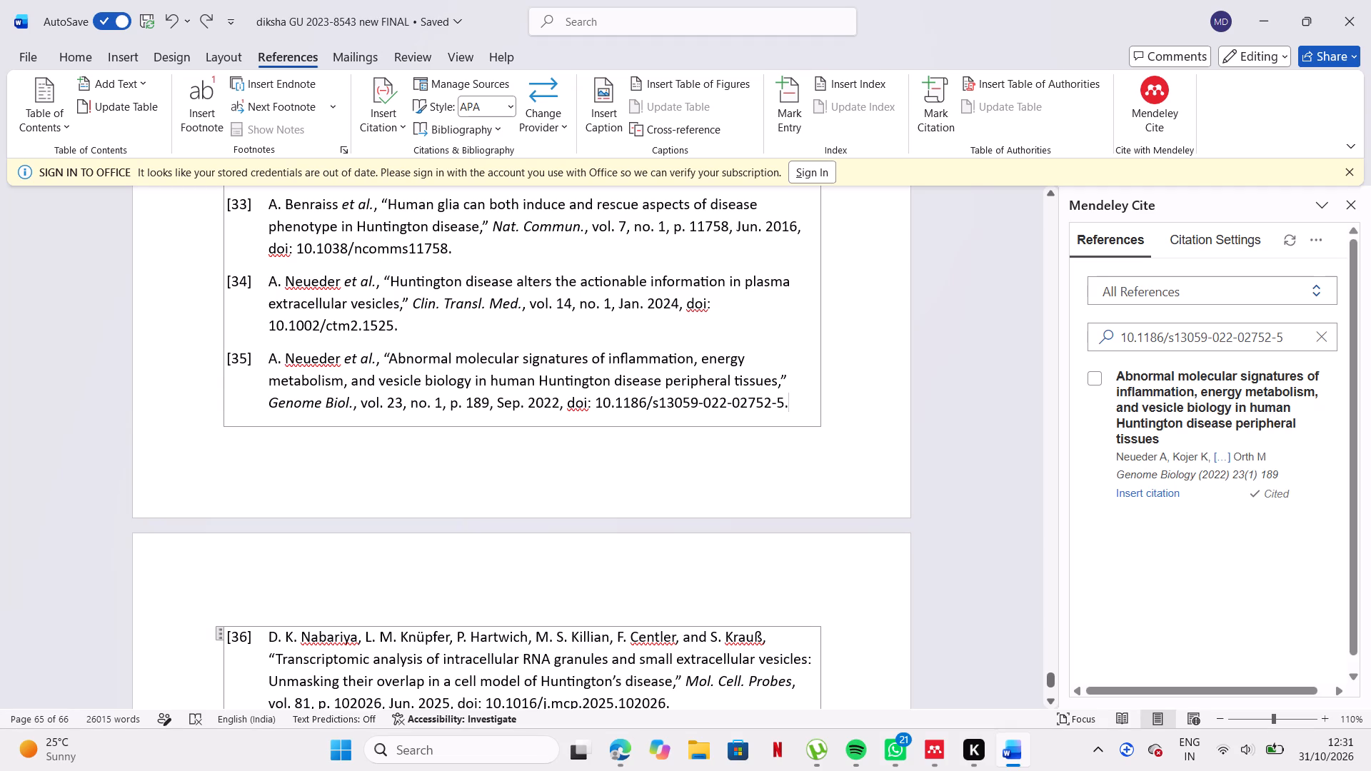
{"action": "scroll", "coordinate": [305, 441], "scroll_direction": "down", "scroll_amount": 2}
Clear the DOI search in the Mendeley references.
{"action": "scroll", "coordinate": [305, 441], "scroll_direction": "up", "scroll_amount": 10}
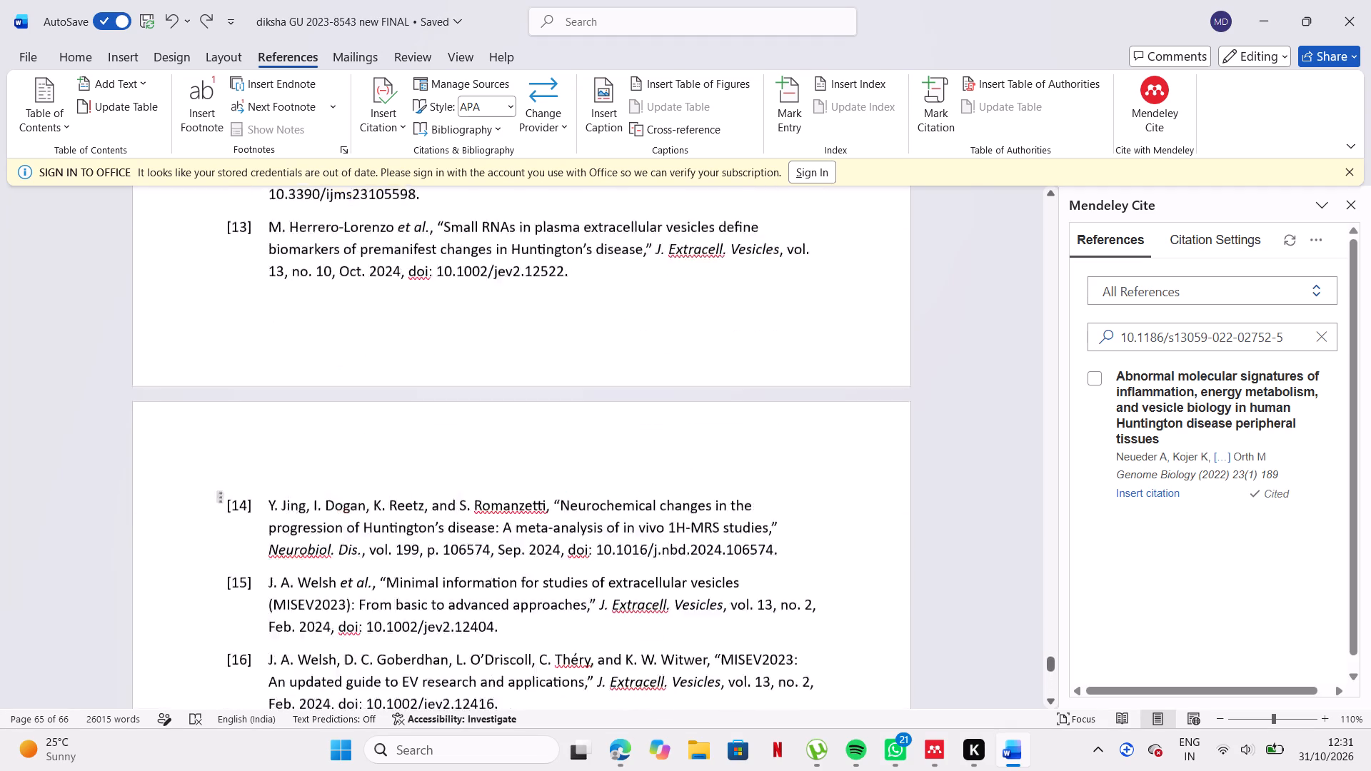
{"action": "scroll", "coordinate": [305, 441], "scroll_direction": "up", "scroll_amount": 11}
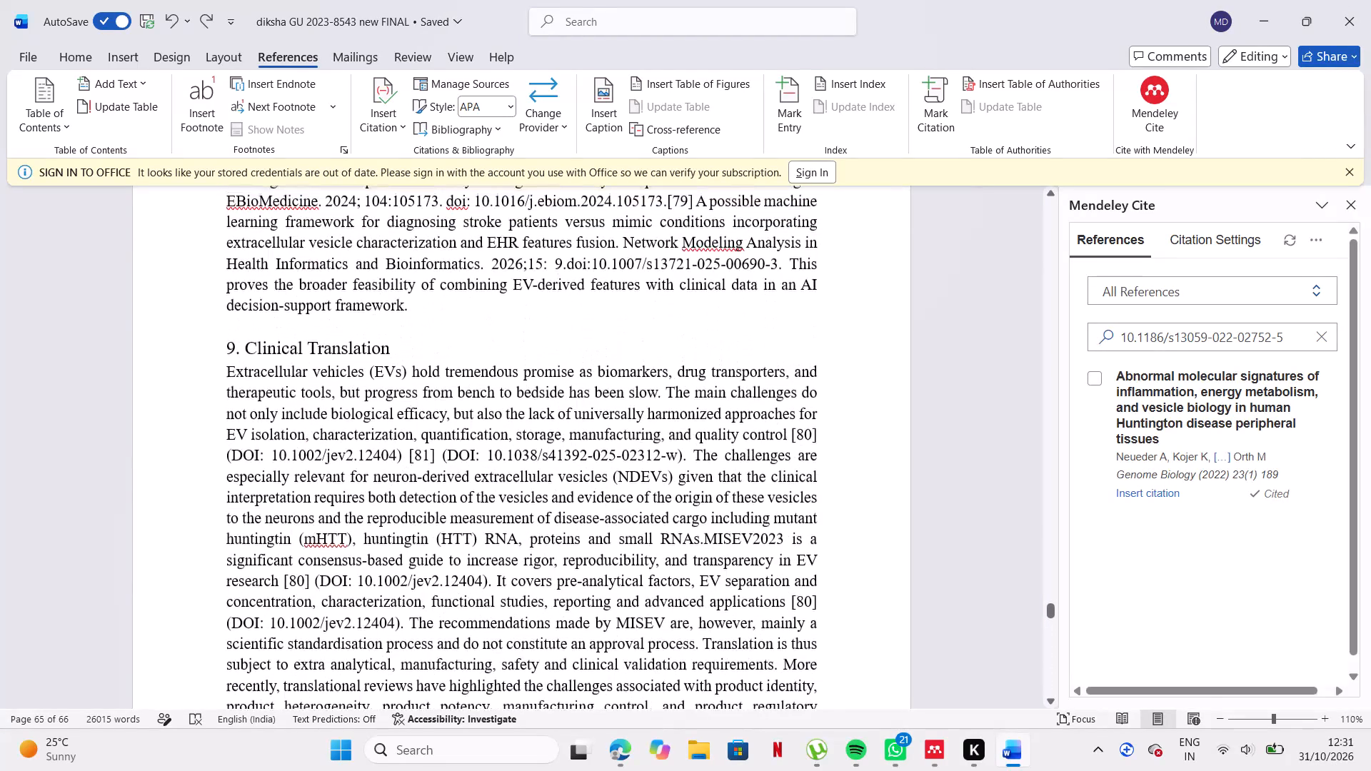
{"action": "scroll", "coordinate": [376, 372], "scroll_direction": "up", "scroll_amount": 11}
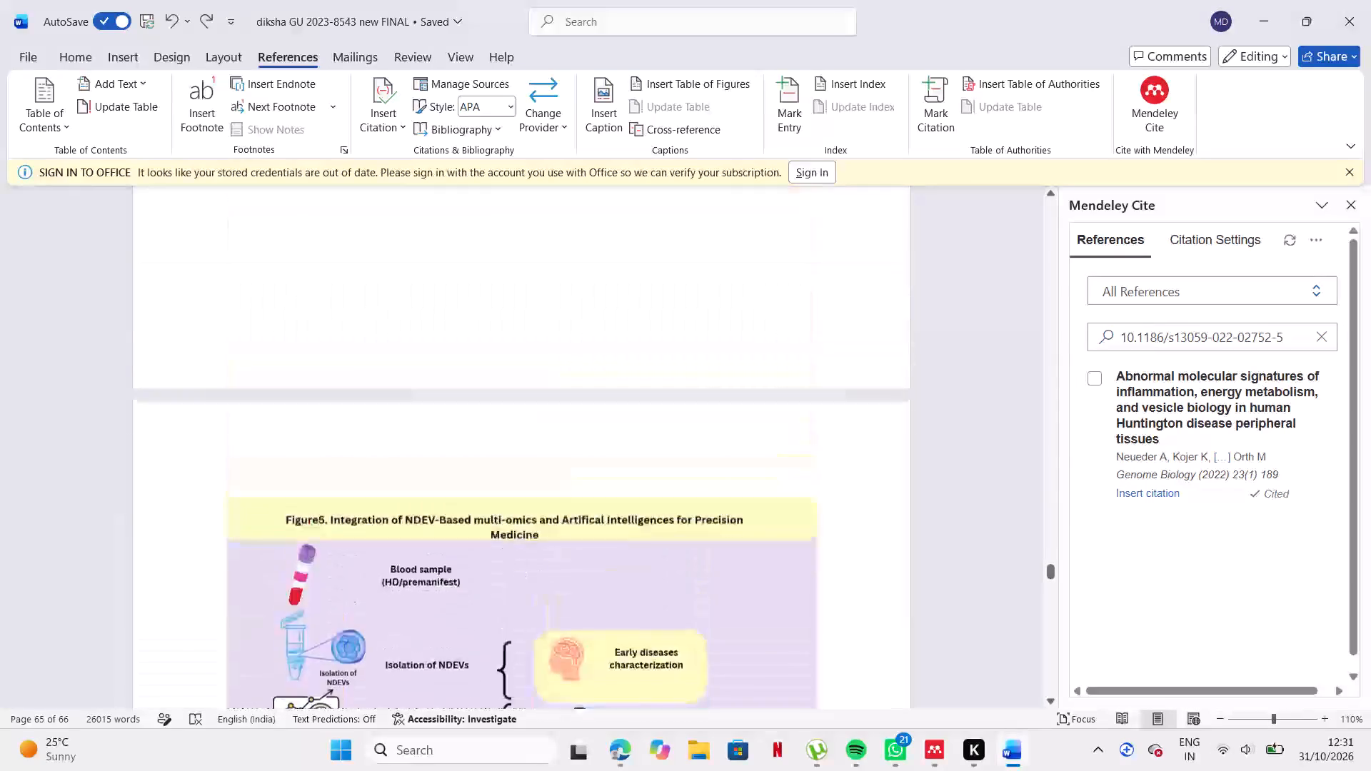
{"action": "scroll", "coordinate": [376, 372], "scroll_direction": "up", "scroll_amount": 1}
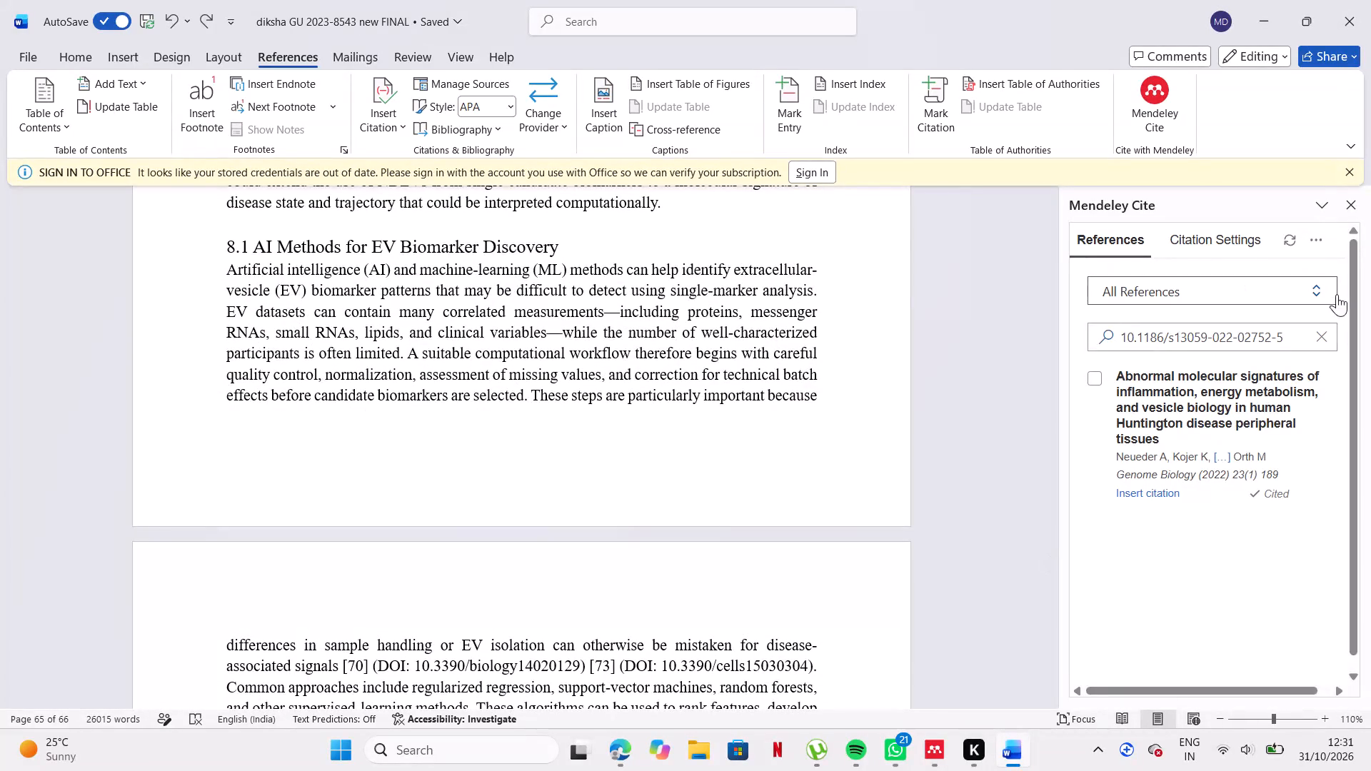
{"action": "left_click", "coordinate": [1322, 333]}
Examine the remaining typed citations from section 8 back to section 5.2, and on down to Table 2.
{"action": "scroll", "coordinate": [977, 336], "scroll_direction": "up", "scroll_amount": 3}
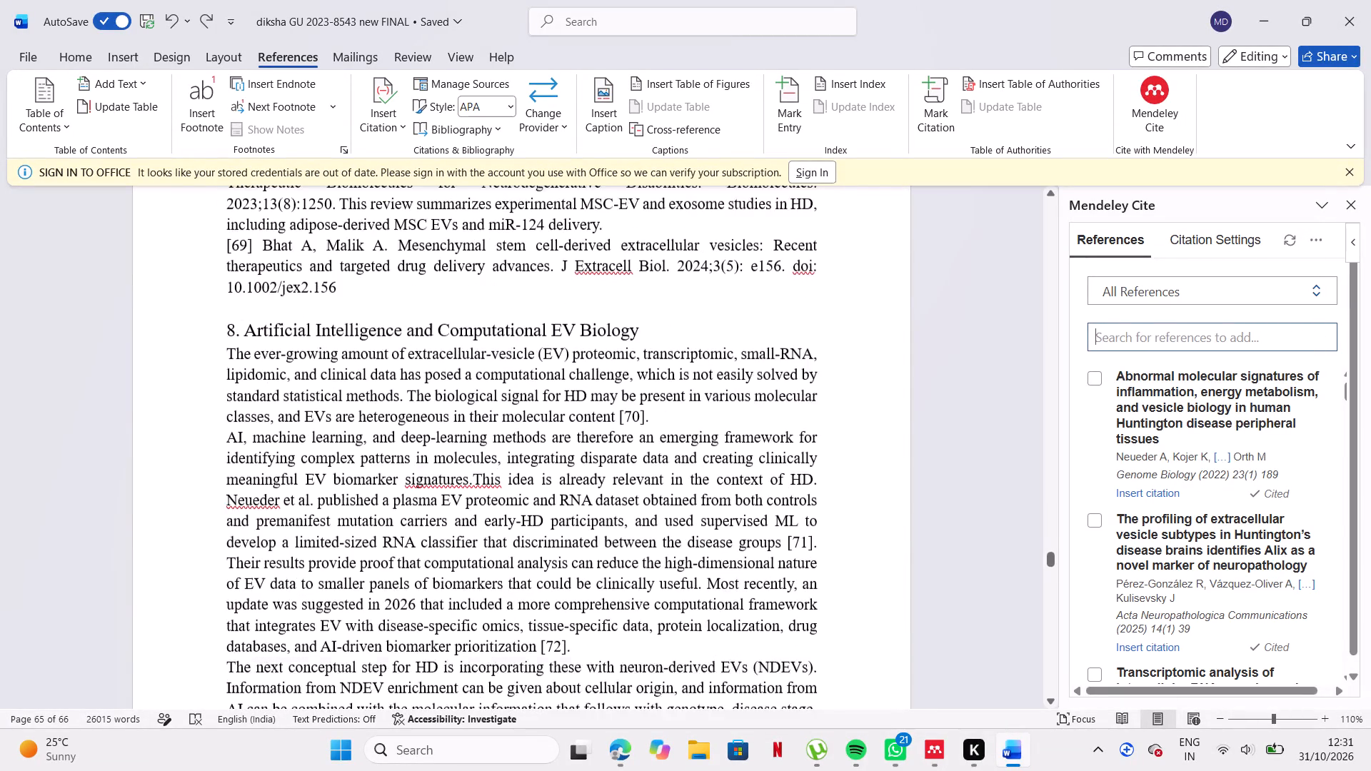
{"action": "scroll", "coordinate": [977, 336], "scroll_direction": "up", "scroll_amount": 13}
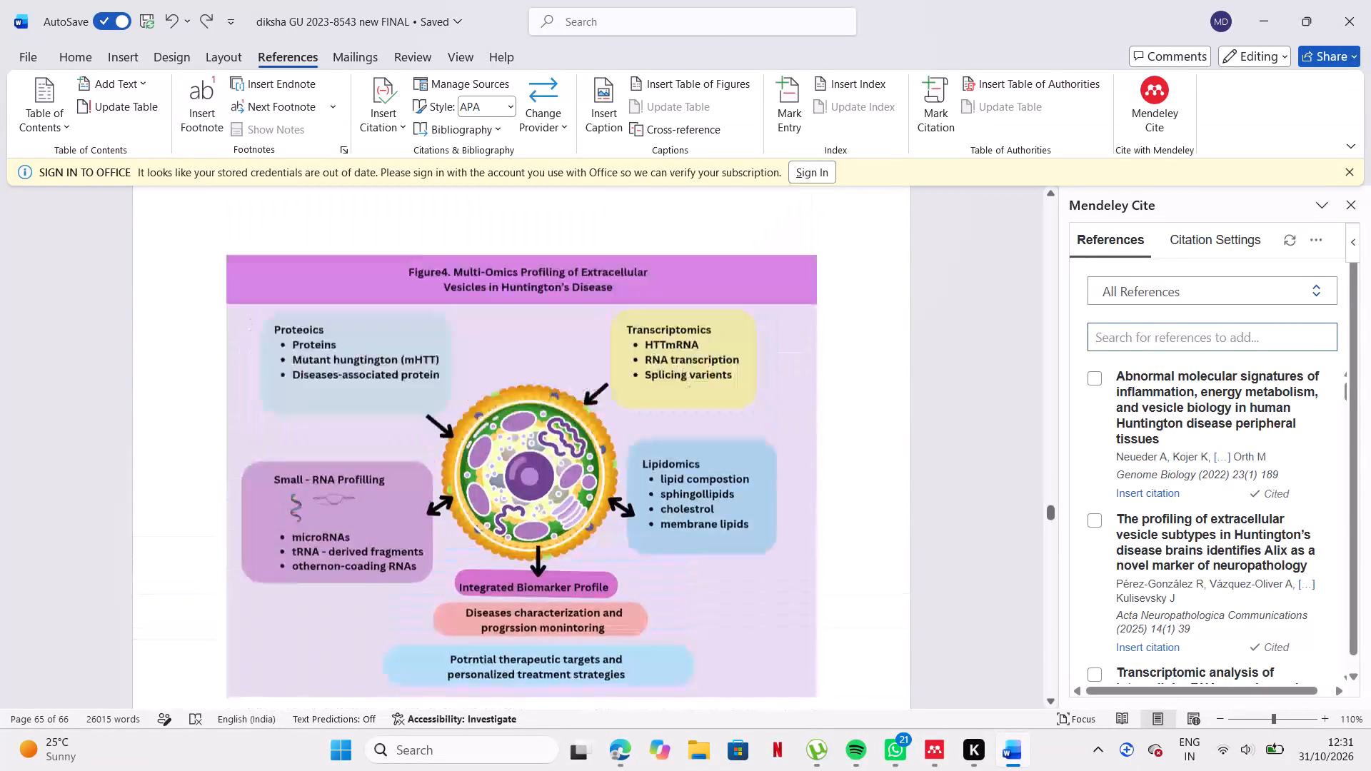
{"action": "scroll", "coordinate": [977, 336], "scroll_direction": "up", "scroll_amount": 7}
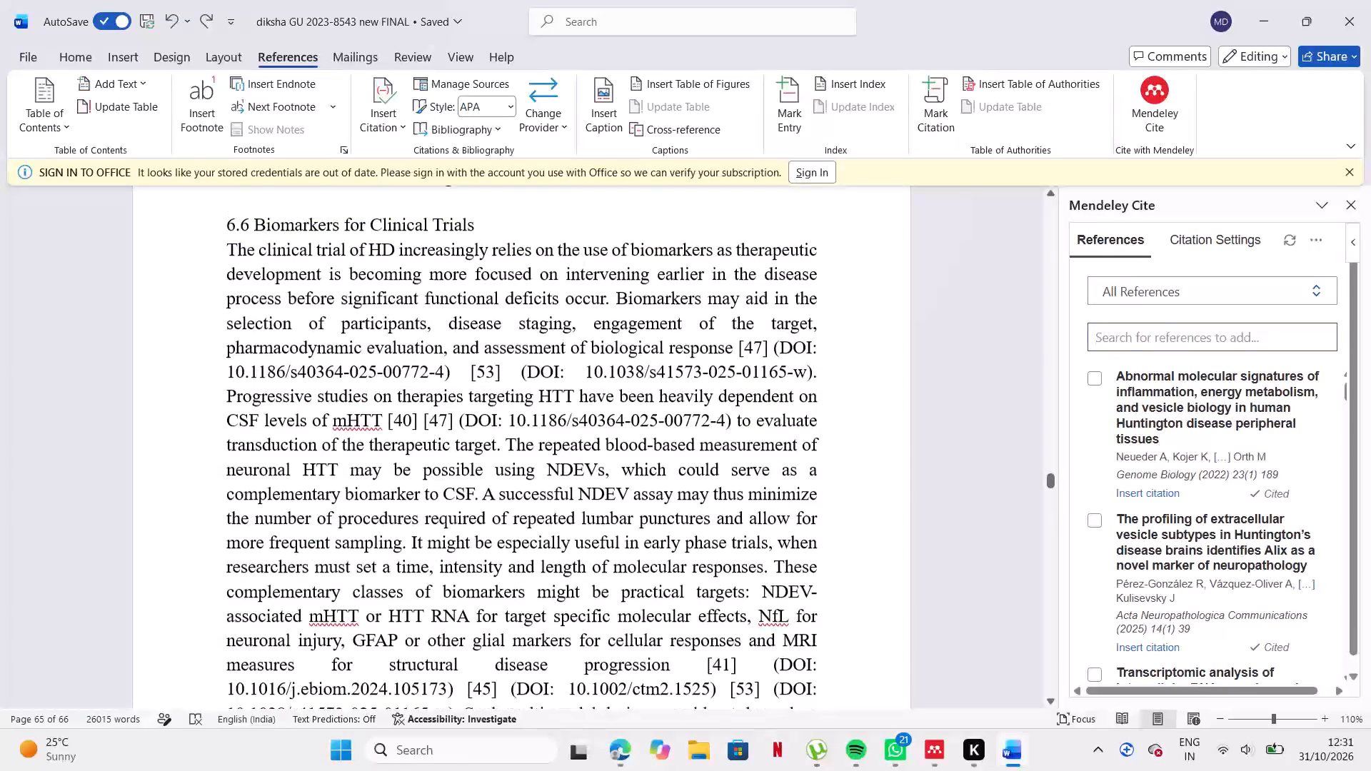
{"action": "scroll", "coordinate": [977, 336], "scroll_direction": "up", "scroll_amount": 12}
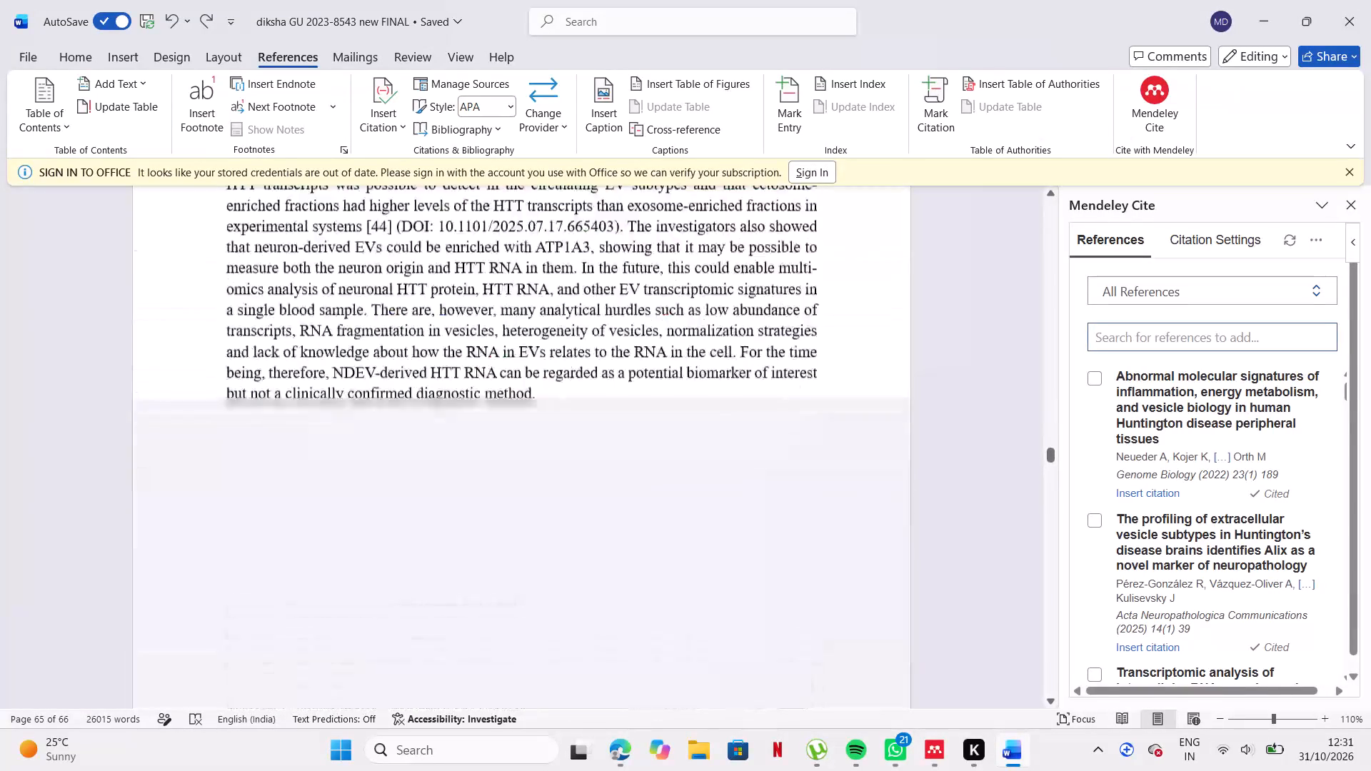
{"action": "scroll", "coordinate": [977, 336], "scroll_direction": "up", "scroll_amount": 4}
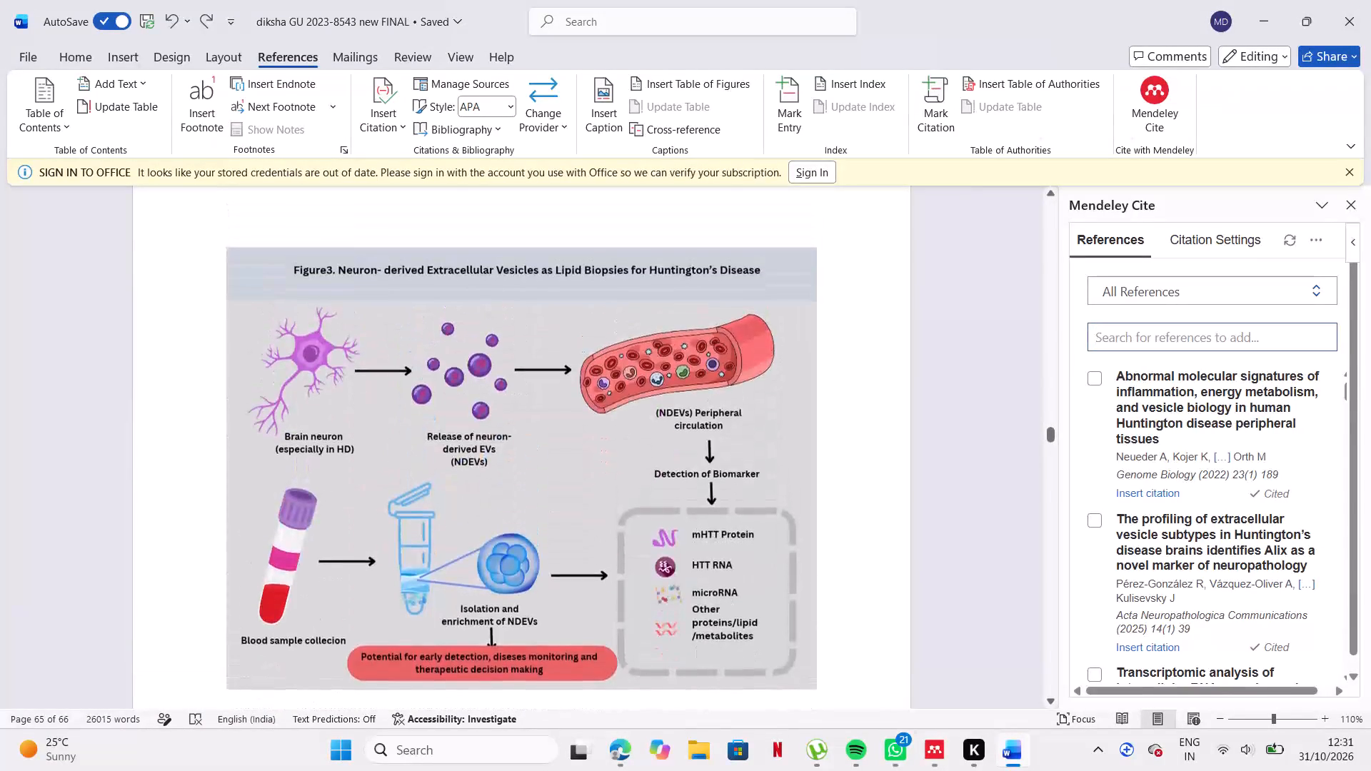
{"action": "scroll", "coordinate": [977, 336], "scroll_direction": "up", "scroll_amount": 7}
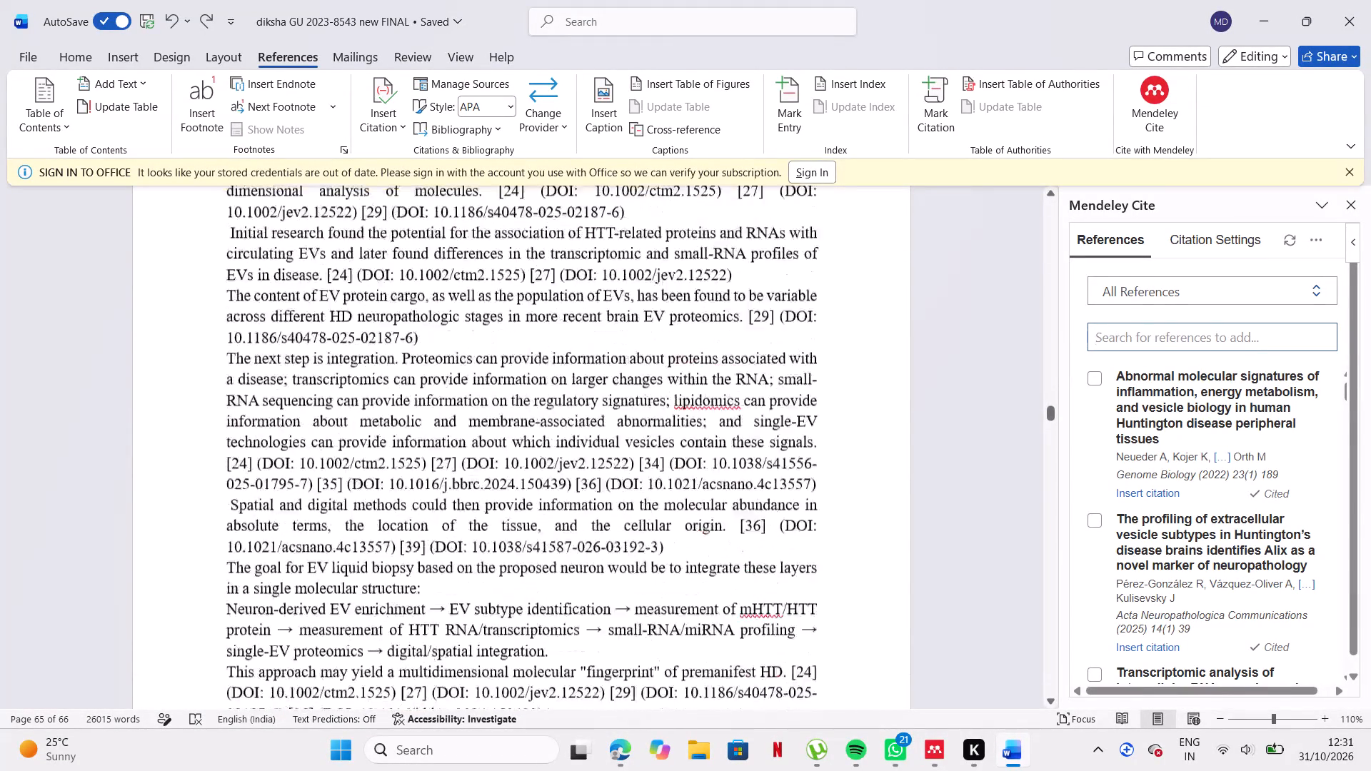
{"action": "scroll", "coordinate": [977, 336], "scroll_direction": "up", "scroll_amount": 7}
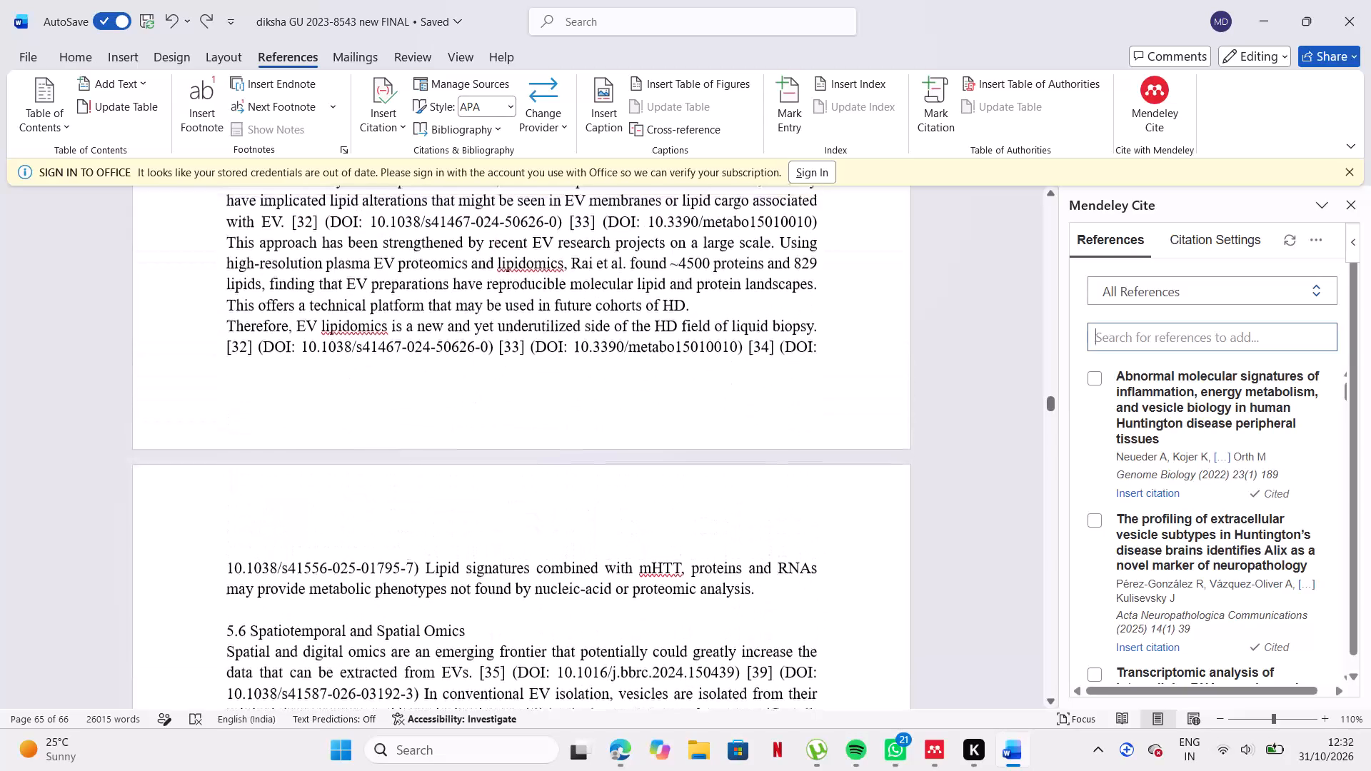
{"action": "scroll", "coordinate": [977, 336], "scroll_direction": "up", "scroll_amount": 5}
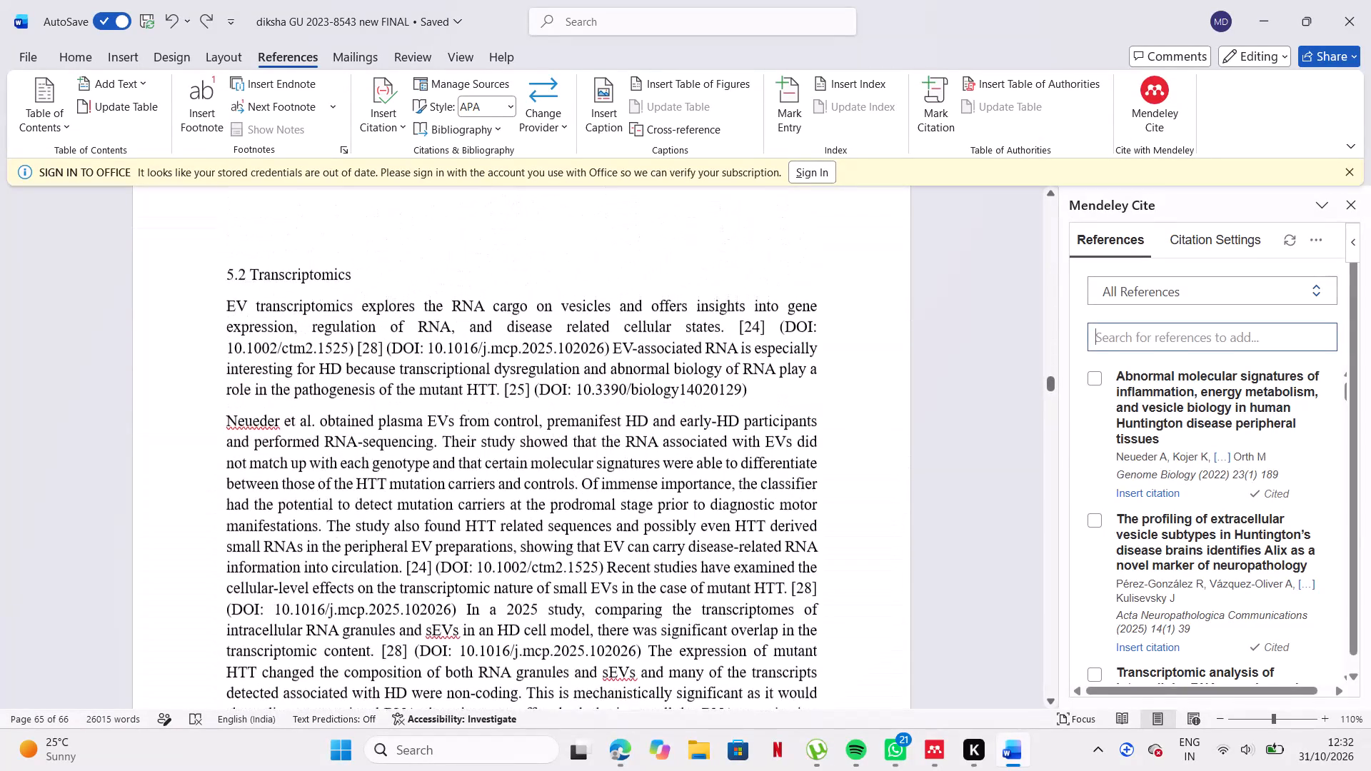
{"action": "scroll", "coordinate": [977, 336], "scroll_direction": "down", "scroll_amount": 3}
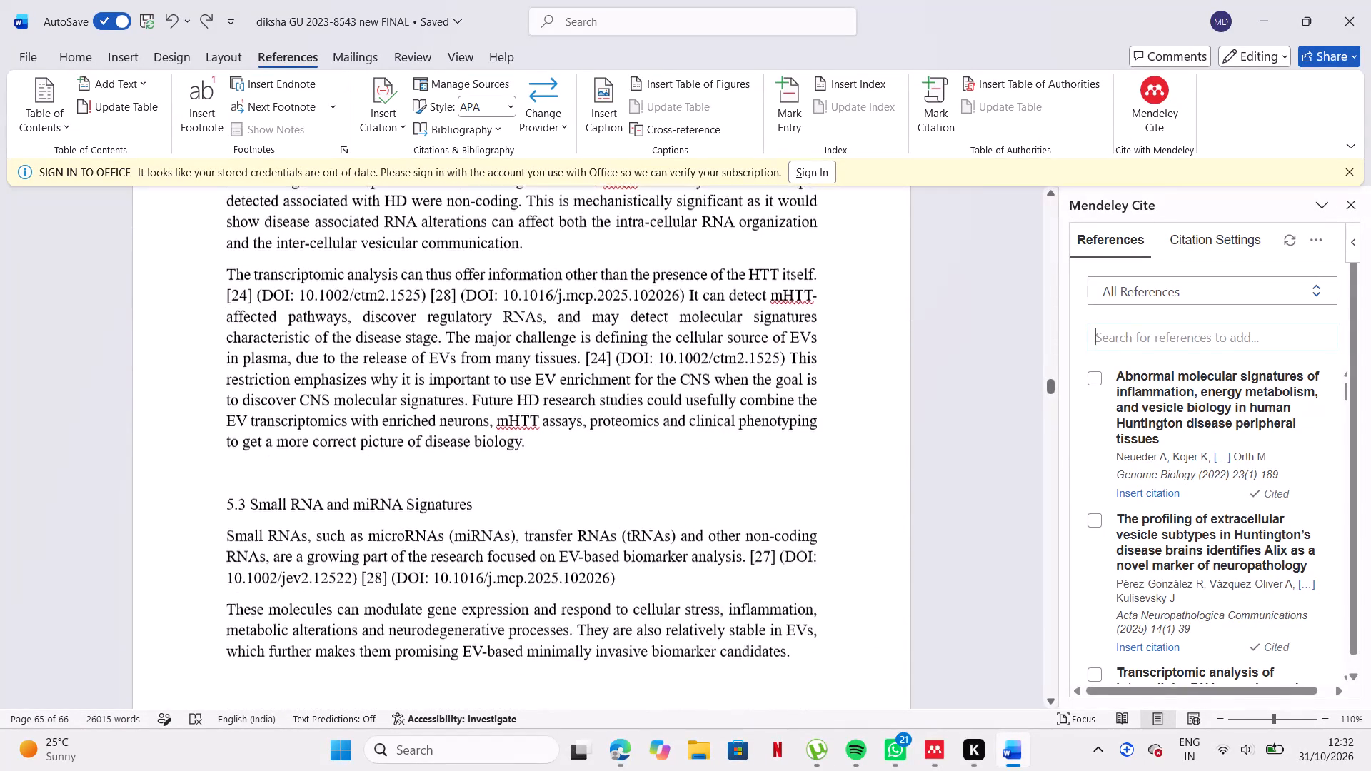
{"action": "scroll", "coordinate": [977, 336], "scroll_direction": "down", "scroll_amount": 4}
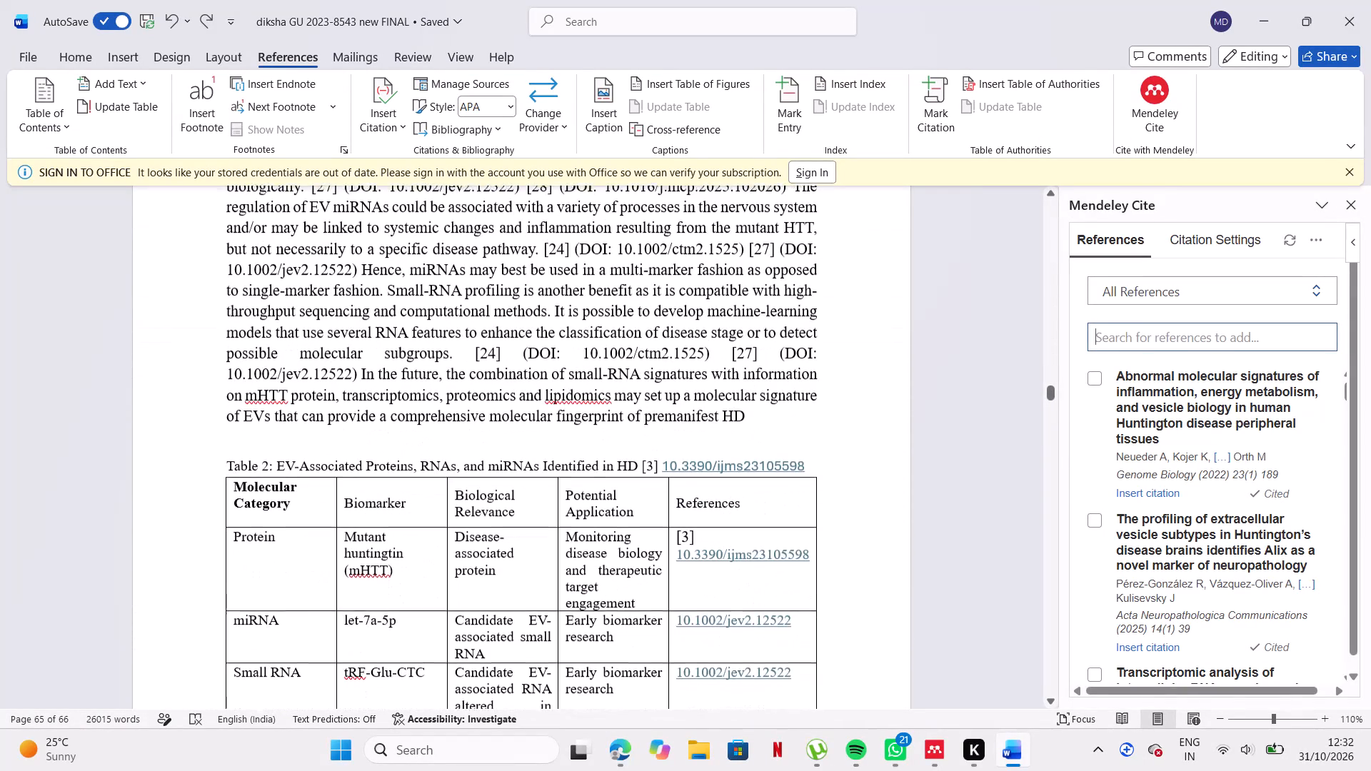
In section 5.3, delete the typed [24] and [27] citations with DOIs after "disease pathway." and the typed [27] citation with DOI after "biologically".
{"action": "scroll", "coordinate": [977, 336], "scroll_direction": "up", "scroll_amount": 1}
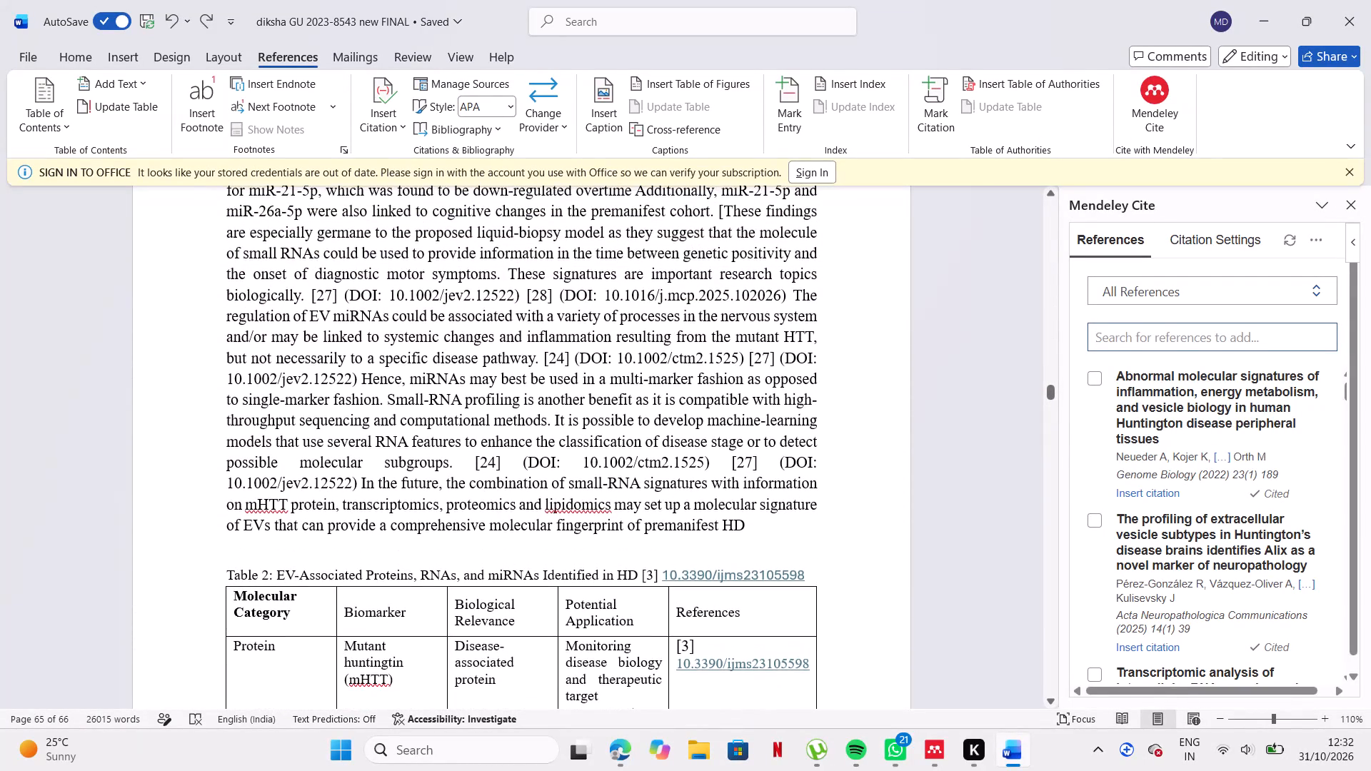
{"action": "scroll", "coordinate": [977, 336], "scroll_direction": "up", "scroll_amount": 1}
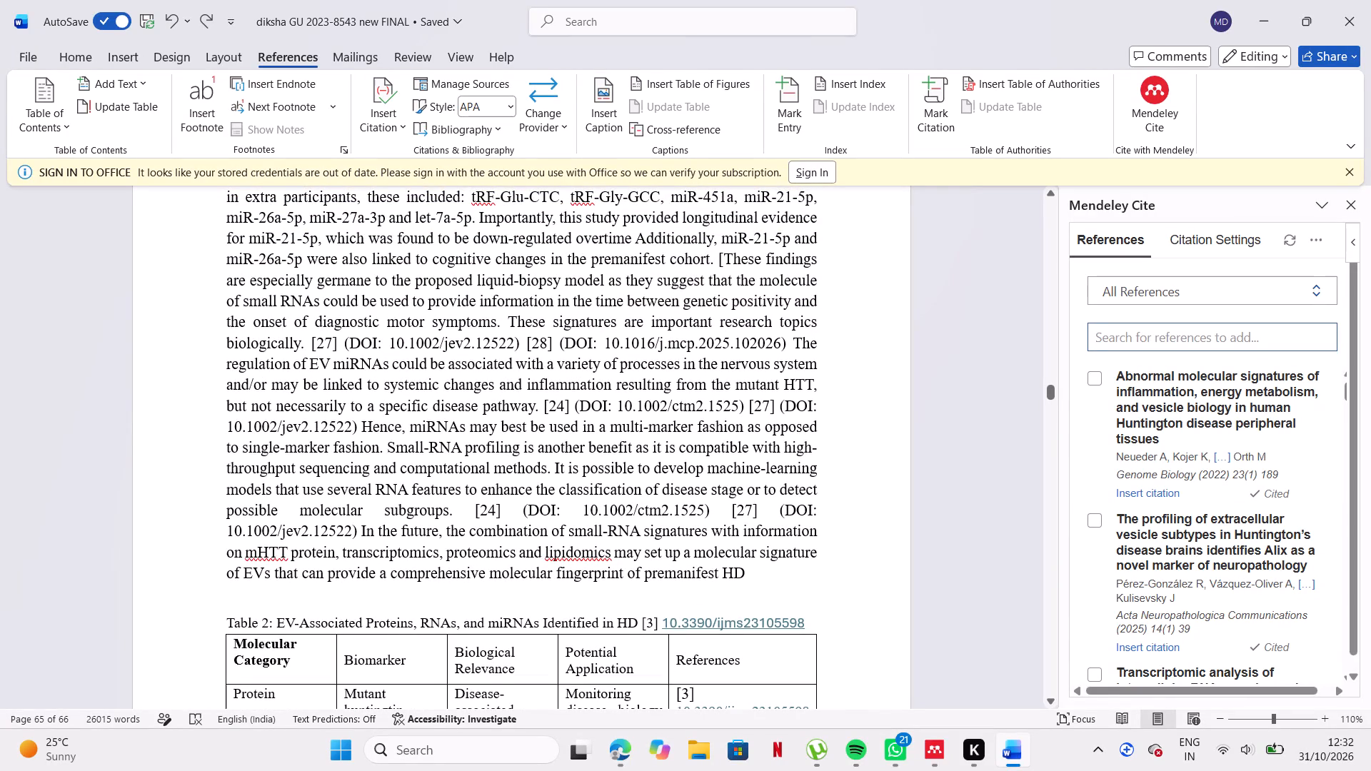
{"action": "left_click_drag", "start_coordinate": [541, 405], "coordinate": [389, 383]}
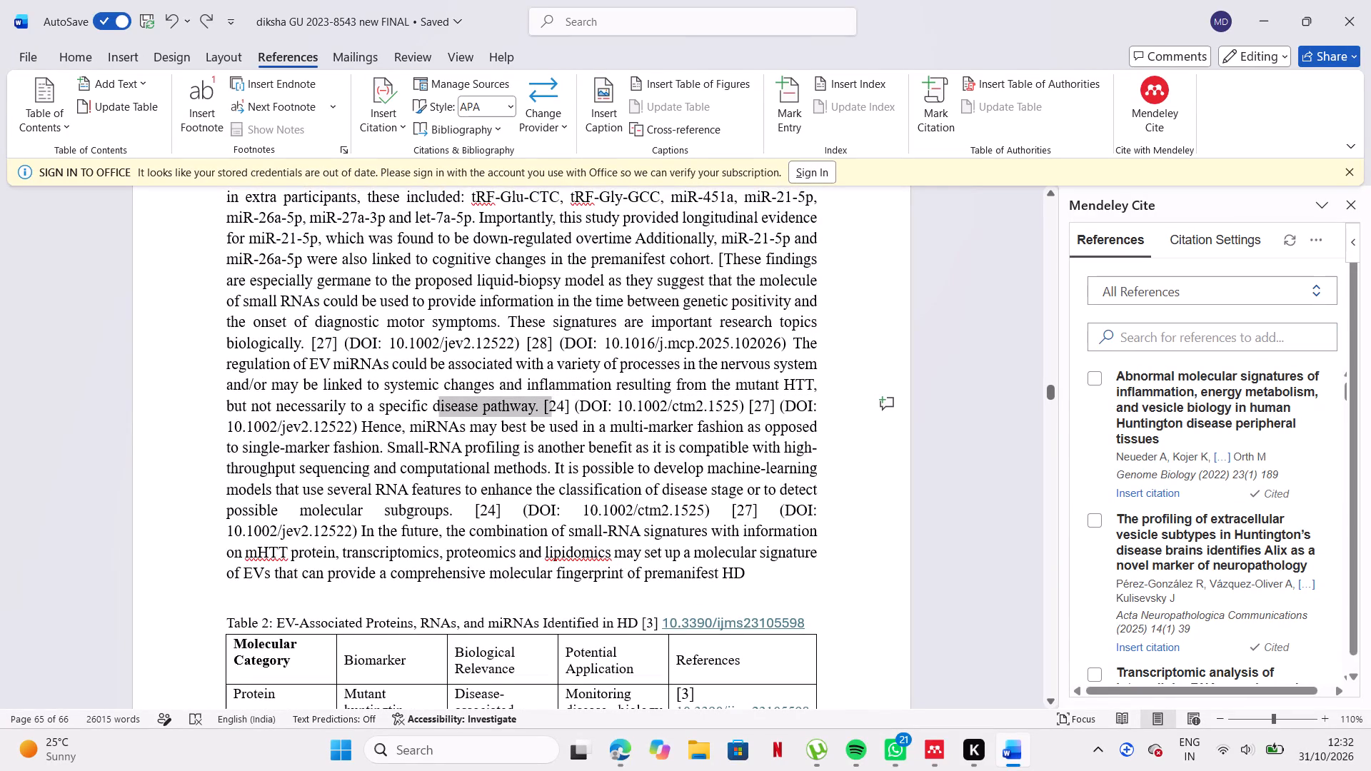
{"action": "left_click_drag", "start_coordinate": [389, 383], "coordinate": [353, 425]}
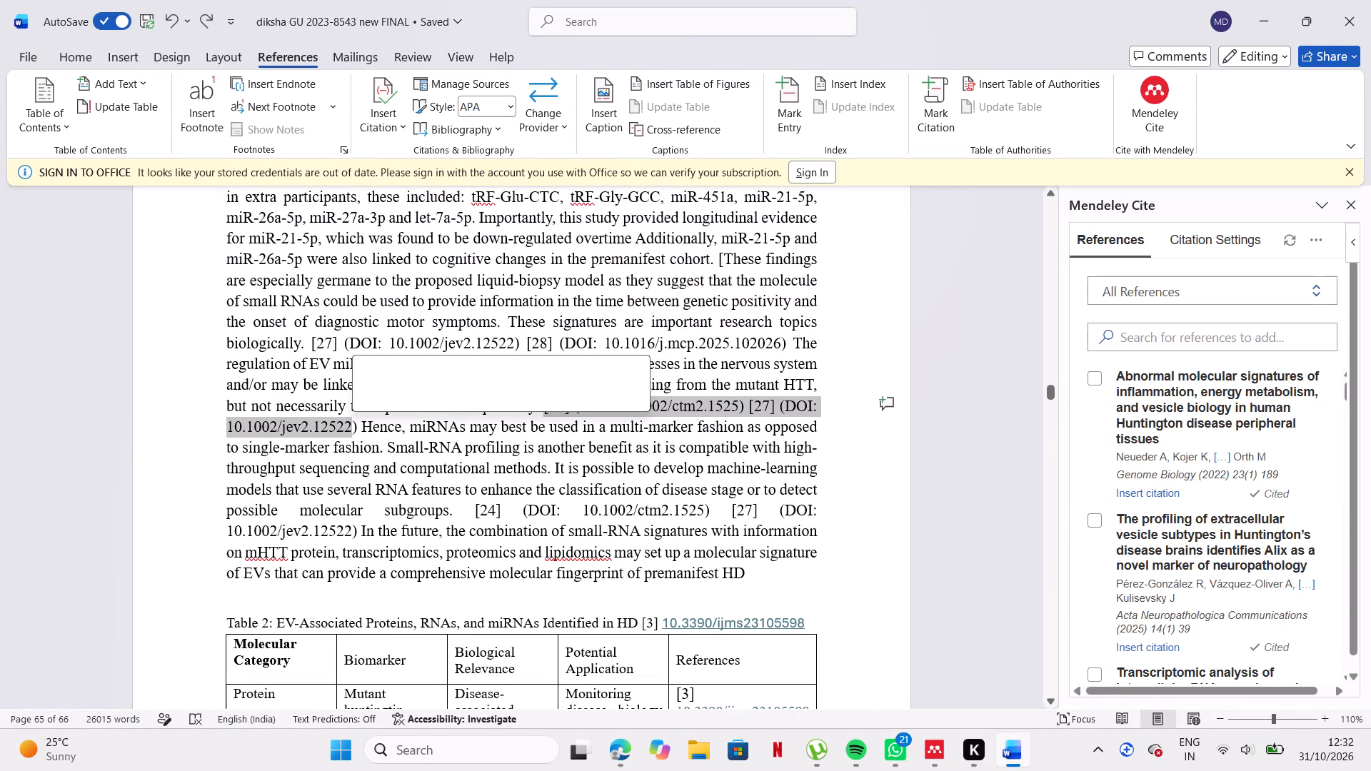
{"action": "key", "text": "BackSpace"}
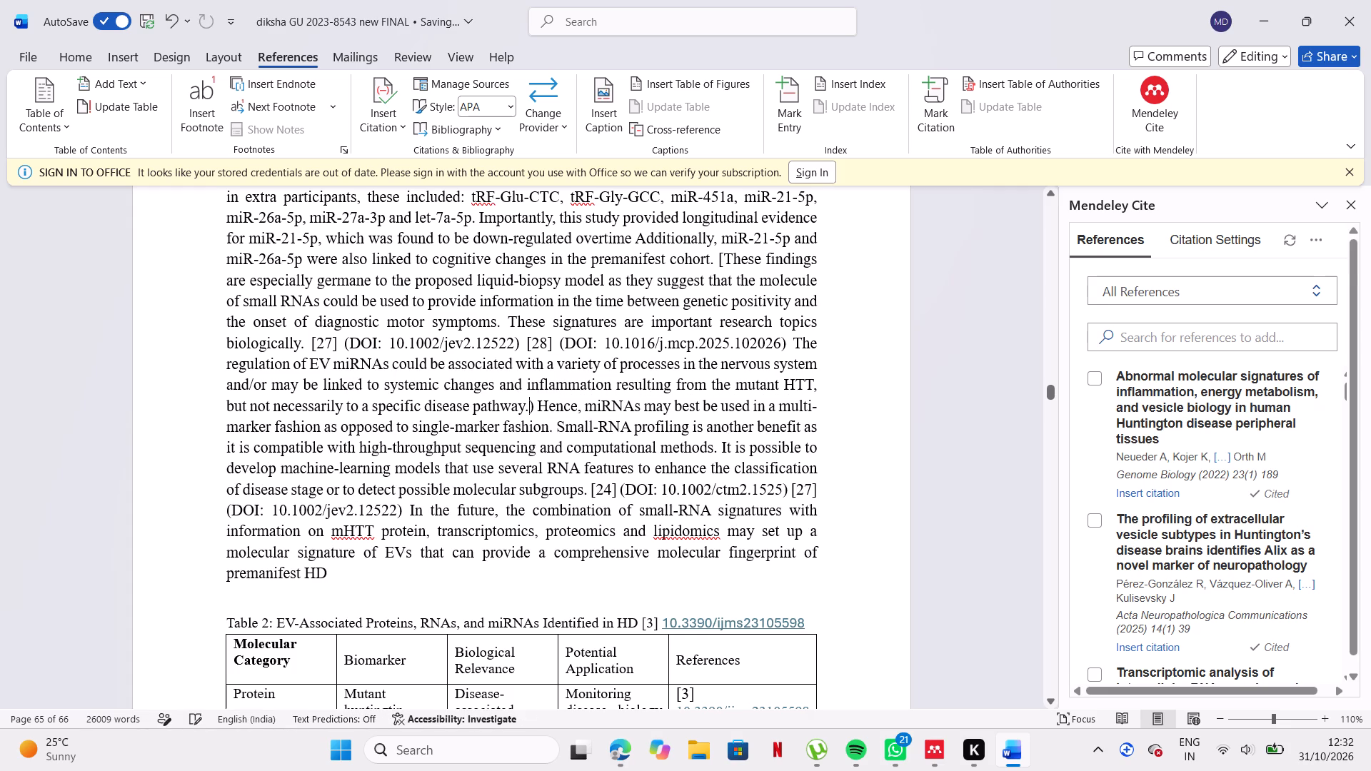
{"action": "left_click", "coordinate": [532, 406]}
{"action": "left_click", "coordinate": [535, 405]}
{"action": "key", "text": "BackSpace"}
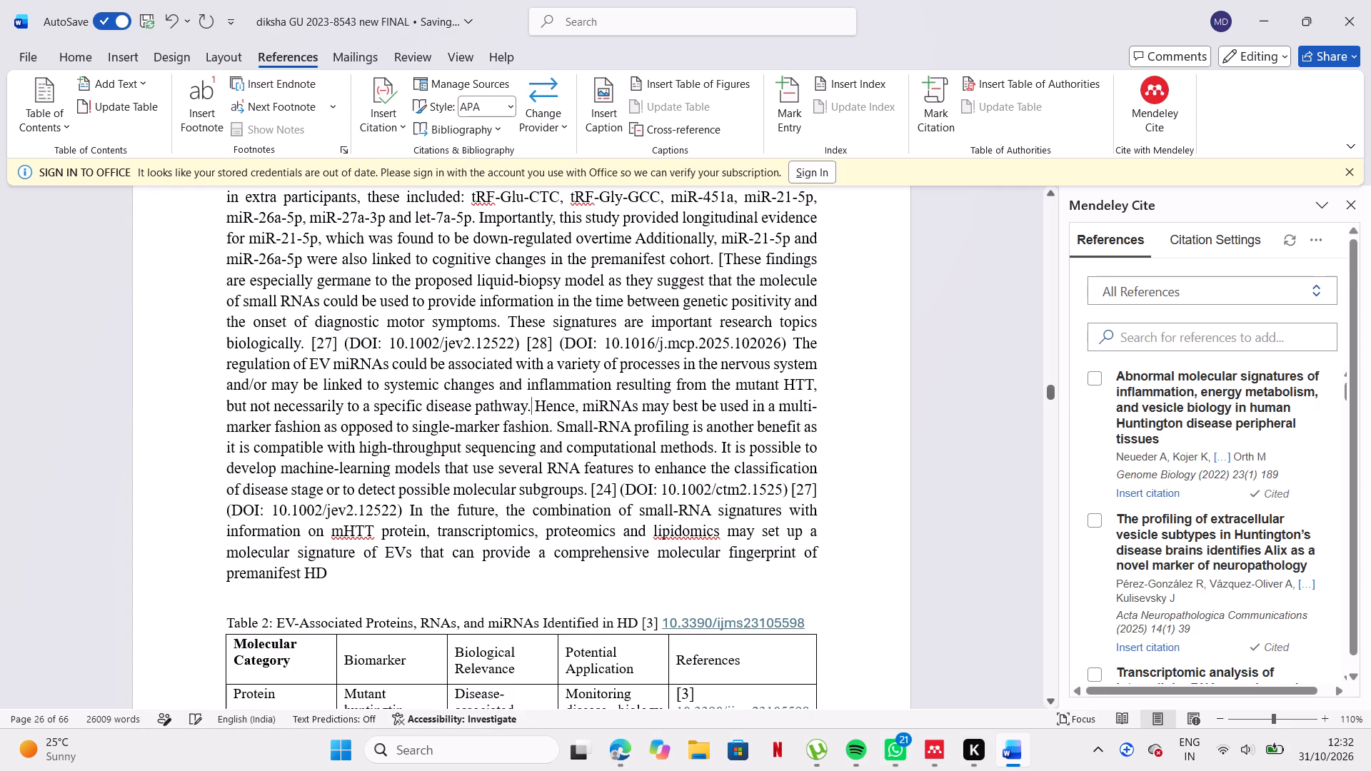
{"action": "left_click_drag", "start_coordinate": [304, 341], "coordinate": [522, 348]}
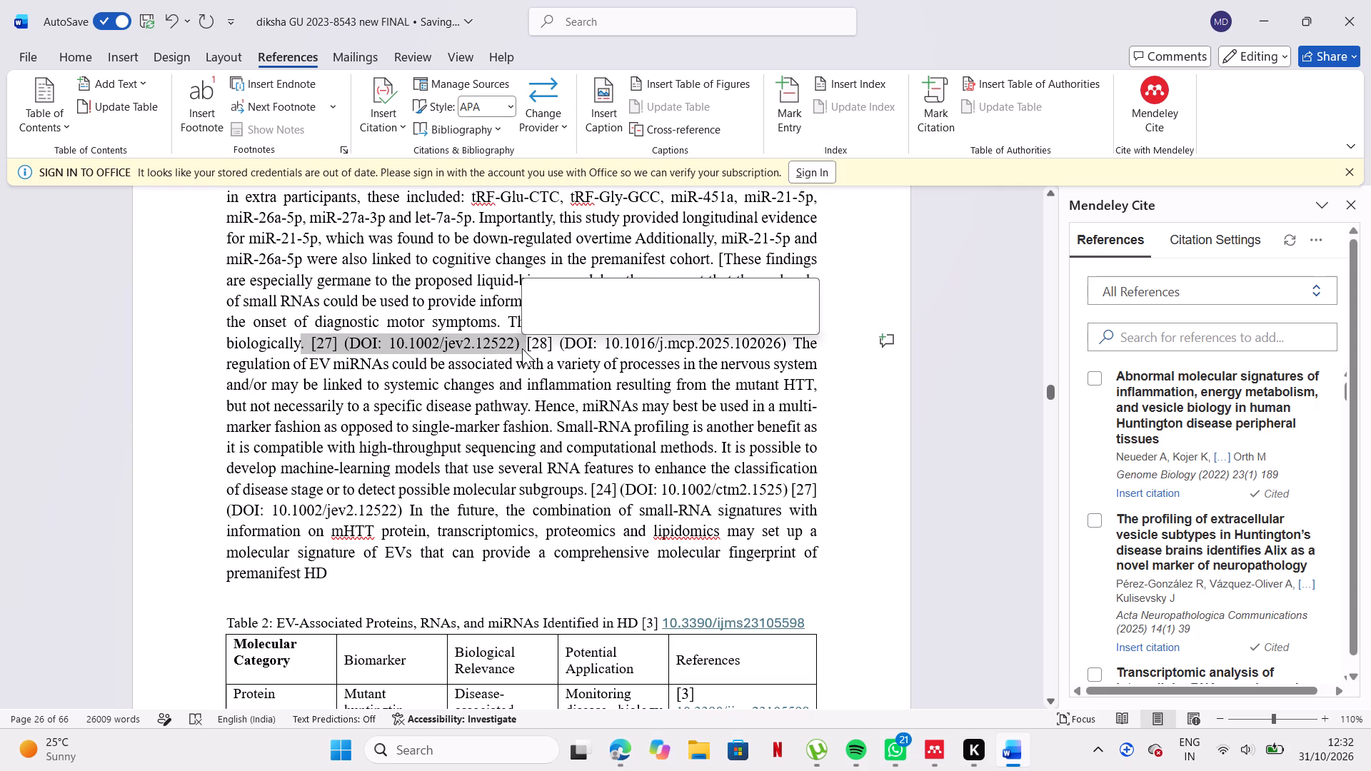
{"action": "key", "text": "BackSpace"}
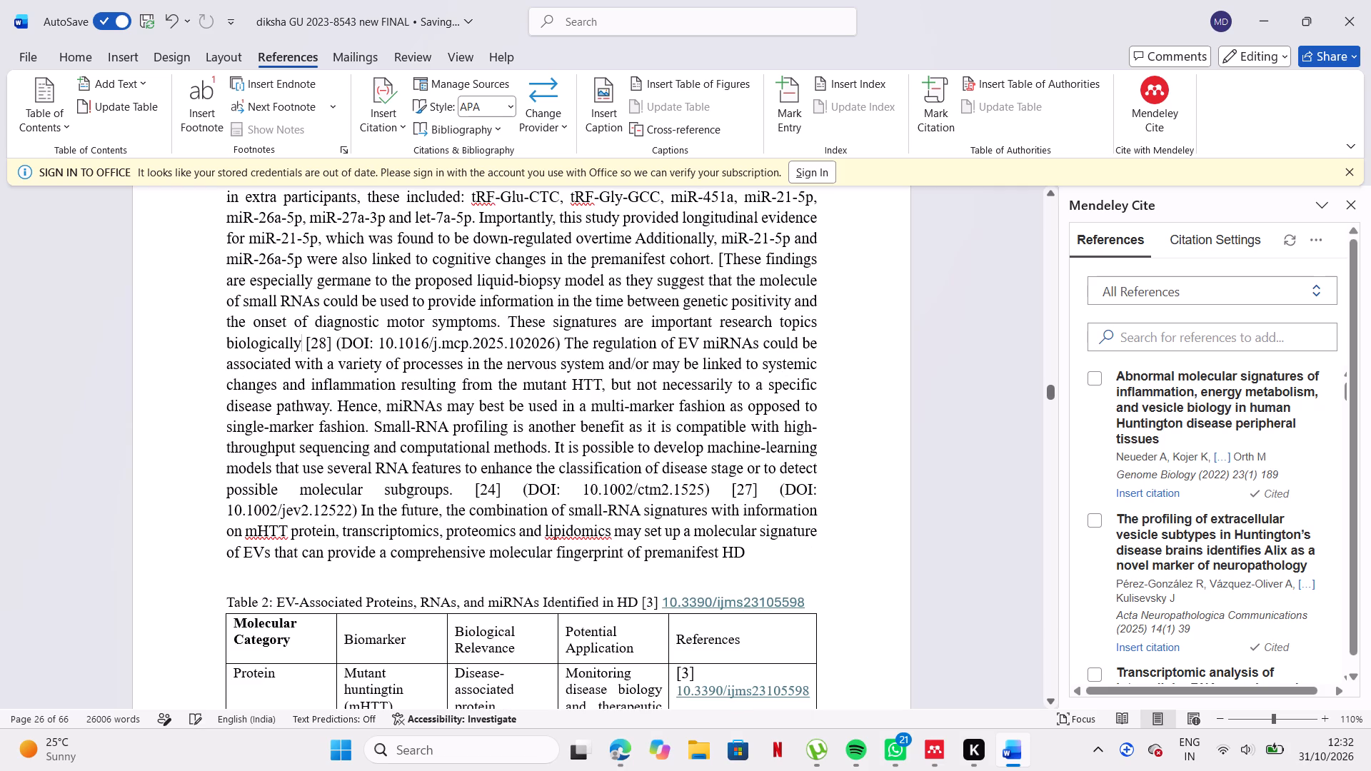
Delete the typed [24], [28] and [25] citations and their DOIs from the first paragraph of section 5.2 Transcriptomics.
{"action": "scroll", "coordinate": [523, 265], "scroll_direction": "up", "scroll_amount": 1}
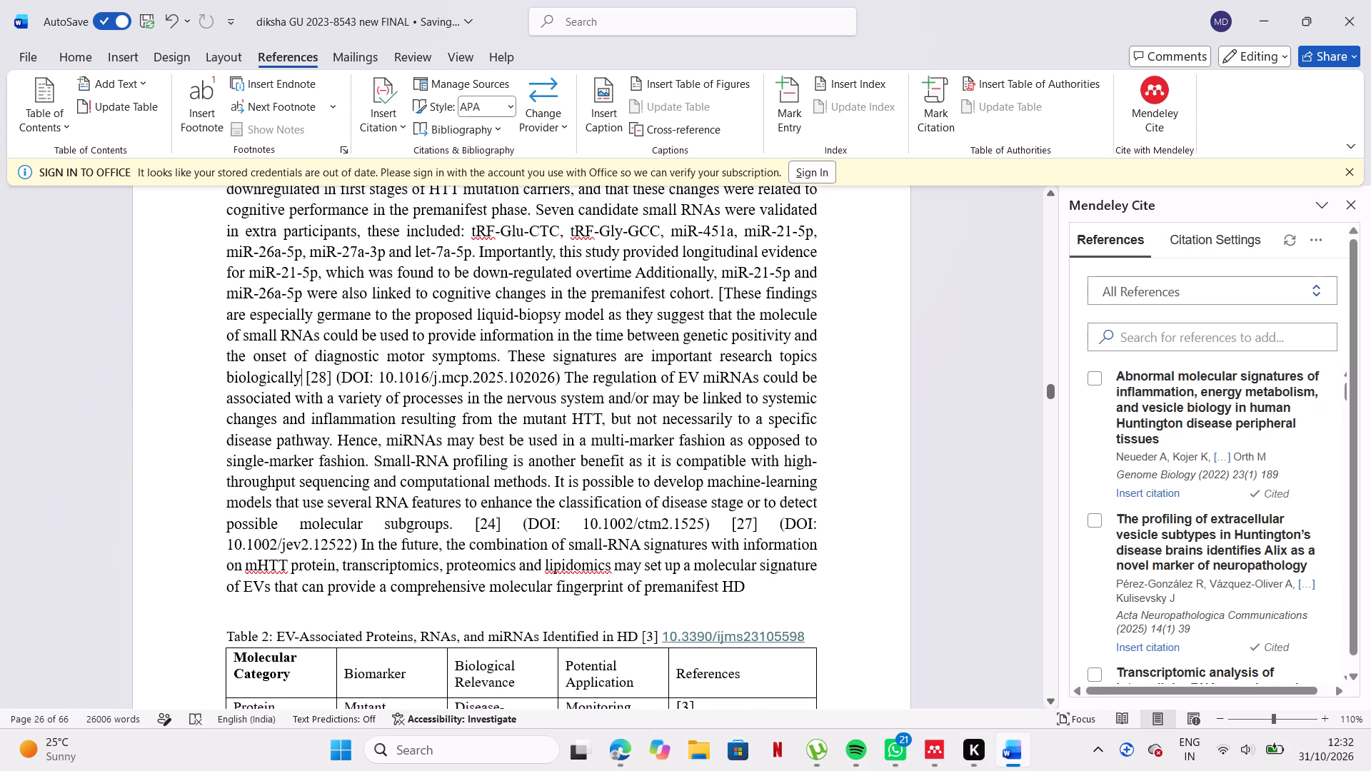
{"action": "scroll", "coordinate": [562, 320], "scroll_direction": "up", "scroll_amount": 4}
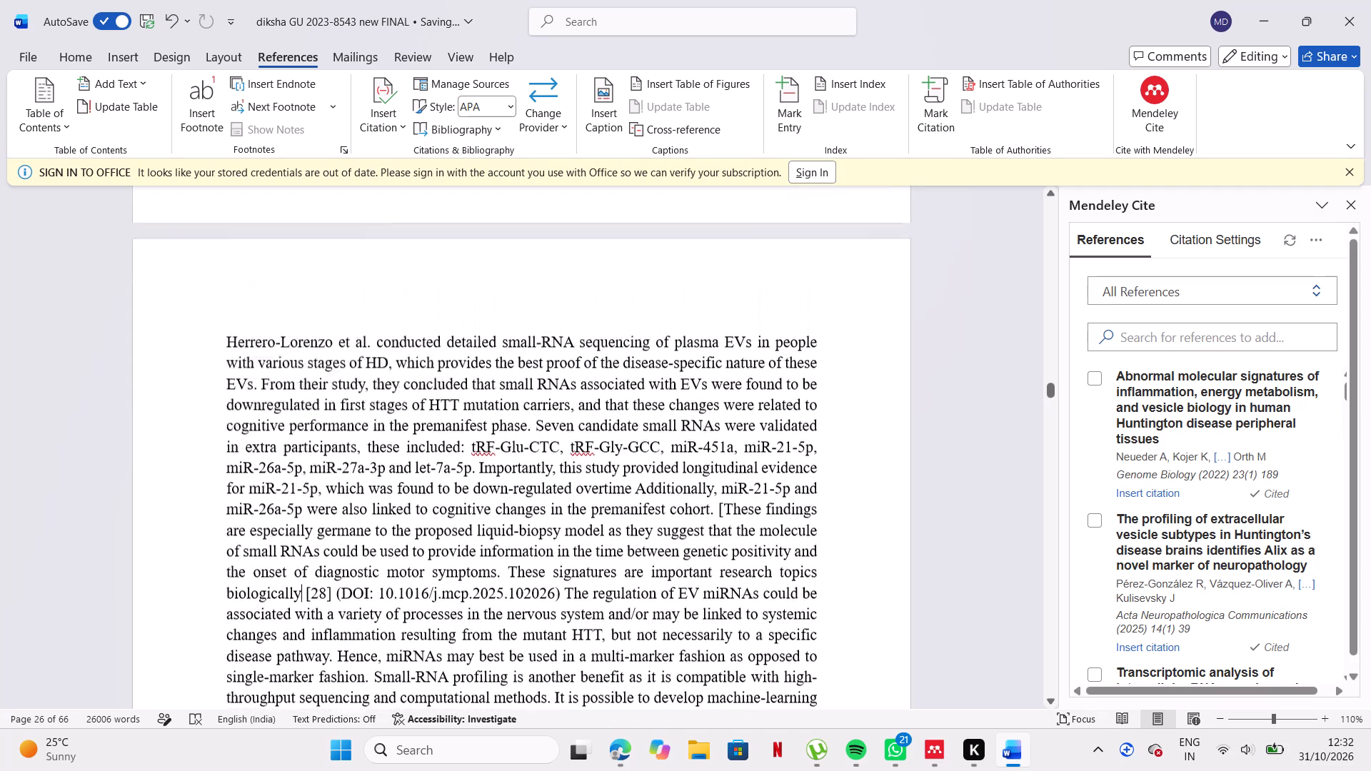
{"action": "scroll", "coordinate": [562, 320], "scroll_direction": "up", "scroll_amount": 5}
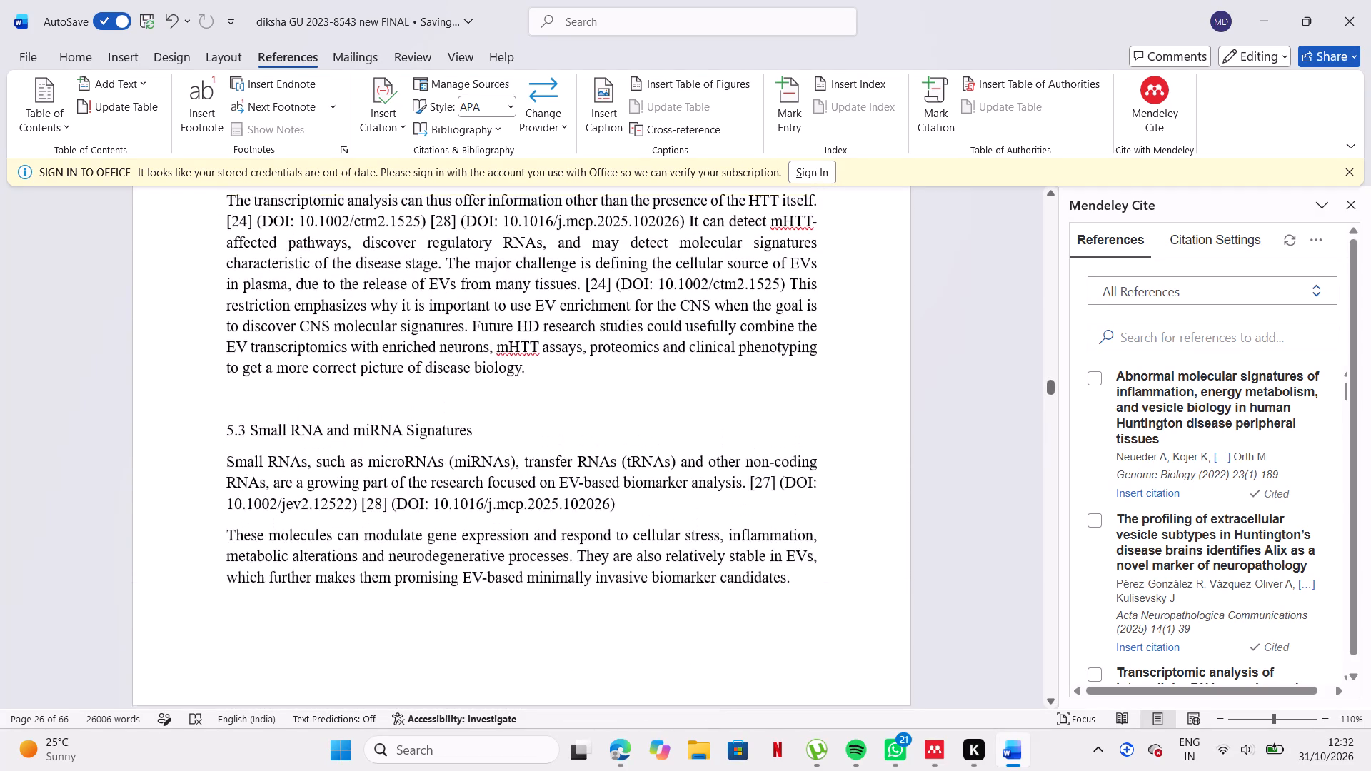
{"action": "scroll", "coordinate": [562, 320], "scroll_direction": "up", "scroll_amount": 3}
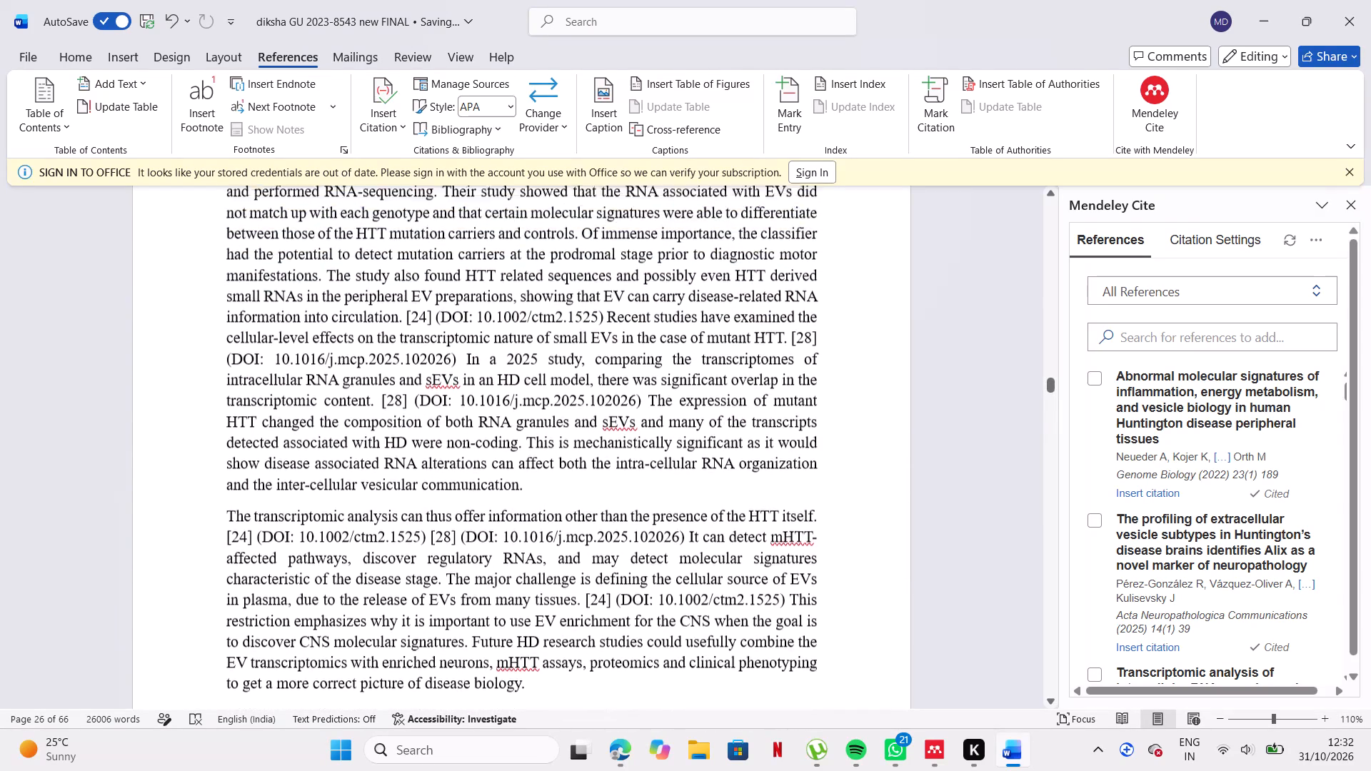
{"action": "scroll", "coordinate": [562, 320], "scroll_direction": "up", "scroll_amount": 4}
{"action": "scroll", "coordinate": [562, 320], "scroll_direction": "down", "scroll_amount": 1}
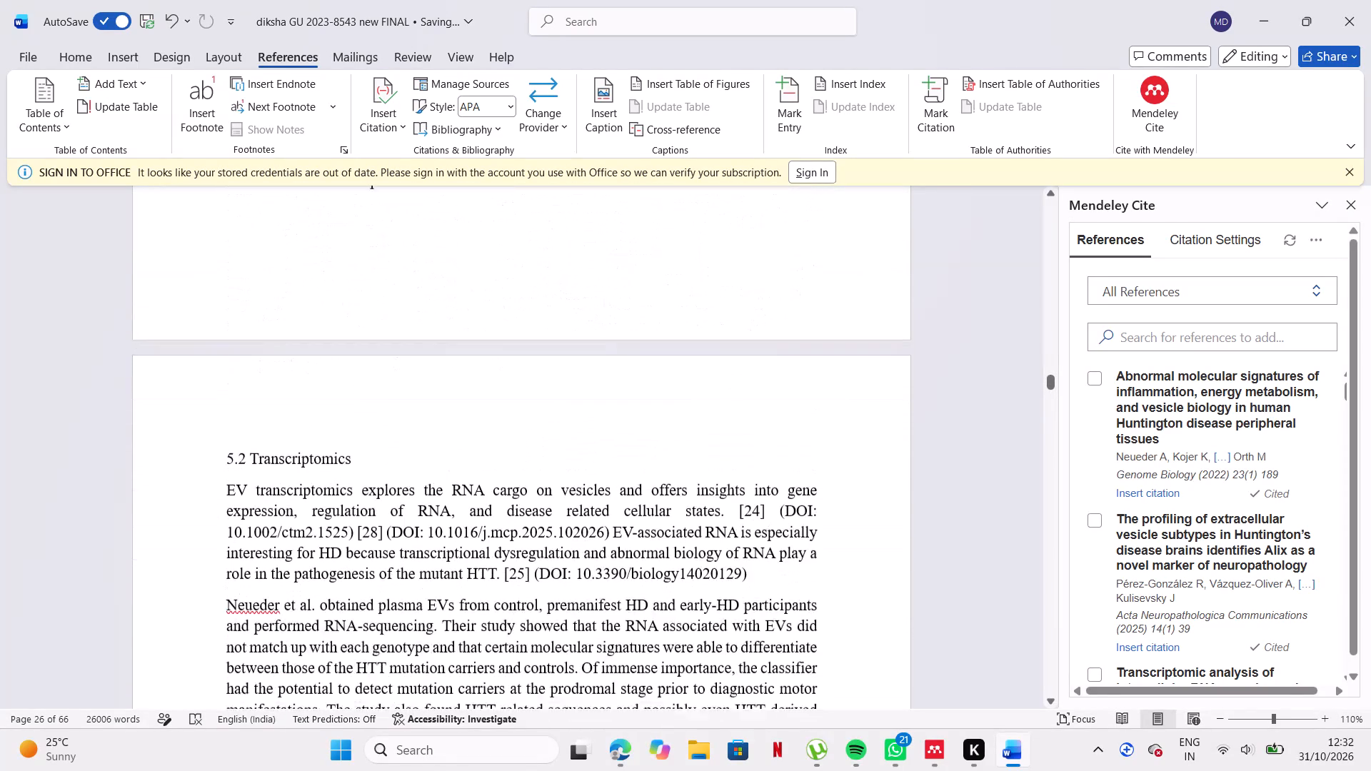
{"action": "scroll", "coordinate": [562, 320], "scroll_direction": "down", "scroll_amount": 1}
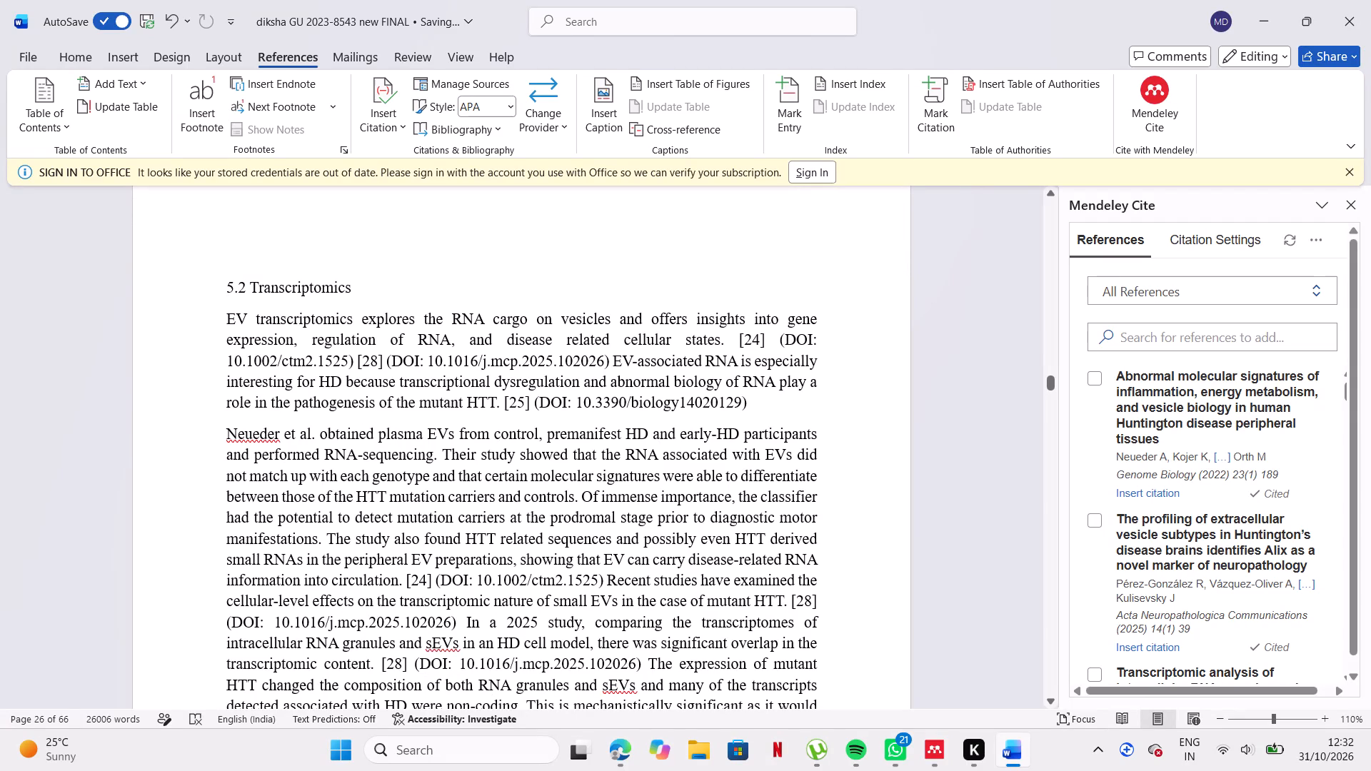
{"action": "left_click_drag", "start_coordinate": [738, 340], "coordinate": [778, 347]}
{"action": "left_click_drag", "start_coordinate": [778, 347], "coordinate": [383, 358]}
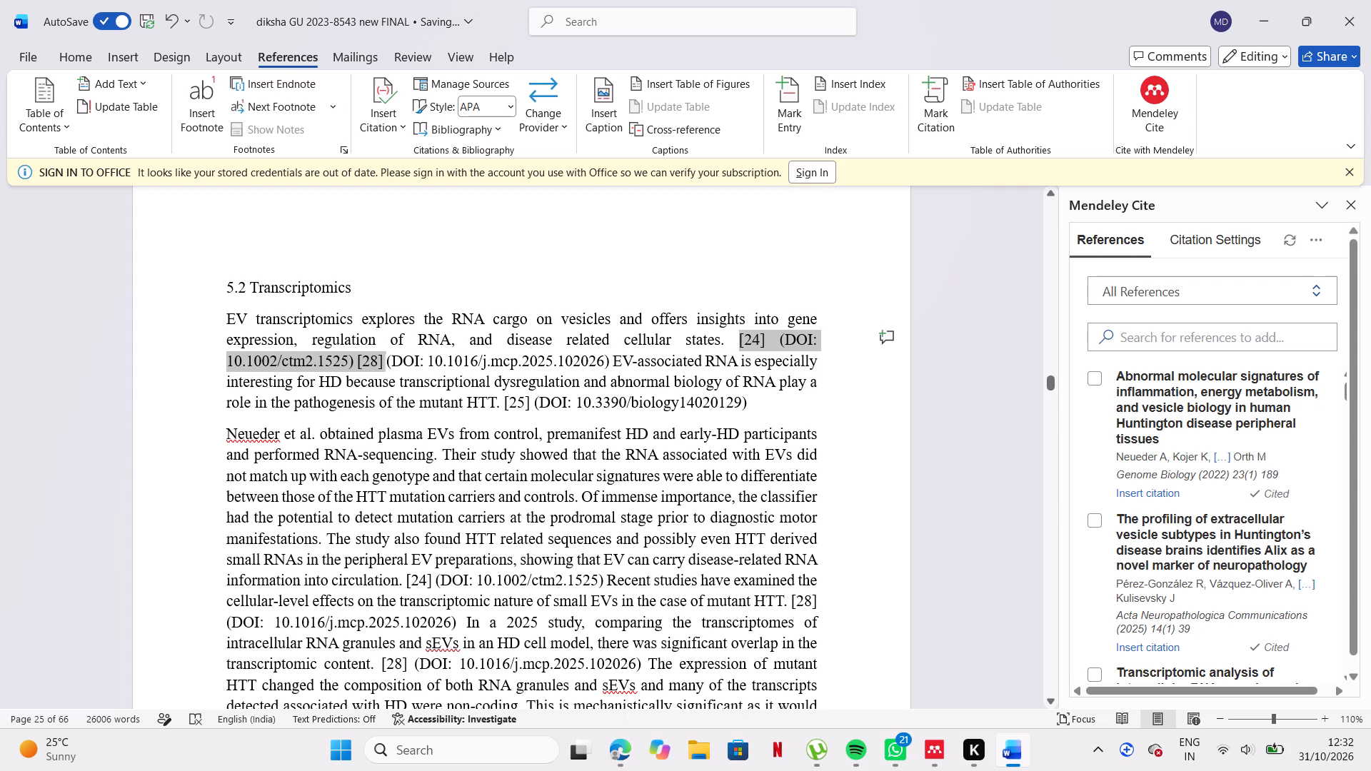
{"action": "left_click_drag", "start_coordinate": [383, 358], "coordinate": [609, 363]}
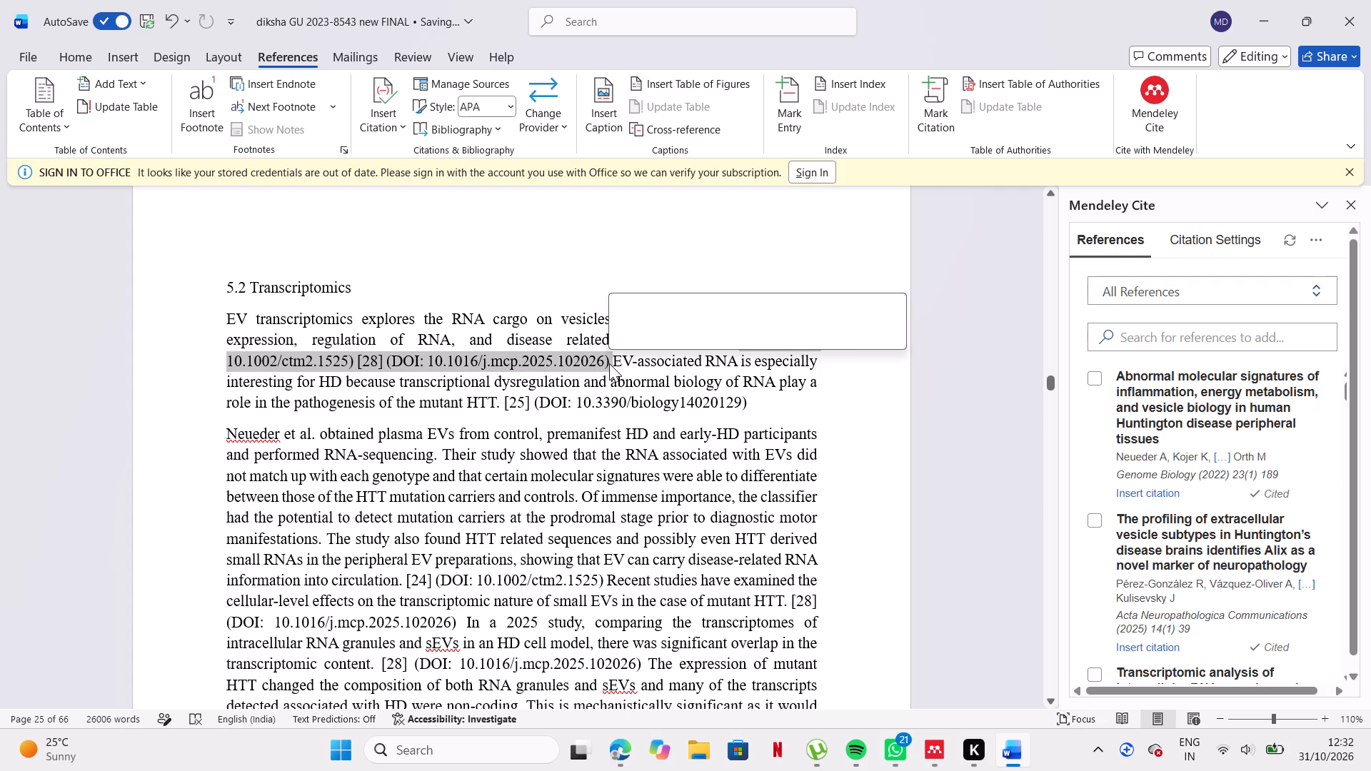
{"action": "key", "text": "BackSpace"}
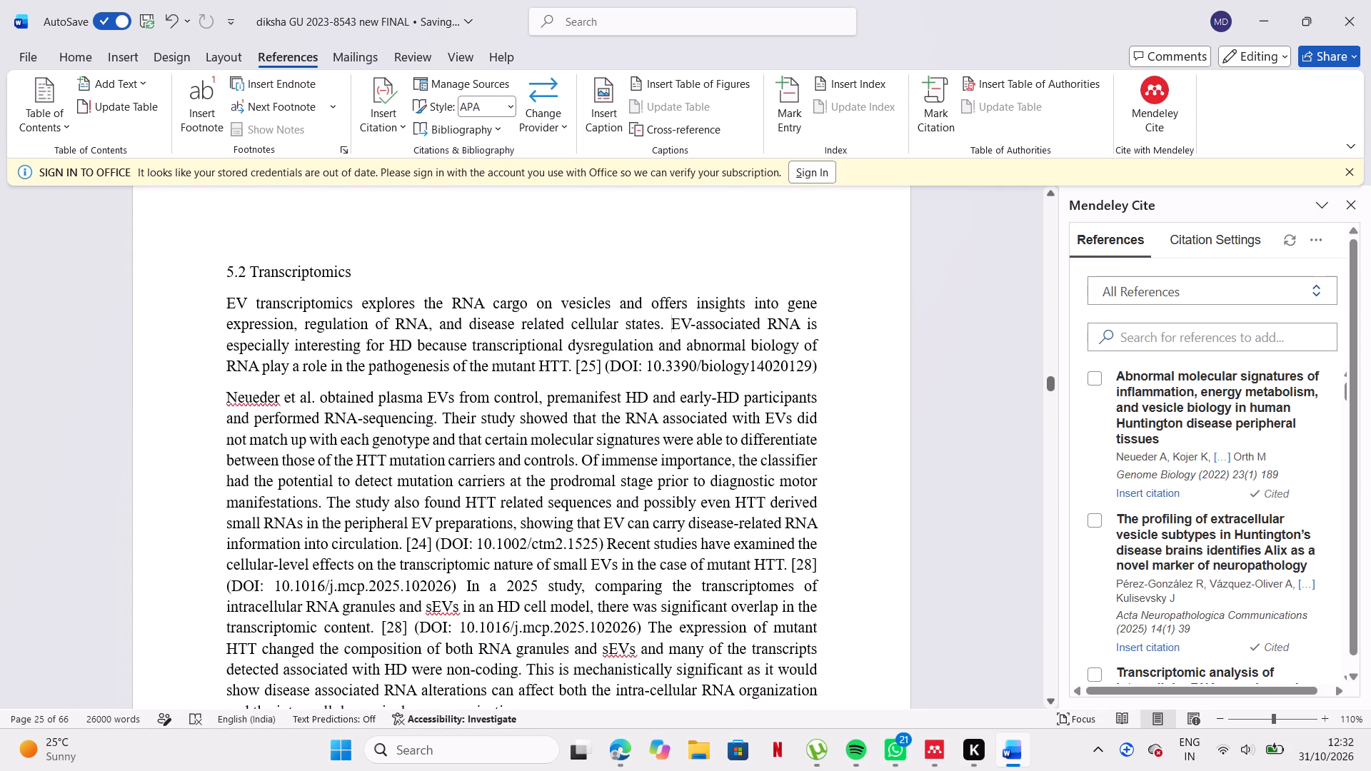
{"action": "left_click_drag", "start_coordinate": [576, 366], "coordinate": [841, 366]}
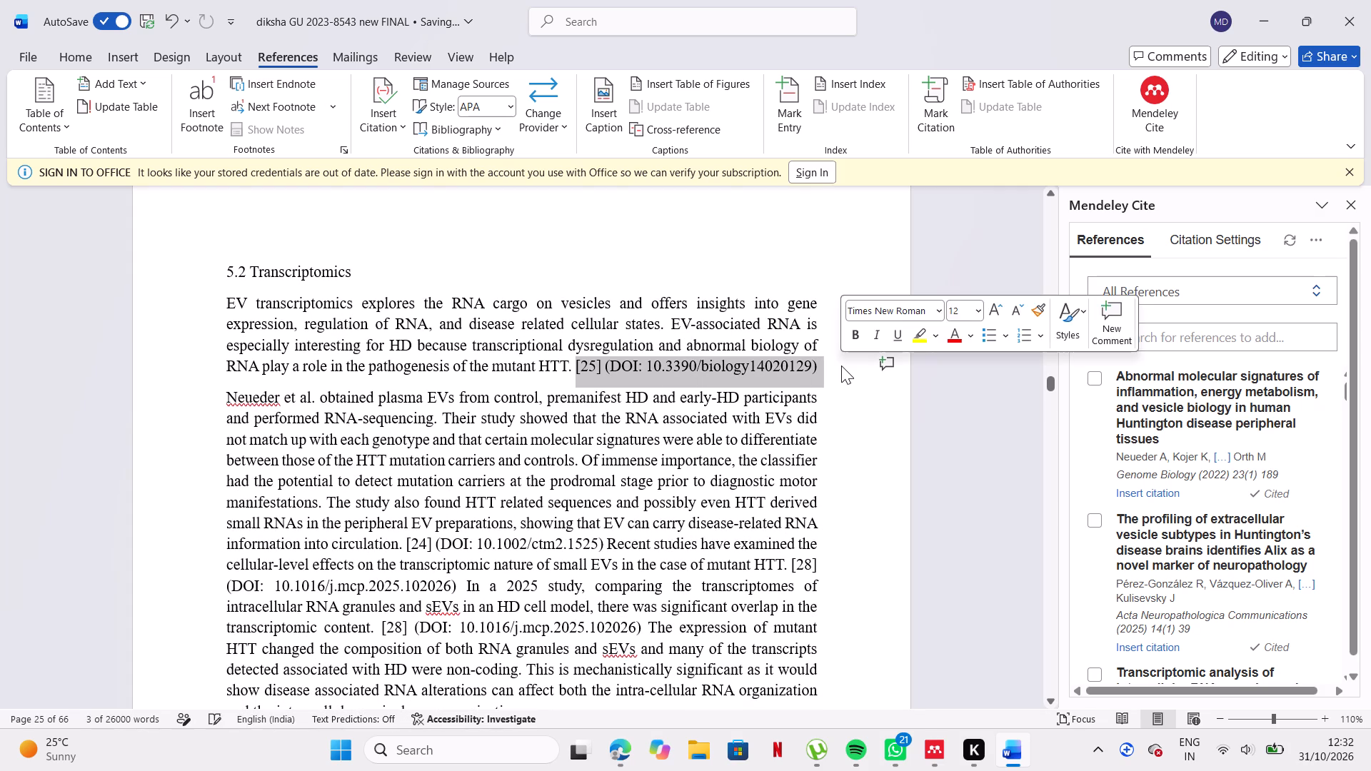
{"action": "key", "text": "BackSpace"}
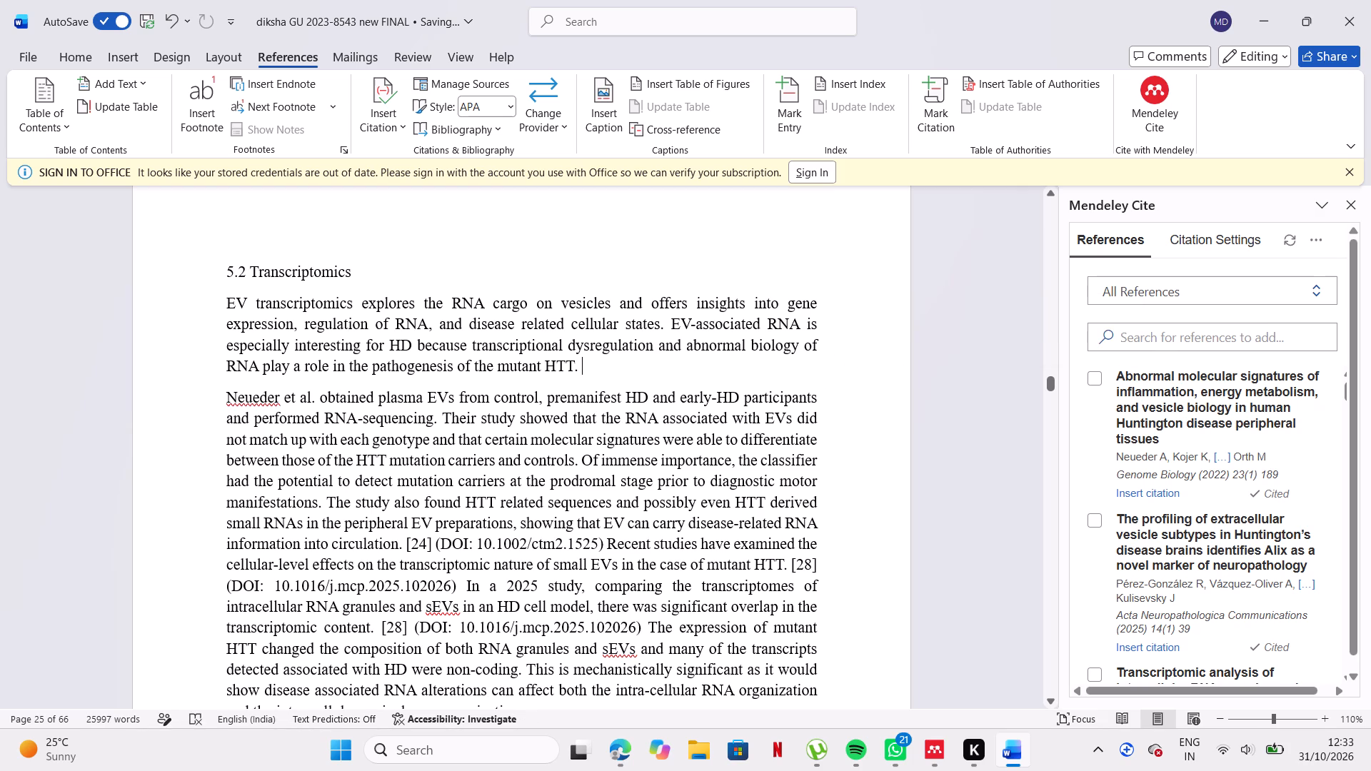
Ignore the spelling flag on "Neueder" and join that paragraph to the end of section 5.2's first paragraph.
{"action": "left_click", "coordinate": [222, 400]}
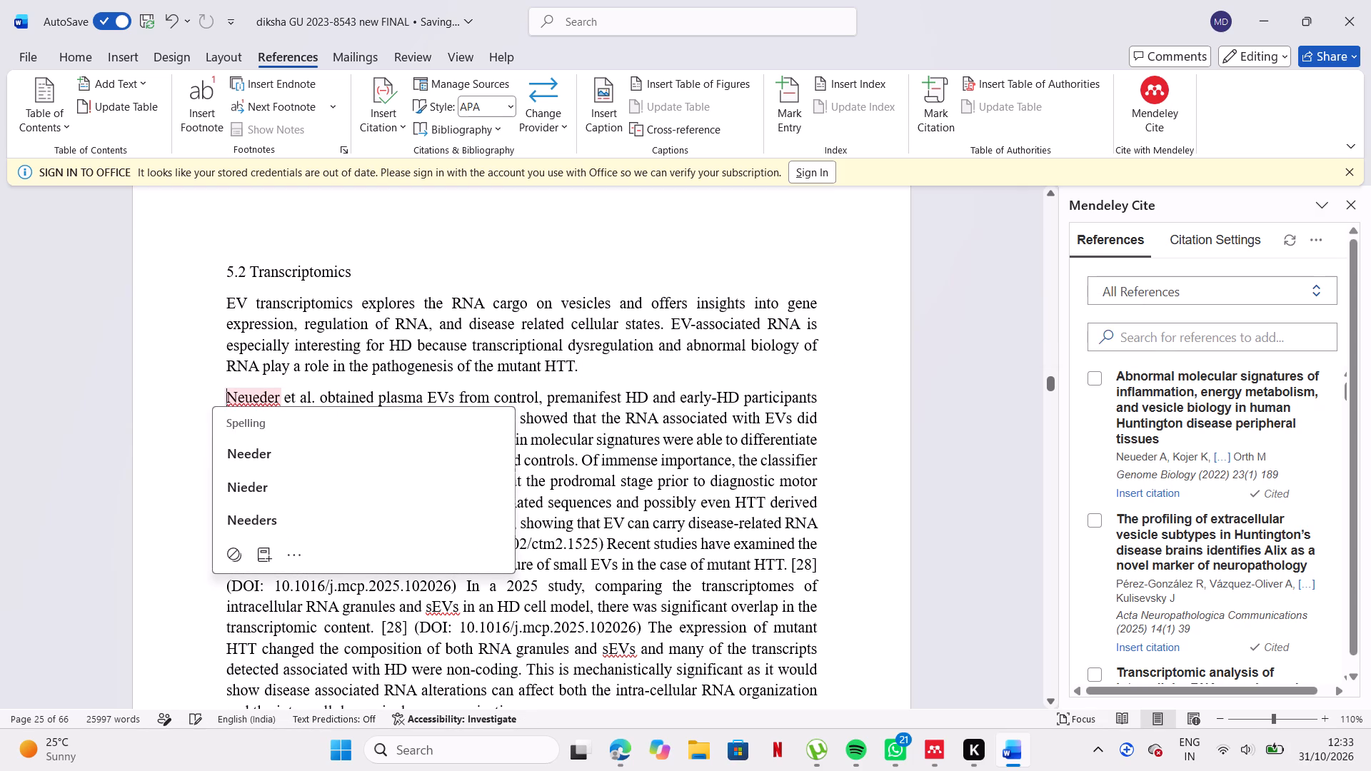
{"action": "left_click", "coordinate": [229, 555]}
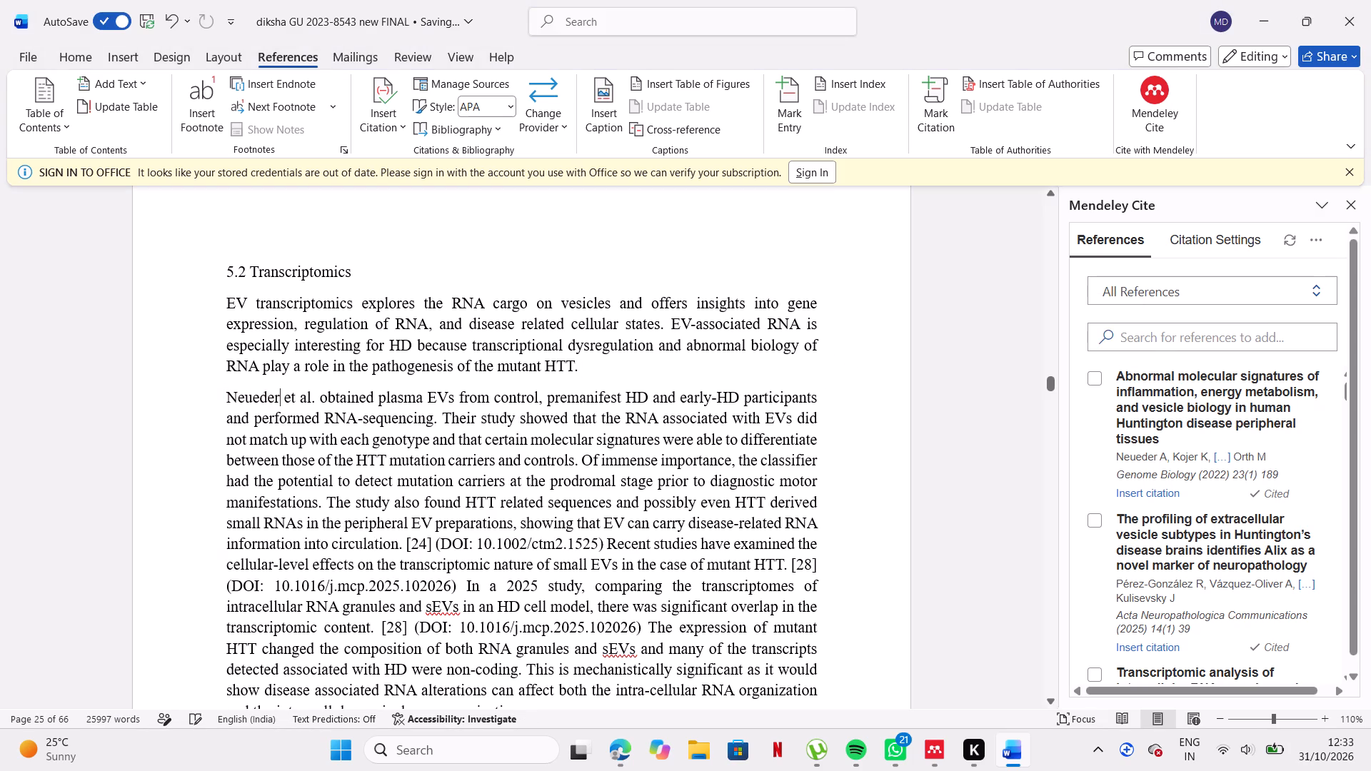
{"action": "left_click", "coordinate": [222, 400]}
{"action": "key", "text": "BackSpace"}
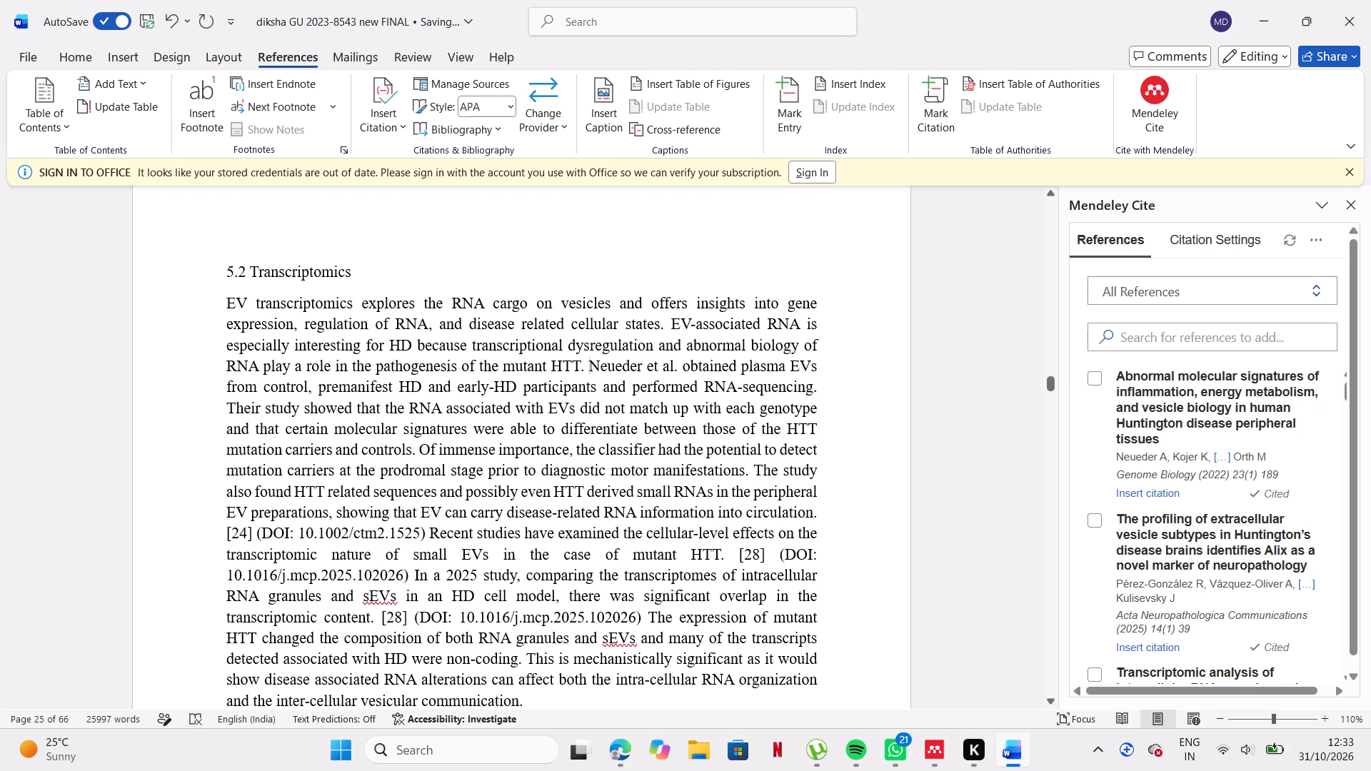
Replace the typed [24] after "information into circulation." in section 5.2 with the Mendeley citation for DOI 10.1002/ctm2.1525.
{"action": "scroll", "coordinate": [743, 556], "scroll_direction": "down", "scroll_amount": 1}
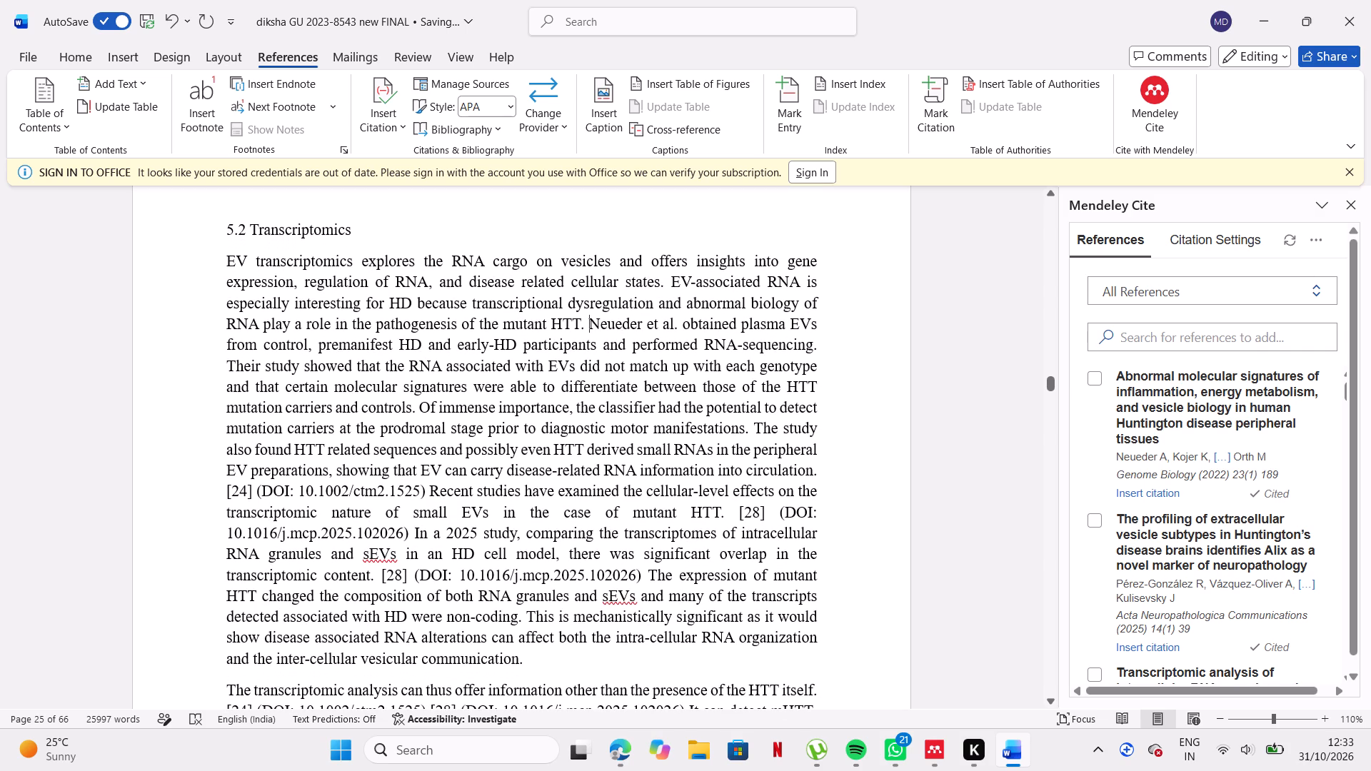
{"action": "left_click_drag", "start_coordinate": [300, 488], "coordinate": [396, 491]}
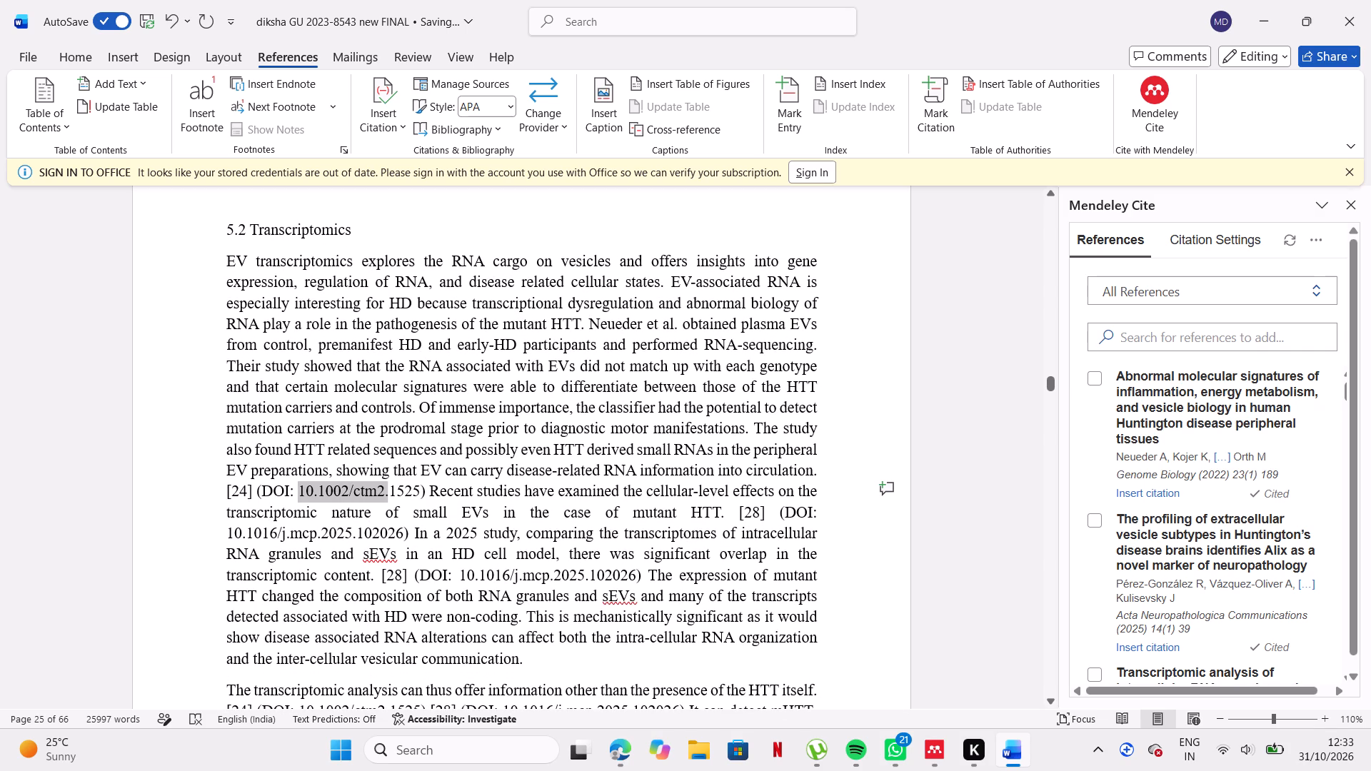
{"action": "left_click_drag", "start_coordinate": [396, 491], "coordinate": [416, 490]}
{"action": "key", "text": "ctrl+c"}
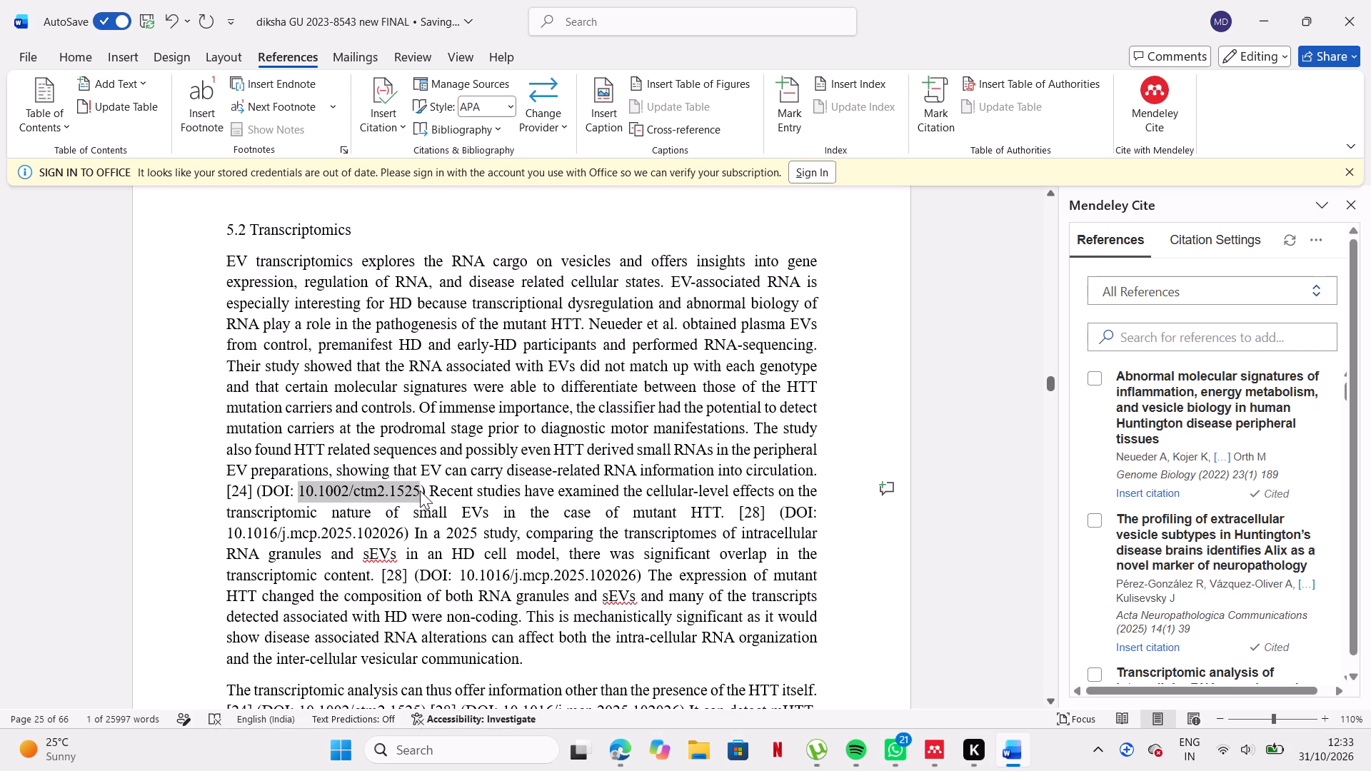
{"action": "left_click", "coordinate": [1220, 341]}
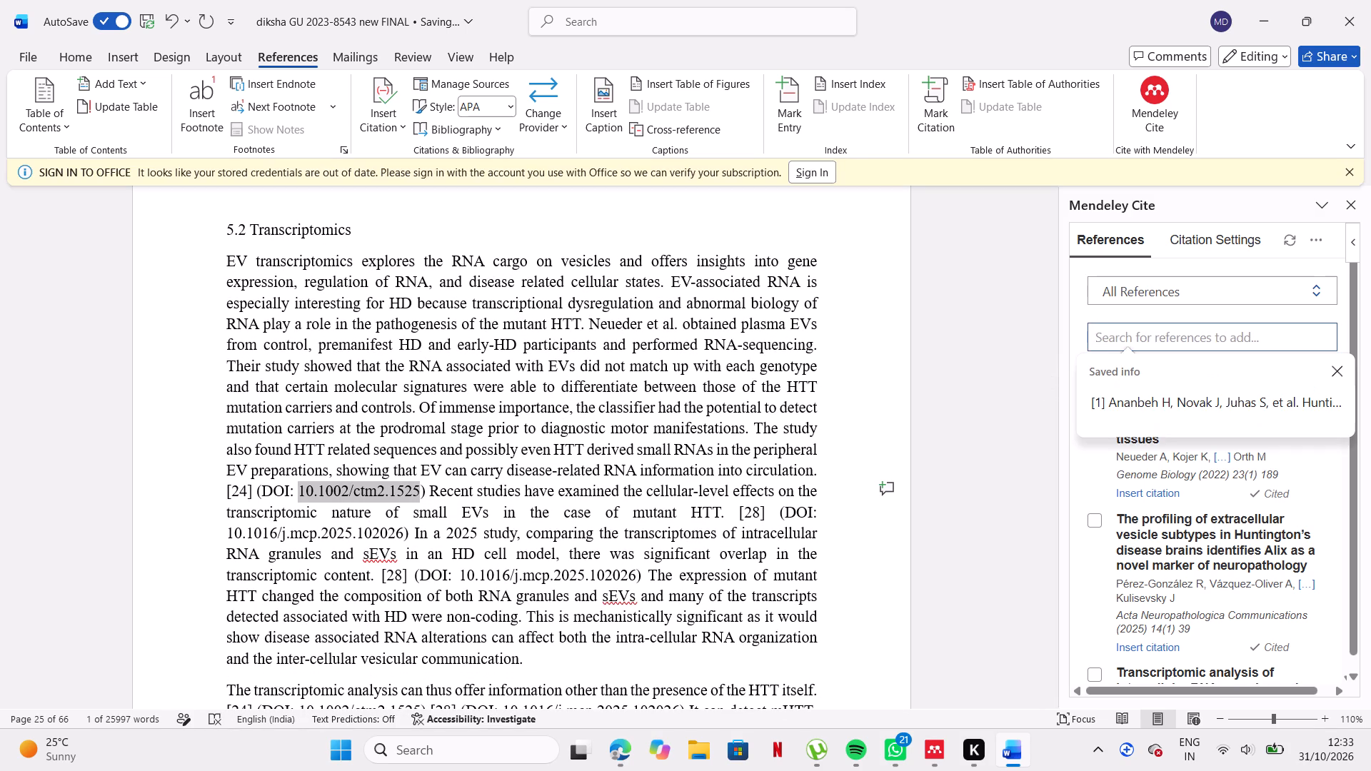
{"action": "key", "text": "ctrl+v"}
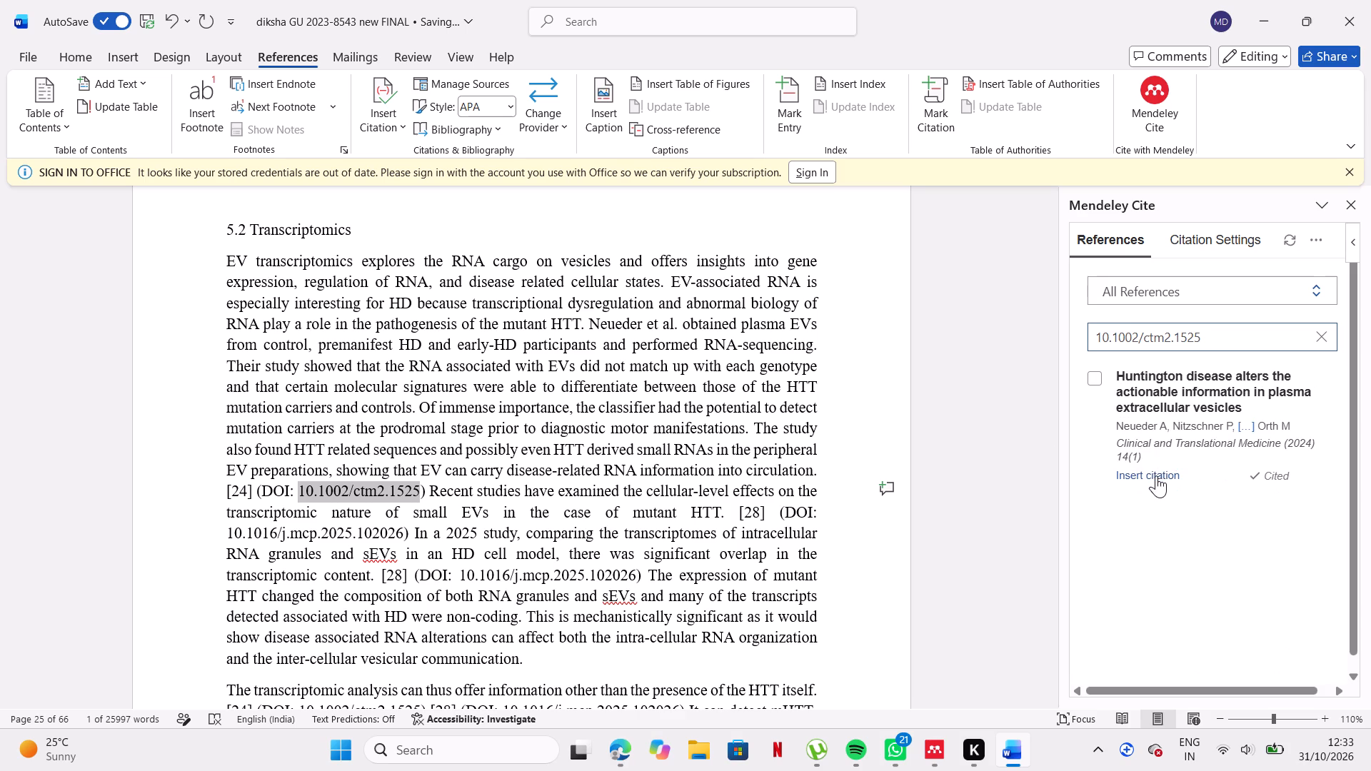
{"action": "left_click", "coordinate": [251, 492]}
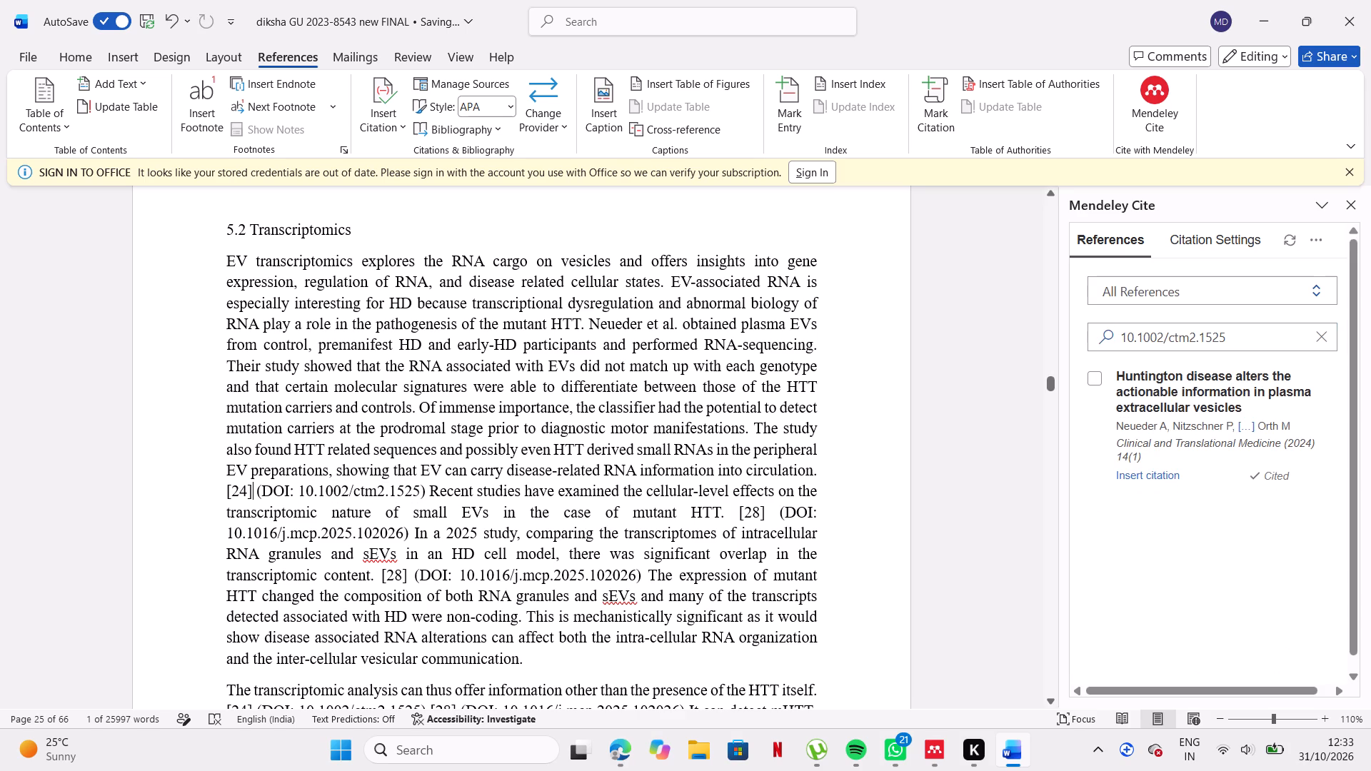
{"action": "key", "text": "BackSpace"}
{"action": "key", "text": "BackSpace"}
{"action": "key", "text": "BackSpace"}
{"action": "key", "text": "BackSpace"}
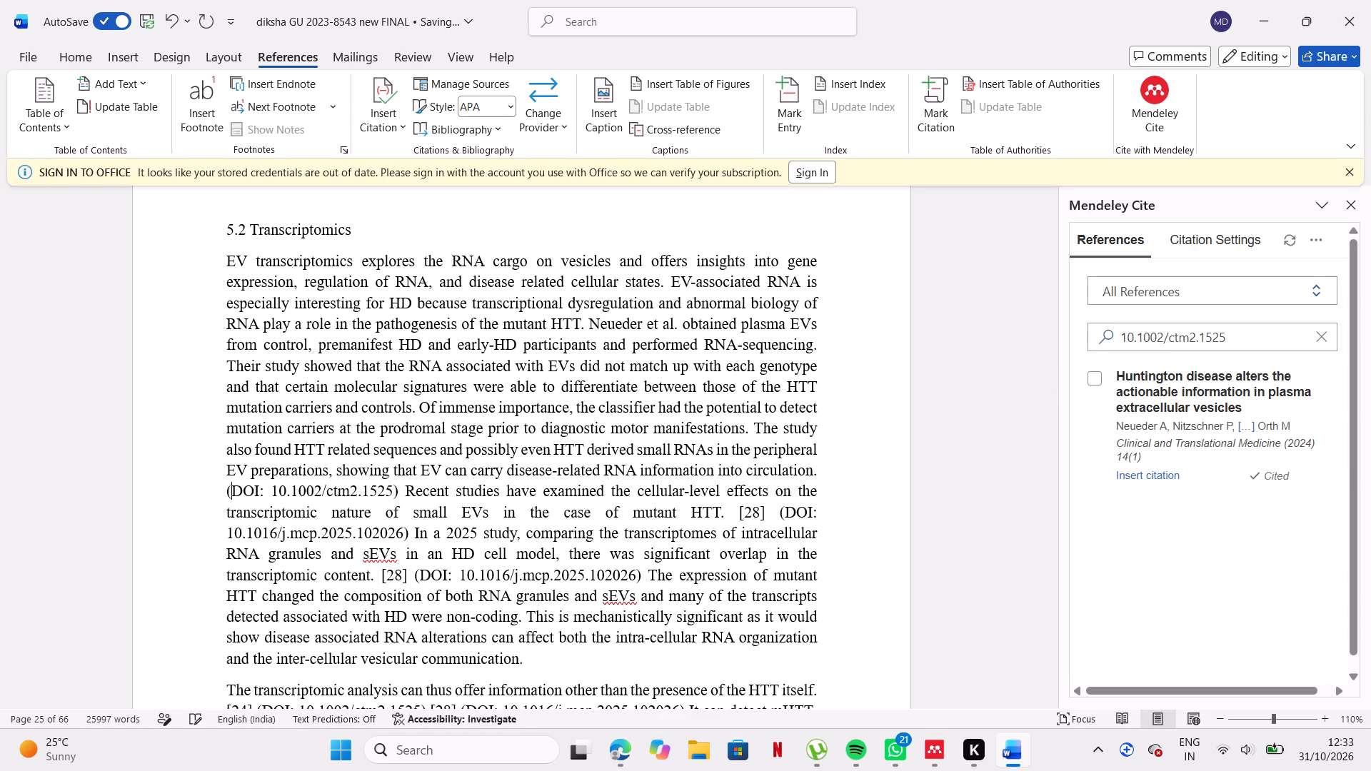
{"action": "left_click", "coordinate": [1172, 480]}
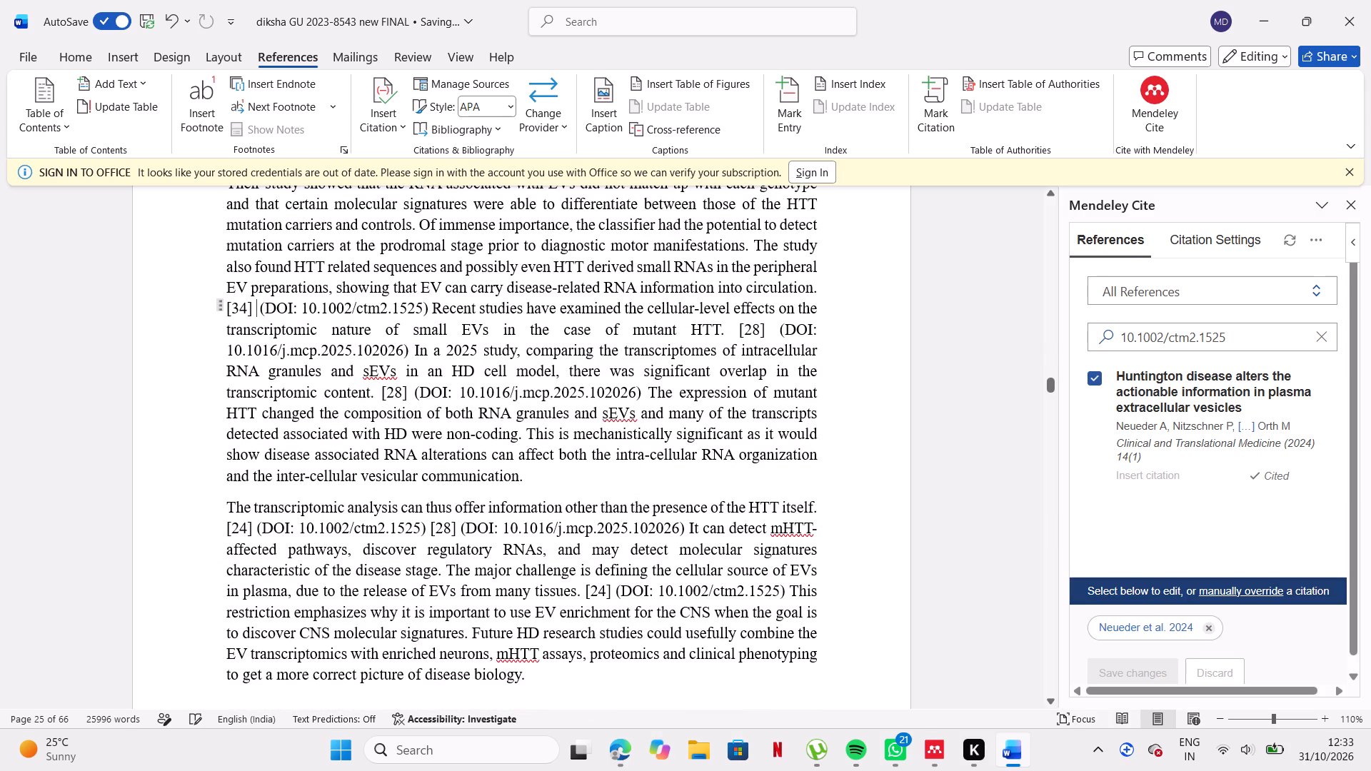
Replace the typed [28] after "in the case of mutant HTT." with the Mendeley citation for DOI 10.1016/j.mcp.2025.102026.
{"action": "left_click_drag", "start_coordinate": [221, 351], "coordinate": [344, 378]}
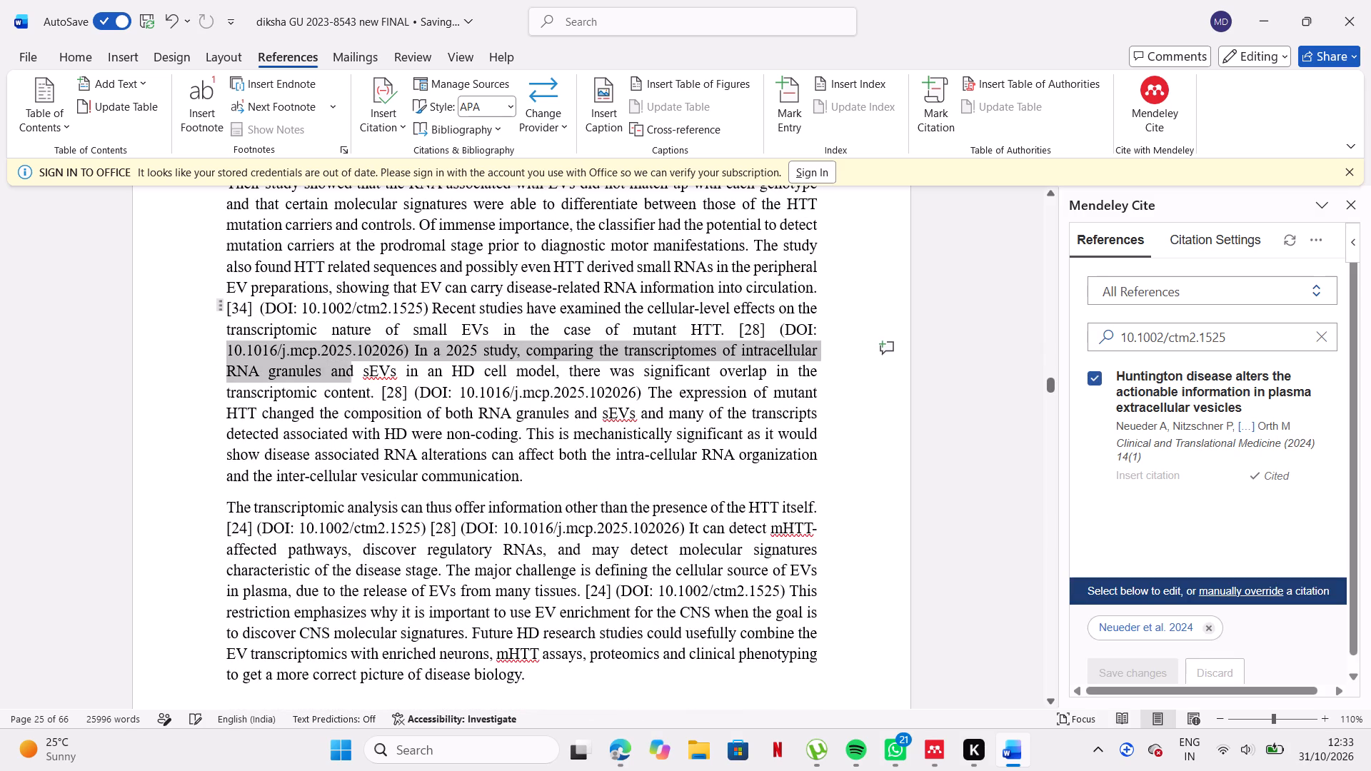
{"action": "left_click_drag", "start_coordinate": [344, 378], "coordinate": [400, 351]}
{"action": "key", "text": "ctrl+c"}
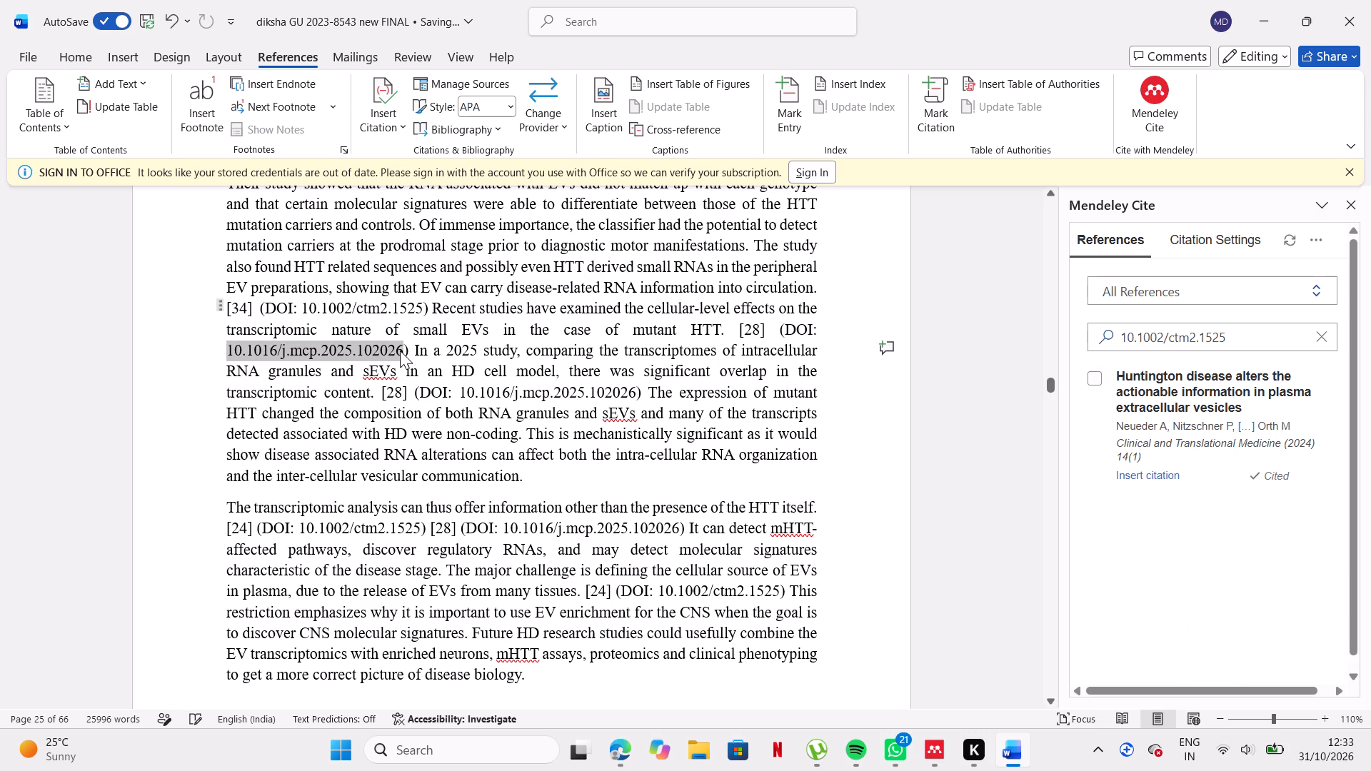
{"action": "left_click", "coordinate": [1322, 338]}
{"action": "left_click", "coordinate": [1290, 338]}
{"action": "key", "text": "ctrl+v"}
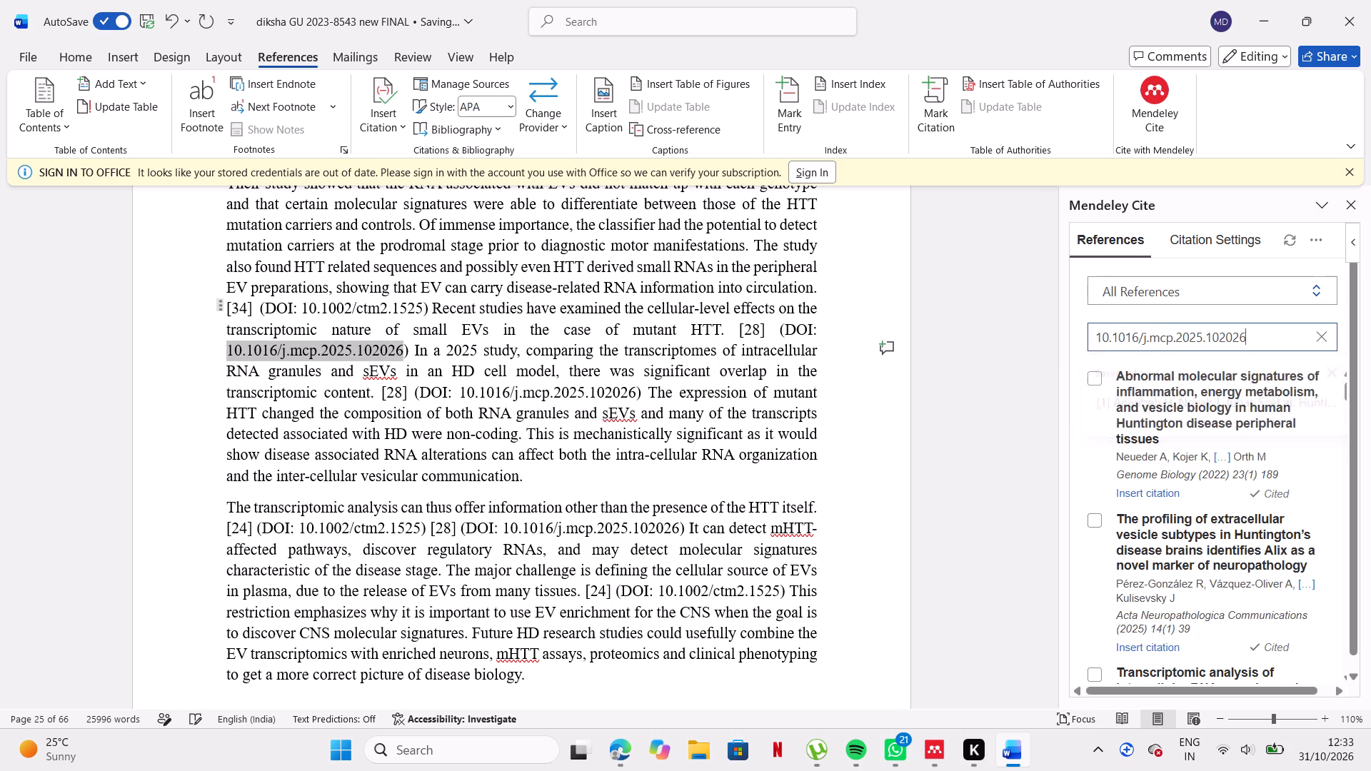
{"action": "left_click", "coordinate": [770, 324]}
{"action": "key", "text": "BackSpace"}
{"action": "key", "text": "BackSpace"}
{"action": "key", "text": "BackSpace"}
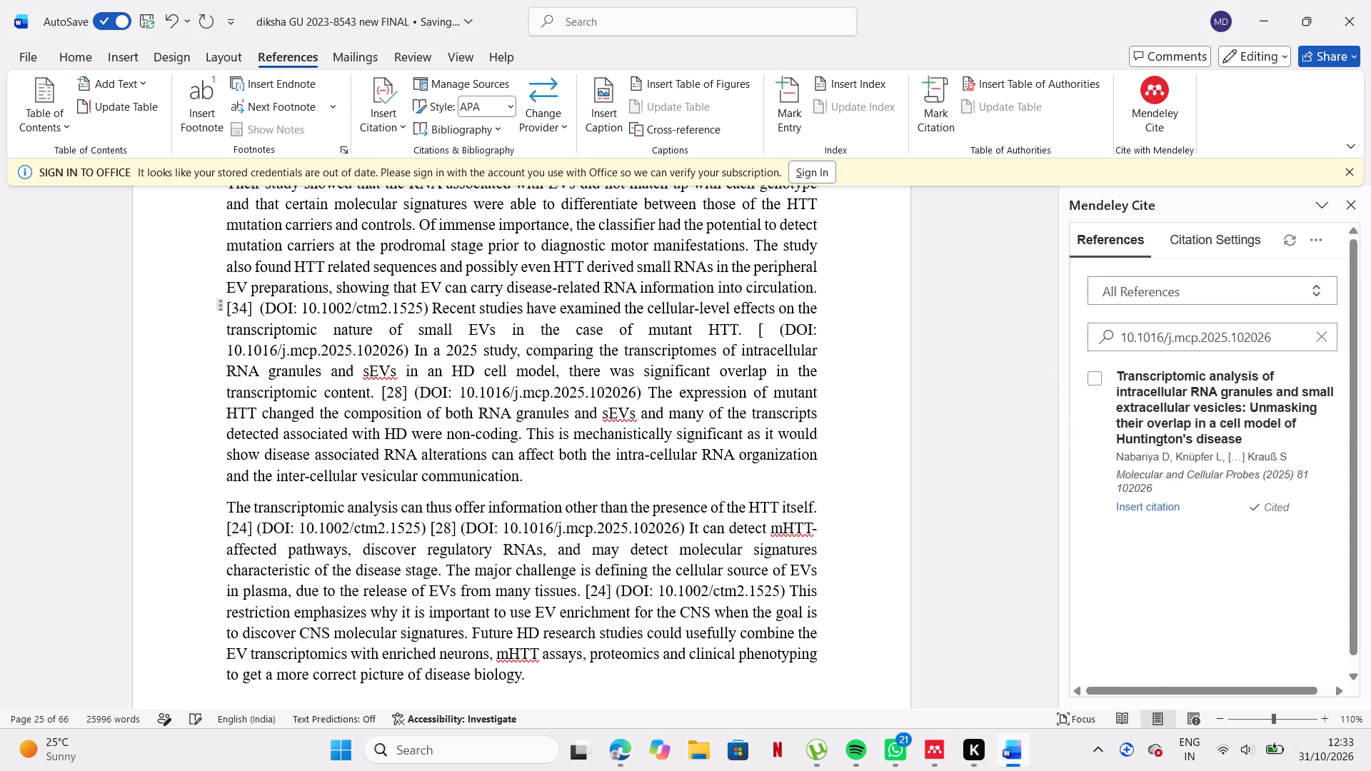
{"action": "key", "text": "BackSpace"}
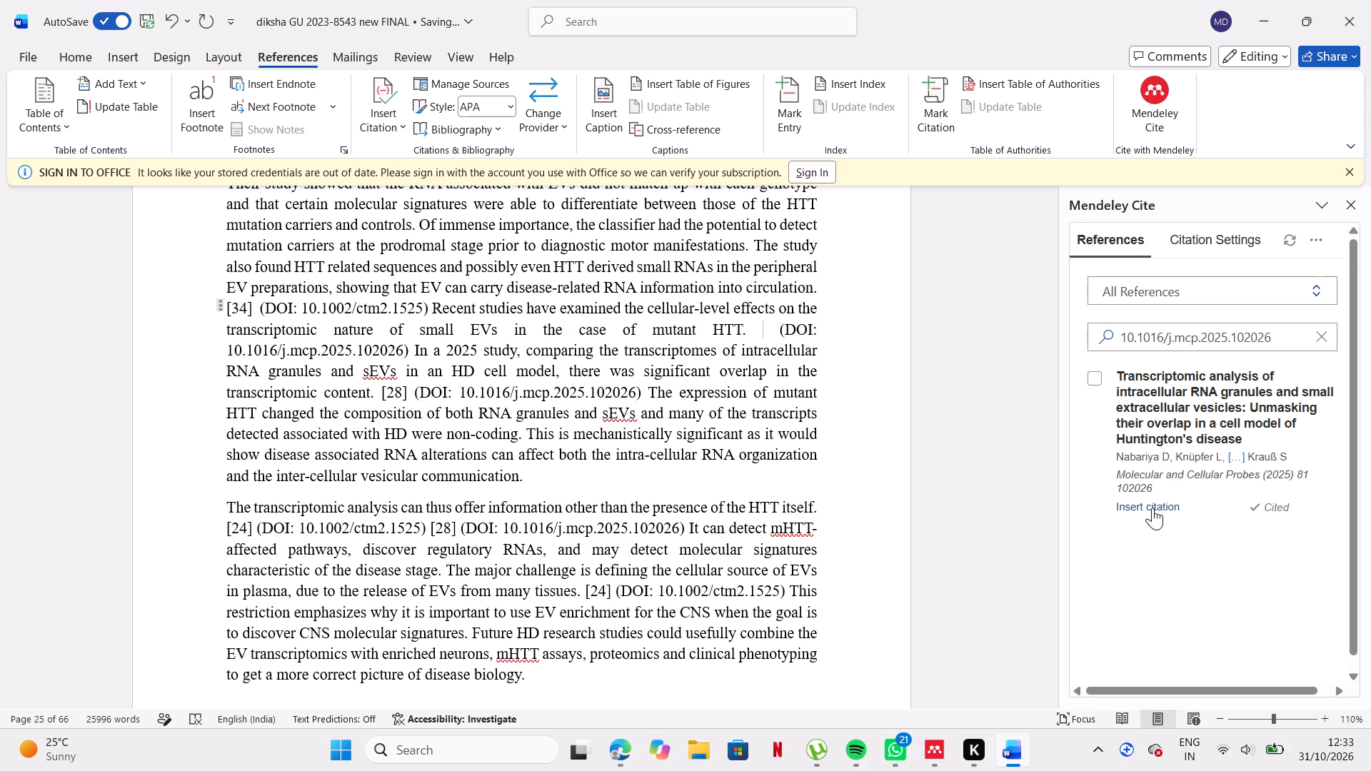
{"action": "left_click", "coordinate": [1152, 508]}
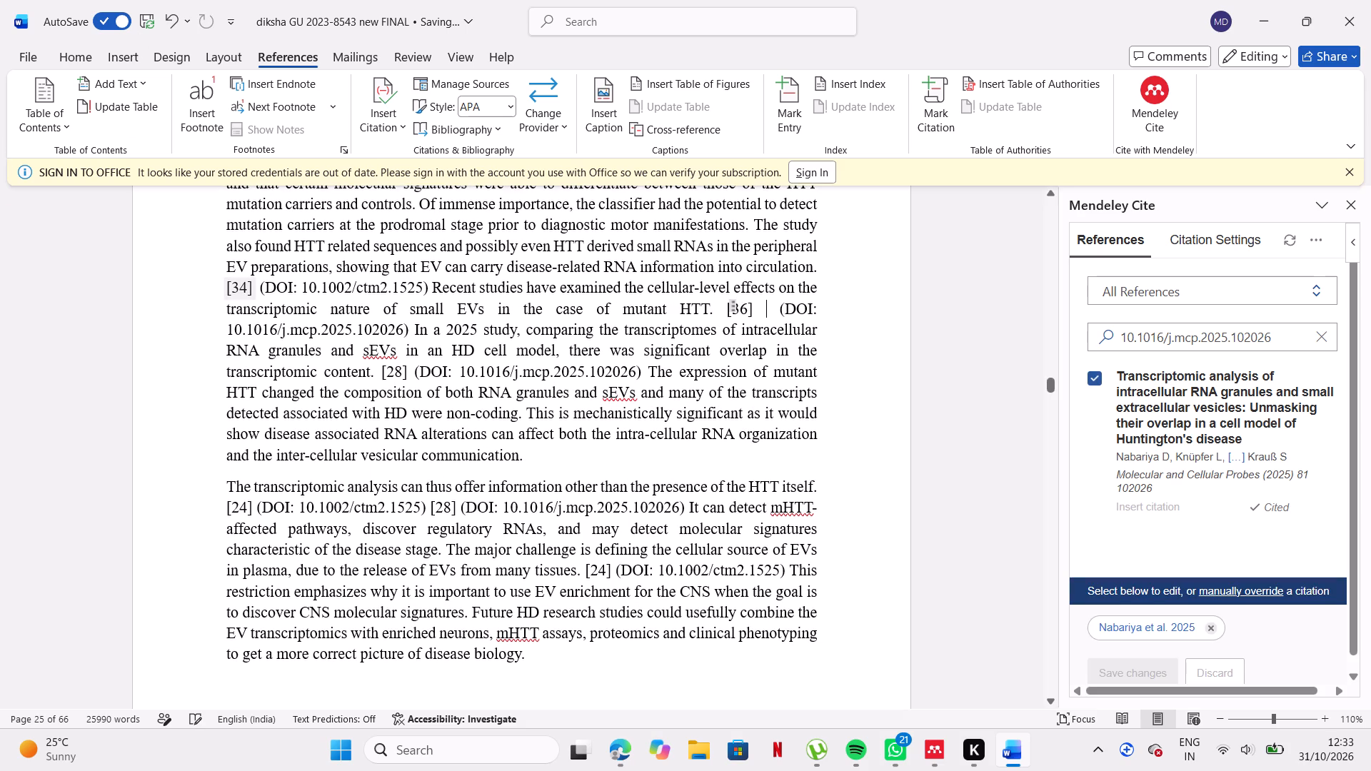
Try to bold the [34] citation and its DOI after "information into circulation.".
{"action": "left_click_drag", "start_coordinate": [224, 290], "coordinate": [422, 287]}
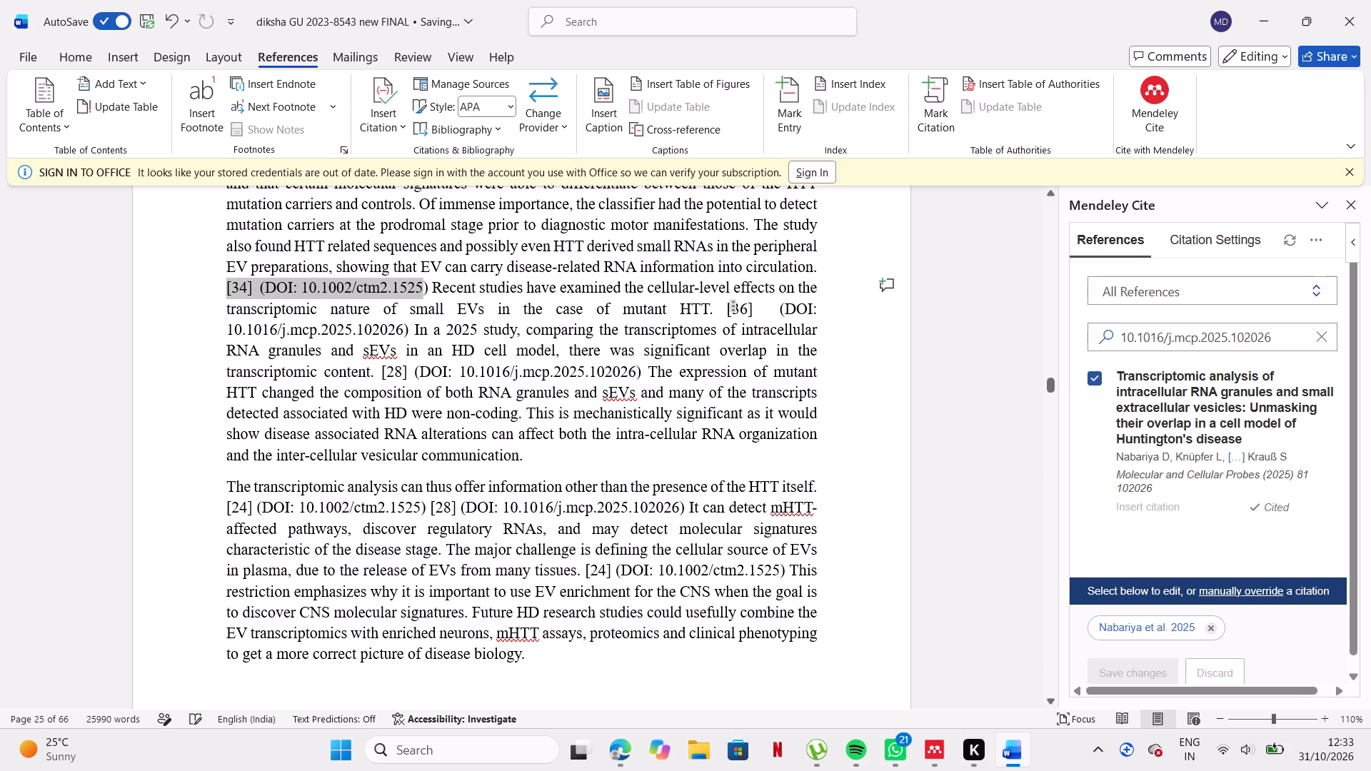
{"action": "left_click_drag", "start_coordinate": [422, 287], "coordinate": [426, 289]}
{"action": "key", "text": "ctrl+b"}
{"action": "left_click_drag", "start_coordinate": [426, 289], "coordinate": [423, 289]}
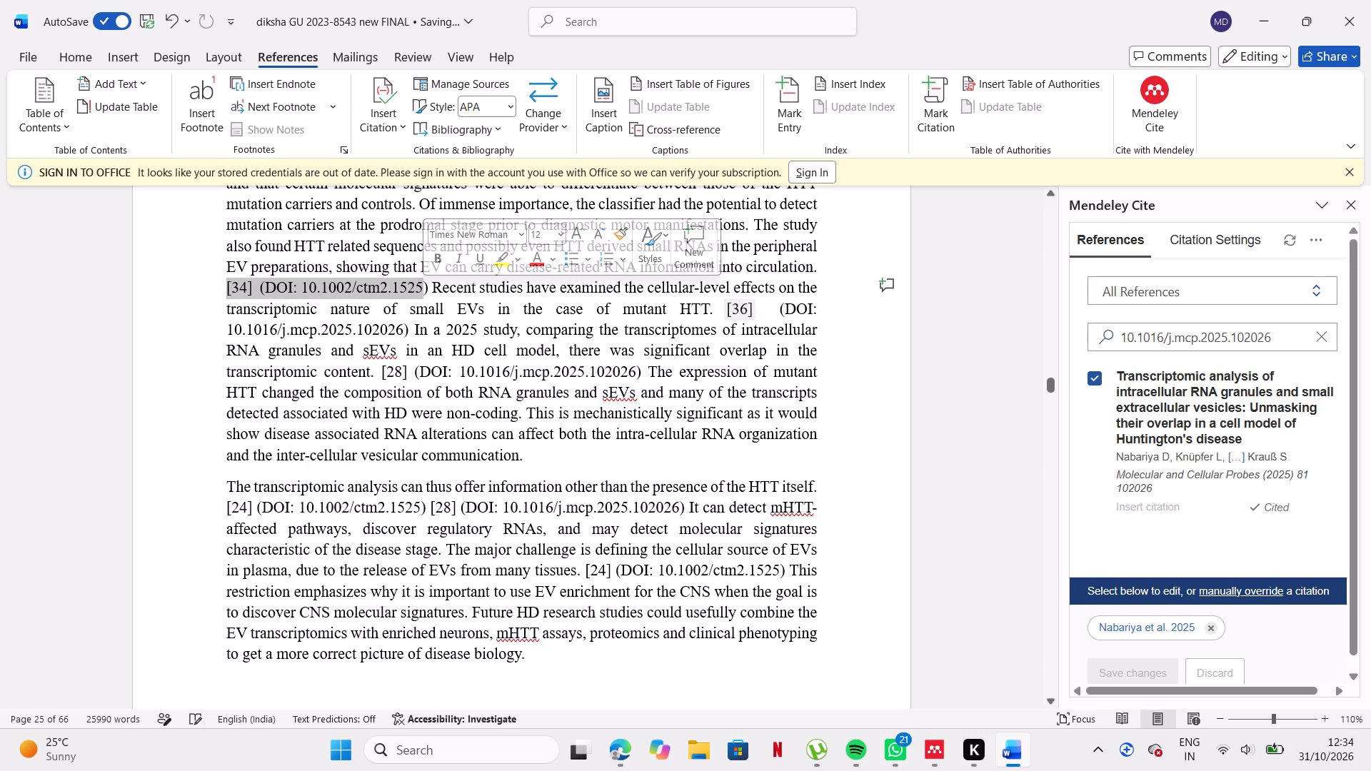
Bold the [36] citation and its DOI after "in the case of mutant HTT.".
{"action": "left_click_drag", "start_coordinate": [724, 306], "coordinate": [411, 329]}
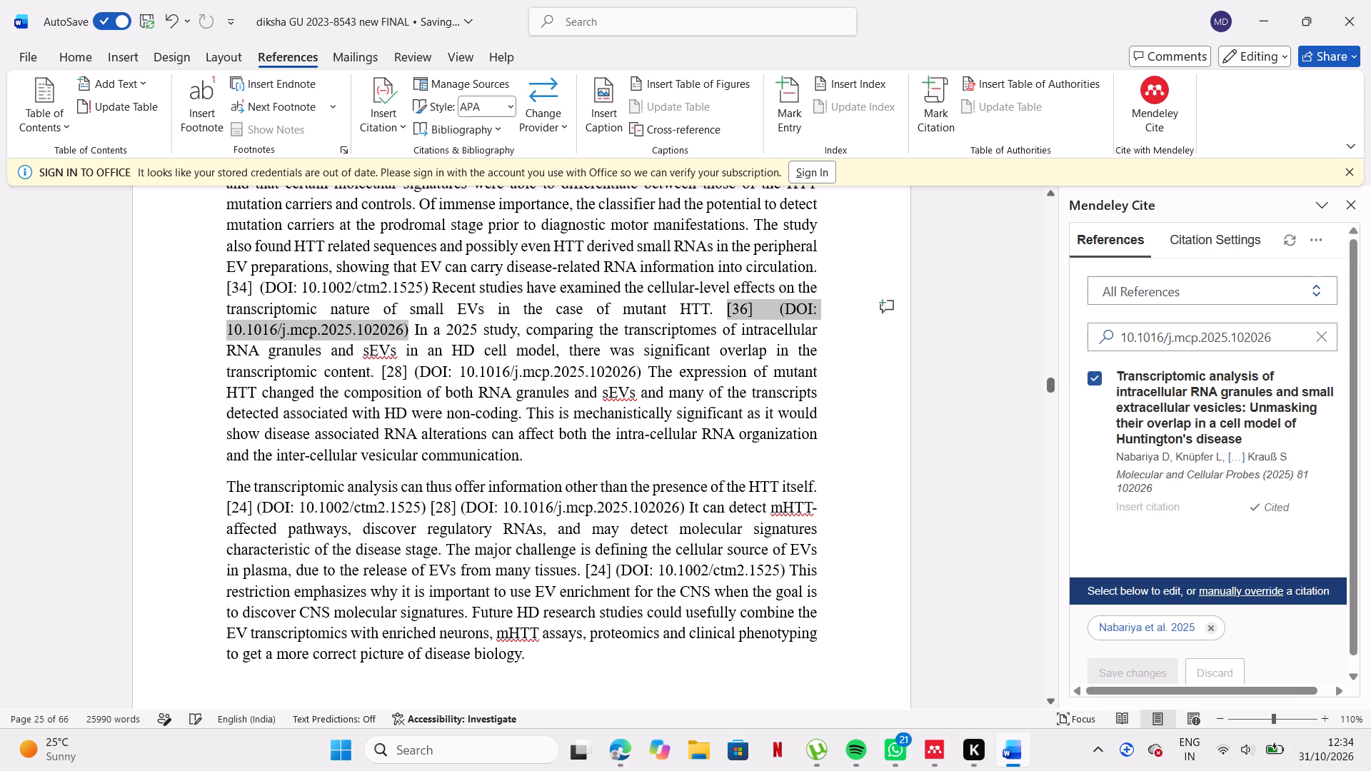
{"action": "key", "text": "ctrl+b"}
{"action": "left_click", "coordinate": [411, 329], "text": "ctrl"}
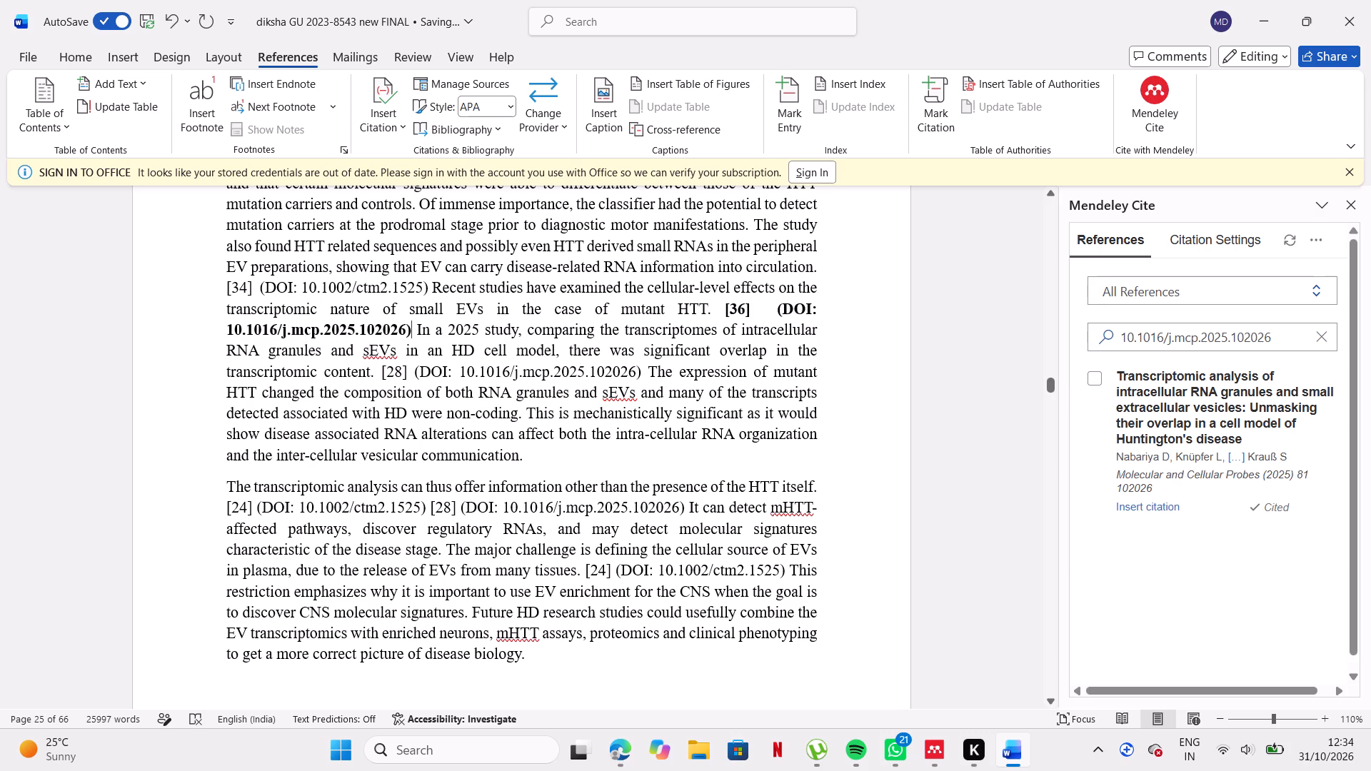
Delete the repeated typed [28] citation and its DOI after "transcriptomic content.".
{"action": "left_click_drag", "start_coordinate": [381, 371], "coordinate": [575, 366]}
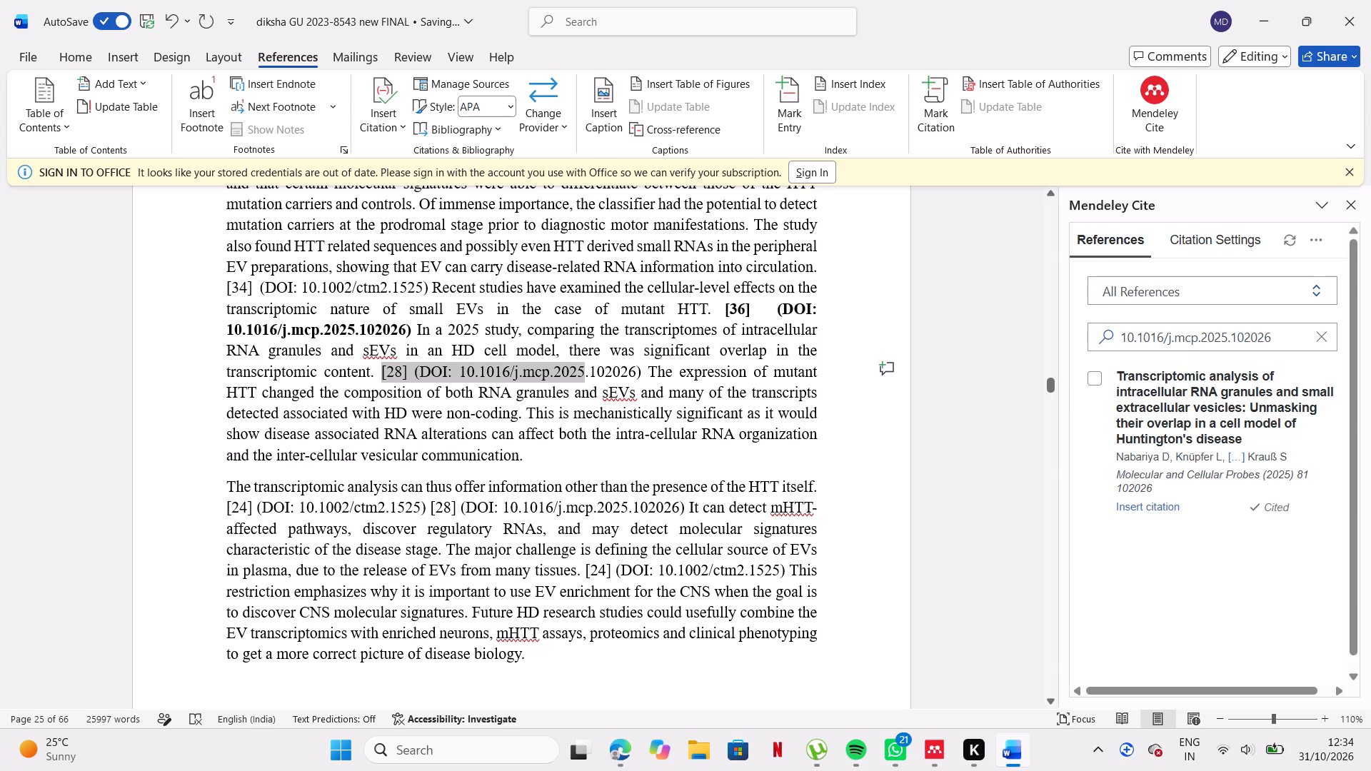
{"action": "left_click_drag", "start_coordinate": [575, 366], "coordinate": [642, 371]}
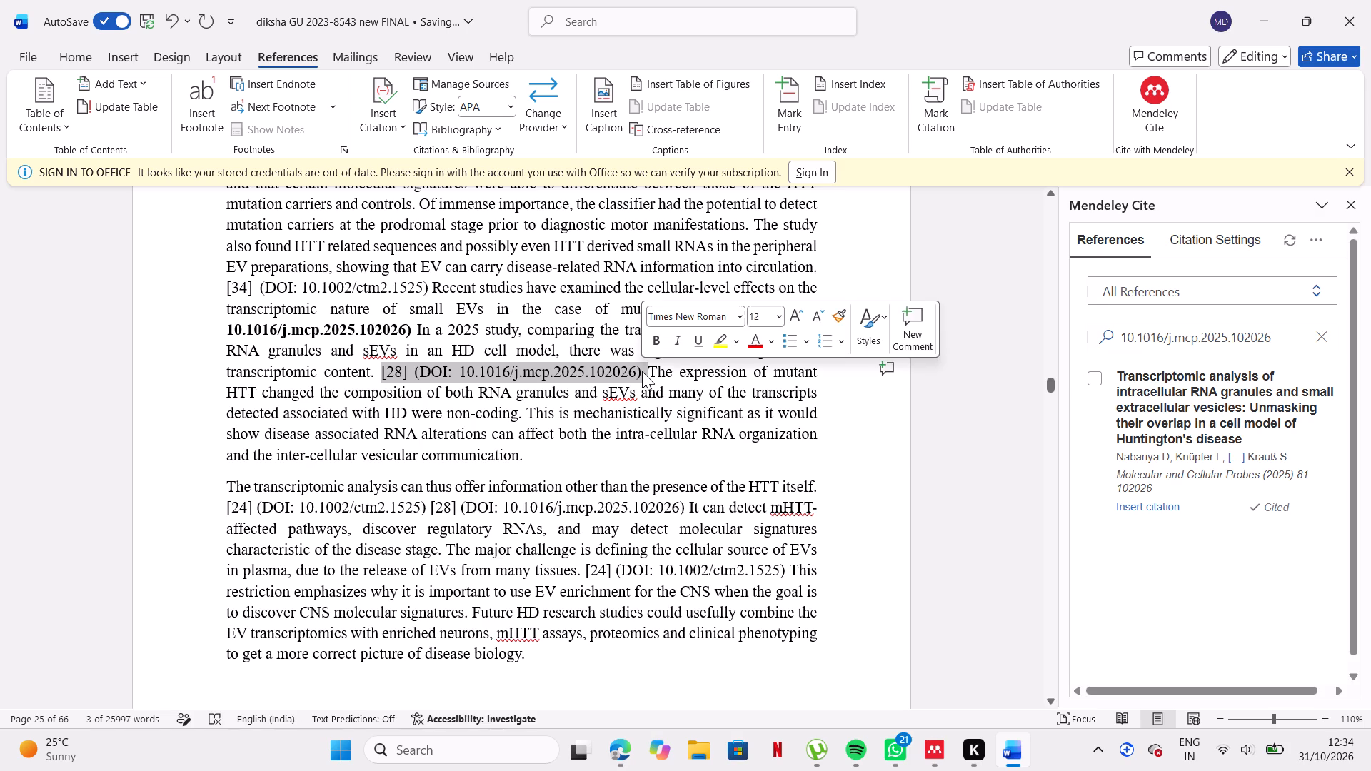
{"action": "key", "text": "BackSpace"}
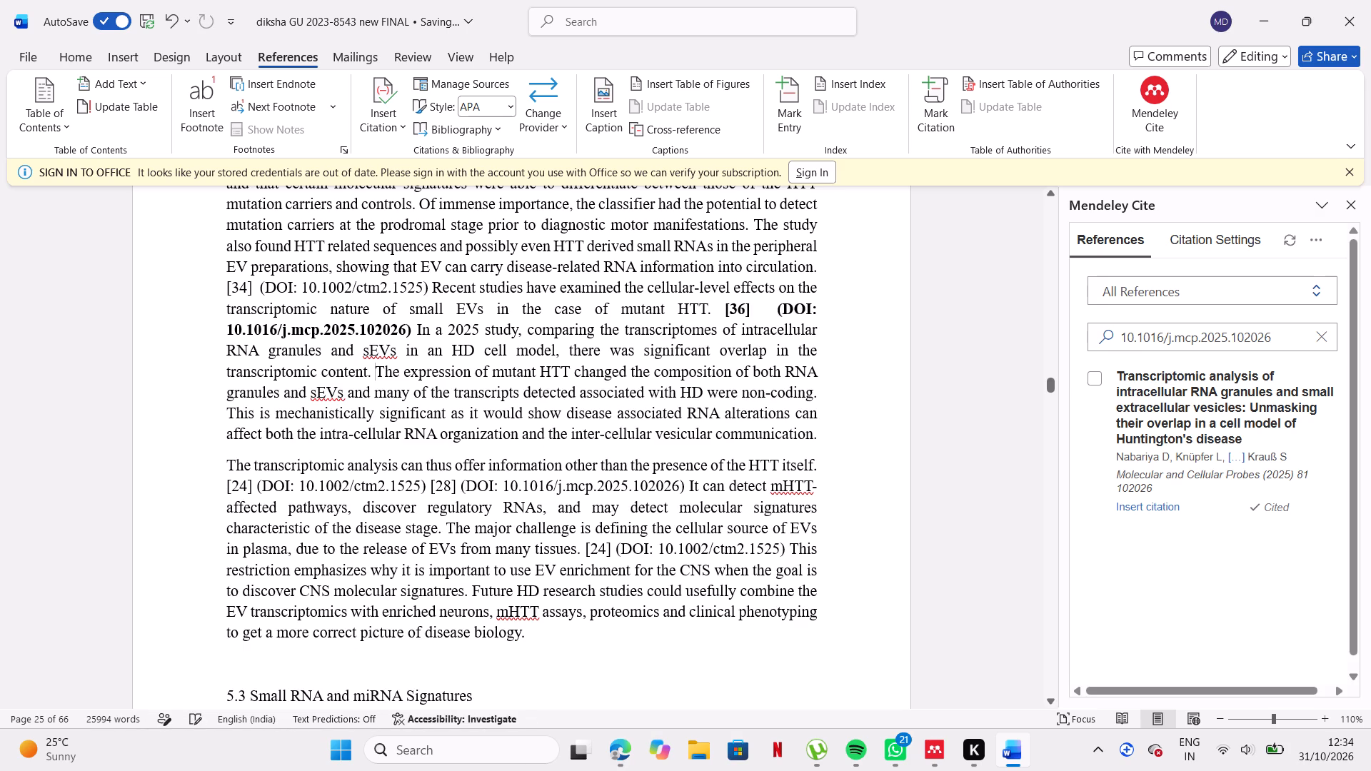
Replace the typed [28] after "presence of the HTT itself." with the Mendeley citation for DOI 10.1016/j.mcp.2025.102026.
{"action": "scroll", "coordinate": [318, 486], "scroll_direction": "down", "scroll_amount": 1}
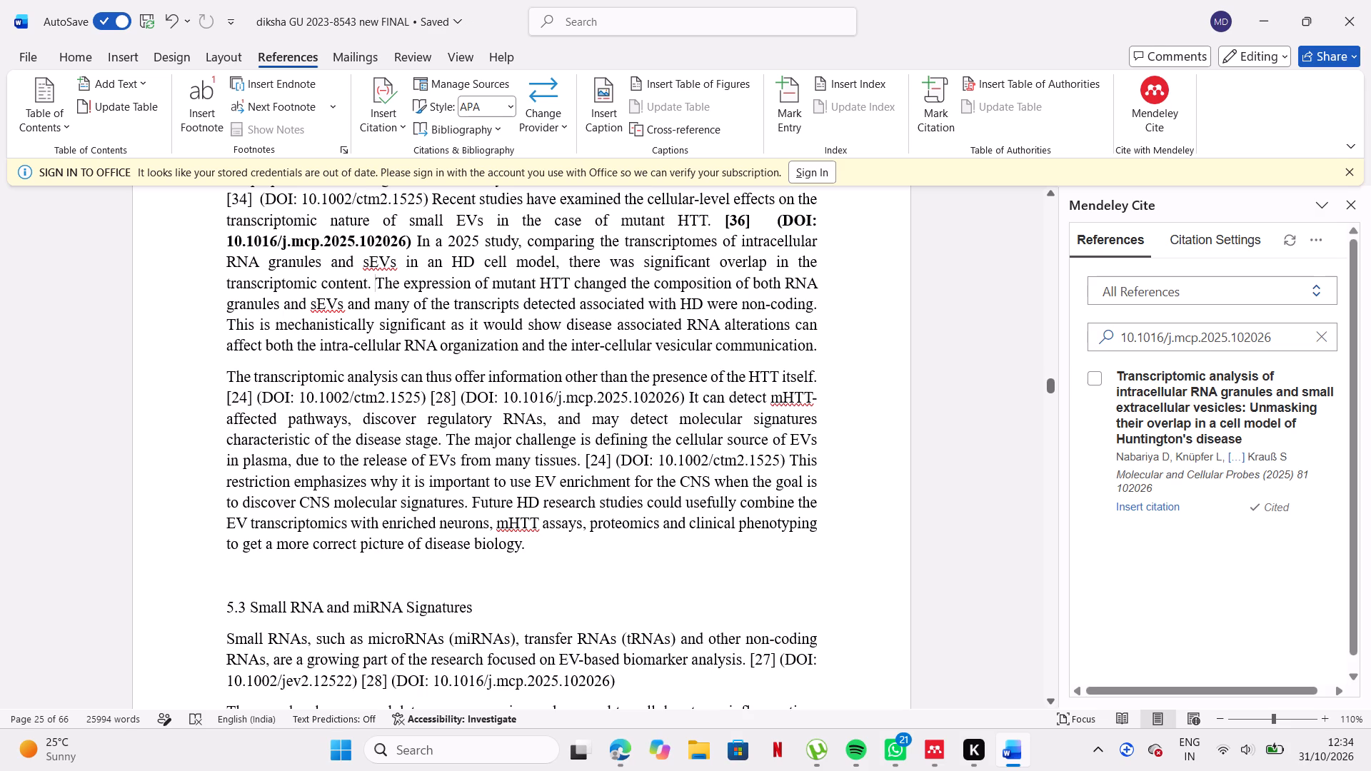
{"action": "left_click", "coordinate": [458, 393]}
{"action": "key", "text": "BackSpace"}
{"action": "key", "text": "BackSpace"}
{"action": "key", "text": "BackSpace"}
{"action": "key", "text": "BackSpace"}
{"action": "key", "text": "BackSpace"}
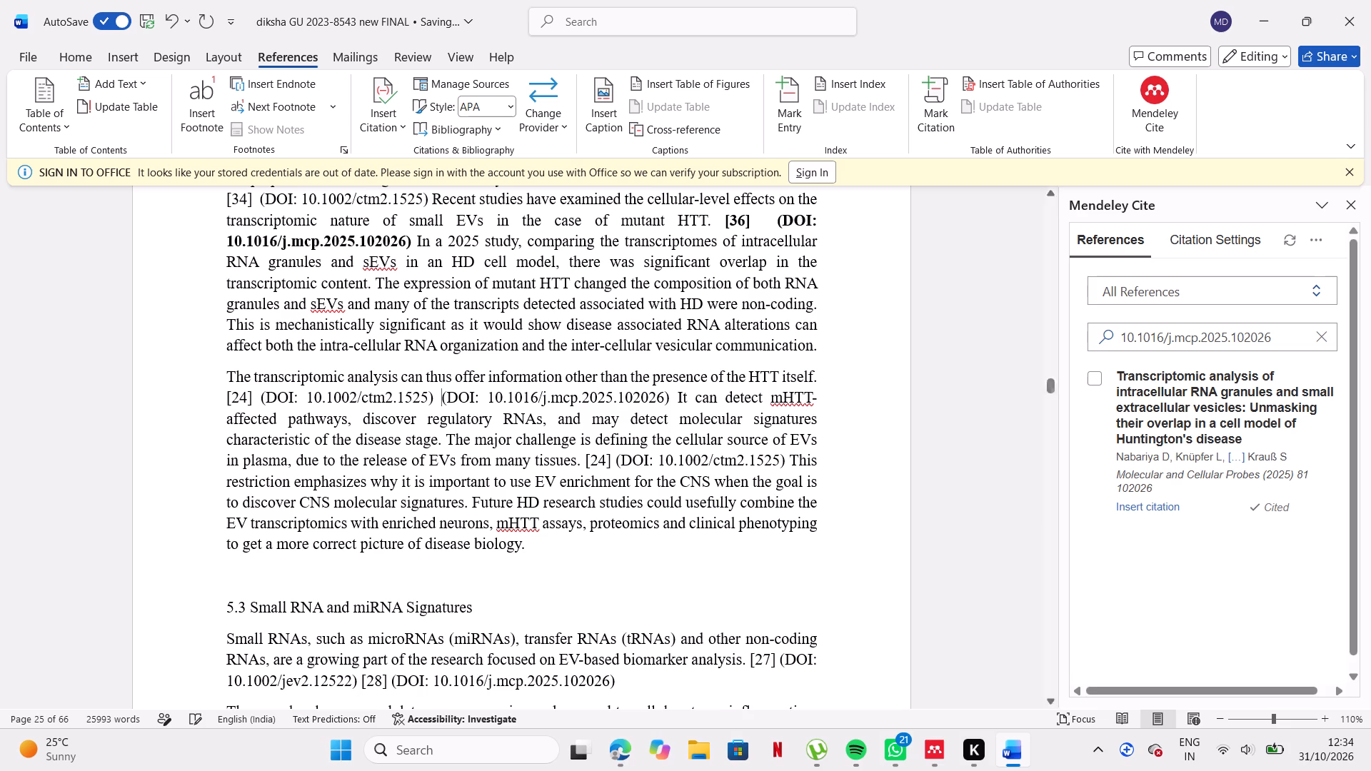
{"action": "left_click", "coordinate": [1165, 510]}
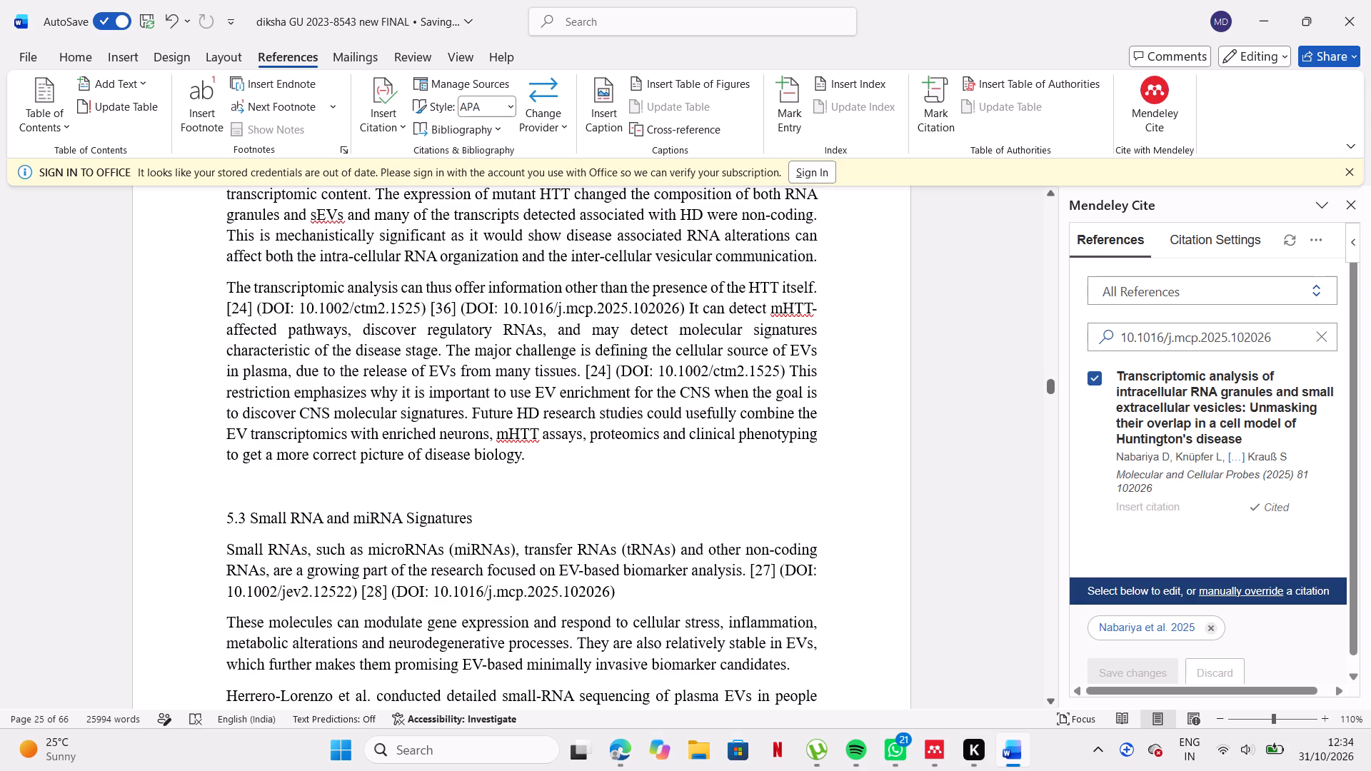
Delete the typed [24] citation and its DOI 10.1002/ctm2.1525 after "presence of the HTT itself.".
{"action": "left_click_drag", "start_coordinate": [223, 308], "coordinate": [428, 315]}
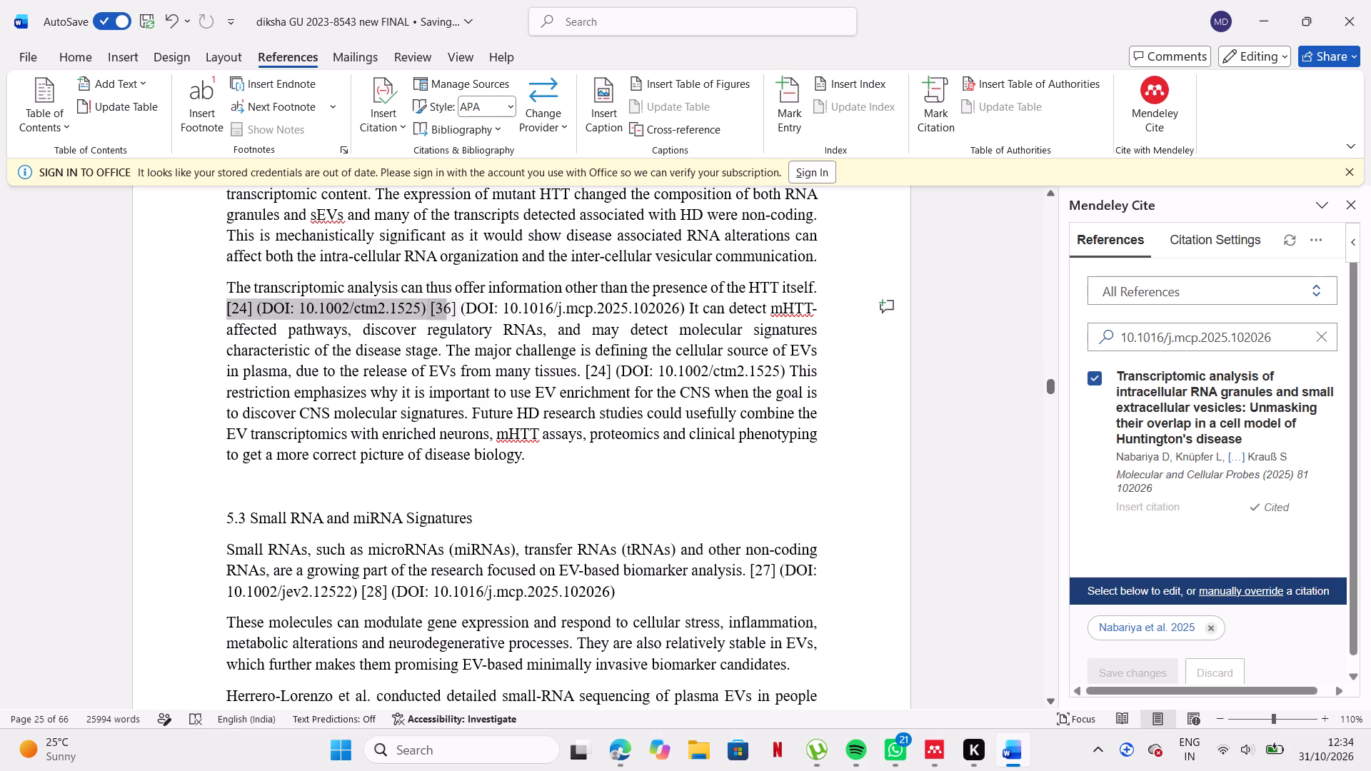
{"action": "left_click_drag", "start_coordinate": [428, 315], "coordinate": [426, 316]}
{"action": "key", "text": "BackSpace"}
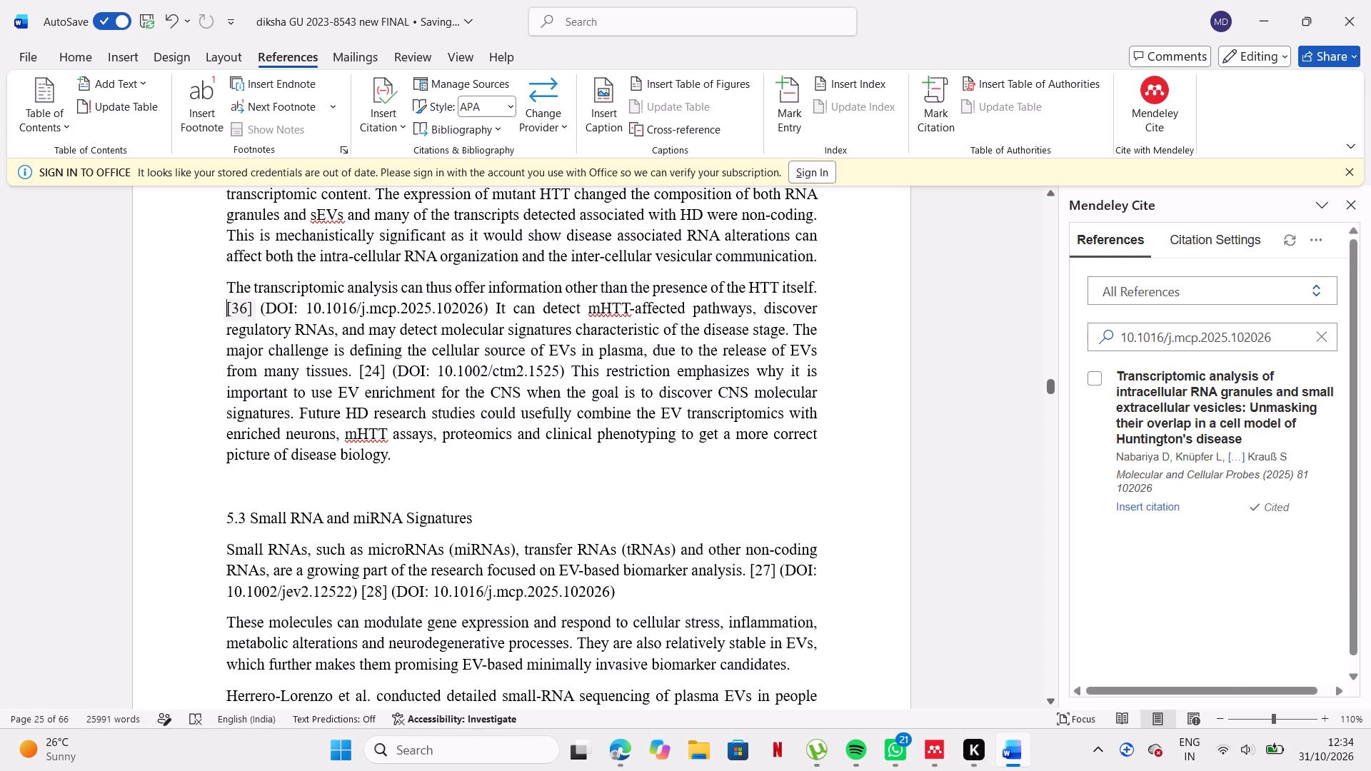
Bold the [36] citation and its DOI after "presence of the HTT itself.".
{"action": "left_click_drag", "start_coordinate": [222, 306], "coordinate": [493, 311]}
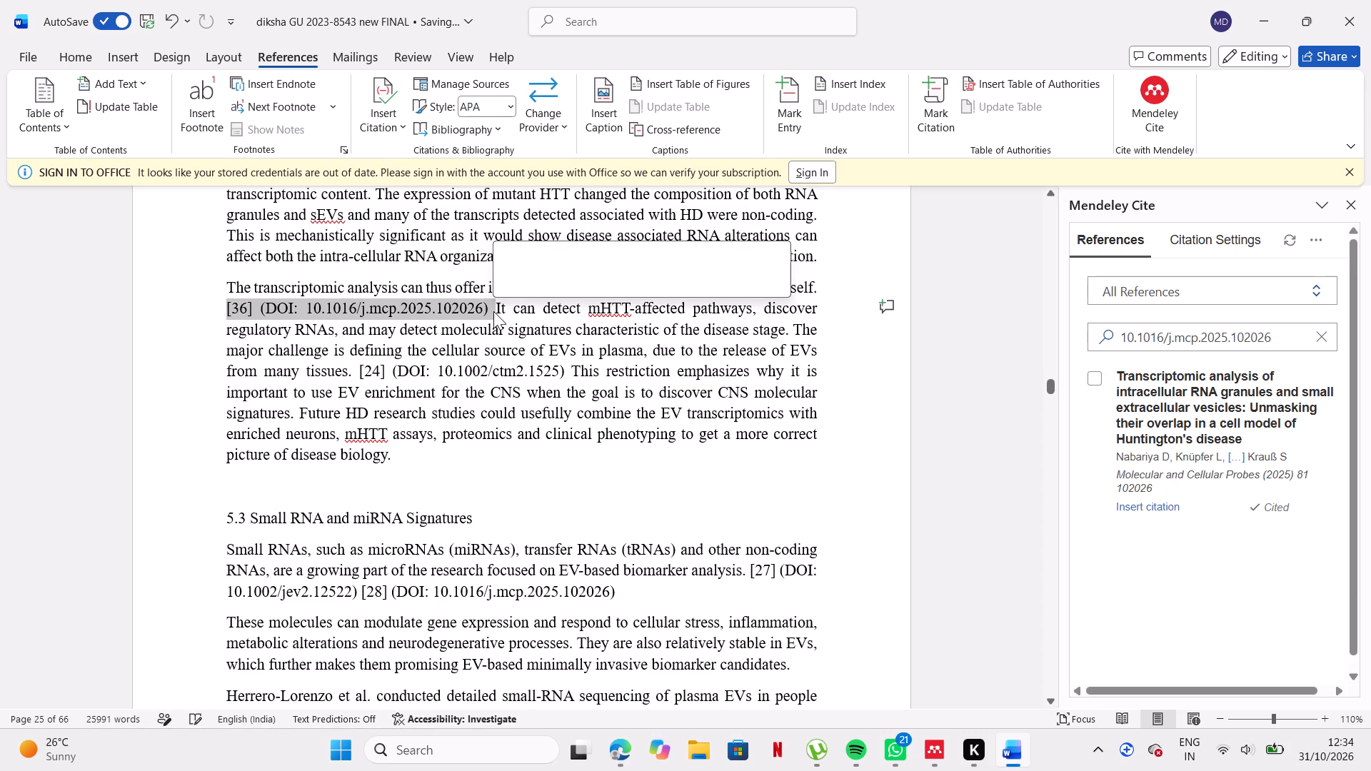
{"action": "left_click", "coordinate": [510, 276]}
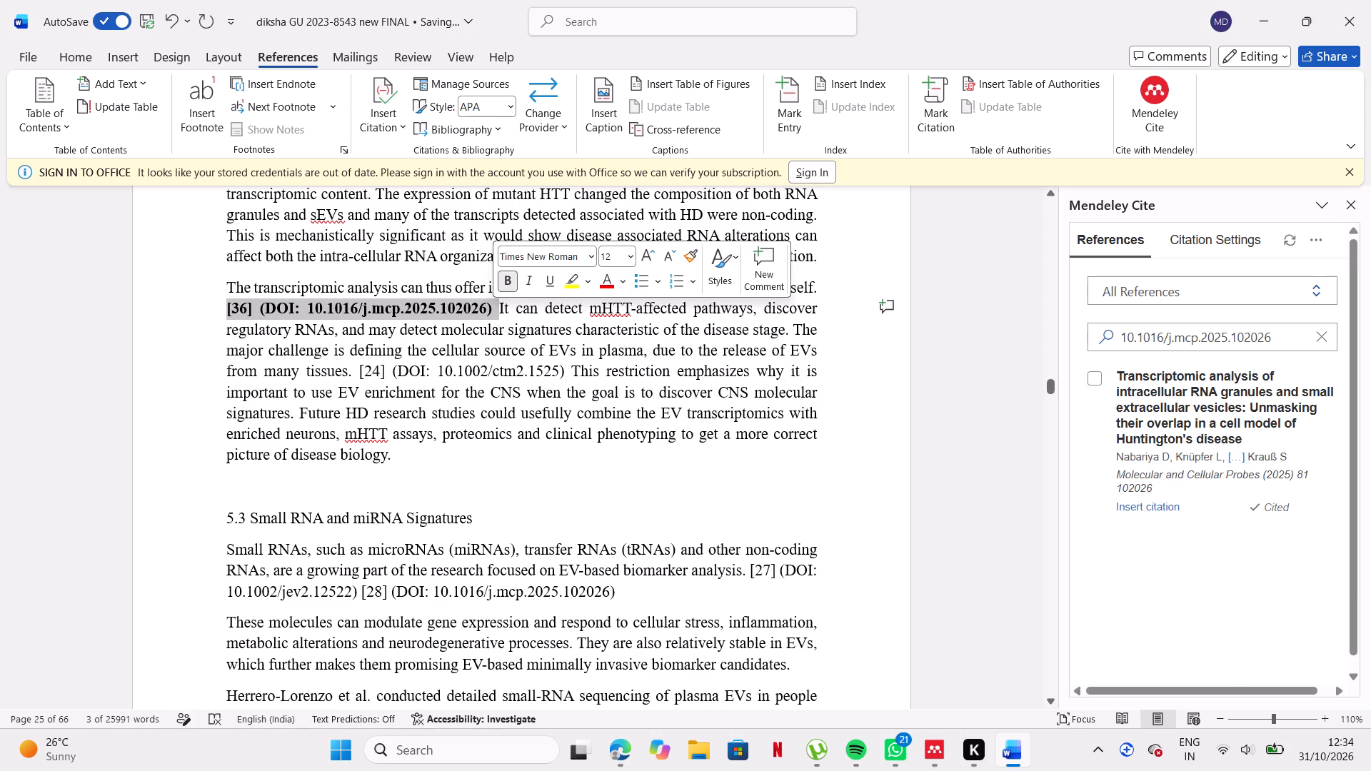
Replace the typed [24] after "from many tissues." with the Mendeley citation for DOI 10.1002/ctm2.1525.
{"action": "left_click", "coordinate": [387, 376]}
{"action": "left_click", "coordinate": [387, 376]}
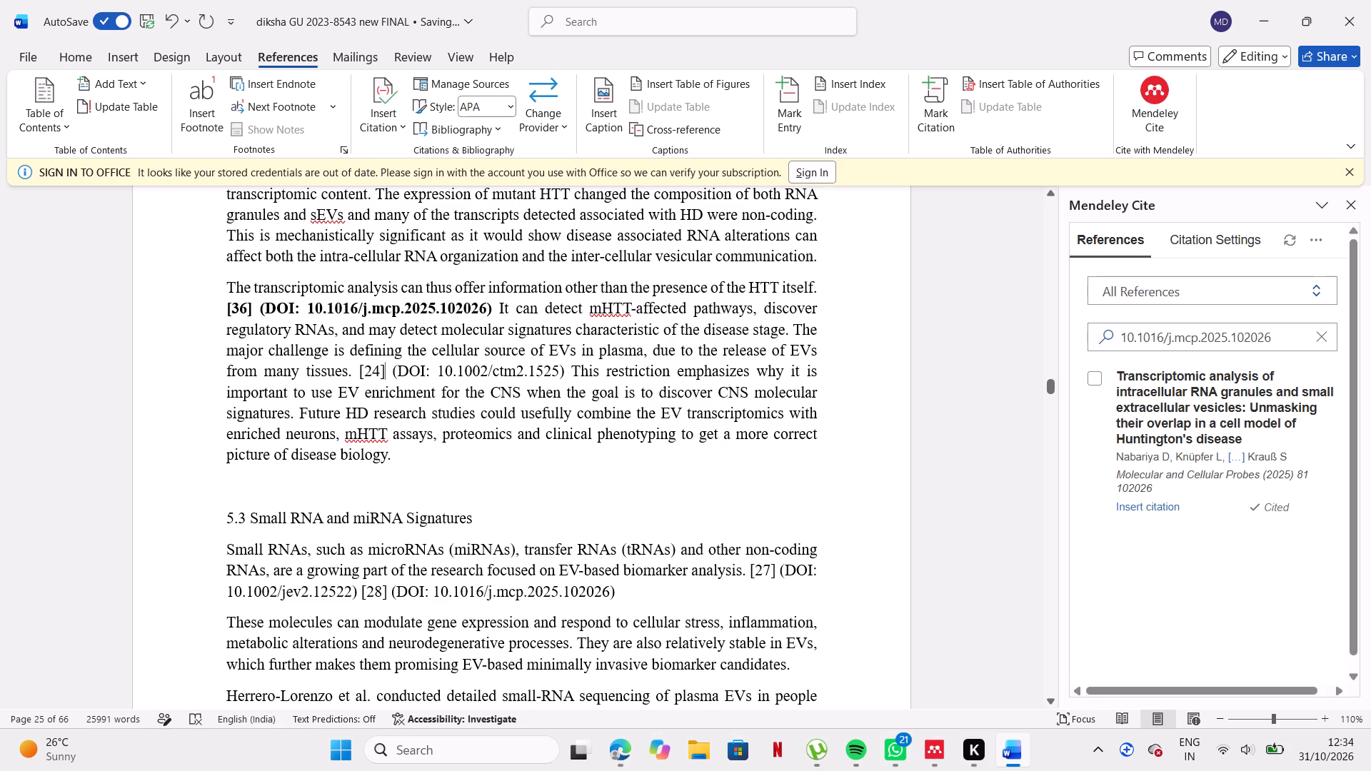
{"action": "left_click_drag", "start_coordinate": [438, 366], "coordinate": [555, 373]}
{"action": "key", "text": "ctrl+c"}
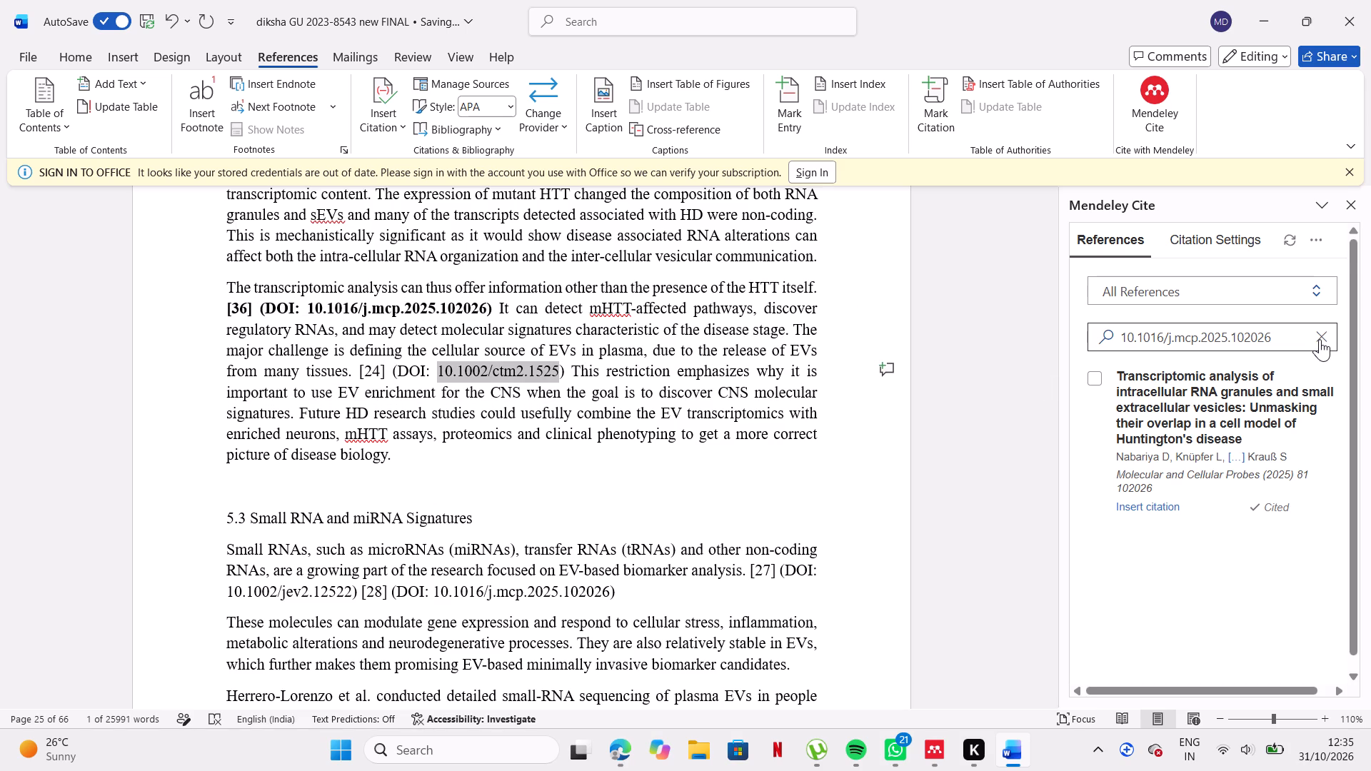
{"action": "left_click", "coordinate": [1320, 339]}
{"action": "left_click", "coordinate": [1318, 336]}
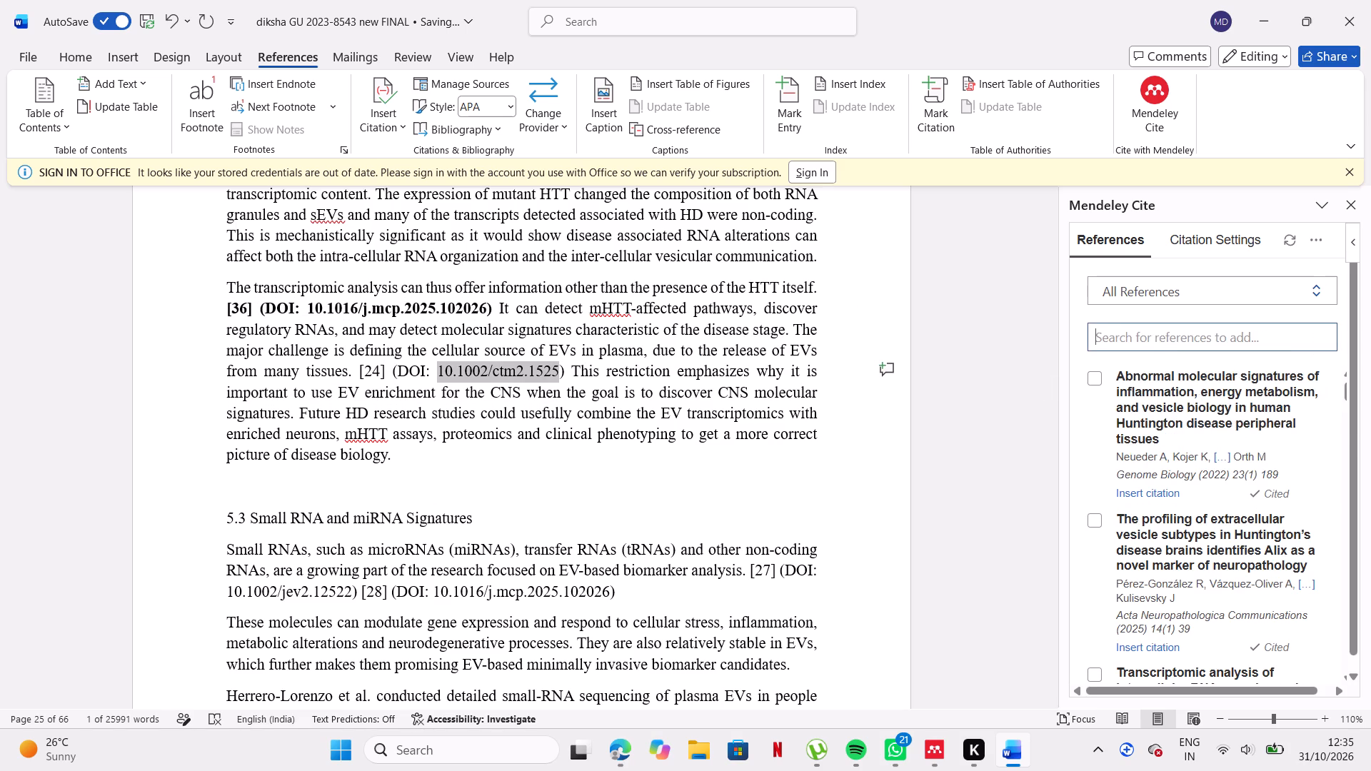
{"action": "left_click", "coordinate": [1312, 336]}
{"action": "key", "text": "ctrl+v"}
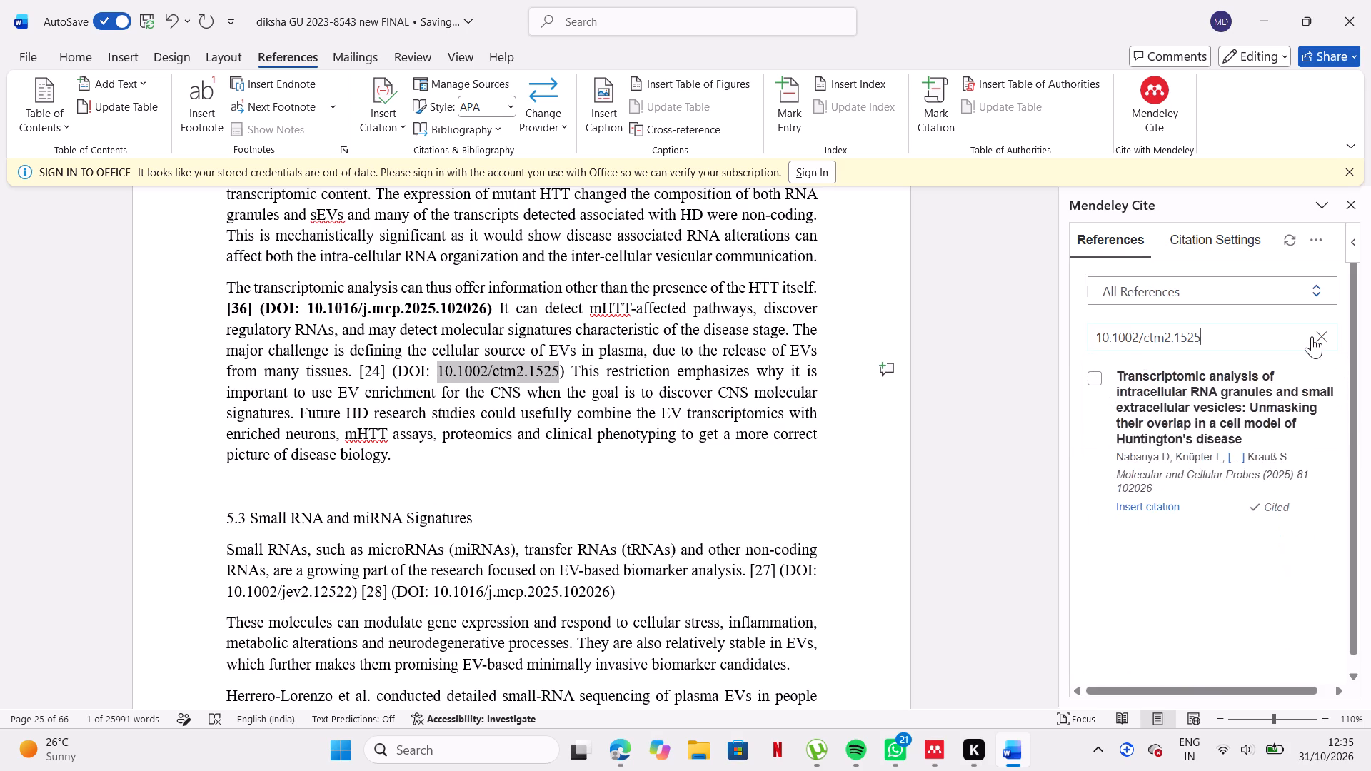
{"action": "left_click", "coordinate": [390, 374]}
{"action": "key", "text": "BackSpace"}
{"action": "key", "text": "BackSpace"}
{"action": "key", "text": "BackSpace"}
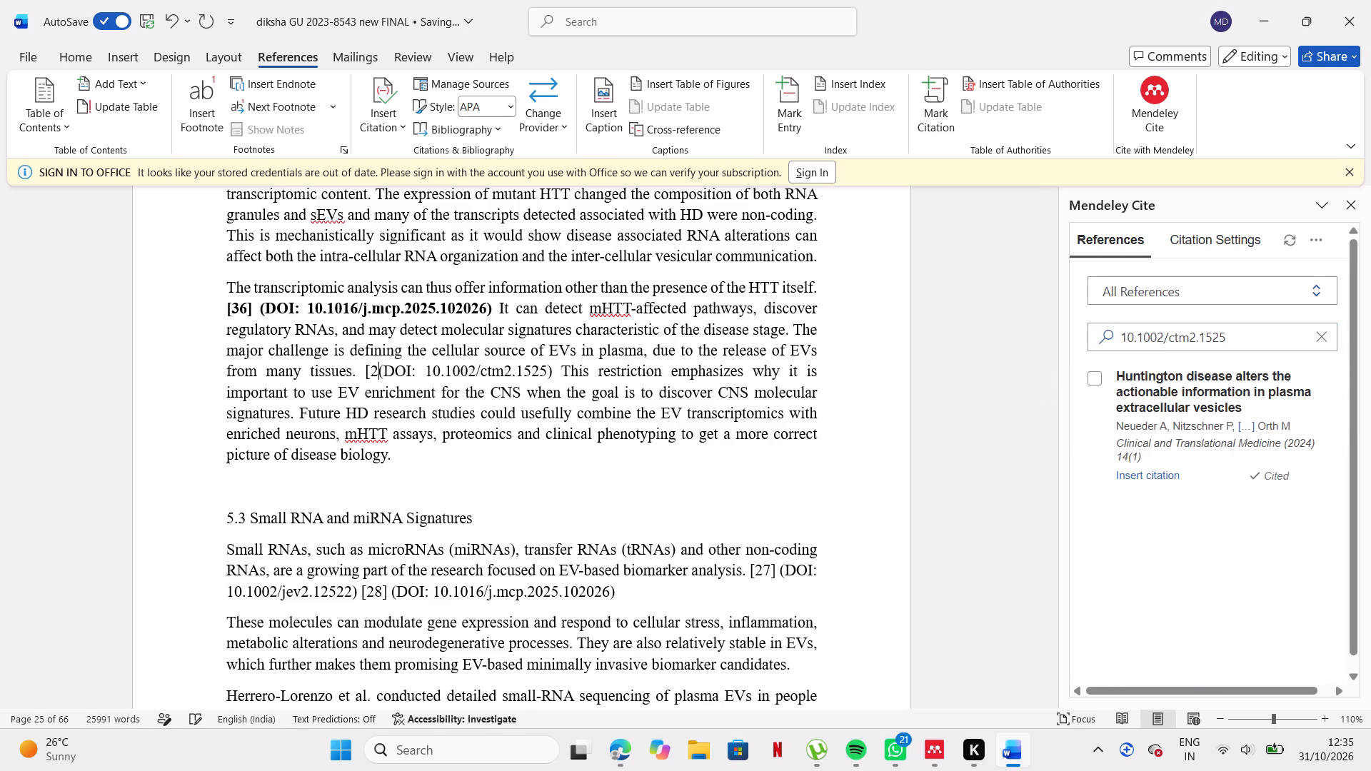
{"action": "key", "text": "BackSpace"}
{"action": "key", "text": "BackSpace"}
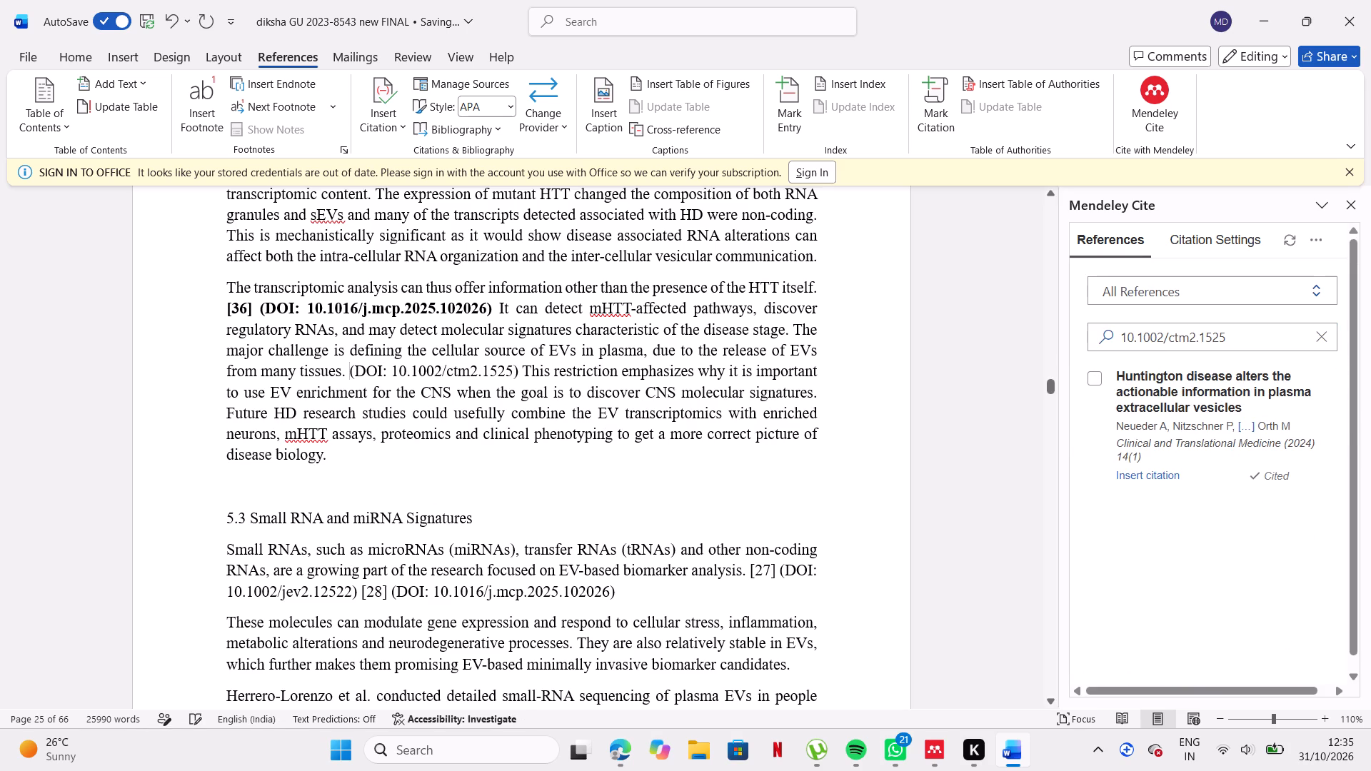
{"action": "left_click", "coordinate": [1161, 472]}
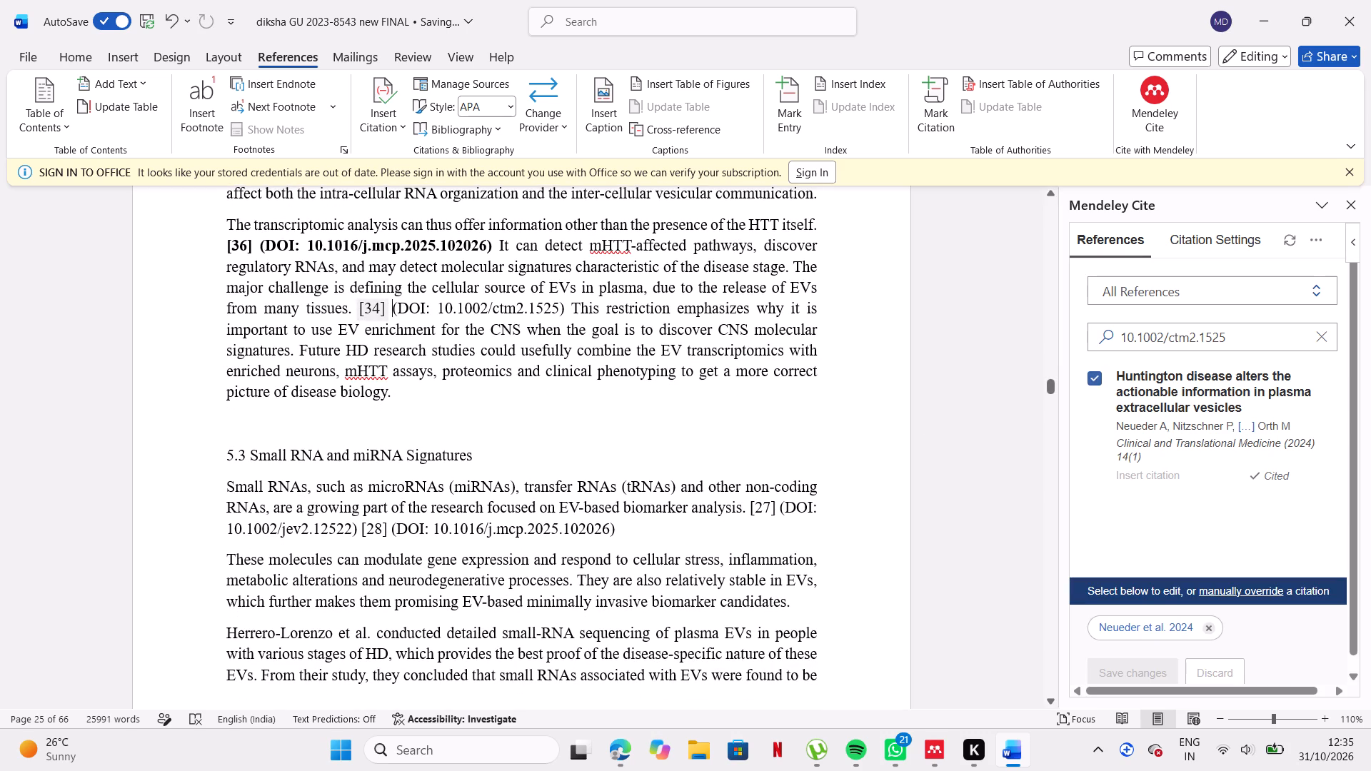
Bold the Mendeley citation and its DOI after "from many tissues.".
{"action": "left_click_drag", "start_coordinate": [356, 307], "coordinate": [568, 302]}
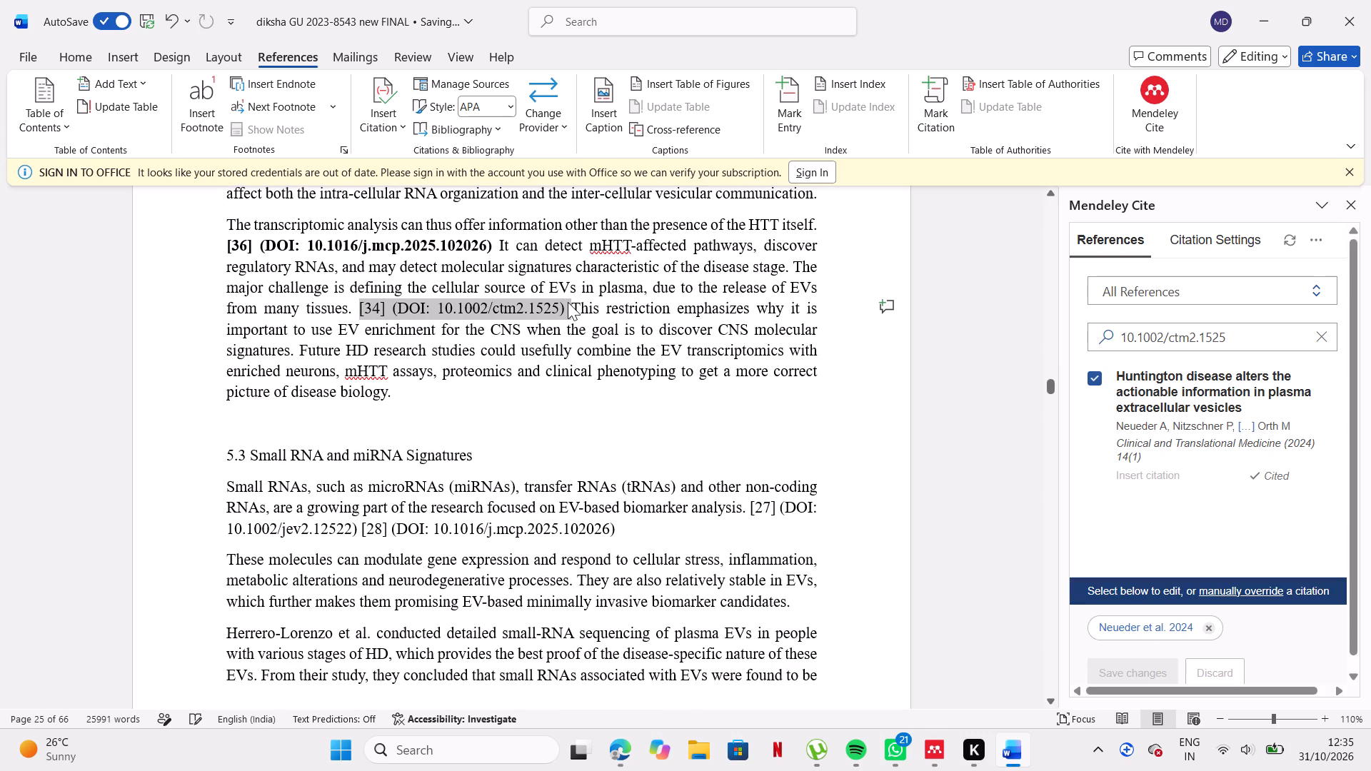
{"action": "key", "text": "ctrl+b"}
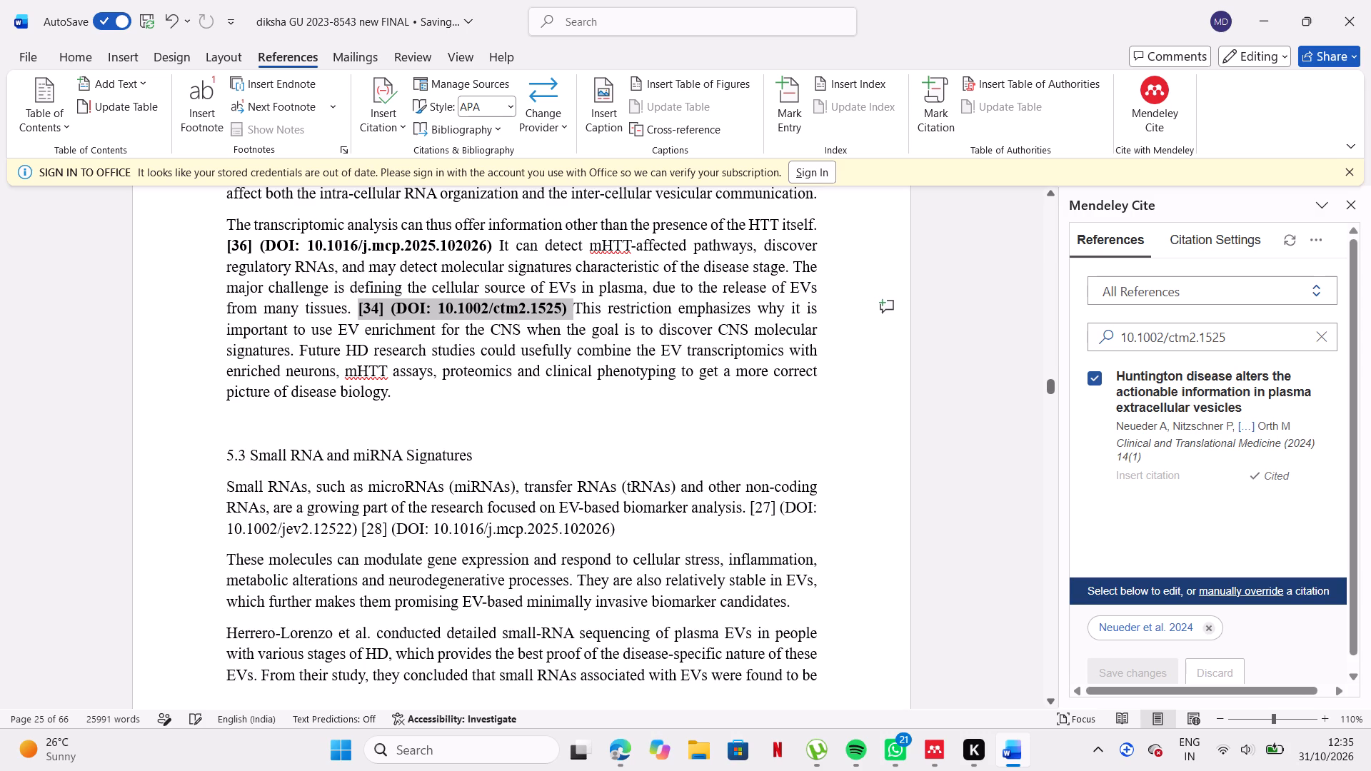
Replace the typed [27] after "EV-based biomarker analysis." in section 5.3 with the Mendeley citation for DOI 10.1002/jev2.12522.
{"action": "scroll", "coordinate": [214, 459], "scroll_direction": "down", "scroll_amount": 1}
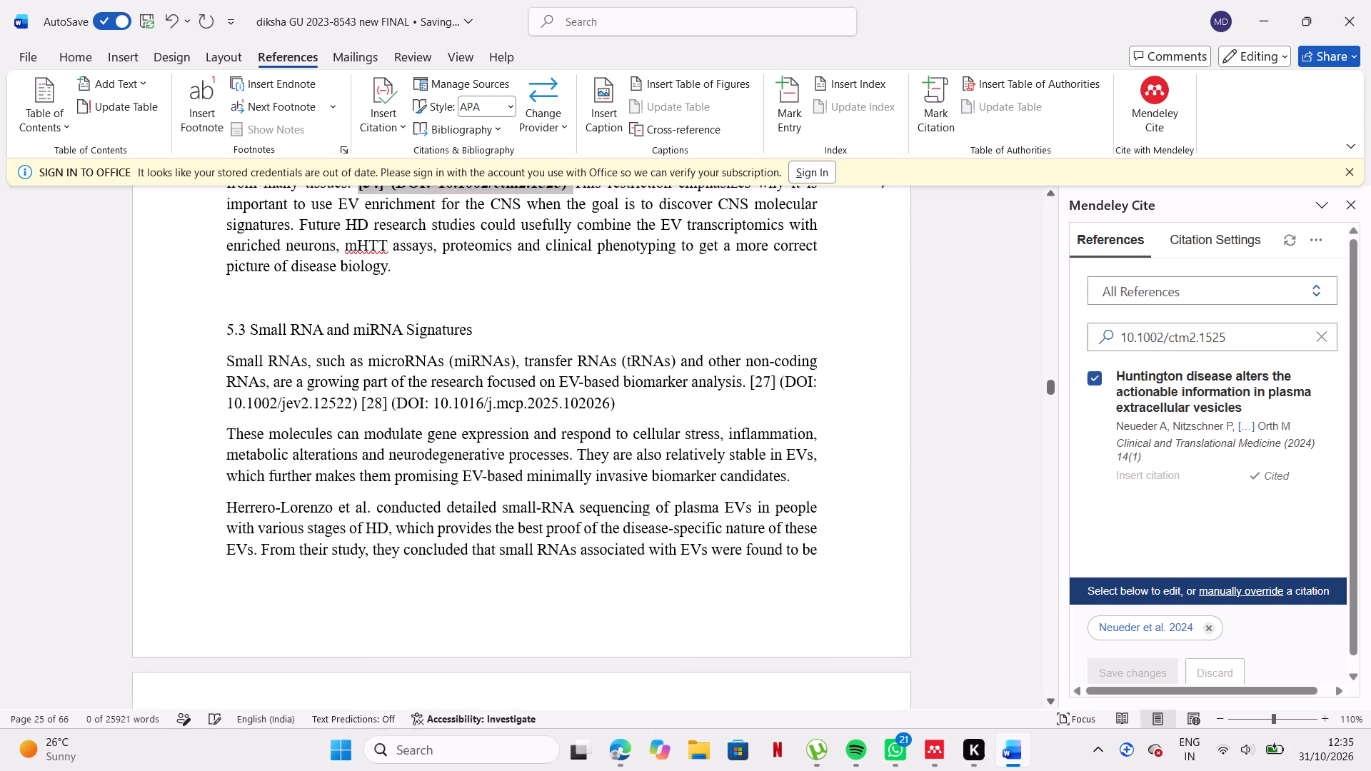
{"action": "scroll", "coordinate": [465, 394], "scroll_direction": "down", "scroll_amount": 2}
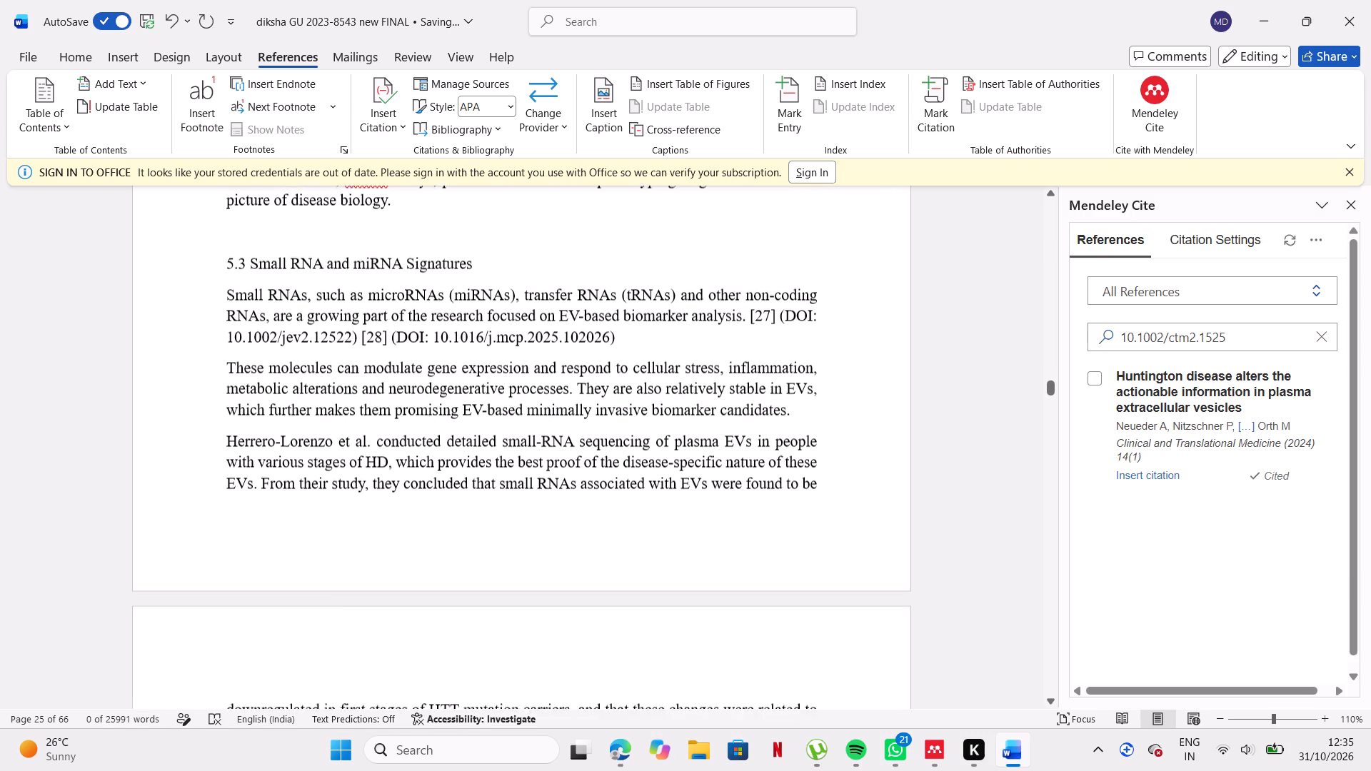
{"action": "scroll", "coordinate": [465, 394], "scroll_direction": "down", "scroll_amount": 1}
{"action": "scroll", "coordinate": [465, 394], "scroll_direction": "up", "scroll_amount": 1}
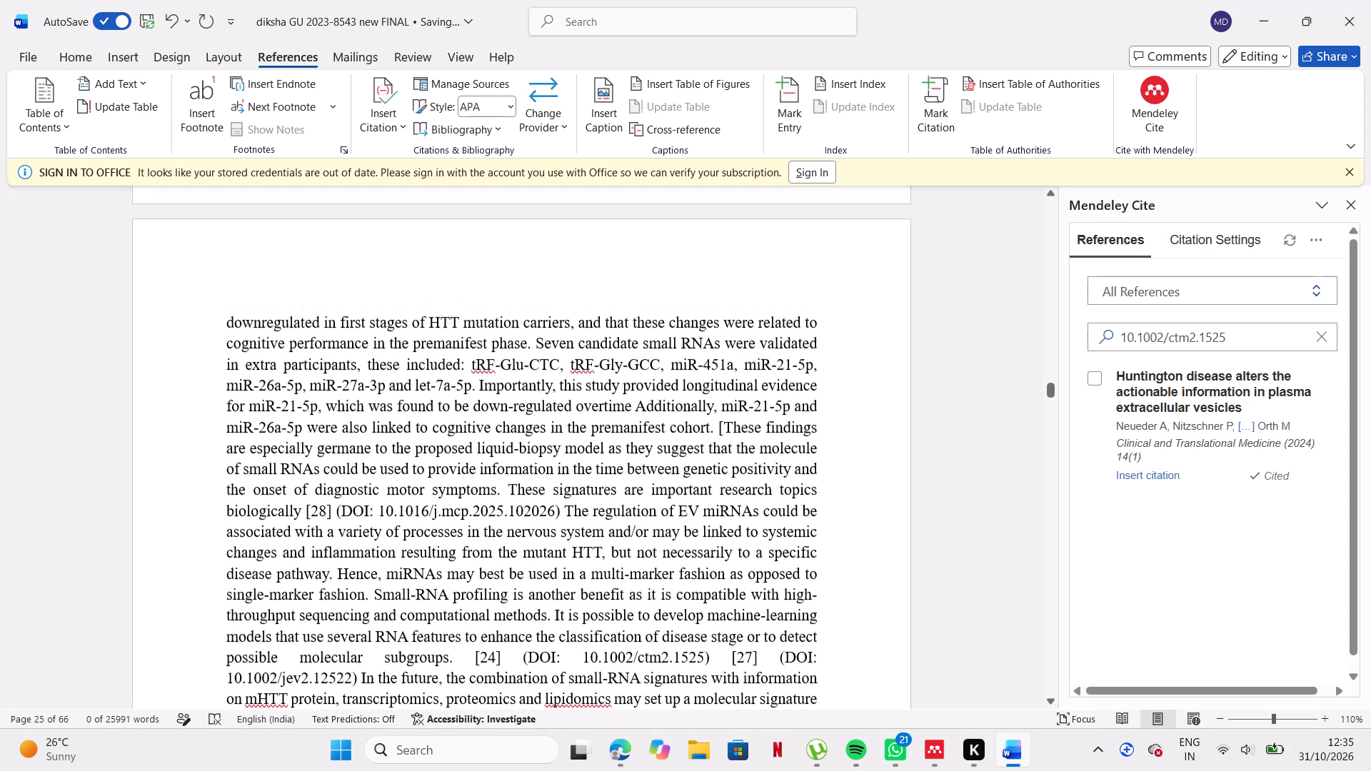
{"action": "scroll", "coordinate": [465, 394], "scroll_direction": "up", "scroll_amount": 3}
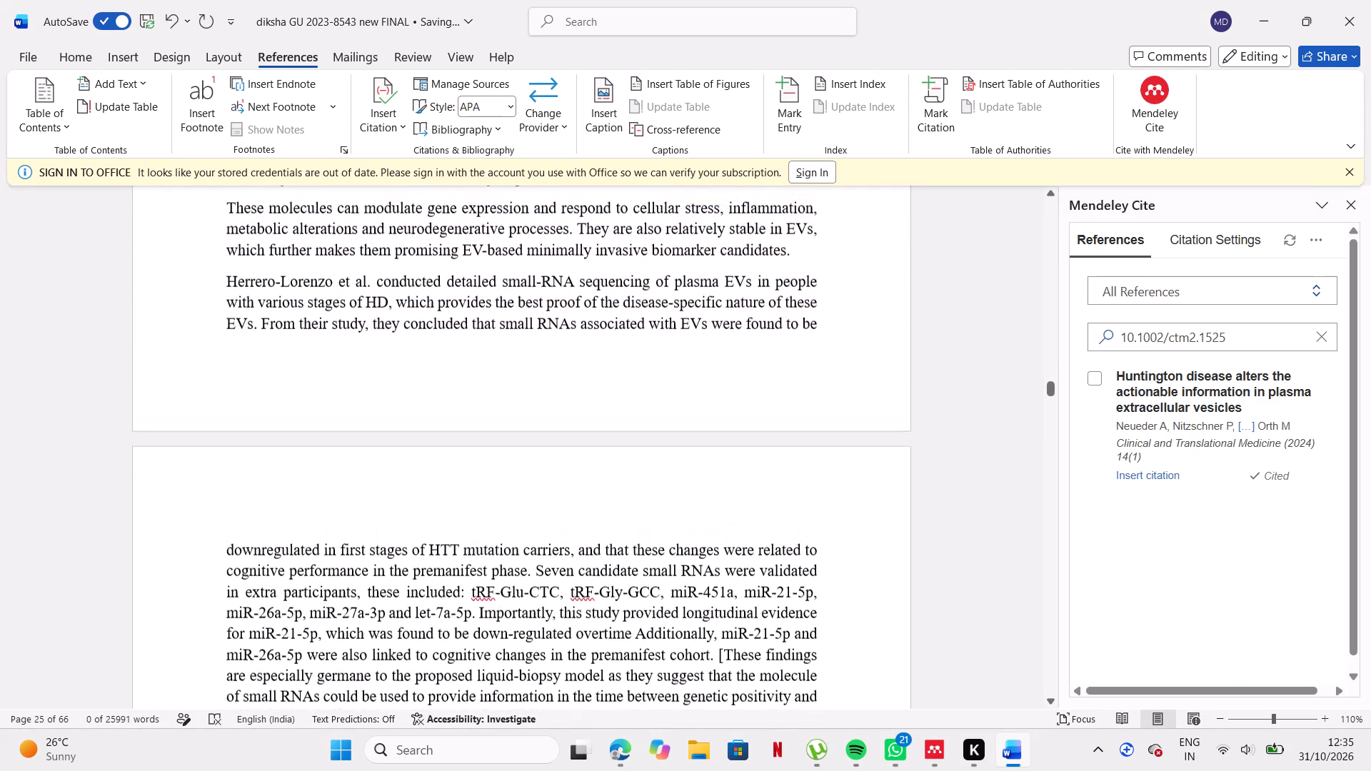
{"action": "scroll", "coordinate": [465, 394], "scroll_direction": "up", "scroll_amount": 1}
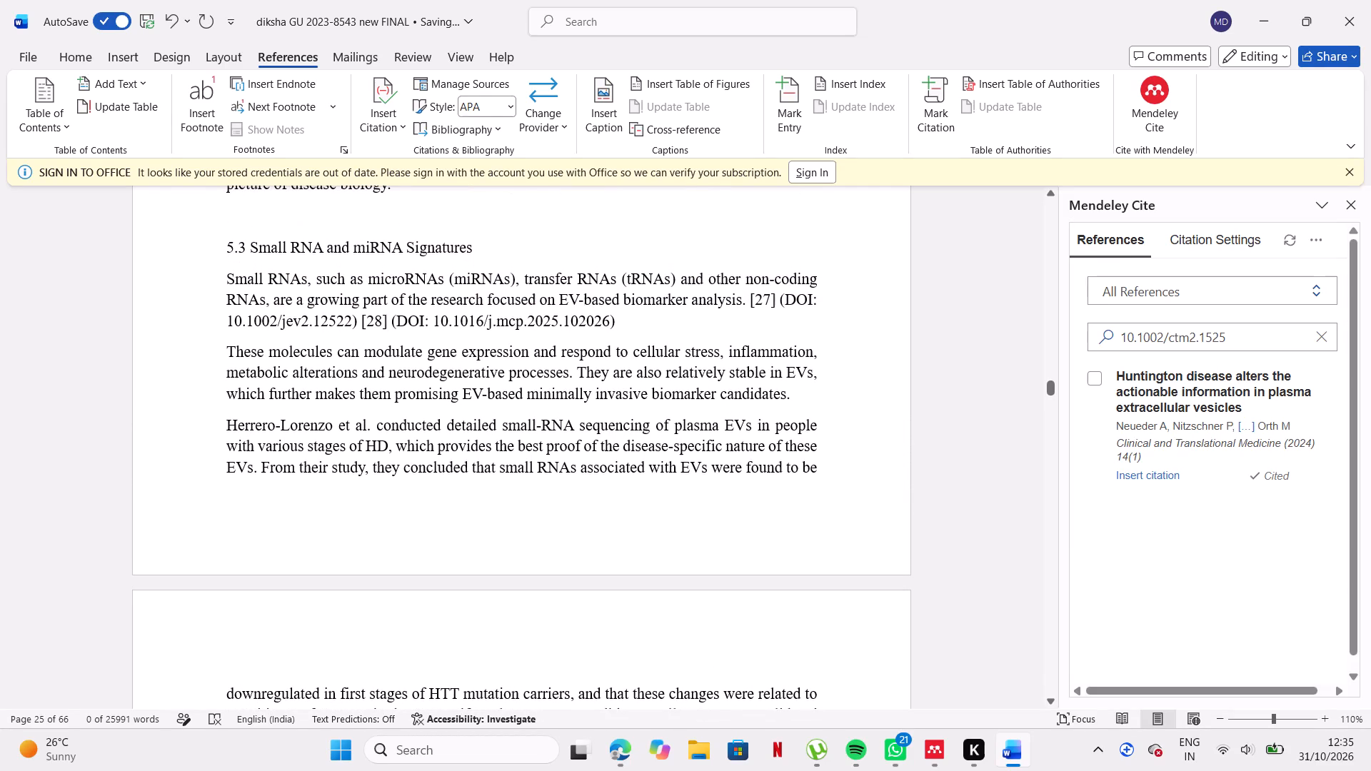
{"action": "left_click_drag", "start_coordinate": [224, 318], "coordinate": [358, 331]}
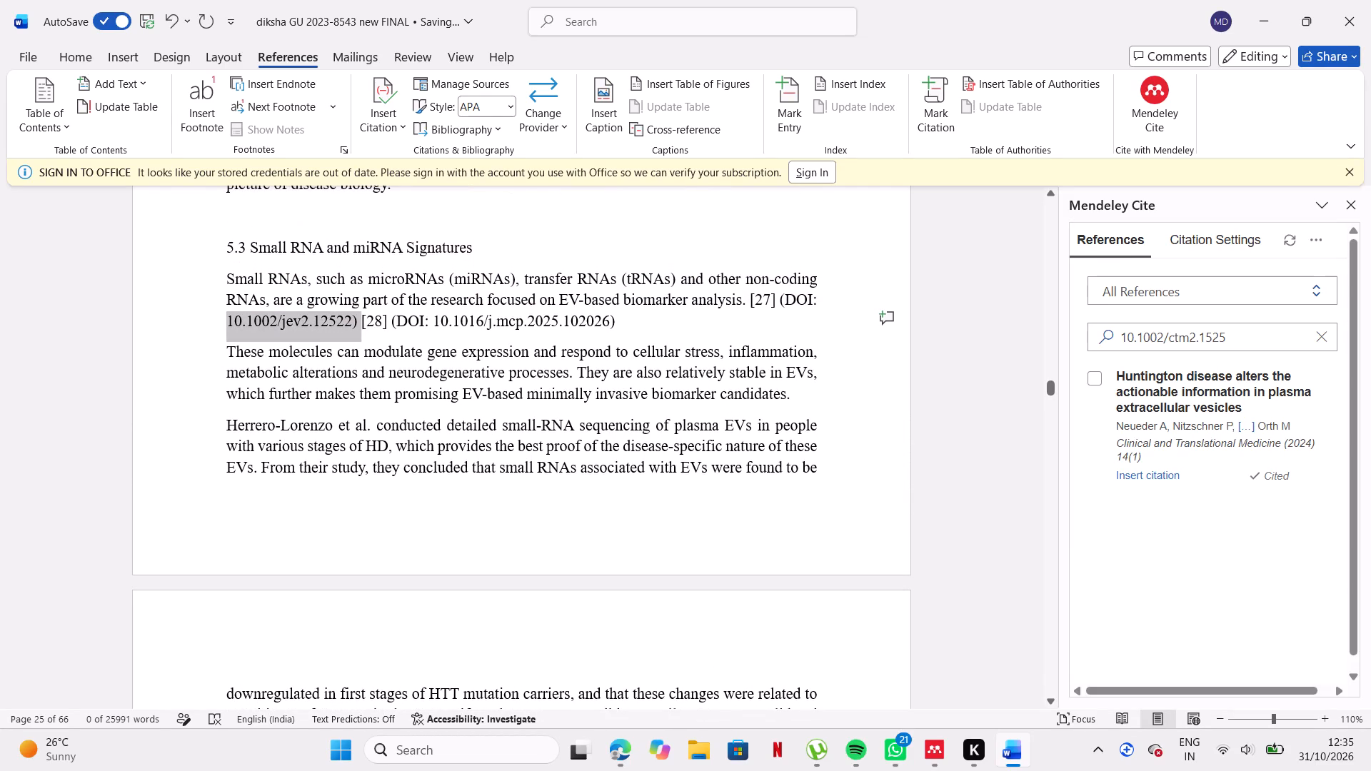
{"action": "left_click_drag", "start_coordinate": [358, 331], "coordinate": [351, 331]}
{"action": "key", "text": "ctrl+c"}
{"action": "left_click_drag", "start_coordinate": [1320, 336], "coordinate": [1306, 336]}
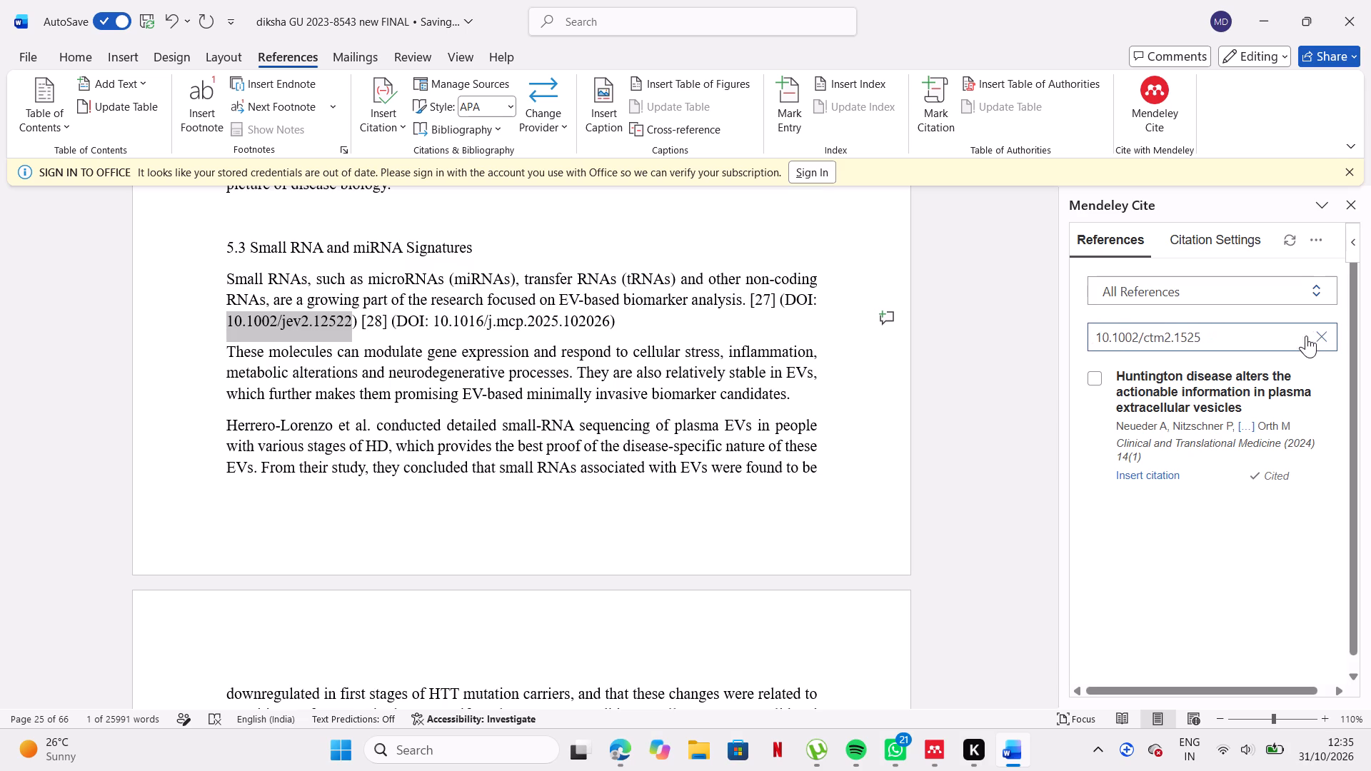
{"action": "left_click_drag", "start_coordinate": [1306, 336], "coordinate": [1305, 335]}
{"action": "left_click", "coordinate": [1305, 335]}
{"action": "left_click", "coordinate": [1329, 339]}
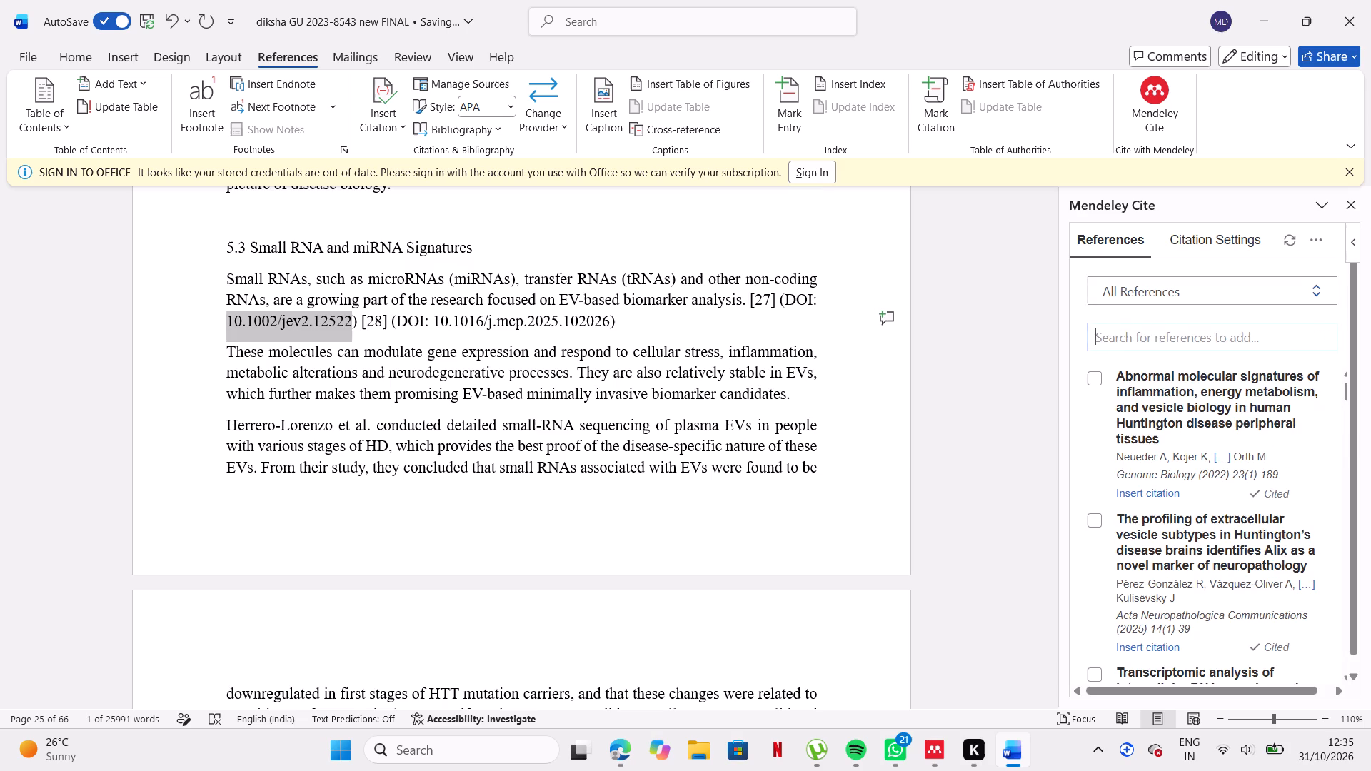
{"action": "double_click", "coordinate": [1312, 339]}
{"action": "key", "text": "ctrl+v"}
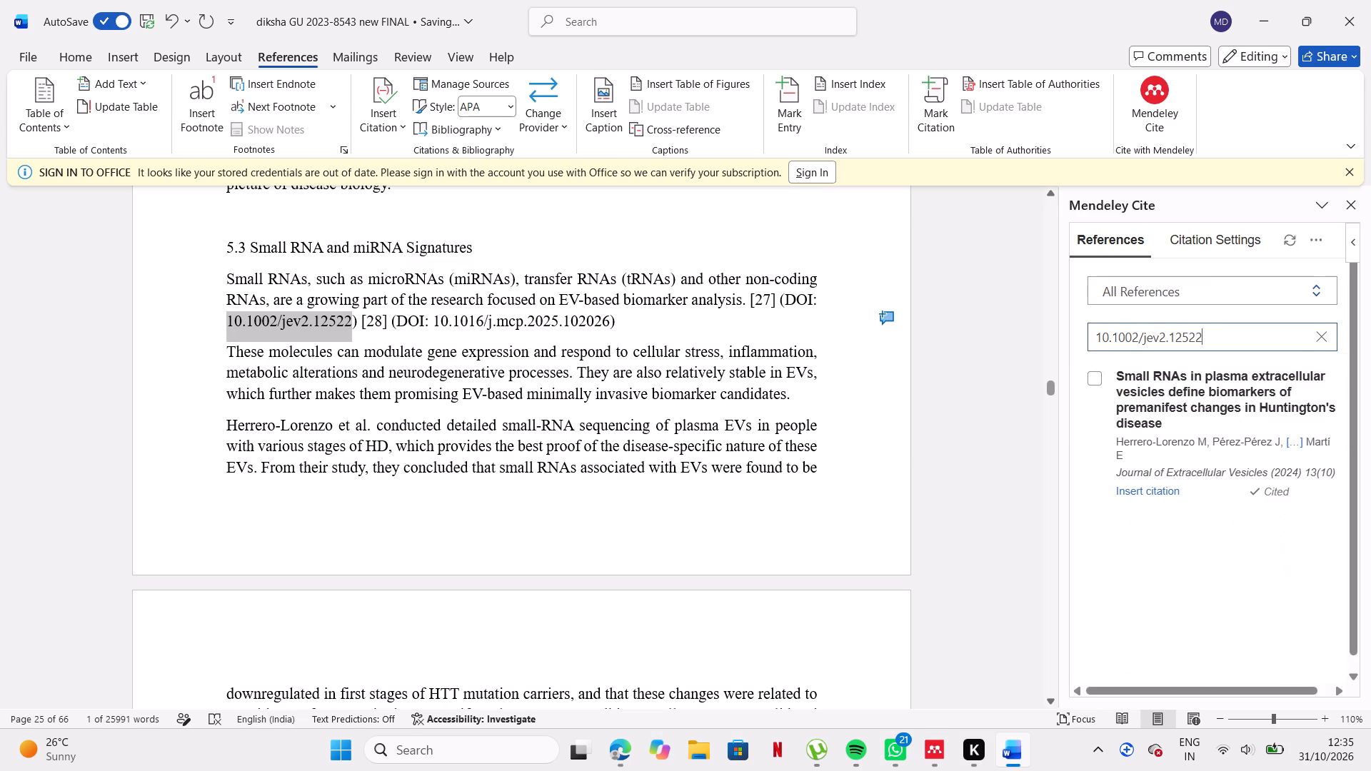
{"action": "left_click", "coordinate": [778, 301]}
{"action": "key", "text": "BackSpace"}
{"action": "key", "text": "BackSpace"}
{"action": "key", "text": "BackSpace"}
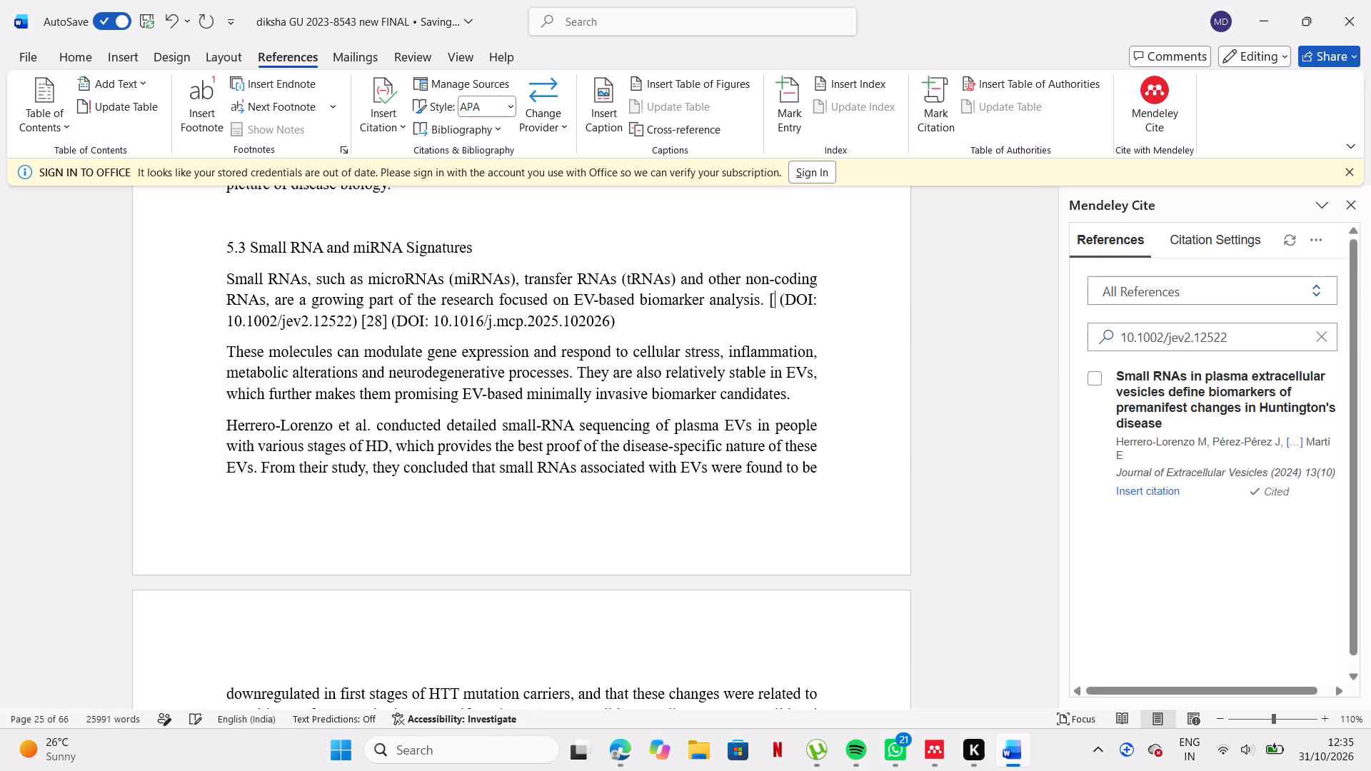
{"action": "key", "text": "BackSpace"}
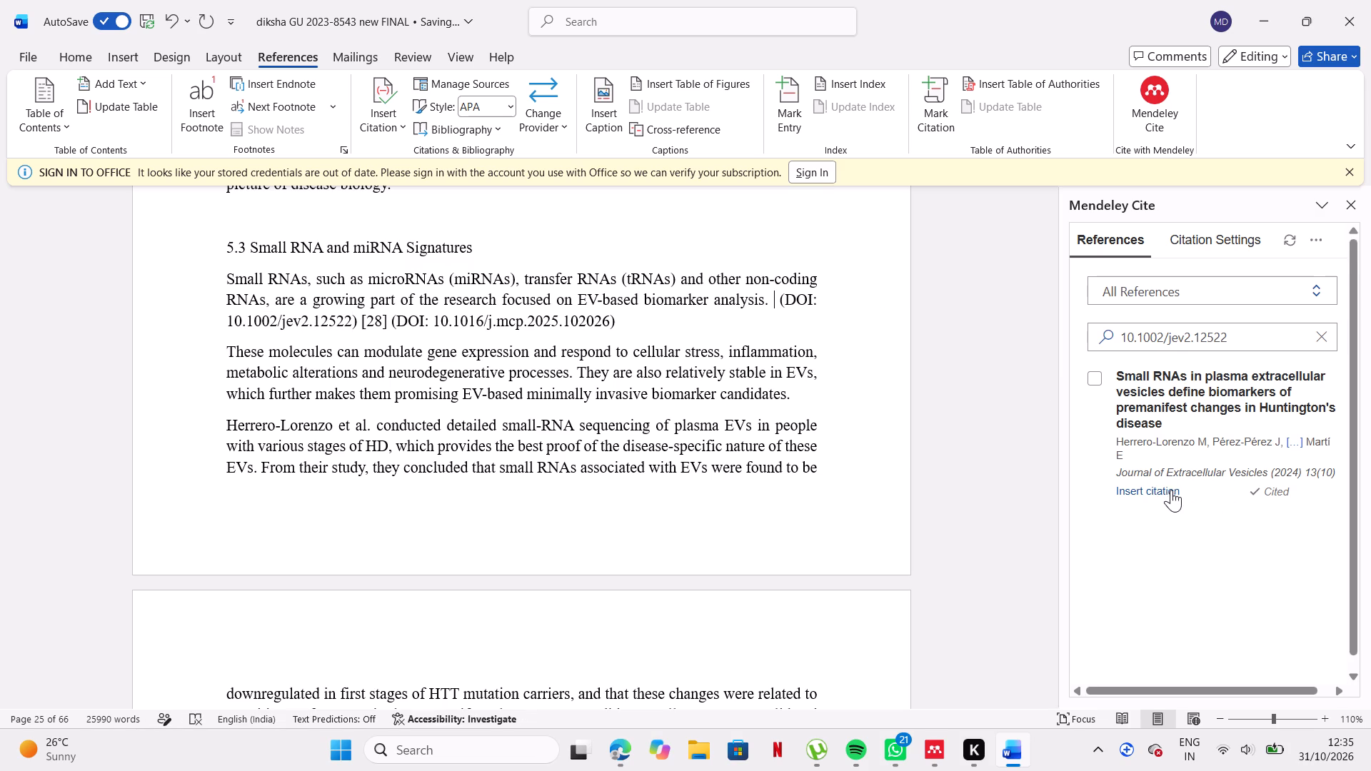
{"action": "left_click", "coordinate": [1166, 490]}
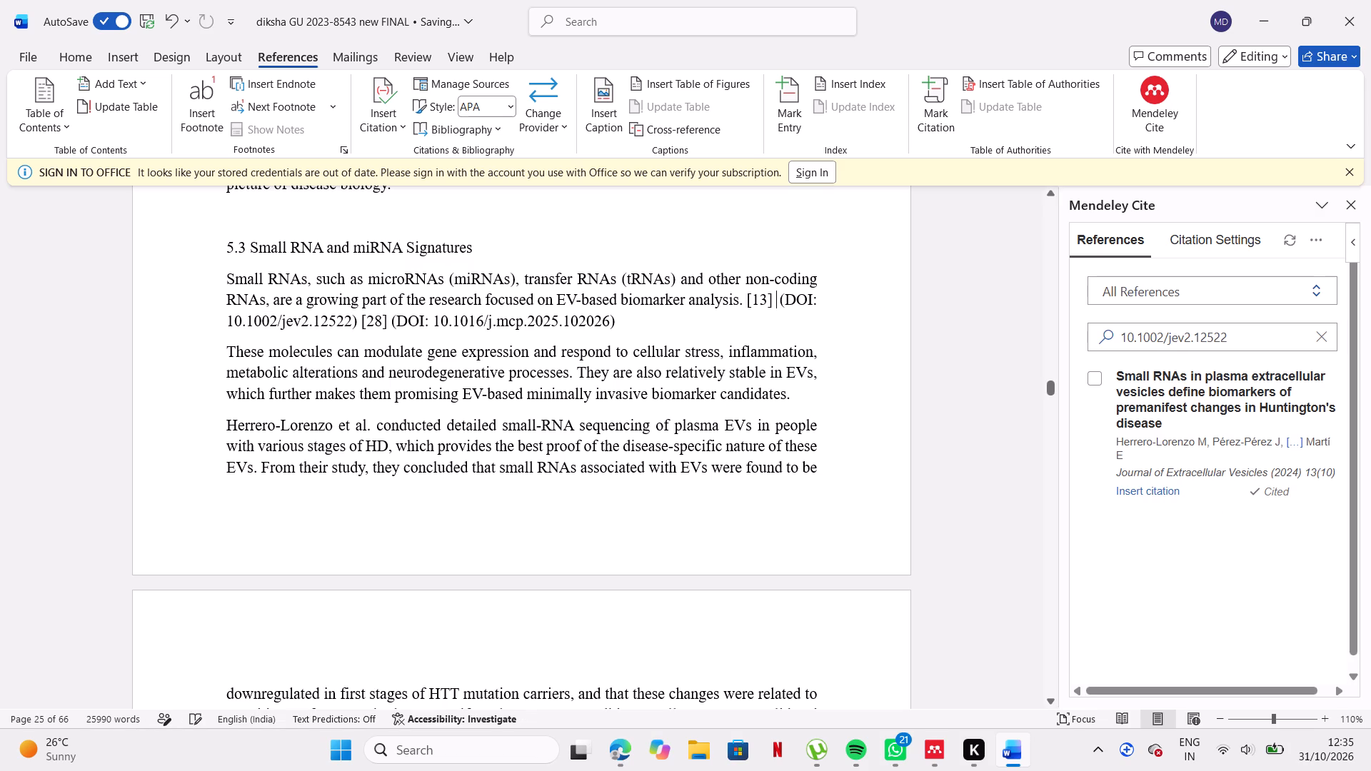
Replace the typed [28] in section 5.3's first paragraph with the Mendeley citation for DOI 10.1016/j.mcp.2025.102026, preceded by a space.
{"action": "left_click", "coordinate": [391, 321]}
{"action": "key", "text": "BackSpace"}
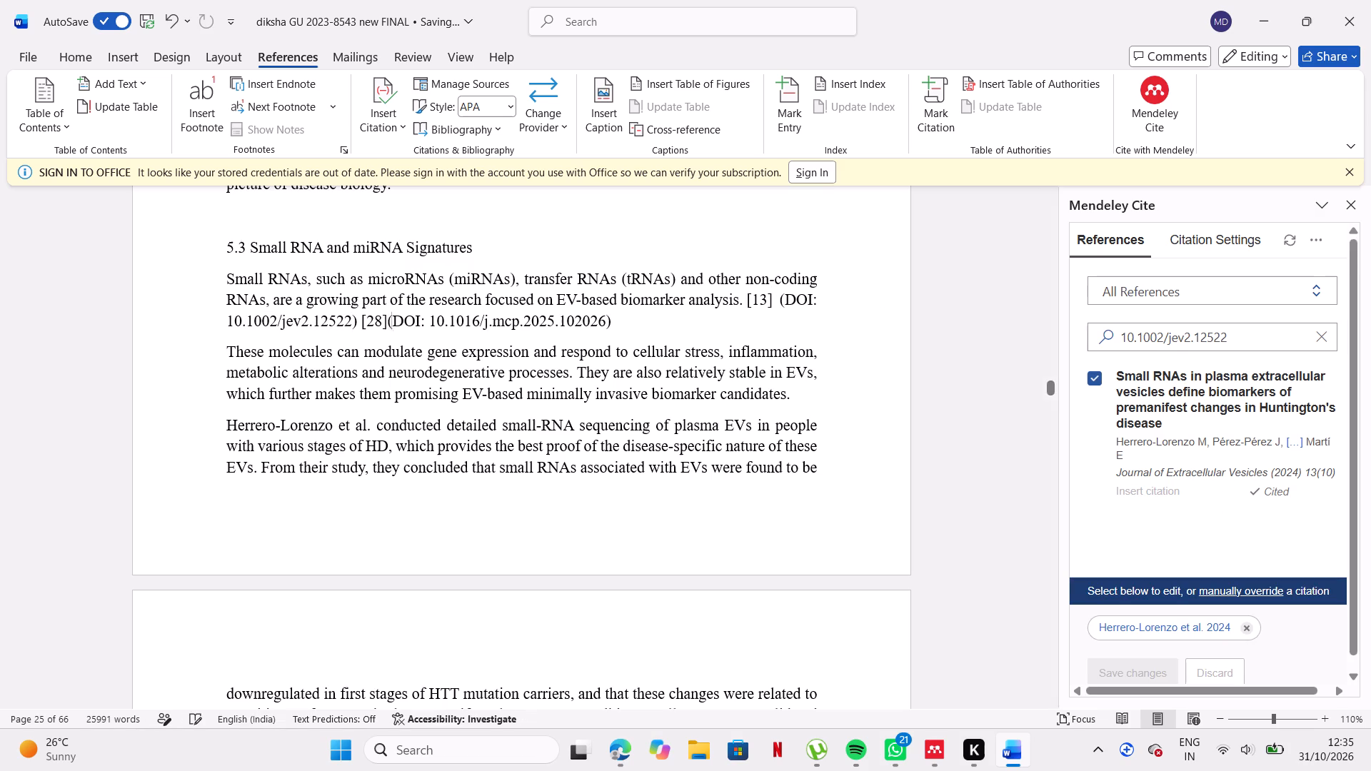
{"action": "key", "text": "BackSpace"}
{"action": "key", "text": "BackSpace"}
{"action": "key", "text": "BackSpace"}
{"action": "key", "text": "BackSpace"}
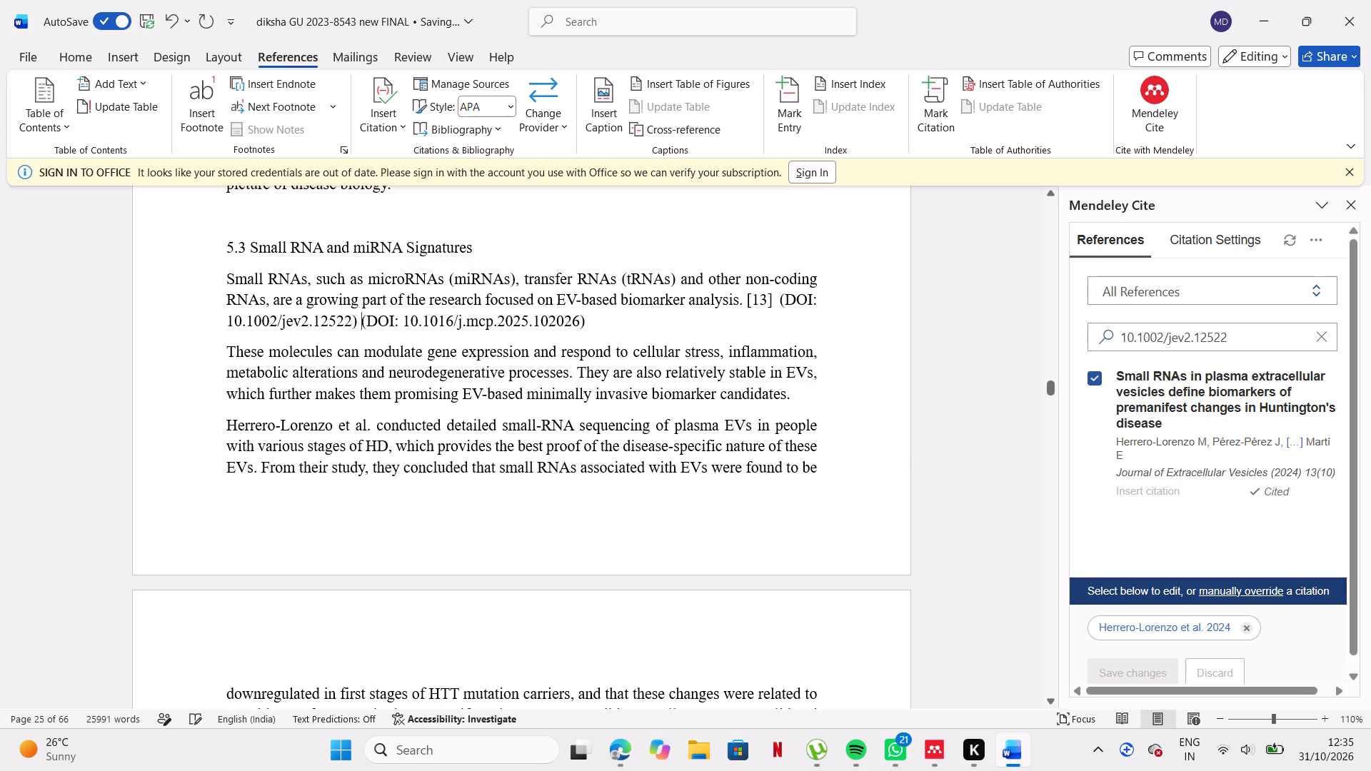
{"action": "left_click_drag", "start_coordinate": [406, 317], "coordinate": [586, 322]}
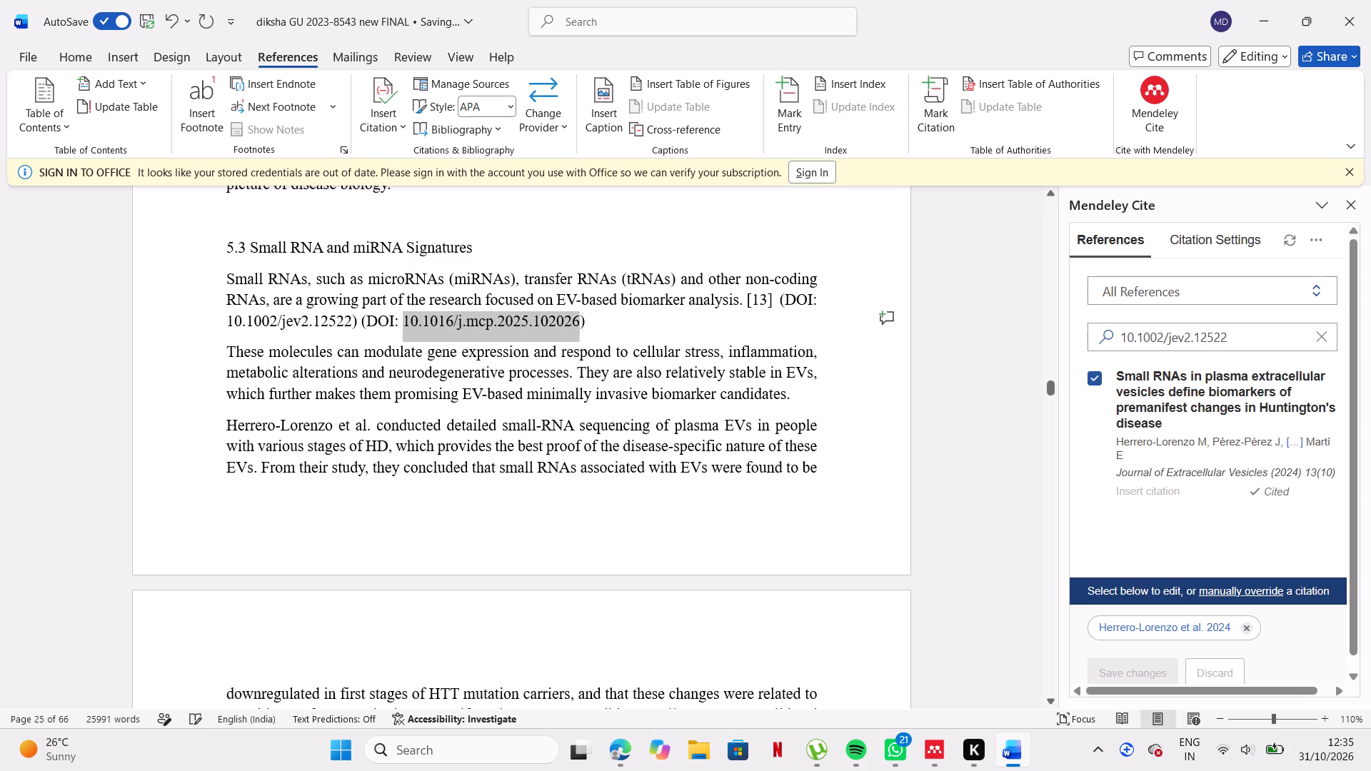
{"action": "left_click_drag", "start_coordinate": [586, 322], "coordinate": [580, 327]}
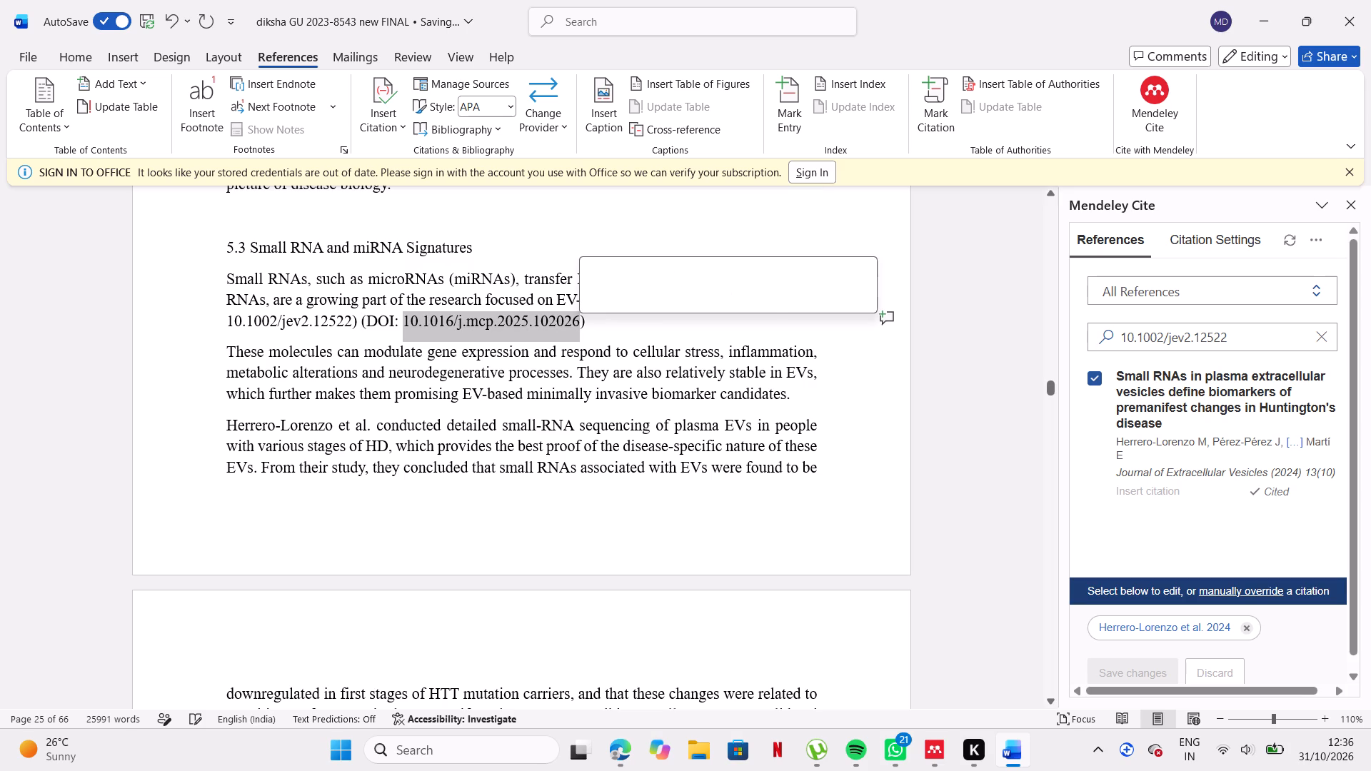
{"action": "key", "text": "ctrl+c"}
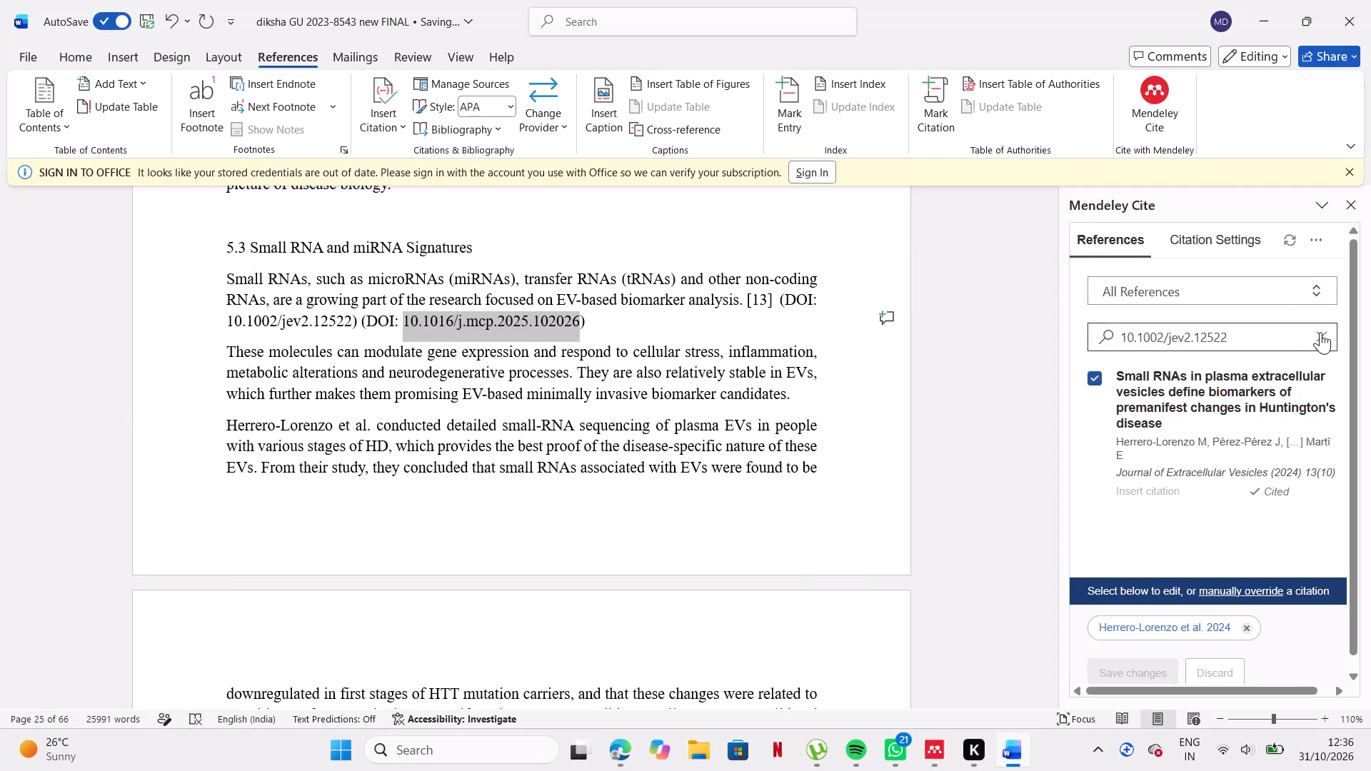
{"action": "left_click_drag", "start_coordinate": [1320, 332], "coordinate": [1305, 335]}
{"action": "left_click", "coordinate": [1305, 335]}
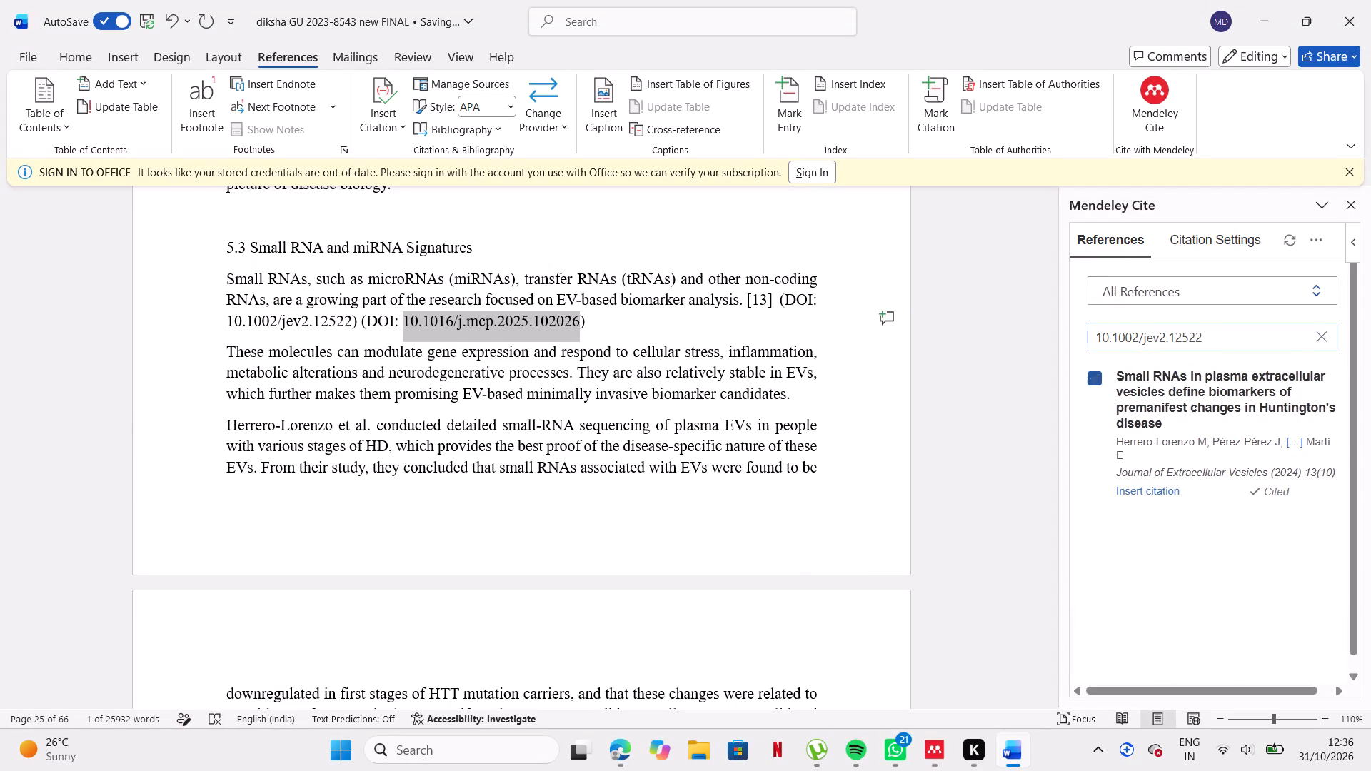
{"action": "left_click", "coordinate": [1327, 336]}
{"action": "left_click", "coordinate": [1302, 341], "text": "ctrl"}
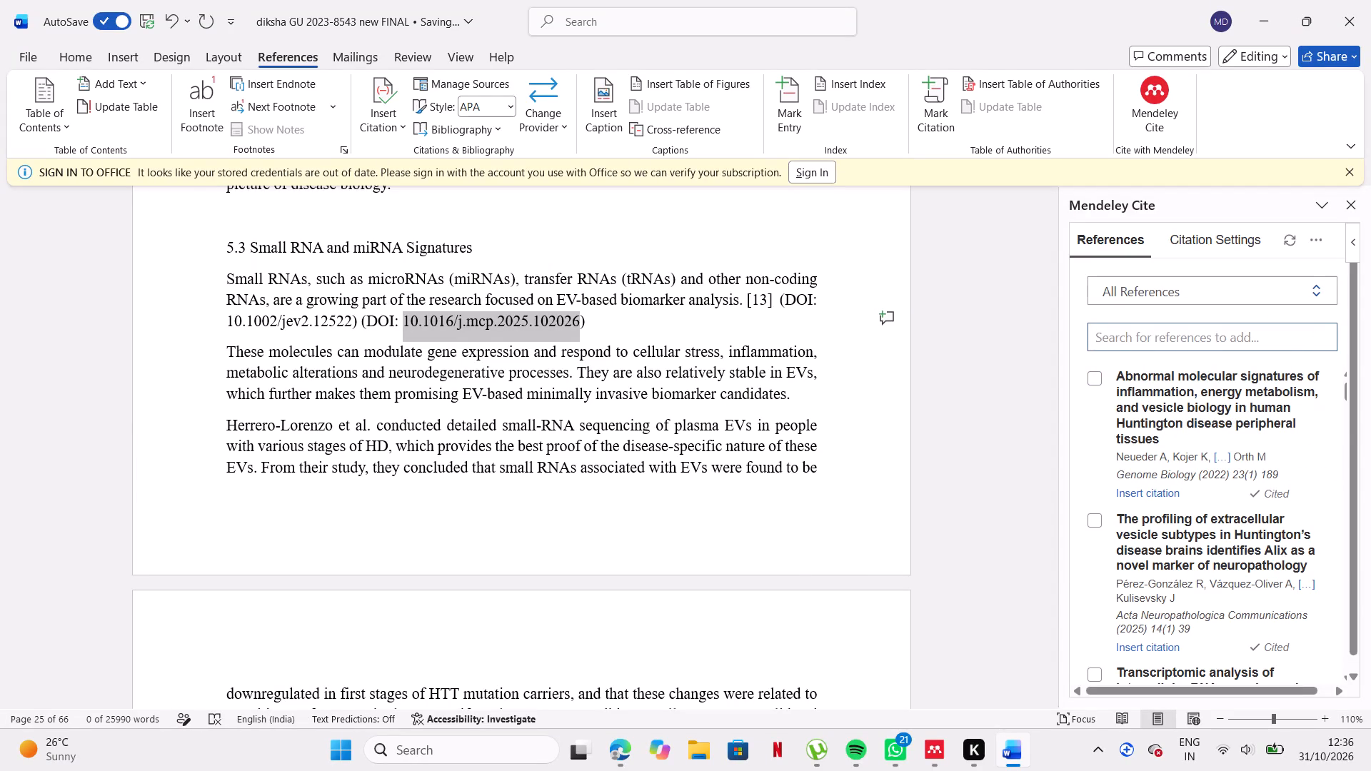
{"action": "key", "text": "ctrl+v"}
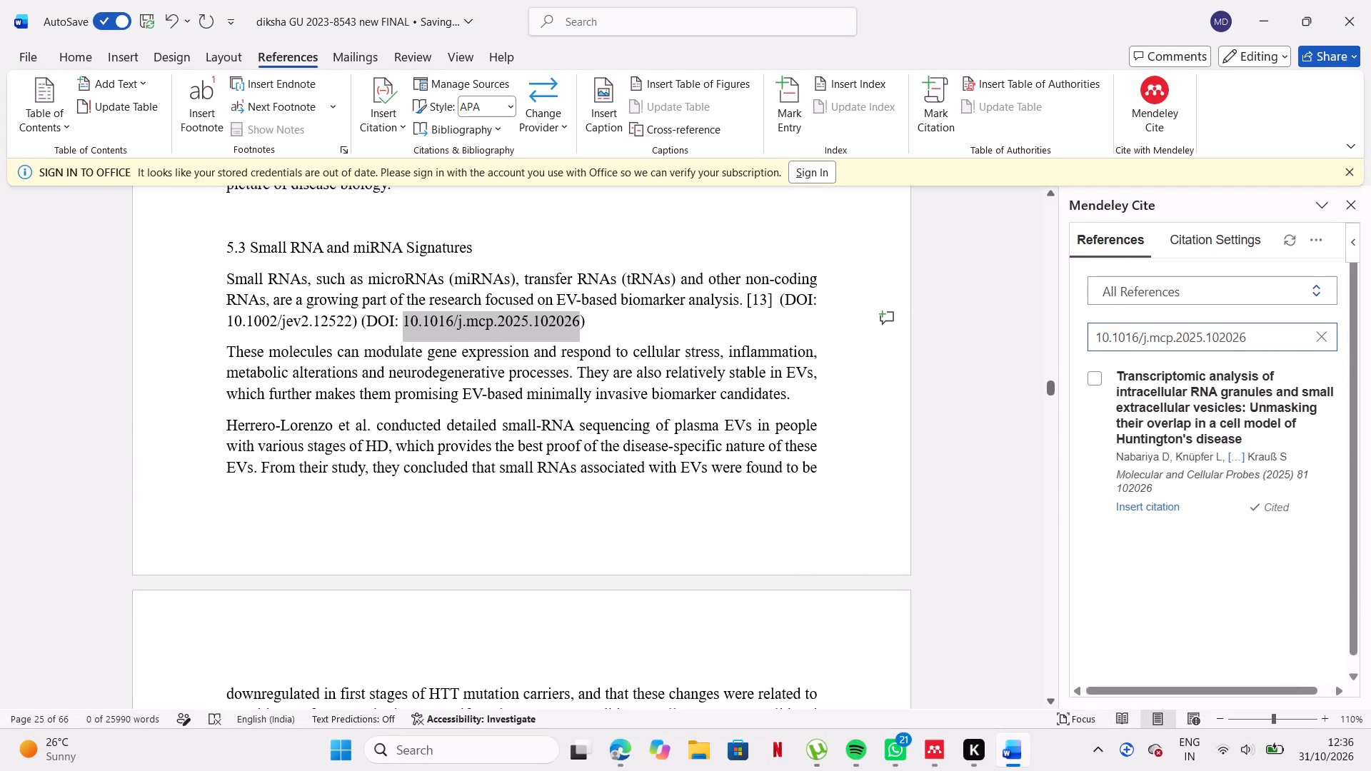
{"action": "left_click", "coordinate": [358, 328]}
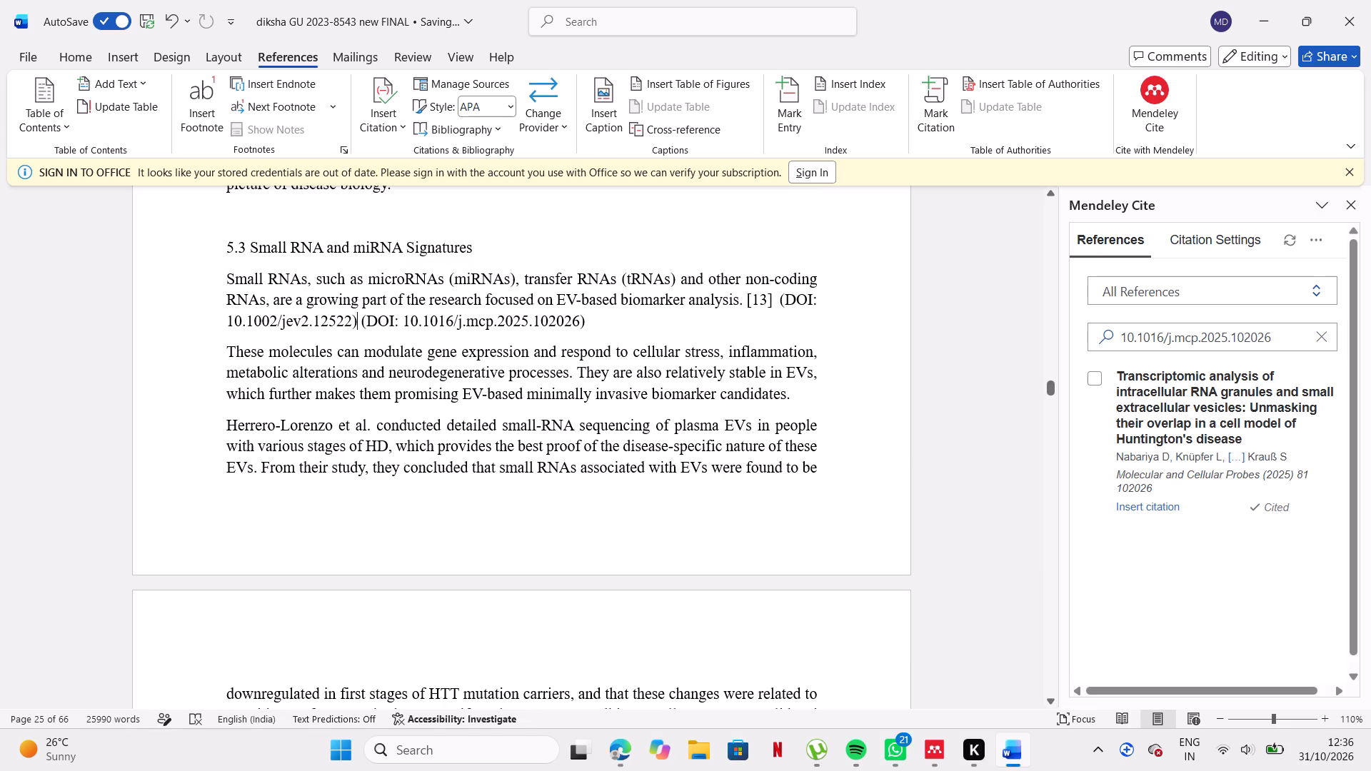
{"action": "key", "text": "space"}
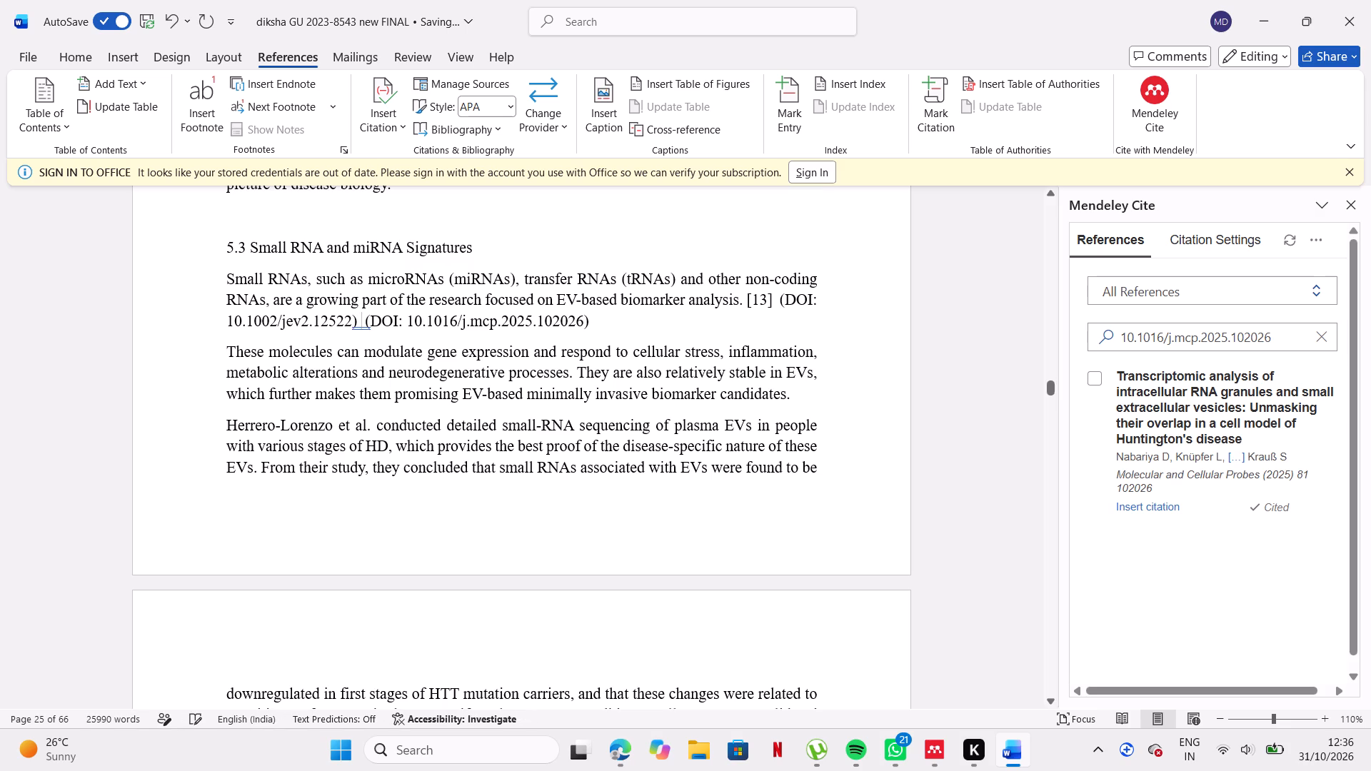
{"action": "left_click", "coordinate": [1168, 509]}
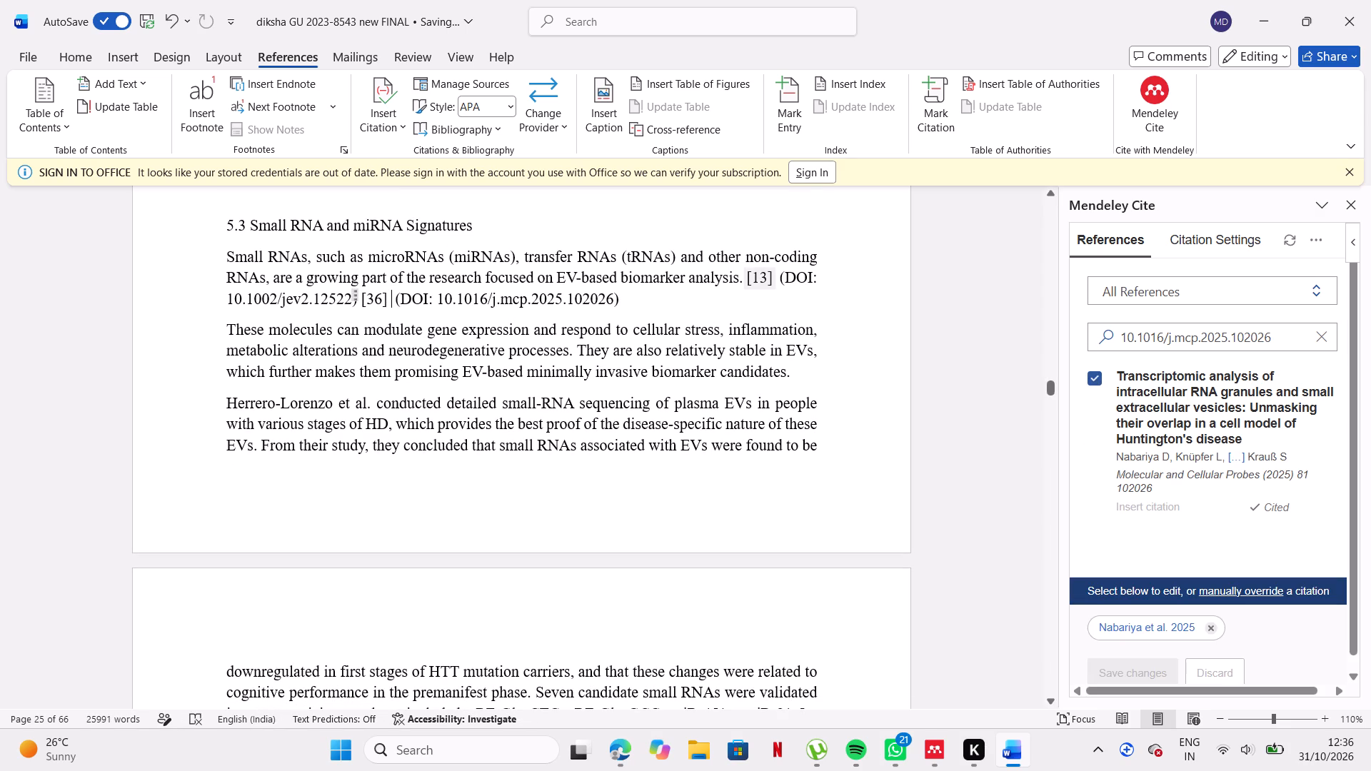
Bold both citations and their DOIs after "EV-based biomarker analysis." in section 5.3.
{"action": "left_click_drag", "start_coordinate": [738, 276], "coordinate": [718, 306]}
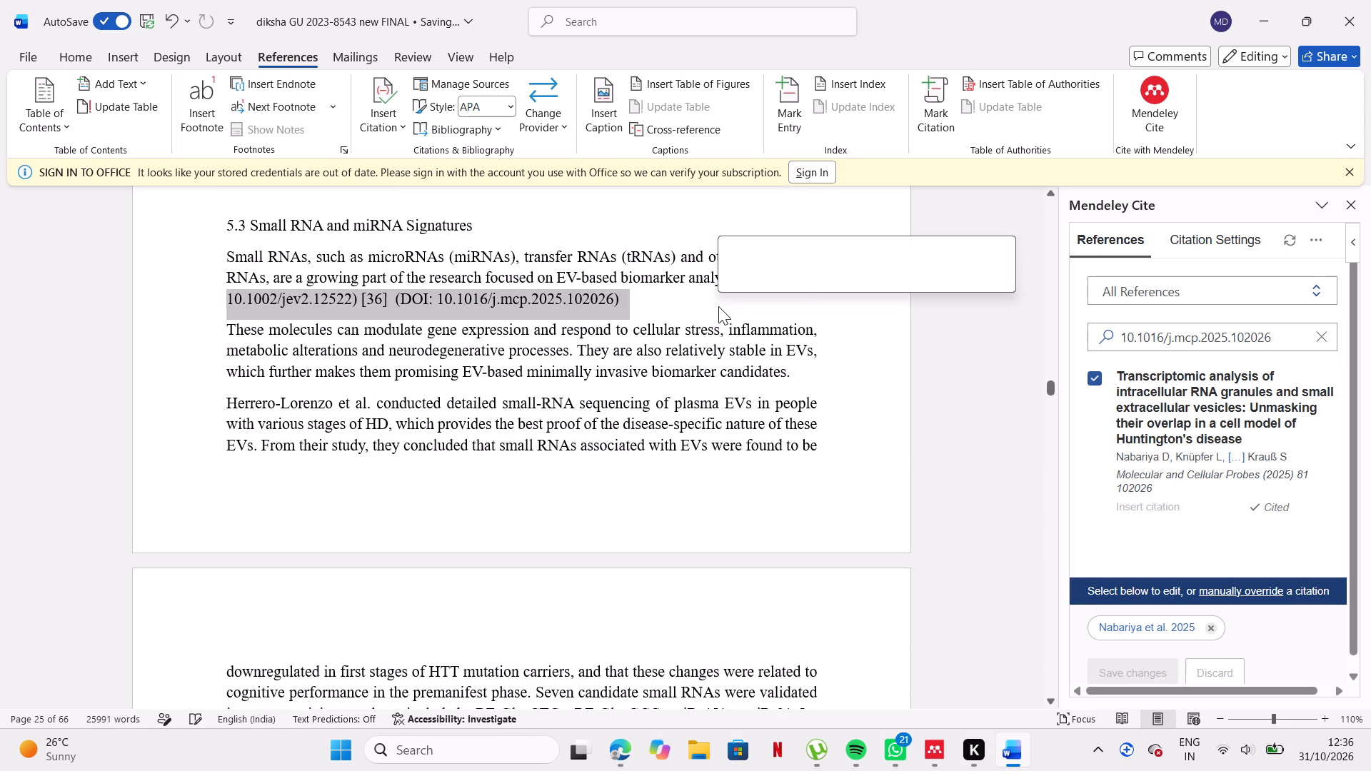
{"action": "left_click", "coordinate": [736, 269]}
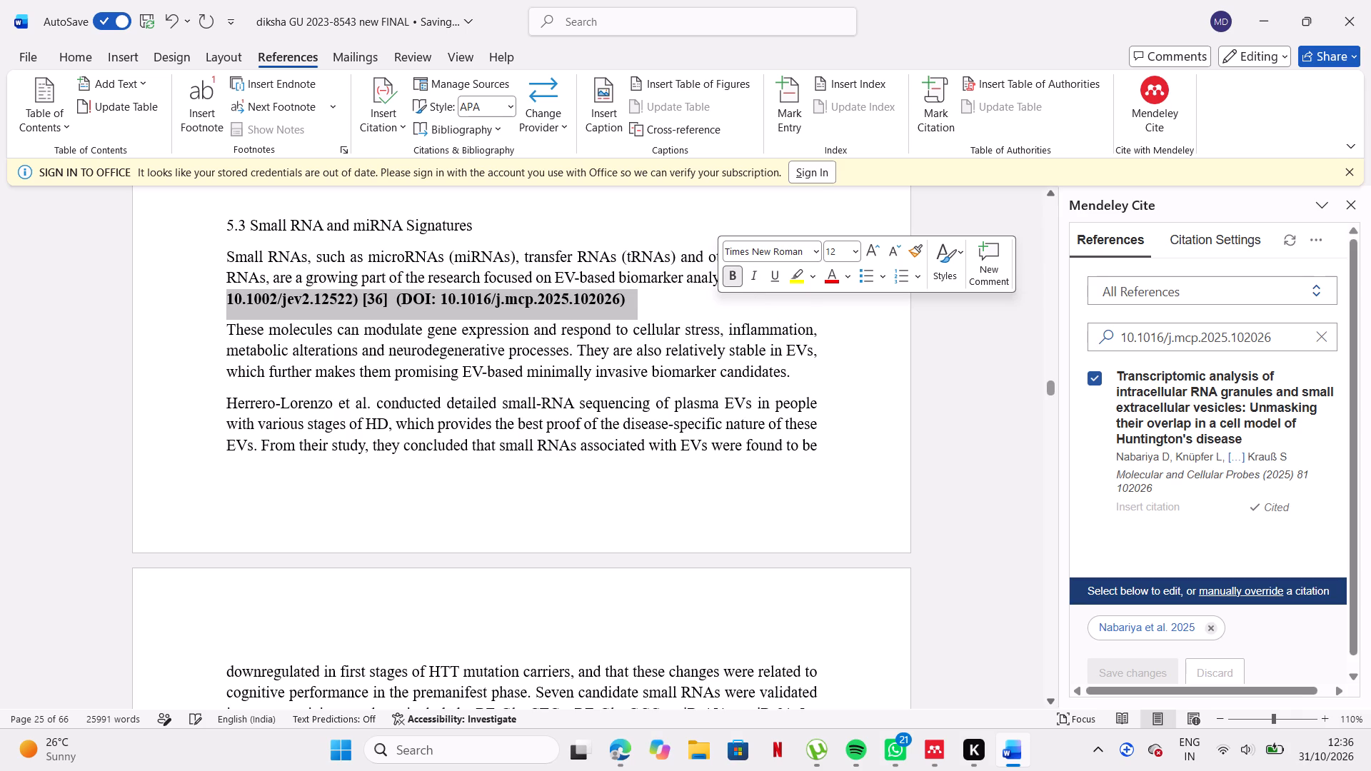
Replace the typed [28] after "important research topics biologically" in section 5.3 with the Mendeley citation for DOI 10.1016/j.mcp.2025.102026.
{"action": "left_click", "coordinate": [860, 359]}
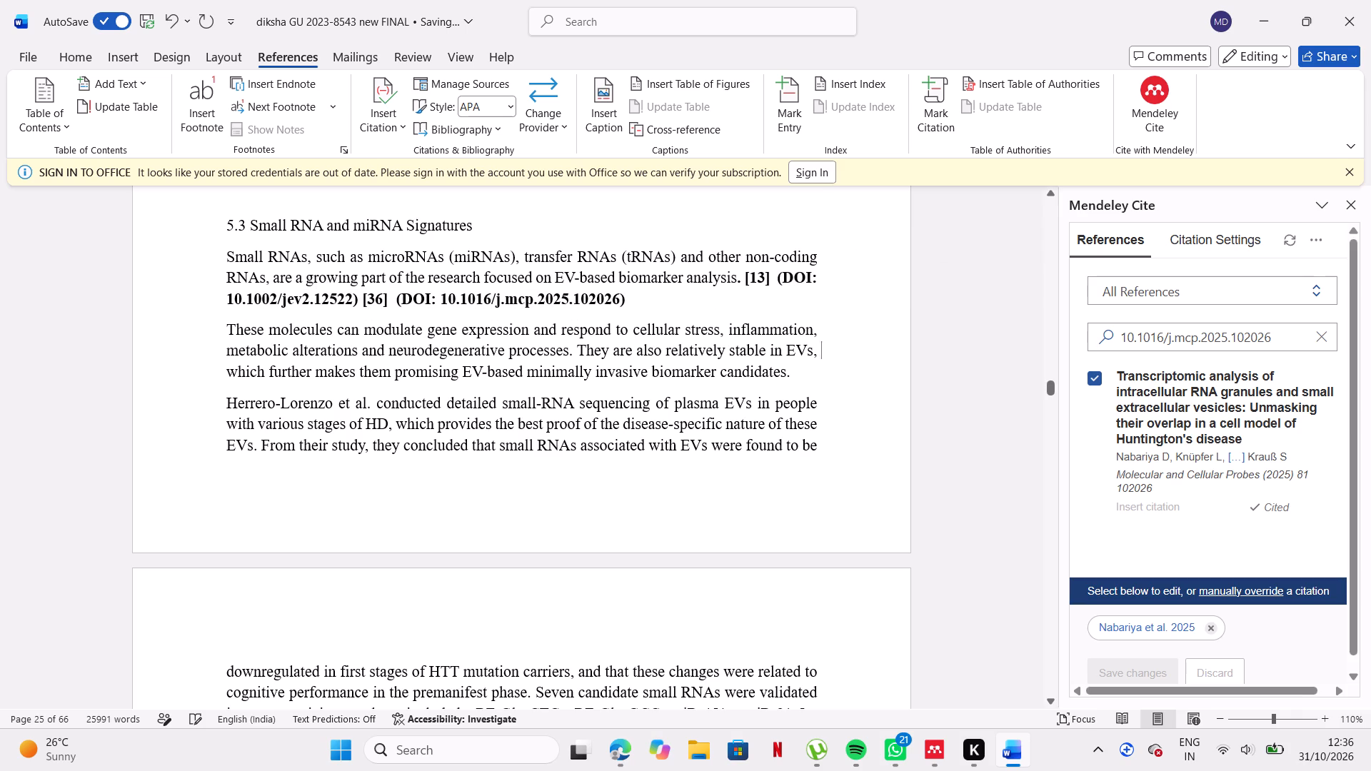
{"action": "scroll", "coordinate": [860, 359], "scroll_direction": "down", "scroll_amount": 1}
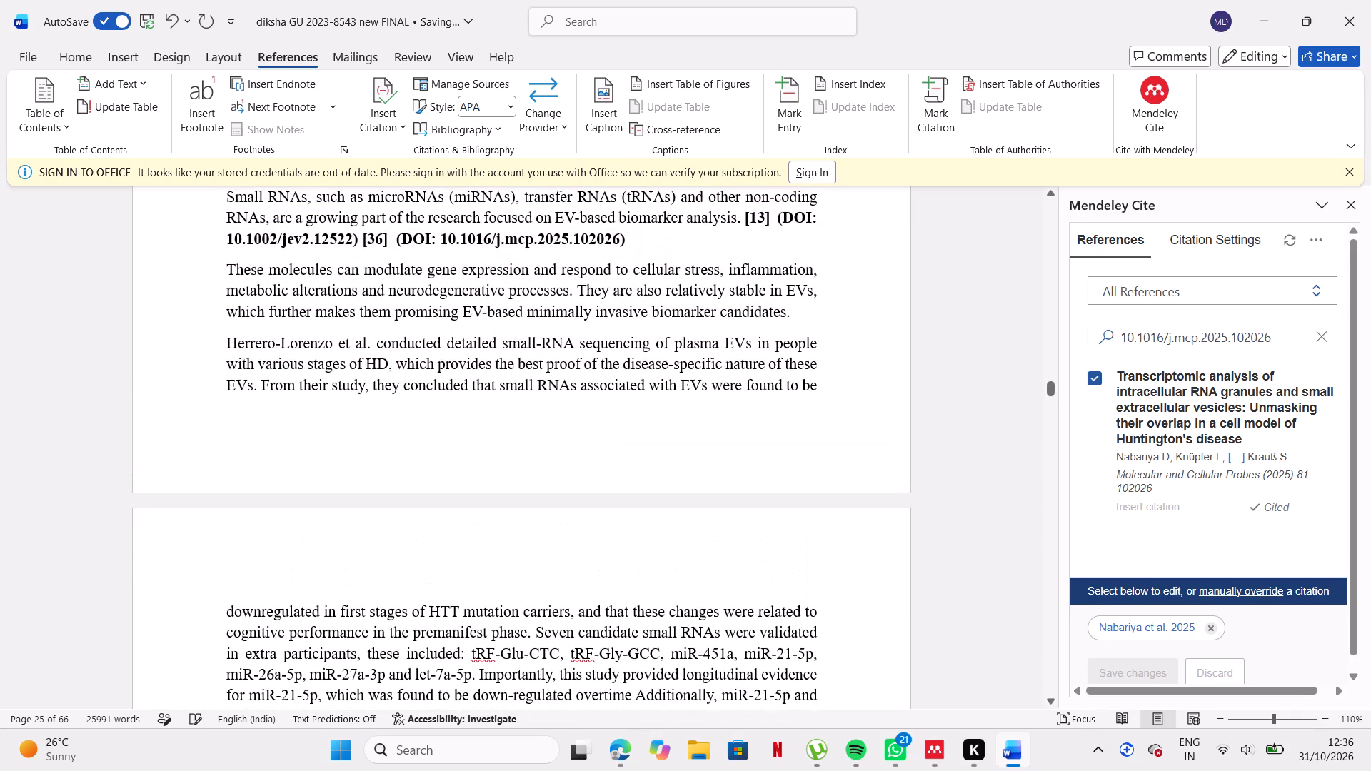
{"action": "scroll", "coordinate": [860, 359], "scroll_direction": "down", "scroll_amount": 4}
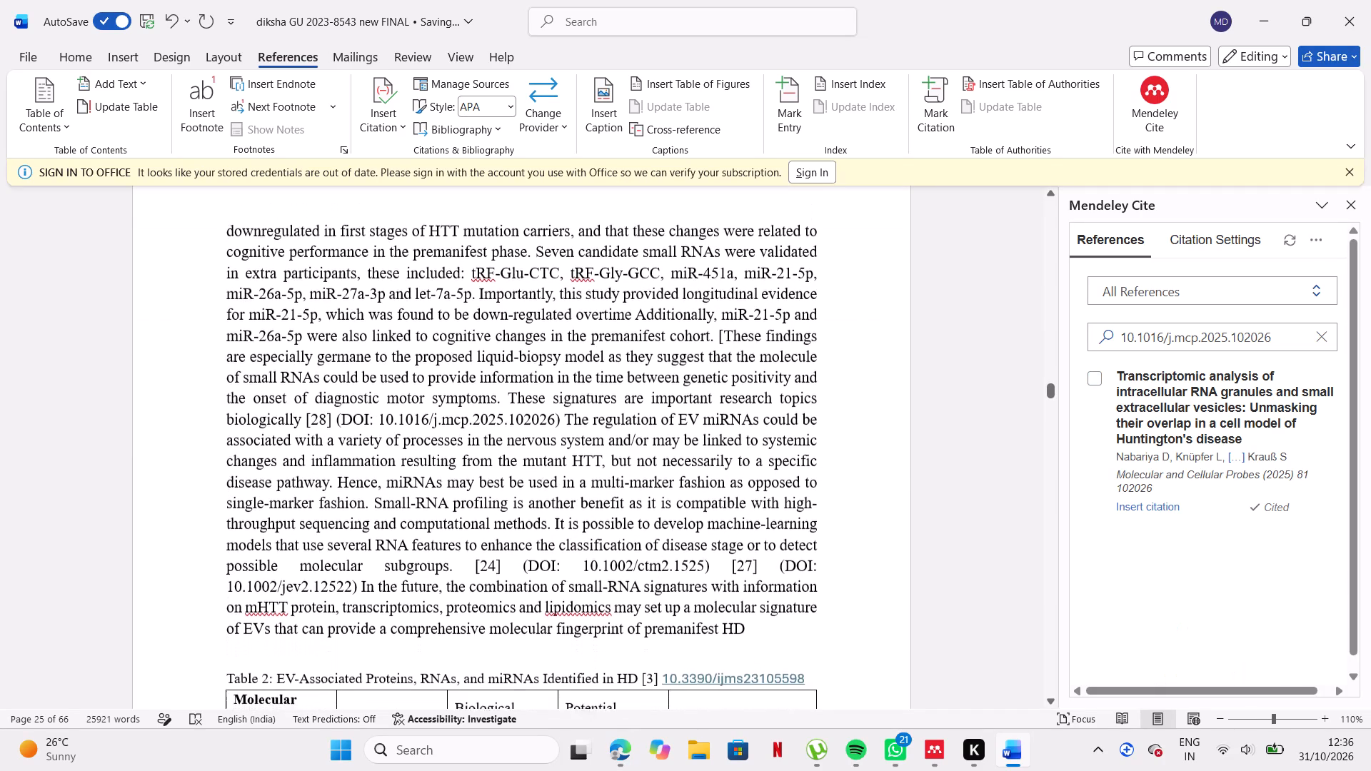
{"action": "scroll", "coordinate": [860, 359], "scroll_direction": "down", "scroll_amount": 3}
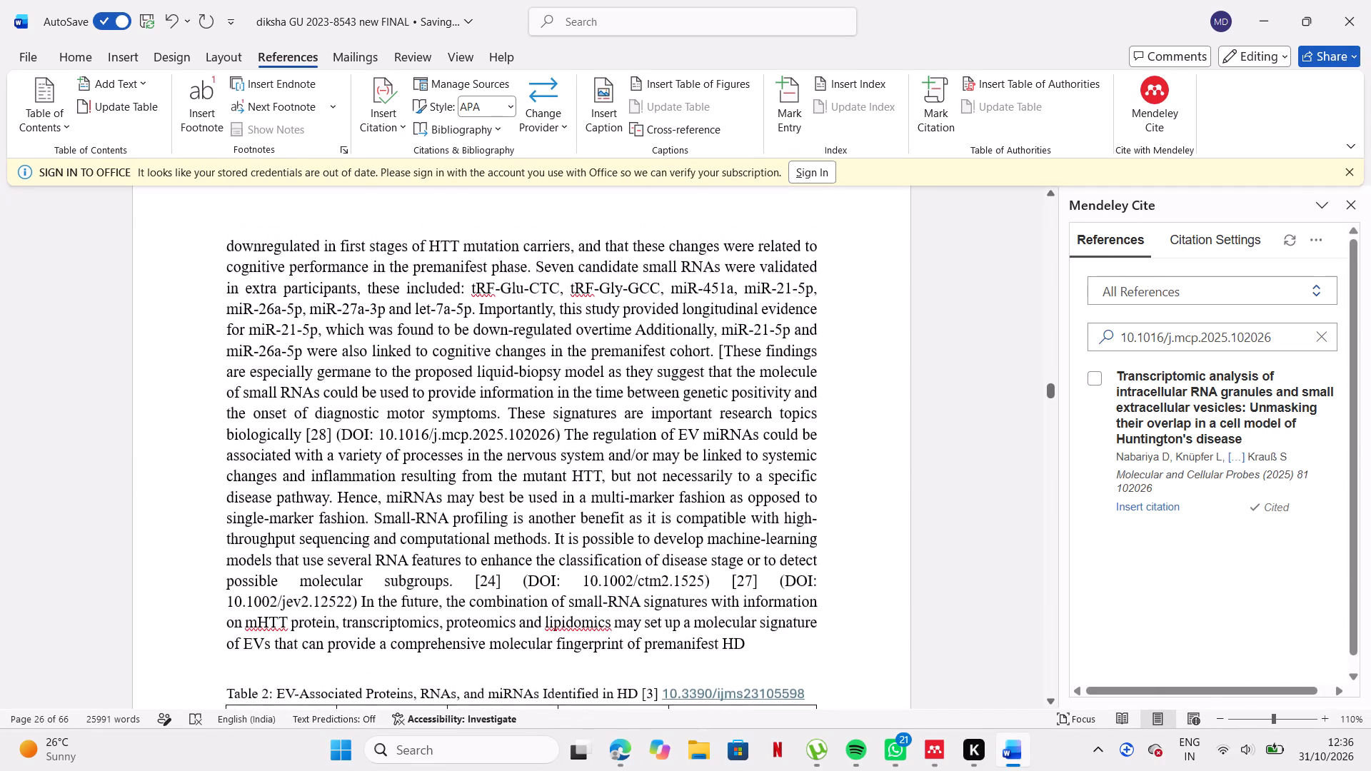
{"action": "scroll", "coordinate": [860, 359], "scroll_direction": "down", "scroll_amount": 1}
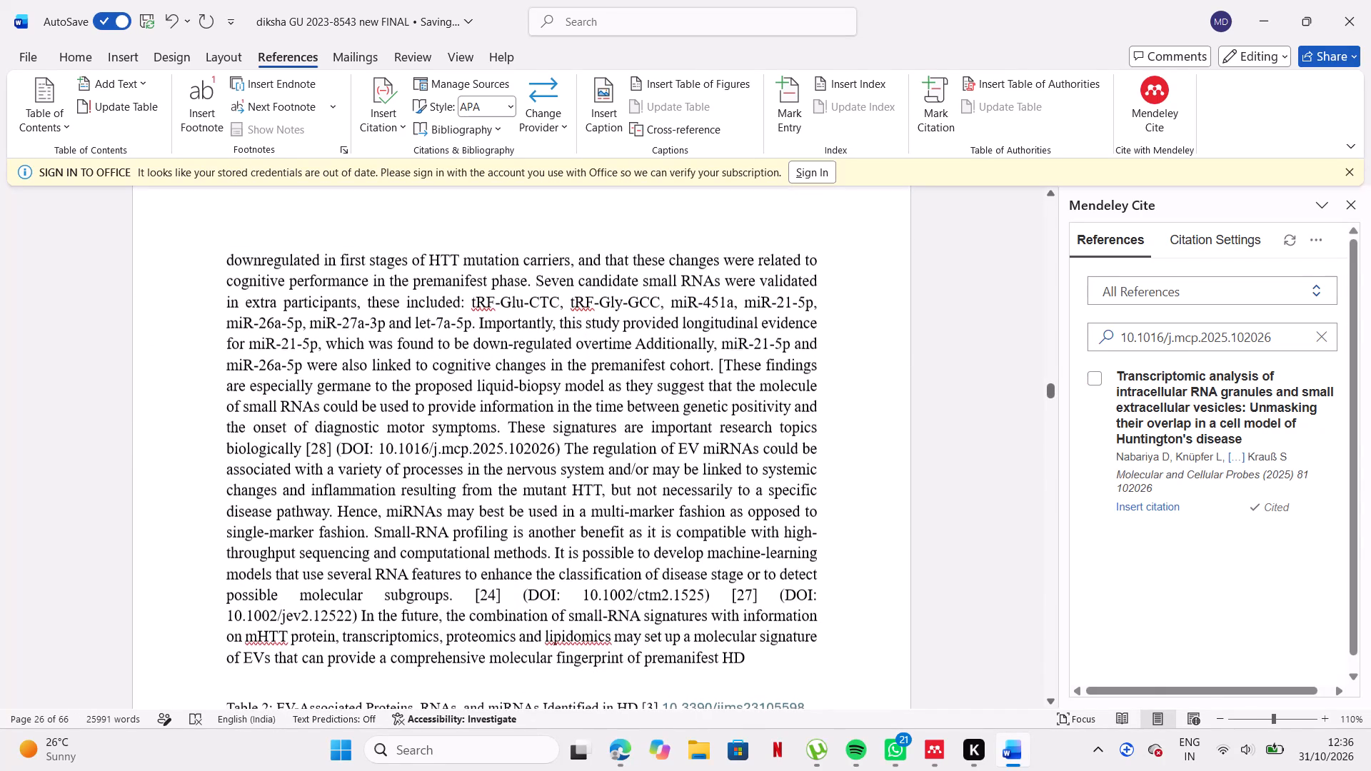
{"action": "left_click", "coordinate": [333, 447]}
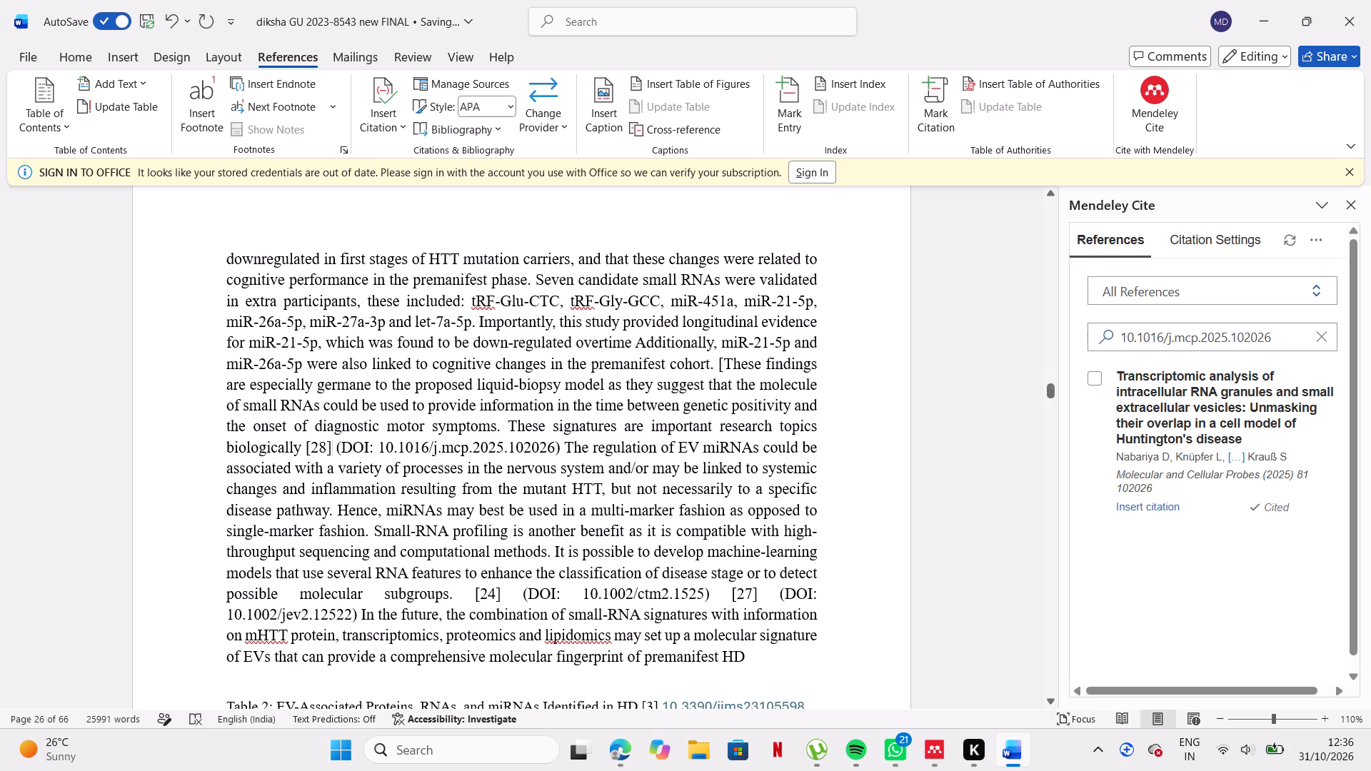
{"action": "key", "text": "BackSpace"}
{"action": "key", "text": "BackSpace"}
{"action": "key", "text": "BackSpace"}
{"action": "key", "text": "BackSpace"}
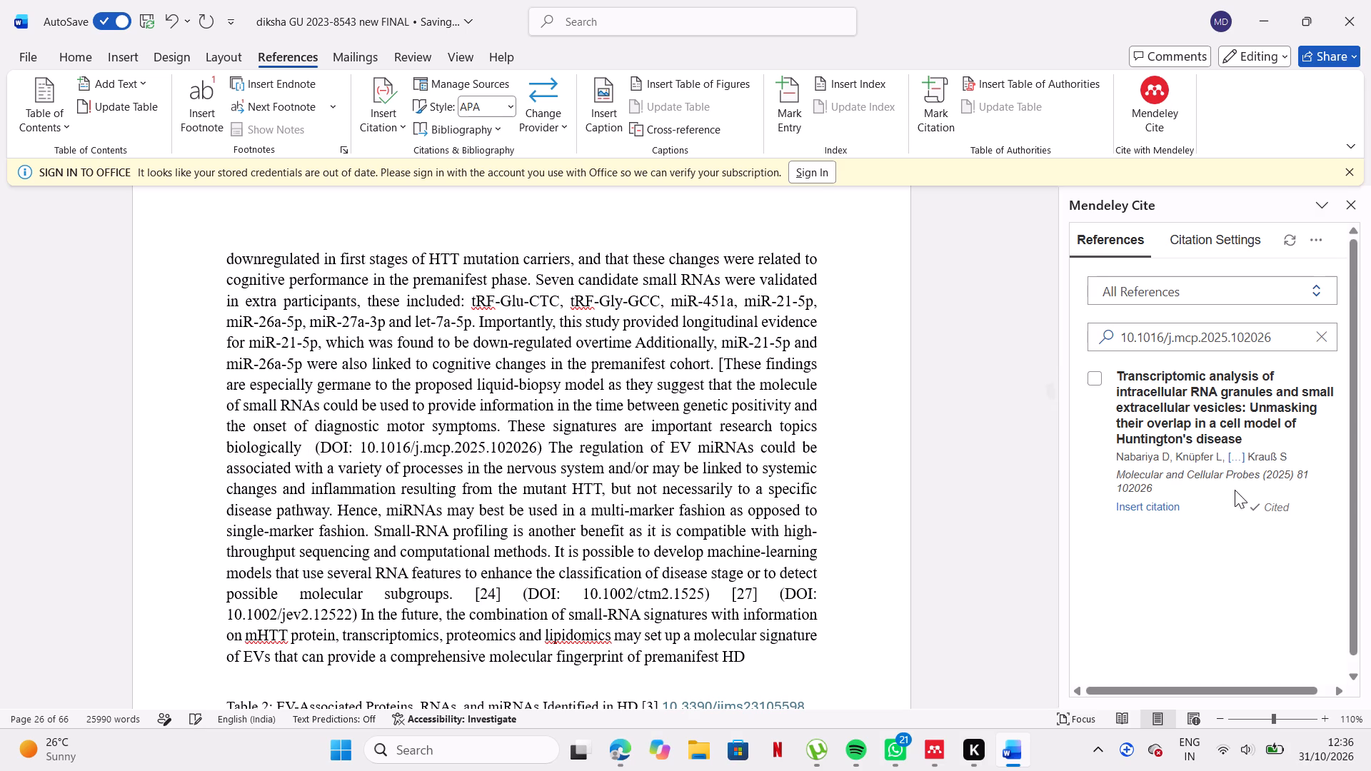
{"action": "left_click", "coordinate": [1155, 511]}
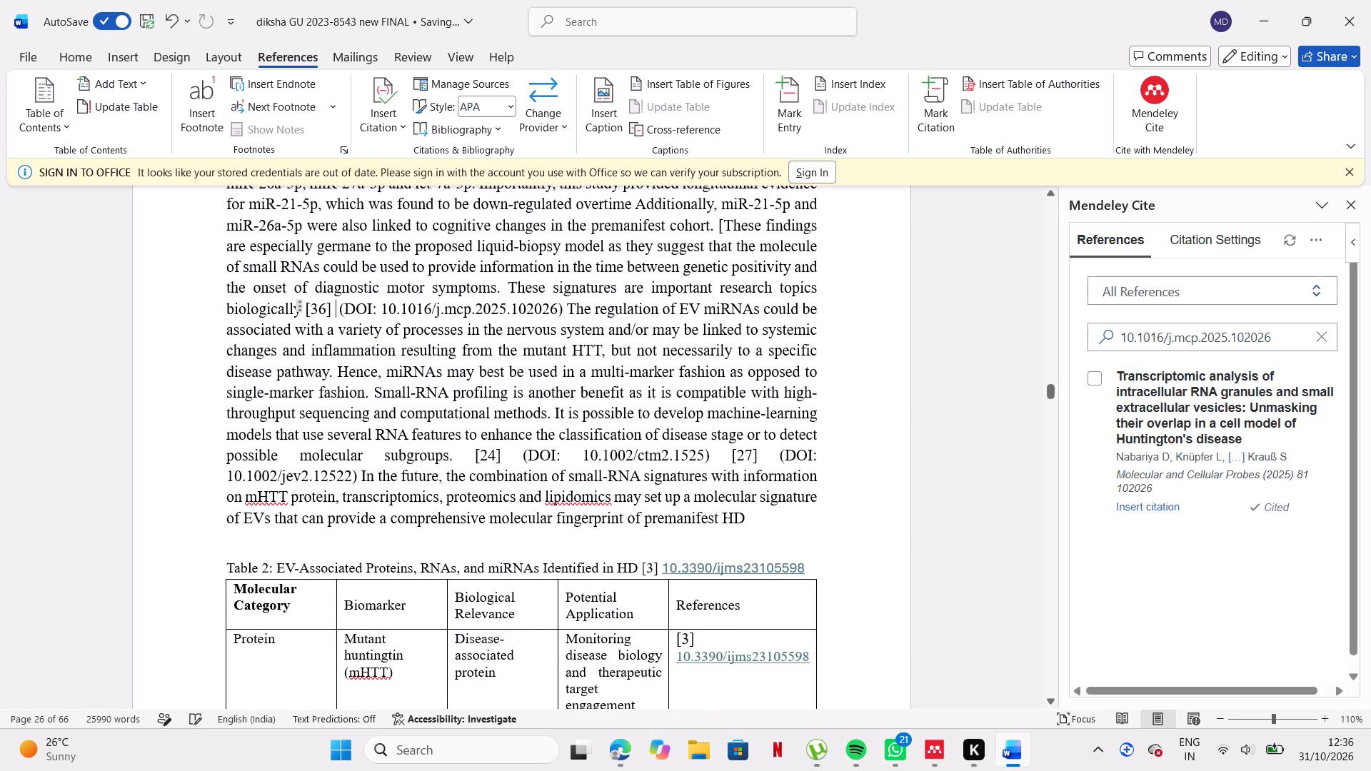
Bold the Mendeley citation and its DOI after "important research topics biologically".
{"action": "left_click_drag", "start_coordinate": [306, 305], "coordinate": [491, 313]}
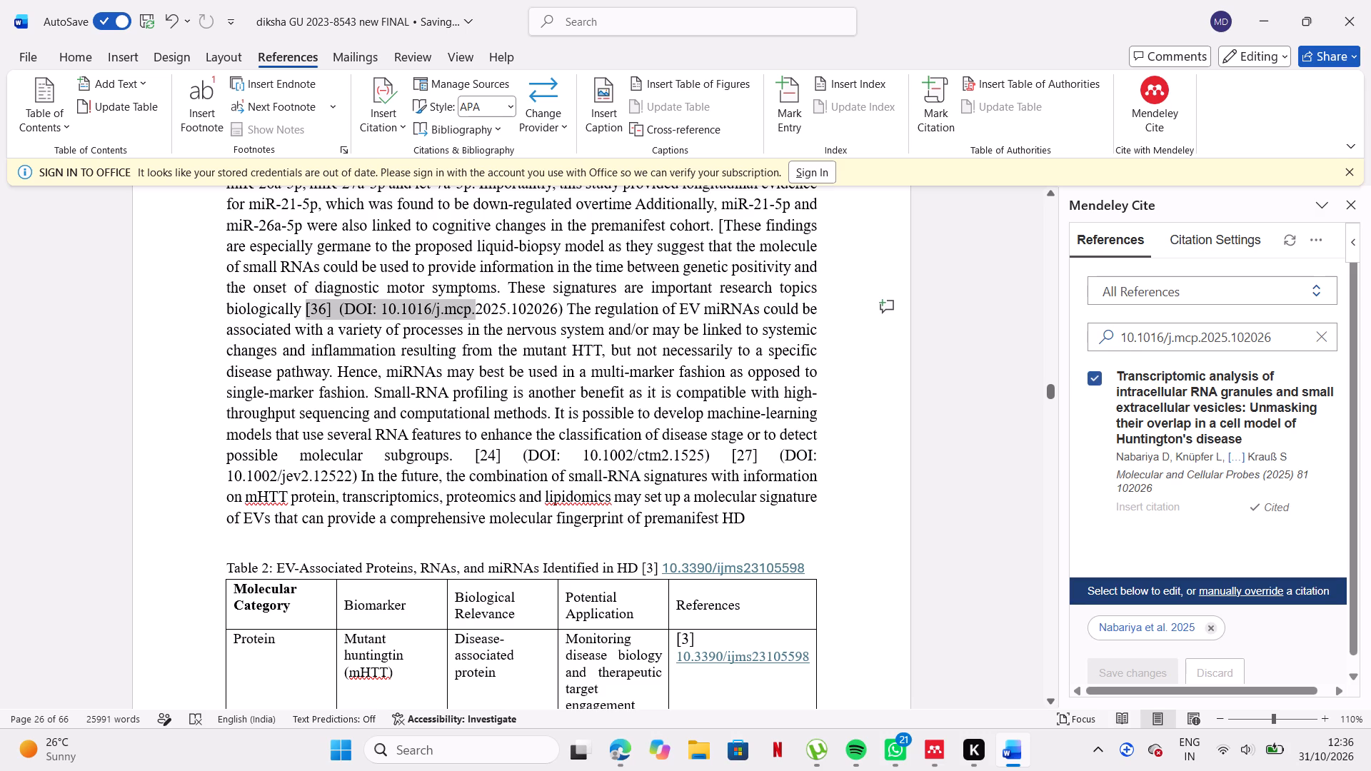
{"action": "left_click_drag", "start_coordinate": [491, 313], "coordinate": [561, 313]}
{"action": "left_click", "coordinate": [583, 280]}
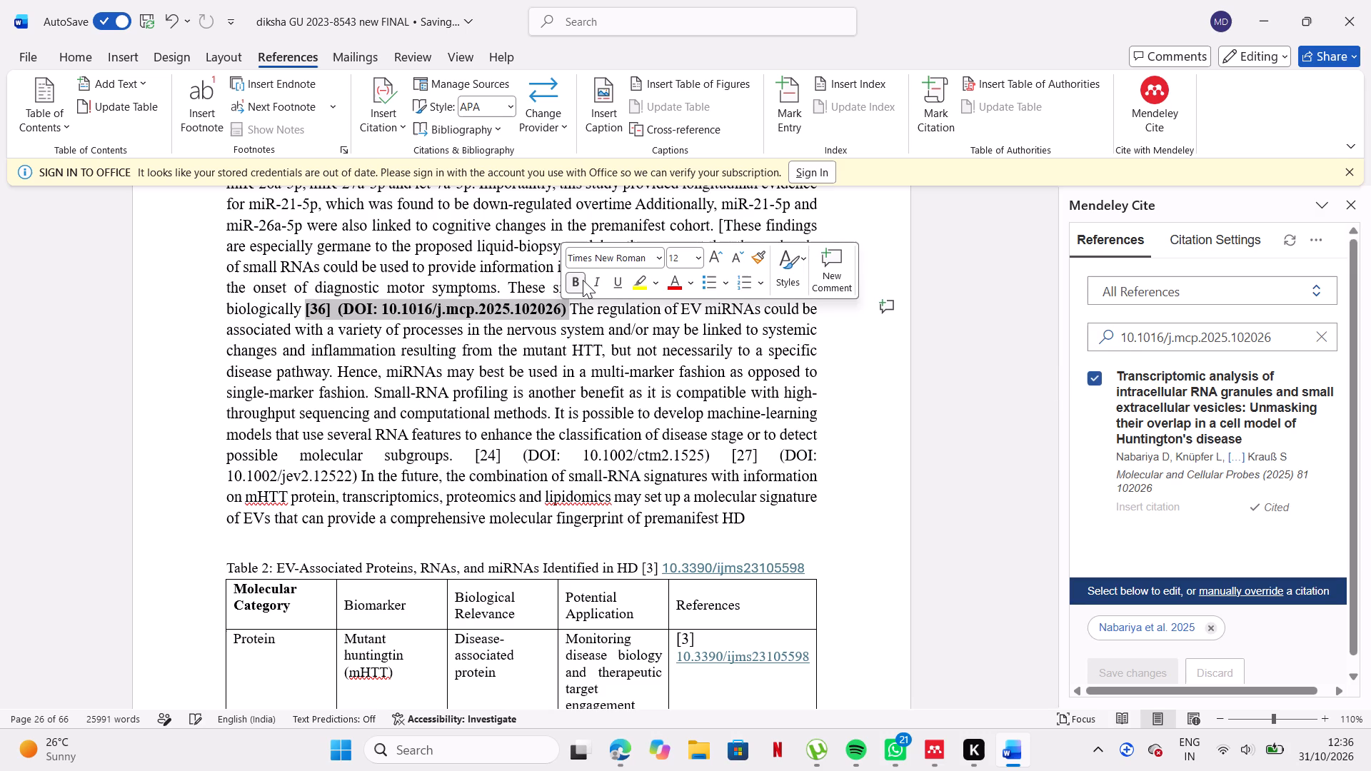
Replace the typed [24] after "possible molecular subgroups." in section 5.3 with the Mendeley citation for DOI 10.1002/ctm2.1525.
{"action": "left_click", "coordinate": [583, 448]}
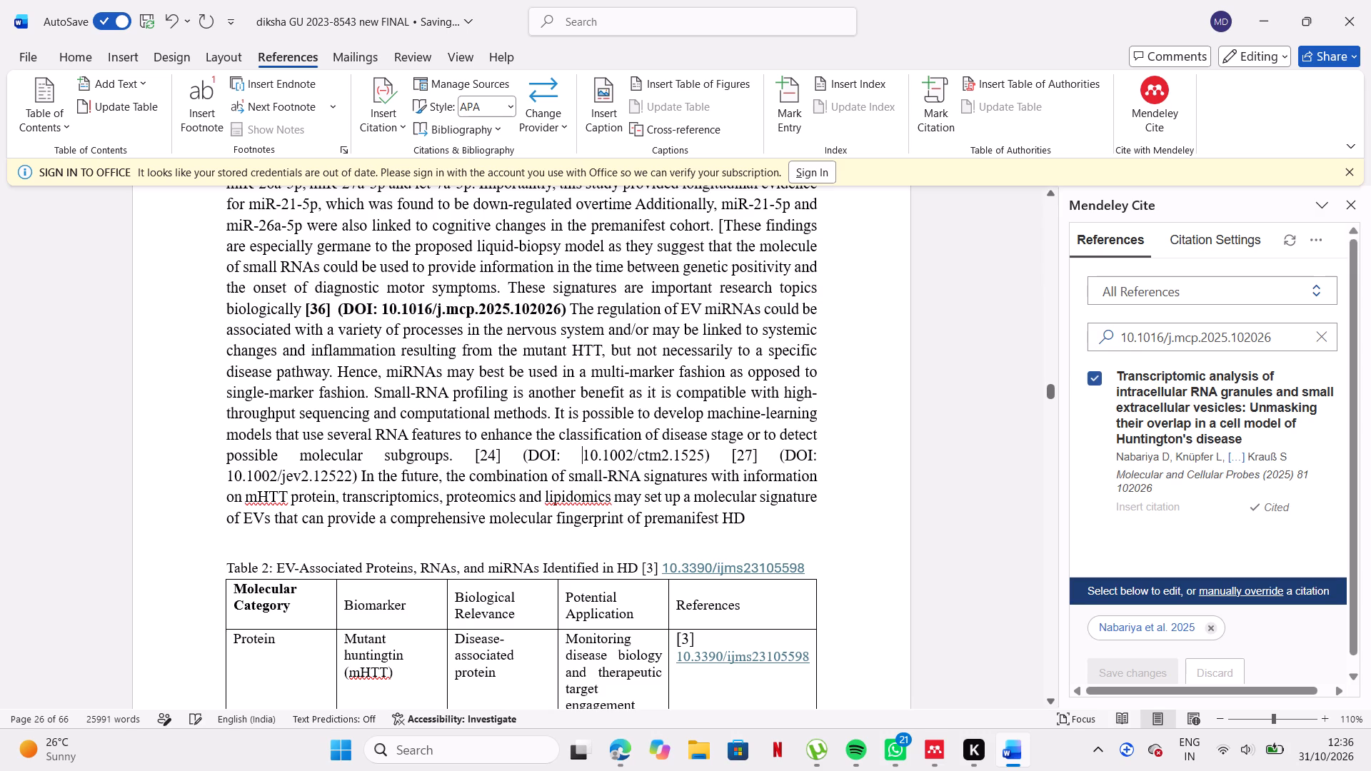
{"action": "left_click_drag", "start_coordinate": [583, 451], "coordinate": [700, 457]}
{"action": "key", "text": "ctrl+c"}
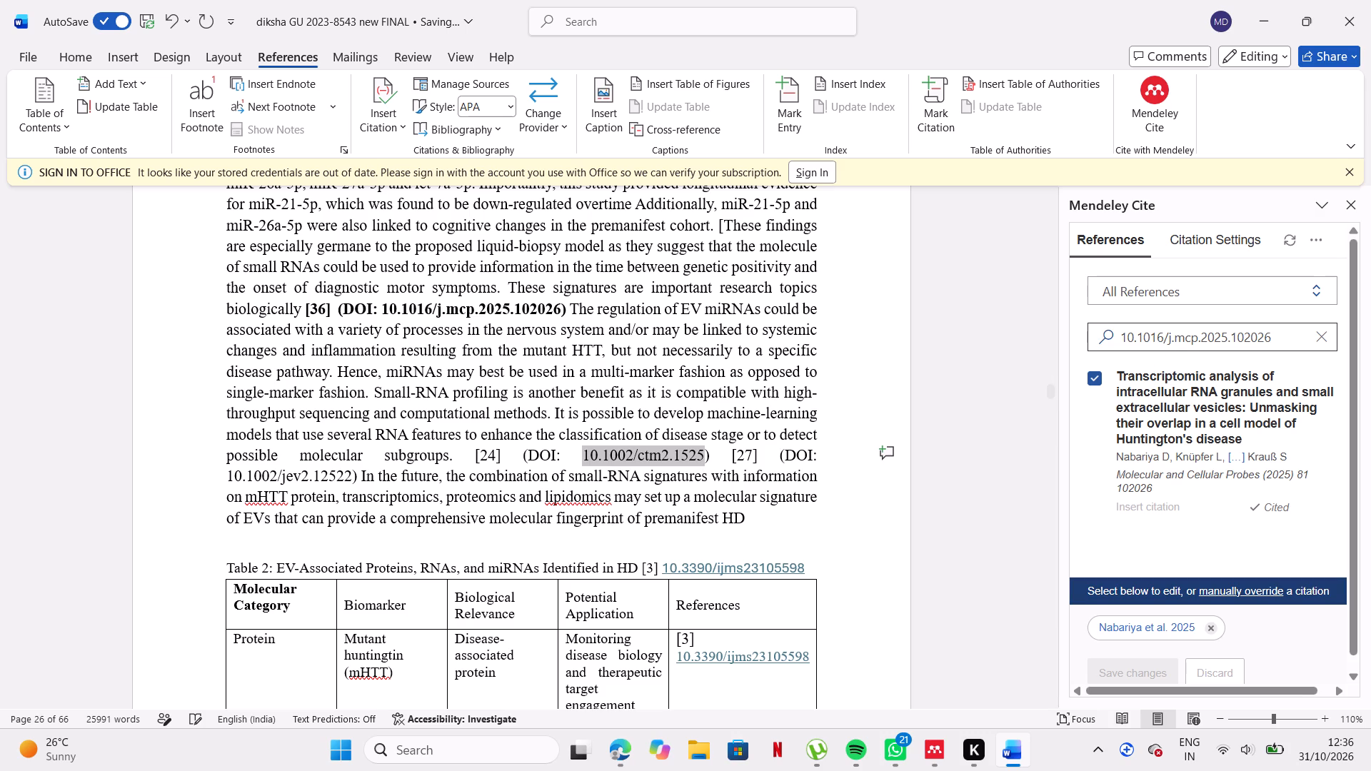
{"action": "left_click", "coordinate": [1327, 343]}
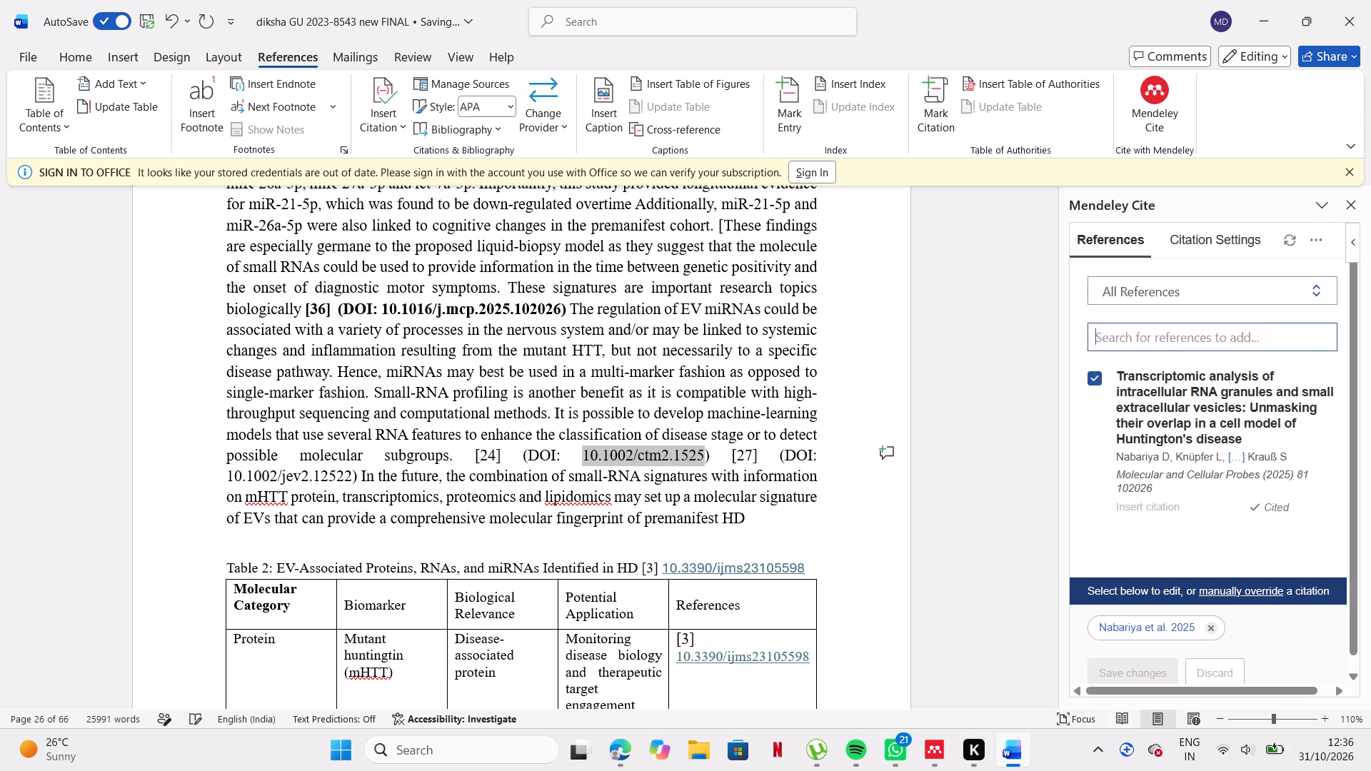
{"action": "left_click", "coordinate": [1305, 343]}
{"action": "key", "text": "ctrl+v"}
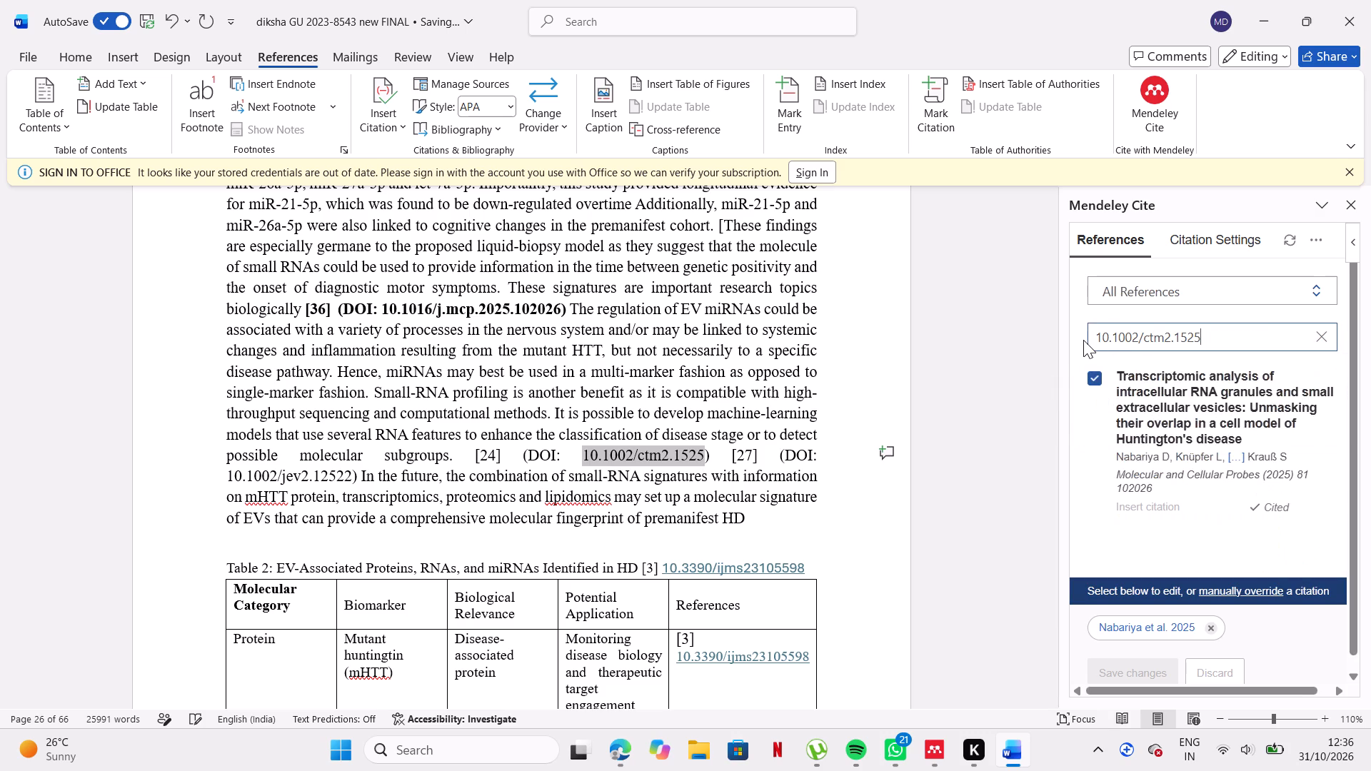
{"action": "left_click", "coordinate": [507, 458]}
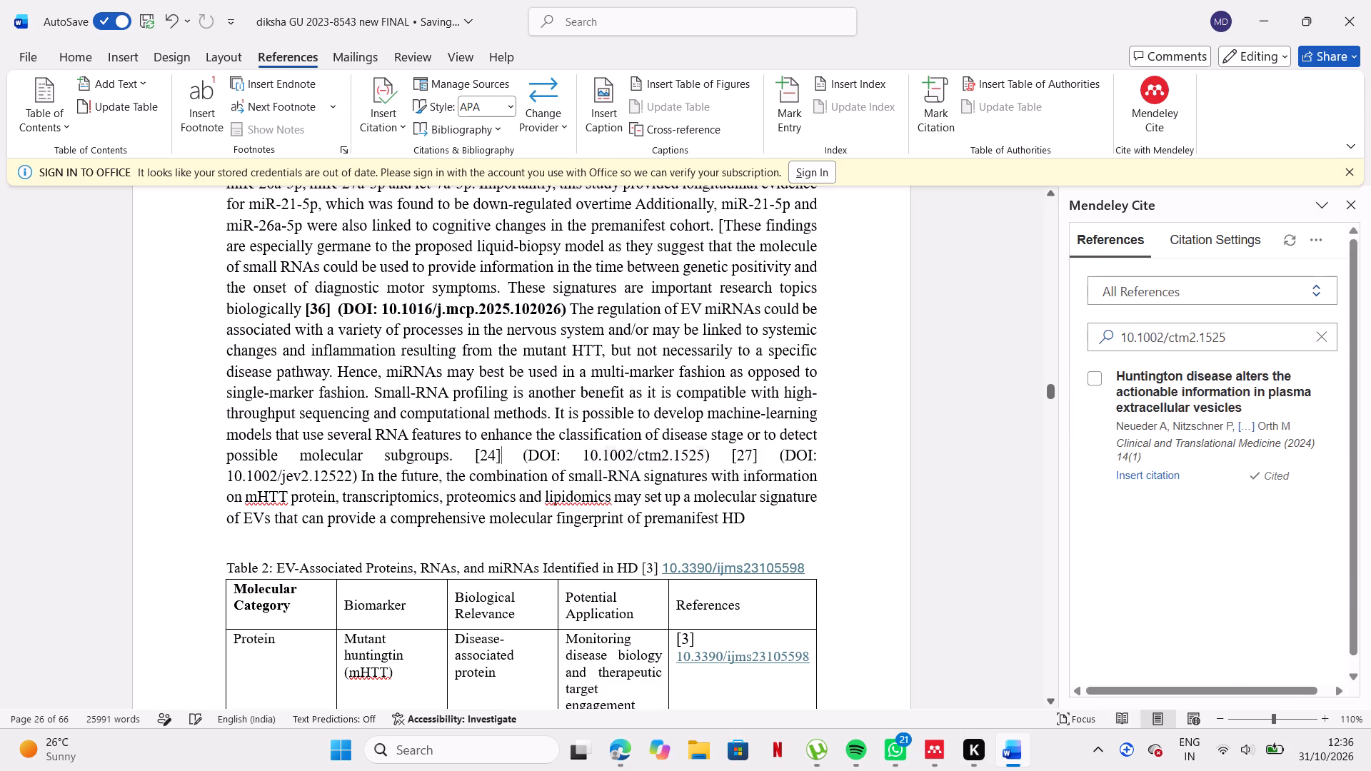
{"action": "key", "text": "BackSpace"}
{"action": "key", "text": "BackSpace"}
{"action": "key", "text": "BackSpace"}
{"action": "key", "text": "BackSpace"}
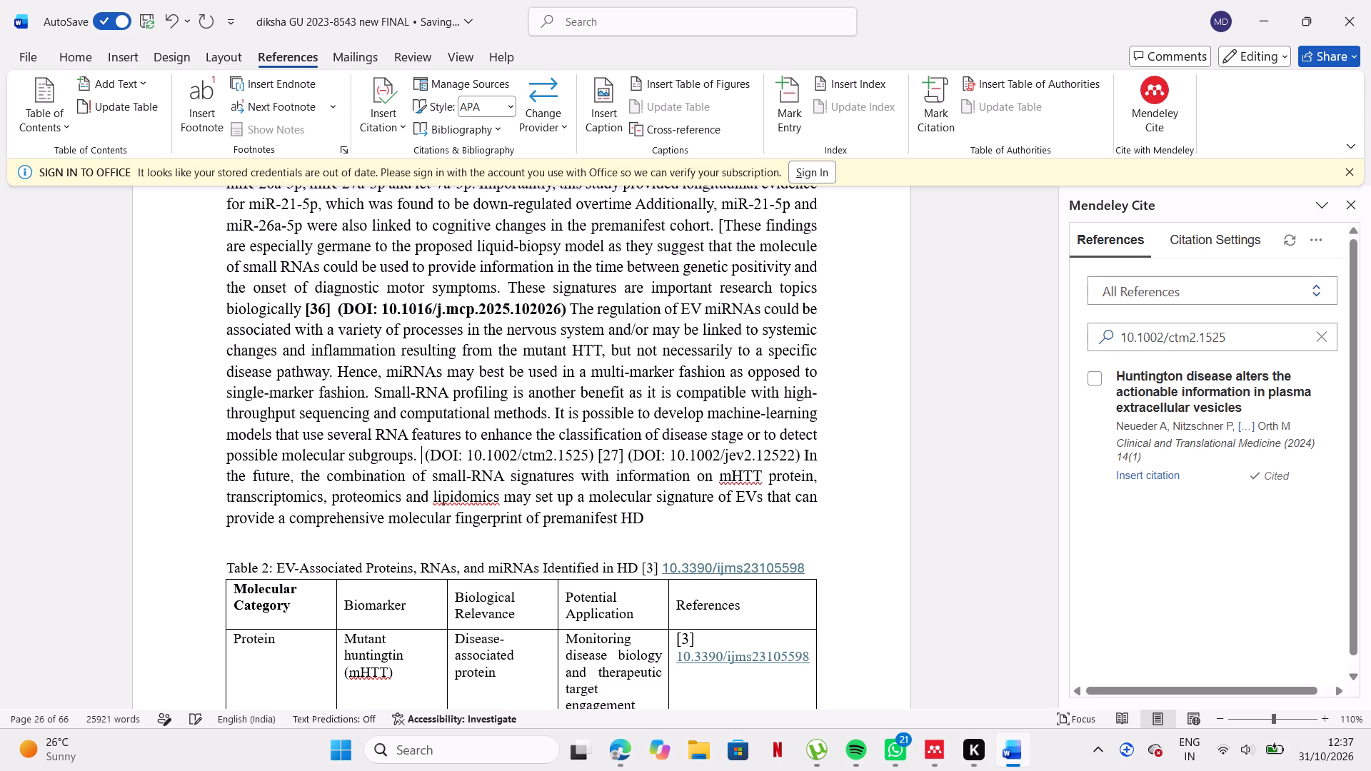
{"action": "left_click", "coordinate": [1153, 474]}
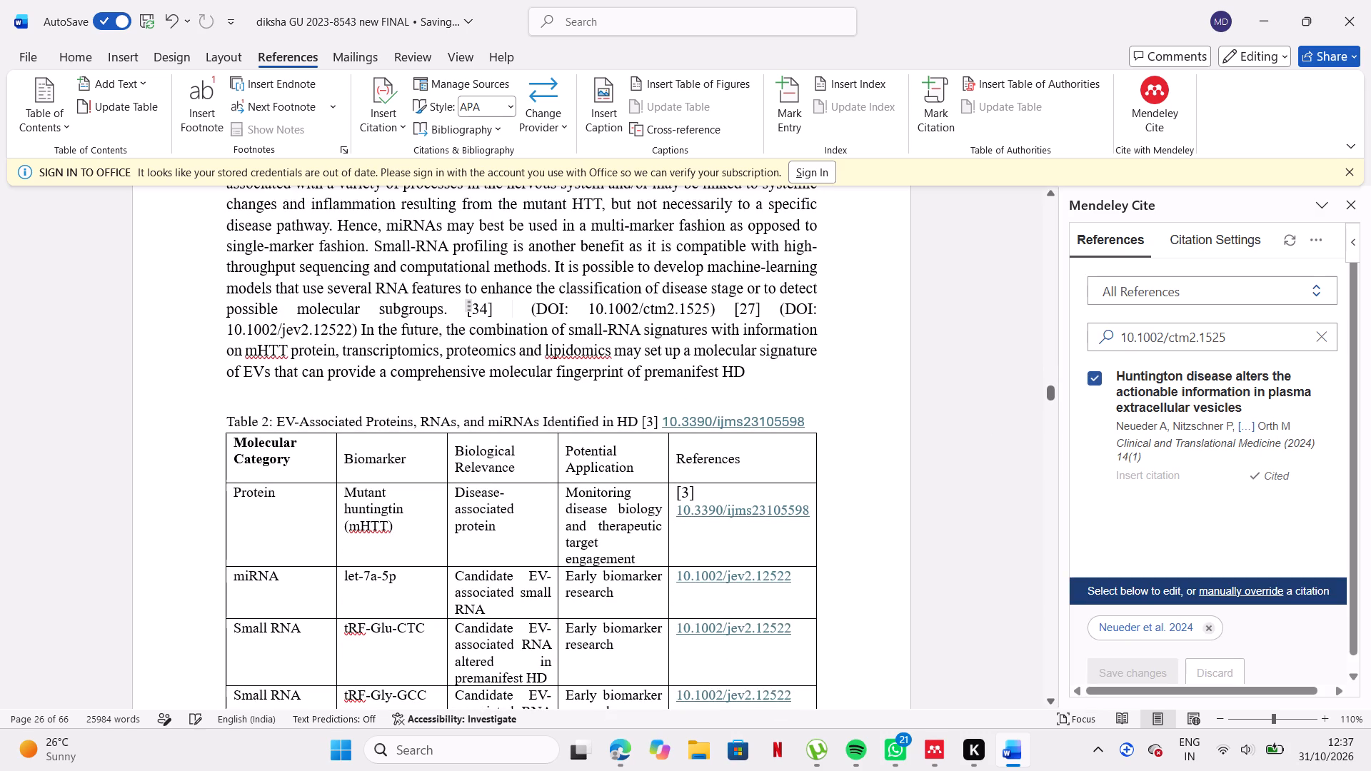
Replace the typed [27] following DOI 10.1002/ctm2.1525 in section 5.3 with the Mendeley citation for DOI 10.1002/jev2.12522.
{"action": "left_click_drag", "start_coordinate": [225, 331], "coordinate": [349, 324]}
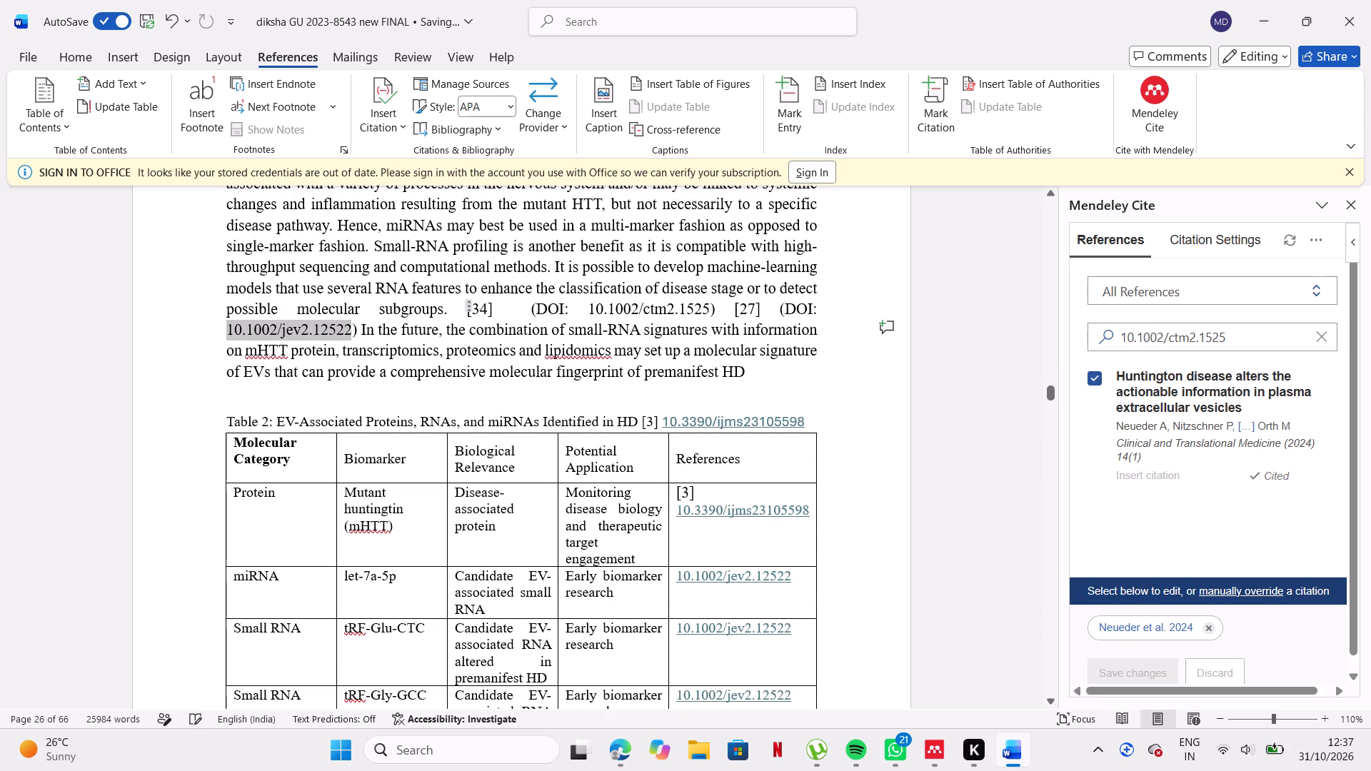
{"action": "left_click_drag", "start_coordinate": [349, 324], "coordinate": [349, 325]}
{"action": "key", "text": "ctrl+c"}
{"action": "left_click", "coordinate": [1318, 331]}
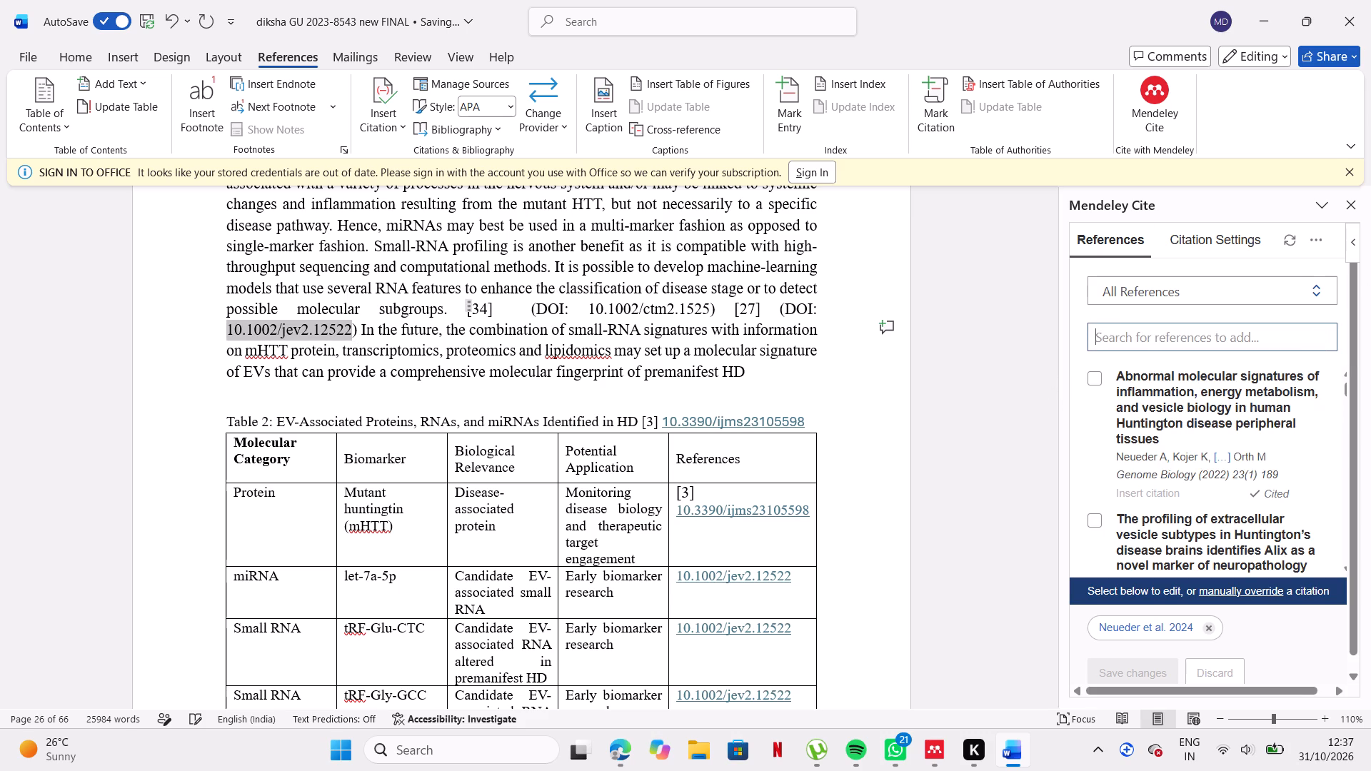
{"action": "left_click", "coordinate": [1306, 331]}
{"action": "key", "text": "ctrl+v"}
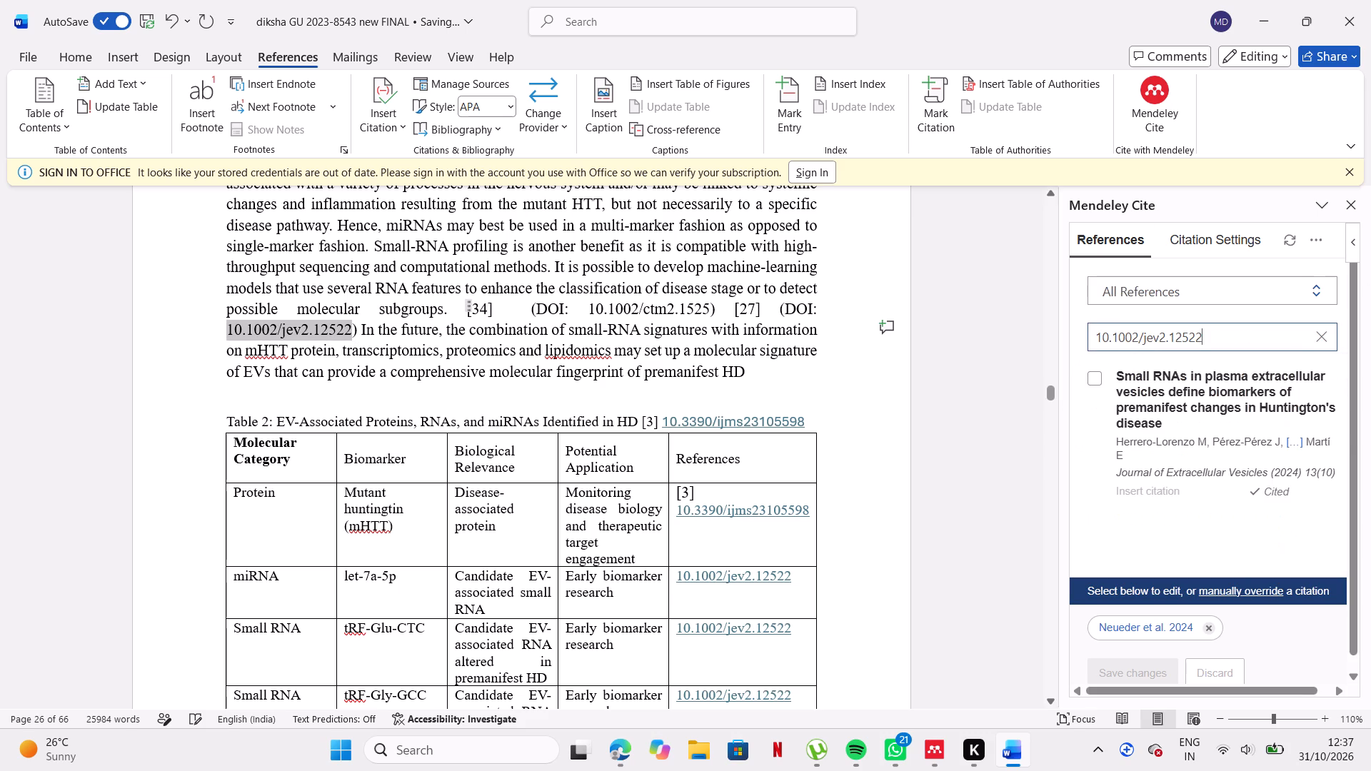
{"action": "left_click", "coordinate": [767, 311]}
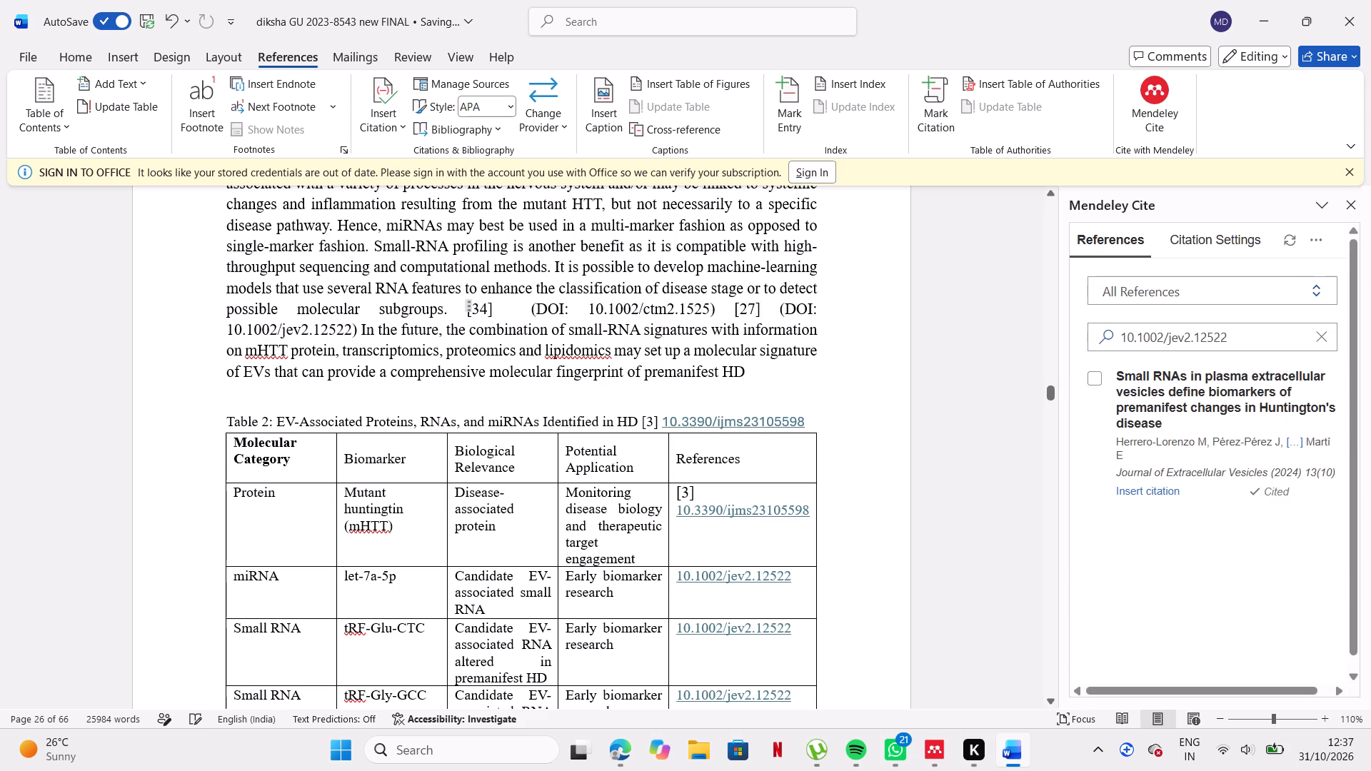
{"action": "key", "text": "BackSpace"}
{"action": "key", "text": "BackSpace"}
{"action": "key", "text": "BackSpace"}
{"action": "key", "text": "BackSpace"}
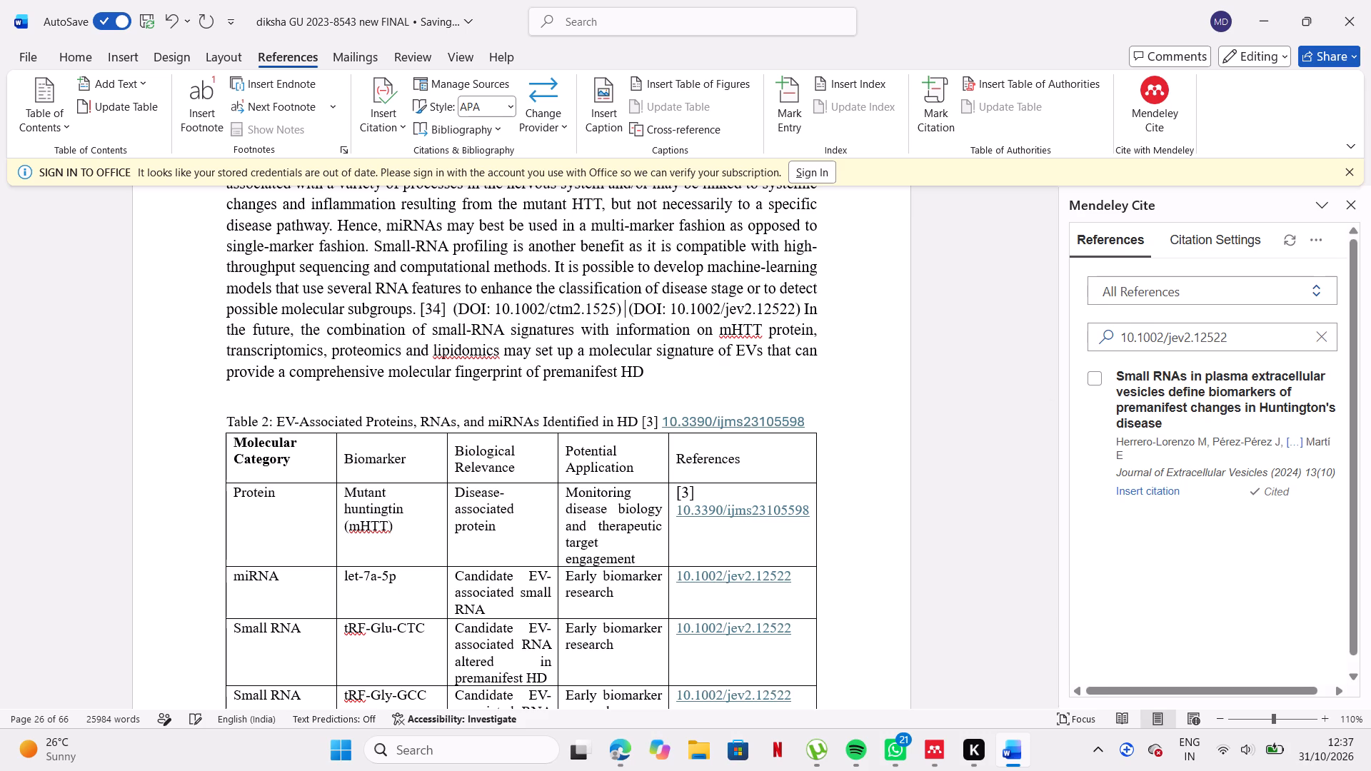
{"action": "left_click", "coordinate": [1138, 491]}
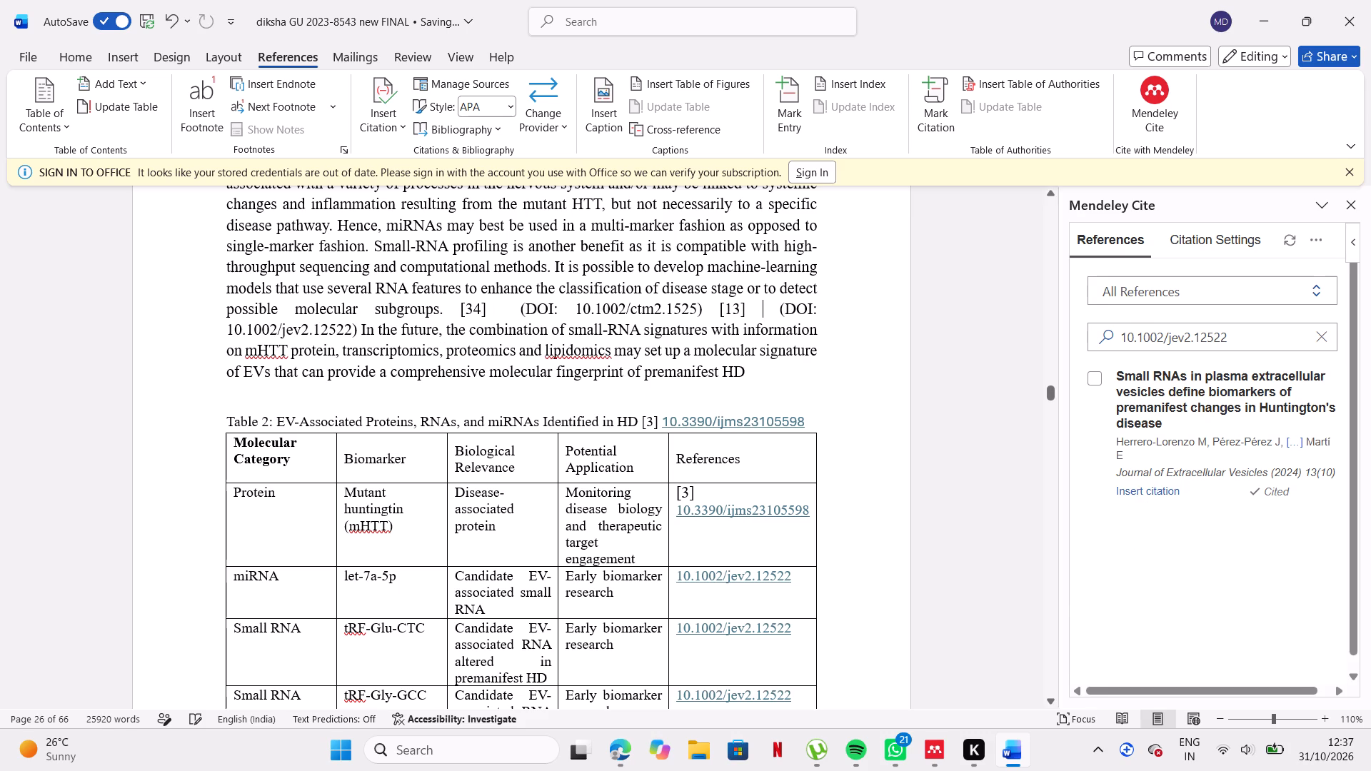
Bold both citations and their DOIs after "possible molecular subgroups." in section 5.3.
{"action": "left_click_drag", "start_coordinate": [455, 302], "coordinate": [358, 338]}
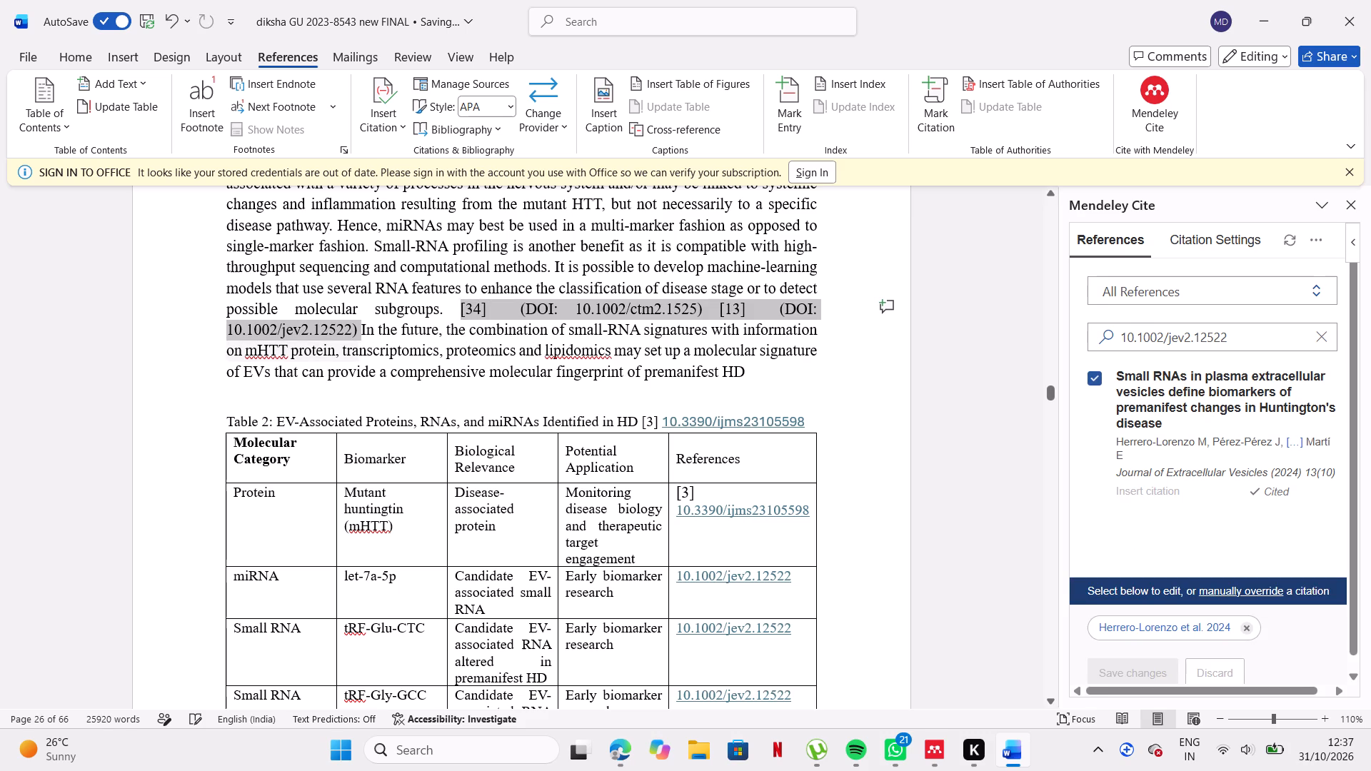
{"action": "left_click_drag", "start_coordinate": [358, 338], "coordinate": [357, 333]}
{"action": "left_click", "coordinate": [376, 305]}
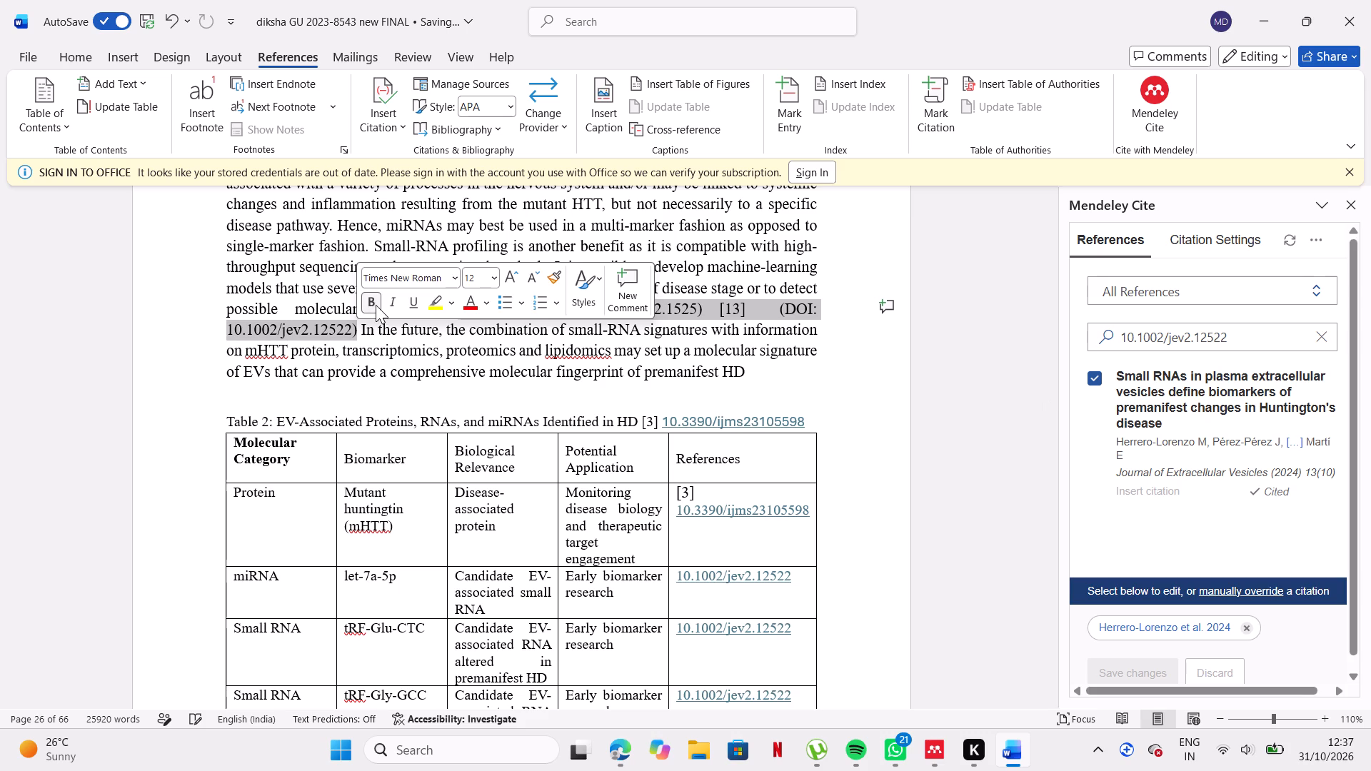
{"action": "left_click", "coordinate": [891, 369]}
Change the flagged word "lipidomics" in the last sentence before Table 2 to the suggested spelling "lipidomic".
{"action": "scroll", "coordinate": [891, 369], "scroll_direction": "down", "scroll_amount": 1}
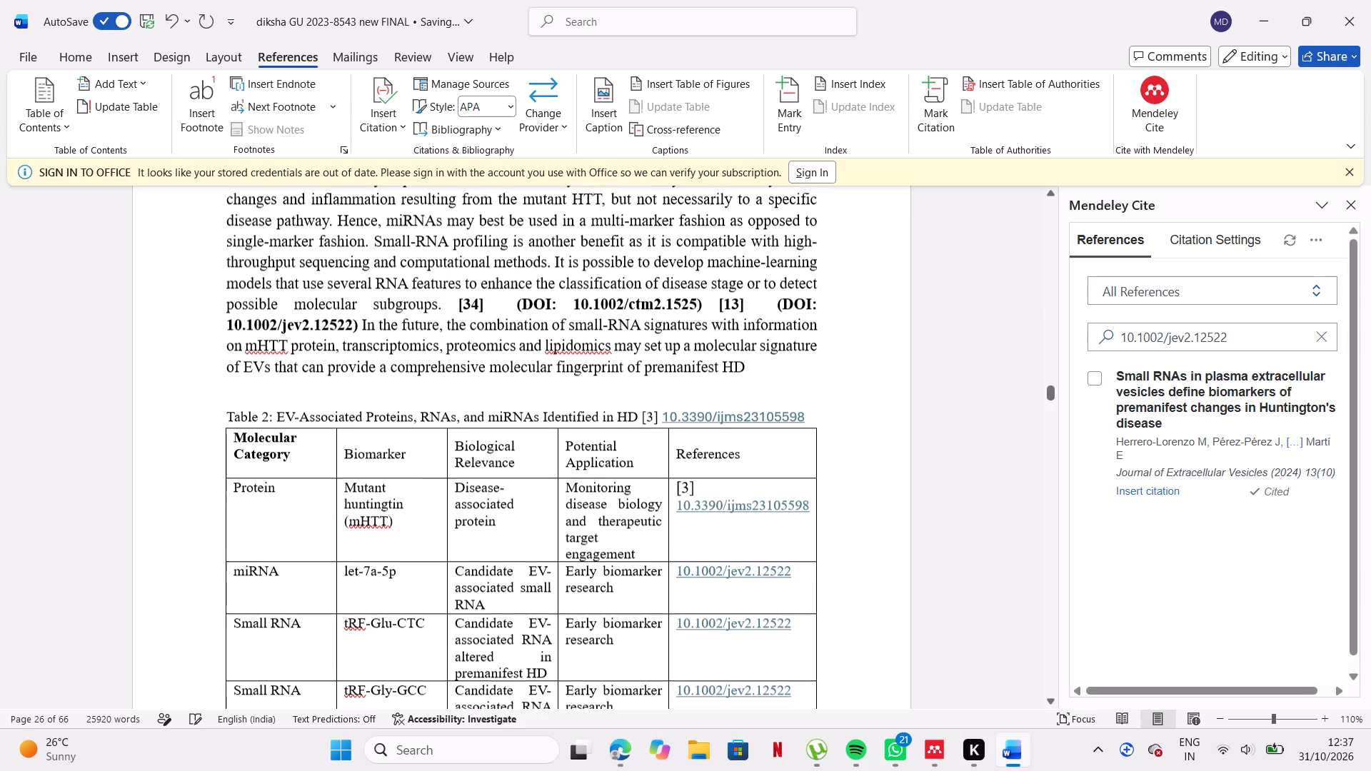
{"action": "scroll", "coordinate": [891, 369], "scroll_direction": "down", "scroll_amount": 1}
{"action": "left_click", "coordinate": [589, 273]}
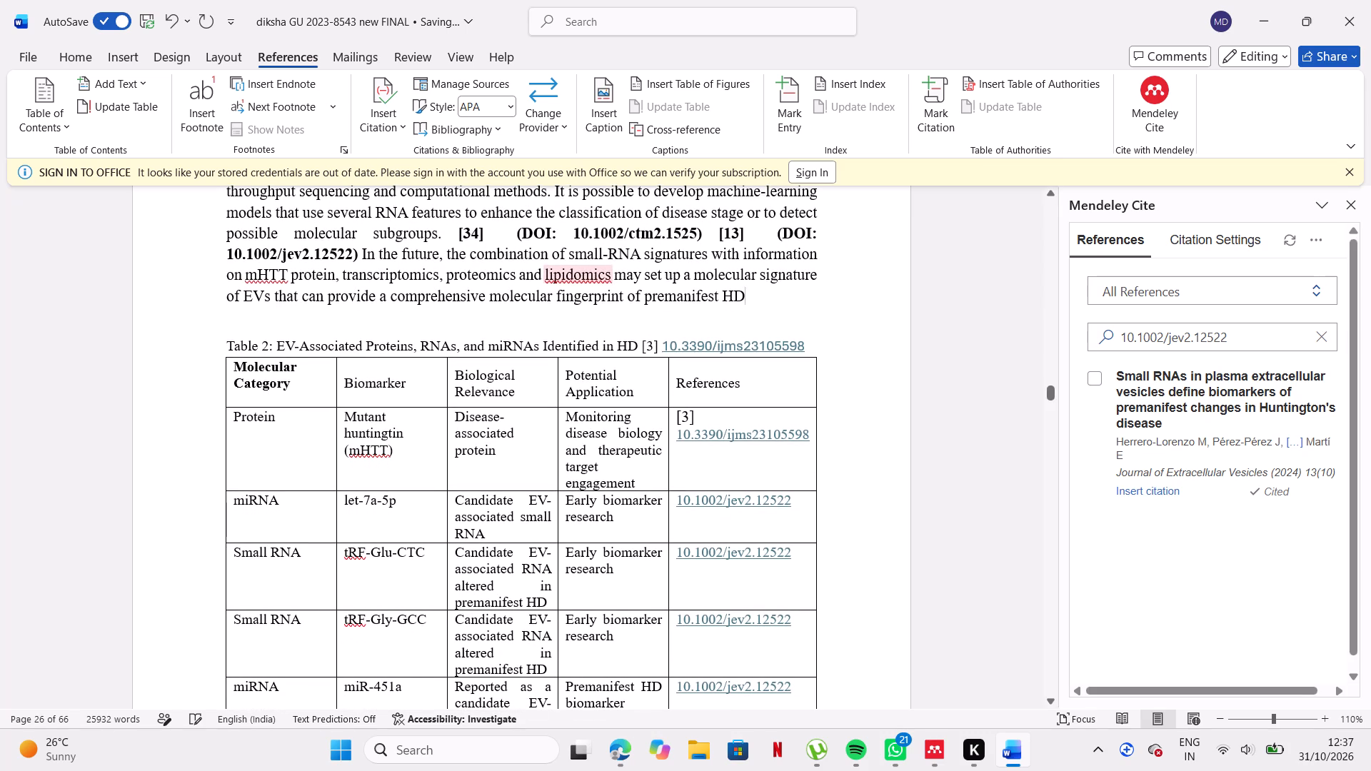
{"action": "left_click", "coordinate": [589, 273]}
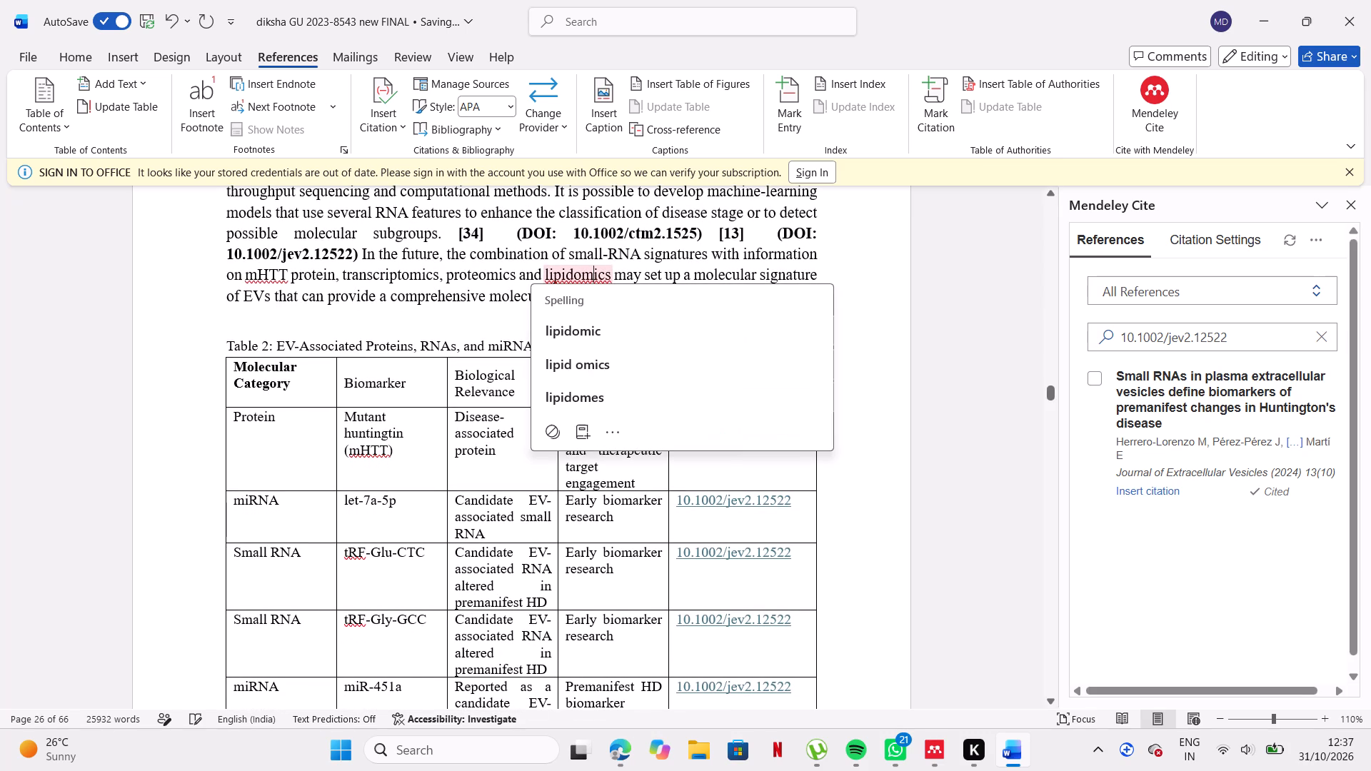
{"action": "left_click", "coordinate": [586, 337]}
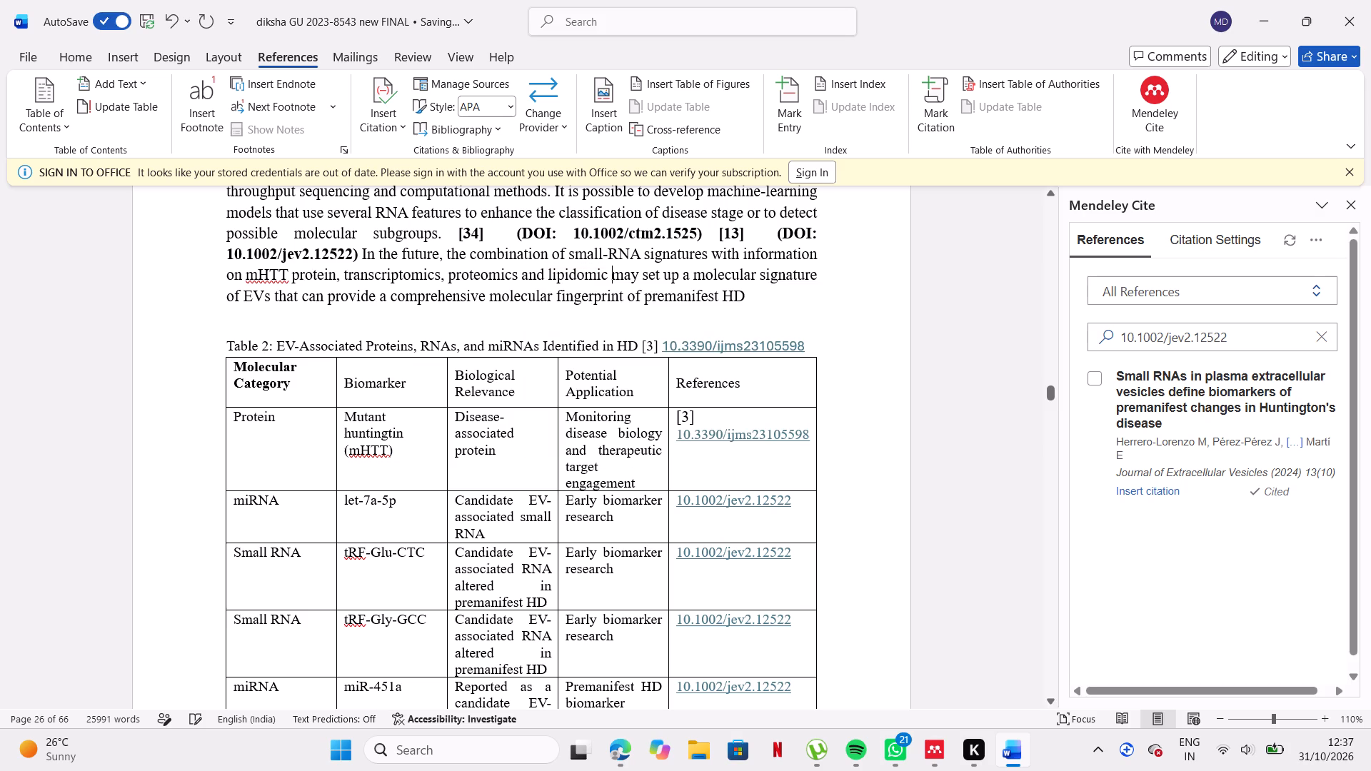
Ignore the spelling flag on "mHTT" in the last sentence before Table 2.
{"action": "scroll", "coordinate": [698, 437], "scroll_direction": "down", "scroll_amount": 1}
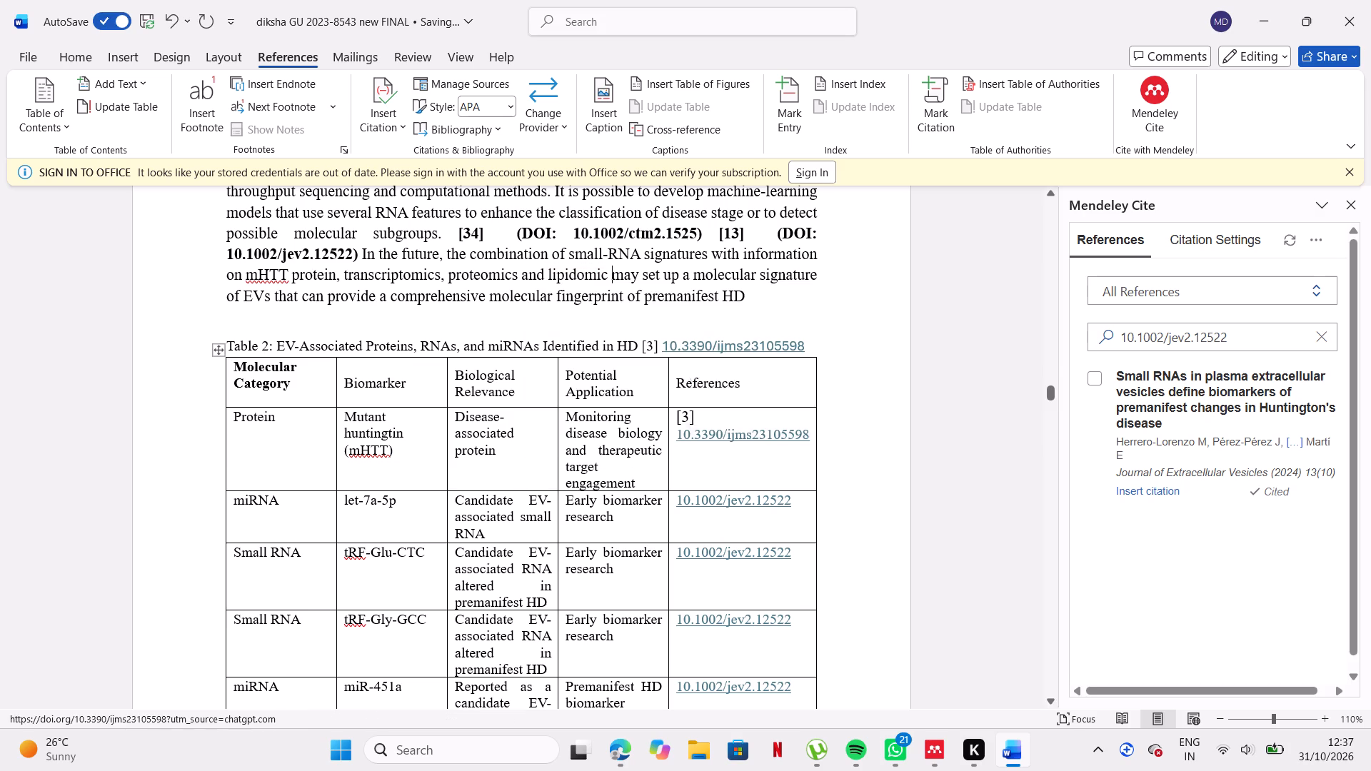
{"action": "scroll", "coordinate": [698, 437], "scroll_direction": "down", "scroll_amount": 1}
{"action": "scroll", "coordinate": [564, 344], "scroll_direction": "up", "scroll_amount": 1}
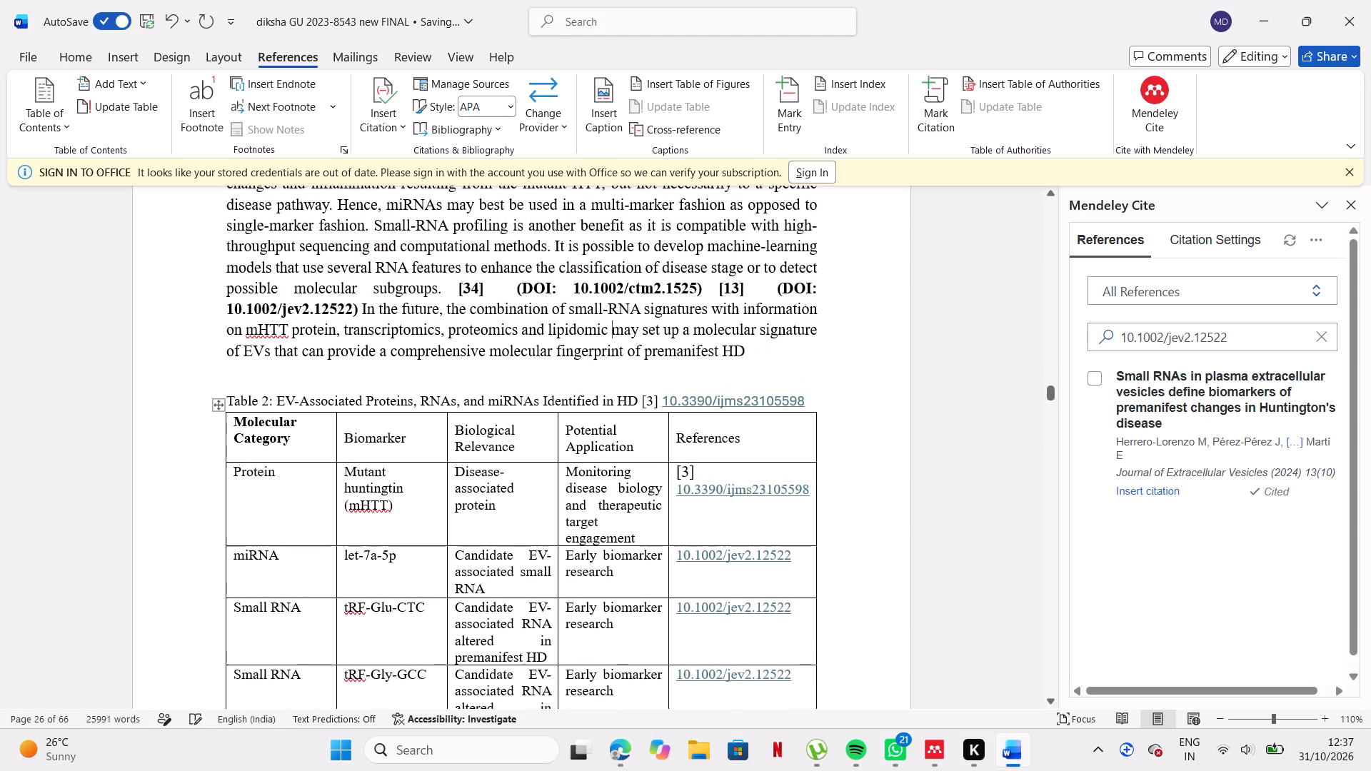
{"action": "left_click", "coordinate": [268, 334]}
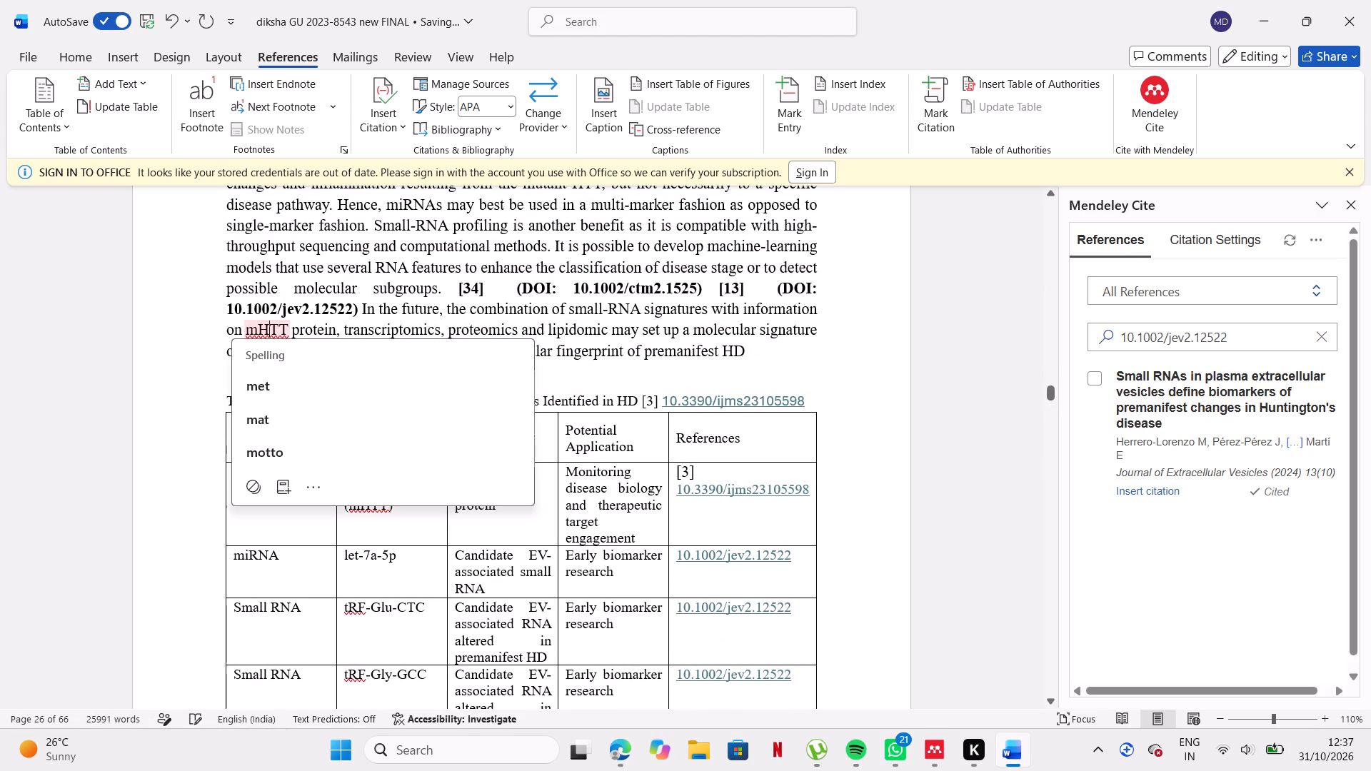
{"action": "left_click", "coordinate": [259, 479]}
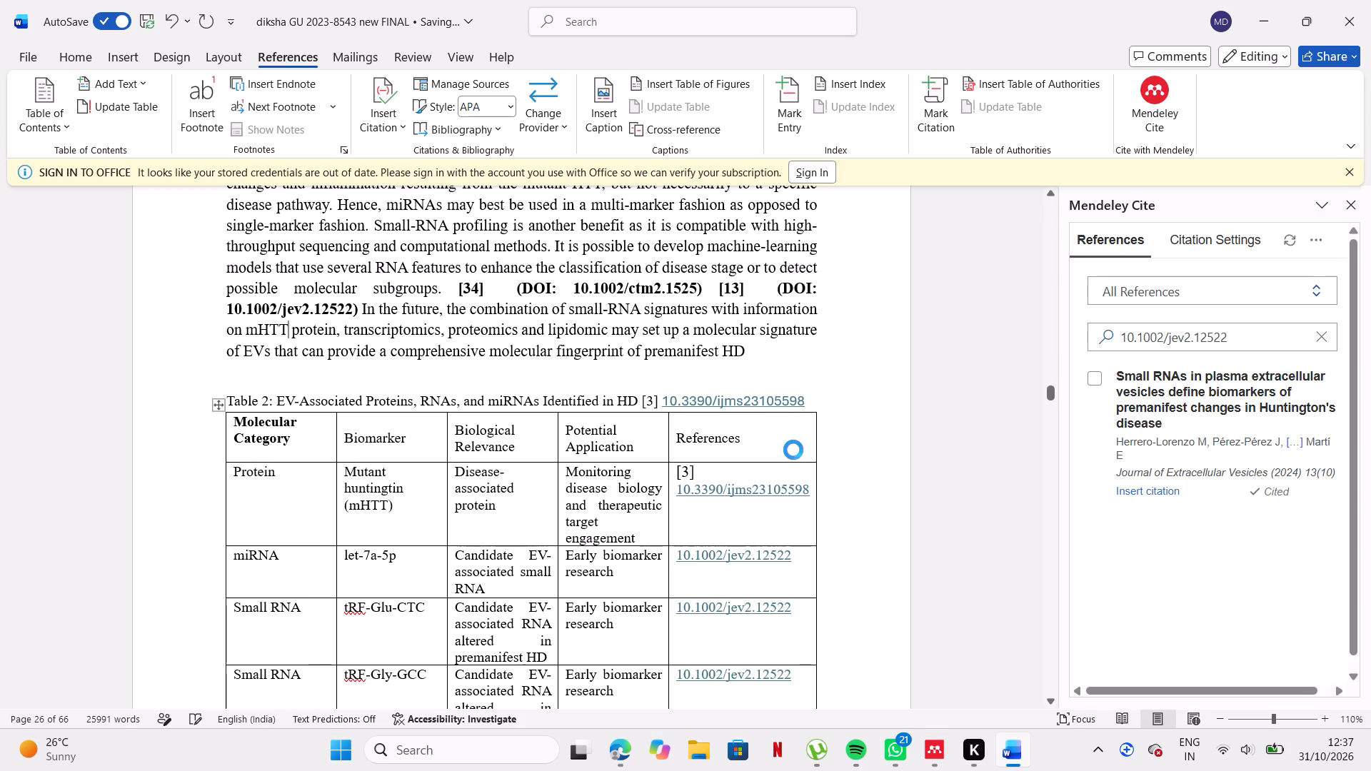
Look through the end of Table 2 and section 5.4 Lipidomics for typed citations still needing replacement.
{"action": "scroll", "coordinate": [941, 399], "scroll_direction": "down", "scroll_amount": 7}
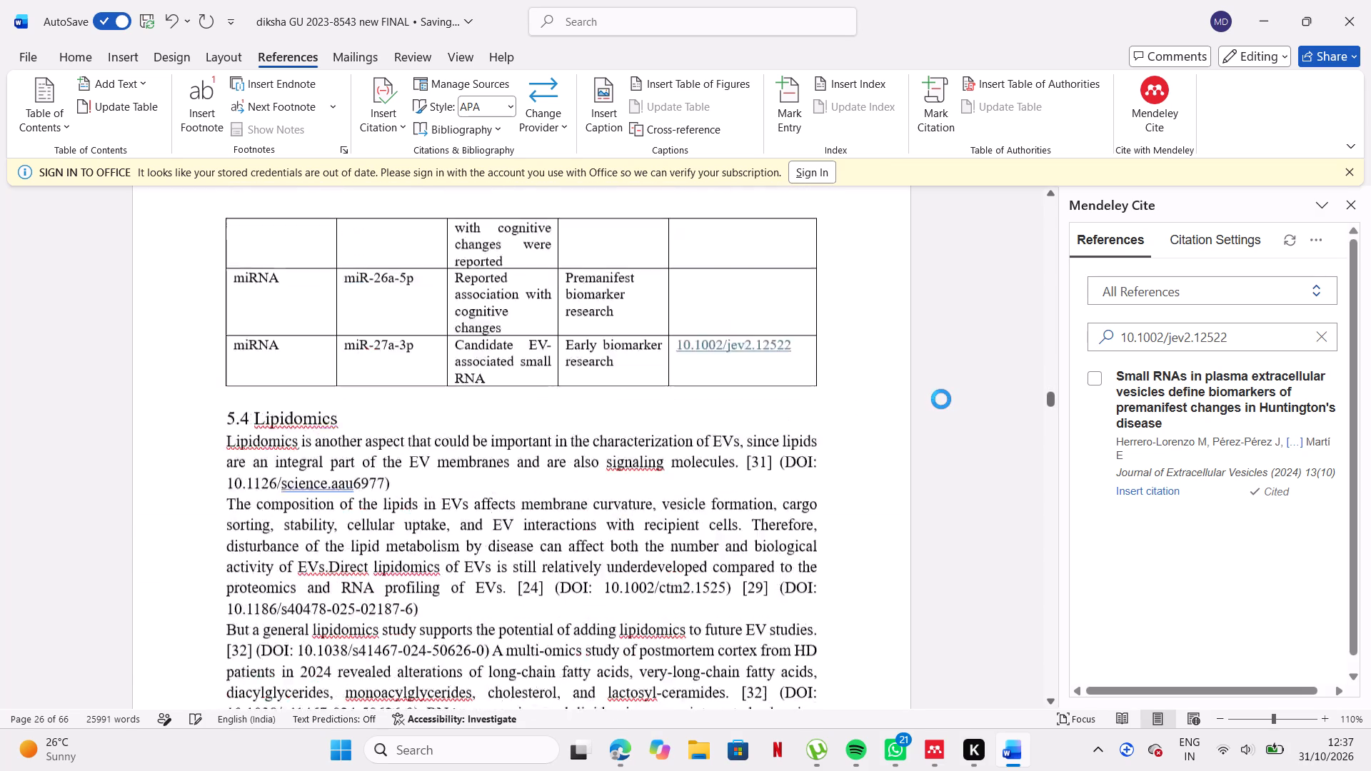
{"action": "scroll", "coordinate": [941, 399], "scroll_direction": "down", "scroll_amount": 1}
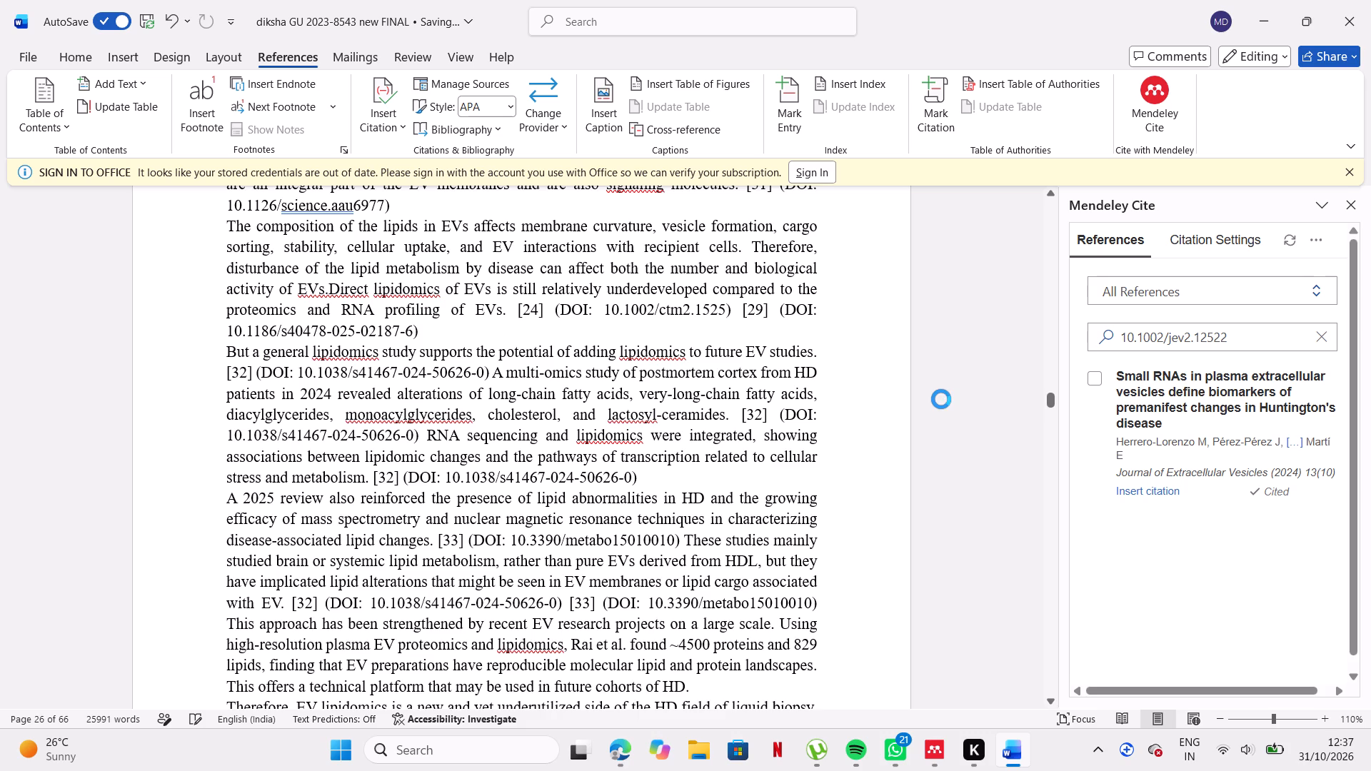
{"action": "scroll", "coordinate": [941, 399], "scroll_direction": "up", "scroll_amount": 1}
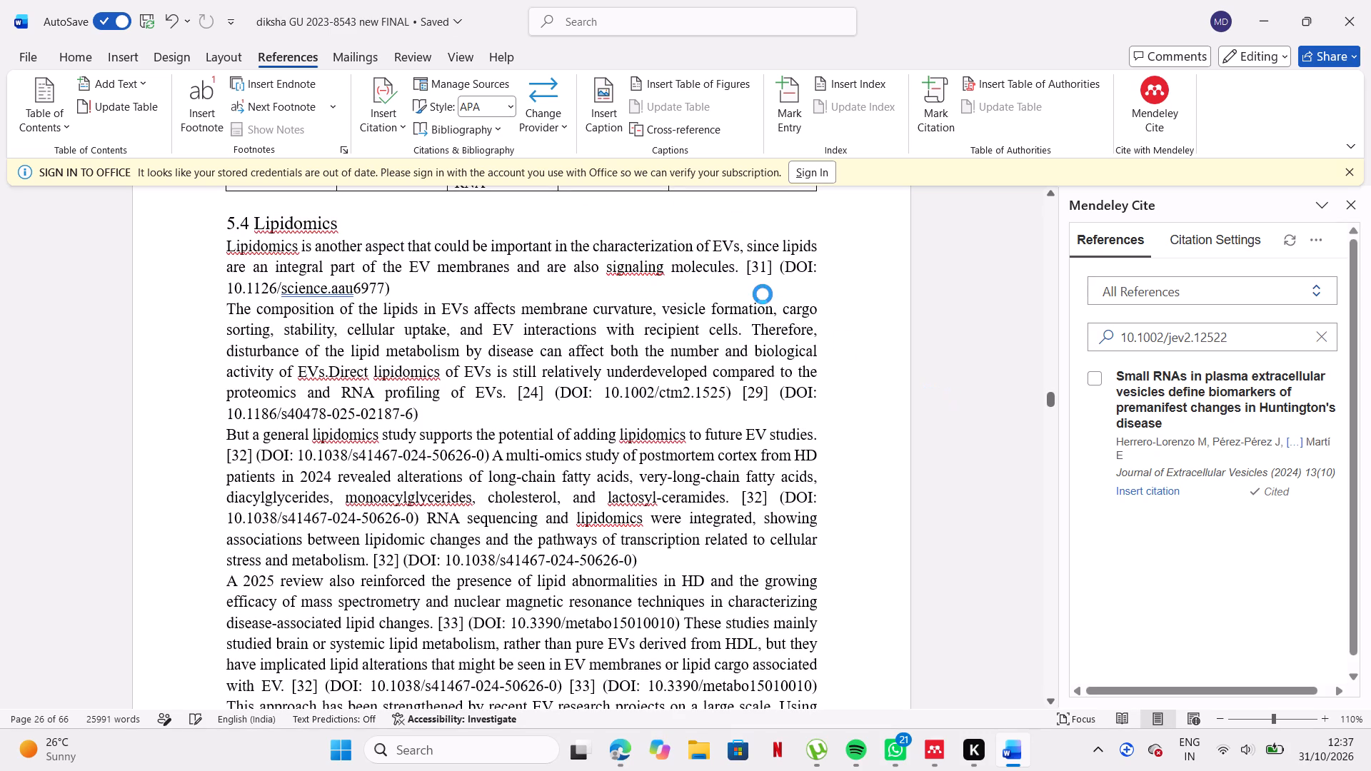
{"action": "scroll", "coordinate": [763, 294], "scroll_direction": "up", "scroll_amount": 1}
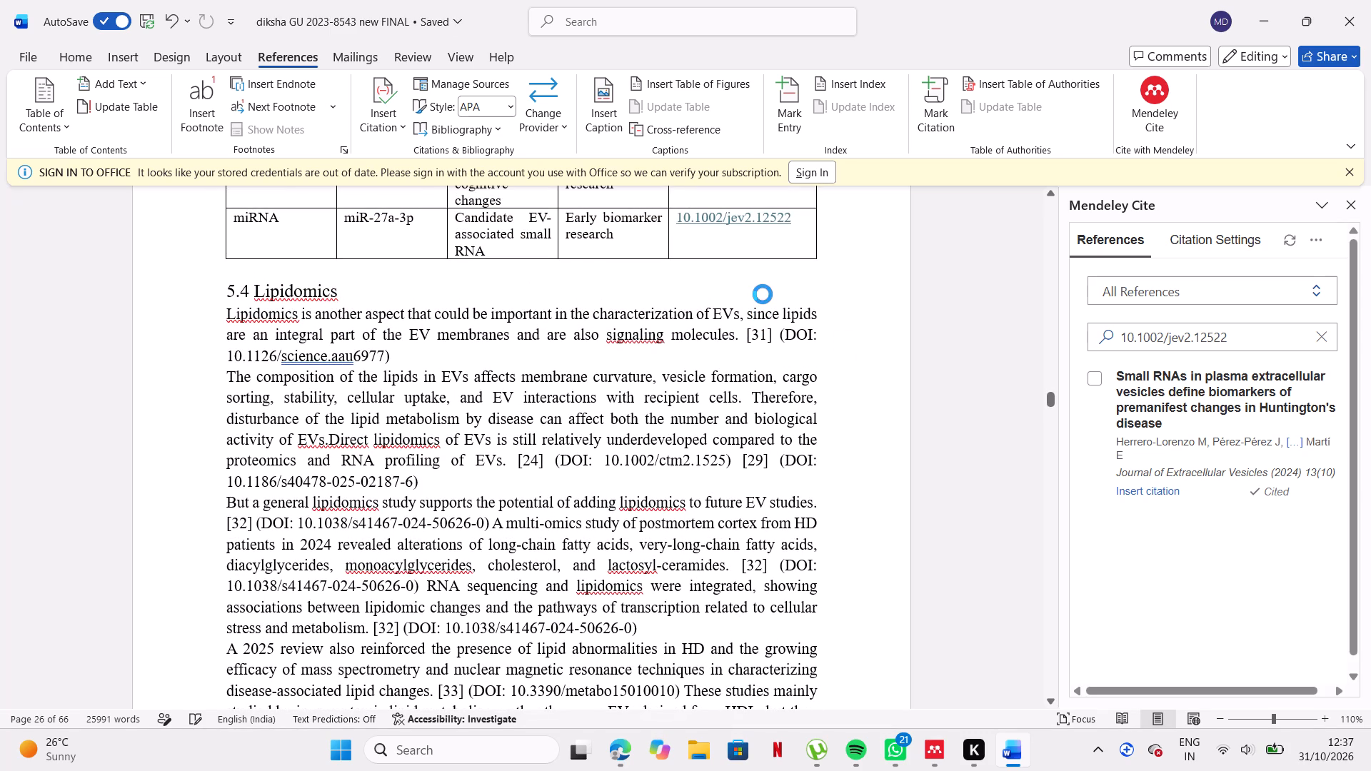
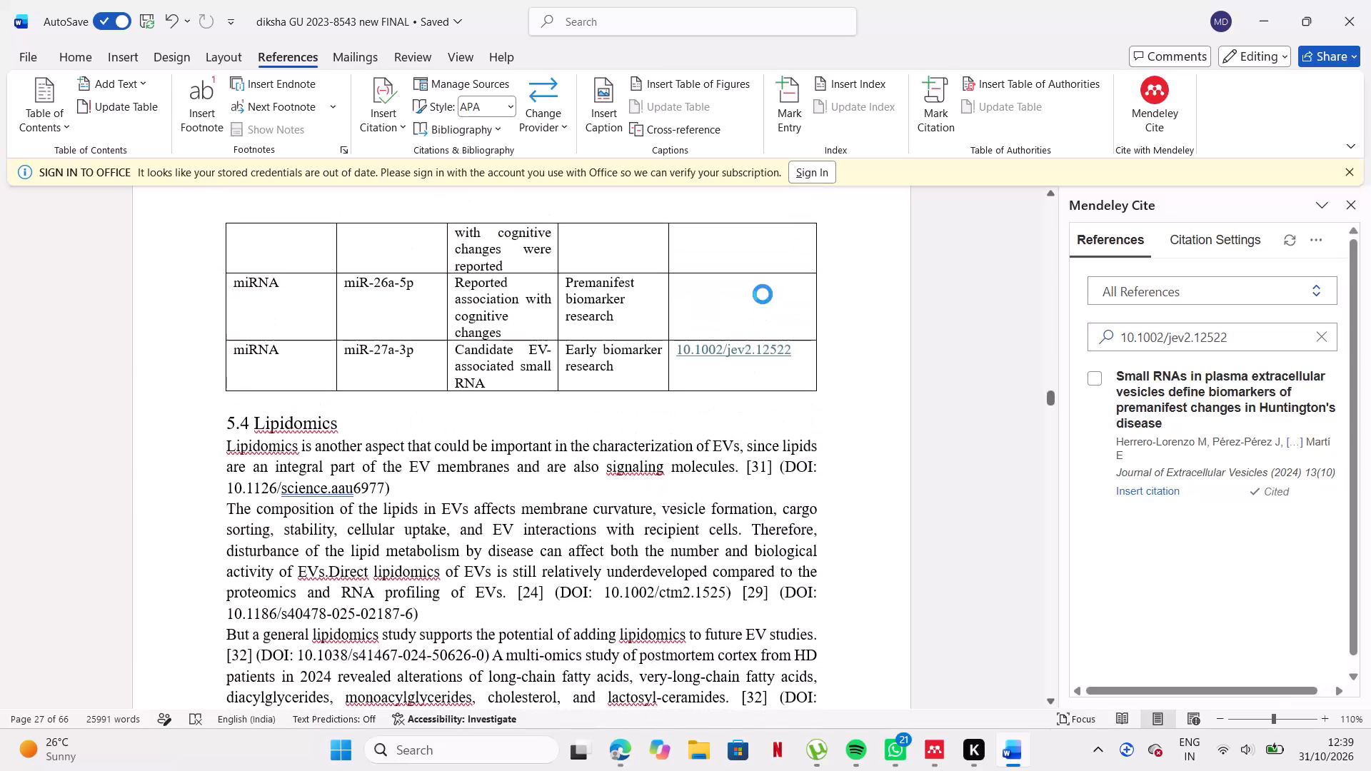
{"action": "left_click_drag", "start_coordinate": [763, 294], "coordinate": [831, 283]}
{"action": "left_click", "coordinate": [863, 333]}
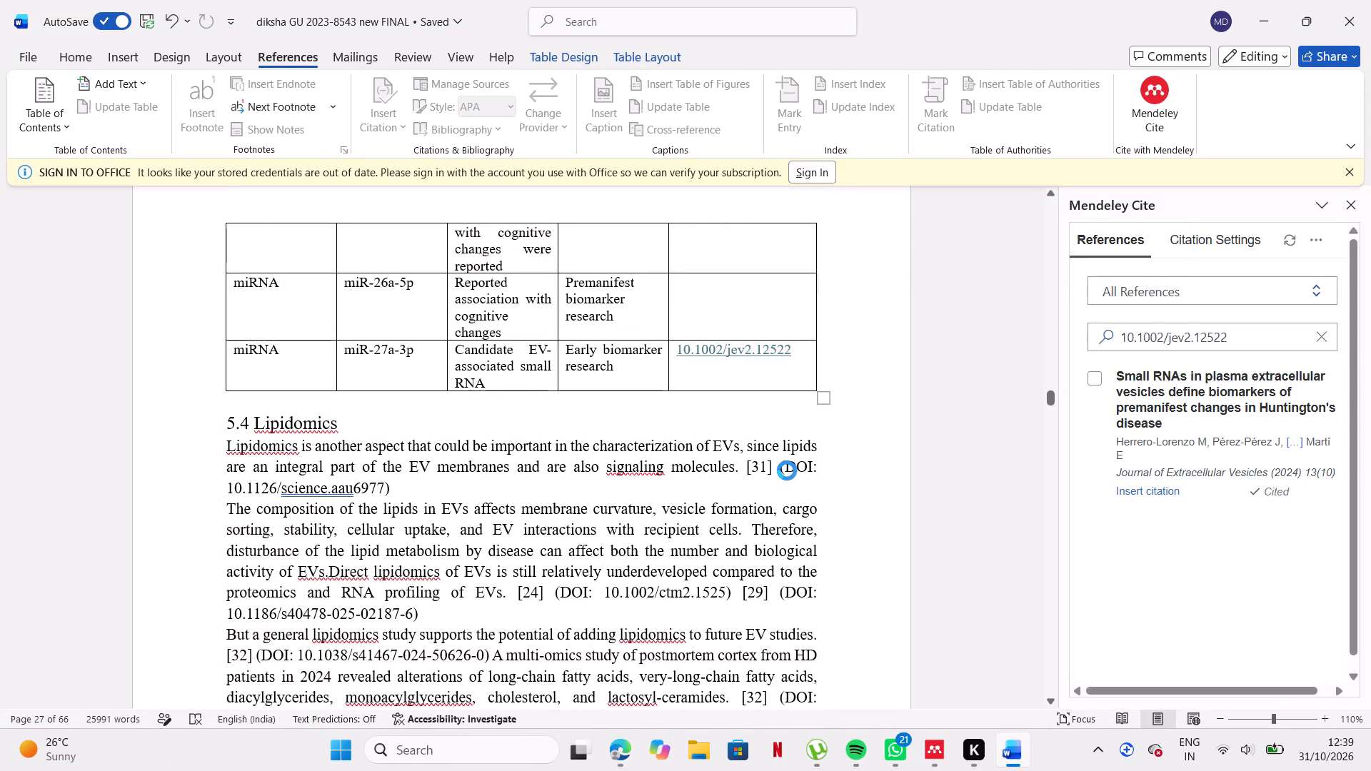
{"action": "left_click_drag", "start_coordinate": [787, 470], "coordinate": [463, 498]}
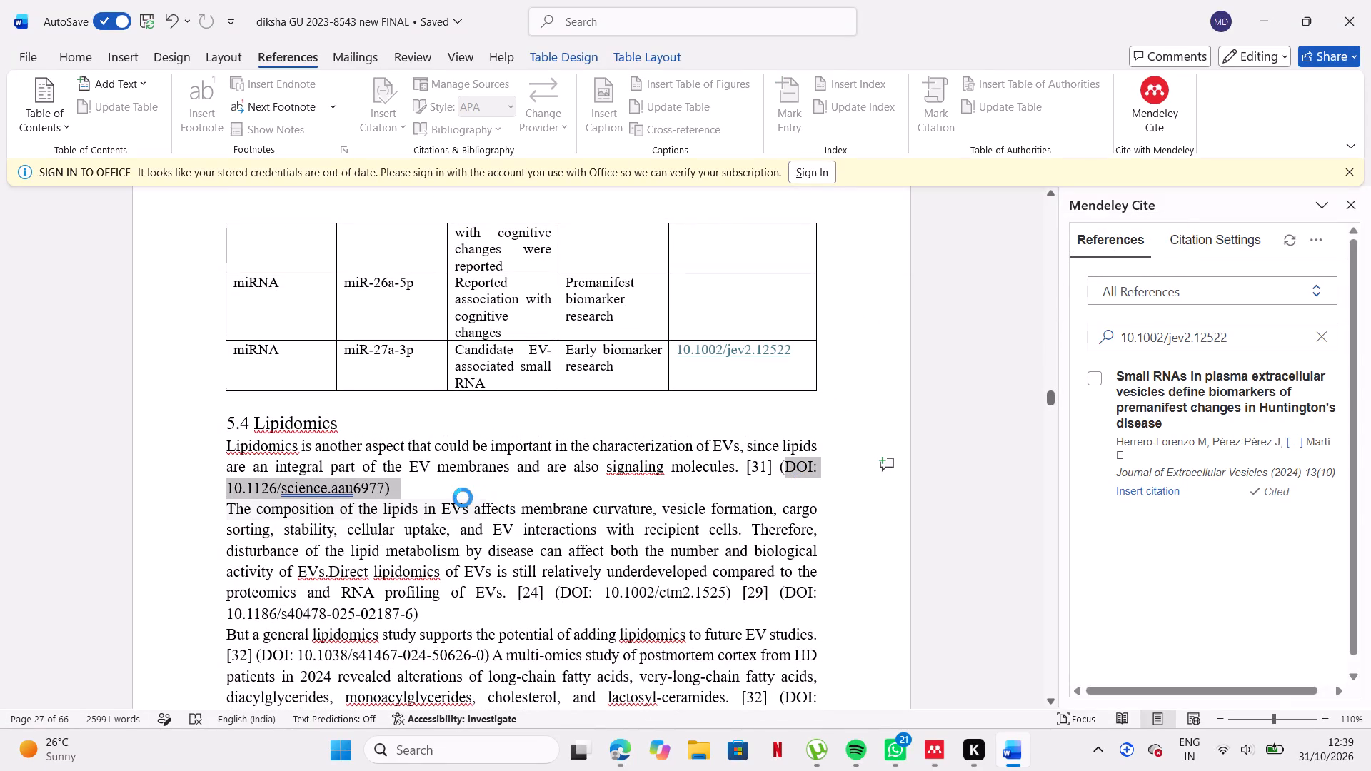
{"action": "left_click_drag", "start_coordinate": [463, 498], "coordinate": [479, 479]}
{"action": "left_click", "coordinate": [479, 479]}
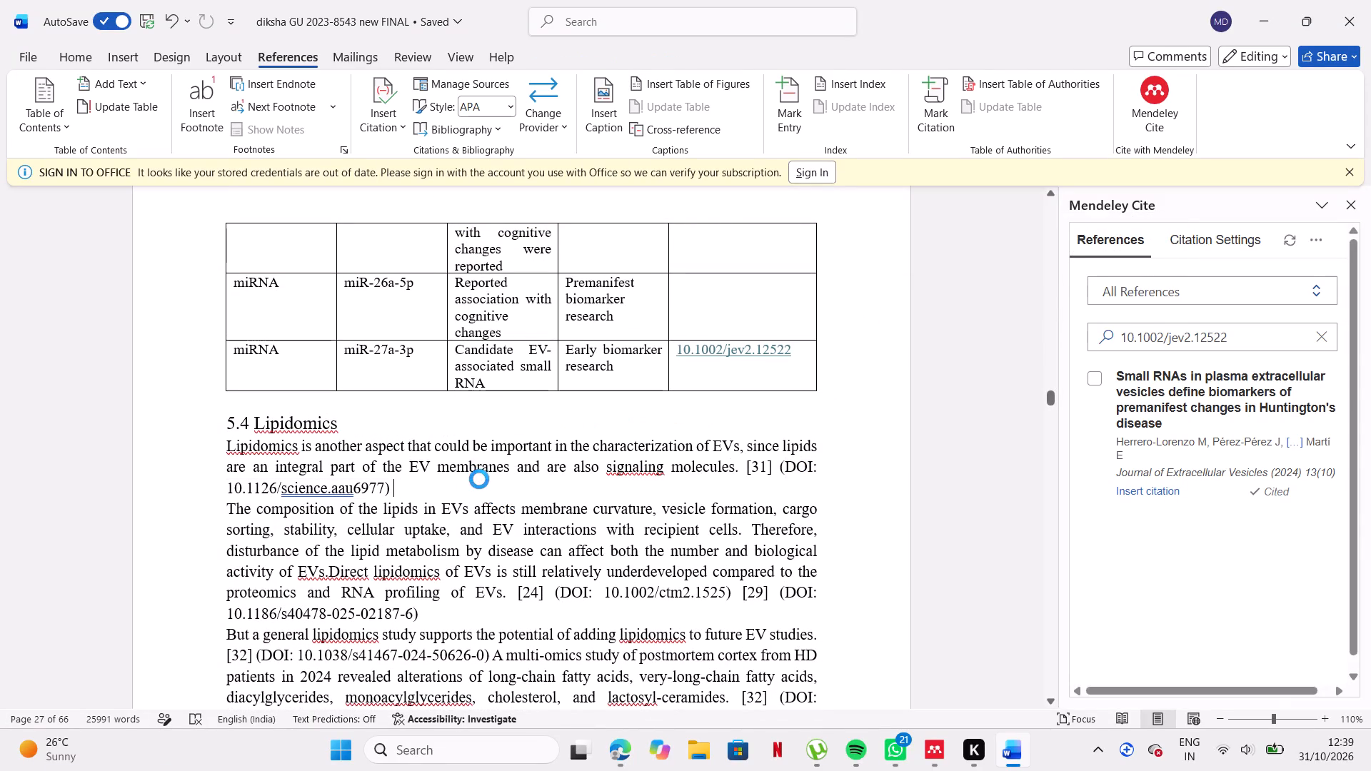
Minimize the document window.
{"action": "left_click", "coordinate": [1264, 24]}
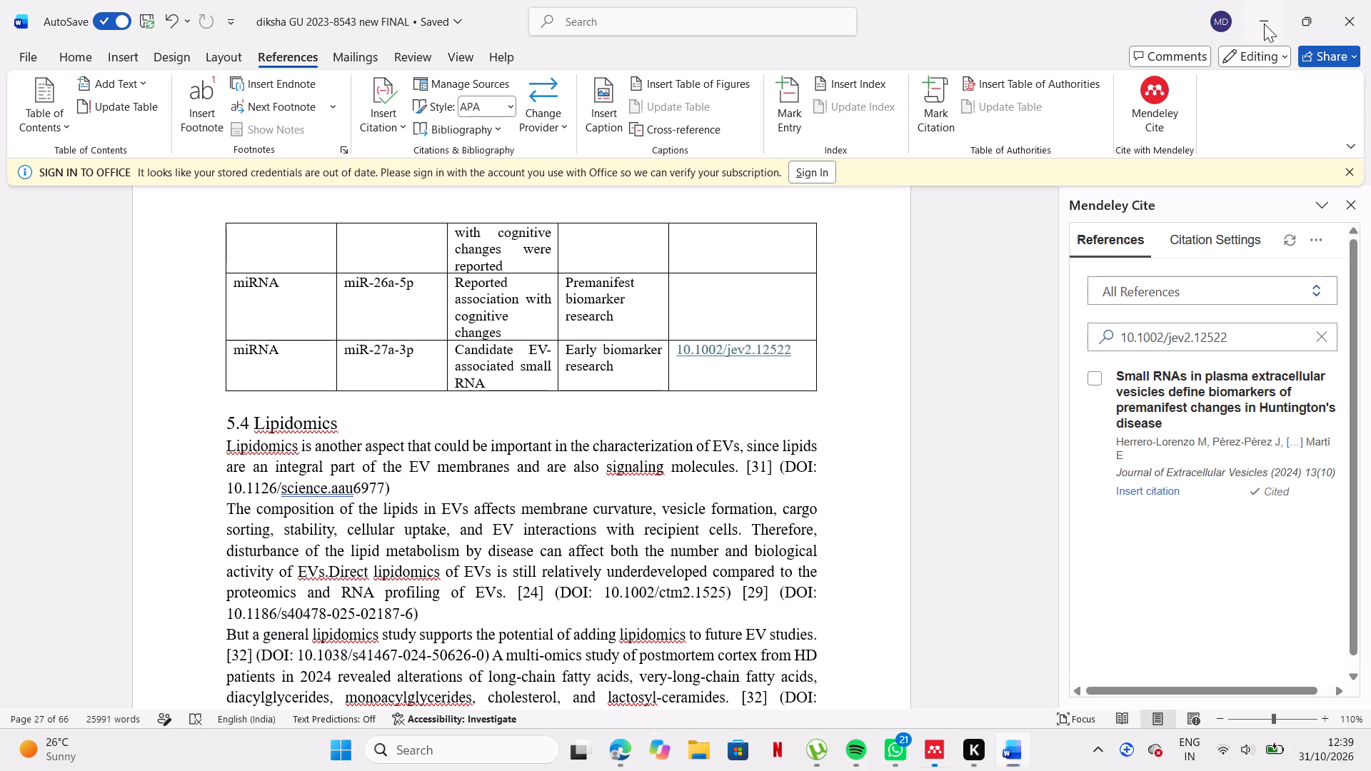
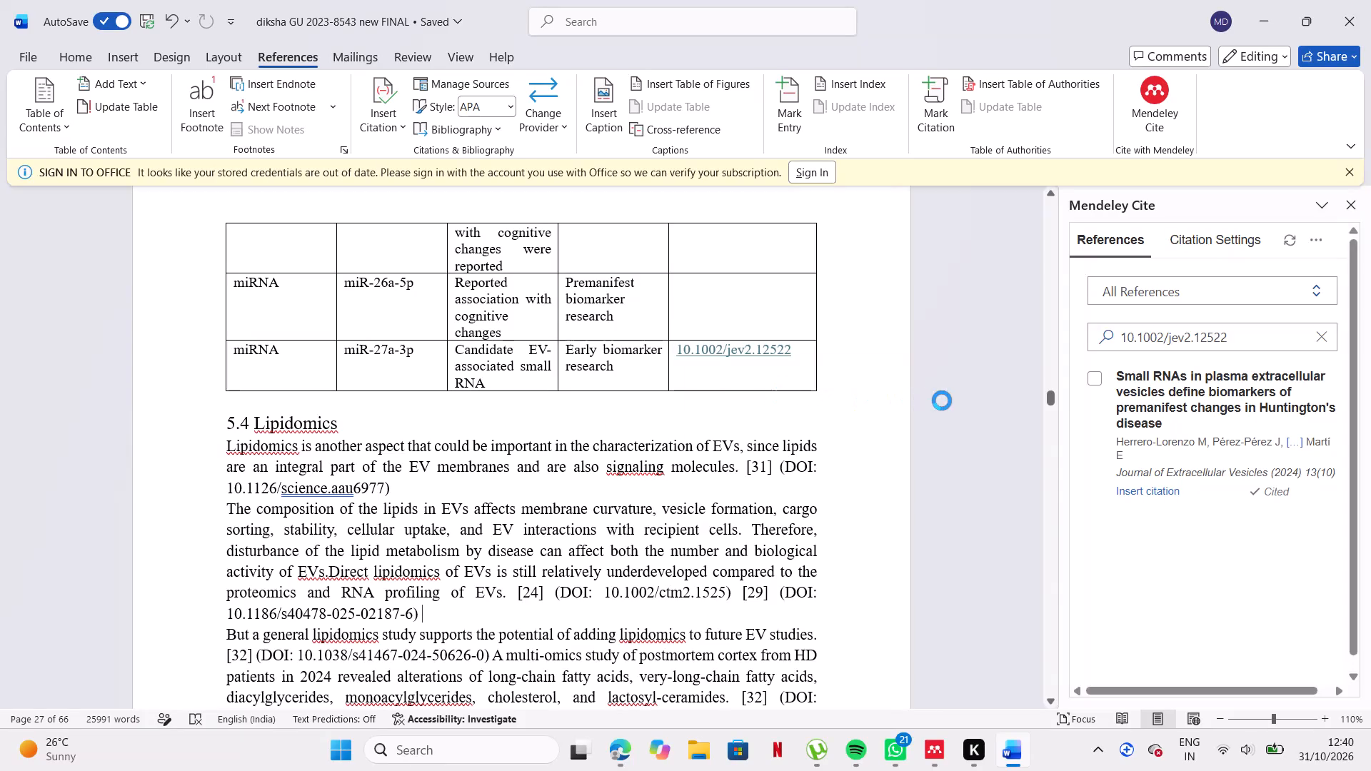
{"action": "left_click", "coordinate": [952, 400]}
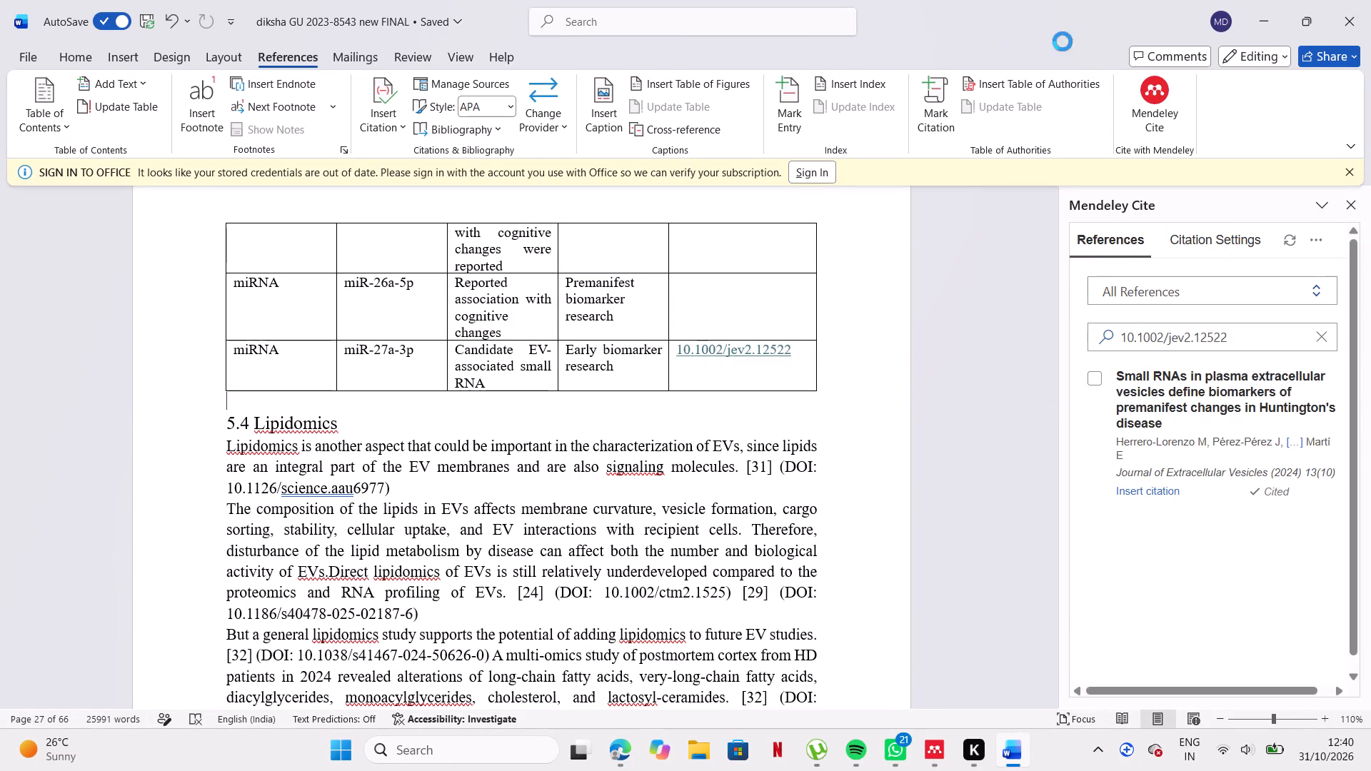
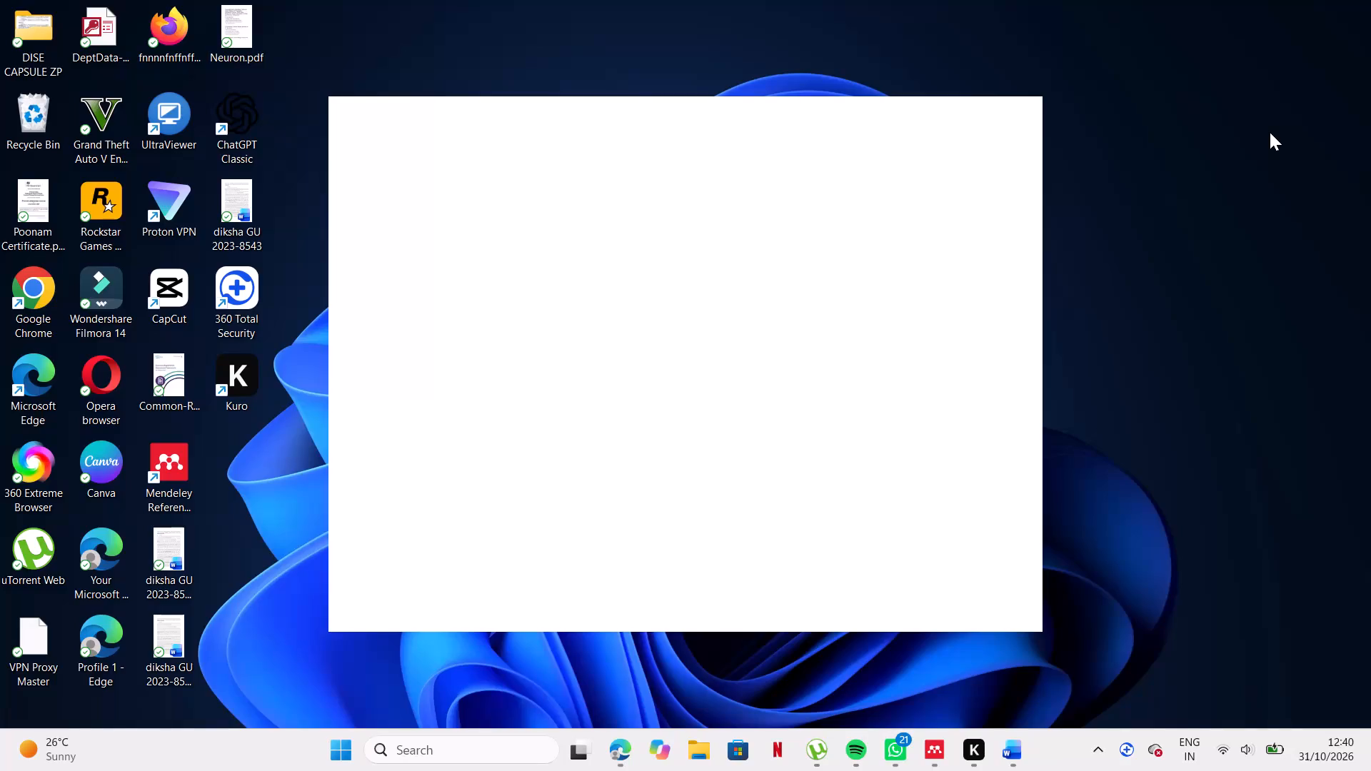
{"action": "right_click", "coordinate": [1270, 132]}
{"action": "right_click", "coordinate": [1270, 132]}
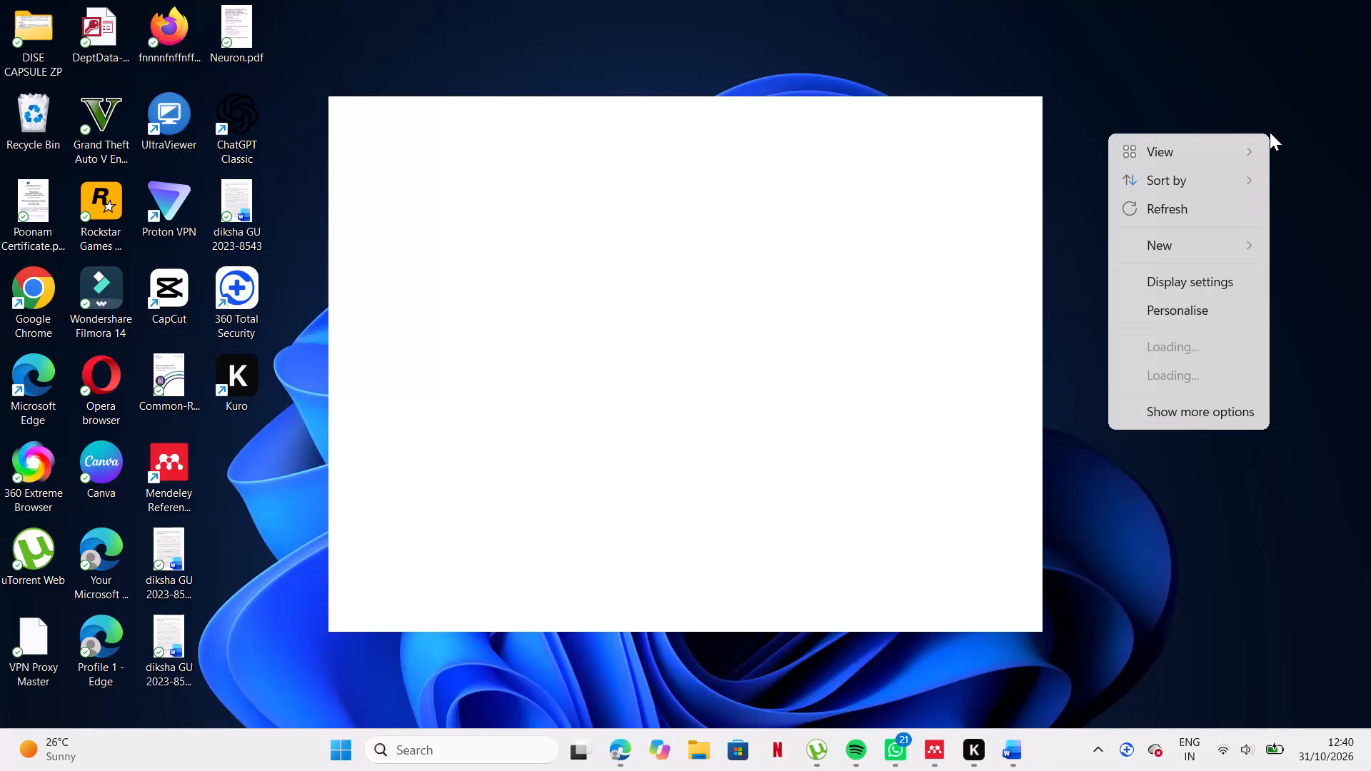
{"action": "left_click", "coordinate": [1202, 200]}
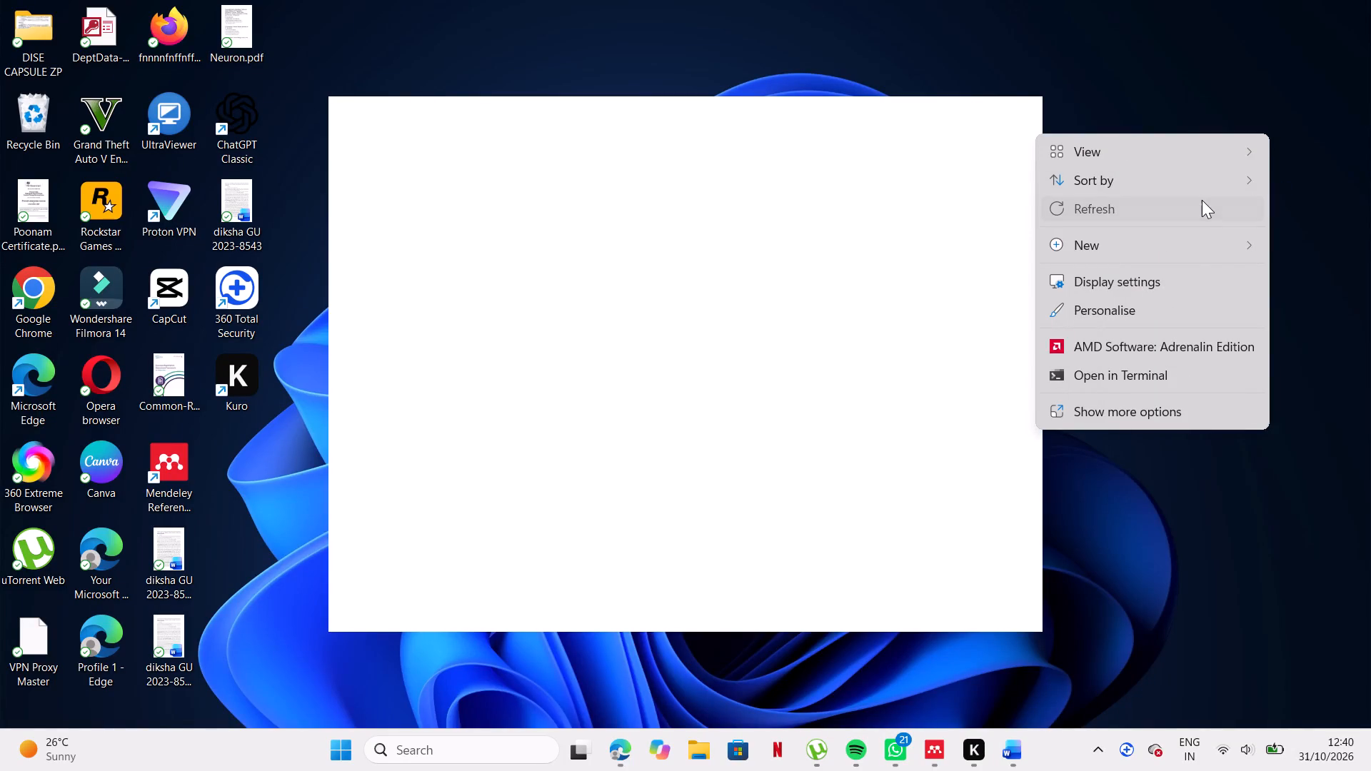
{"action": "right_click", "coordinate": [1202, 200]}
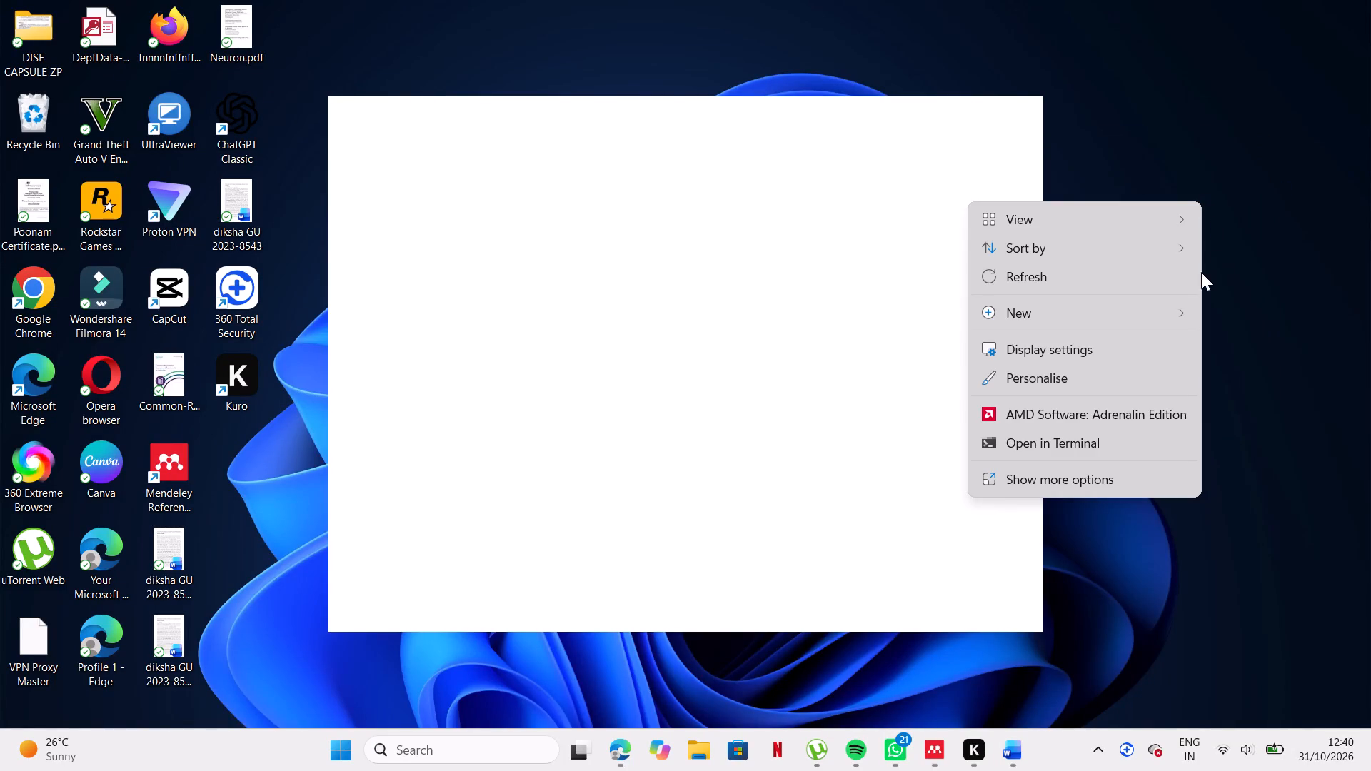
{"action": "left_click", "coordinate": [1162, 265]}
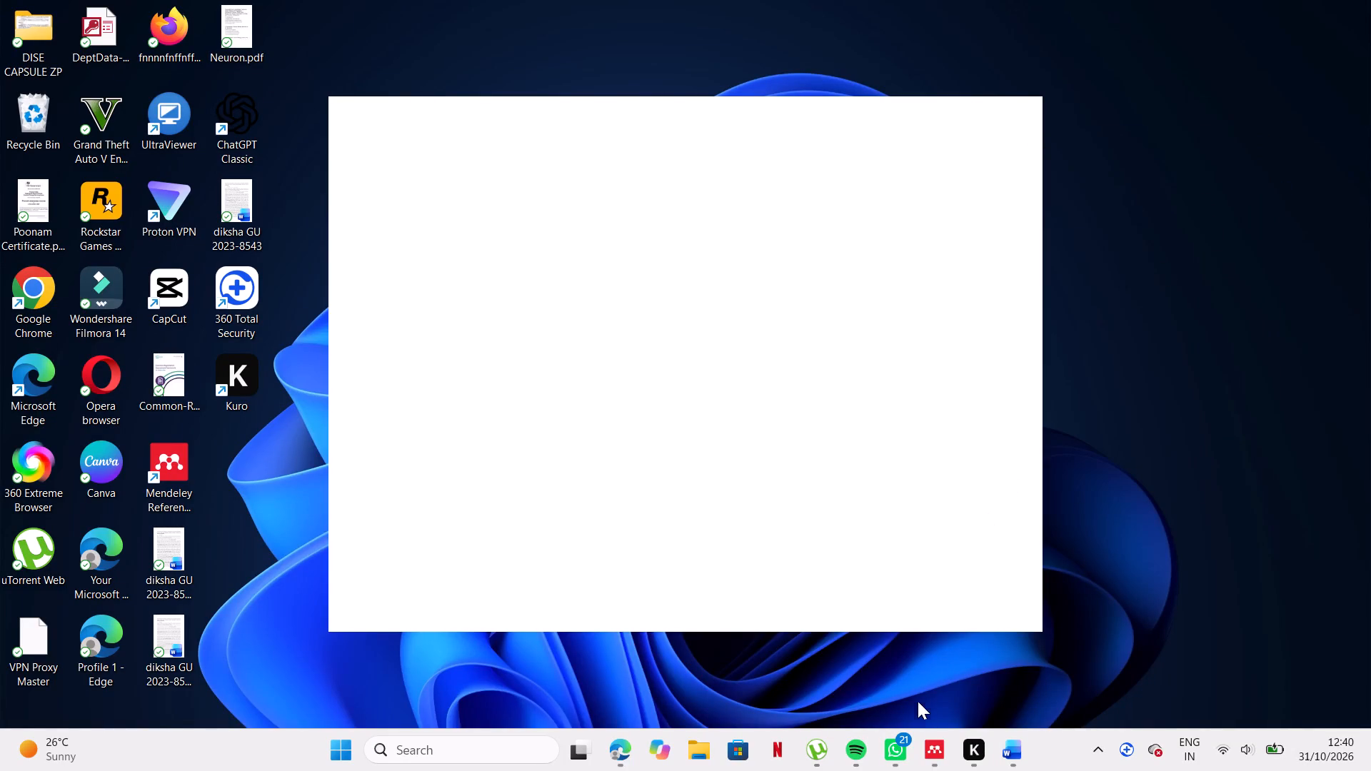
Switch to Word and close the open document whose file name ends in "new FINAL".
{"action": "left_click", "coordinate": [1007, 755]}
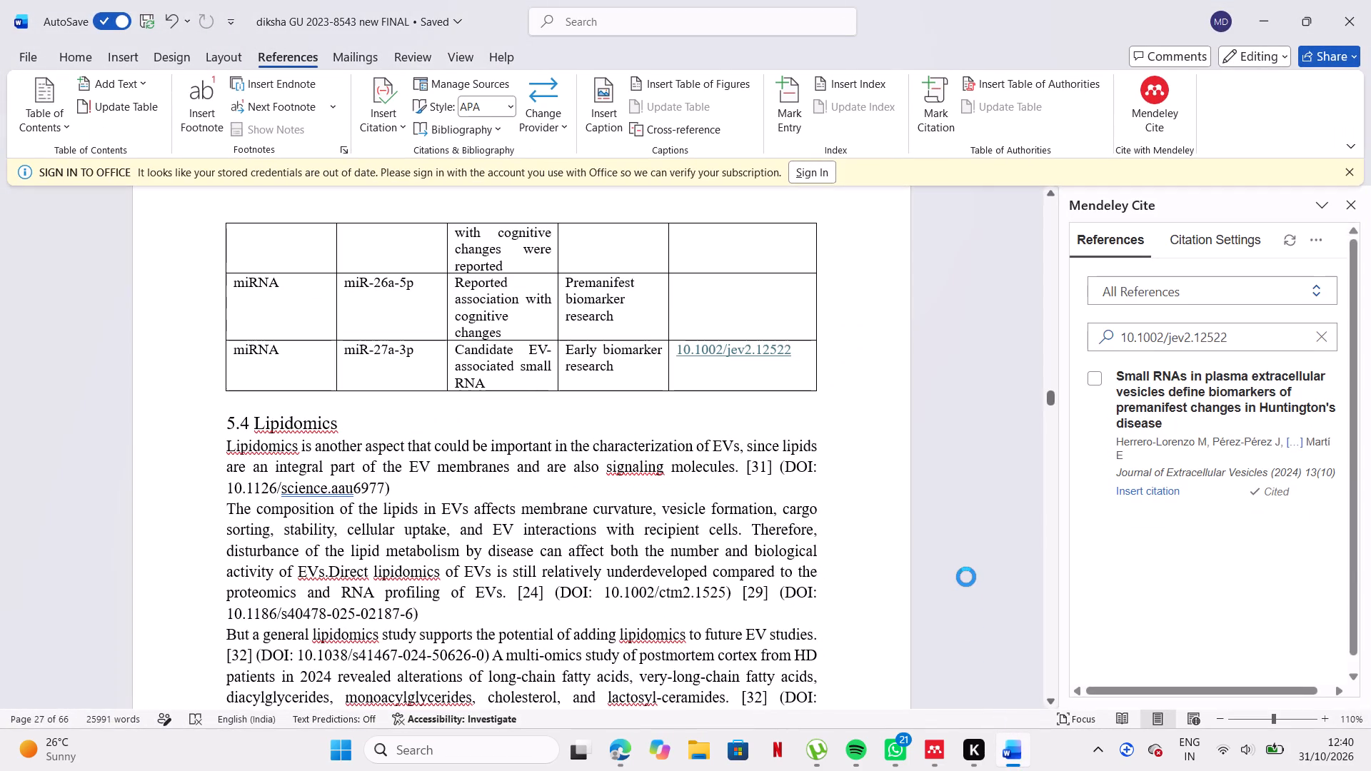
{"action": "left_click", "coordinate": [1344, 6]}
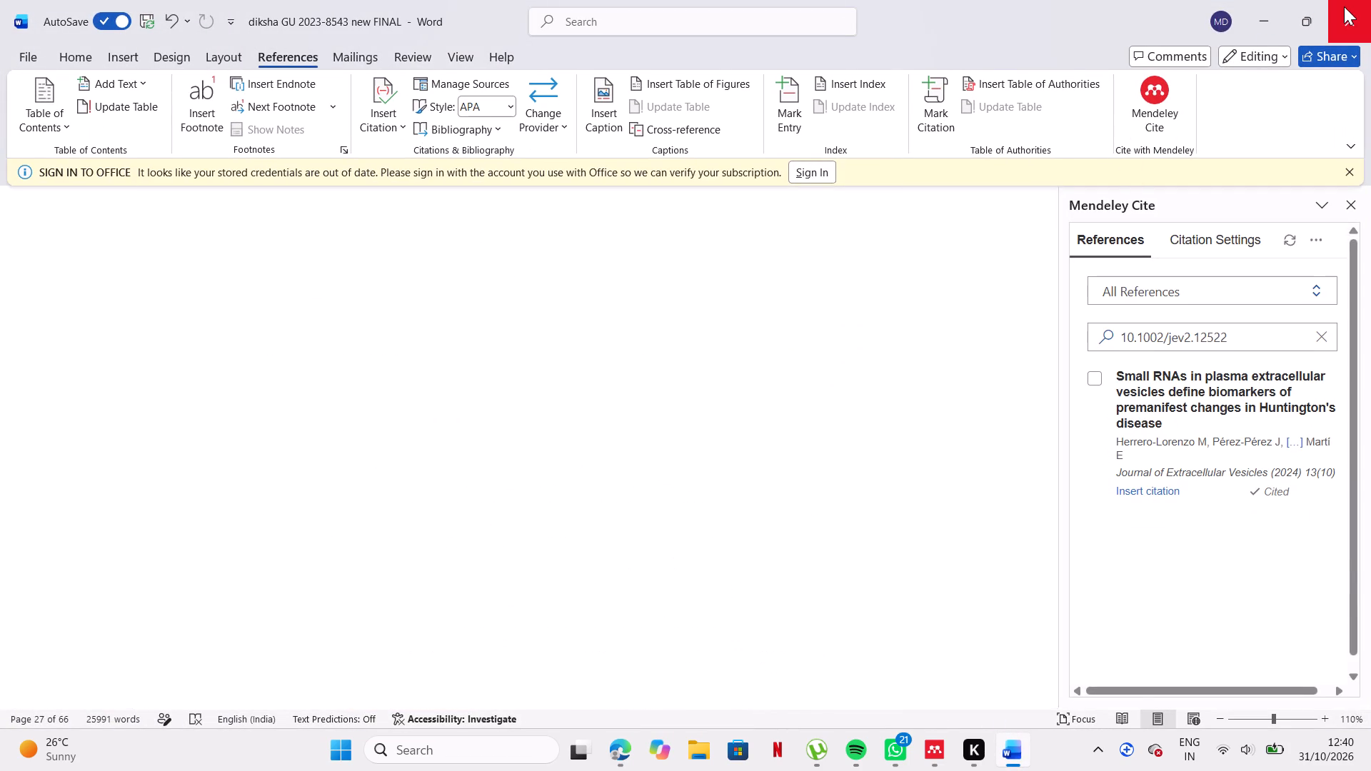
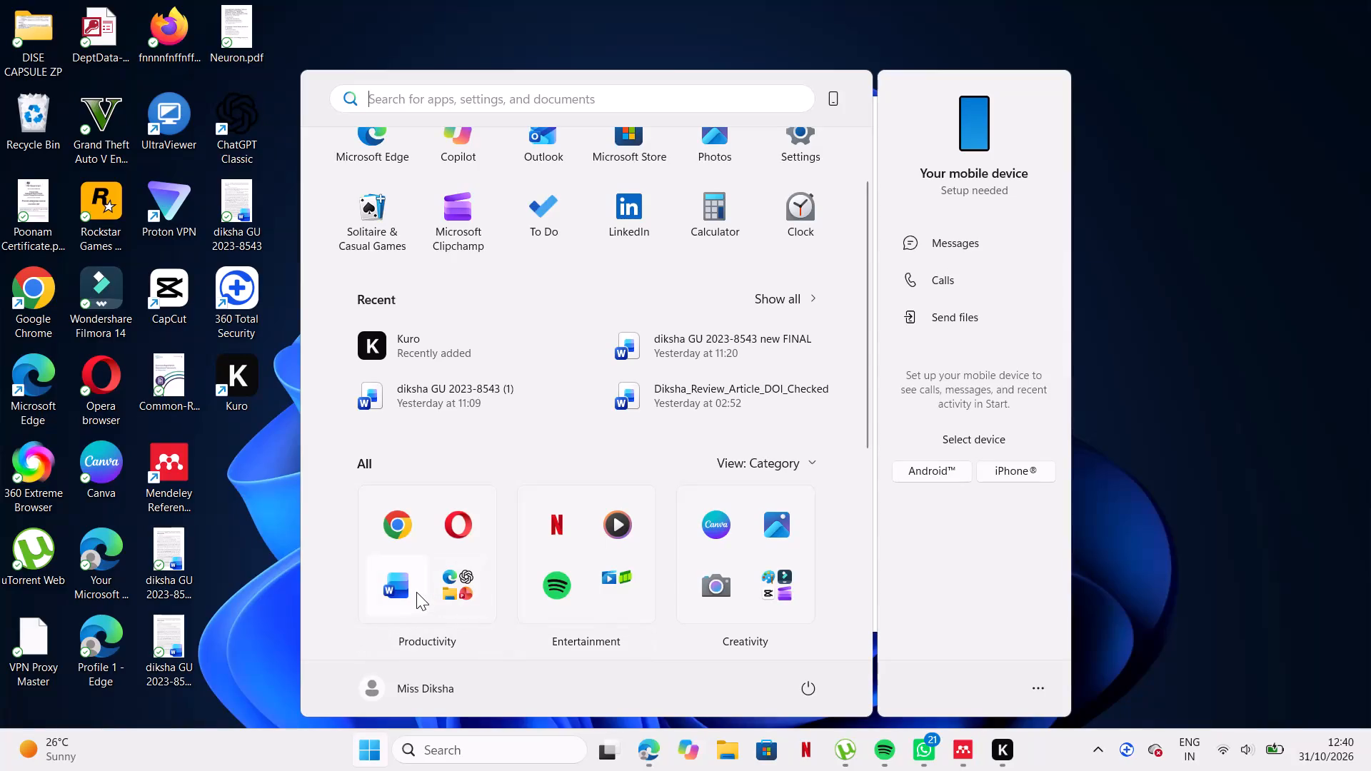
Relaunch Word and reopen the most recent OneDrive document whose file name ends in "new FINAL".
{"action": "double_click", "coordinate": [408, 590]}
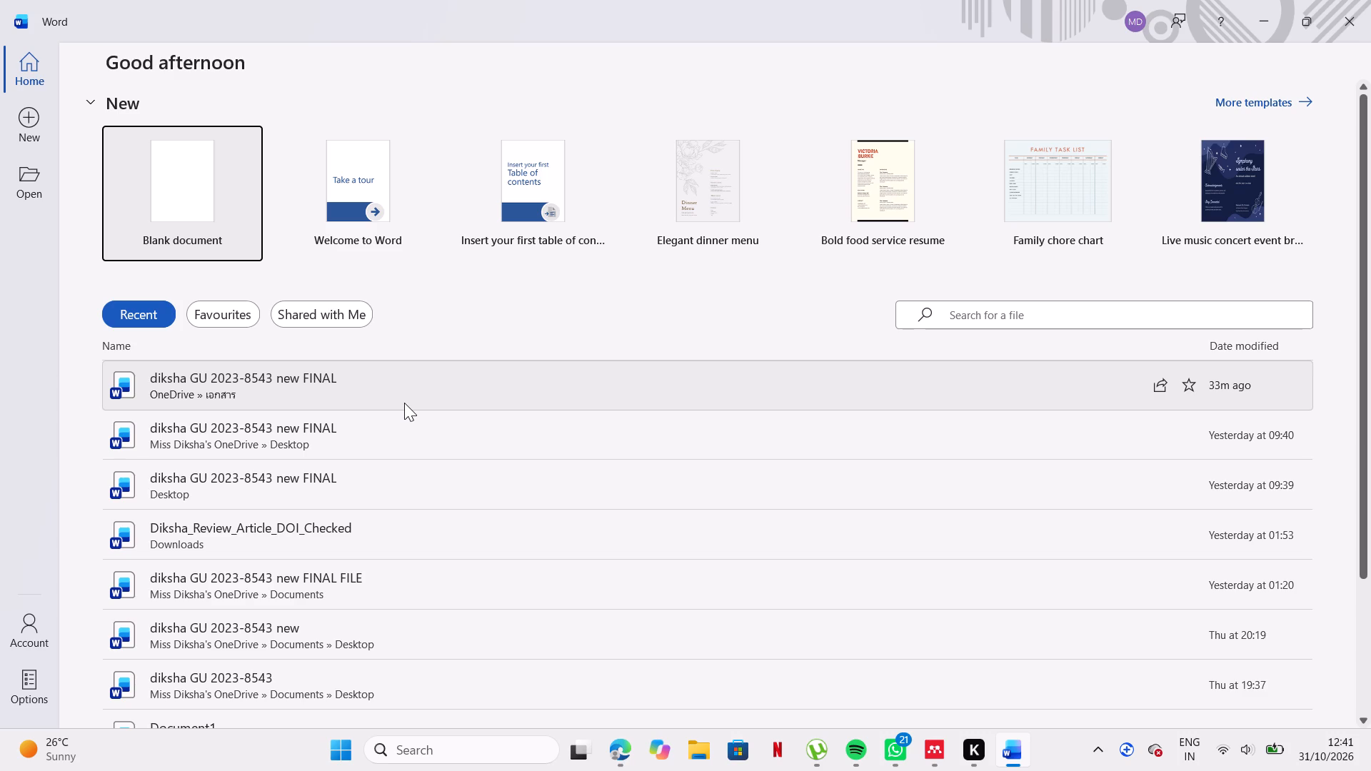
{"action": "double_click", "coordinate": [404, 403]}
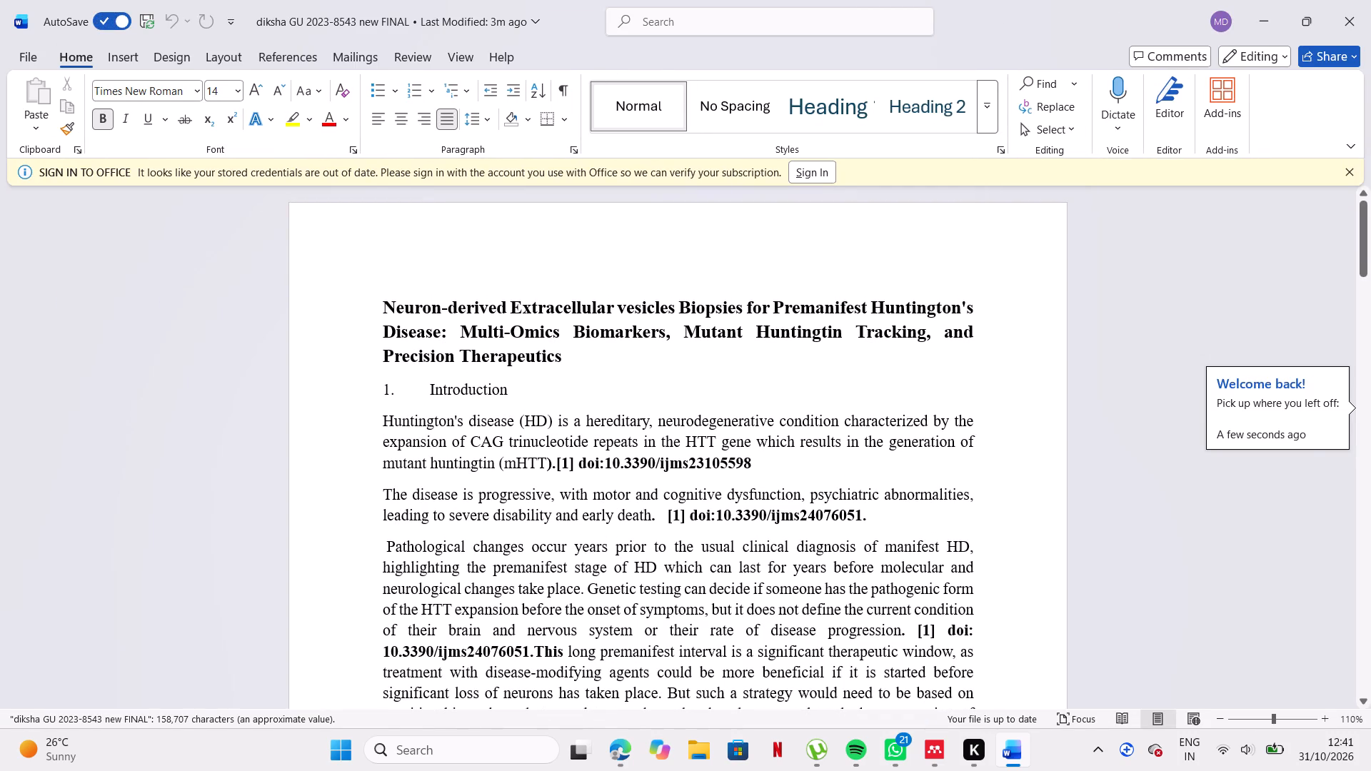
Open the Mendeley Cite add-in alongside the reopened document.
{"action": "scroll", "coordinate": [736, 201], "scroll_direction": "down", "scroll_amount": 20}
{"action": "scroll", "coordinate": [736, 201], "scroll_direction": "down", "scroll_amount": 20}
{"action": "scroll", "coordinate": [736, 201], "scroll_direction": "down", "scroll_amount": 19}
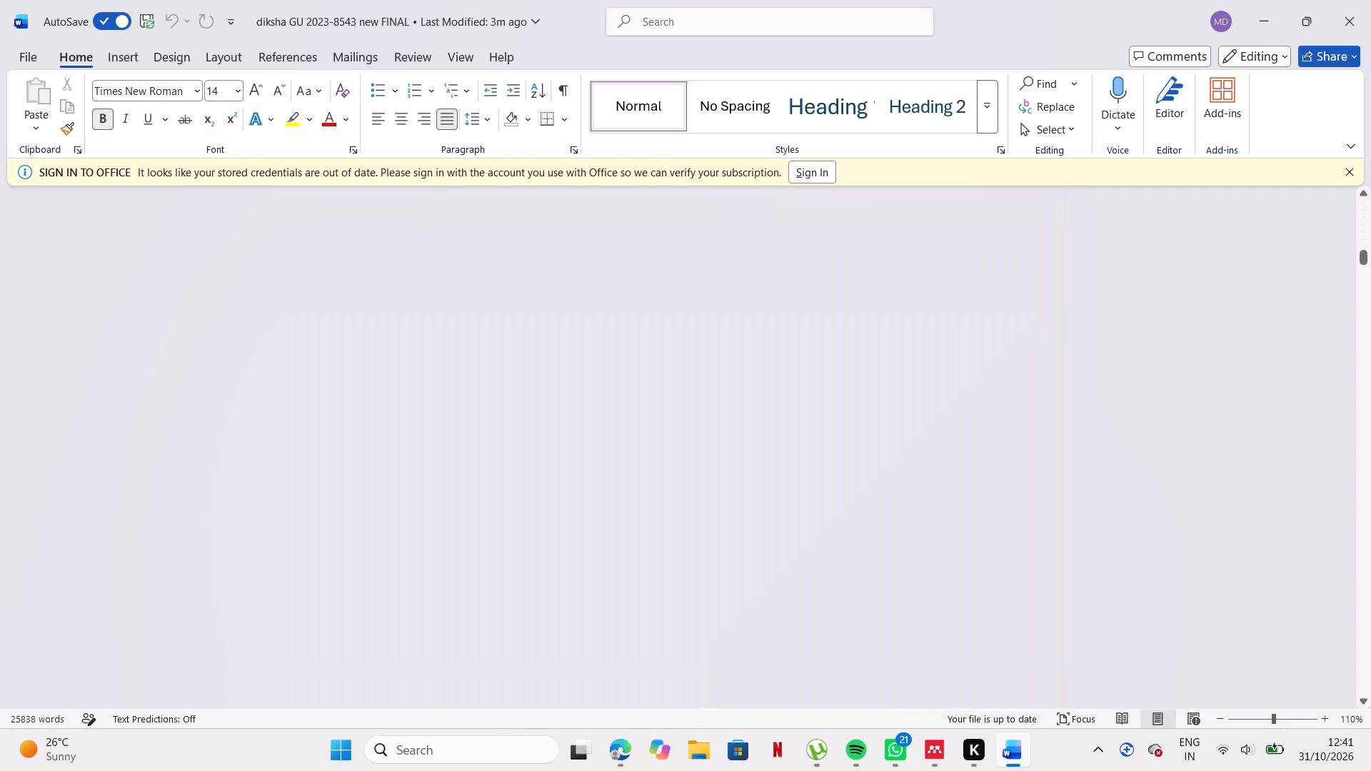
{"action": "scroll", "coordinate": [736, 201], "scroll_direction": "down", "scroll_amount": 20}
{"action": "scroll", "coordinate": [736, 201], "scroll_direction": "down", "scroll_amount": 1}
{"action": "scroll", "coordinate": [736, 201], "scroll_direction": "up", "scroll_amount": 1}
{"action": "scroll", "coordinate": [843, 433], "scroll_direction": "down", "scroll_amount": 3}
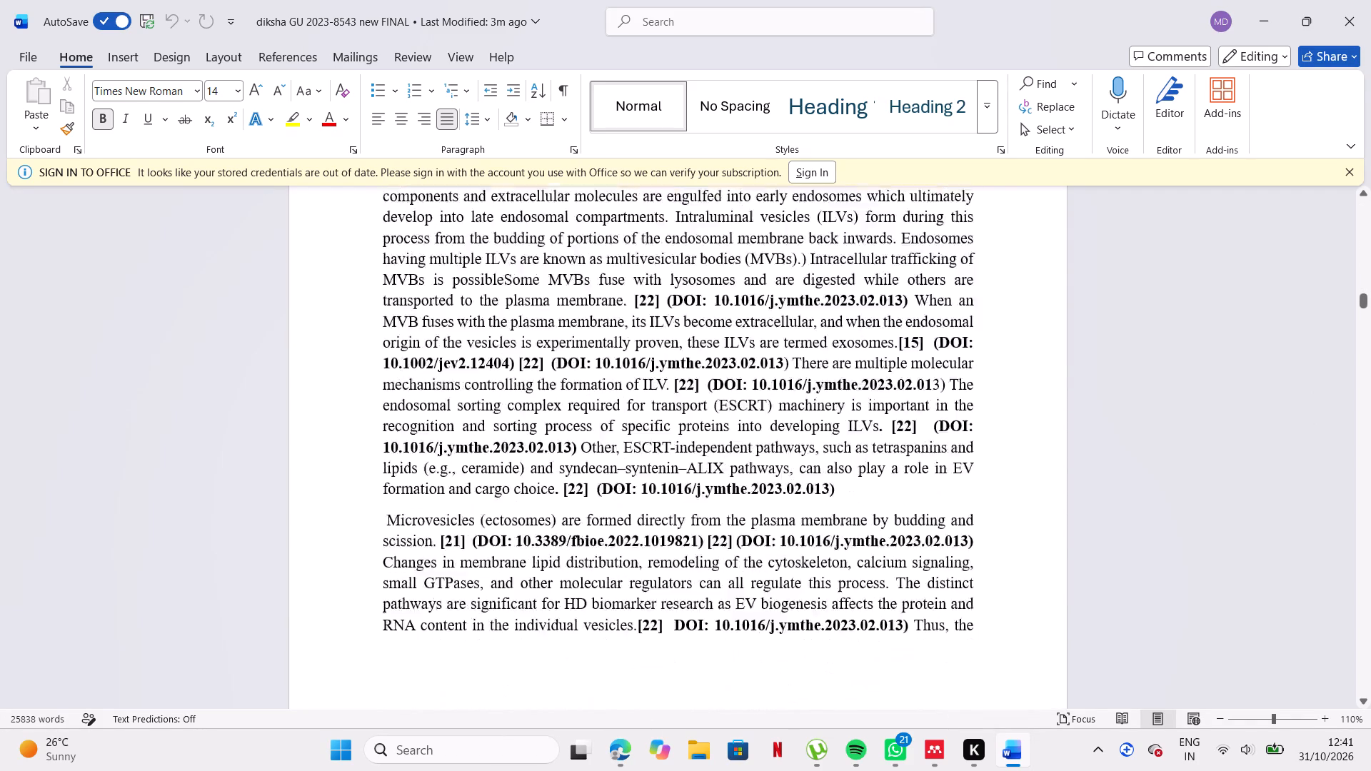
{"action": "scroll", "coordinate": [843, 433], "scroll_direction": "down", "scroll_amount": 12}
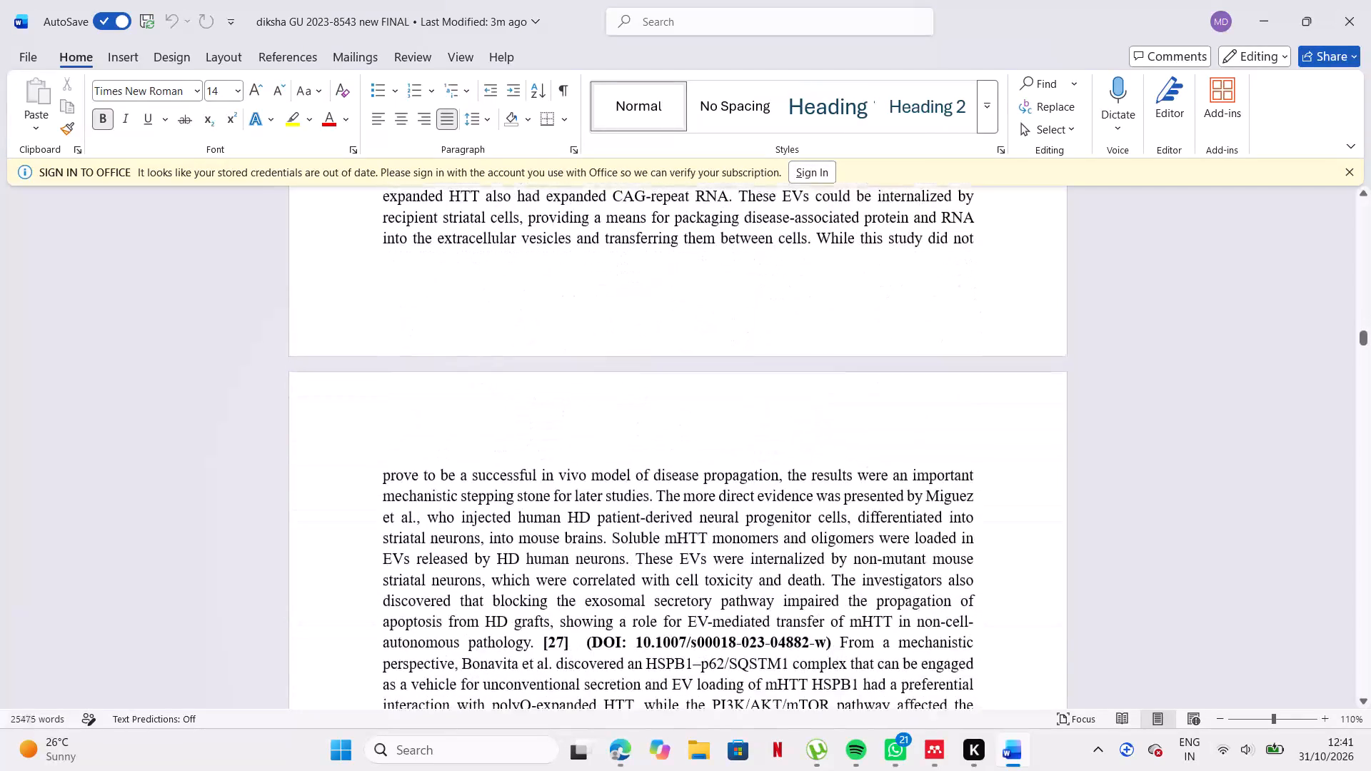
{"action": "scroll", "coordinate": [843, 433], "scroll_direction": "down", "scroll_amount": 8}
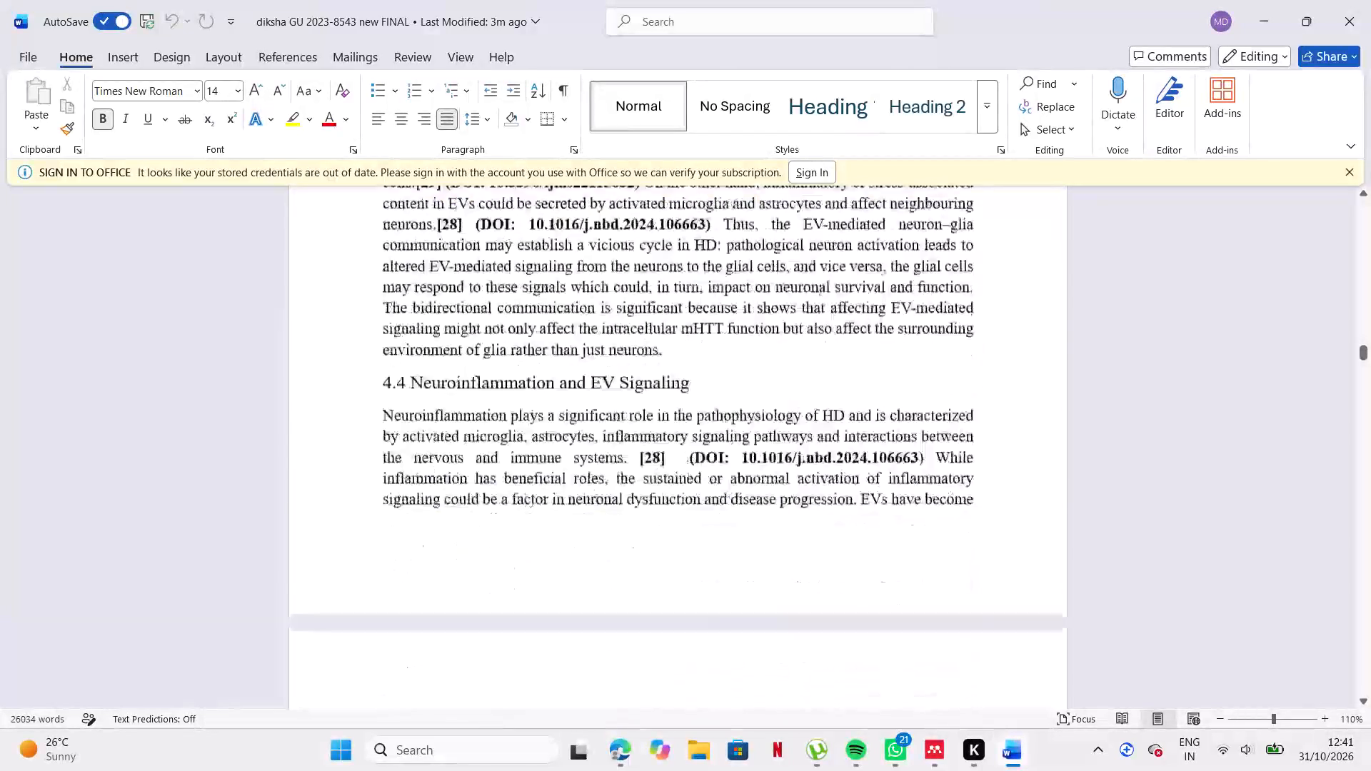
{"action": "scroll", "coordinate": [843, 433], "scroll_direction": "down", "scroll_amount": 8}
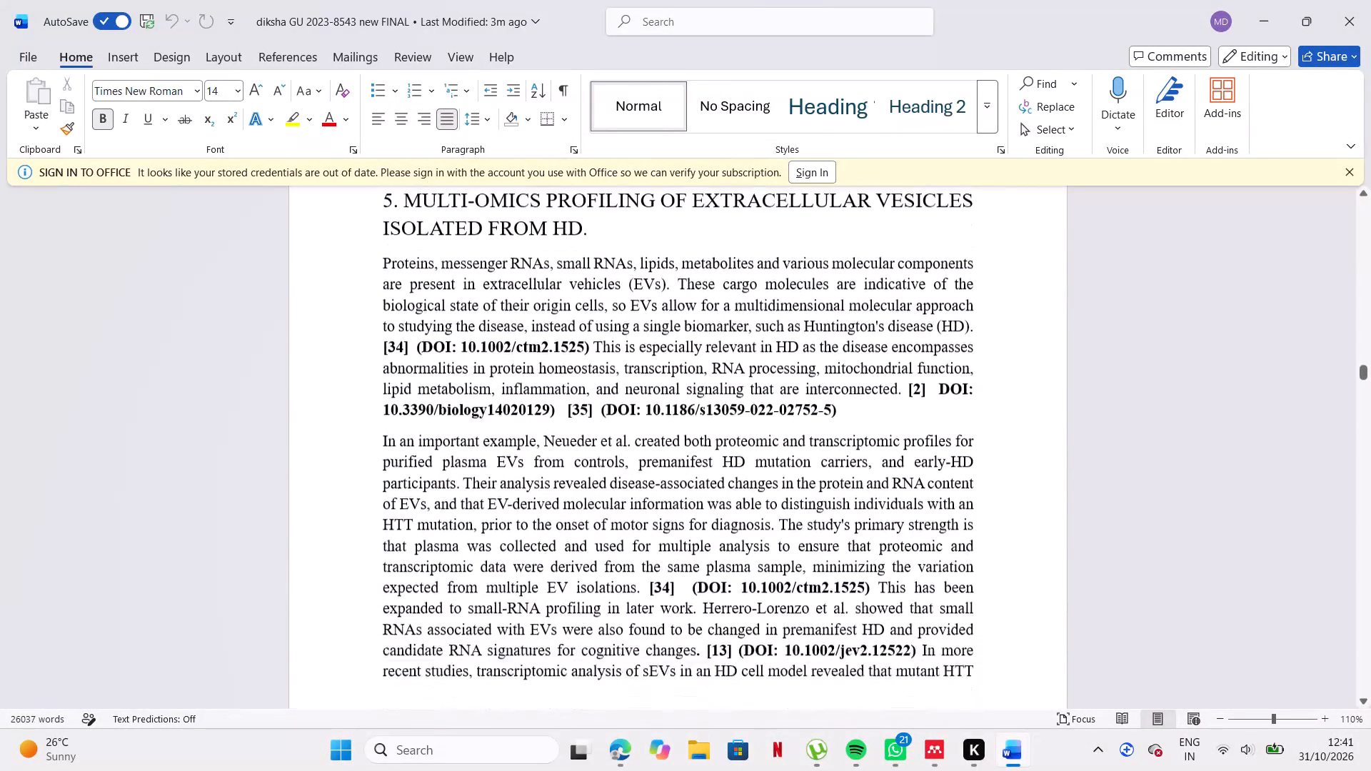
{"action": "scroll", "coordinate": [843, 433], "scroll_direction": "down", "scroll_amount": 9}
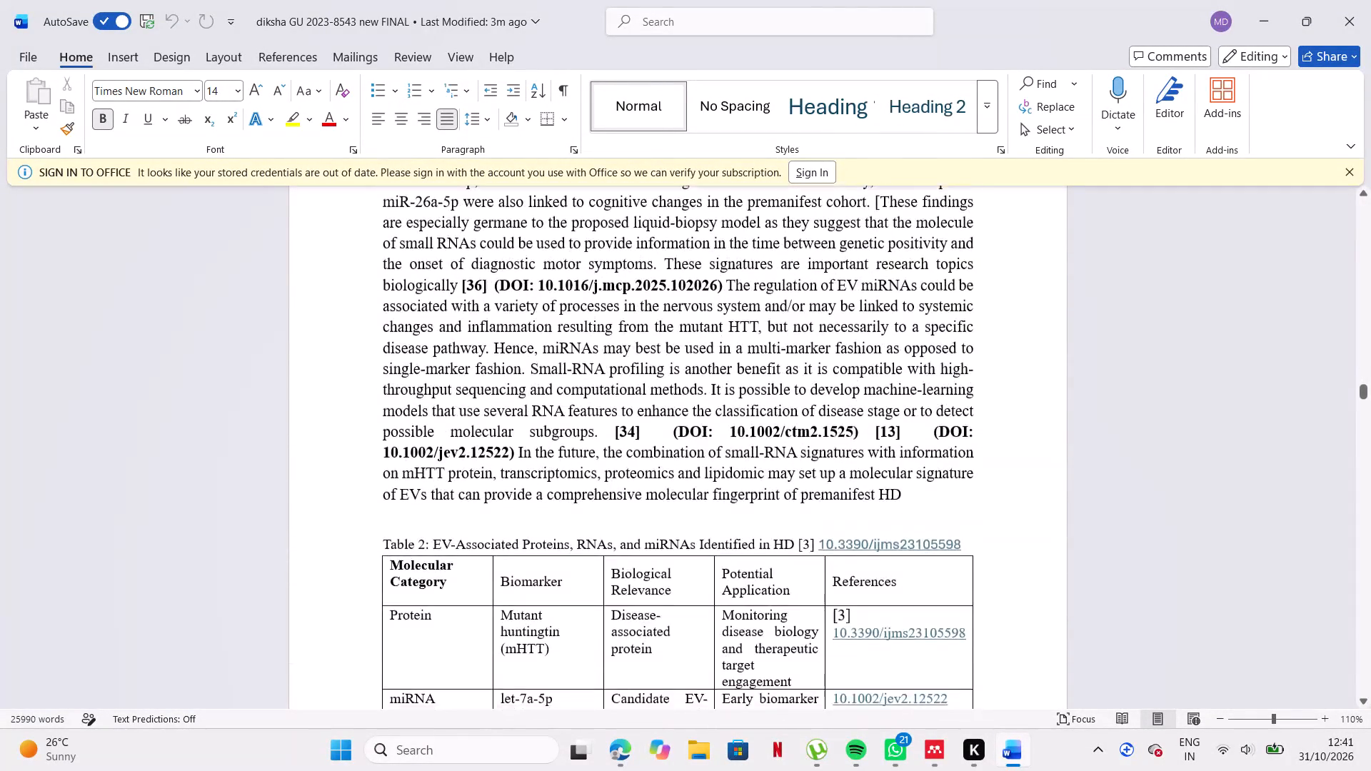
{"action": "scroll", "coordinate": [843, 433], "scroll_direction": "down", "scroll_amount": 1}
{"action": "scroll", "coordinate": [843, 433], "scroll_direction": "up", "scroll_amount": 1}
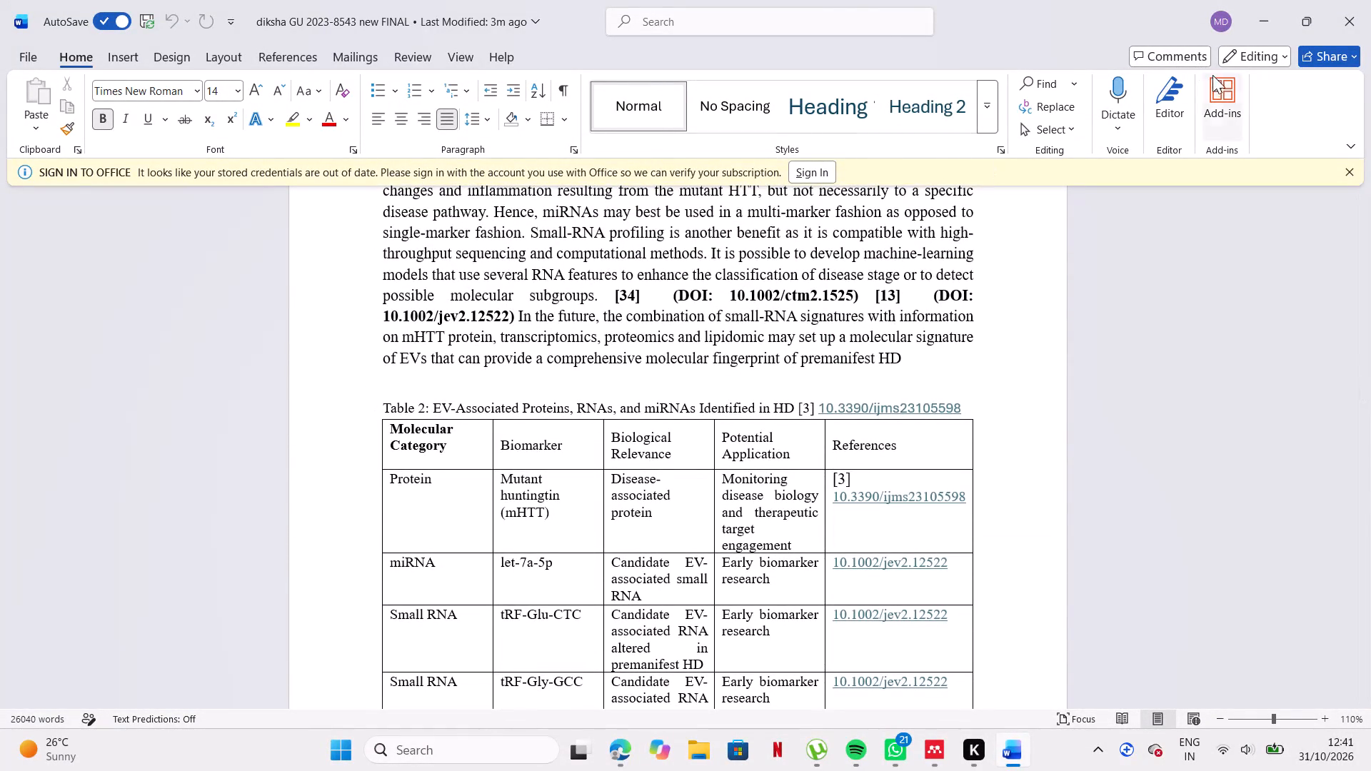
{"action": "left_click", "coordinate": [1213, 77]}
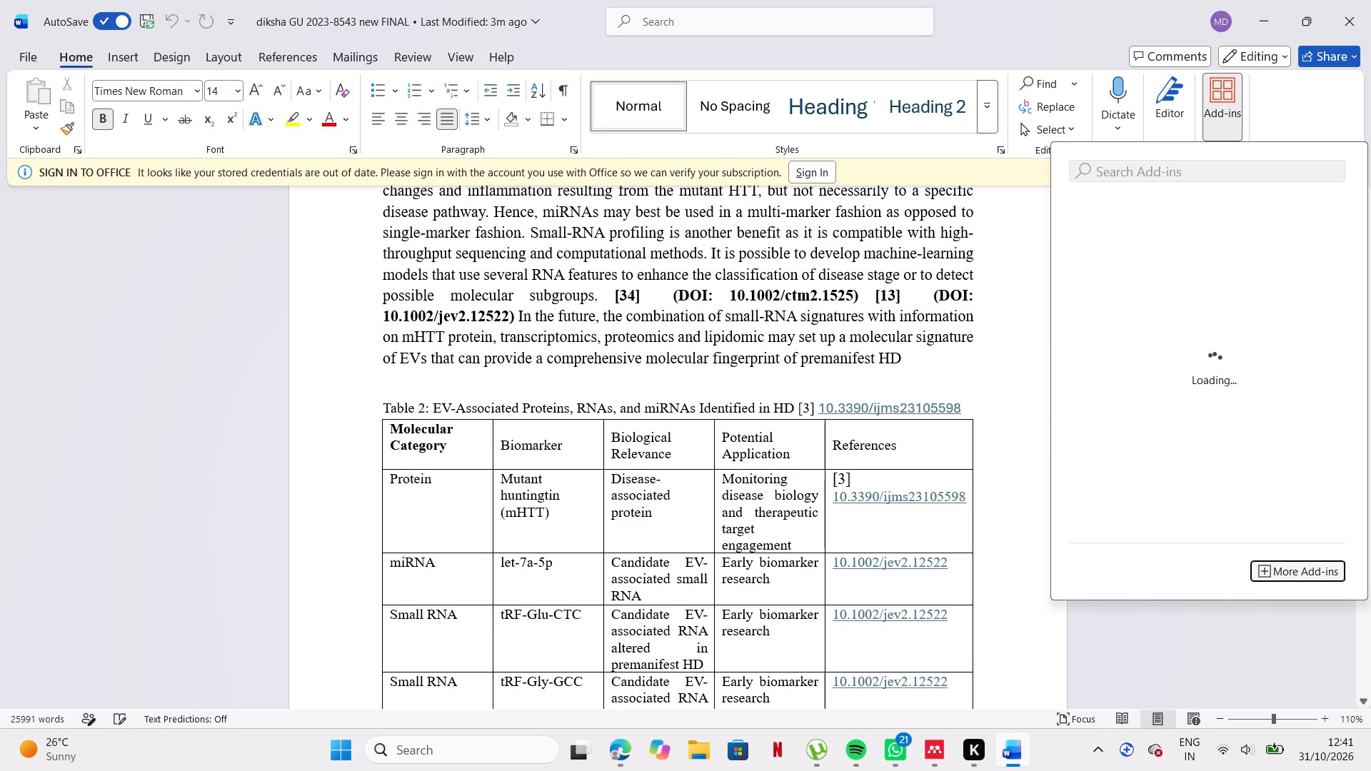
{"action": "scroll", "coordinate": [853, 573], "scroll_direction": "down", "scroll_amount": 3}
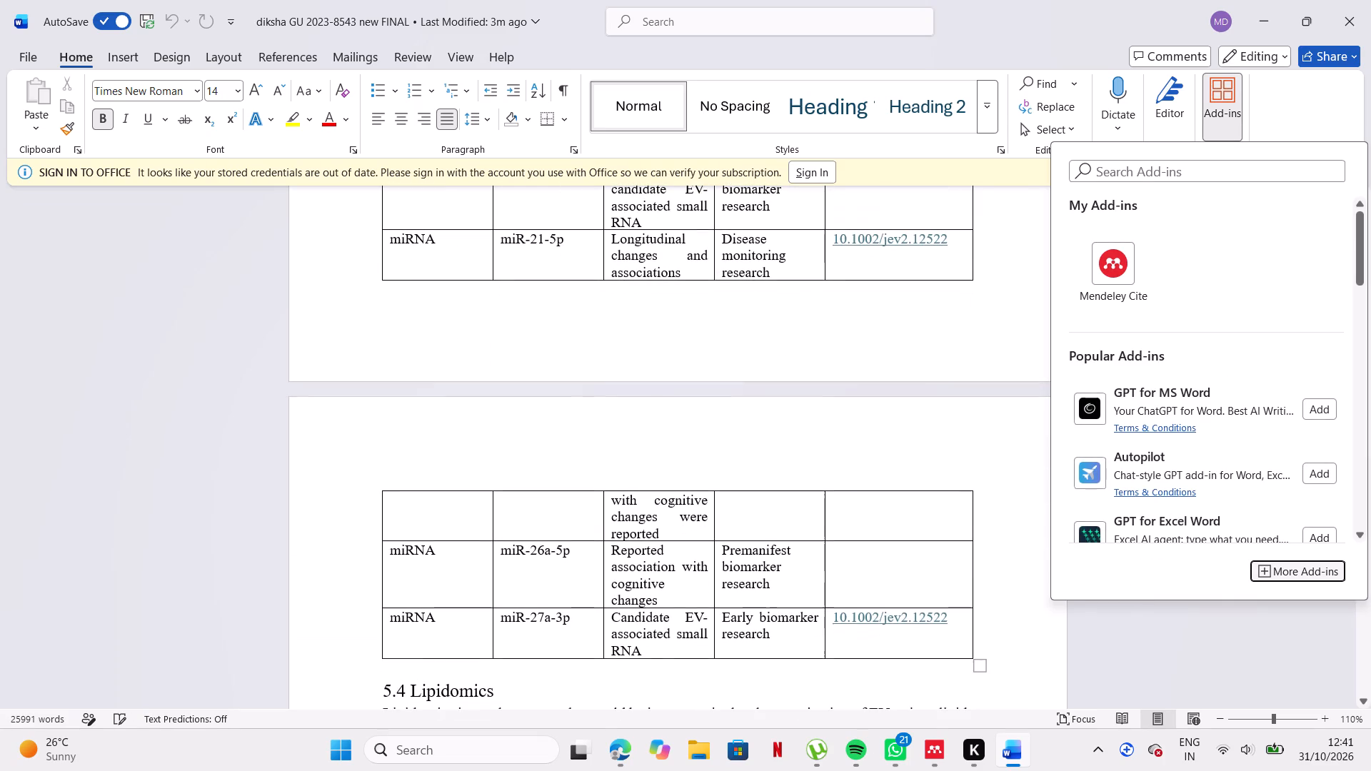
{"action": "left_click", "coordinate": [1094, 283]}
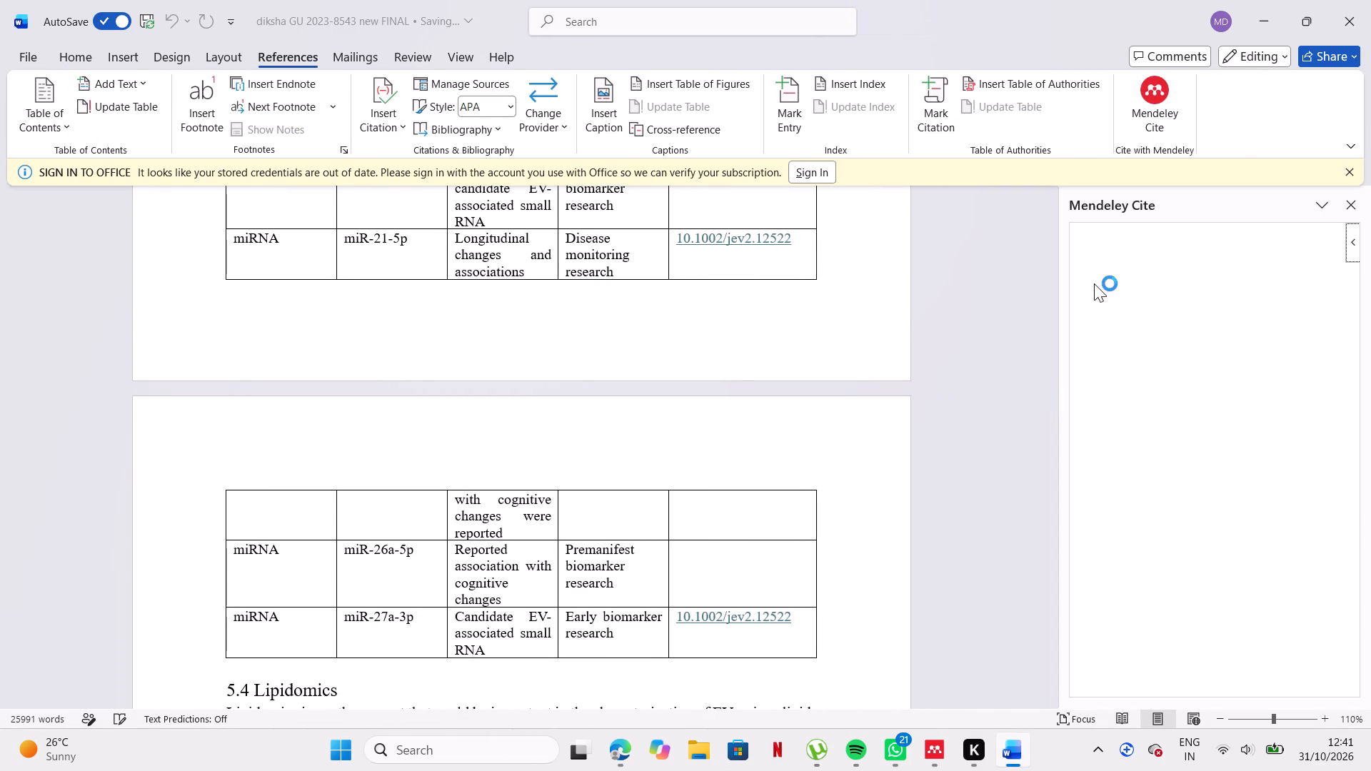
Replace the typed [31] in the first paragraph of 5.4 Lipidomics with the Mendeley citation for DOI 10.1126/science.aau6977.
{"action": "scroll", "coordinate": [834, 443], "scroll_direction": "down", "scroll_amount": 2}
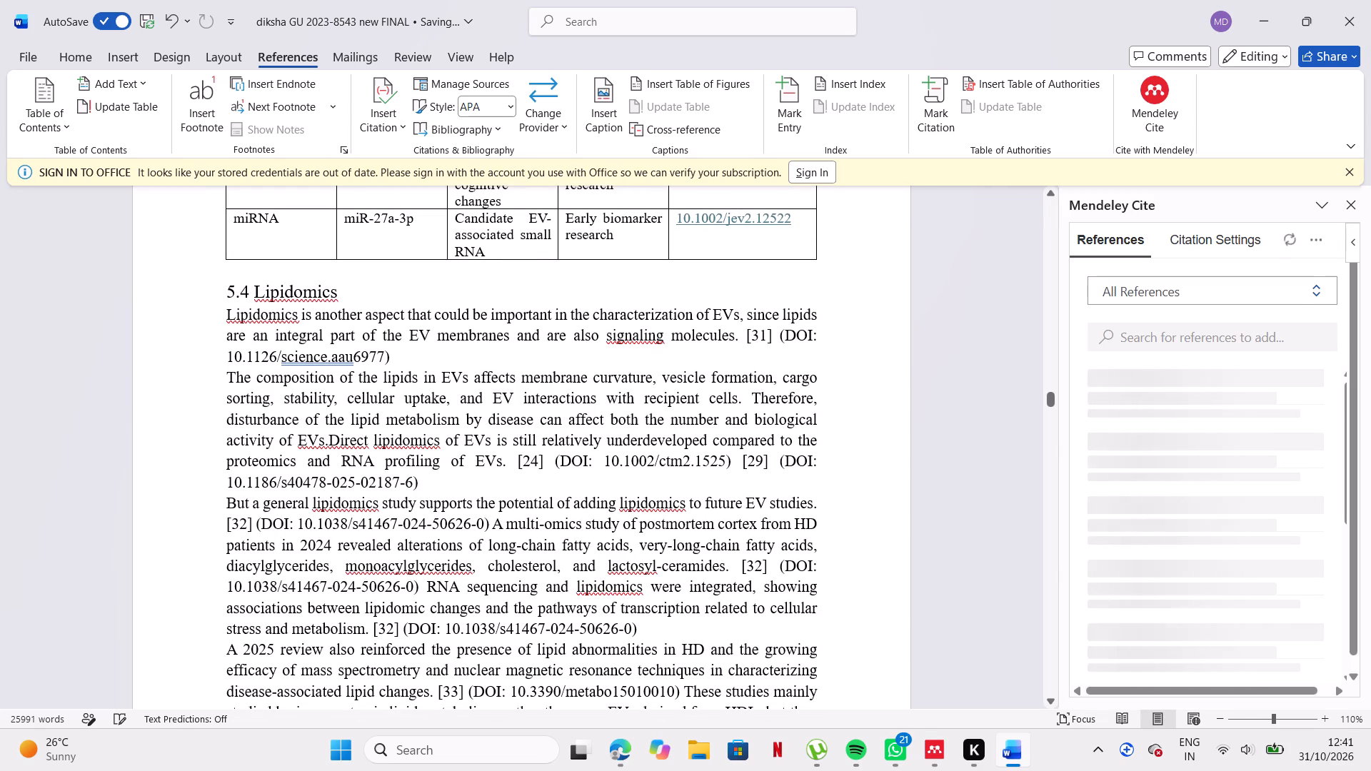
{"action": "left_click_drag", "start_coordinate": [226, 358], "coordinate": [373, 350]}
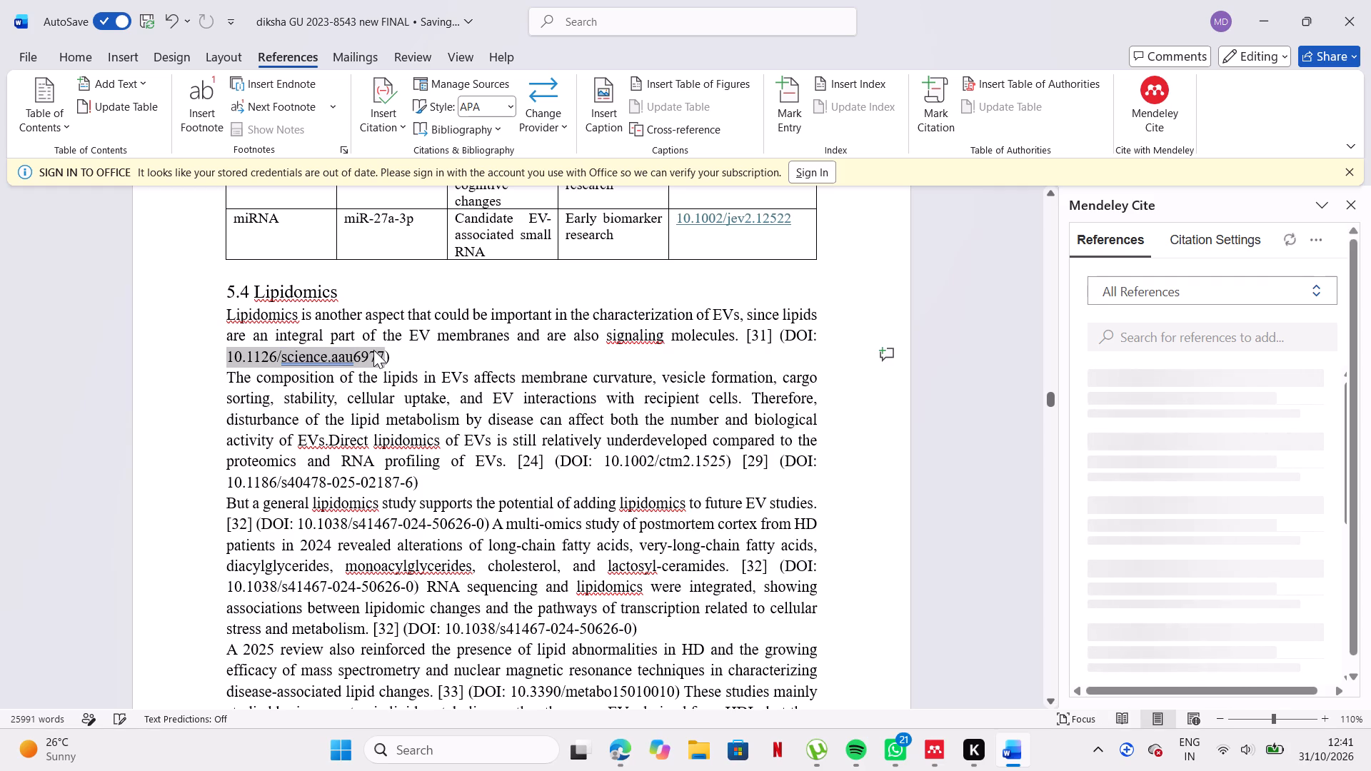
{"action": "key", "text": "ctrl+c"}
{"action": "left_click", "coordinate": [1145, 296]}
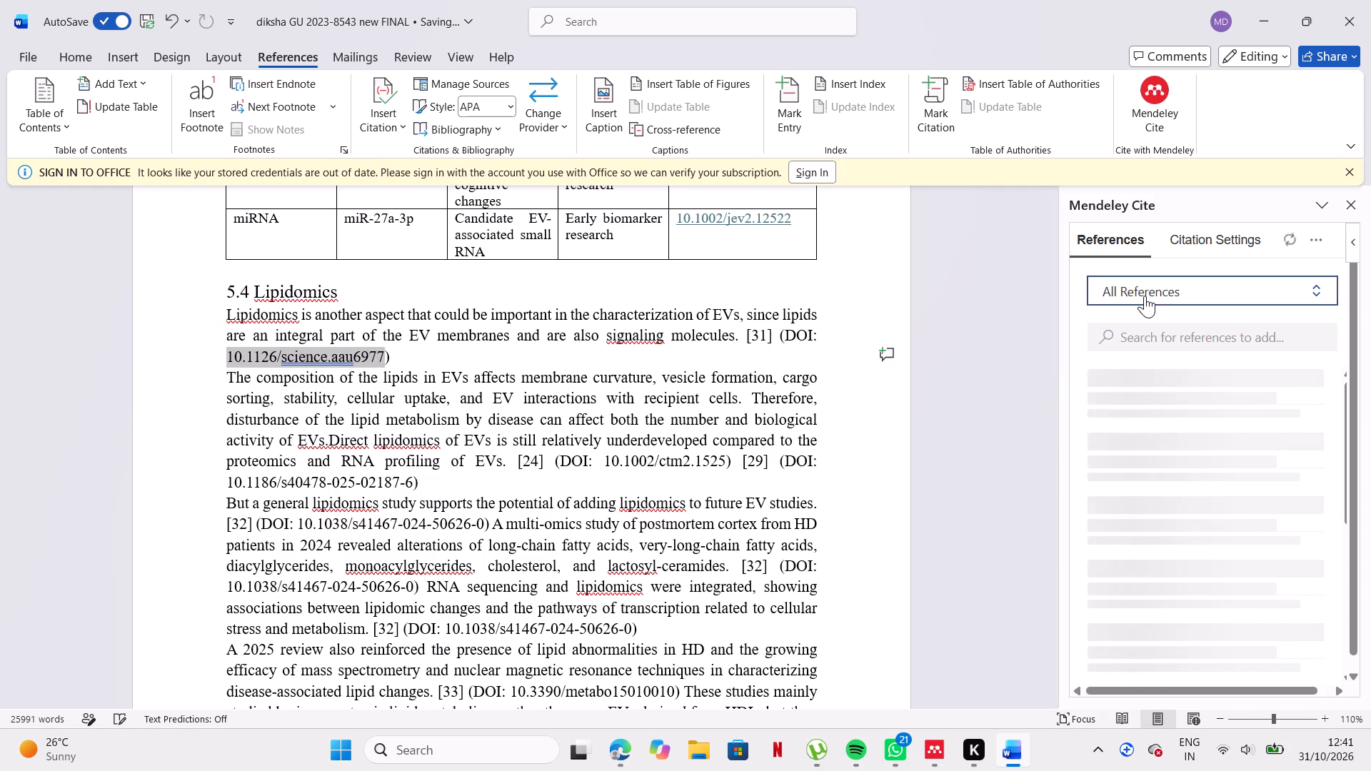
{"action": "key", "text": "ctrl+v"}
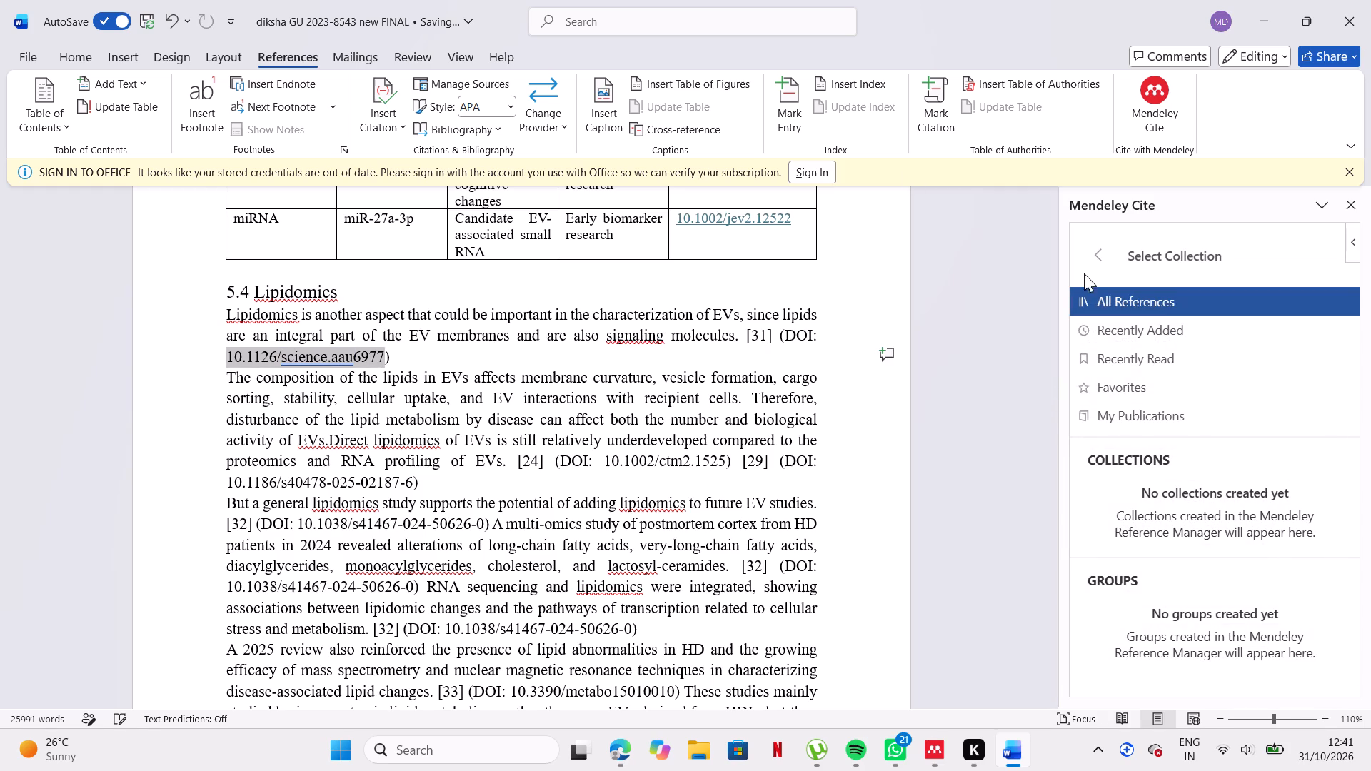
{"action": "left_click", "coordinate": [1103, 258]}
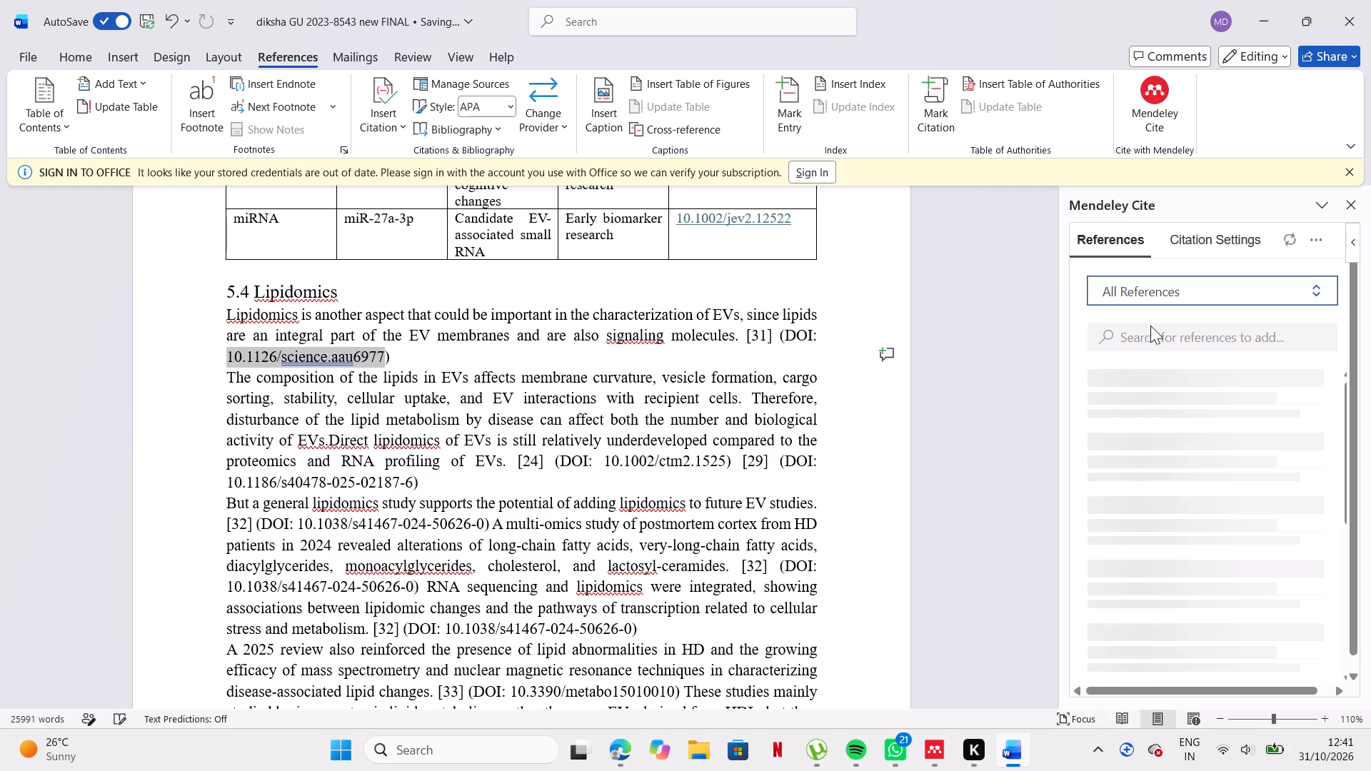
{"action": "left_click", "coordinate": [1155, 336]}
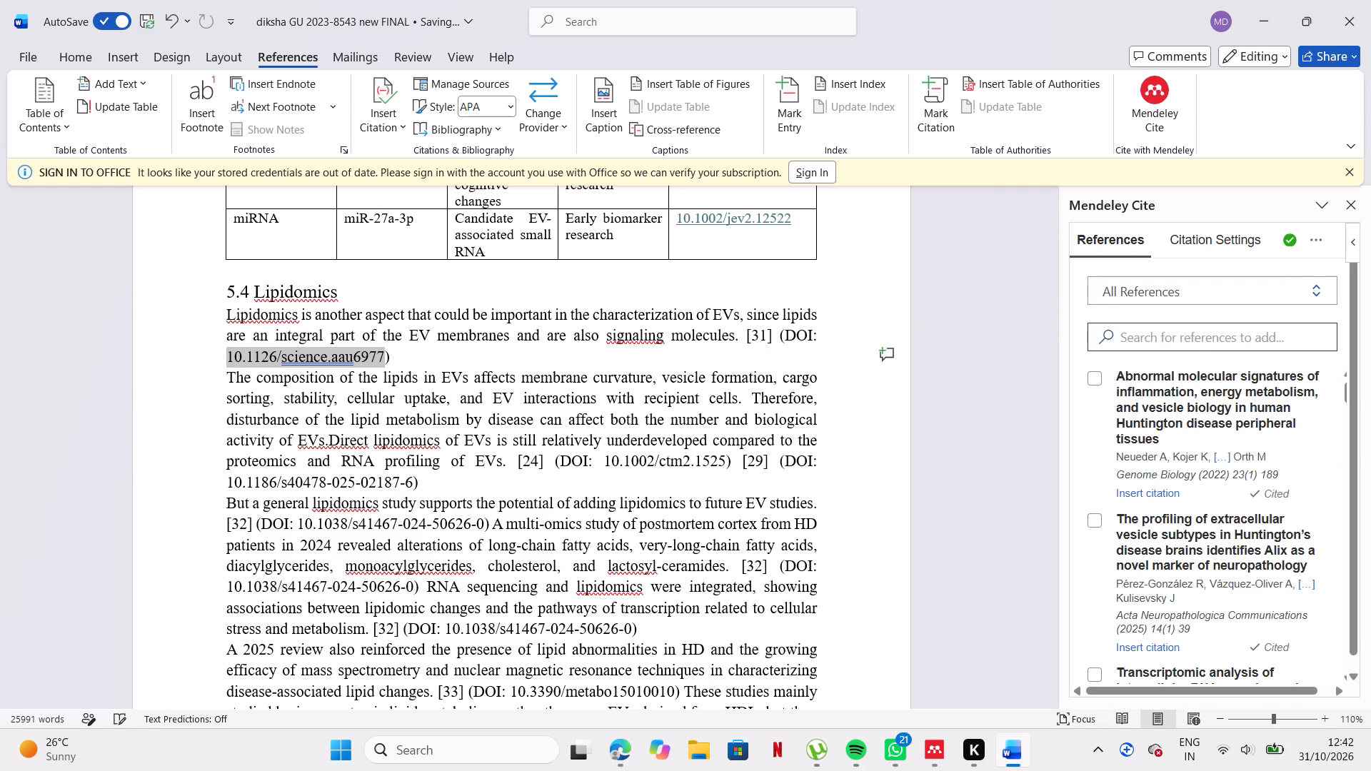
{"action": "key", "text": "ctrl+v"}
{"action": "left_click", "coordinate": [1197, 333], "text": "ctrl"}
{"action": "left_click", "coordinate": [1197, 333]}
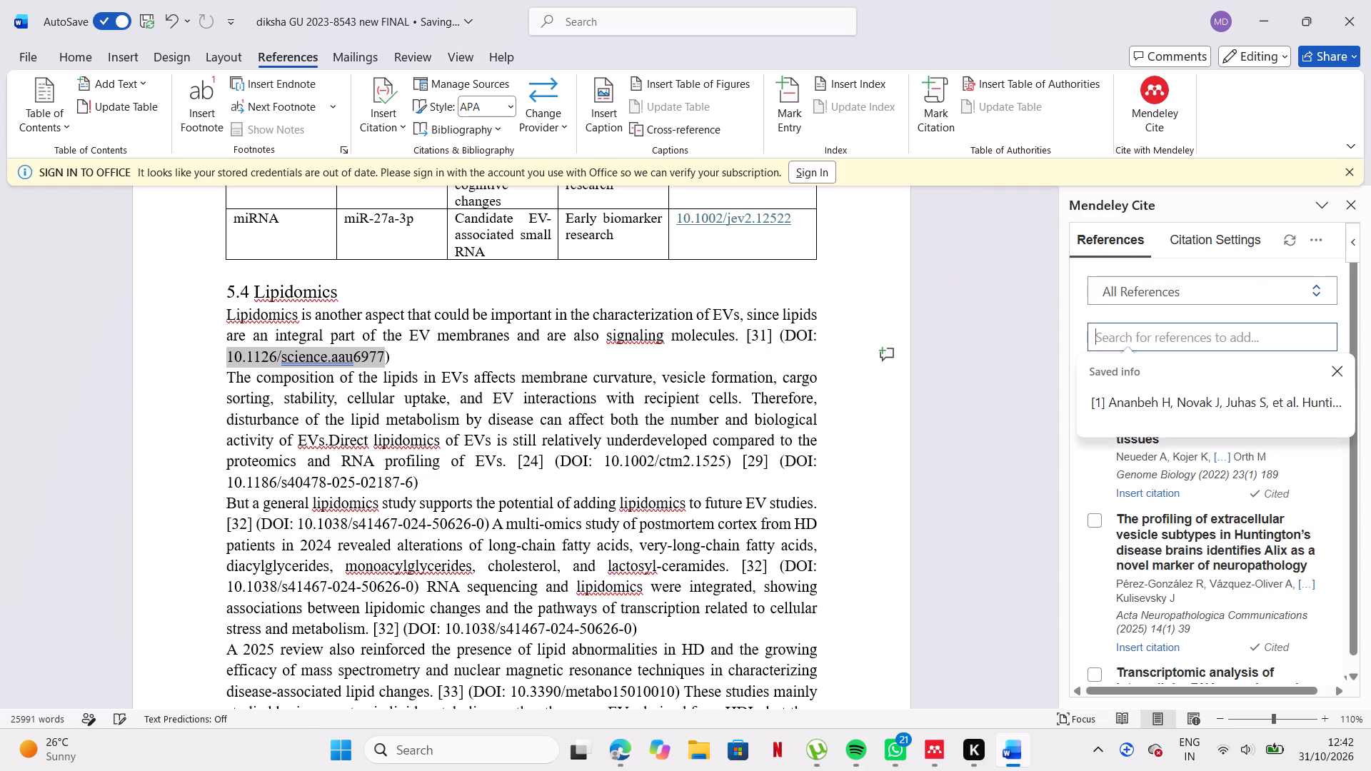
{"action": "key", "text": "ctrl+v"}
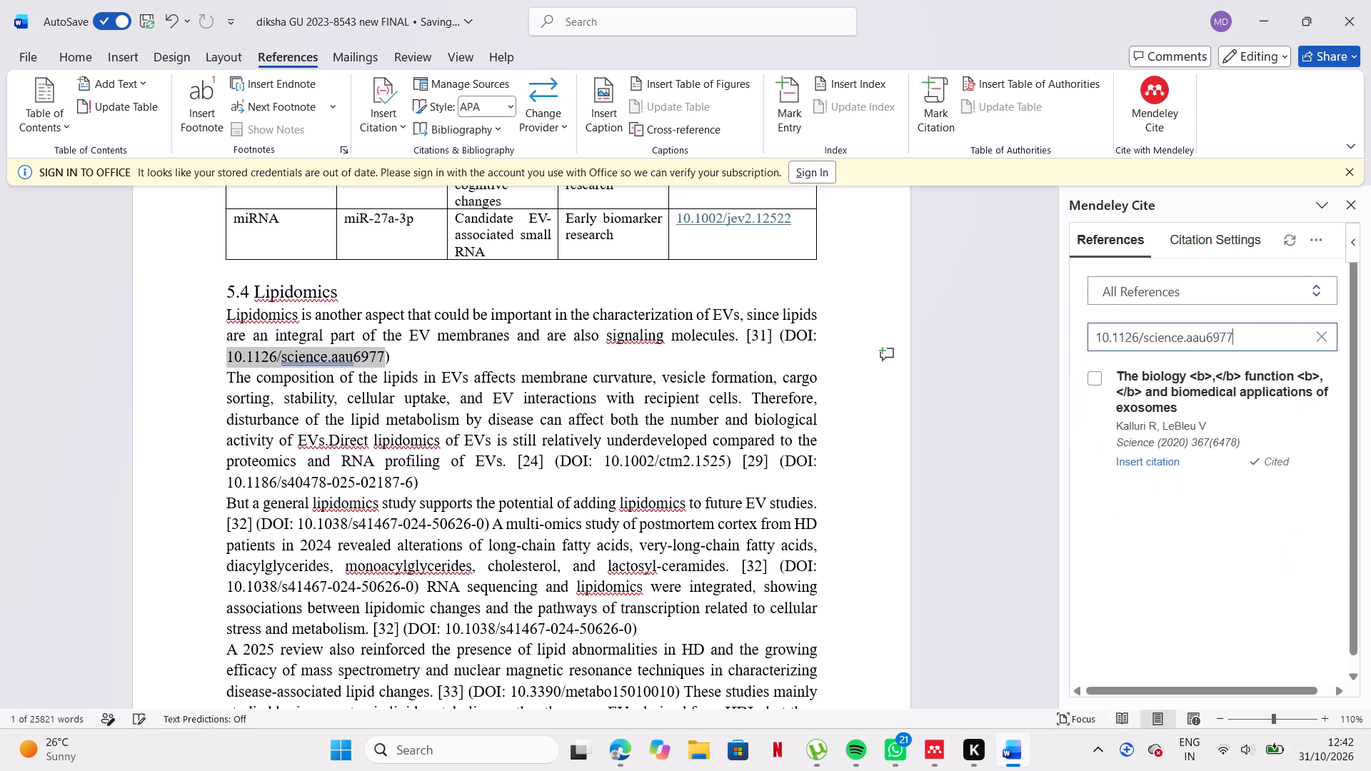
{"action": "left_click", "coordinate": [770, 336]}
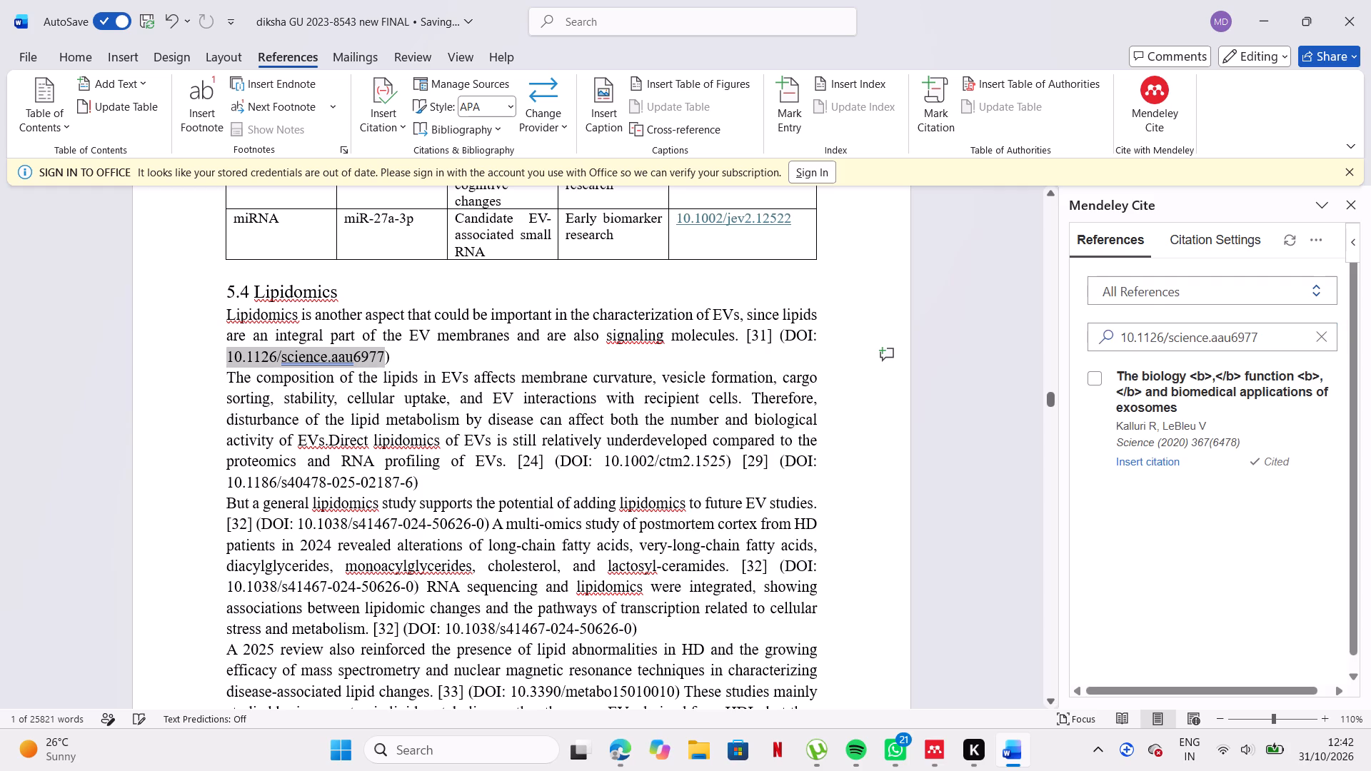
{"action": "key", "text": "BackSpace"}
{"action": "key", "text": "BackSpace"}
{"action": "key", "text": "BackSpace"}
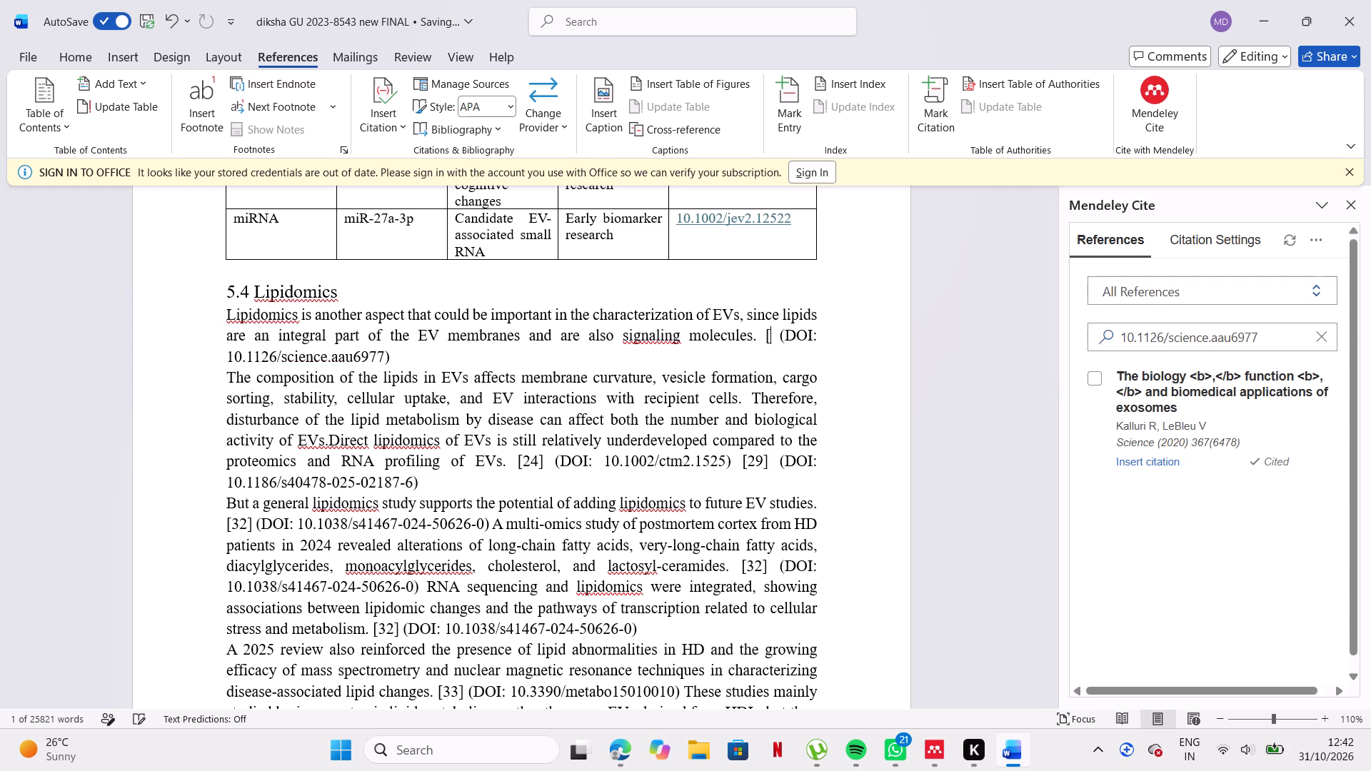
{"action": "key", "text": "BackSpace"}
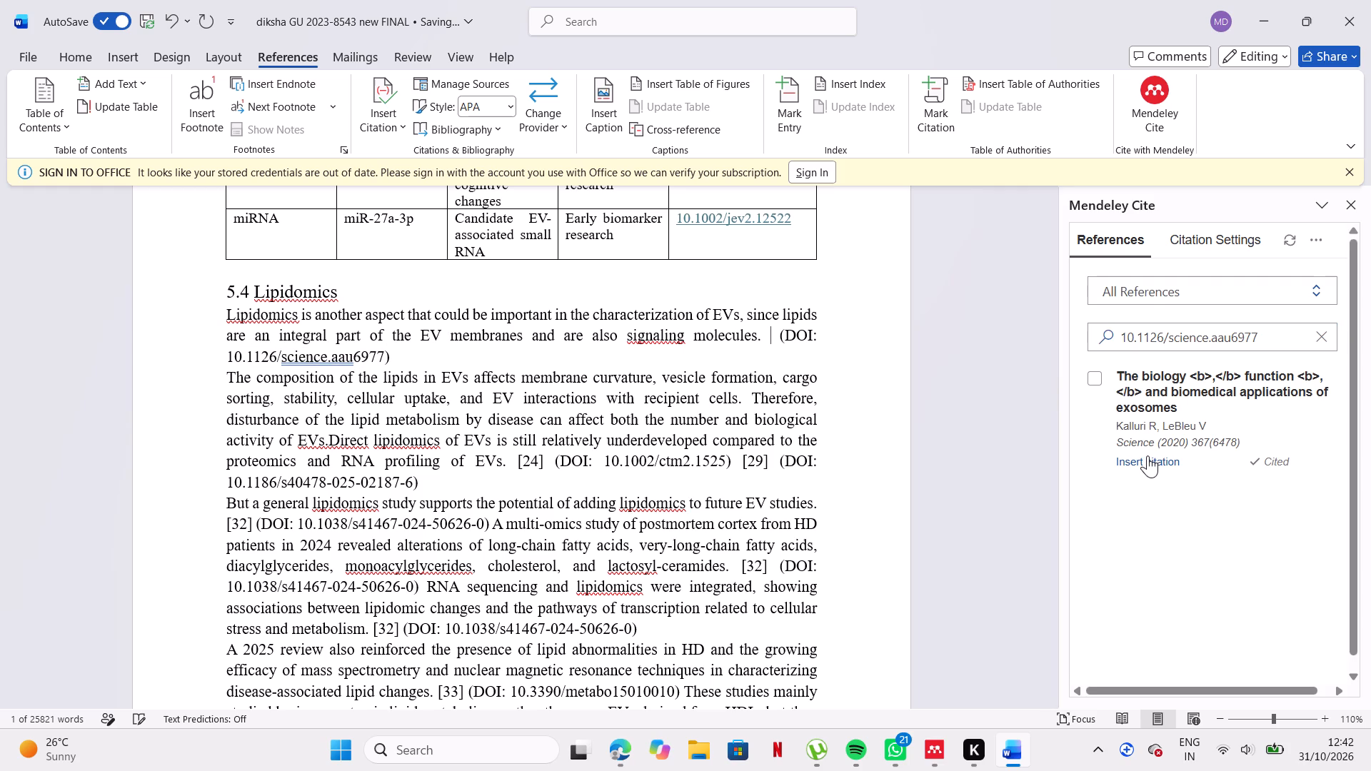
{"action": "left_click", "coordinate": [1147, 455]}
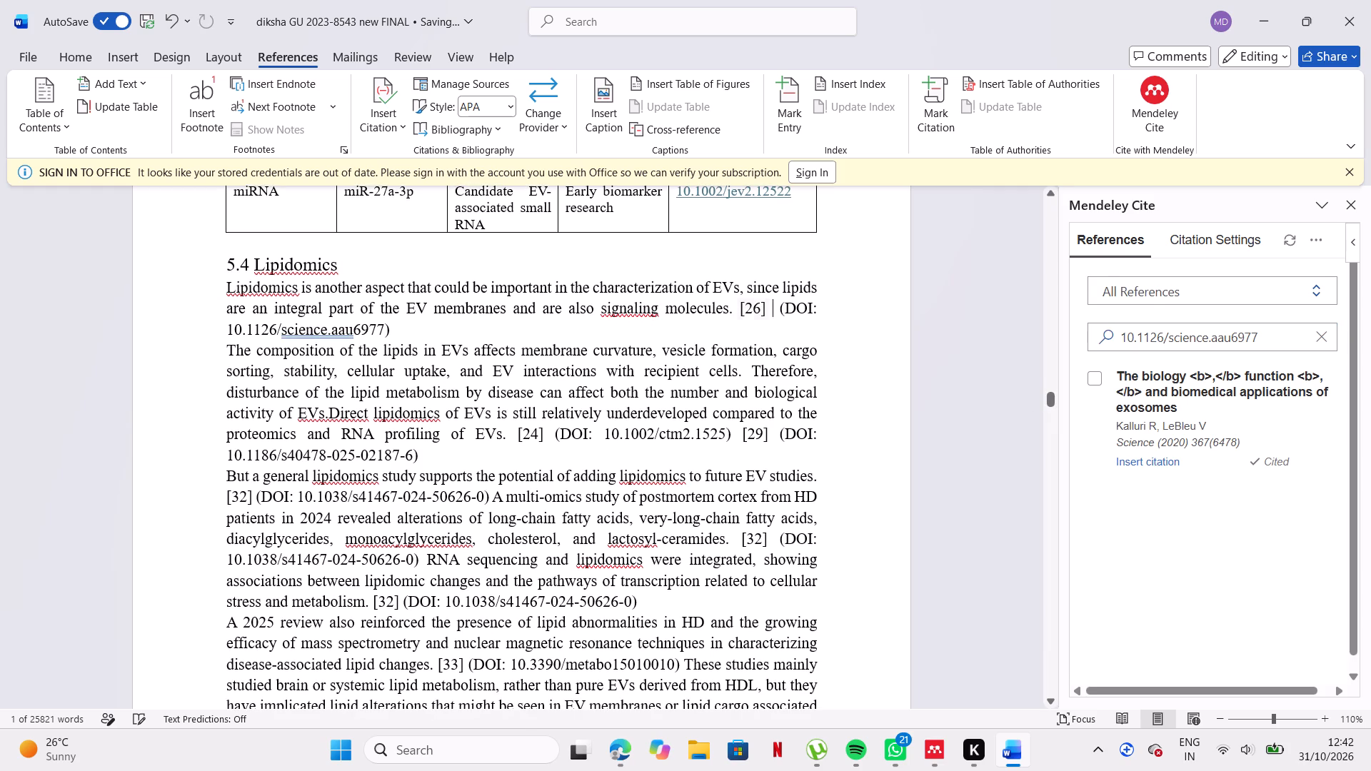
Make the new citation and its DOI 10.1126/science.aau6977 bold in the first paragraph of section 5.4.
{"action": "left_click_drag", "start_coordinate": [741, 305], "coordinate": [723, 339]}
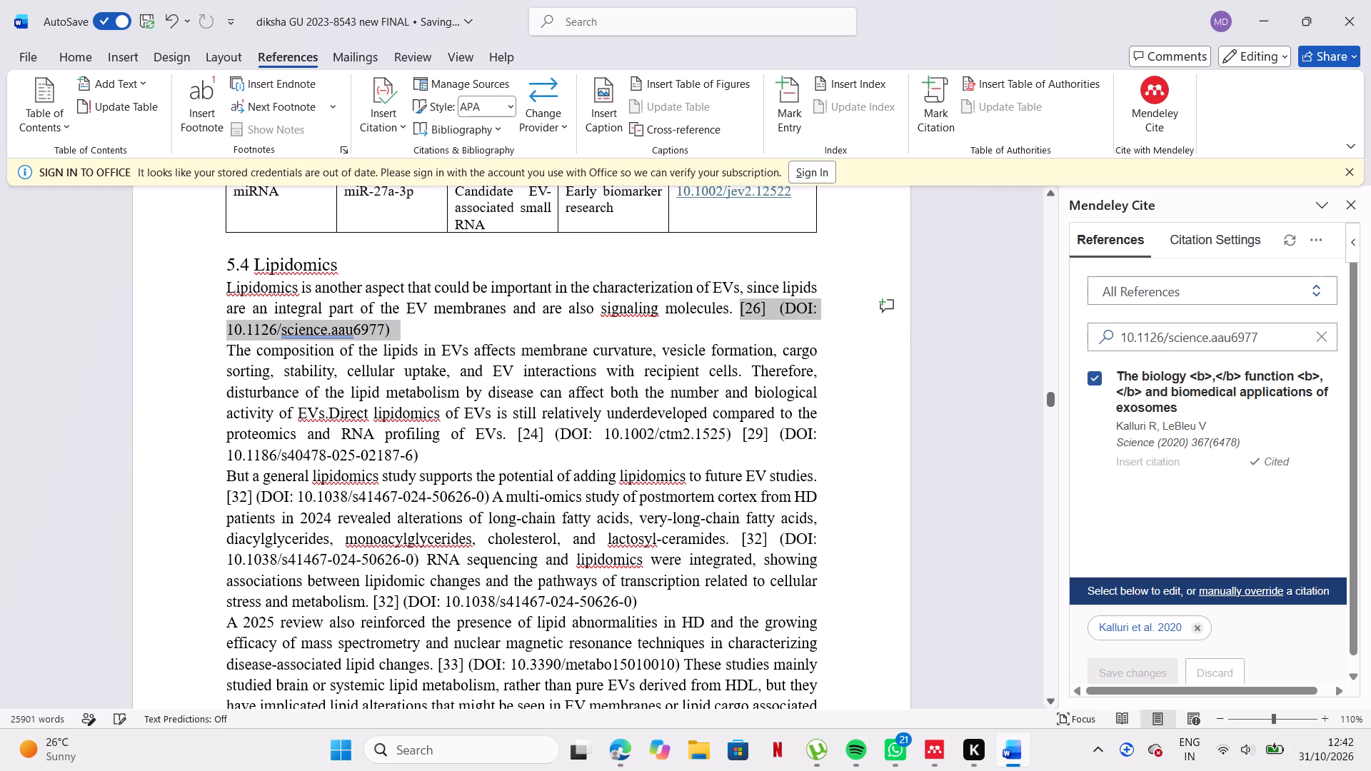
{"action": "left_click", "coordinate": [747, 307]}
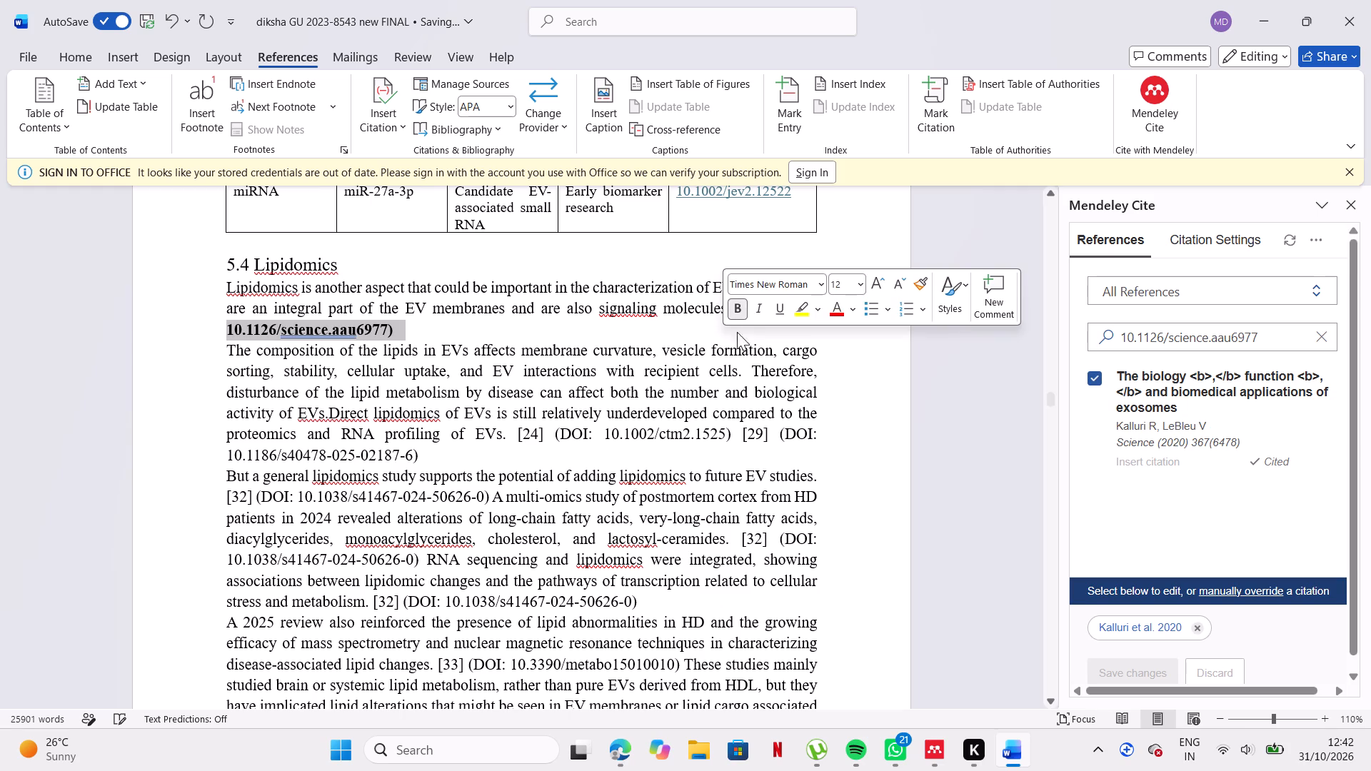
{"action": "left_click", "coordinate": [673, 326]}
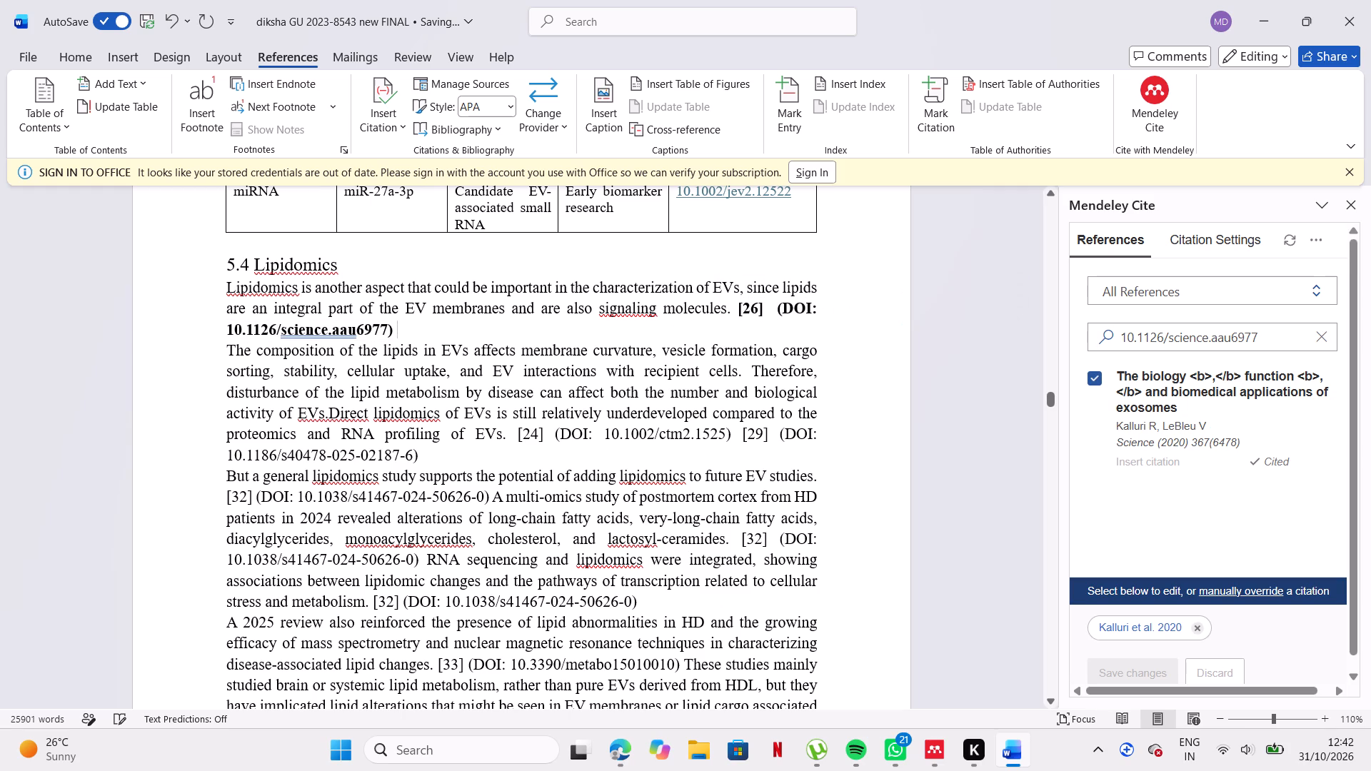
Replace the typed [24] after "RNA profiling of EVs" in section 5.4 with the Mendeley citation for DOI 10.1002/ctm2.1525.
{"action": "left_click", "coordinate": [548, 439]}
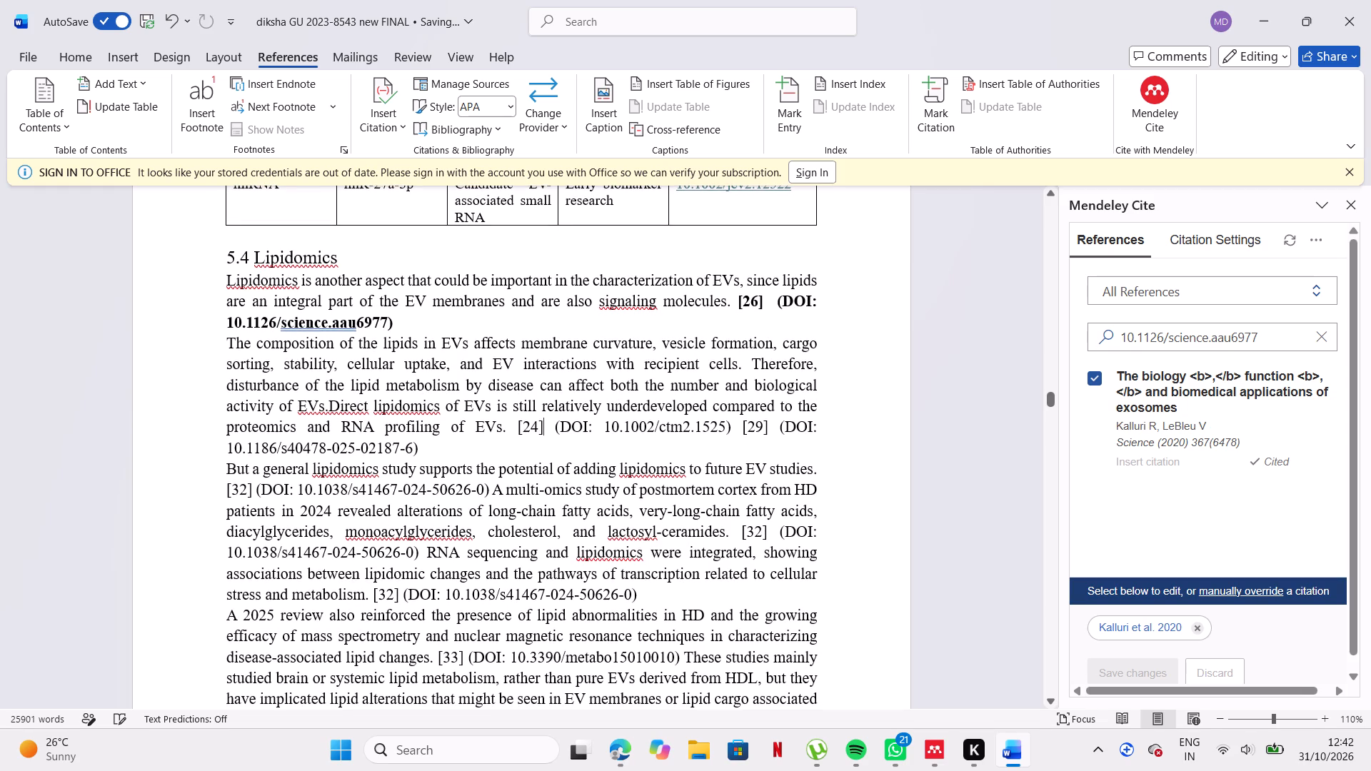
{"action": "left_click", "coordinate": [544, 425]}
{"action": "key", "text": "BackSpace"}
{"action": "key", "text": "BackSpace"}
{"action": "key", "text": "BackSpace"}
{"action": "key", "text": "BackSpace"}
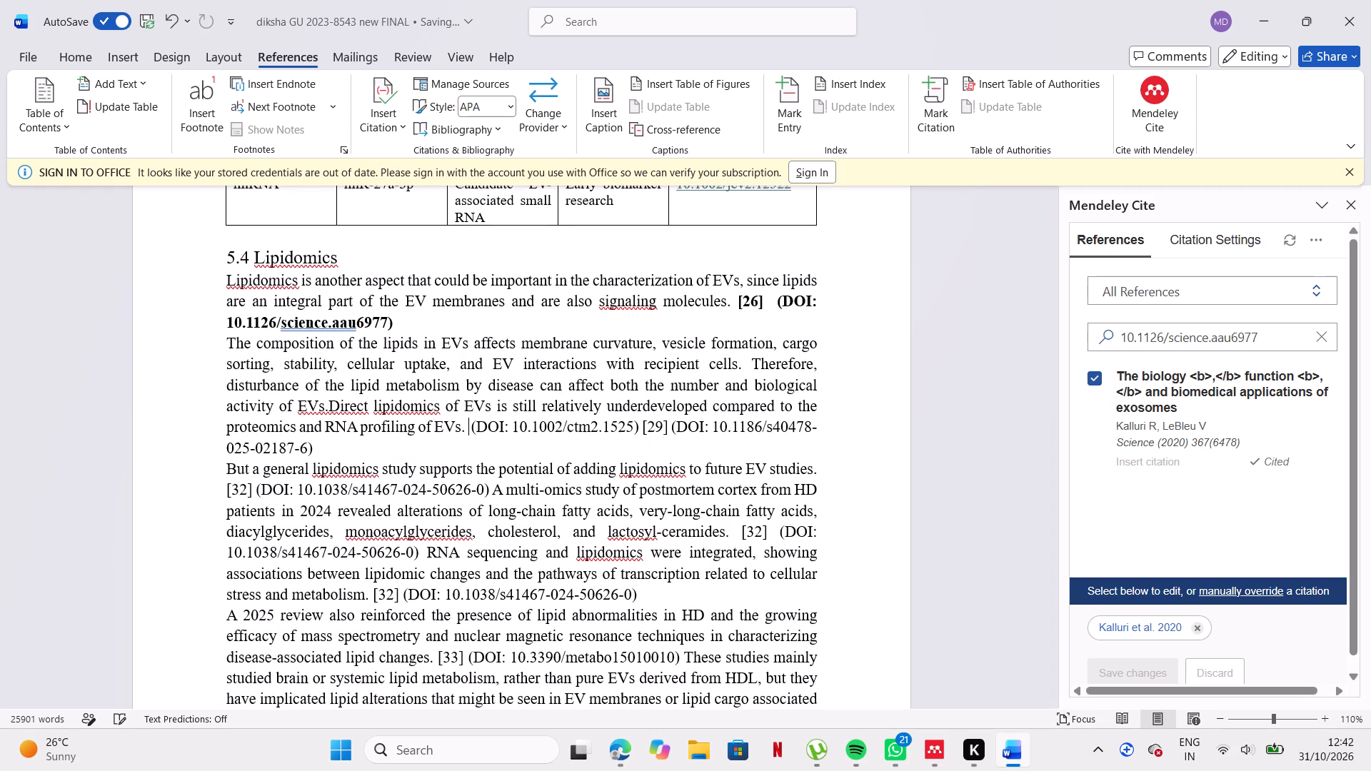
{"action": "left_click_drag", "start_coordinate": [512, 425], "coordinate": [633, 428]}
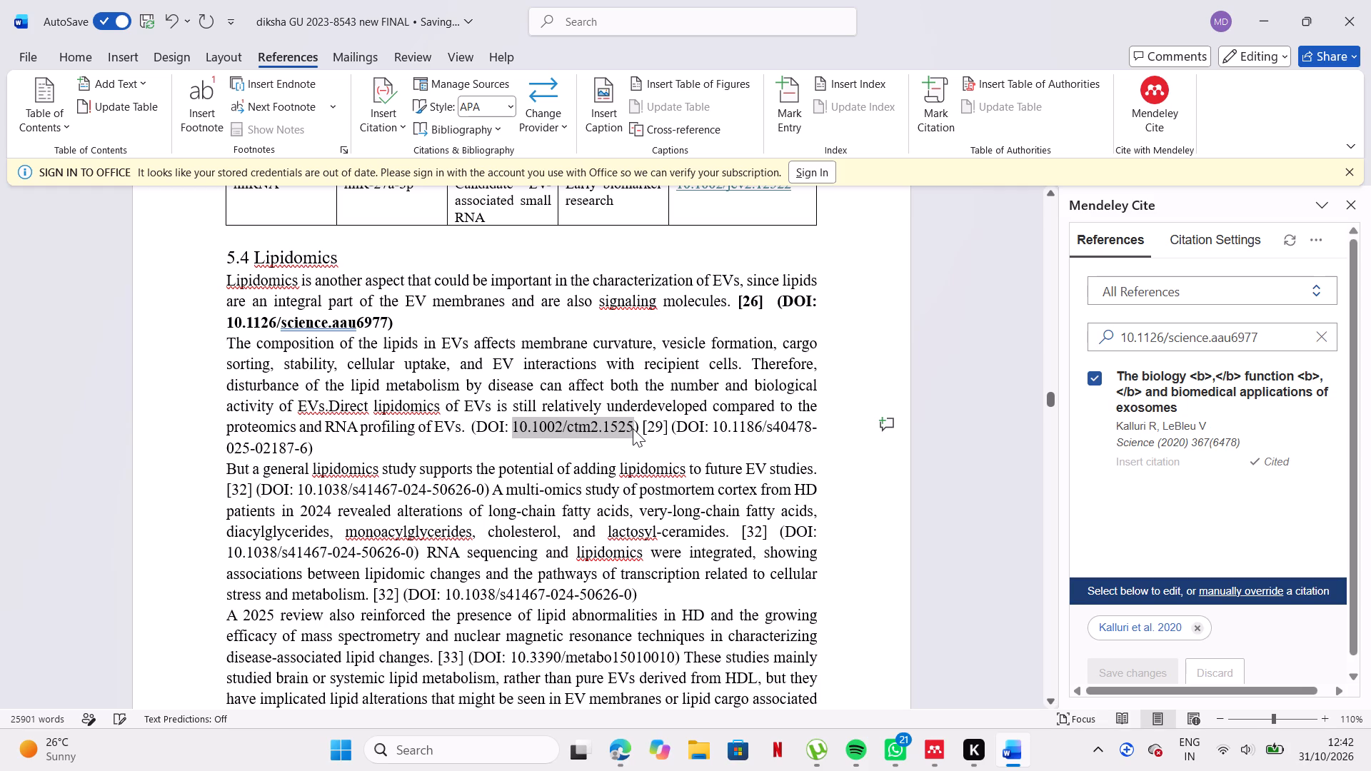
{"action": "key", "text": "ctrl+c"}
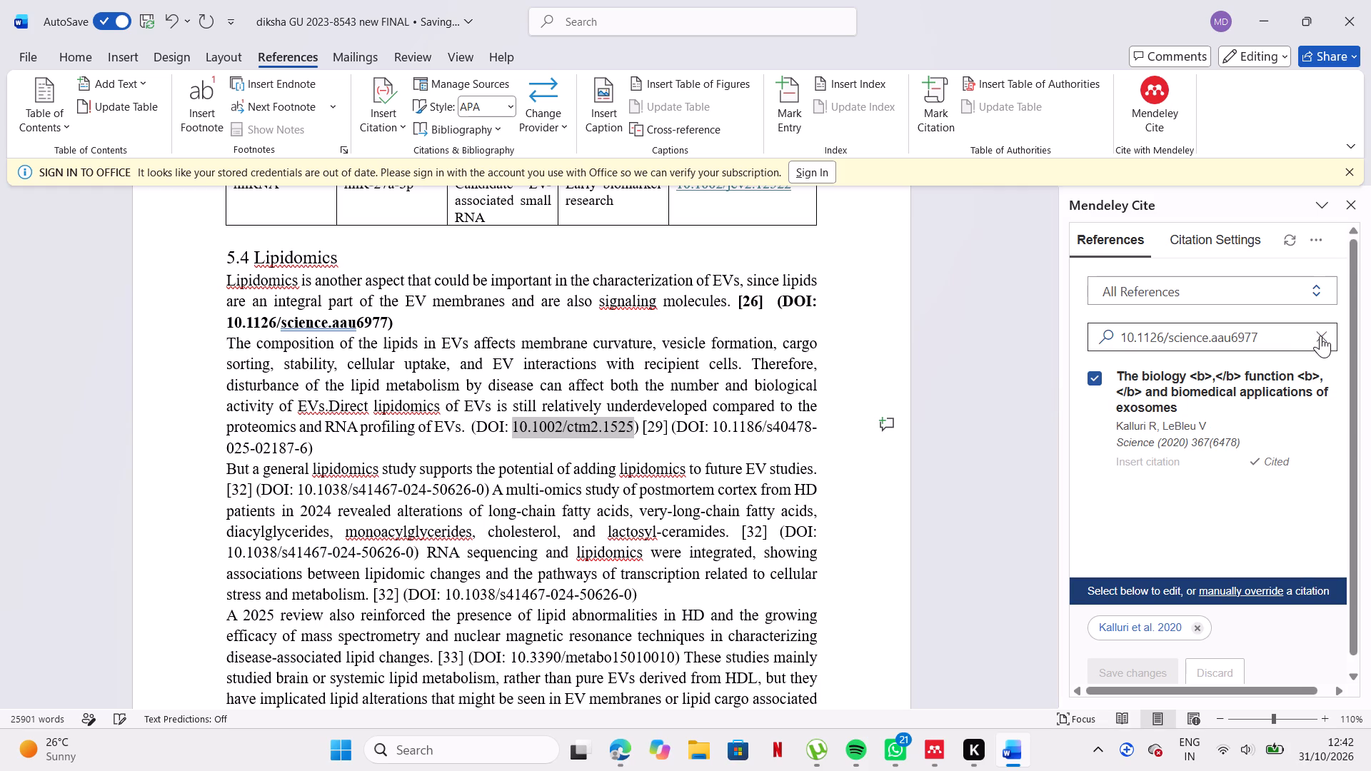
{"action": "left_click", "coordinate": [1320, 336]}
{"action": "left_click", "coordinate": [1299, 331]}
{"action": "key", "text": "ctrl+v"}
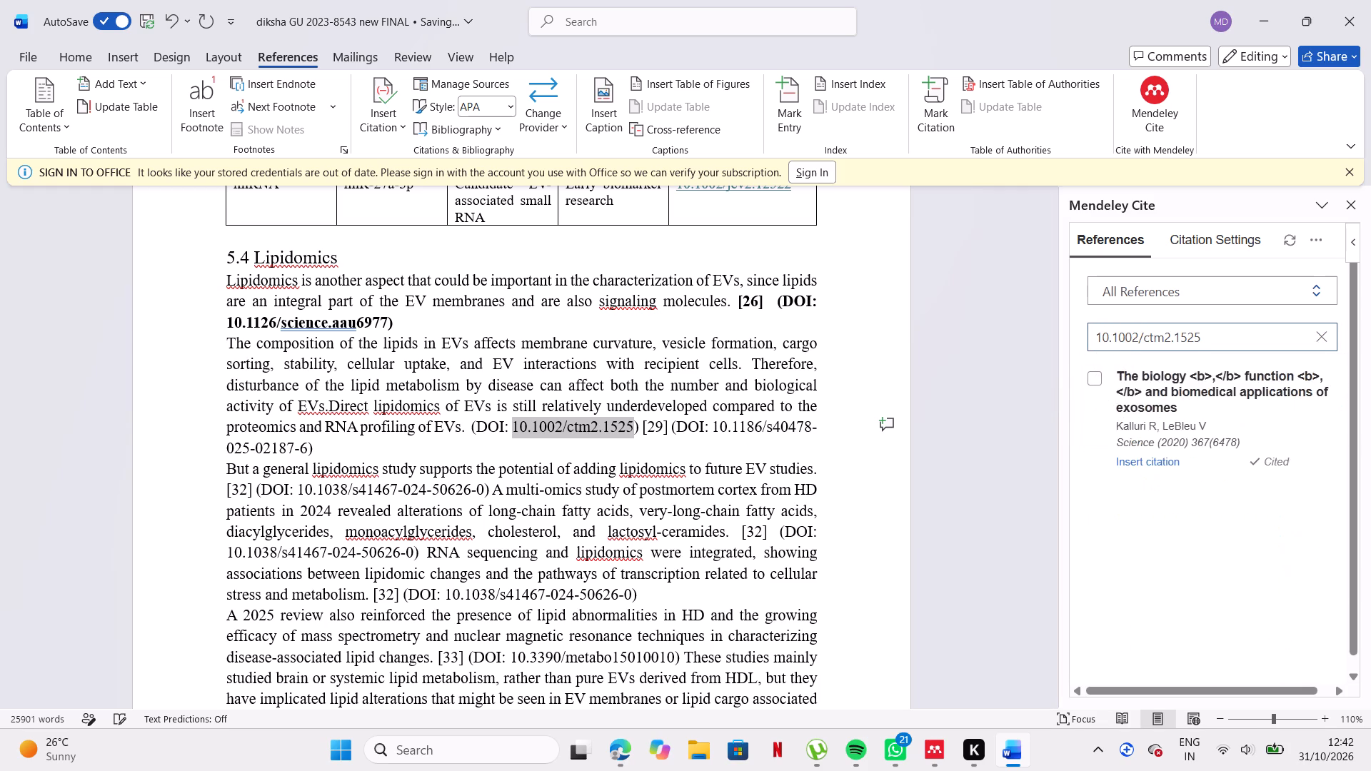
{"action": "left_click", "coordinate": [463, 424]}
{"action": "left_click", "coordinate": [469, 424]}
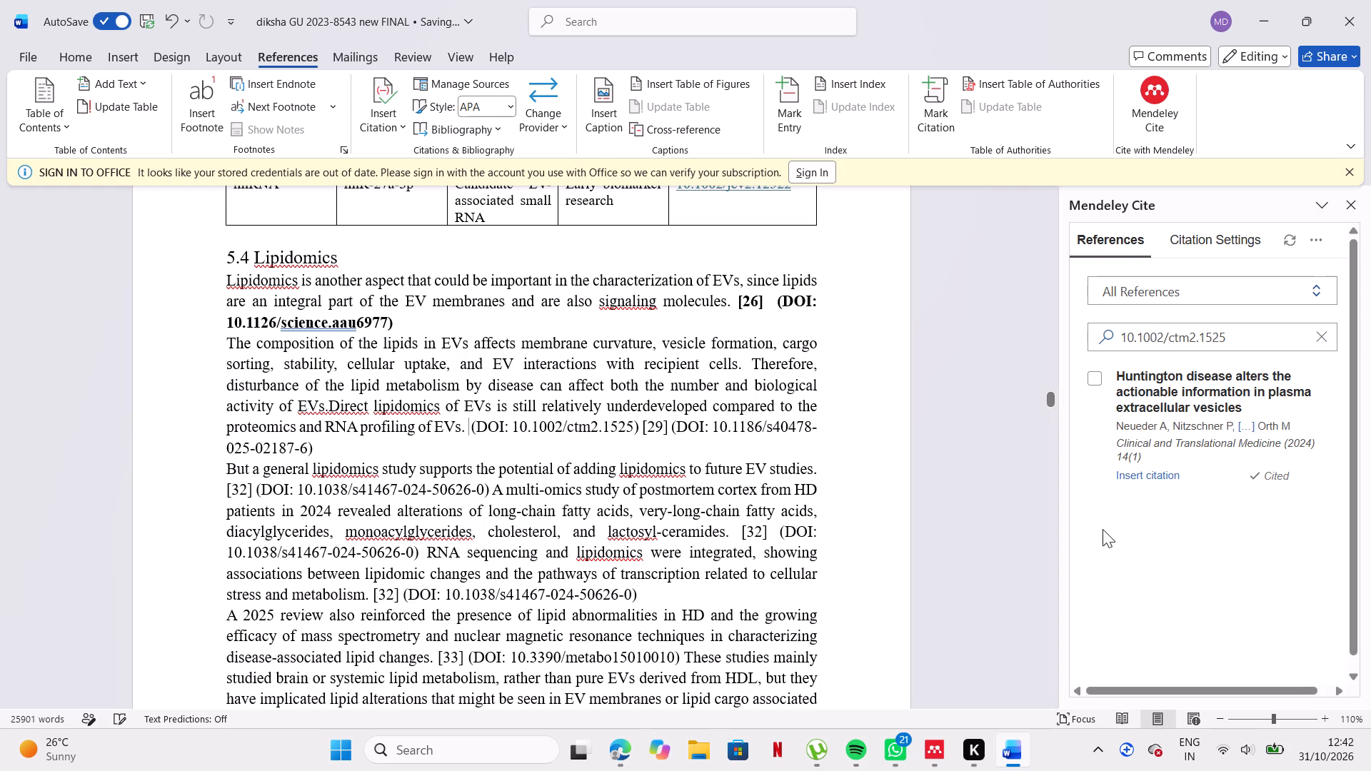
{"action": "left_click", "coordinate": [1162, 476]}
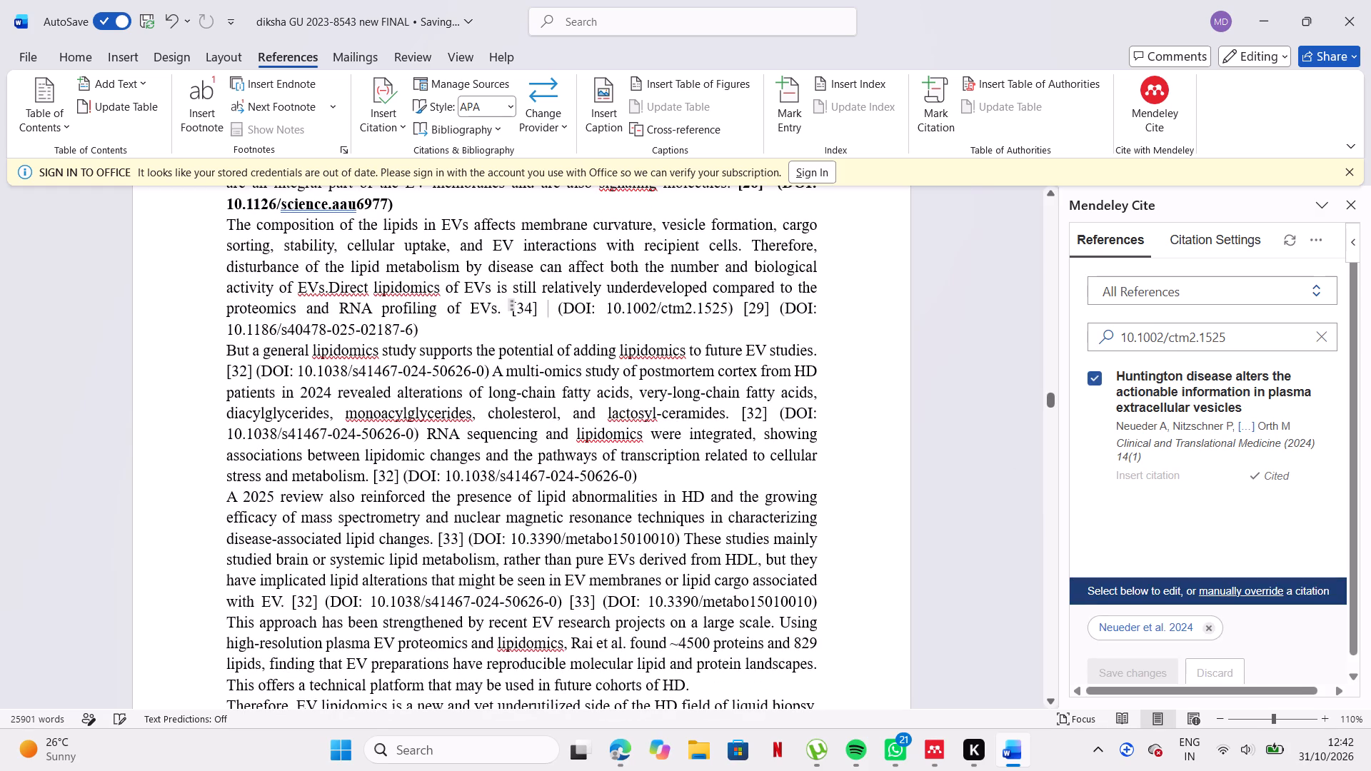
{"action": "left_click_drag", "start_coordinate": [224, 328], "coordinate": [414, 326]}
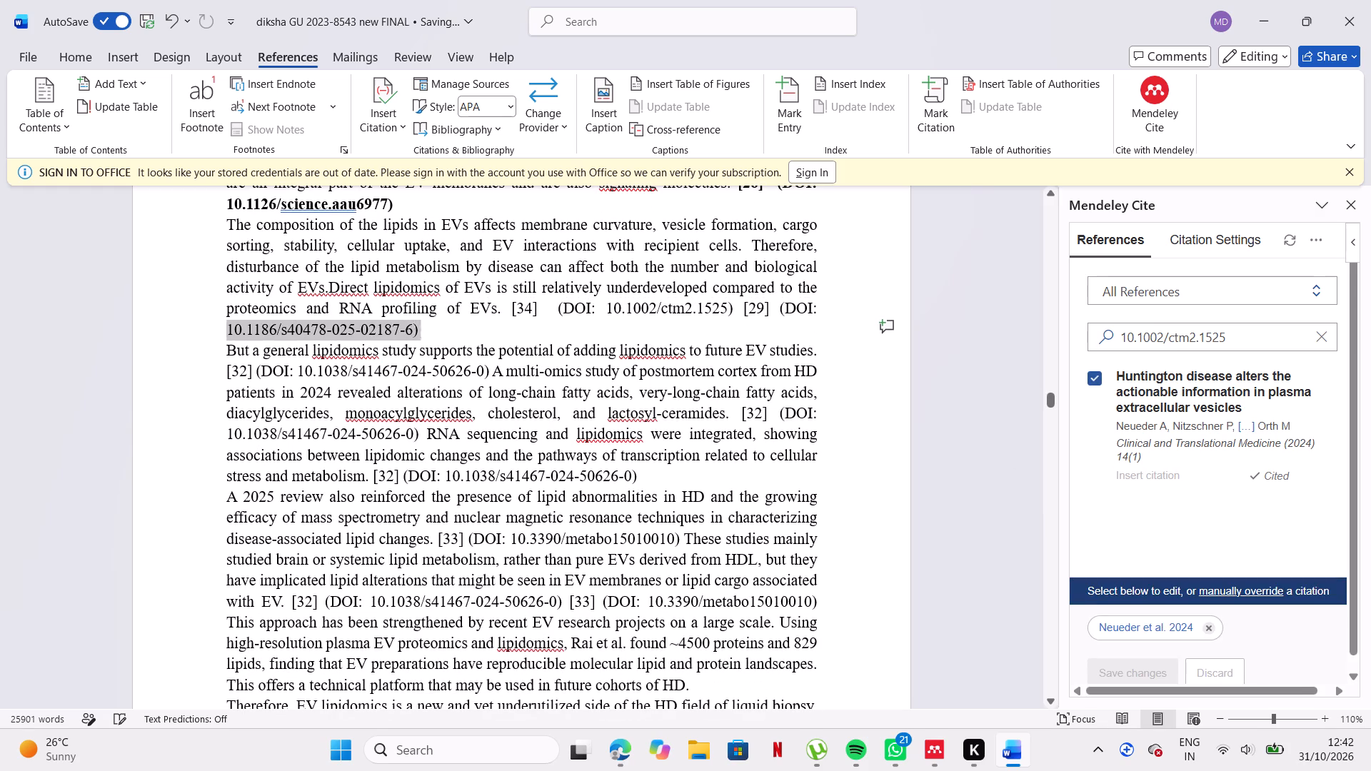
{"action": "left_click_drag", "start_coordinate": [414, 326], "coordinate": [413, 328]}
{"action": "key", "text": "ctrl+c"}
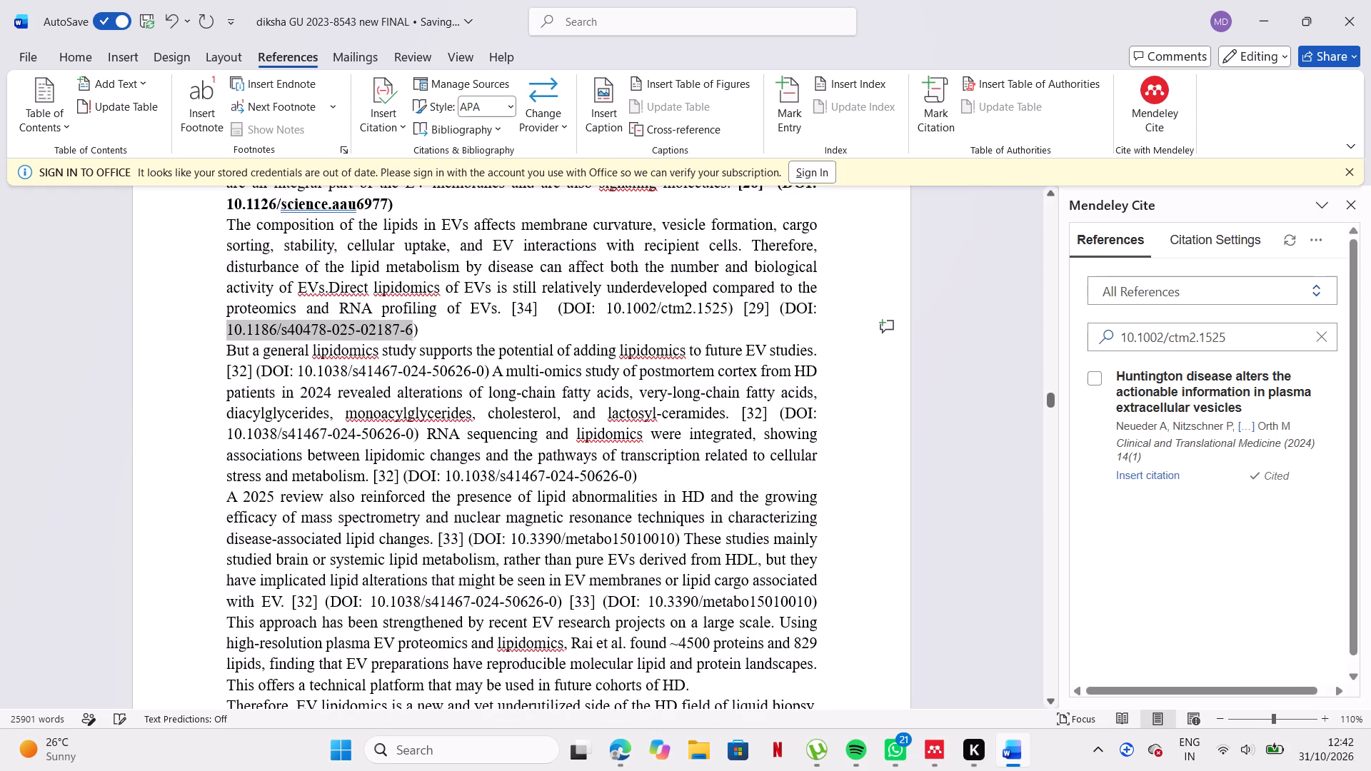
{"action": "left_click", "coordinate": [1317, 341]}
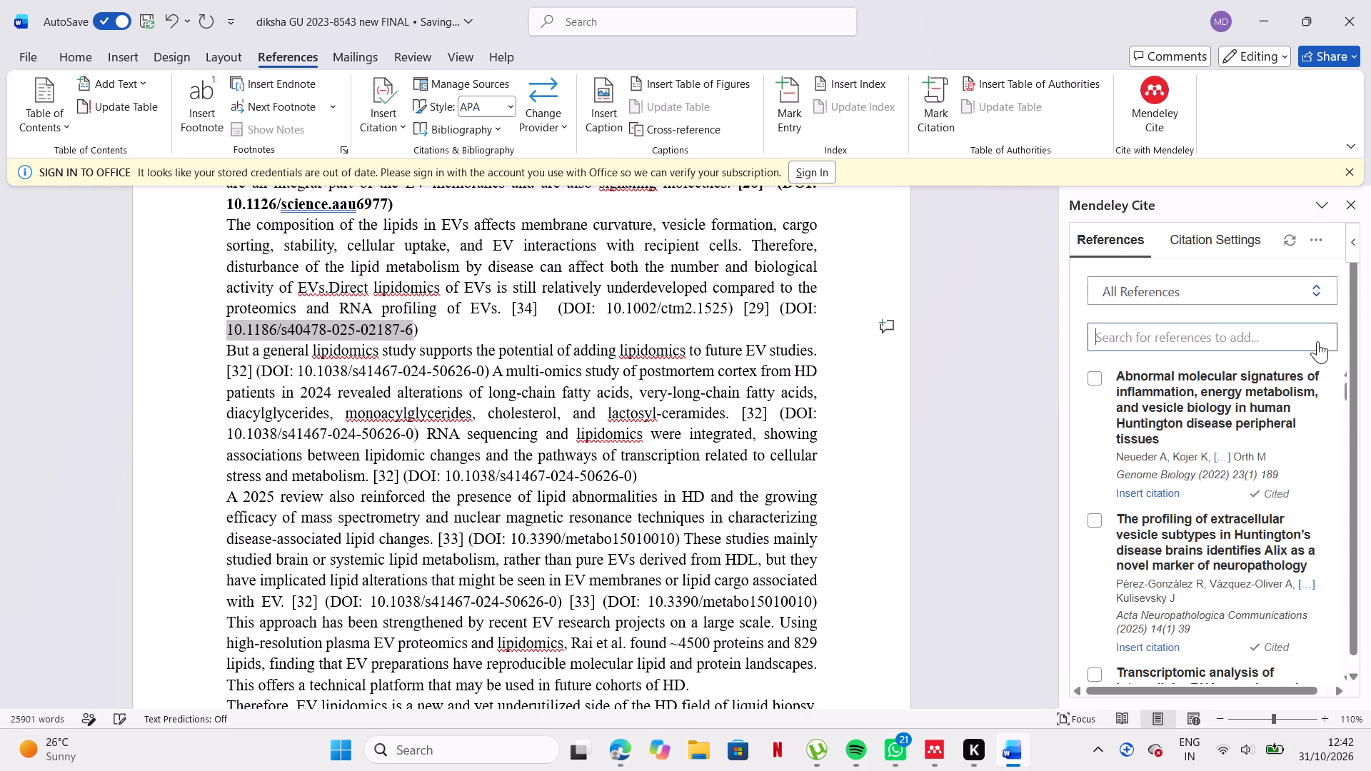
{"action": "left_click", "coordinate": [1282, 334]}
{"action": "key", "text": "ctrl+v"}
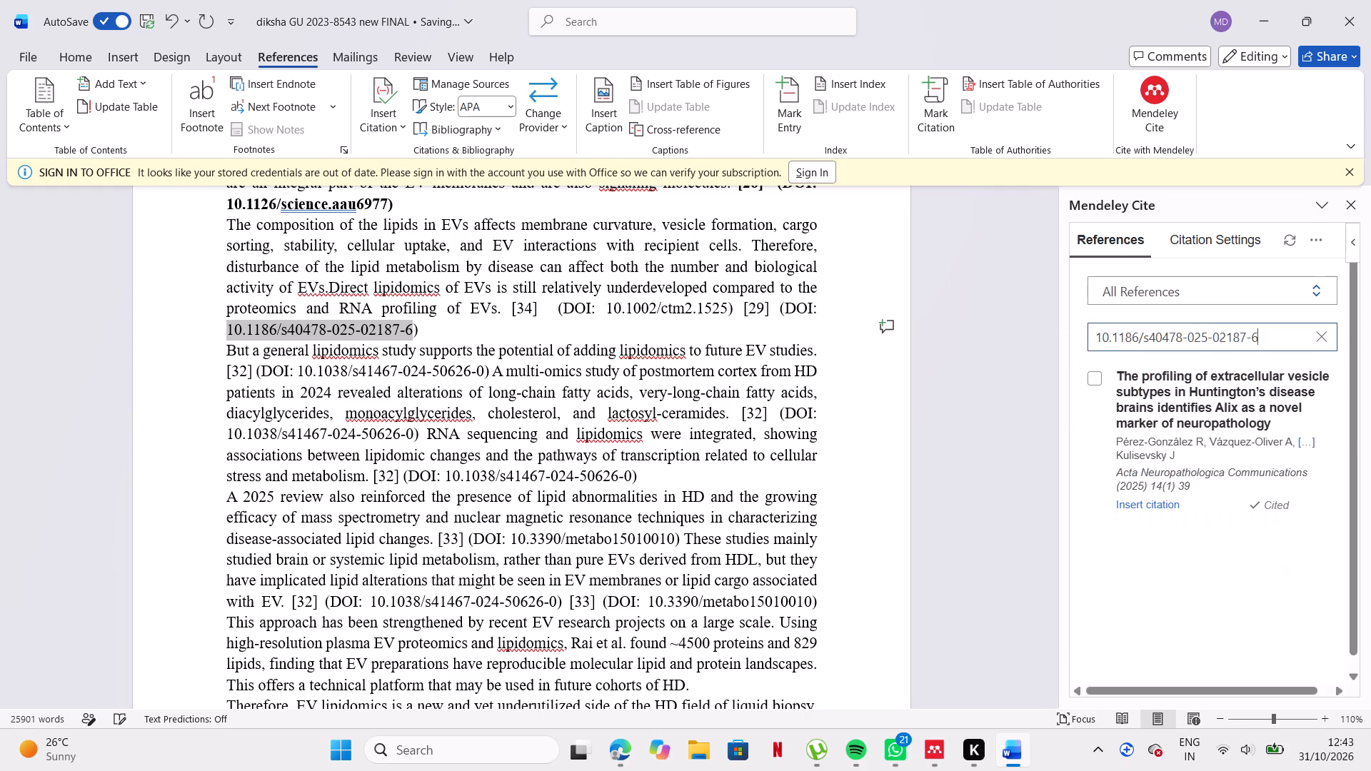
{"action": "left_click", "coordinate": [768, 310]}
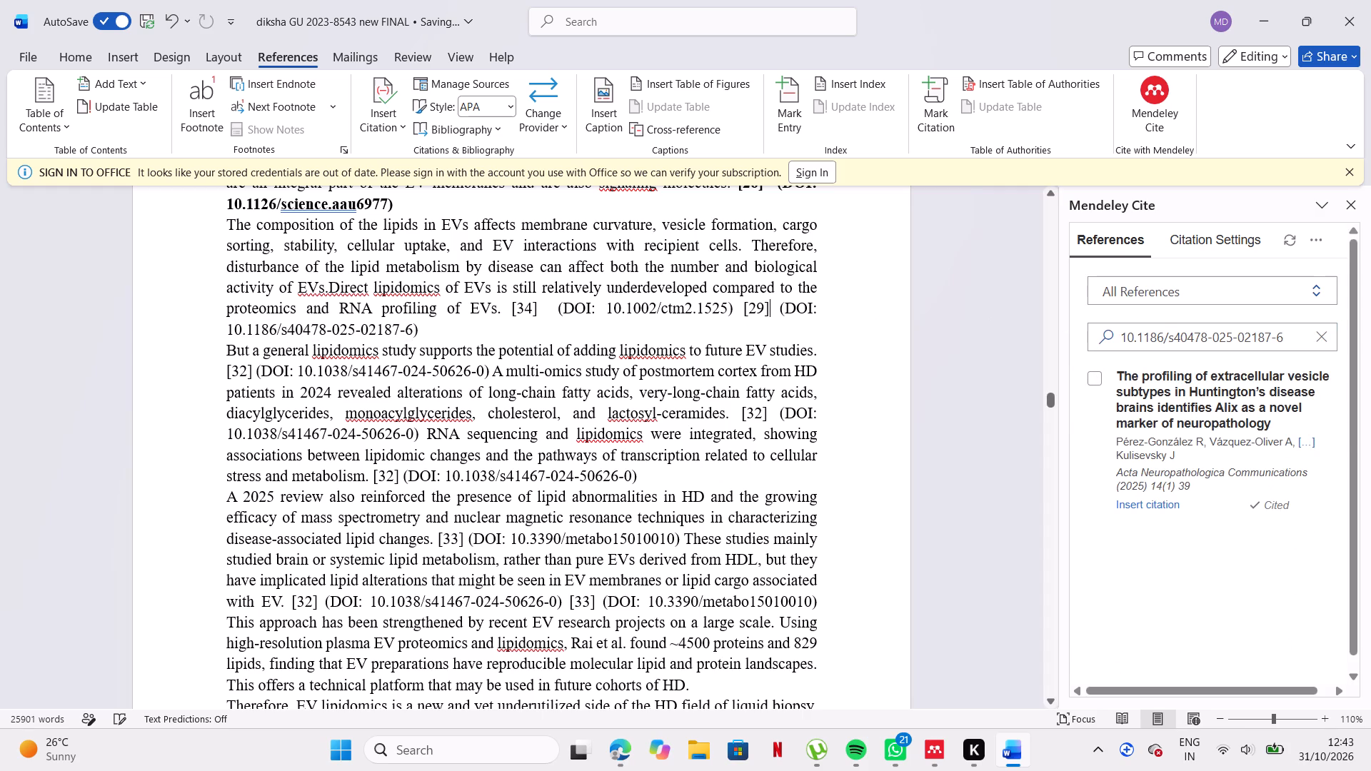
{"action": "key", "text": "BackSpace"}
{"action": "key", "text": "BackSpace"}
{"action": "key", "text": "BackSpace"}
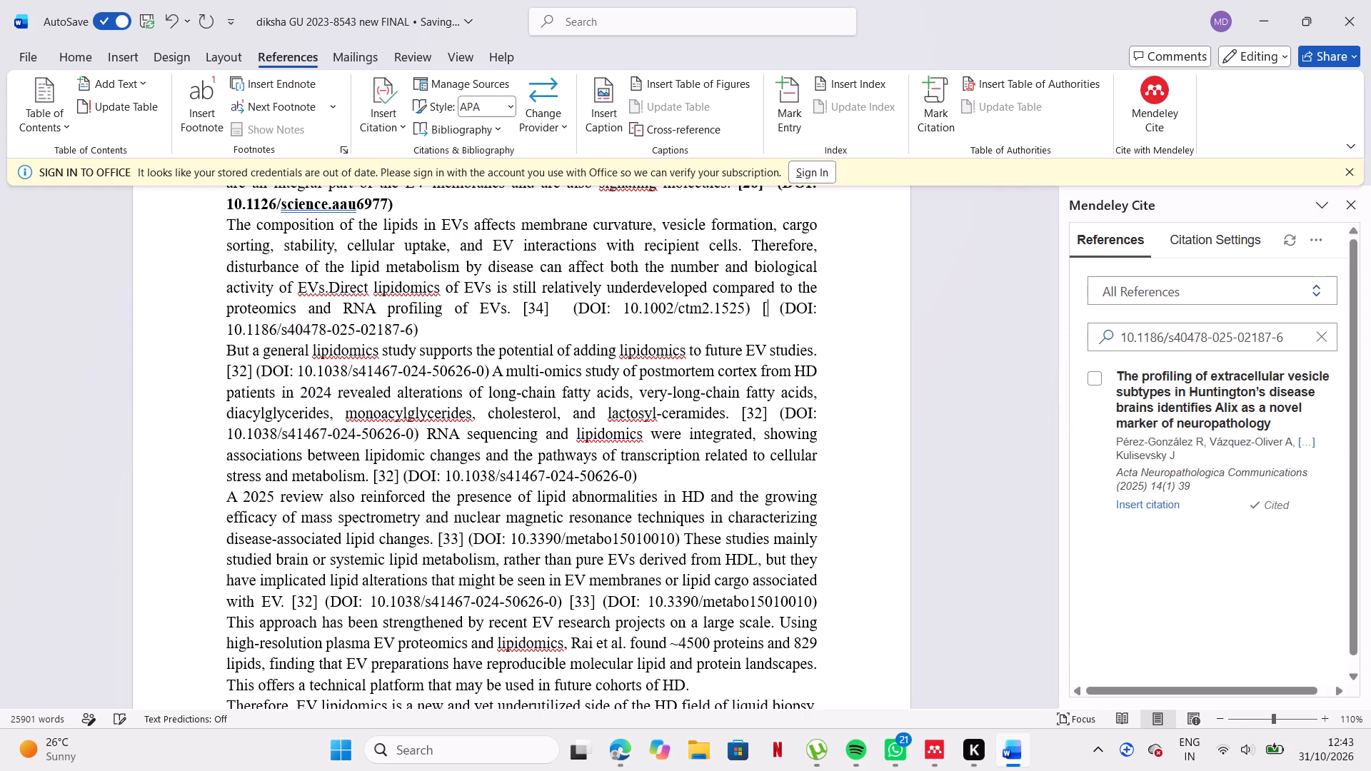
{"action": "key", "text": "BackSpace"}
{"action": "left_click", "coordinate": [1178, 505]}
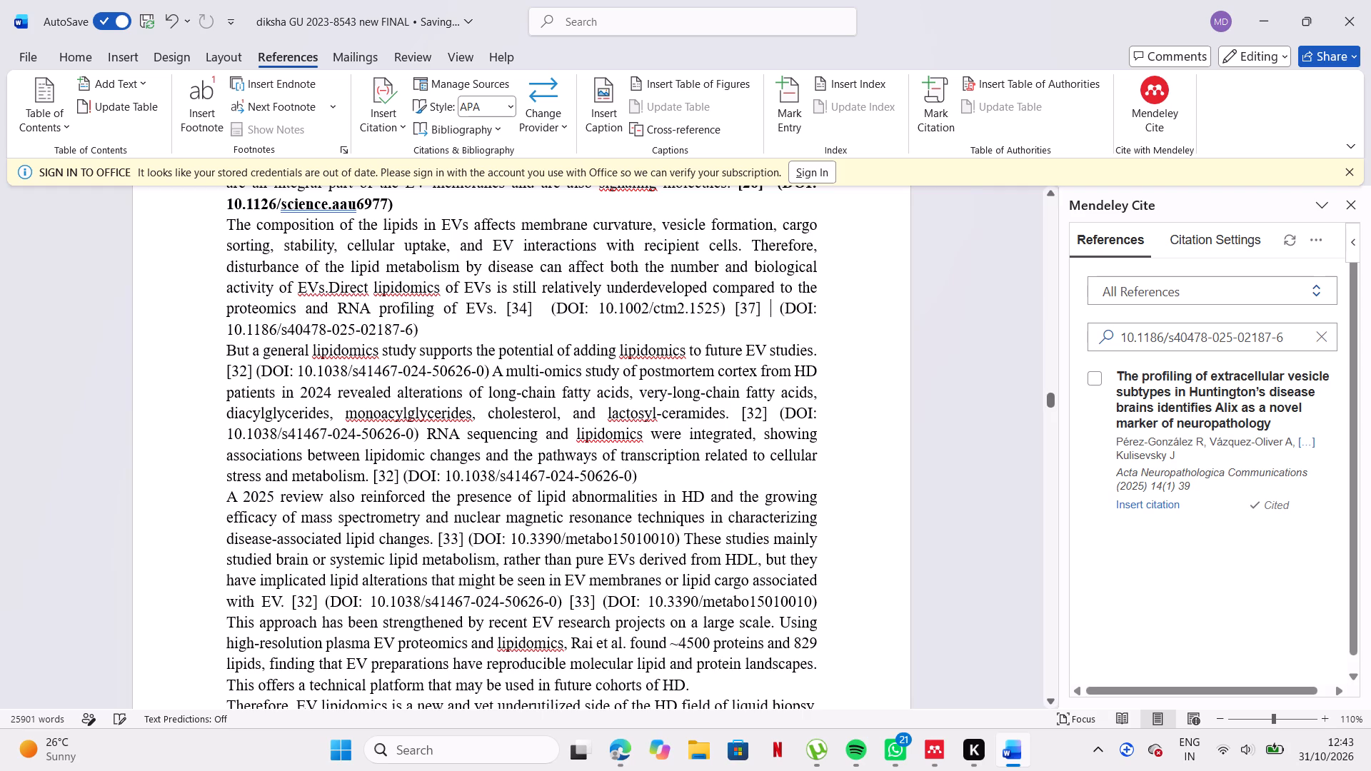
{"action": "left_click_drag", "start_coordinate": [505, 309], "coordinate": [461, 332]}
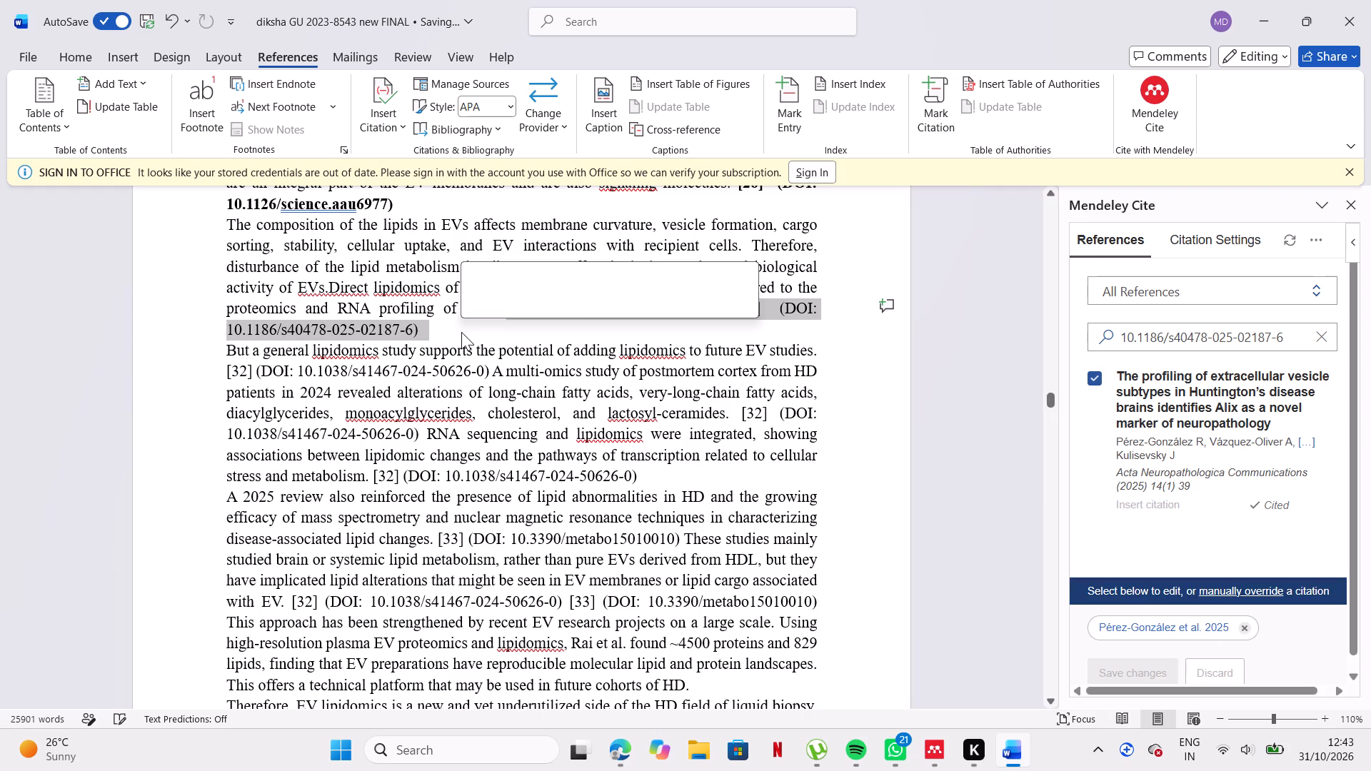
{"action": "left_click", "coordinate": [471, 301]}
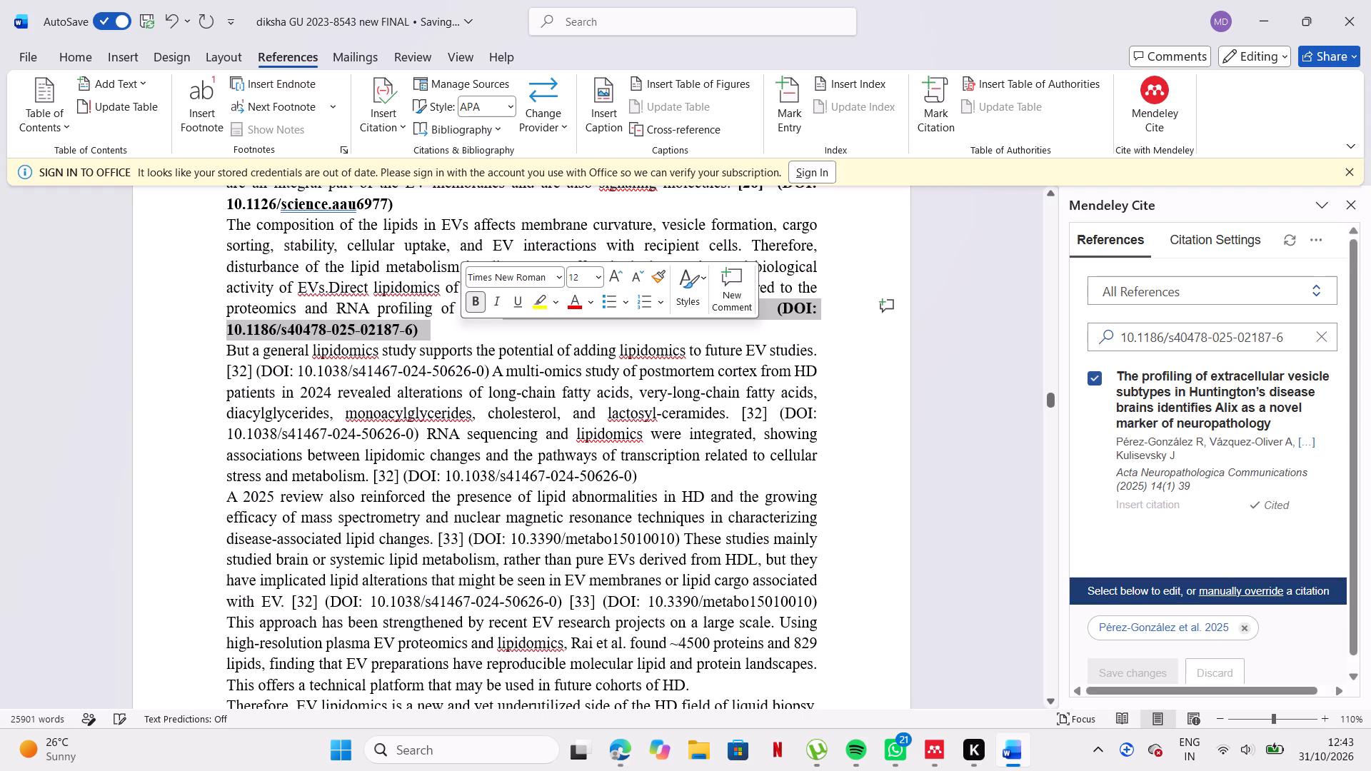
{"action": "left_click", "coordinate": [471, 359]}
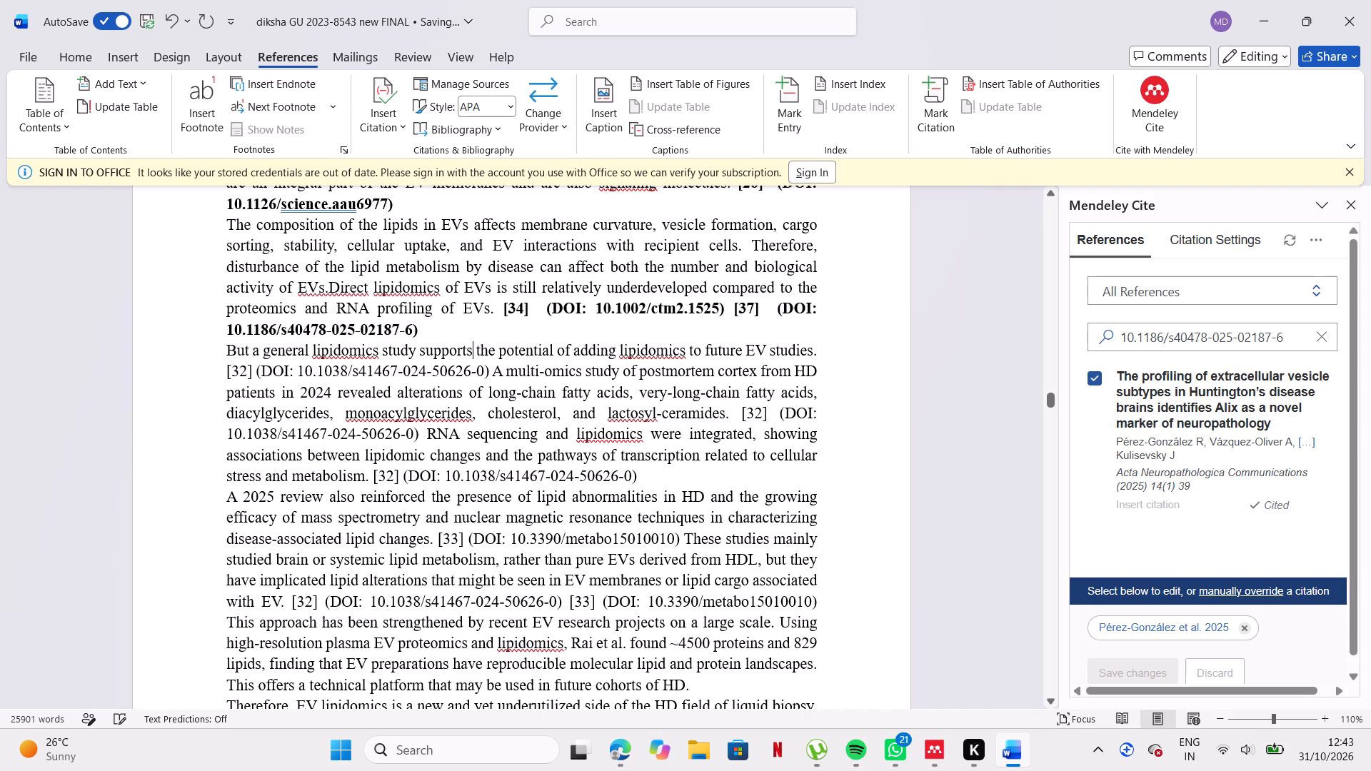
{"action": "double_click", "coordinate": [302, 368]}
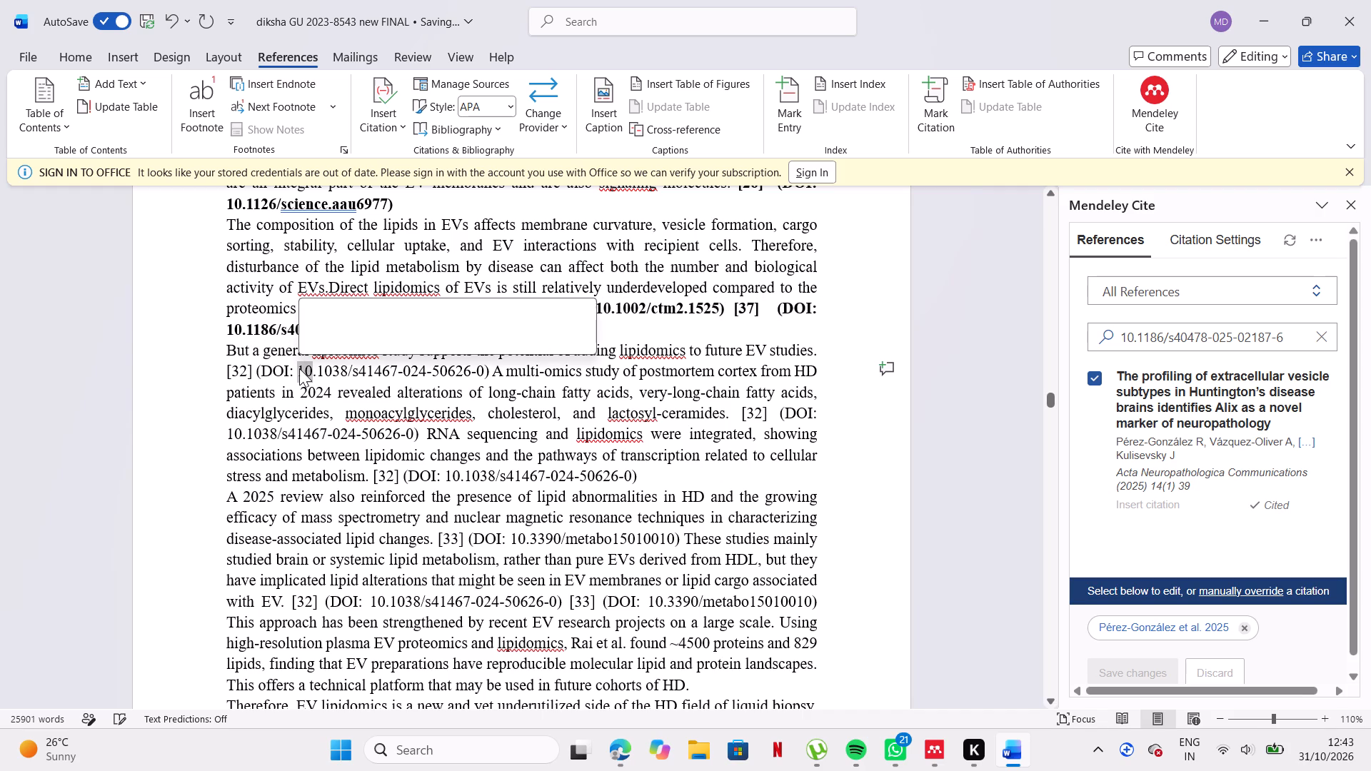
{"action": "left_click_drag", "start_coordinate": [296, 369], "coordinate": [478, 371]}
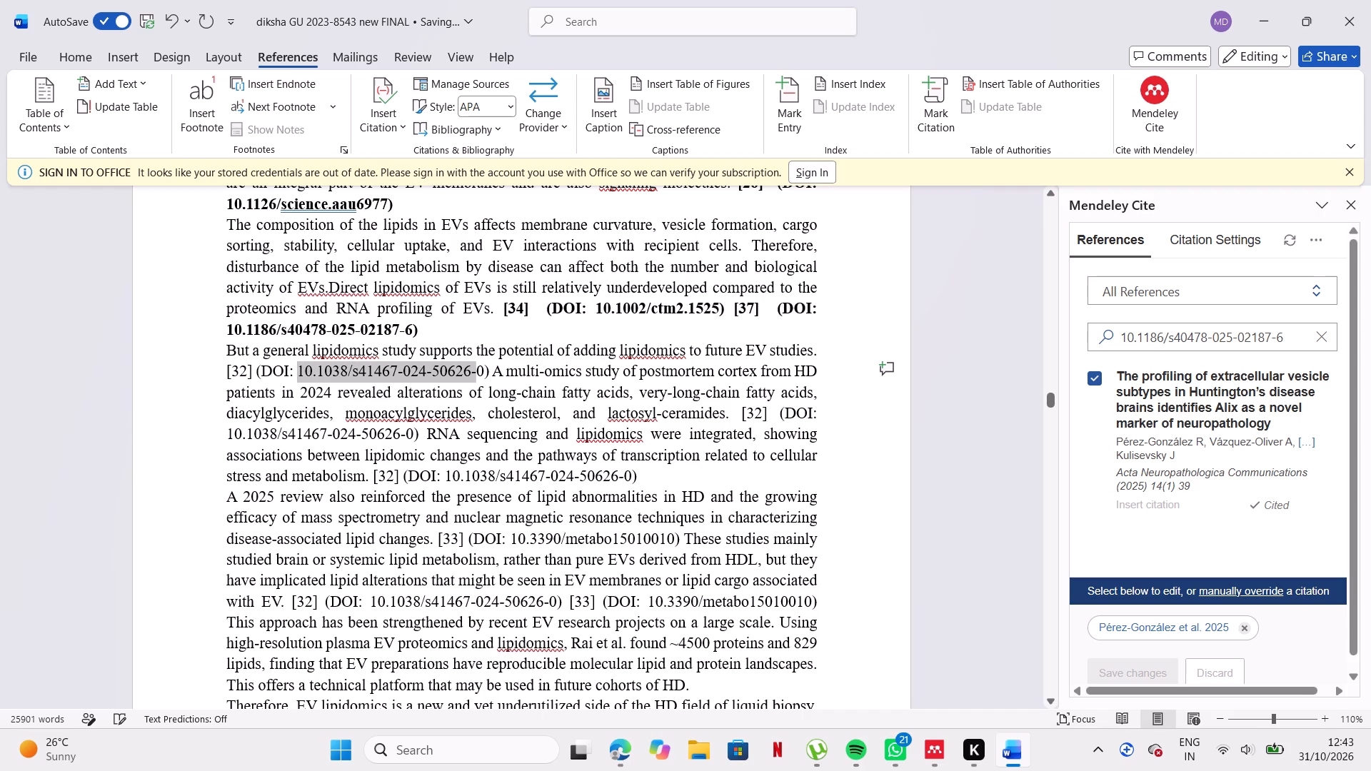
{"action": "left_click_drag", "start_coordinate": [478, 371], "coordinate": [483, 373]}
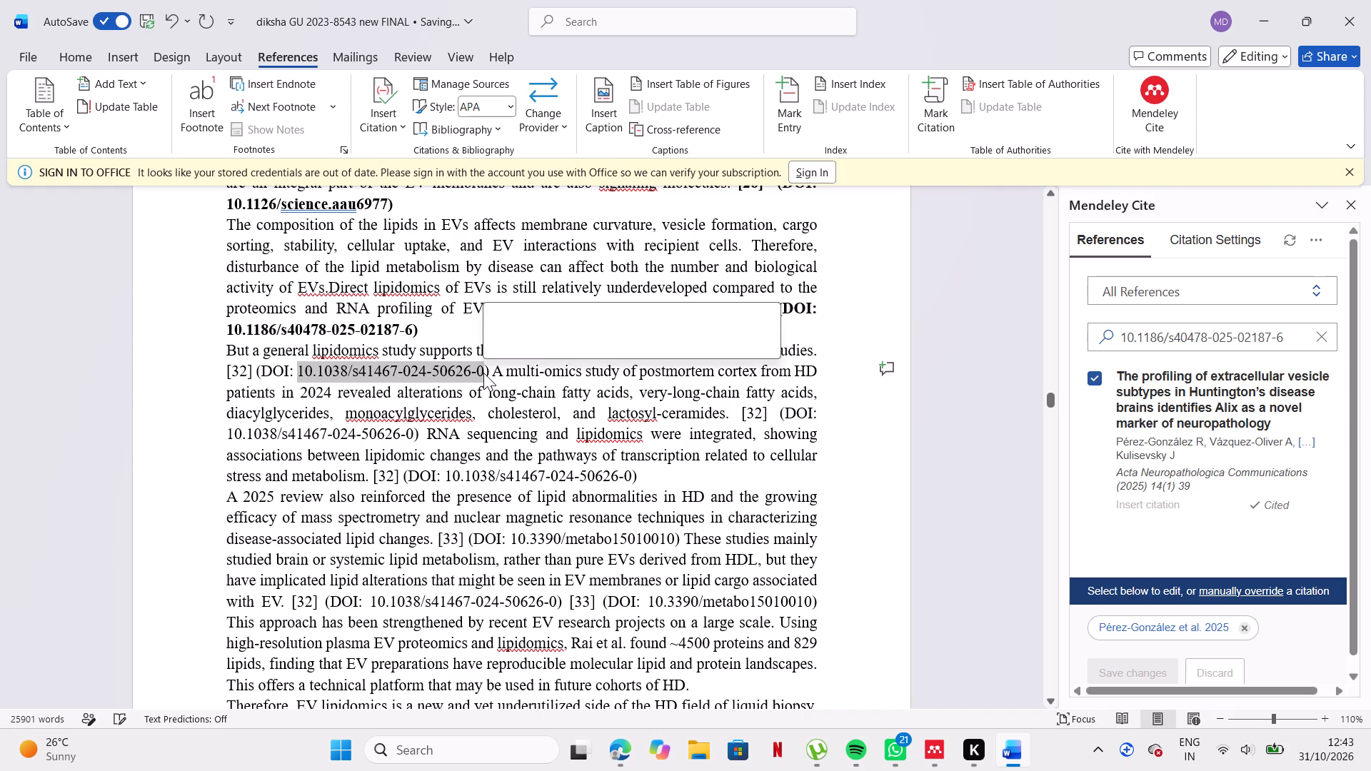
{"action": "key", "text": "ctrl+c"}
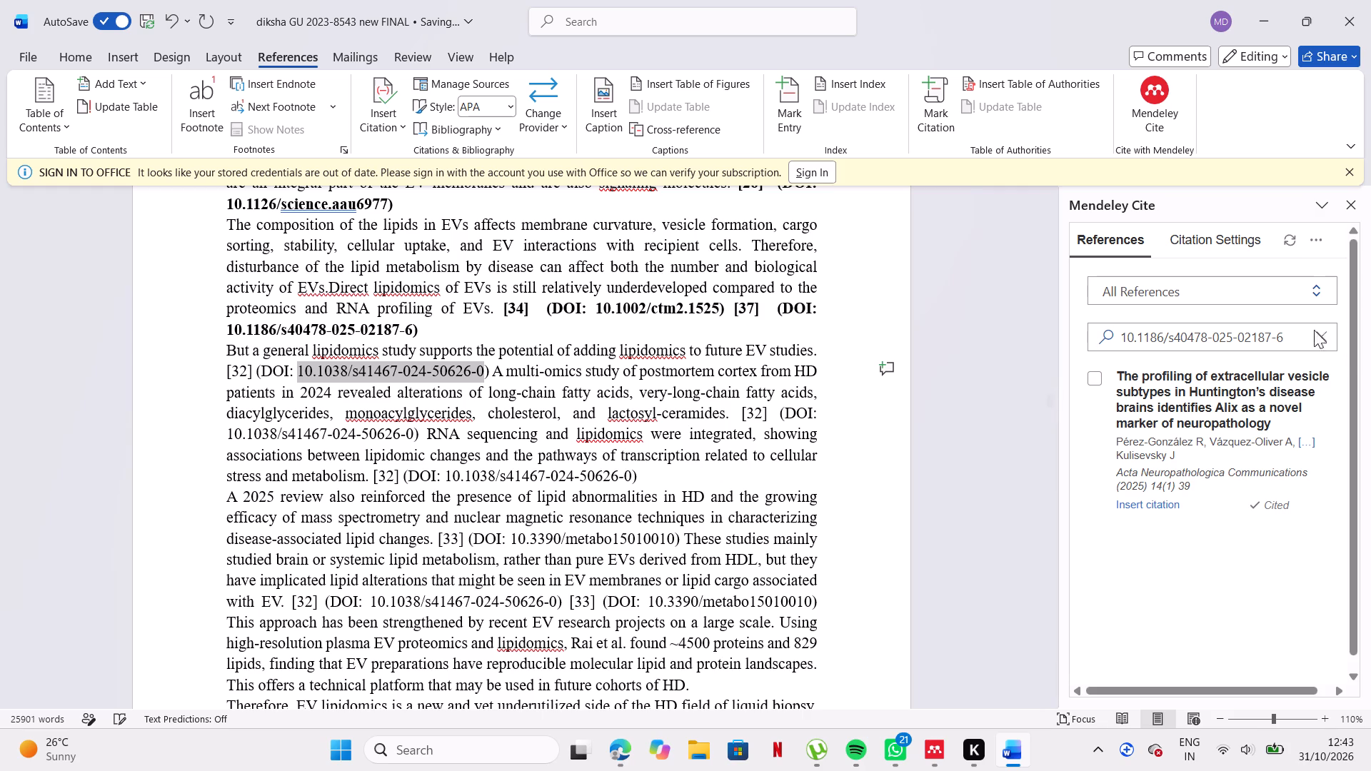
{"action": "left_click_drag", "start_coordinate": [1327, 334], "coordinate": [1297, 336]}
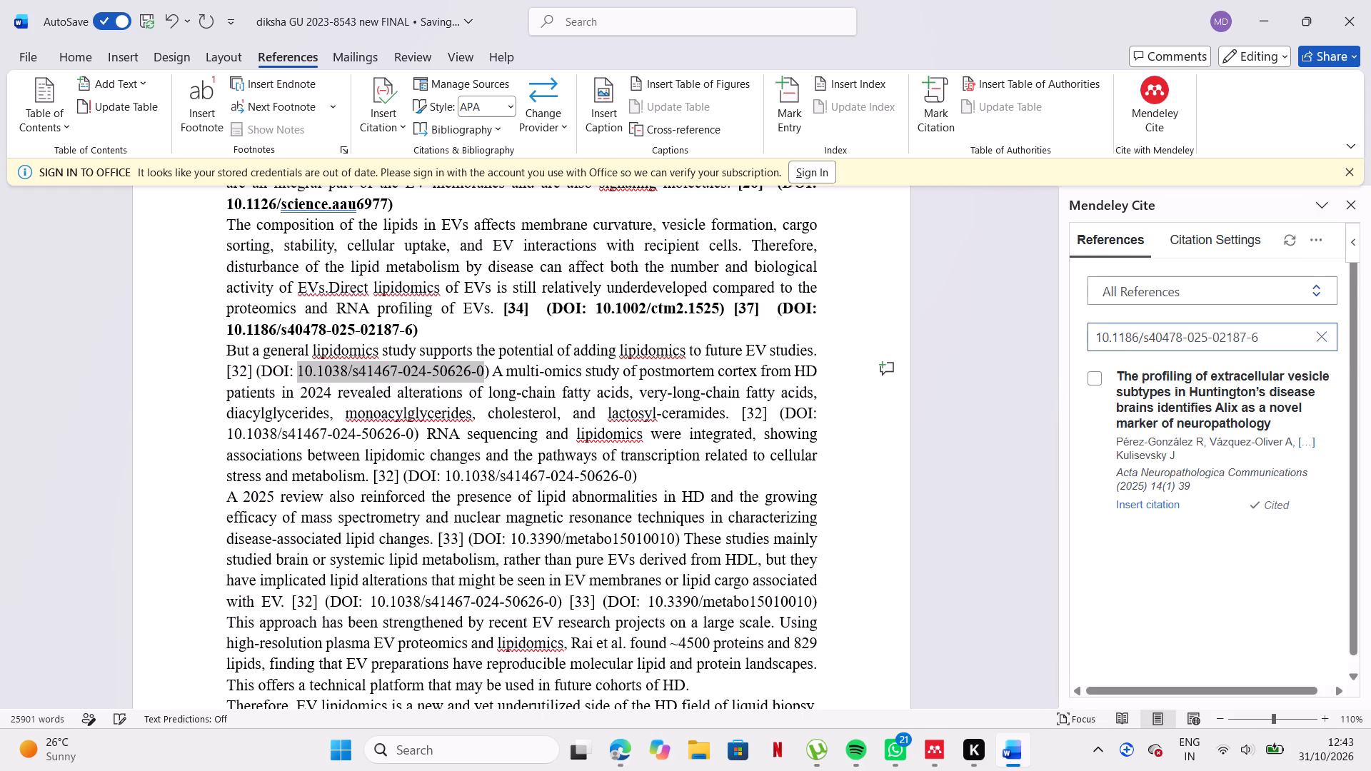
{"action": "left_click", "coordinate": [1322, 338]}
{"action": "left_click", "coordinate": [1302, 339]}
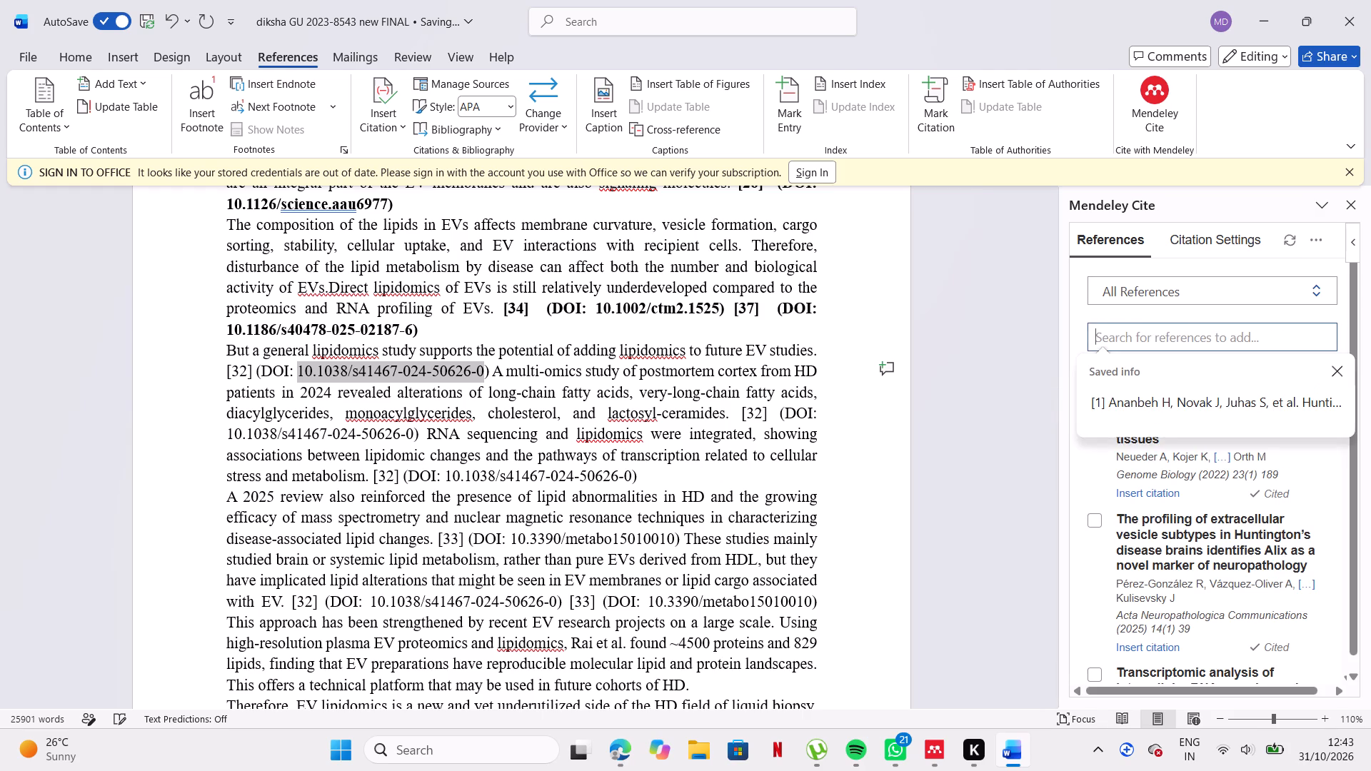
{"action": "key", "text": "ctrl+v"}
{"action": "left_click", "coordinate": [1302, 339]}
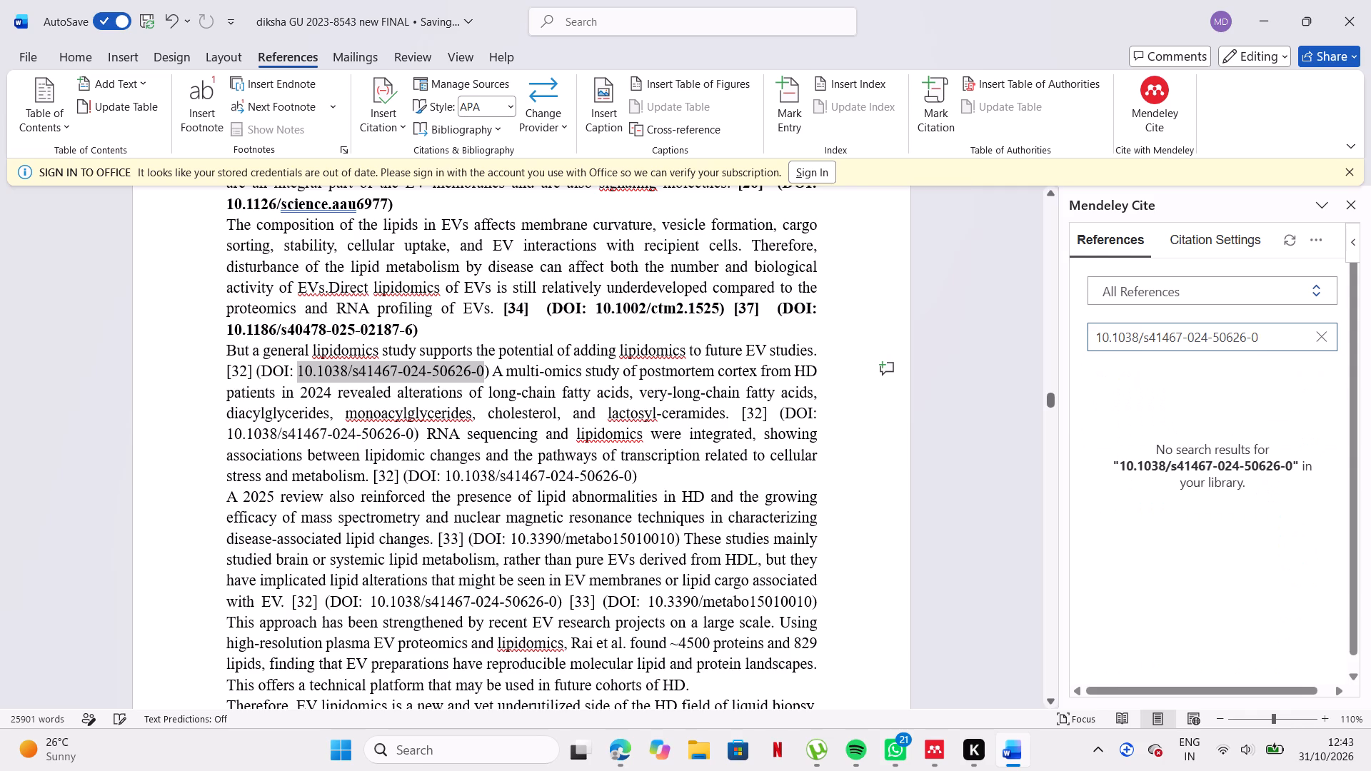
{"action": "scroll", "coordinate": [942, 498], "scroll_direction": "down", "scroll_amount": 1}
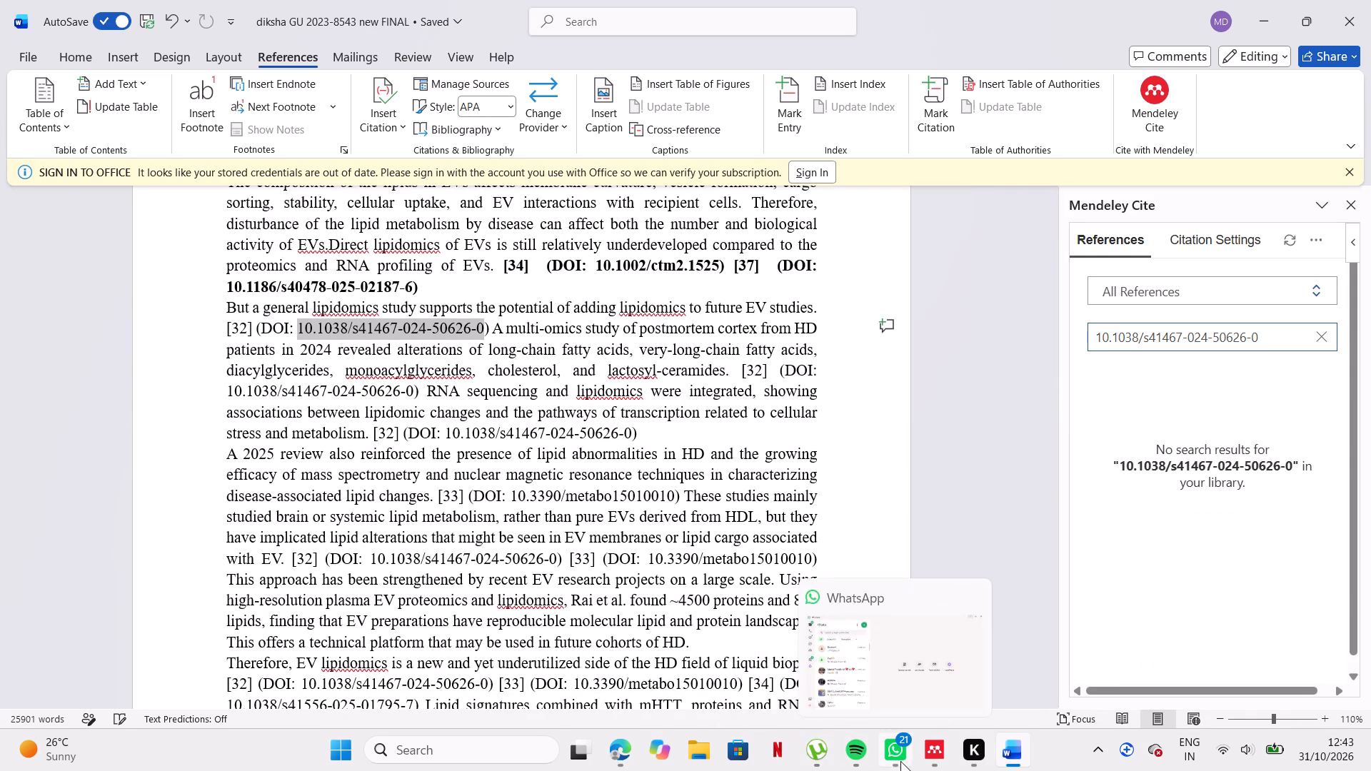
{"action": "left_click", "coordinate": [941, 747]}
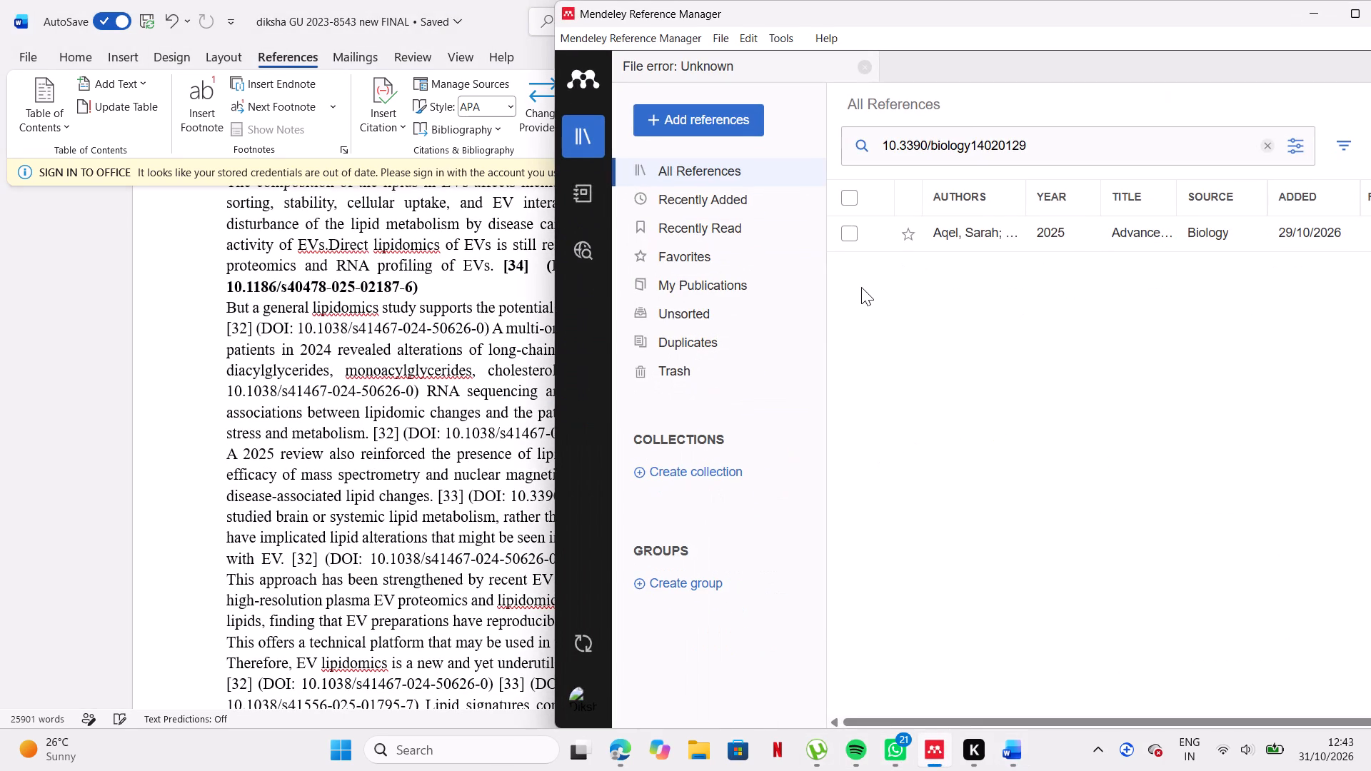
{"action": "left_click", "coordinate": [733, 121]}
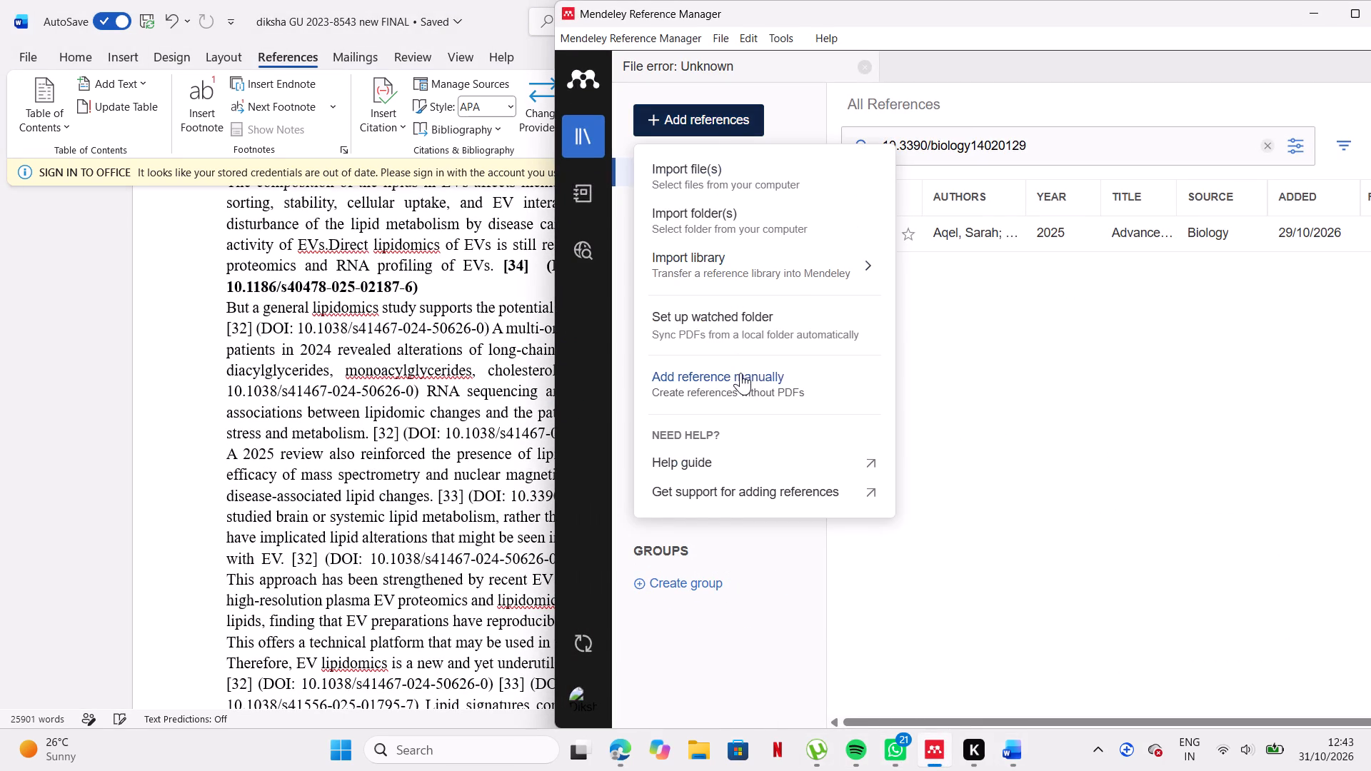
{"action": "left_click", "coordinate": [740, 373]}
{"action": "left_click", "coordinate": [1059, 195]}
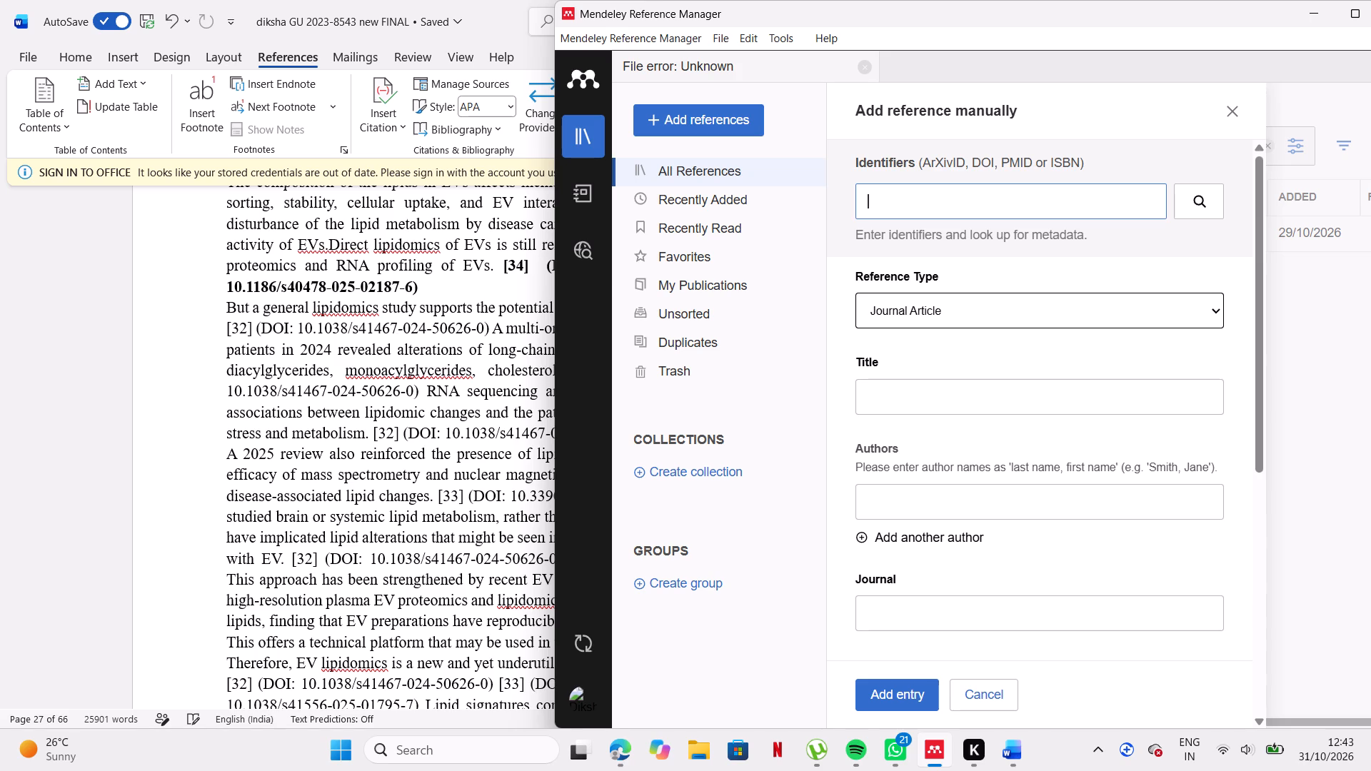
{"action": "key", "text": "ctrl+v"}
{"action": "left_click", "coordinate": [1209, 200]}
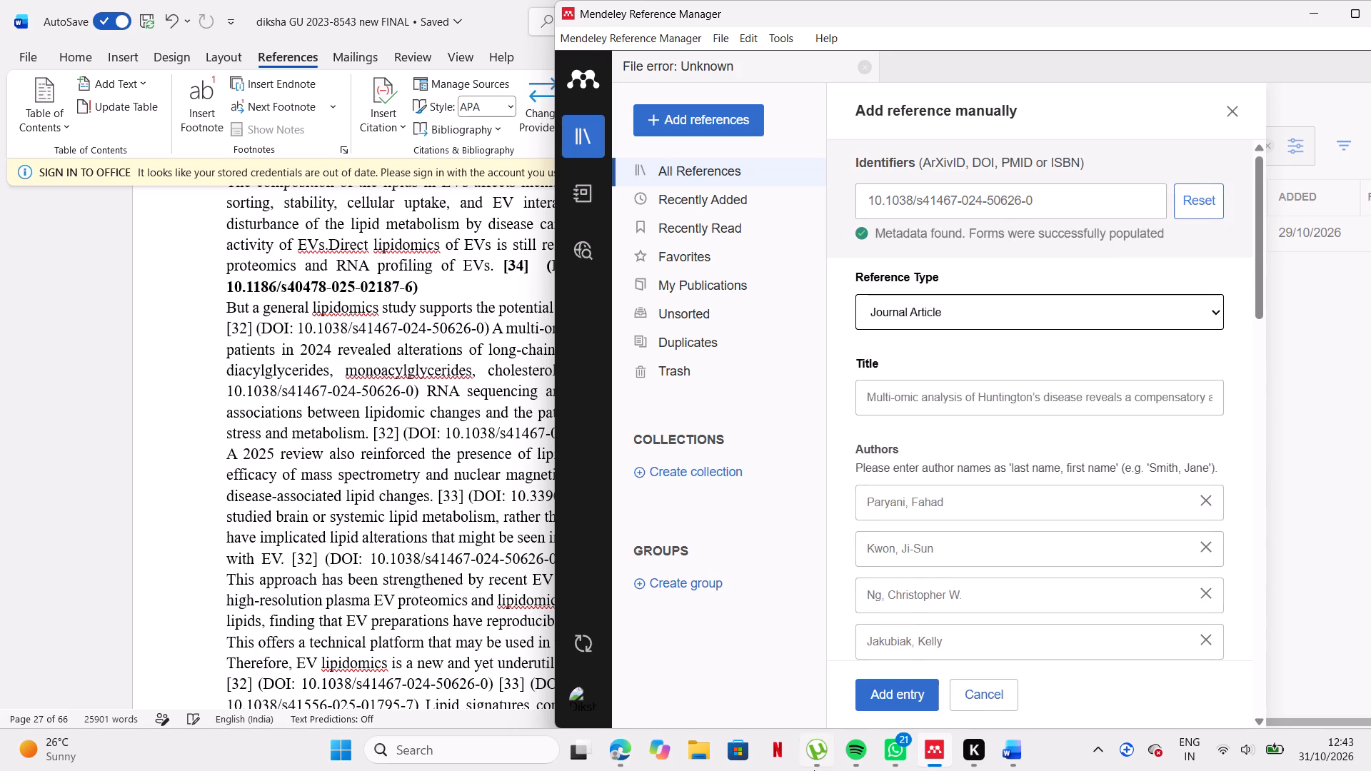
{"action": "left_click", "coordinate": [919, 695]}
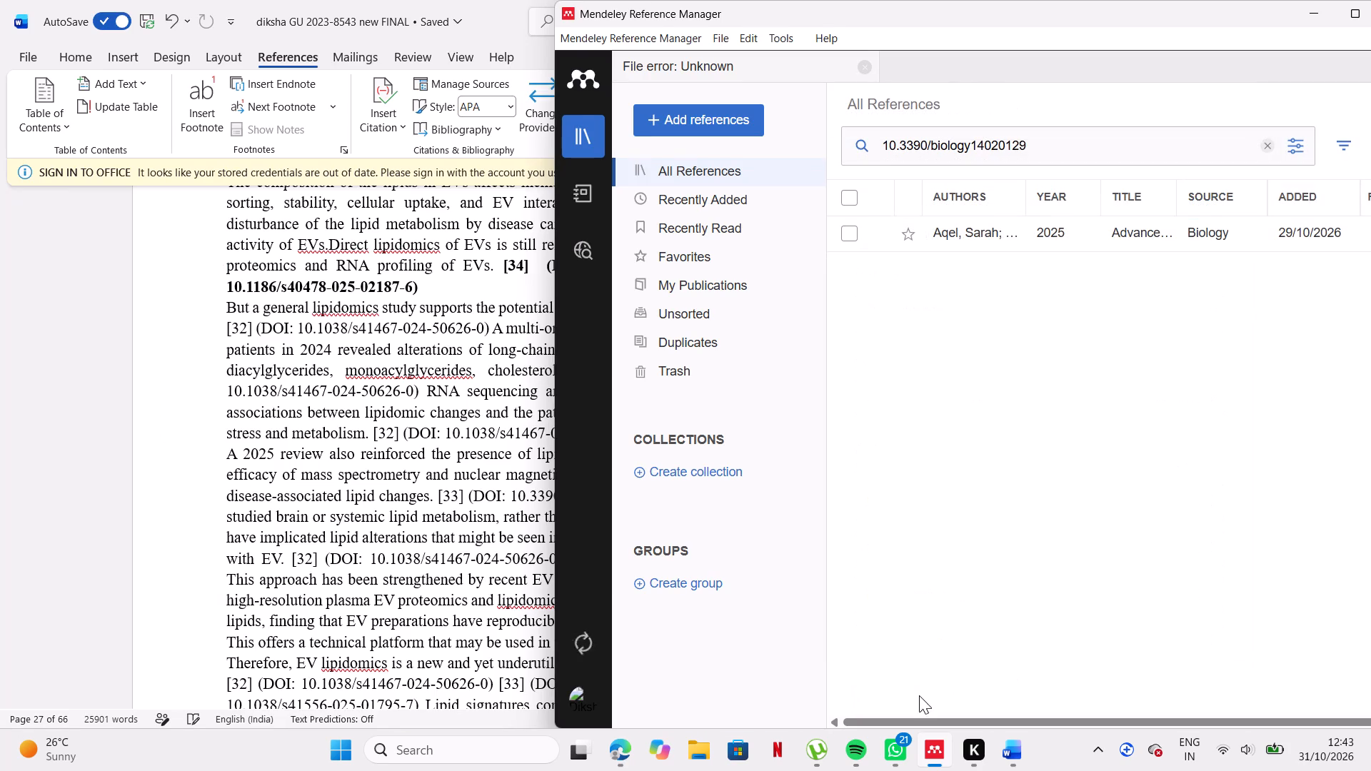
Back in the Word document, delete the typed [32] citations with their DOIs after "future EV studies" and "lactosyl-ceramides".
{"action": "left_click", "coordinate": [470, 610]}
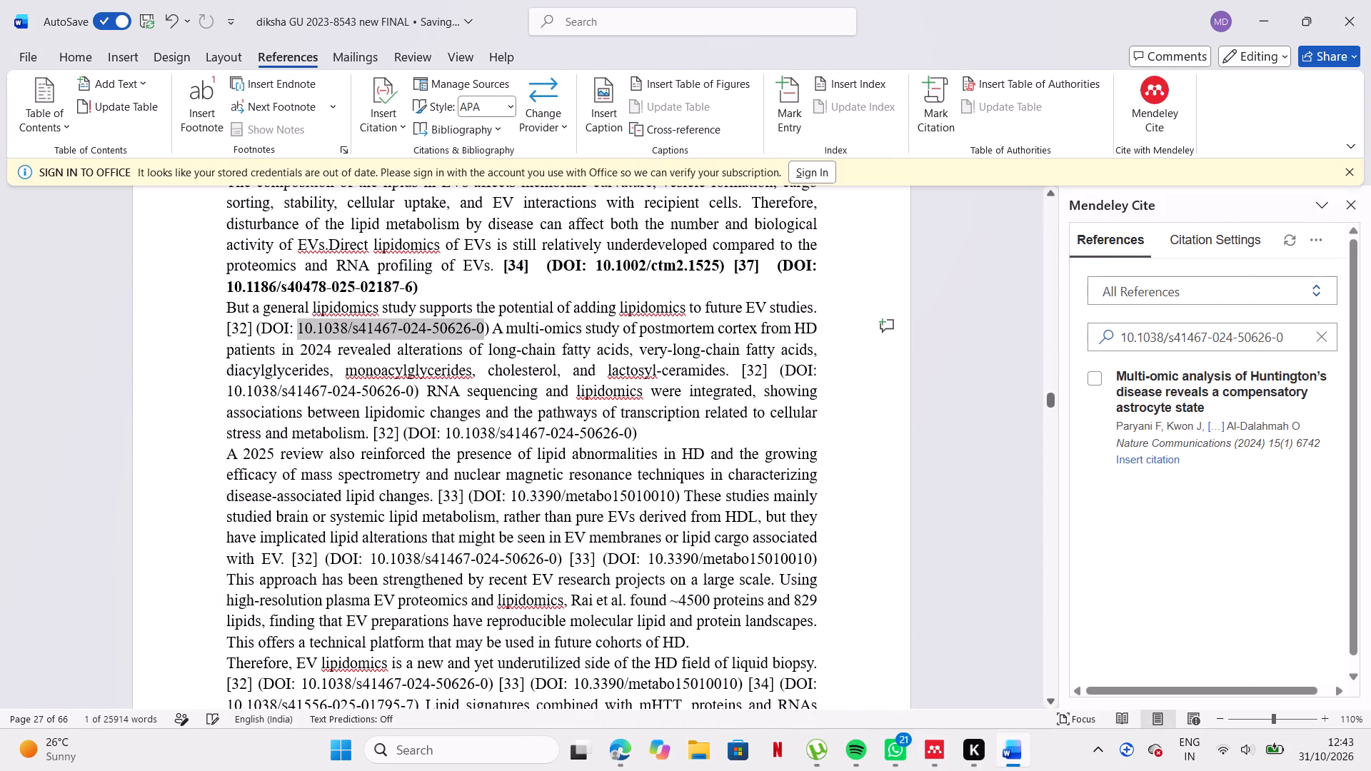
{"action": "left_click_drag", "start_coordinate": [221, 328], "coordinate": [488, 335]}
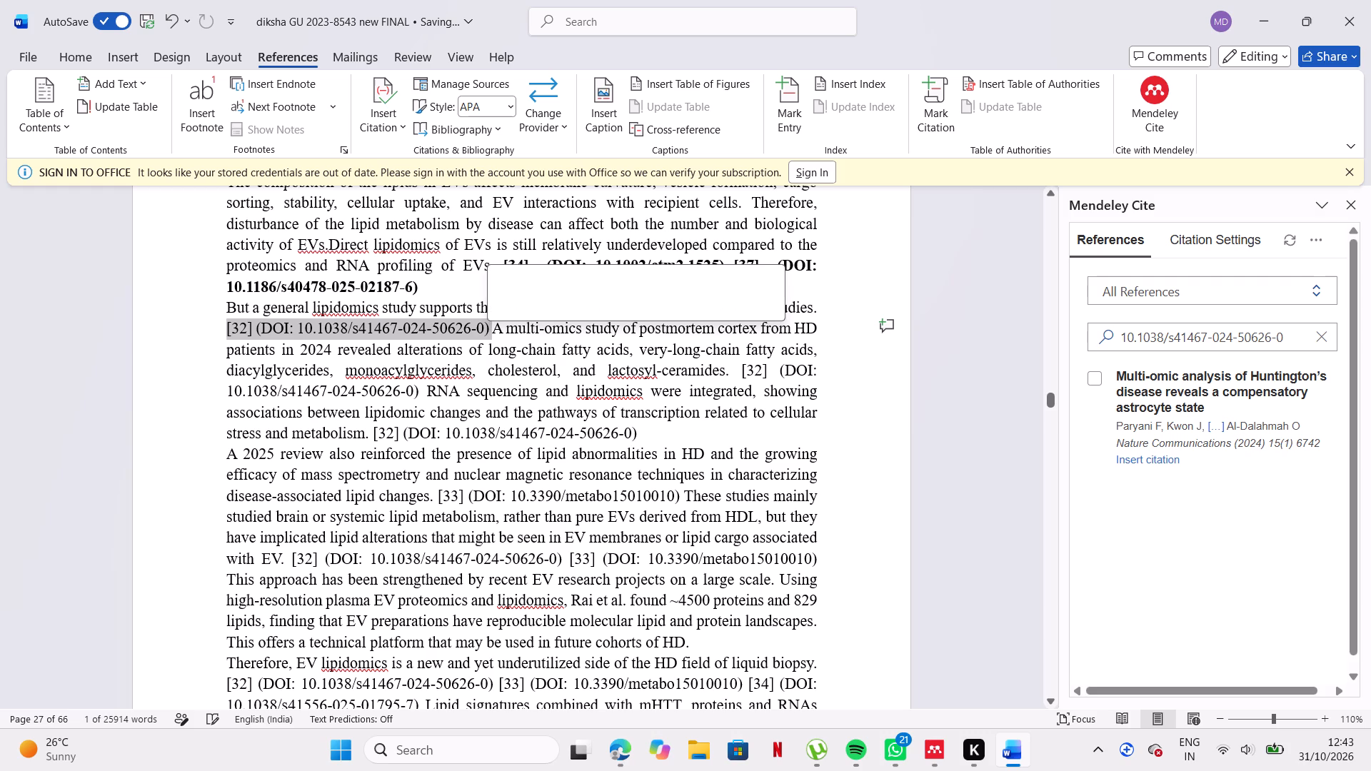
{"action": "key", "text": "BackSpace"}
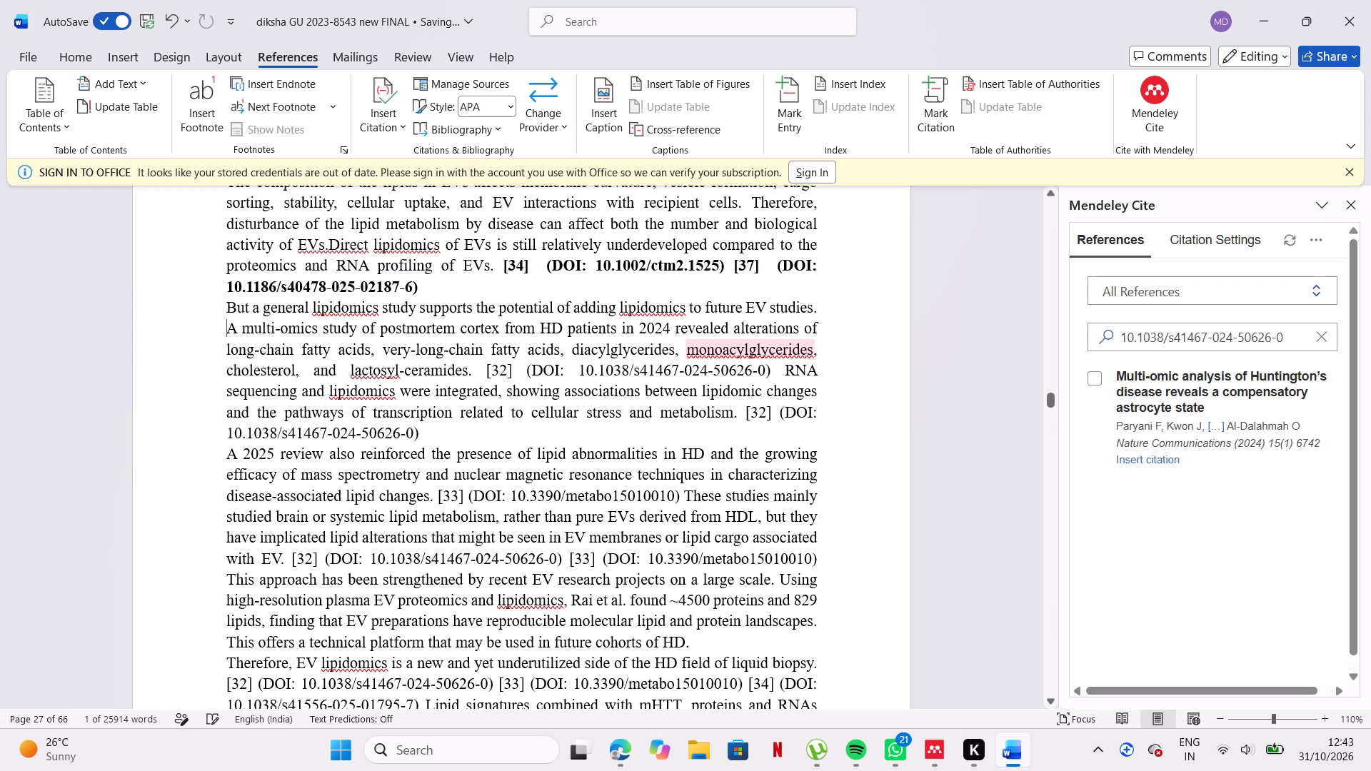
{"action": "left_click_drag", "start_coordinate": [483, 369], "coordinate": [700, 367]}
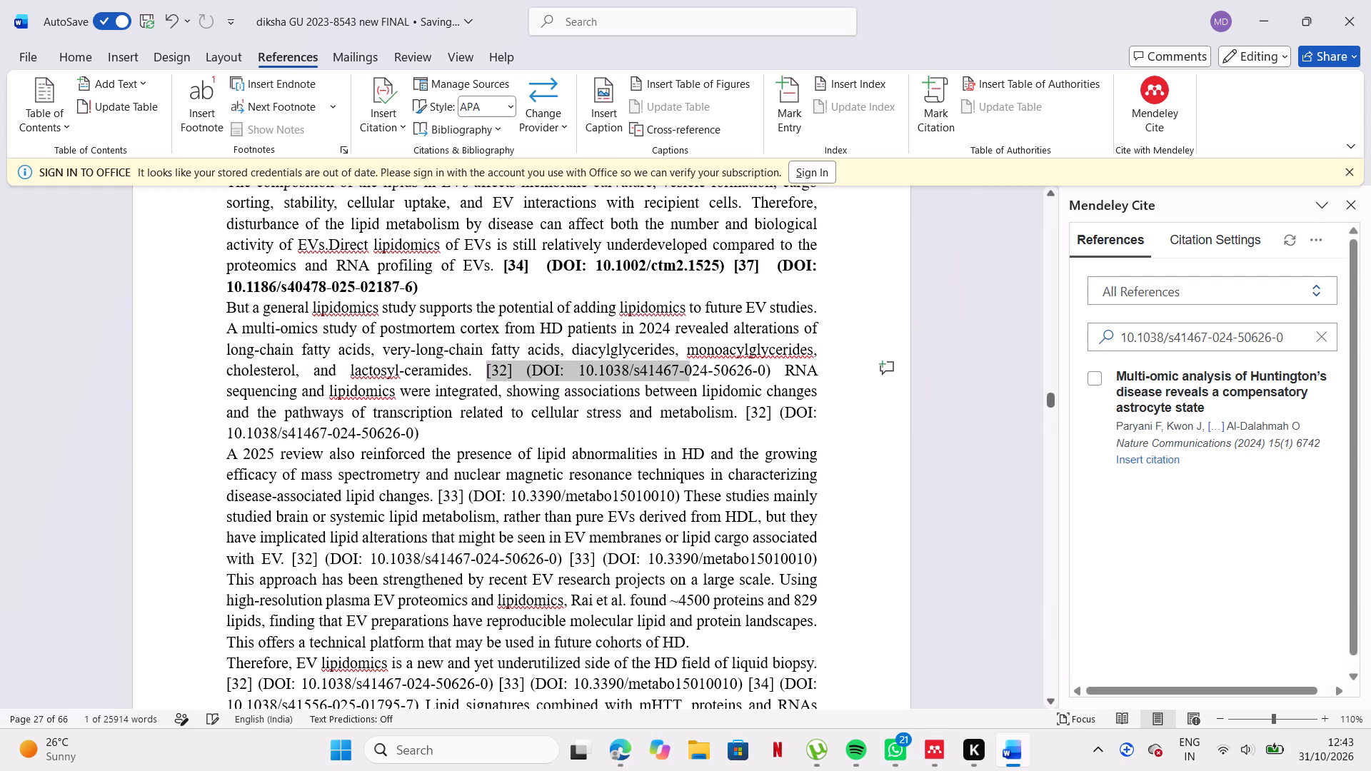
{"action": "left_click_drag", "start_coordinate": [700, 367], "coordinate": [770, 376]}
{"action": "key", "text": "BackSpace"}
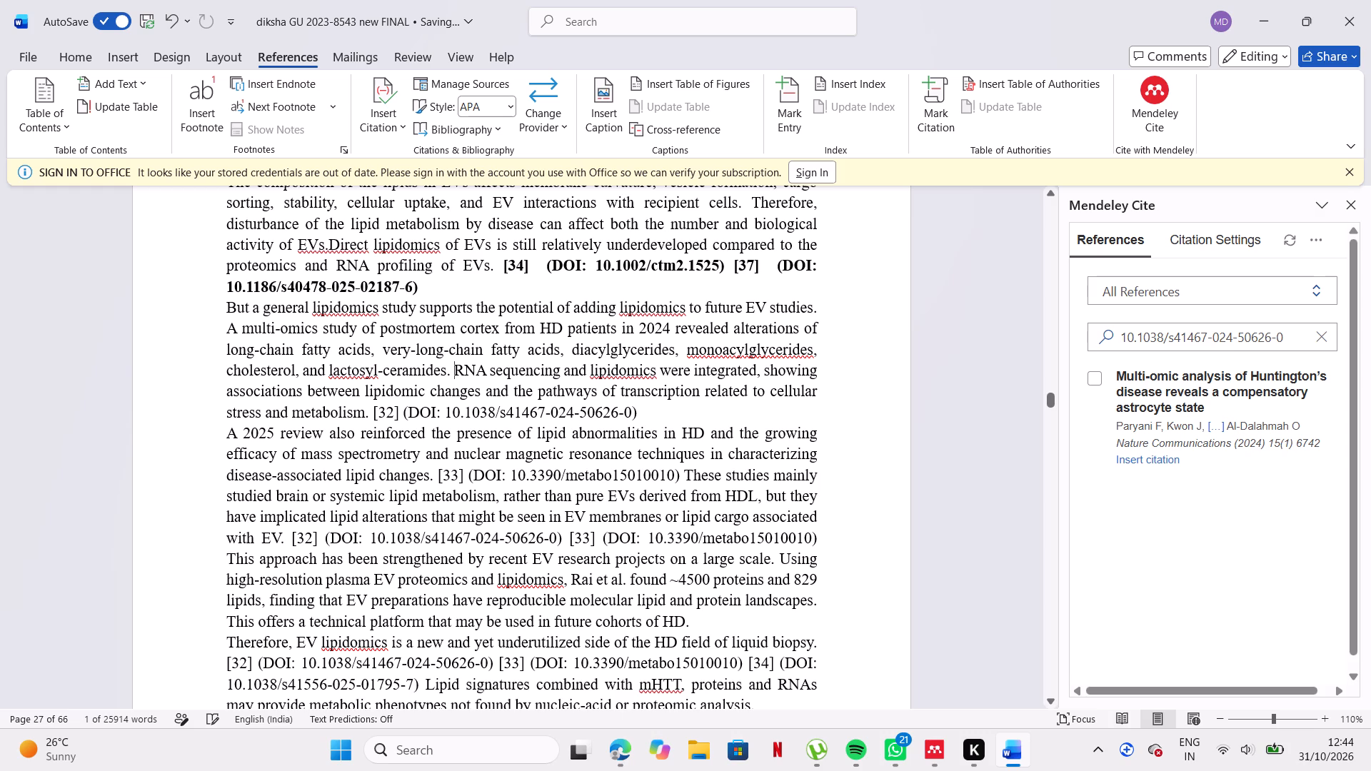
Search the Mendeley Cite library for DOI 10.3390/metabo15010010, copied from the citation after "disease-associated lipid changes".
{"action": "scroll", "coordinate": [641, 438], "scroll_direction": "down", "scroll_amount": 1}
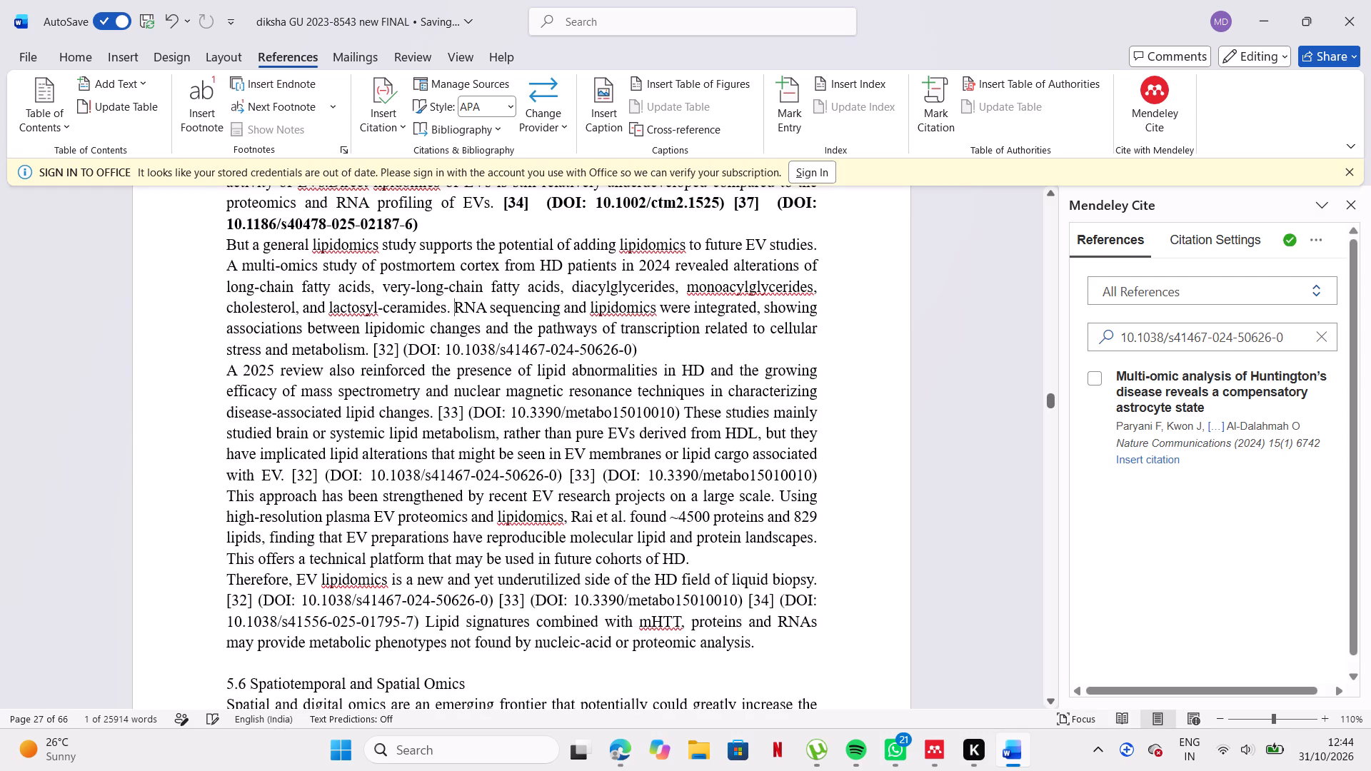
{"action": "left_click_drag", "start_coordinate": [511, 413], "coordinate": [663, 412]}
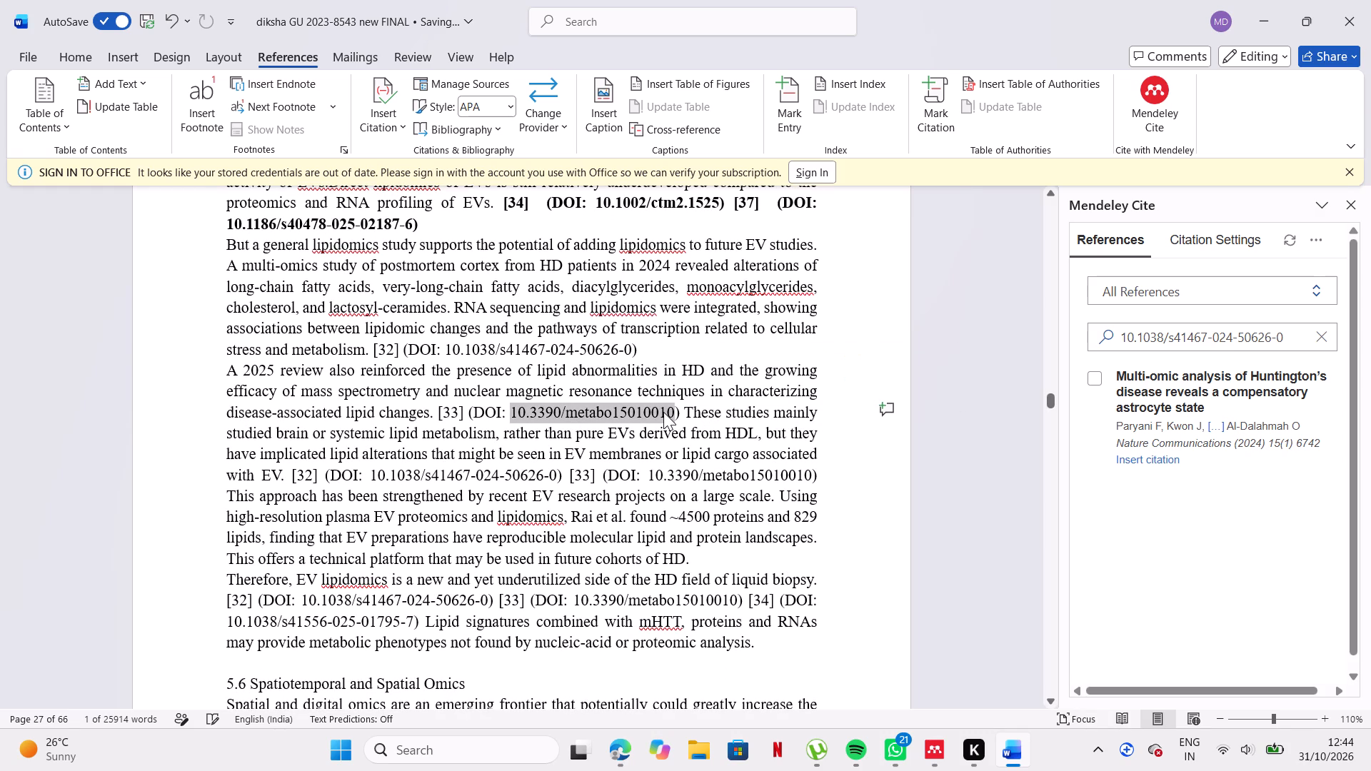
{"action": "key", "text": "ctrl+c"}
{"action": "left_click_drag", "start_coordinate": [1330, 330], "coordinate": [1305, 330]}
{"action": "left_click", "coordinate": [1322, 333]}
{"action": "left_click", "coordinate": [1296, 333]}
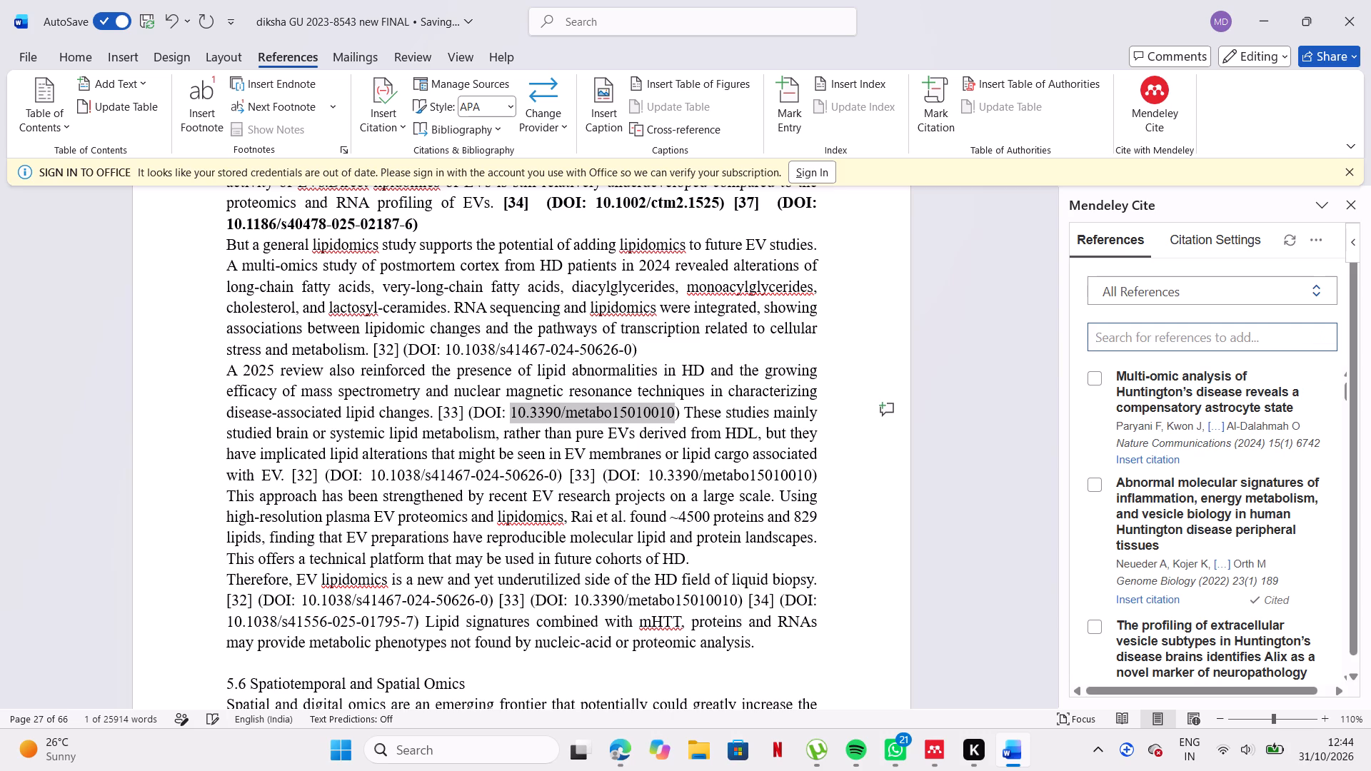
{"action": "key", "text": "ctrl+v"}
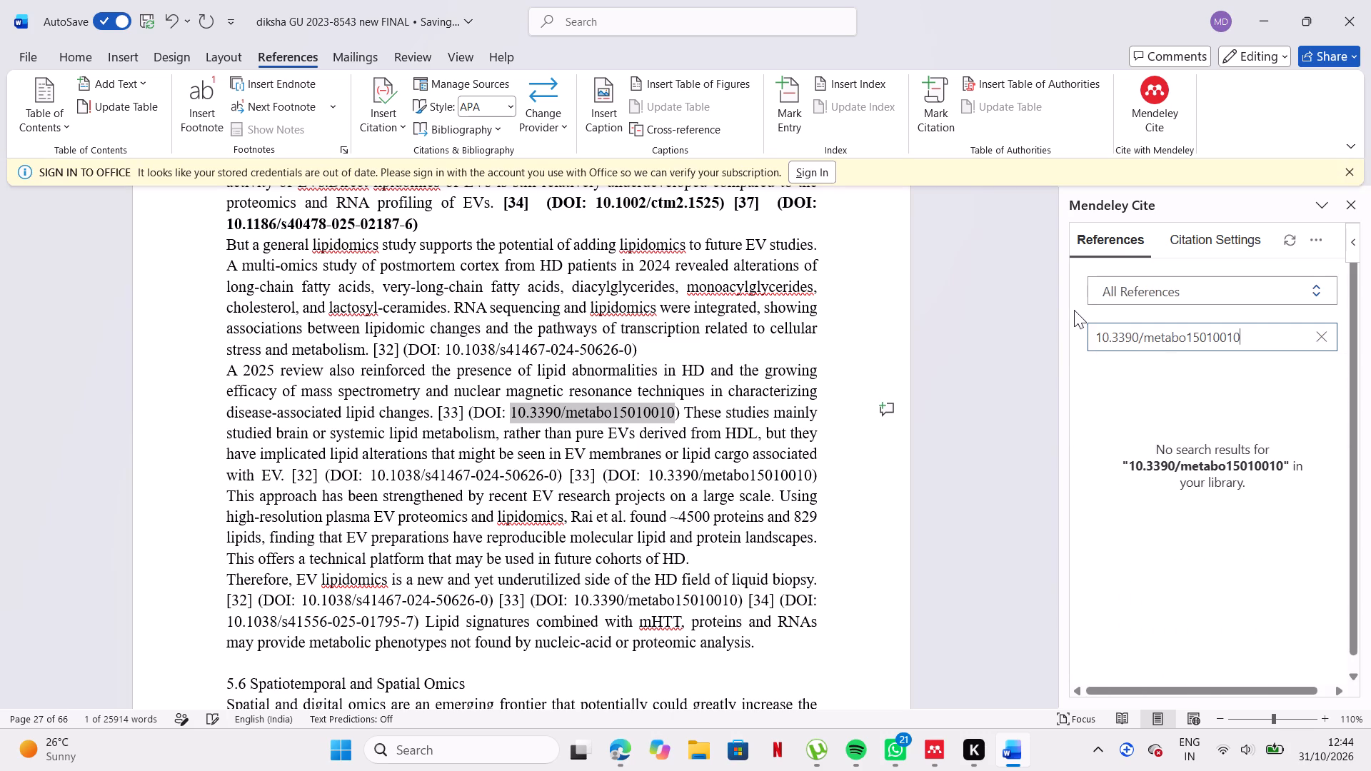
Switch to Mendeley Reference Manager, add the journal article with DOI 10.3390/metabo15010010 by looking up its identifier, and clear the old library search.
{"action": "left_click", "coordinate": [932, 747]}
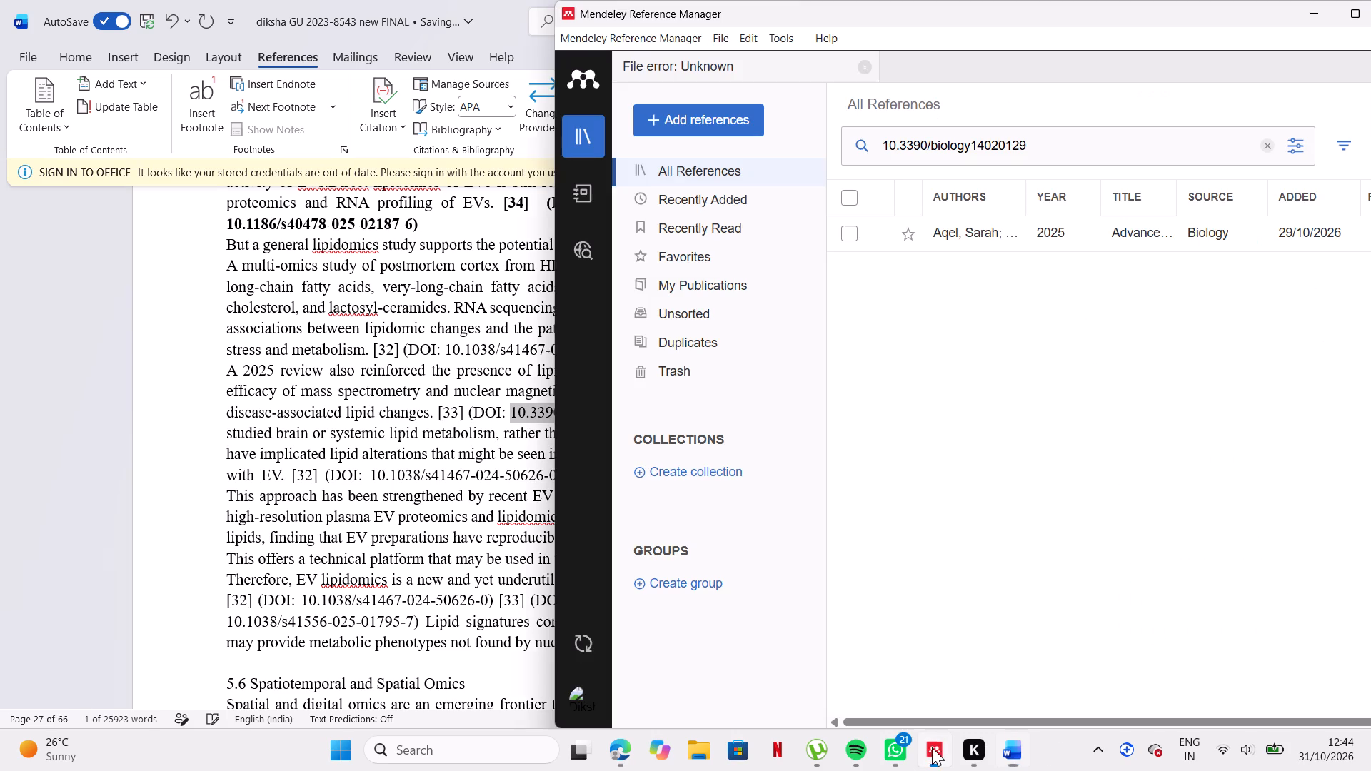
{"action": "left_click", "coordinate": [733, 116]}
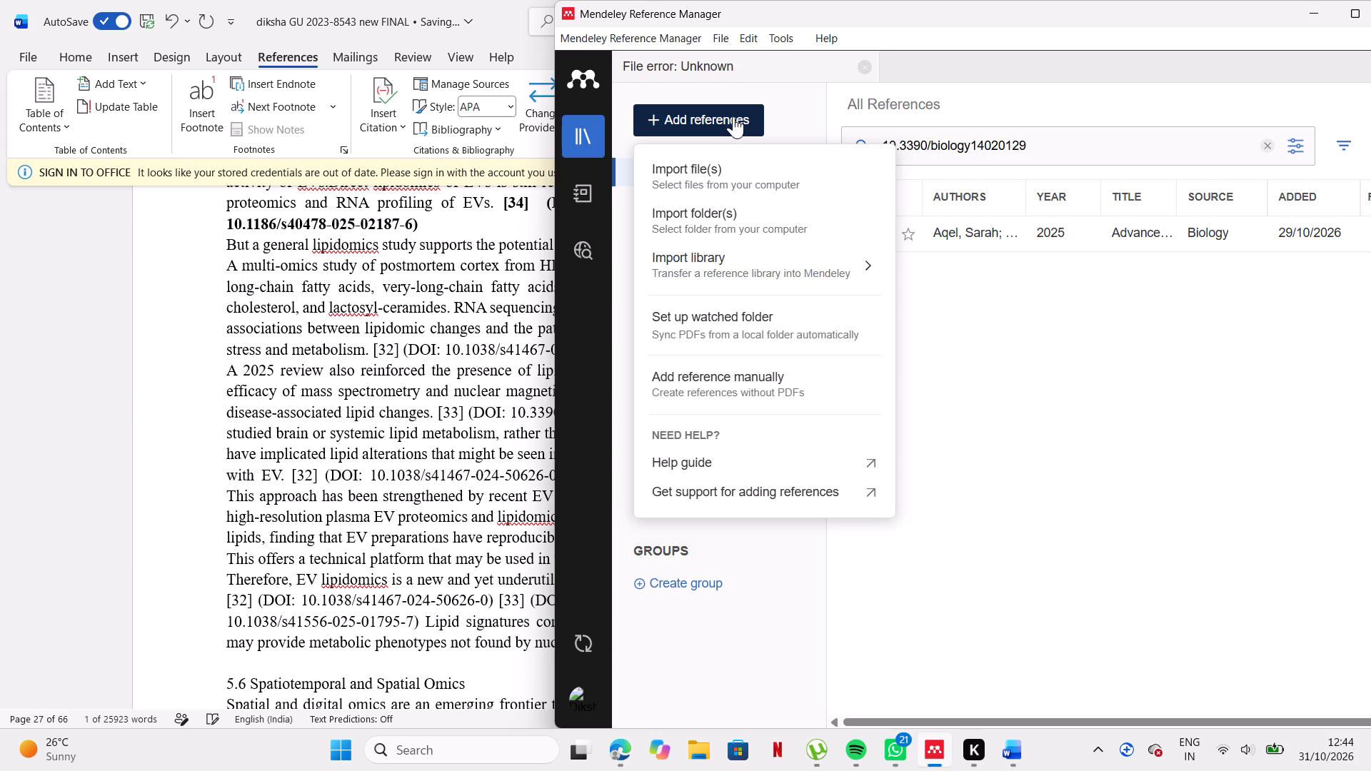
{"action": "left_click", "coordinate": [753, 378]}
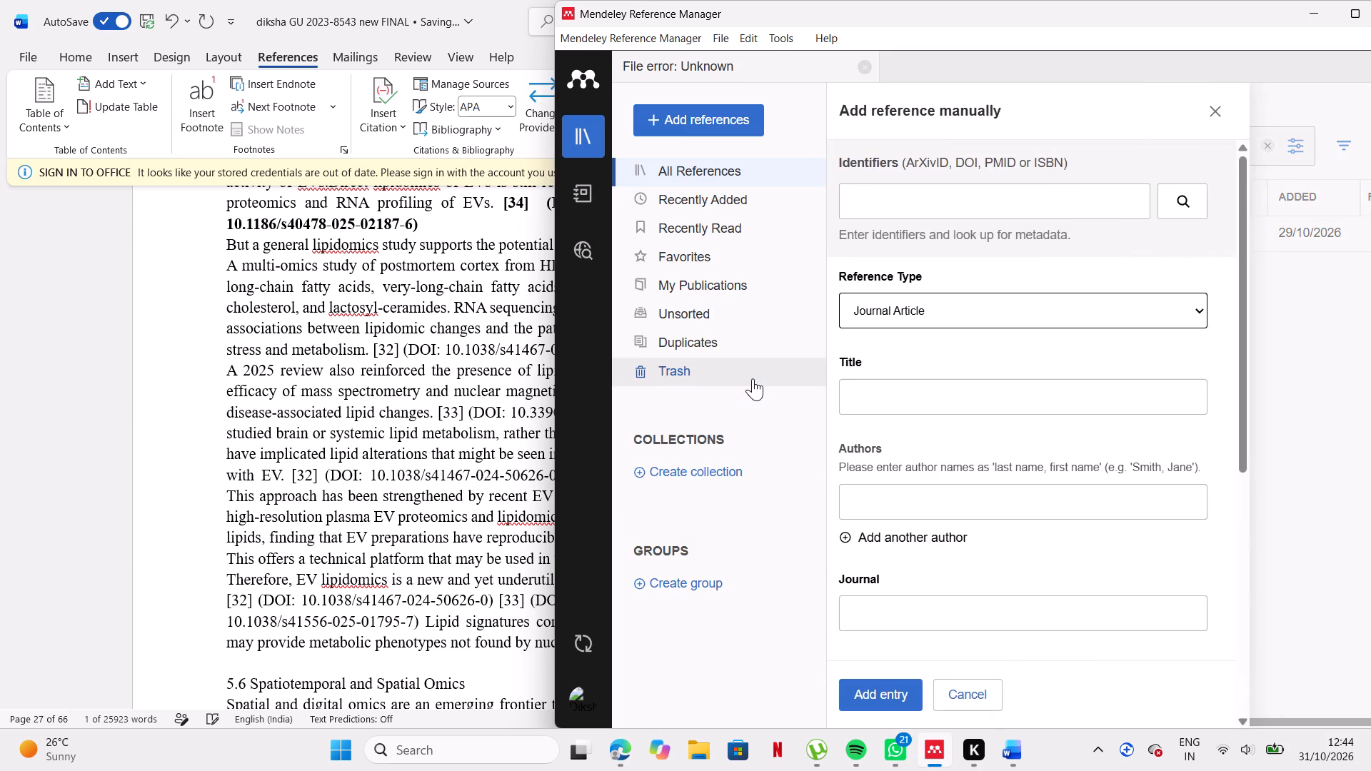
{"action": "left_click", "coordinate": [926, 214]}
{"action": "key", "text": "ctrl+v"}
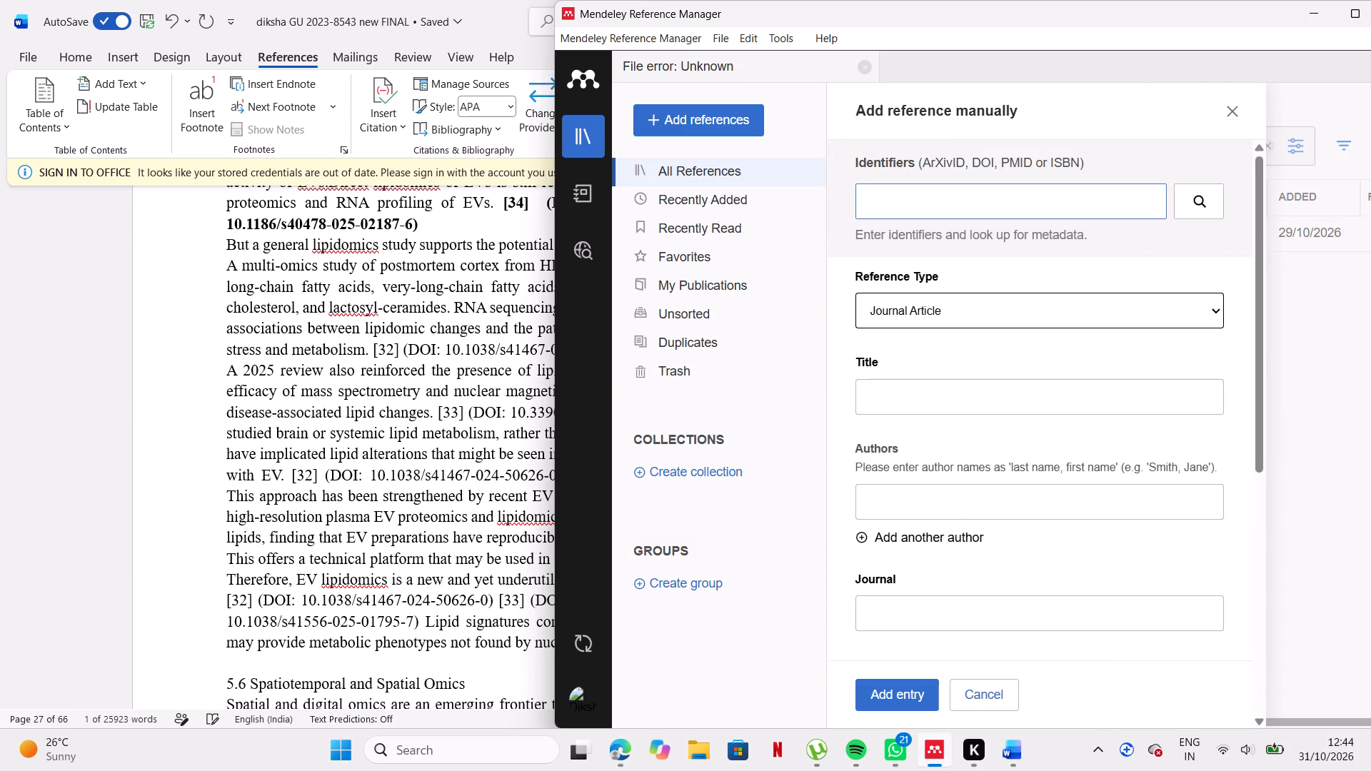
{"action": "left_click", "coordinate": [1202, 201]}
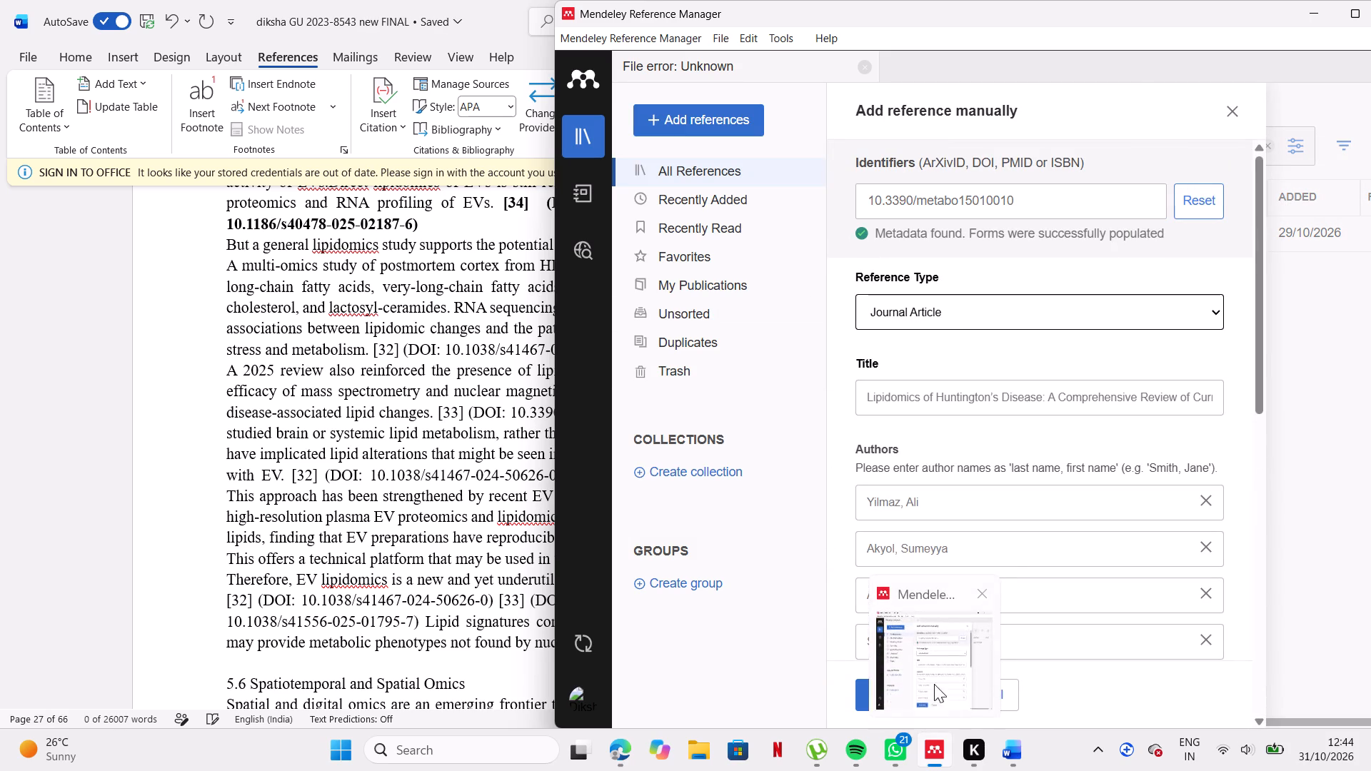
{"action": "left_click", "coordinate": [868, 702]}
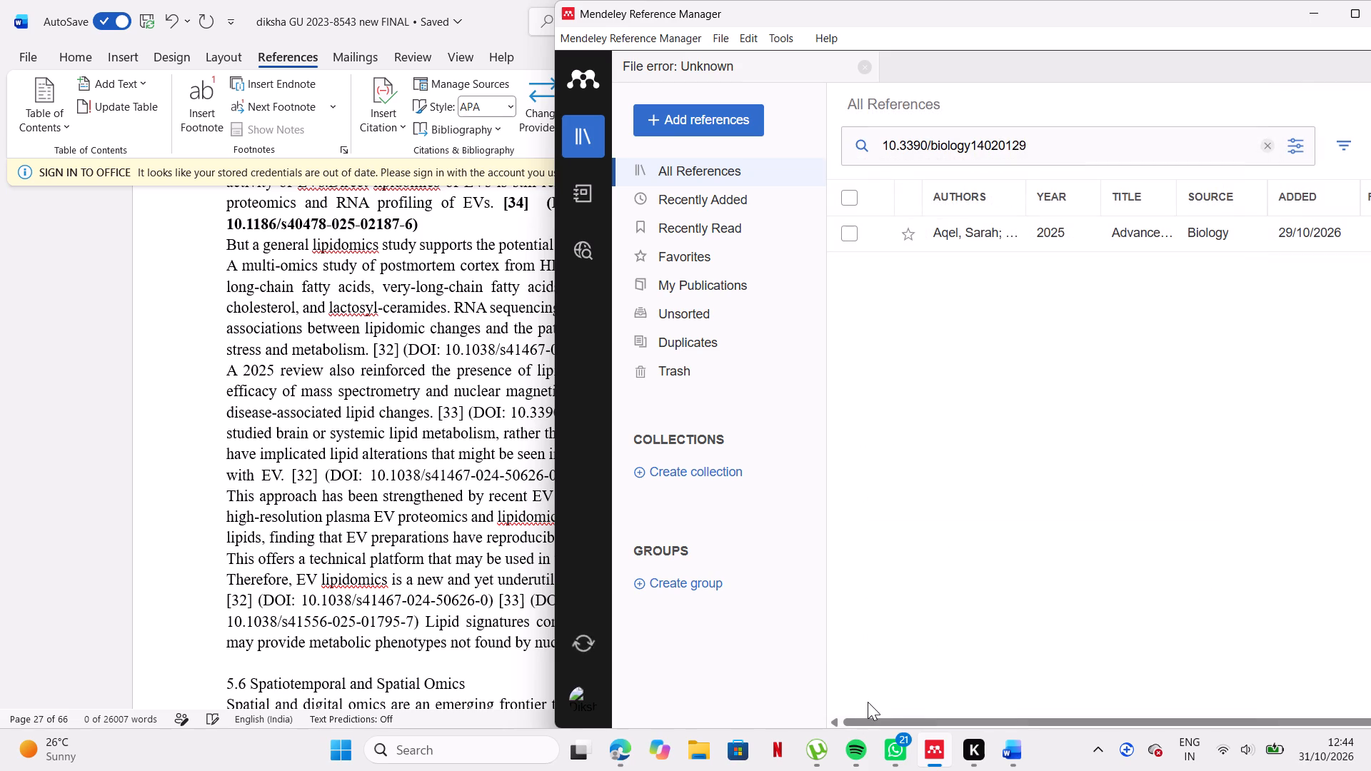
{"action": "left_click", "coordinate": [1277, 143]}
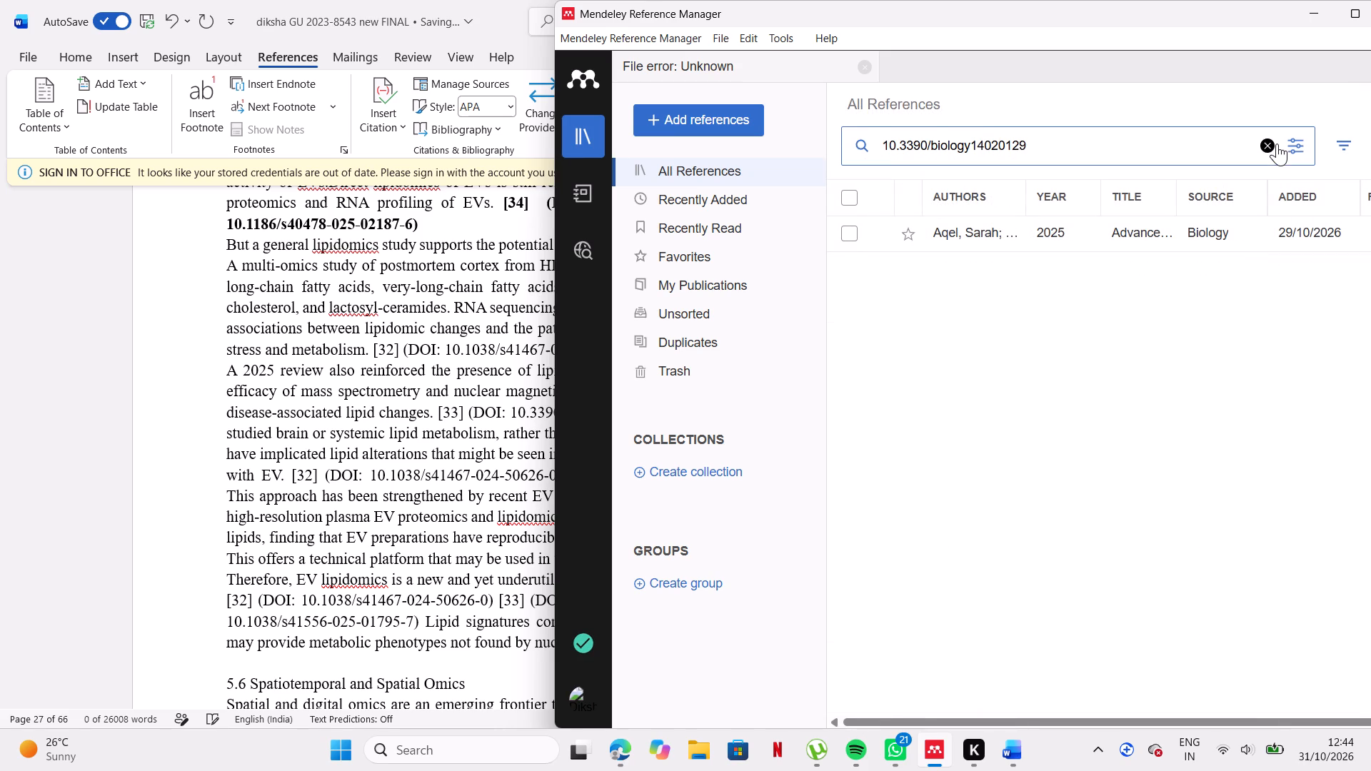
Back in the Word document, delete the typed DOI citations [33] after "disease-associated lipid changes" and [32] after "stress and metabolism".
{"action": "left_click", "coordinate": [552, 346]}
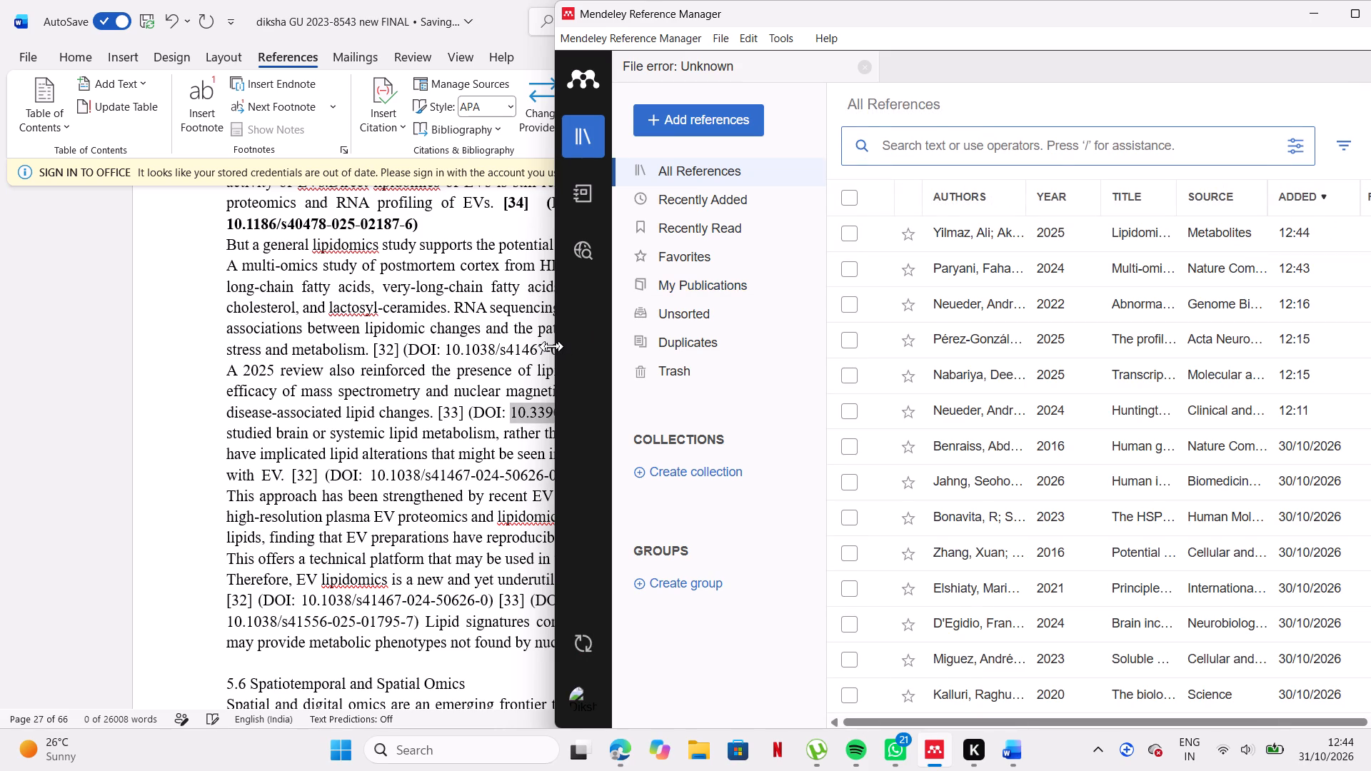
{"action": "left_click", "coordinate": [528, 354]}
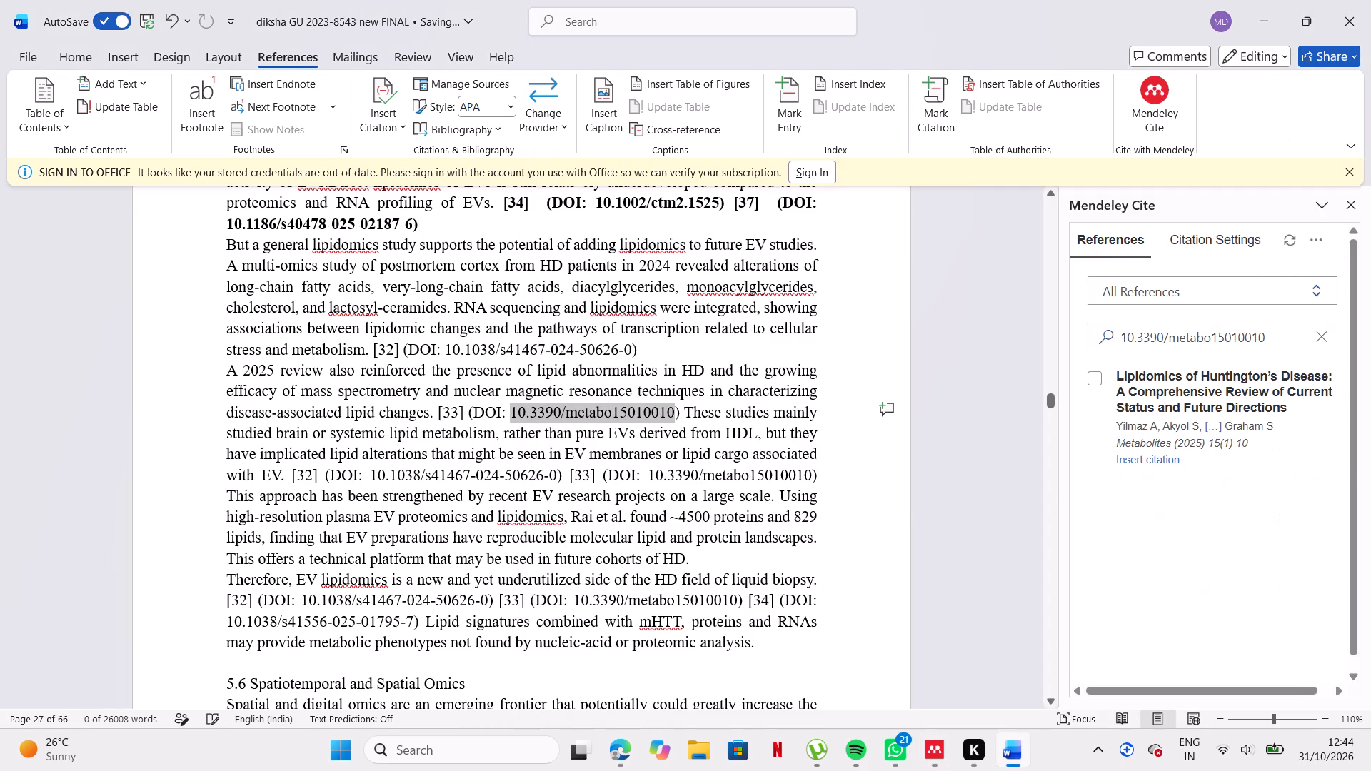
{"action": "left_click_drag", "start_coordinate": [436, 412], "coordinate": [618, 398]}
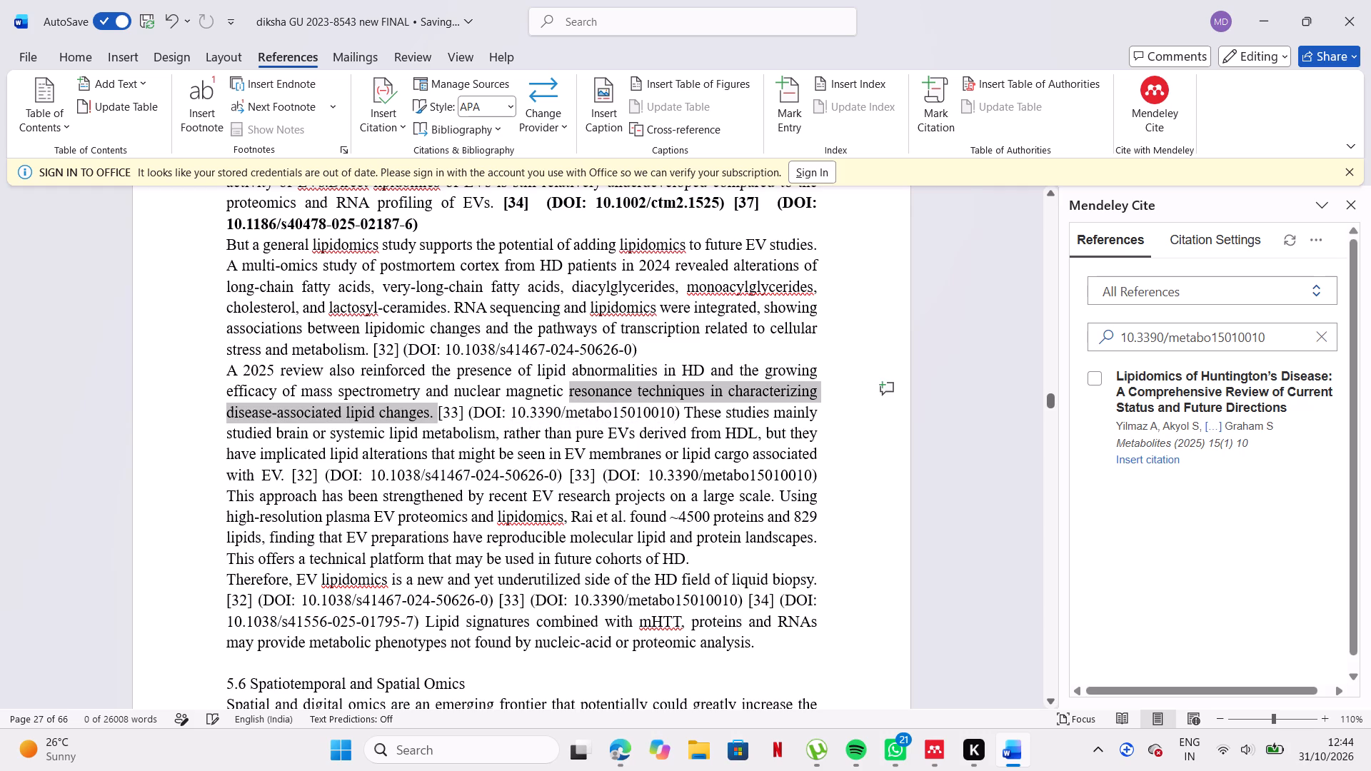
{"action": "left_click_drag", "start_coordinate": [618, 398], "coordinate": [678, 418]}
{"action": "key", "text": "BackSpace"}
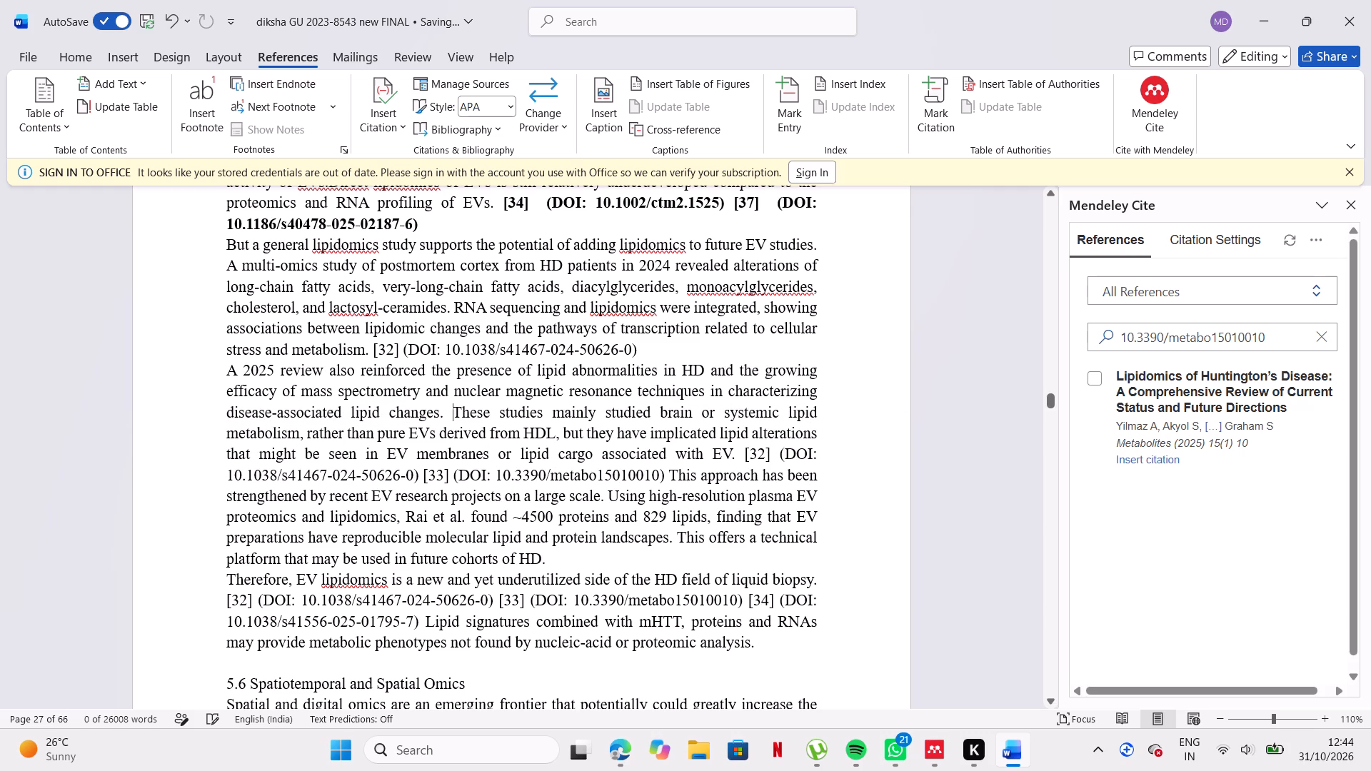
{"action": "left_click_drag", "start_coordinate": [373, 343], "coordinate": [636, 341]}
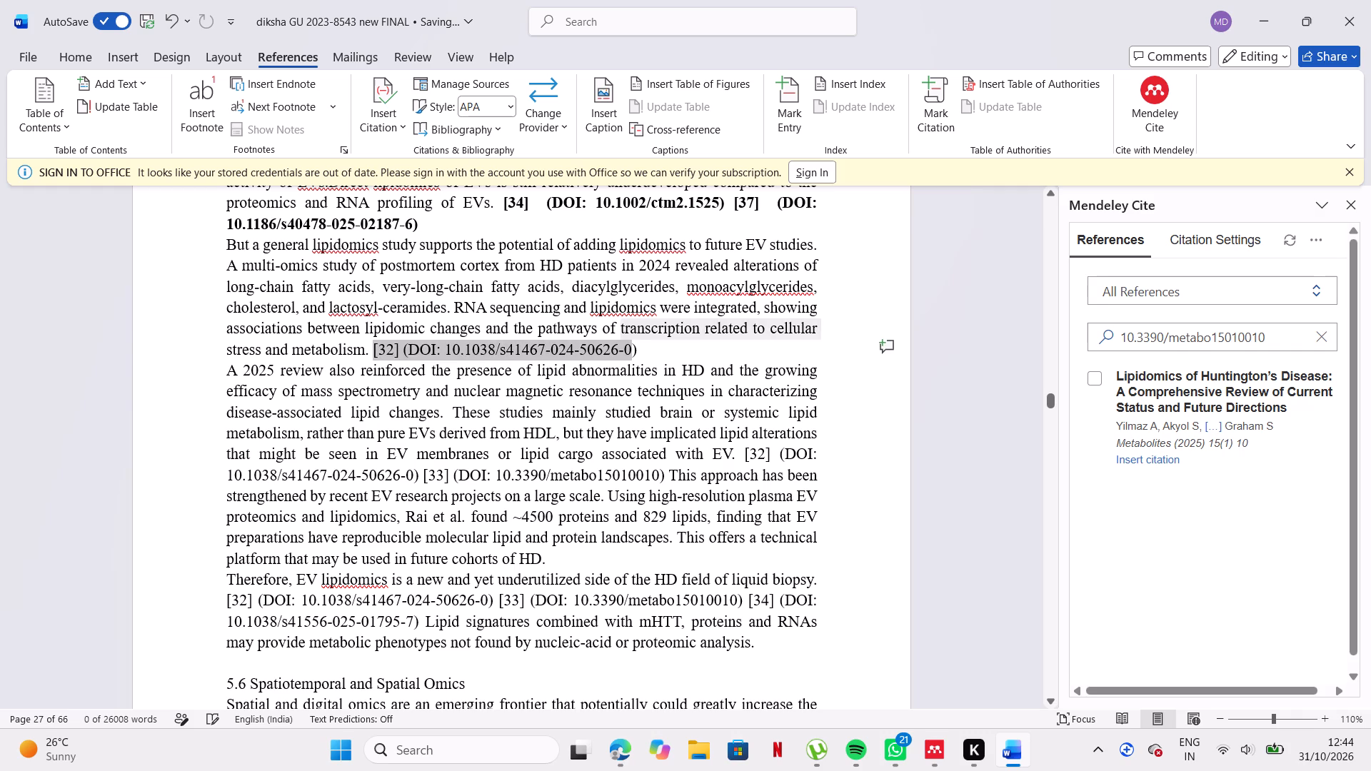
{"action": "left_click_drag", "start_coordinate": [636, 341], "coordinate": [656, 350]}
{"action": "key", "text": "BackSpace"}
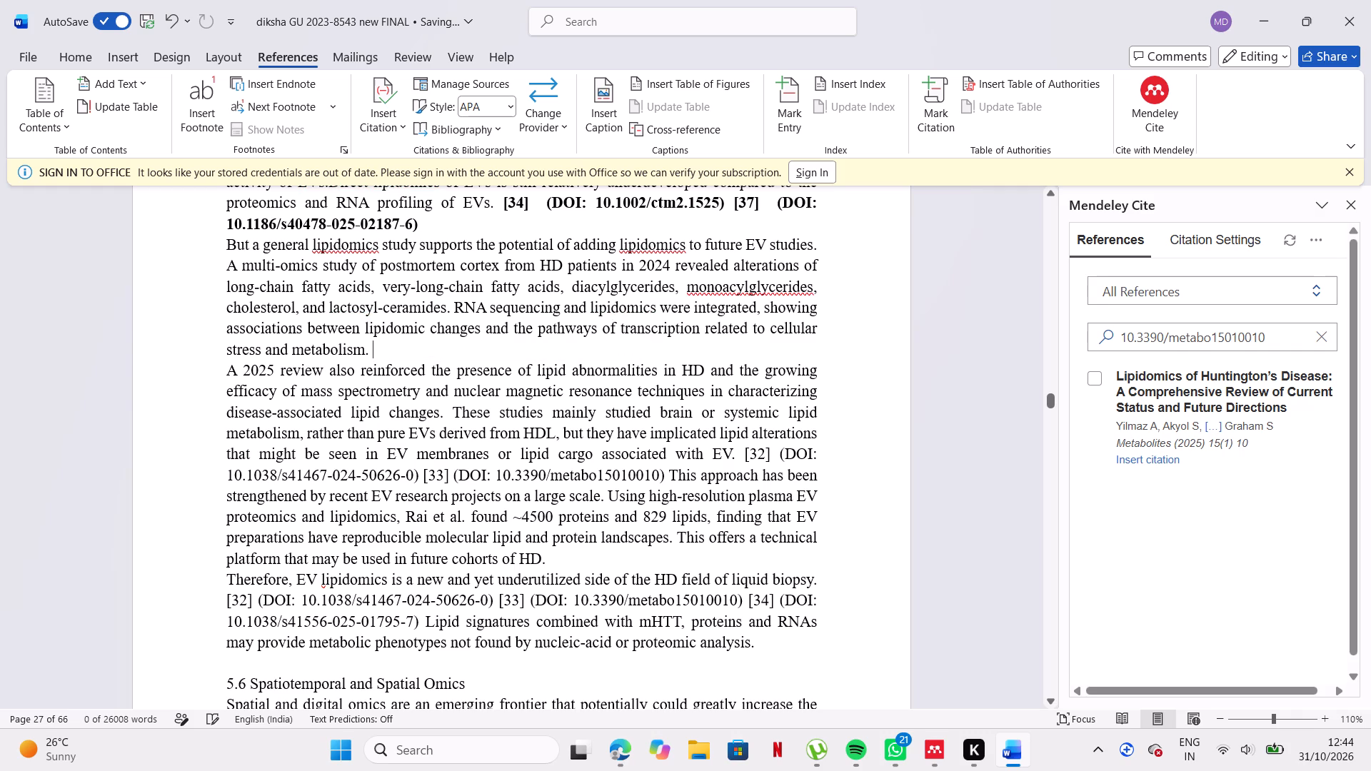
Join the paragraph beginning "A 2025 review also reinforced" to the end of the preceding paragraph.
{"action": "left_click", "coordinate": [227, 369]}
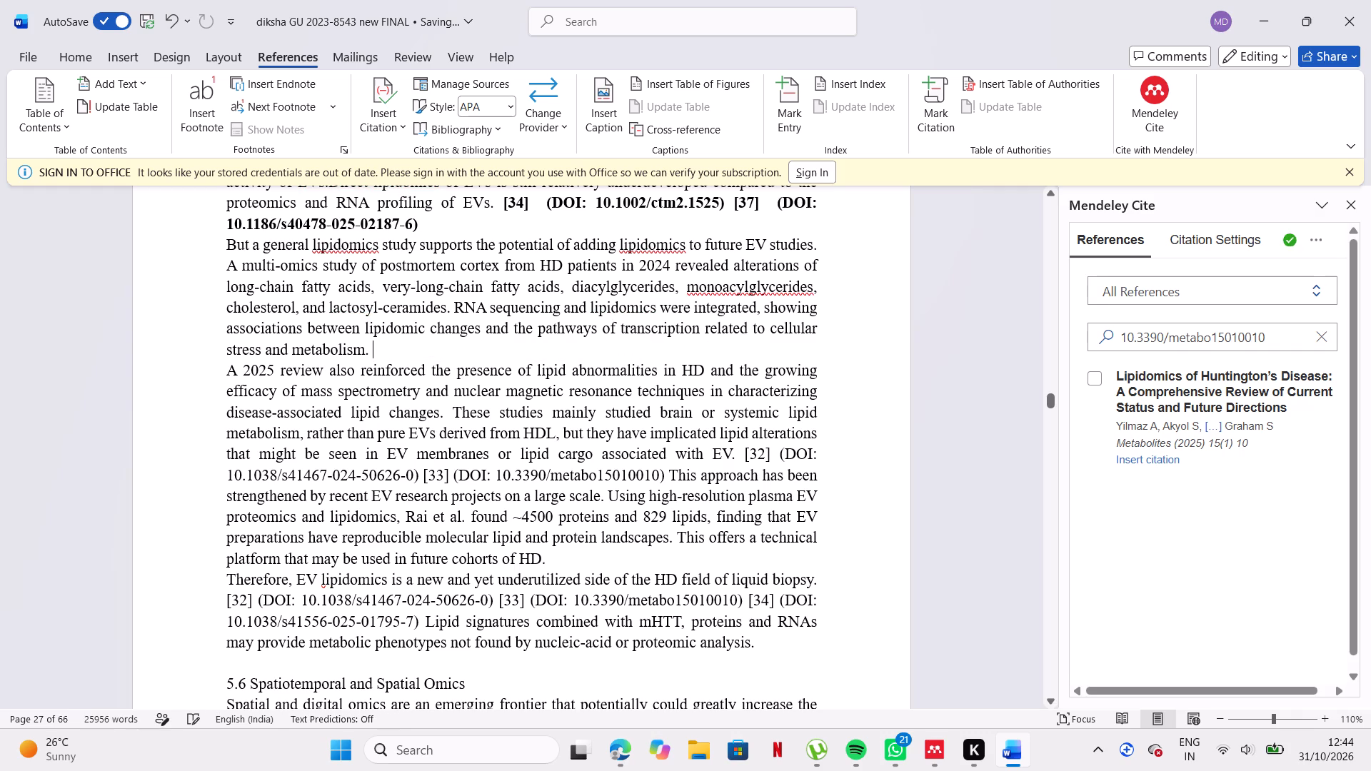
{"action": "key", "text": "BackSpace"}
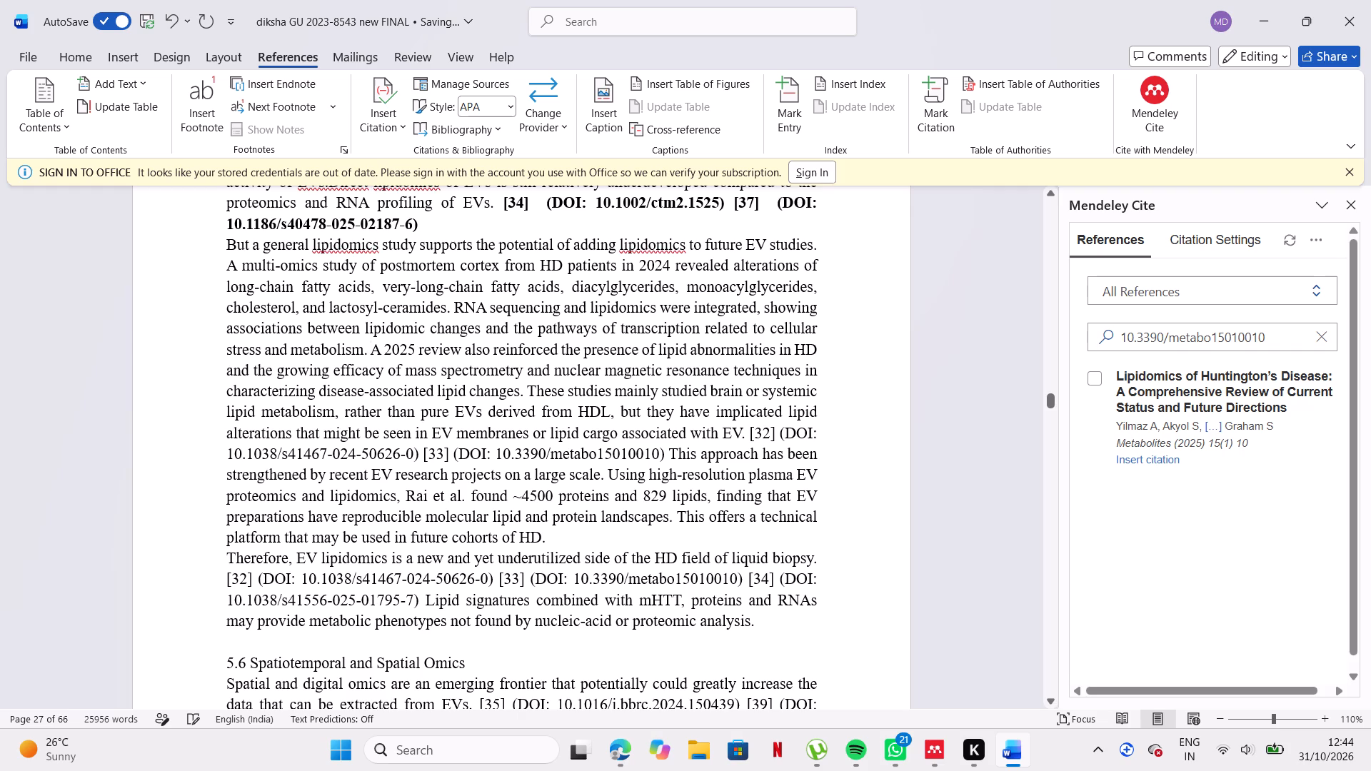
Delete the typed [32] and [33] citations with their DOIs after "lipid cargo associated with EV".
{"action": "scroll", "coordinate": [490, 594], "scroll_direction": "down", "scroll_amount": 1}
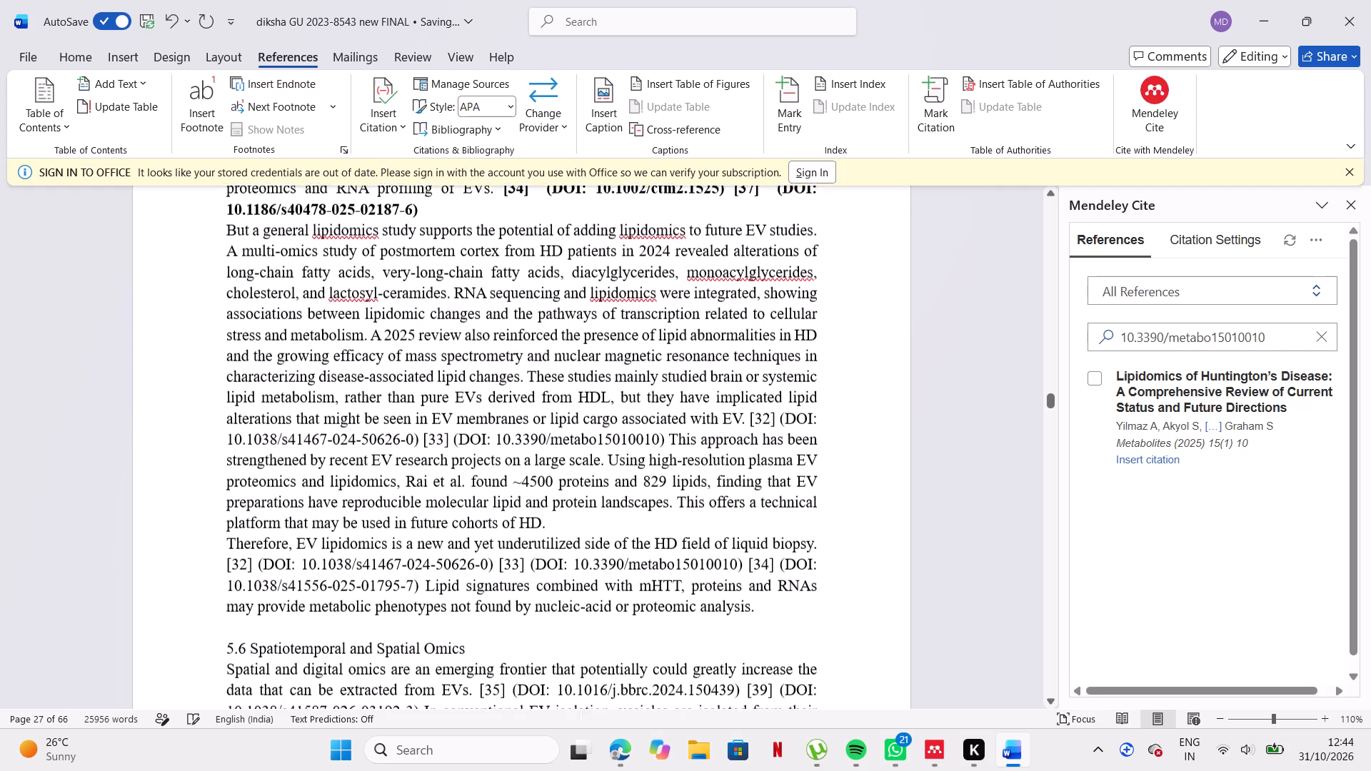
{"action": "scroll", "coordinate": [490, 594], "scroll_direction": "down", "scroll_amount": 1}
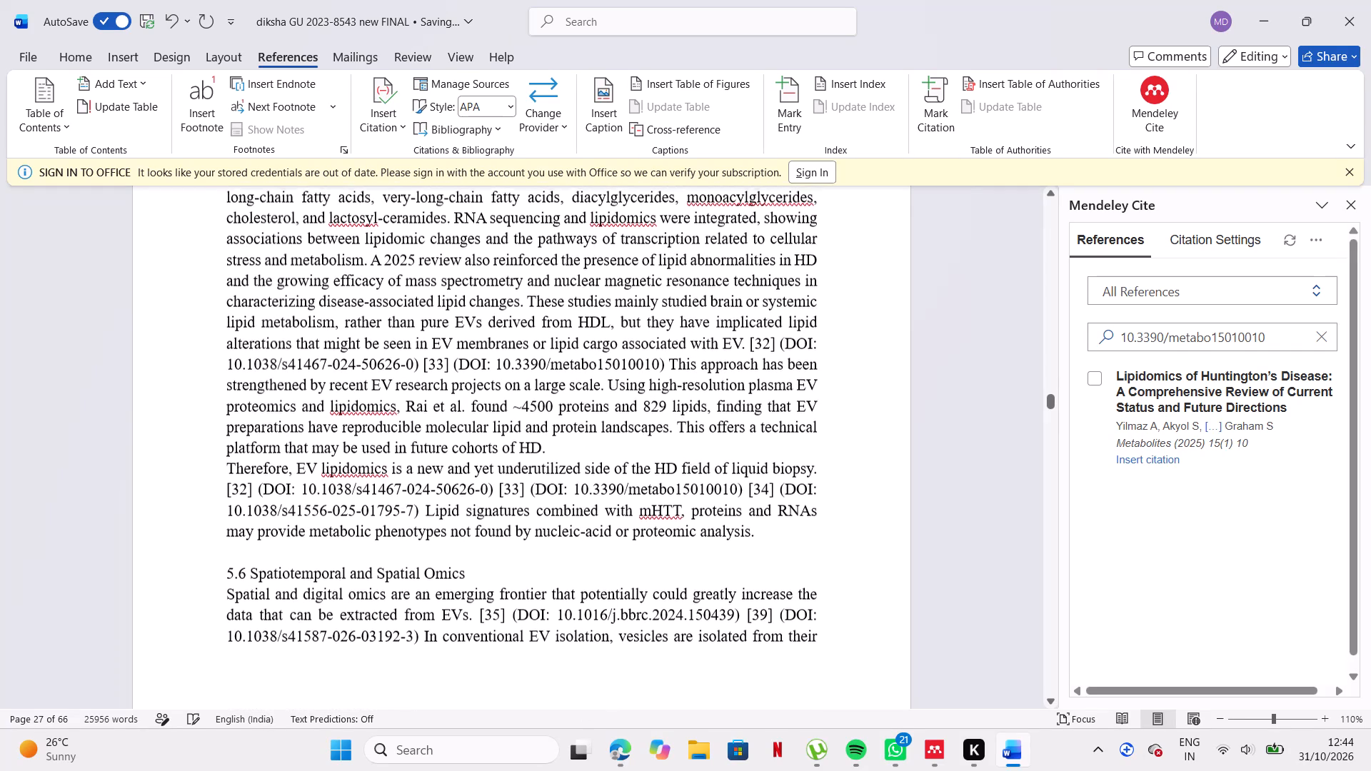
{"action": "scroll", "coordinate": [490, 594], "scroll_direction": "down", "scroll_amount": 1}
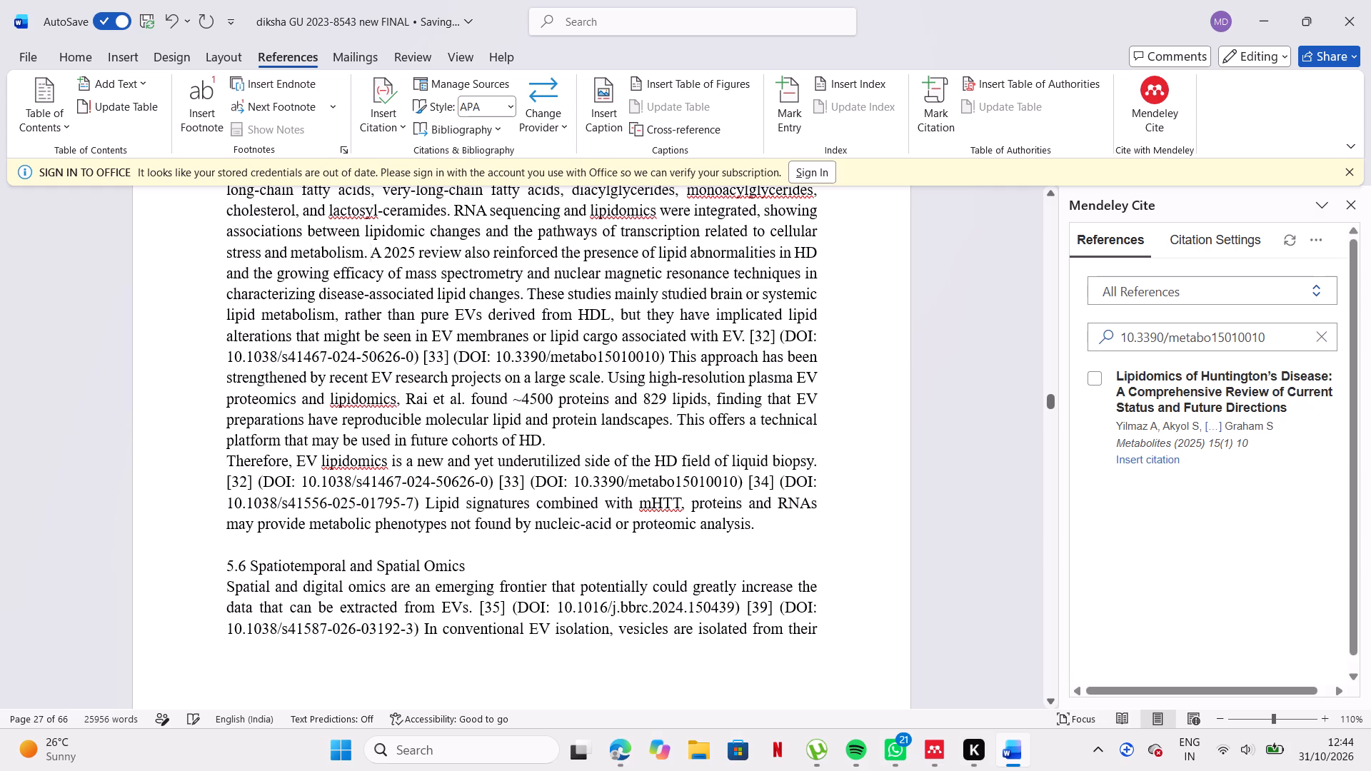
{"action": "scroll", "coordinate": [451, 520], "scroll_direction": "down", "scroll_amount": 2}
{"action": "scroll", "coordinate": [451, 520], "scroll_direction": "up", "scroll_amount": 2}
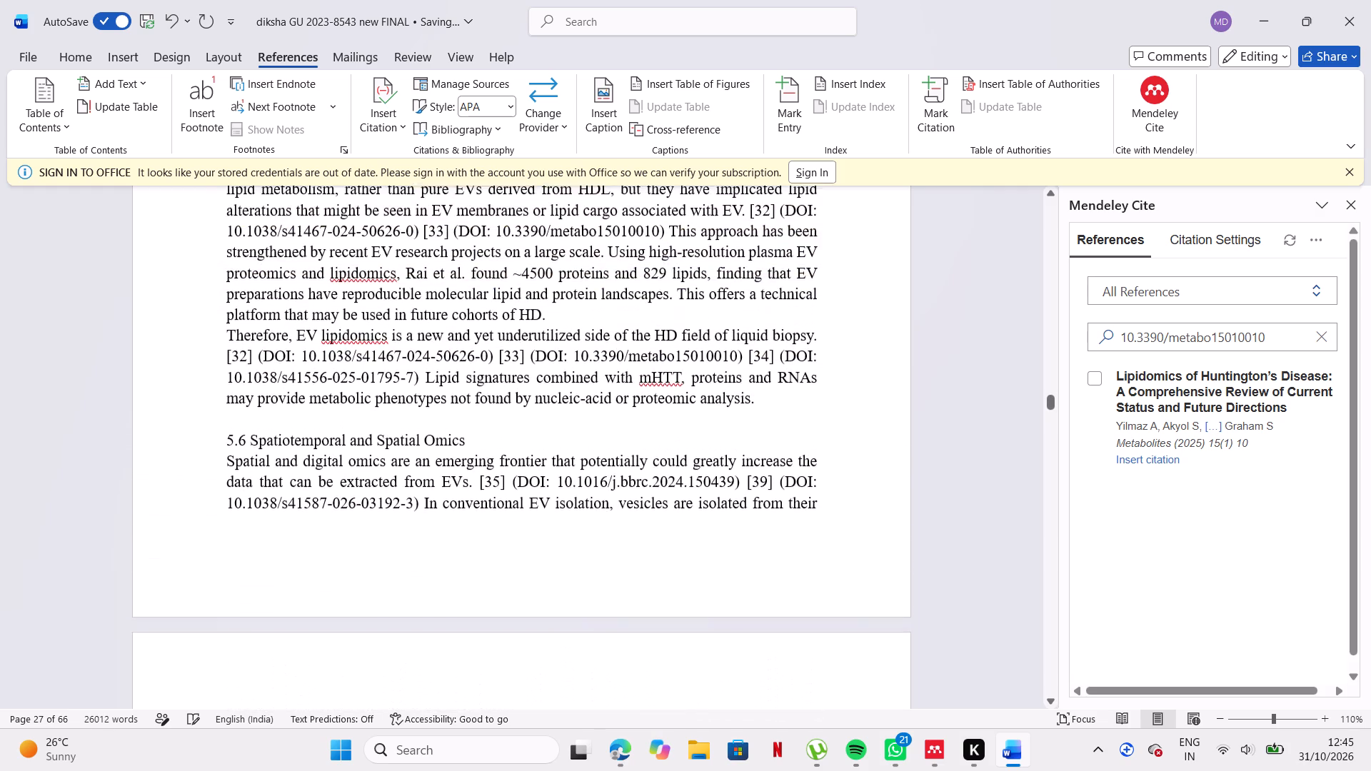
{"action": "scroll", "coordinate": [451, 520], "scroll_direction": "up", "scroll_amount": 1}
{"action": "left_click_drag", "start_coordinate": [749, 338], "coordinate": [666, 360]}
{"action": "key", "text": "BackSpace"}
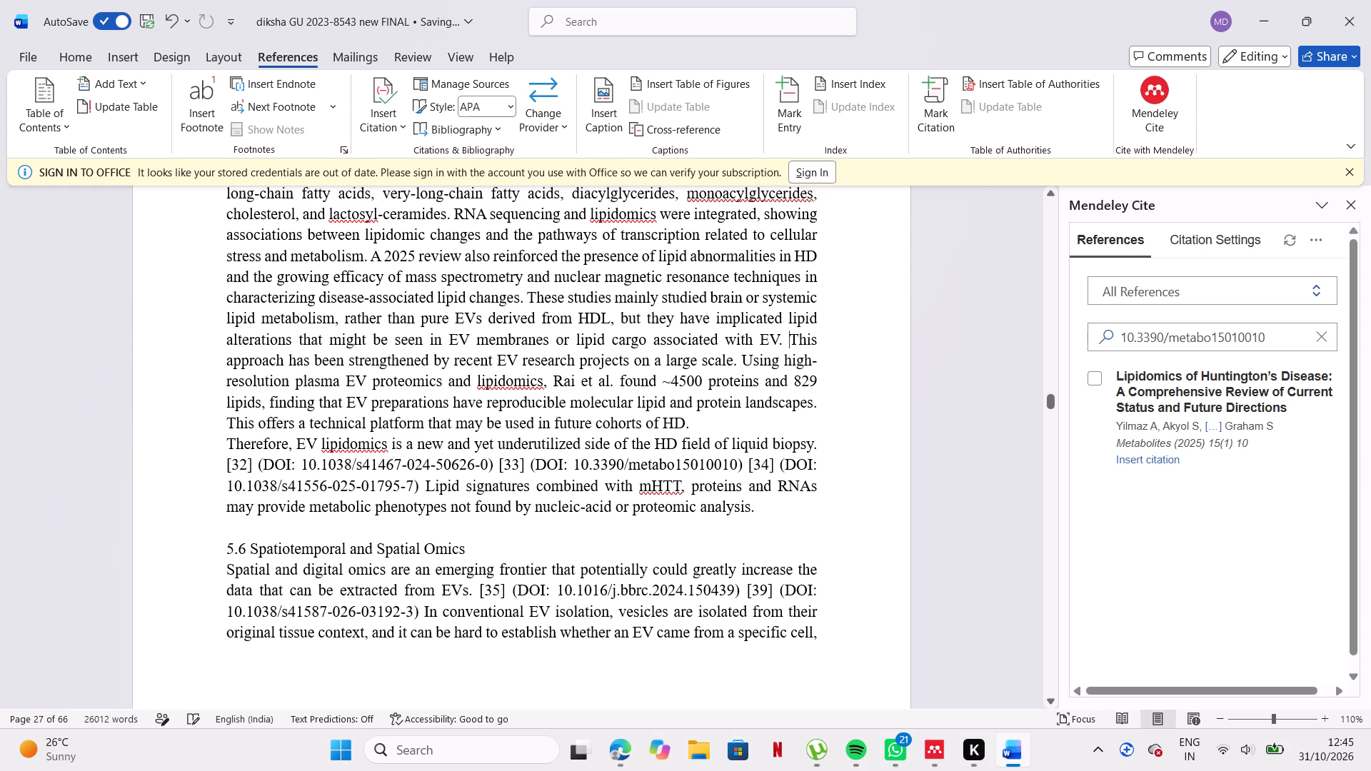
{"action": "scroll", "coordinate": [666, 360], "scroll_direction": "down", "scroll_amount": 1}
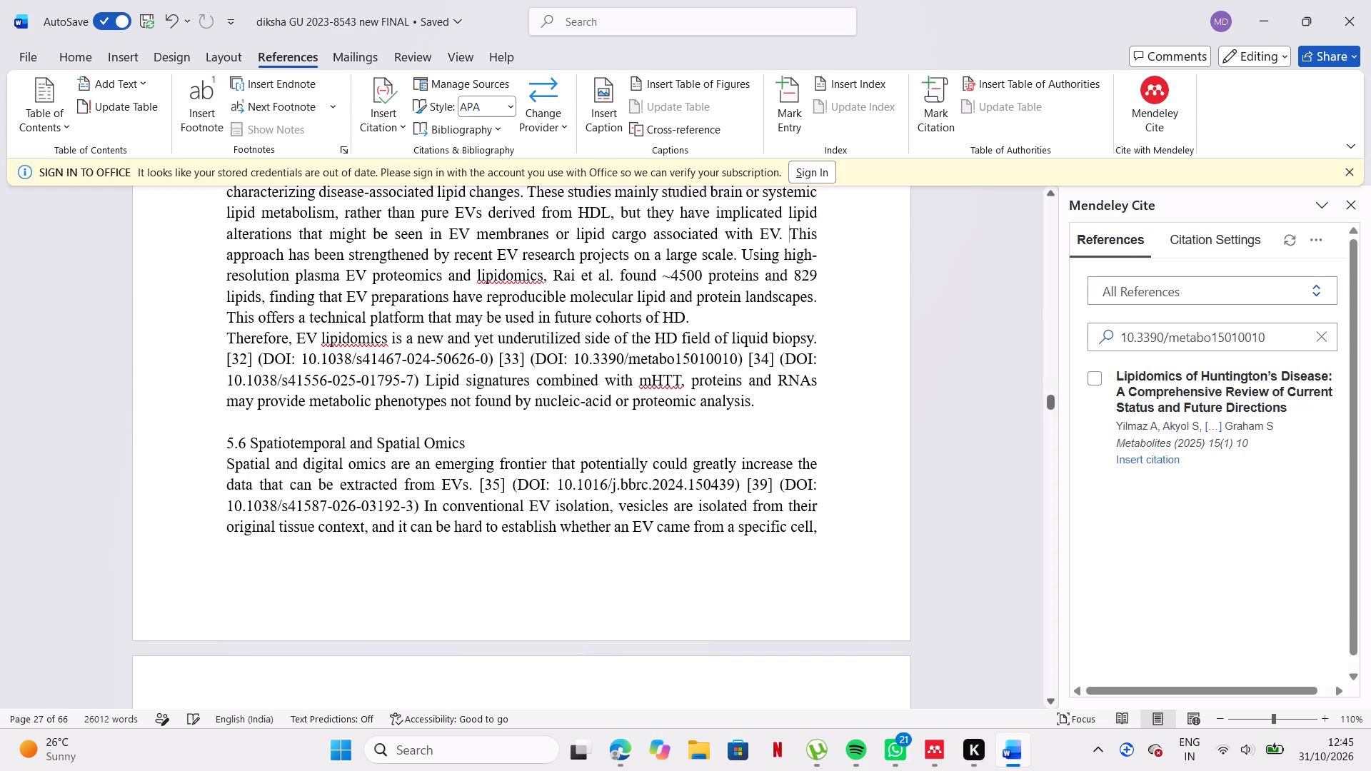
{"action": "left_click_drag", "start_coordinate": [220, 383], "coordinate": [323, 381]}
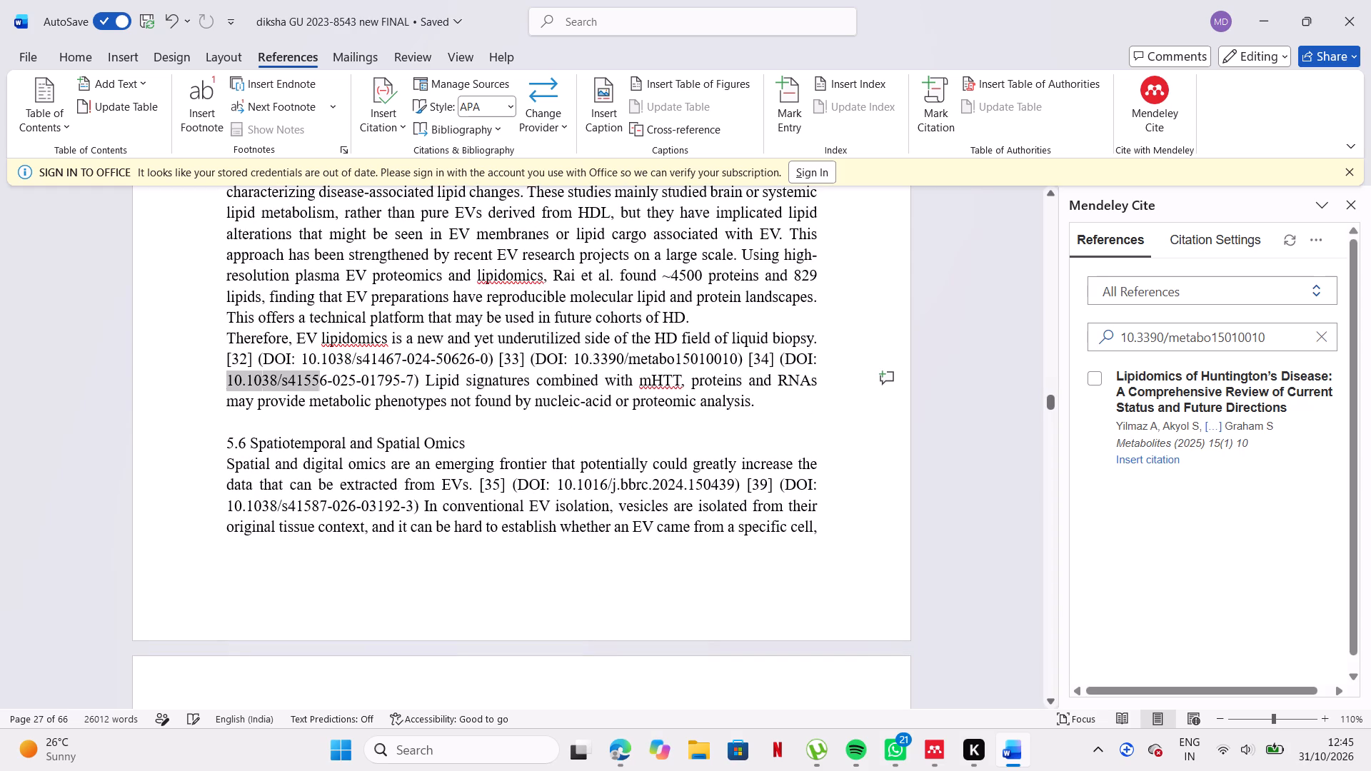
{"action": "left_click_drag", "start_coordinate": [323, 381], "coordinate": [411, 381]}
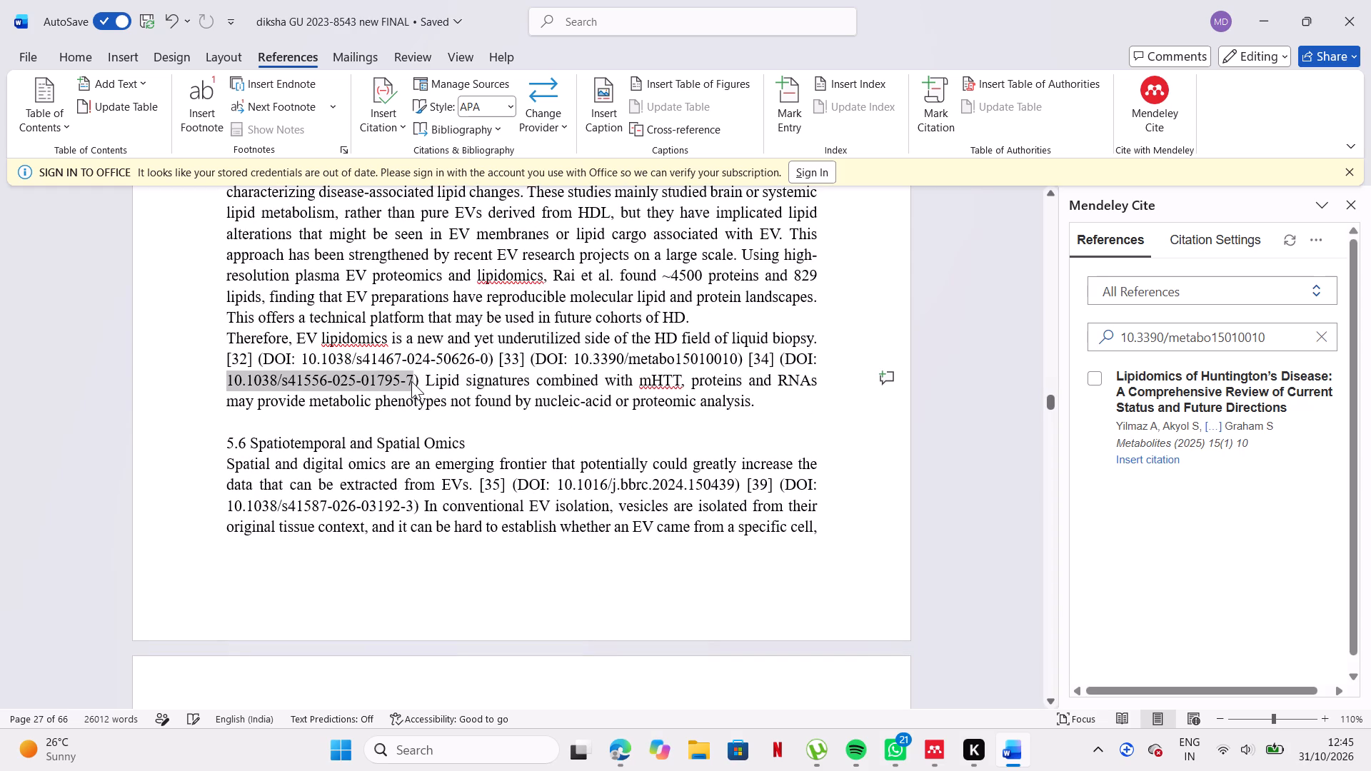
{"action": "key", "text": "ctrl+c"}
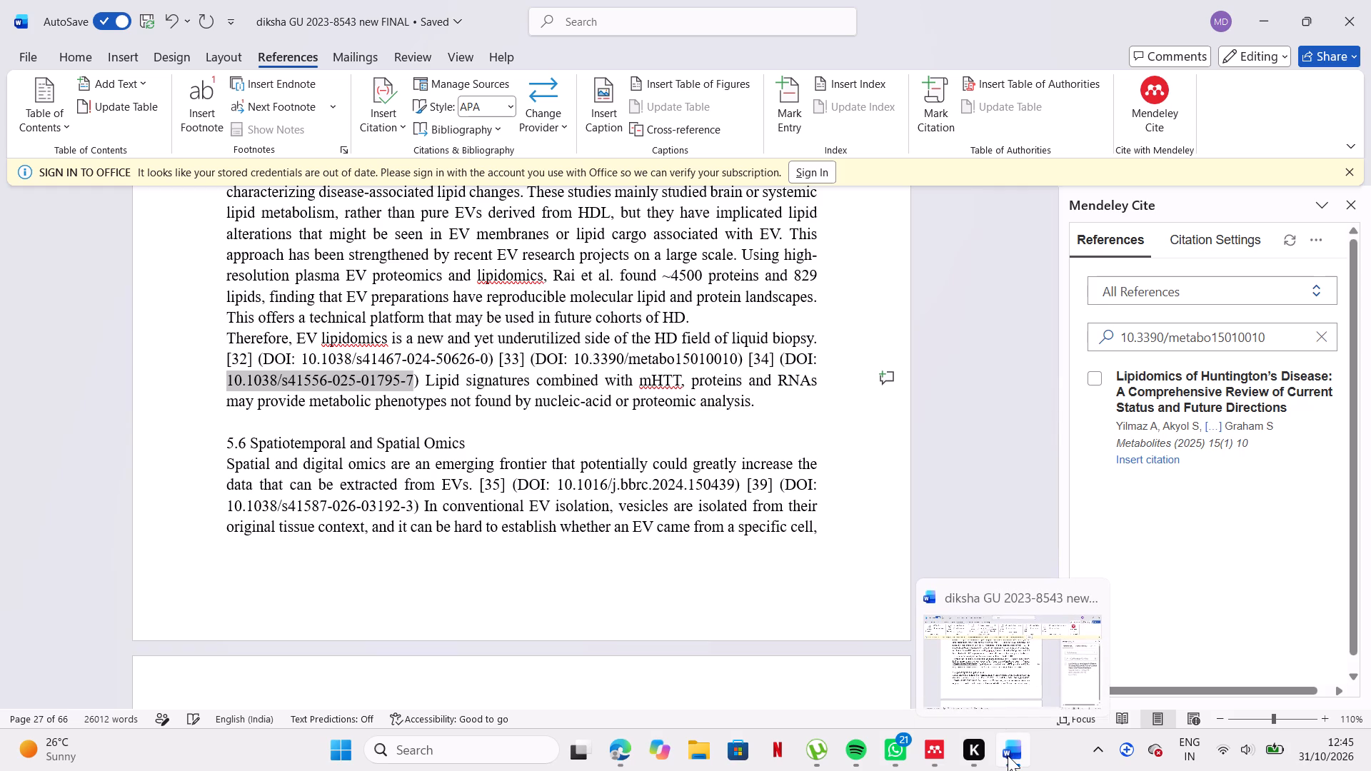
{"action": "left_click", "coordinate": [940, 748]}
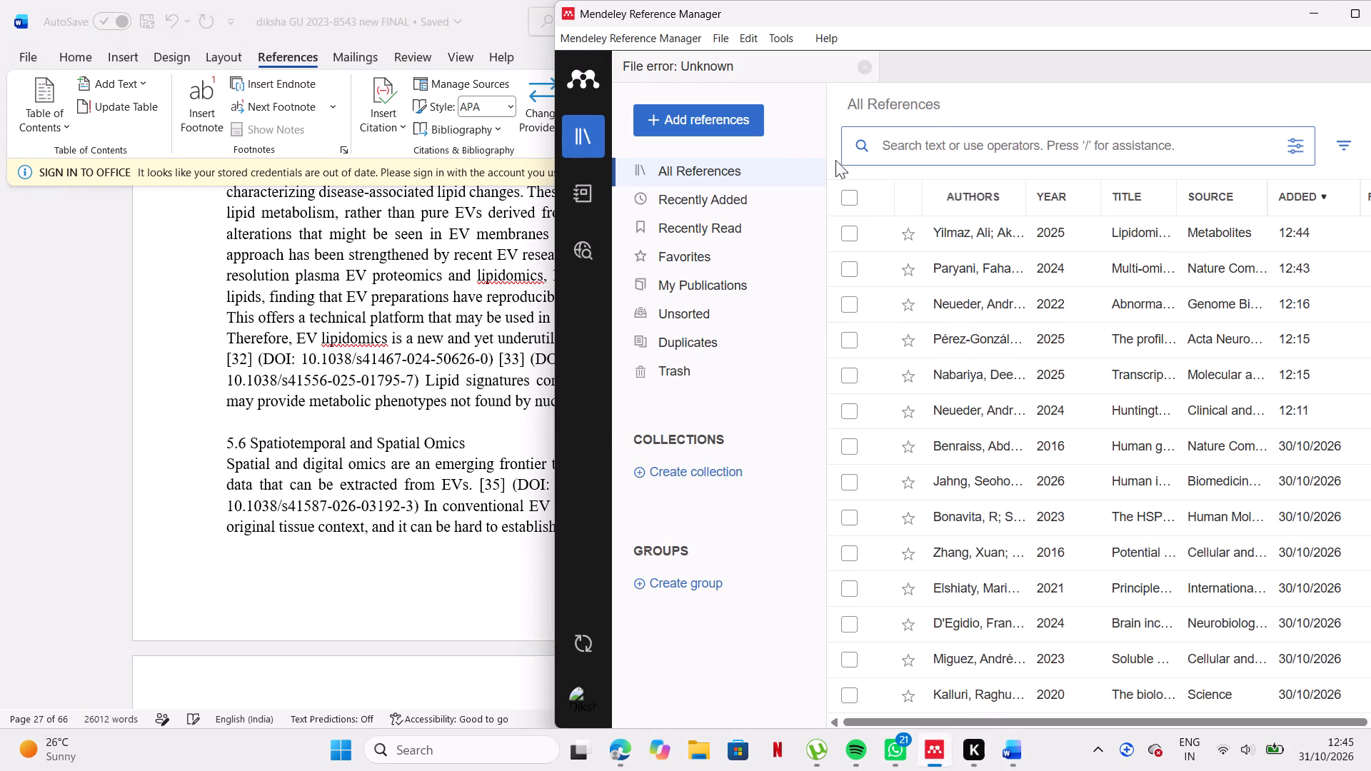
{"action": "left_click", "coordinate": [713, 123]}
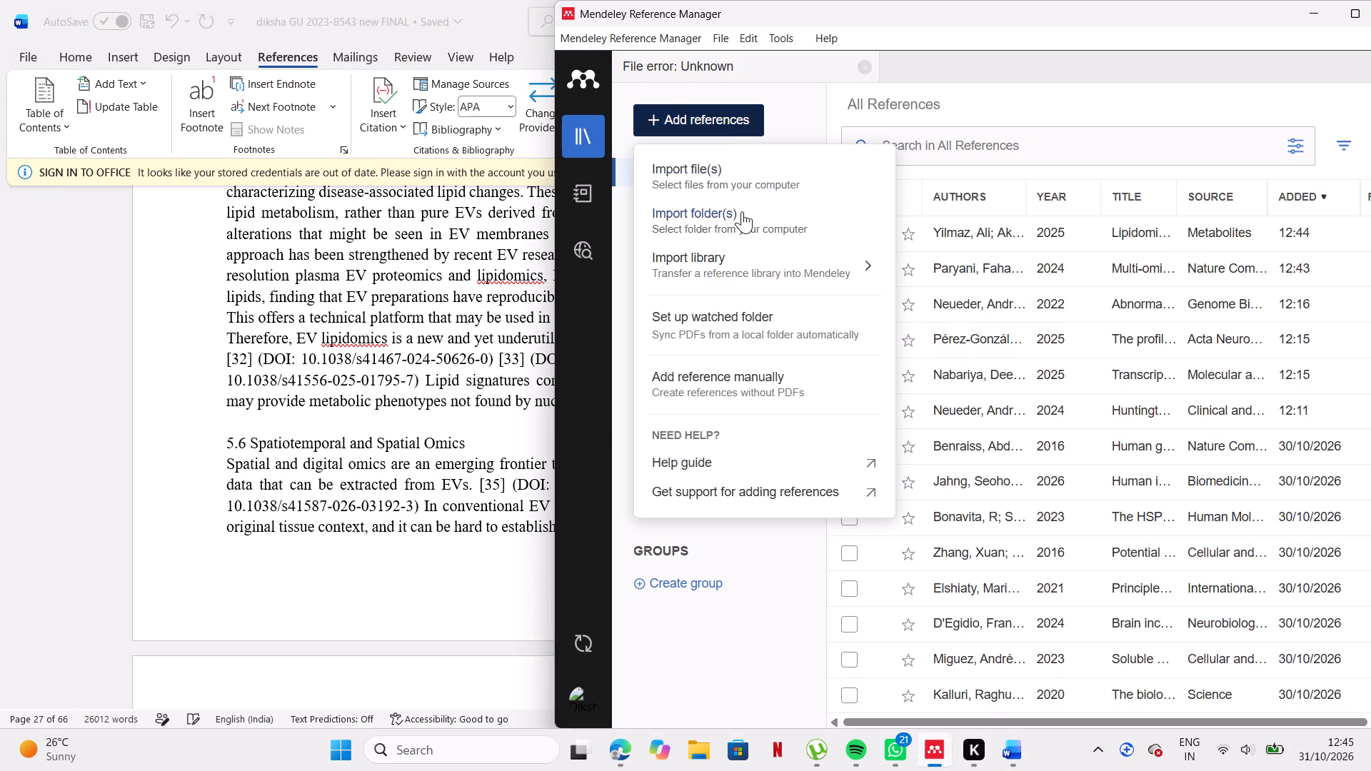
{"action": "left_click", "coordinate": [753, 385]}
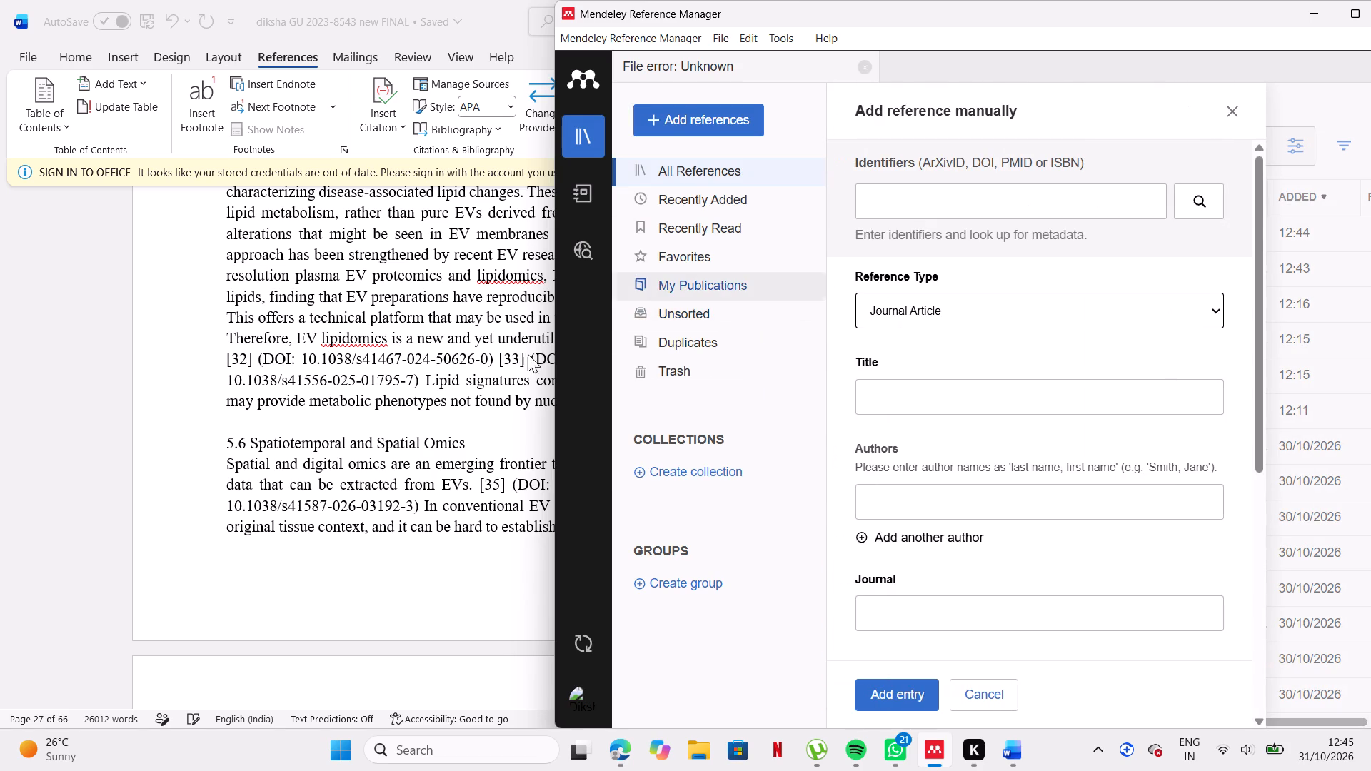
{"action": "left_click", "coordinate": [456, 430]}
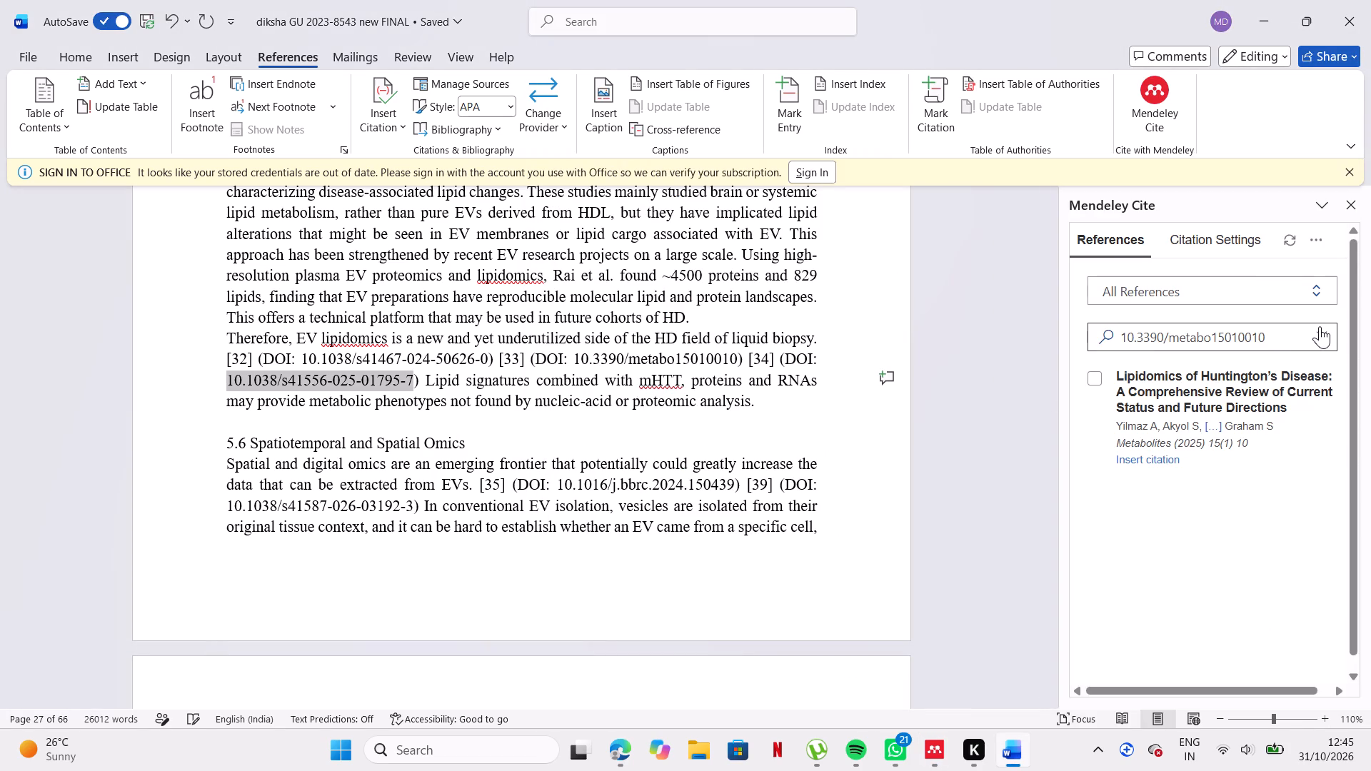
{"action": "left_click_drag", "start_coordinate": [1323, 333], "coordinate": [1306, 336]}
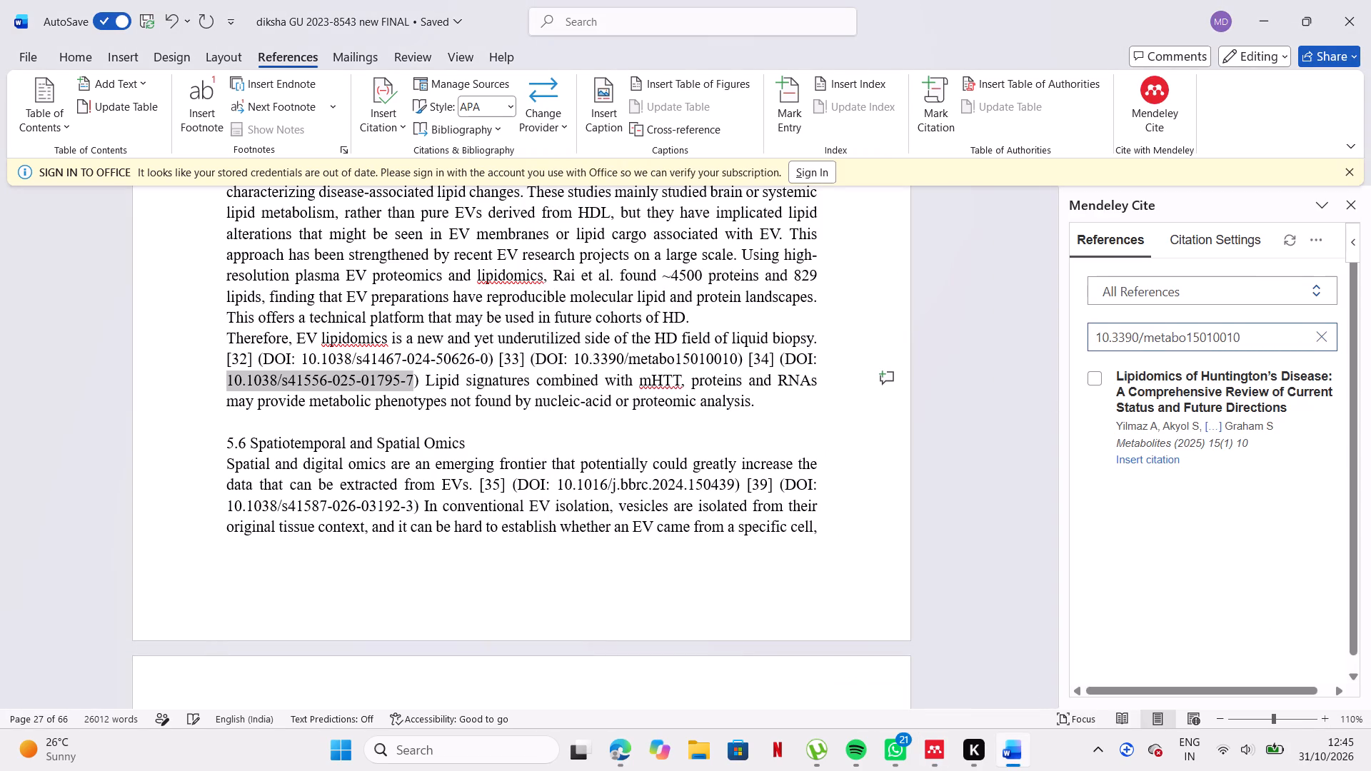
{"action": "left_click", "coordinate": [1321, 330]}
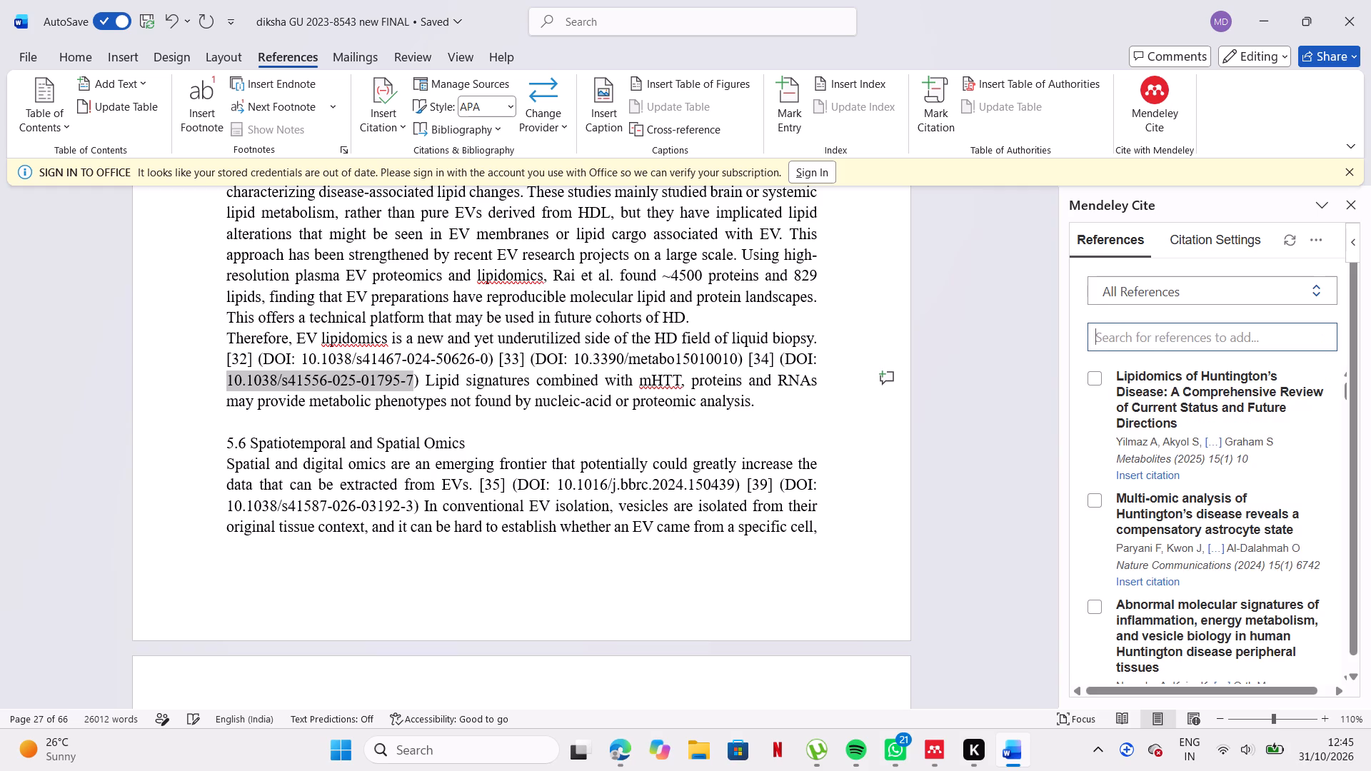
{"action": "left_click", "coordinate": [1310, 336]}
{"action": "key", "text": "ctrl+v"}
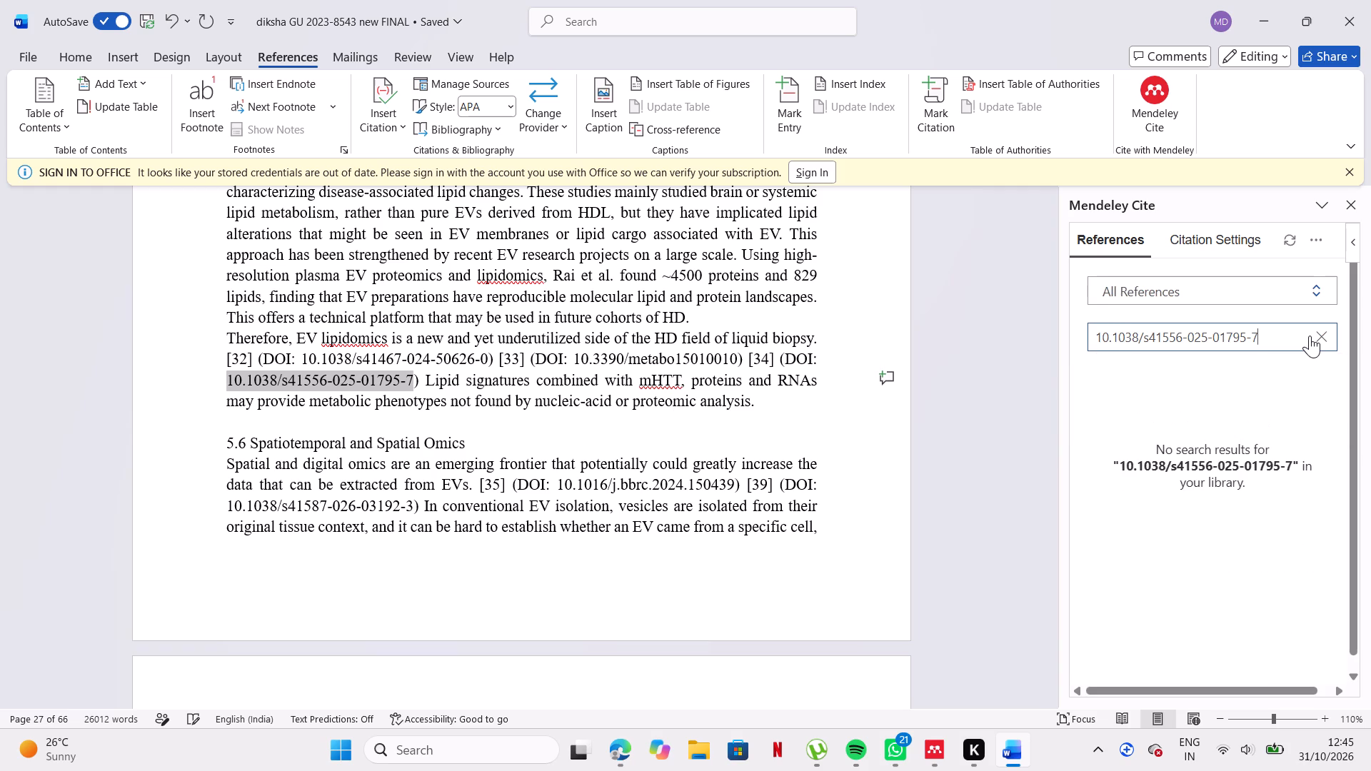
{"action": "left_click", "coordinate": [933, 761]}
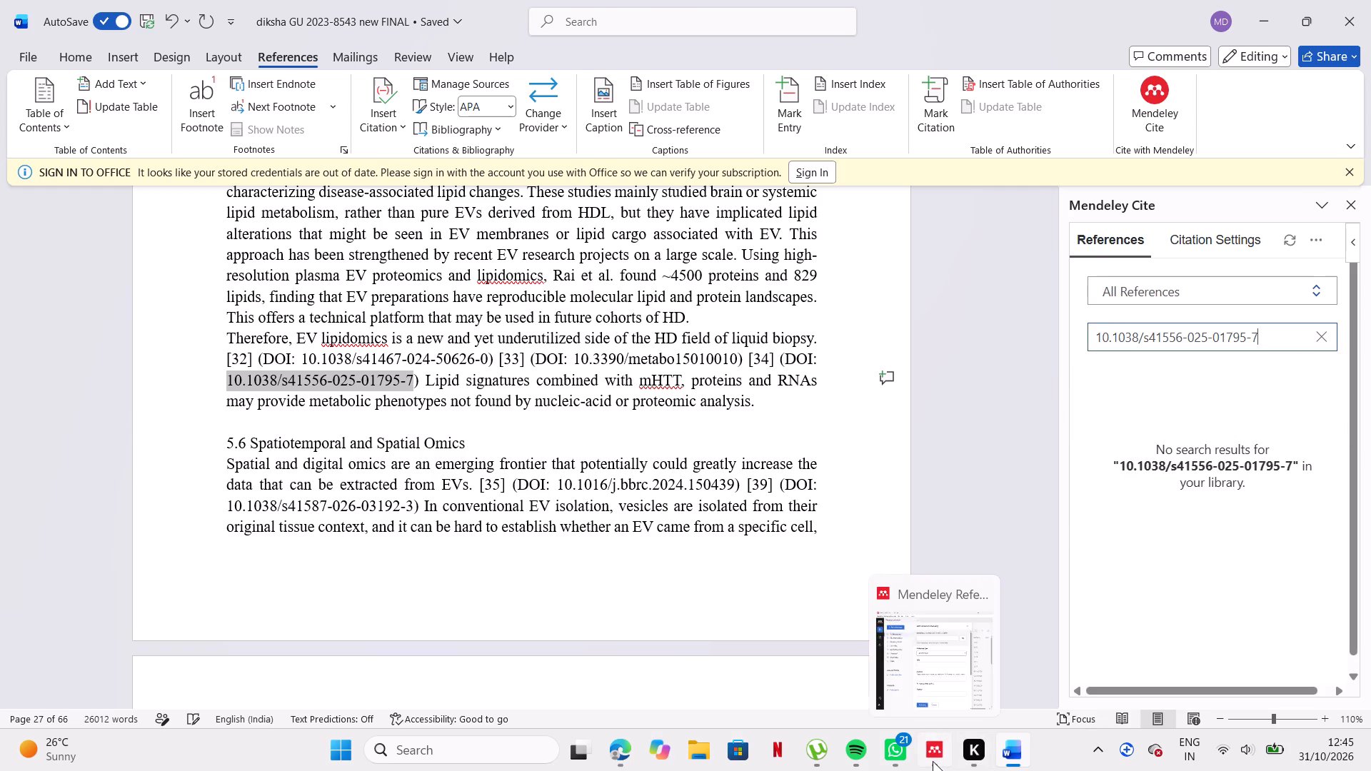
{"action": "left_click", "coordinate": [955, 195]}
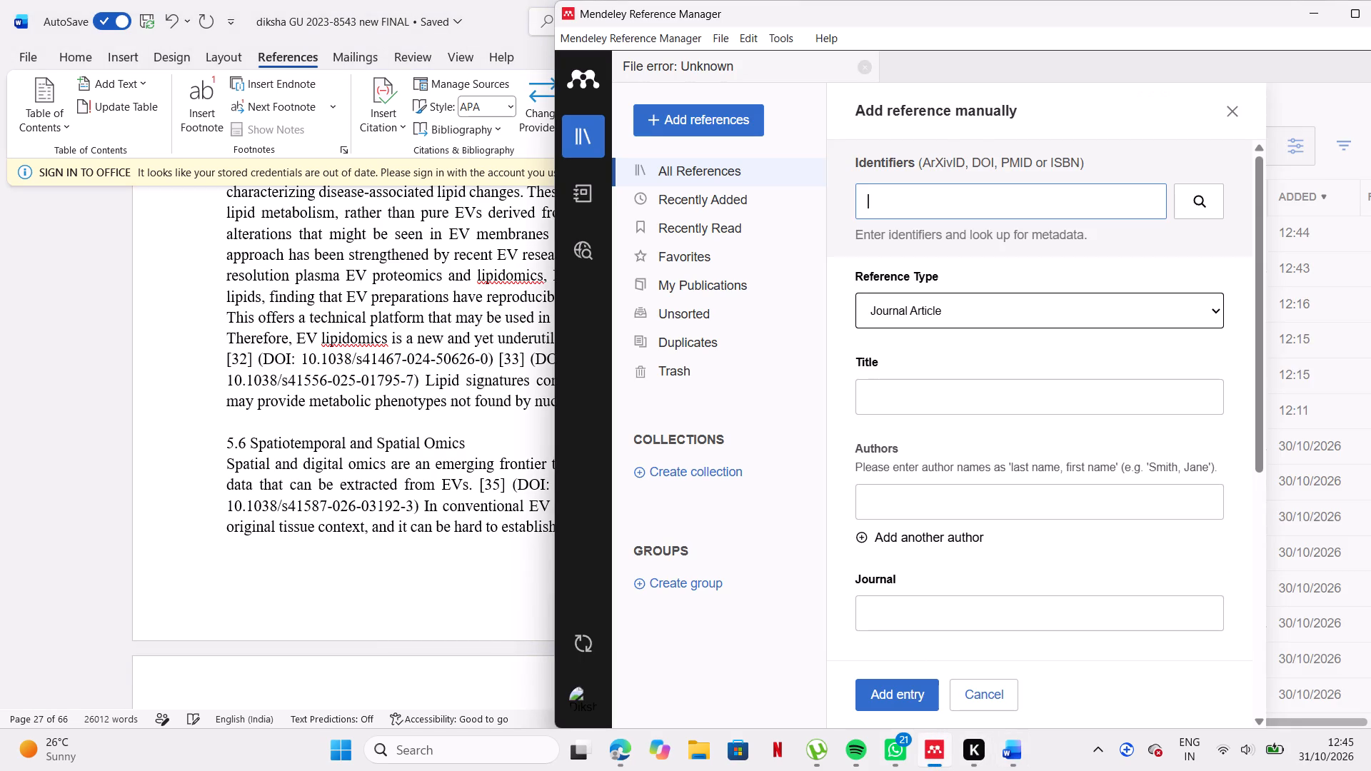
{"action": "key", "text": "ctrl+v"}
{"action": "left_click", "coordinate": [955, 195], "text": "ctrl"}
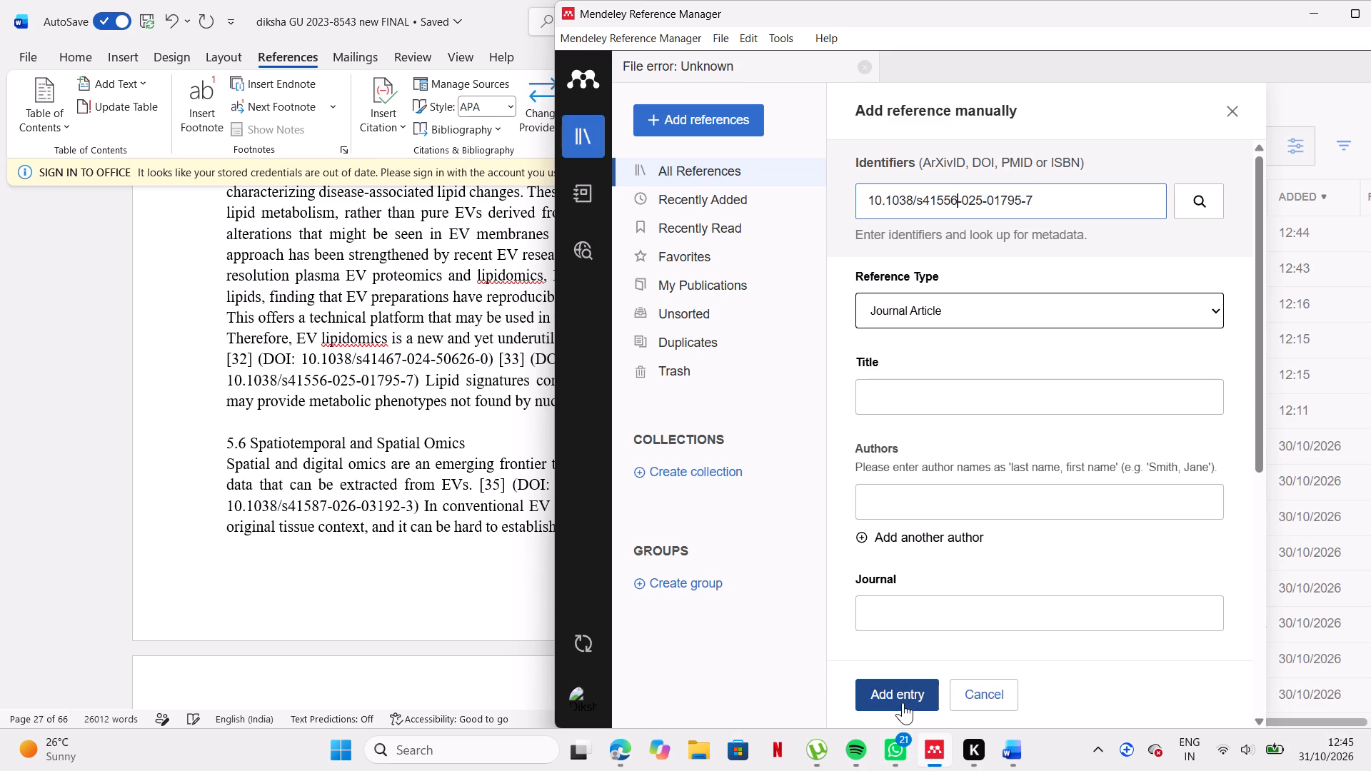
{"action": "left_click", "coordinate": [903, 696]}
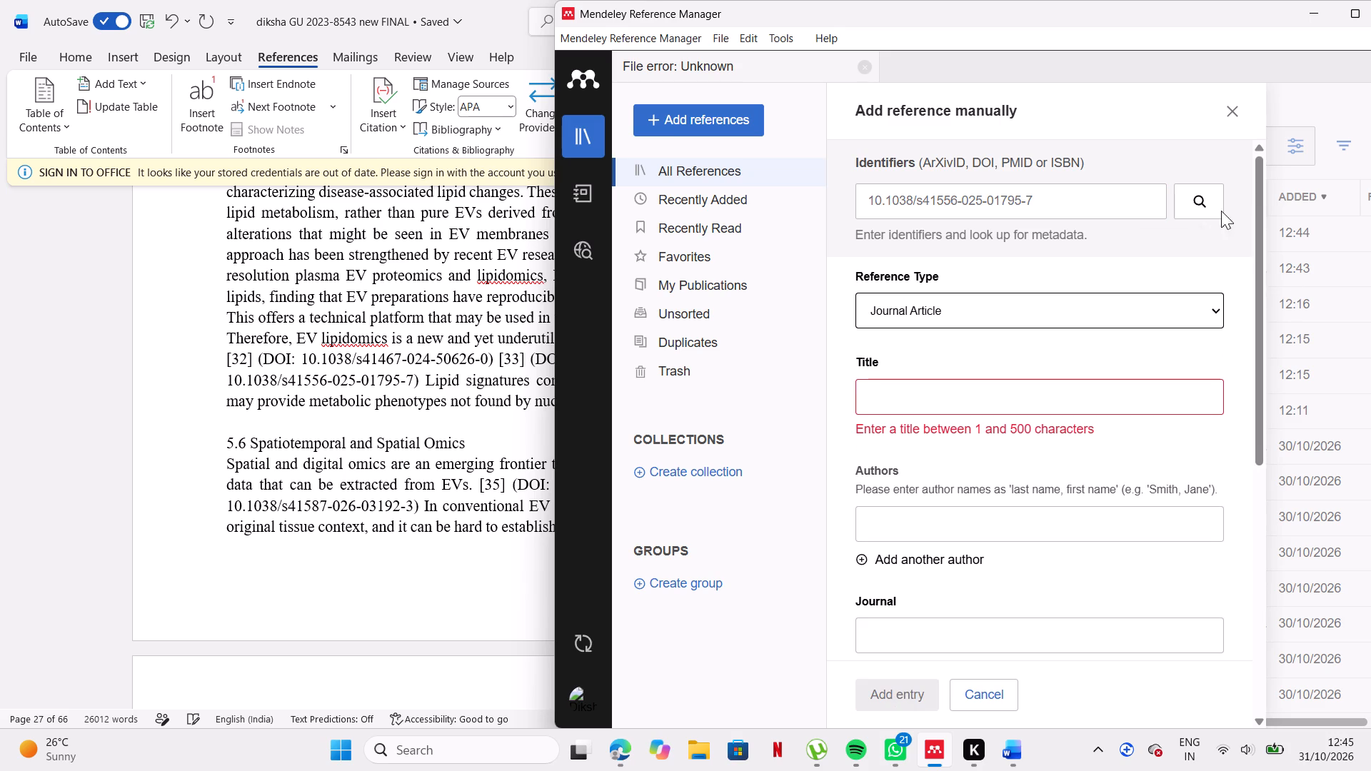
{"action": "left_click", "coordinate": [1200, 206]}
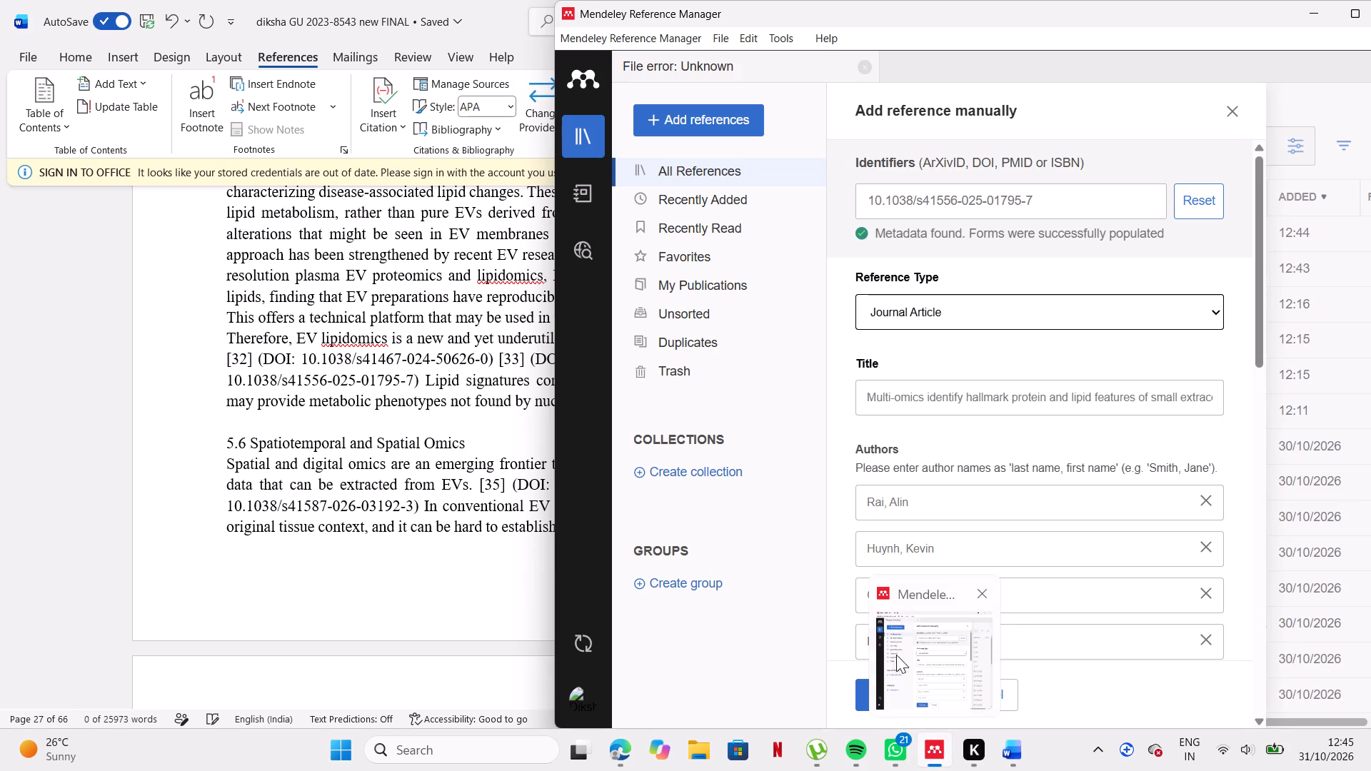
{"action": "left_click", "coordinate": [888, 697]}
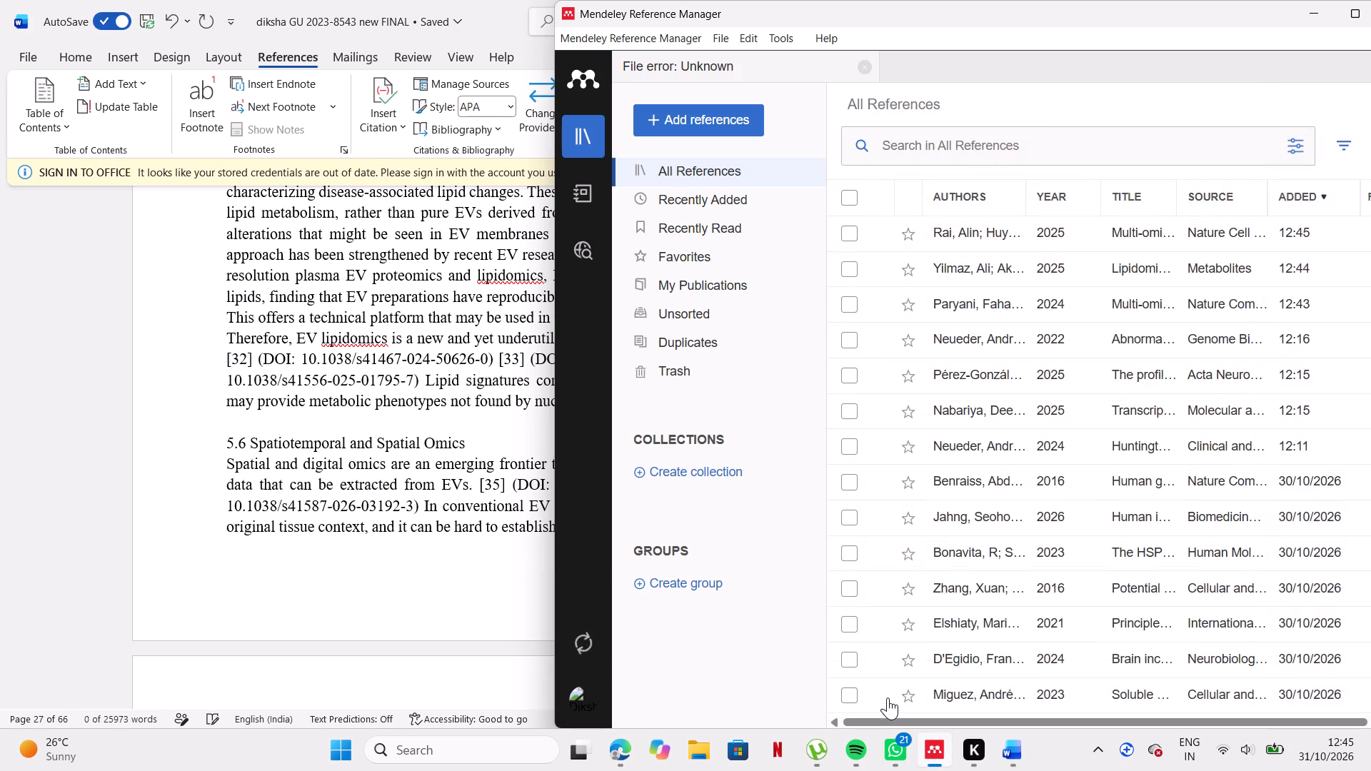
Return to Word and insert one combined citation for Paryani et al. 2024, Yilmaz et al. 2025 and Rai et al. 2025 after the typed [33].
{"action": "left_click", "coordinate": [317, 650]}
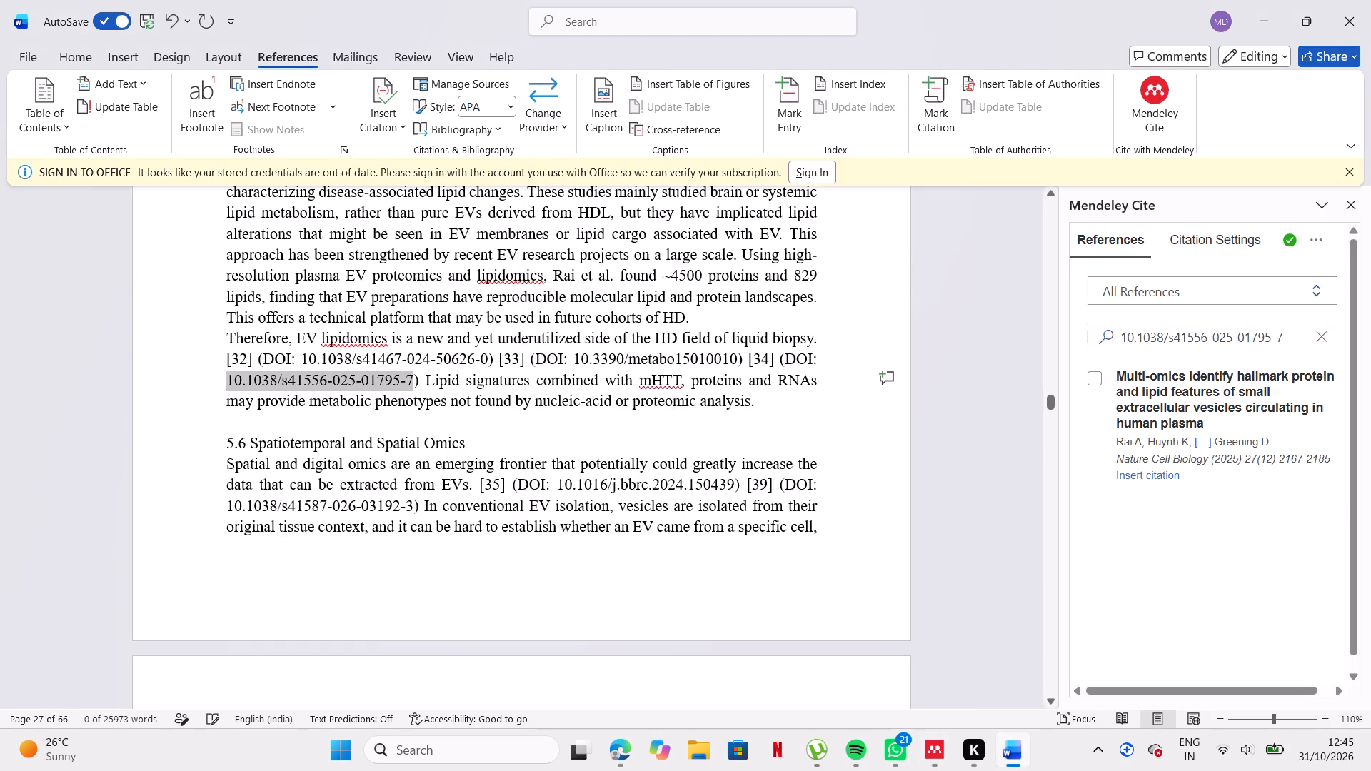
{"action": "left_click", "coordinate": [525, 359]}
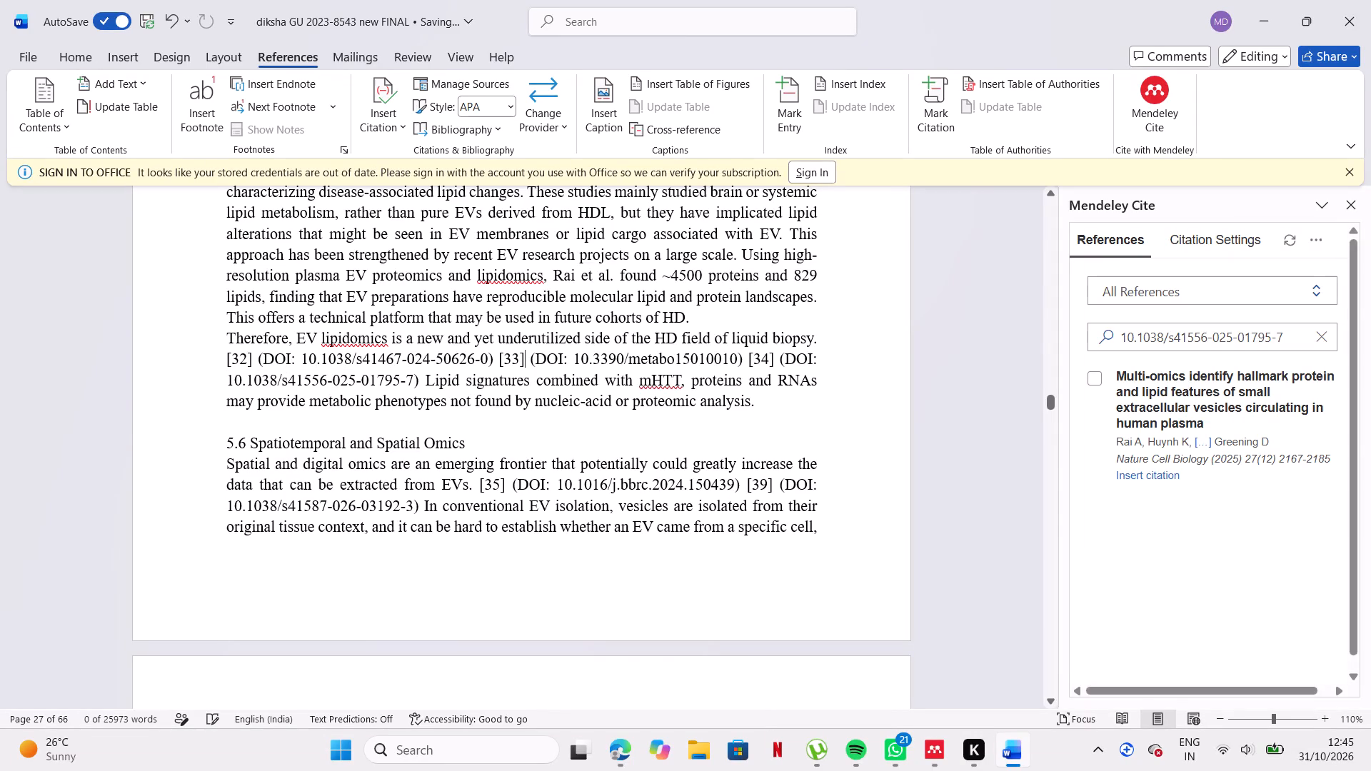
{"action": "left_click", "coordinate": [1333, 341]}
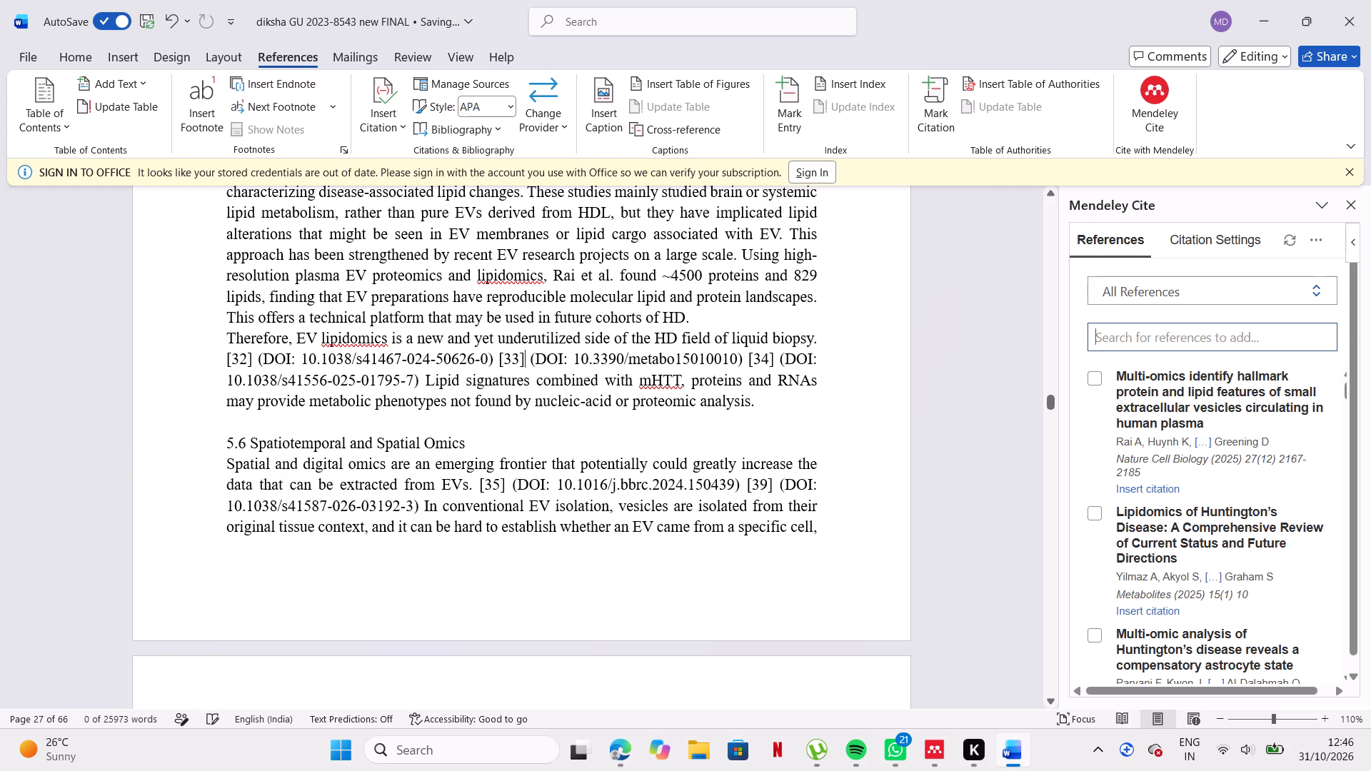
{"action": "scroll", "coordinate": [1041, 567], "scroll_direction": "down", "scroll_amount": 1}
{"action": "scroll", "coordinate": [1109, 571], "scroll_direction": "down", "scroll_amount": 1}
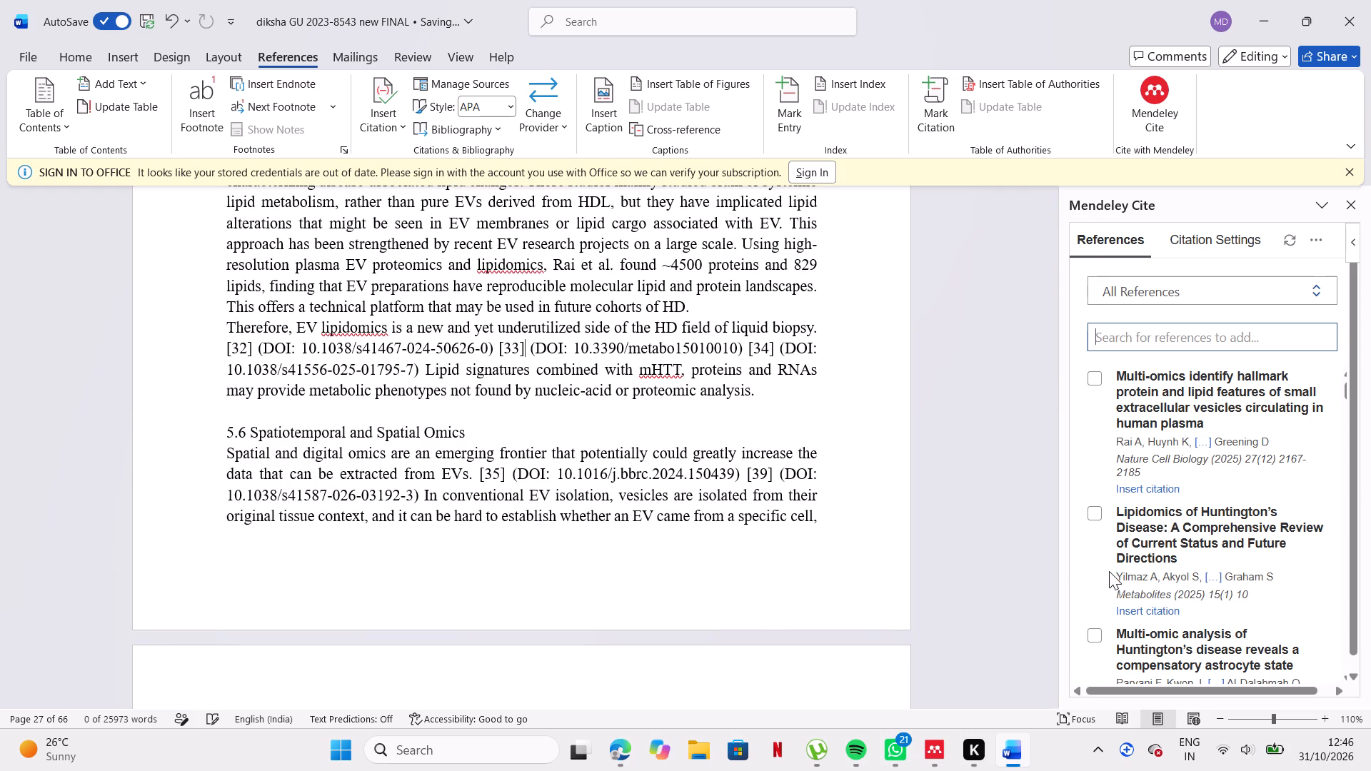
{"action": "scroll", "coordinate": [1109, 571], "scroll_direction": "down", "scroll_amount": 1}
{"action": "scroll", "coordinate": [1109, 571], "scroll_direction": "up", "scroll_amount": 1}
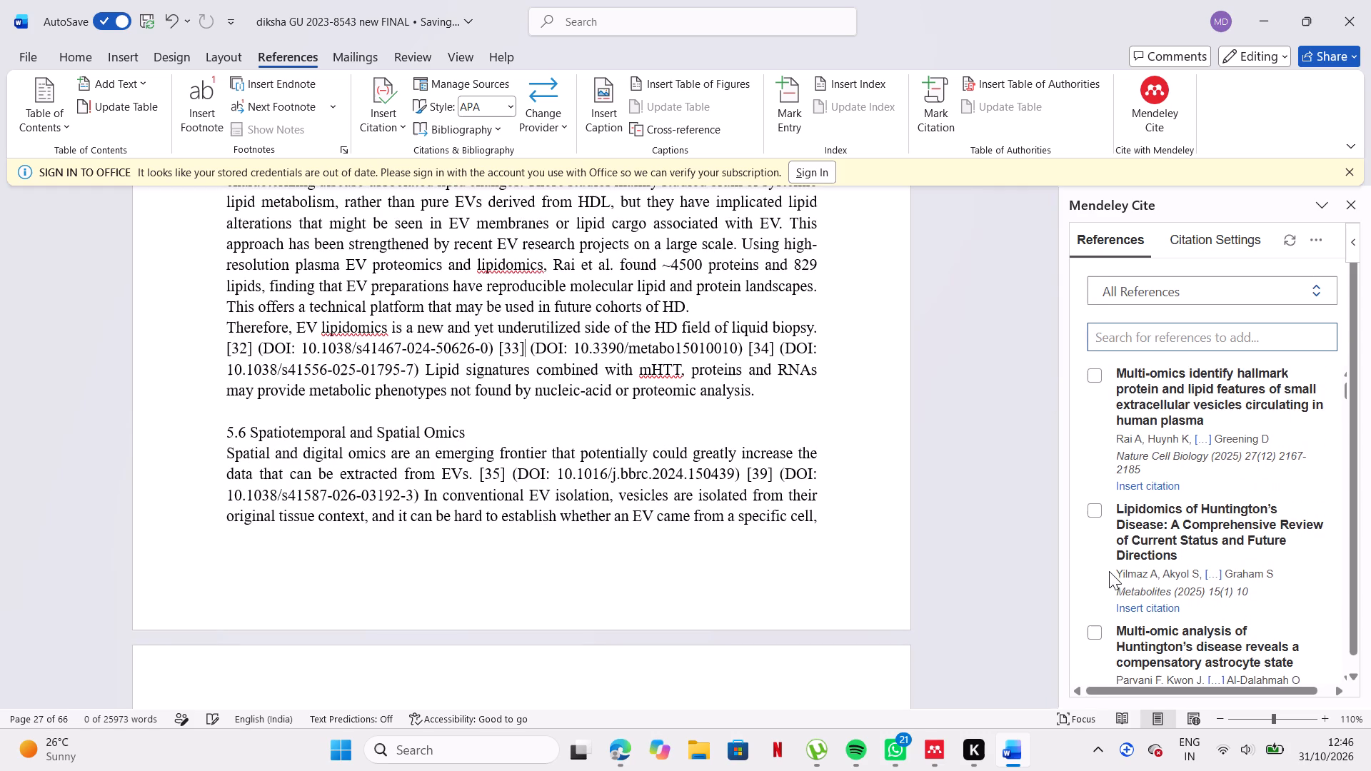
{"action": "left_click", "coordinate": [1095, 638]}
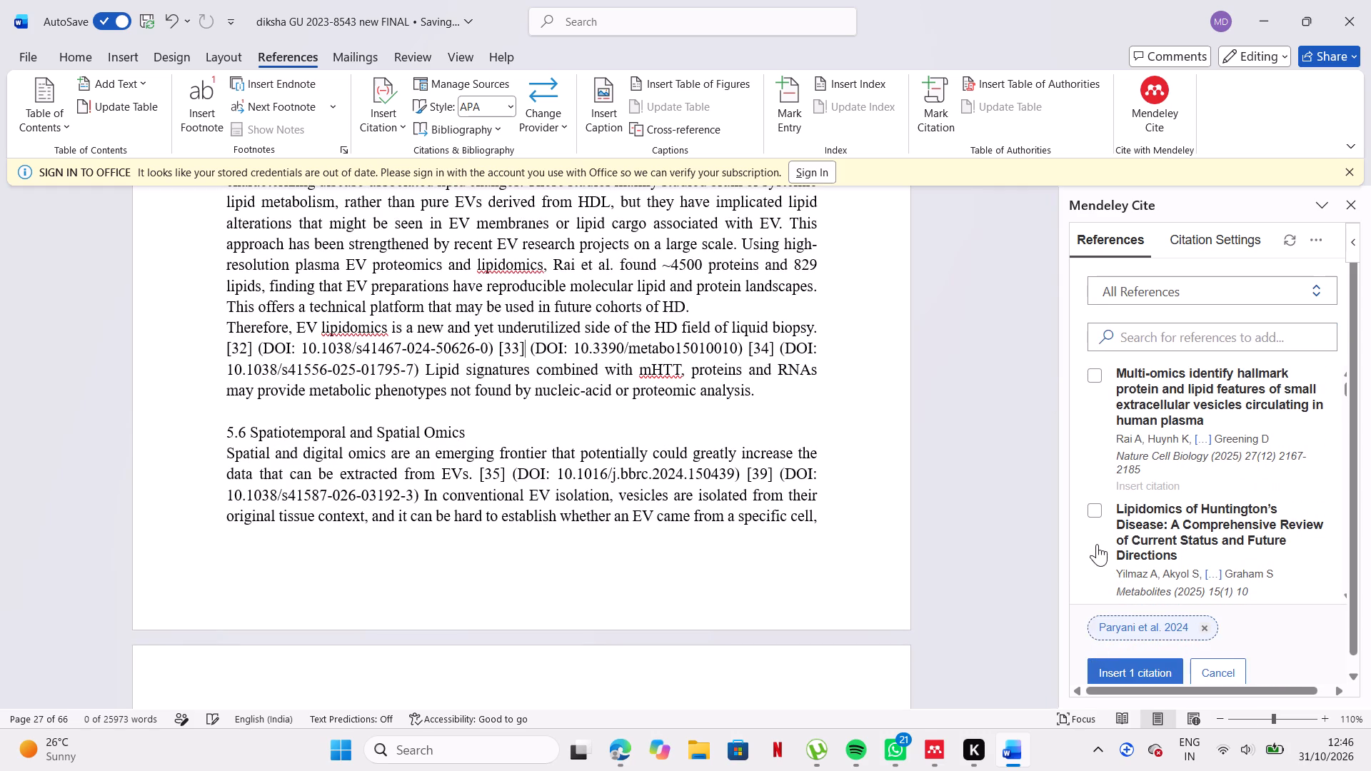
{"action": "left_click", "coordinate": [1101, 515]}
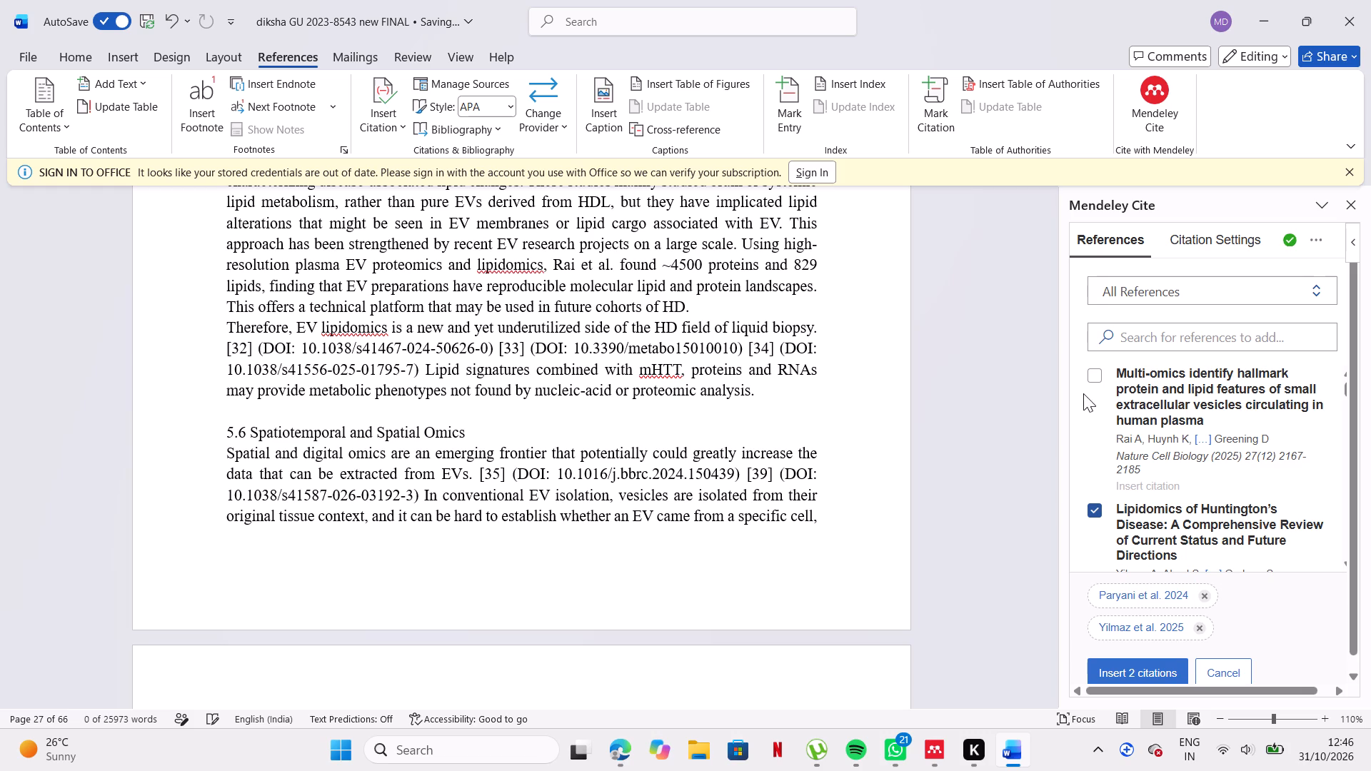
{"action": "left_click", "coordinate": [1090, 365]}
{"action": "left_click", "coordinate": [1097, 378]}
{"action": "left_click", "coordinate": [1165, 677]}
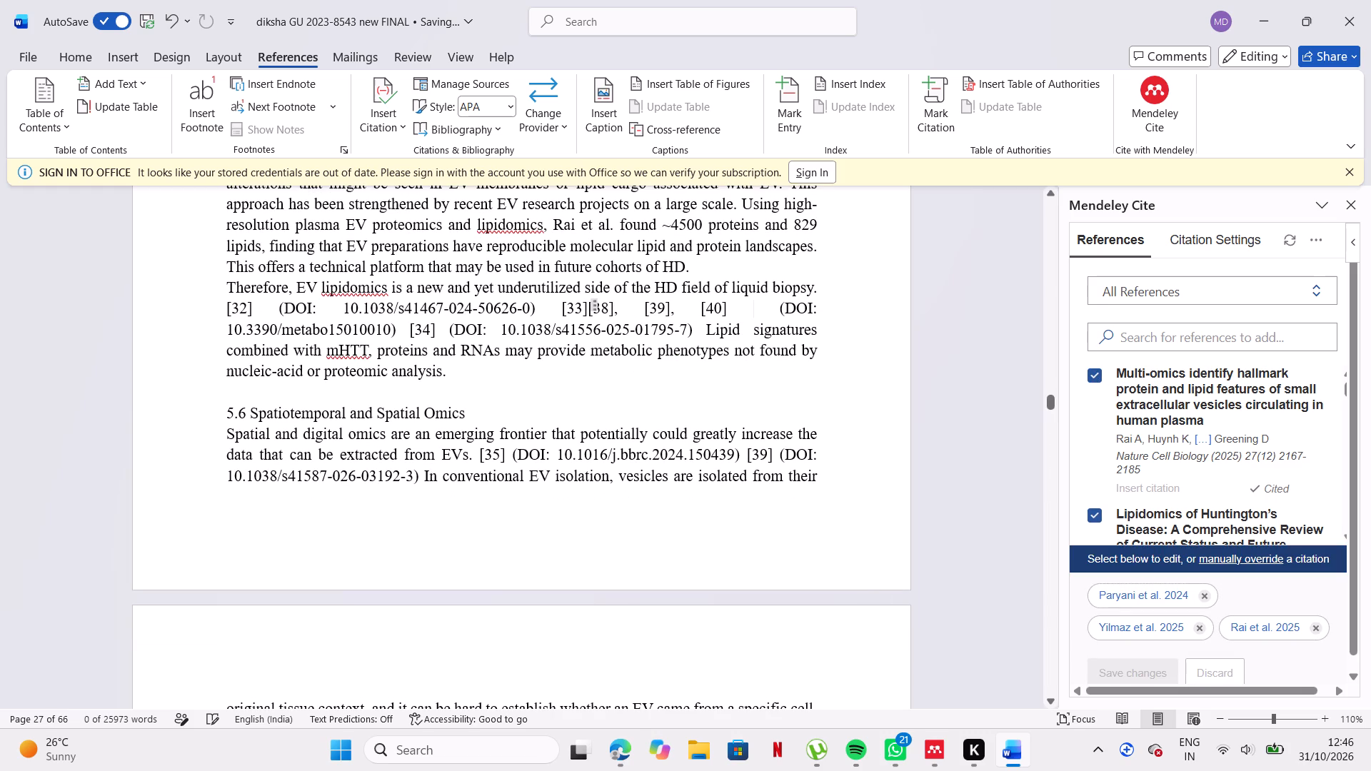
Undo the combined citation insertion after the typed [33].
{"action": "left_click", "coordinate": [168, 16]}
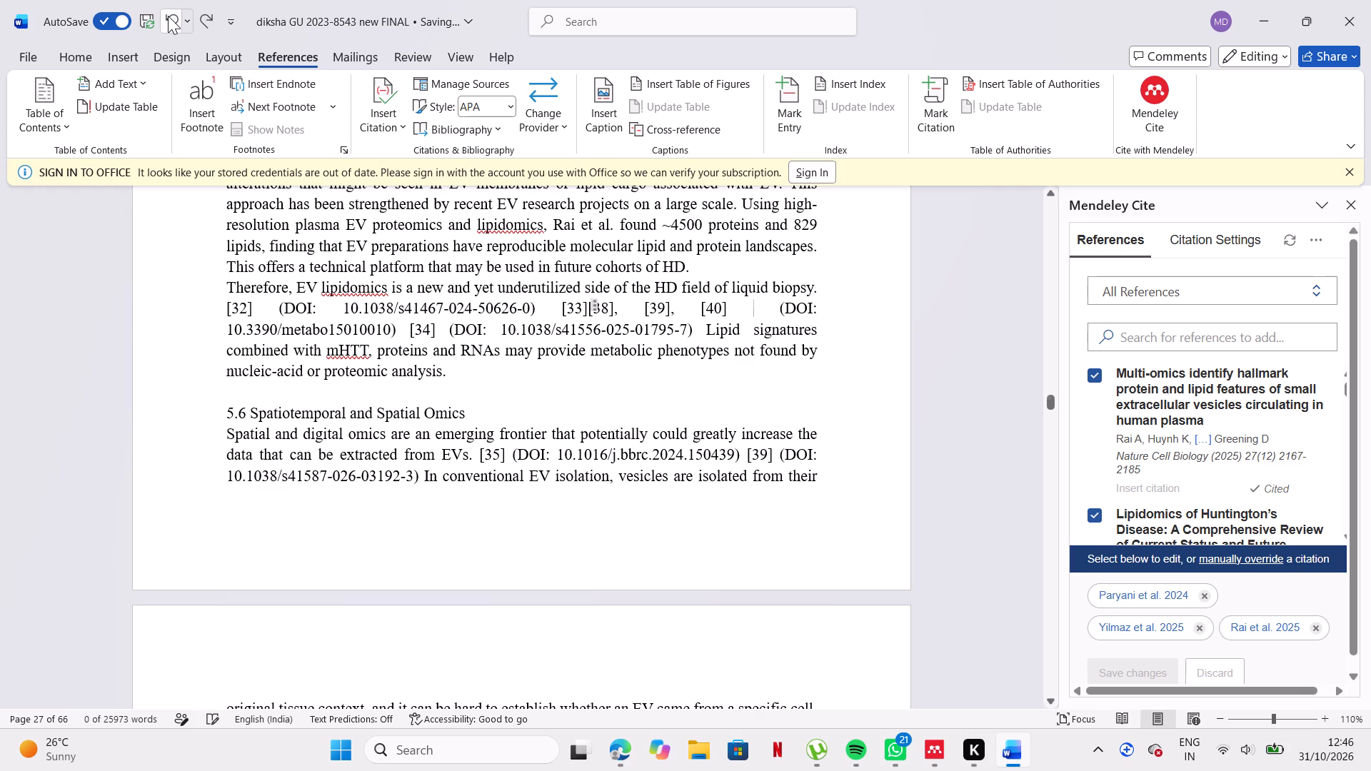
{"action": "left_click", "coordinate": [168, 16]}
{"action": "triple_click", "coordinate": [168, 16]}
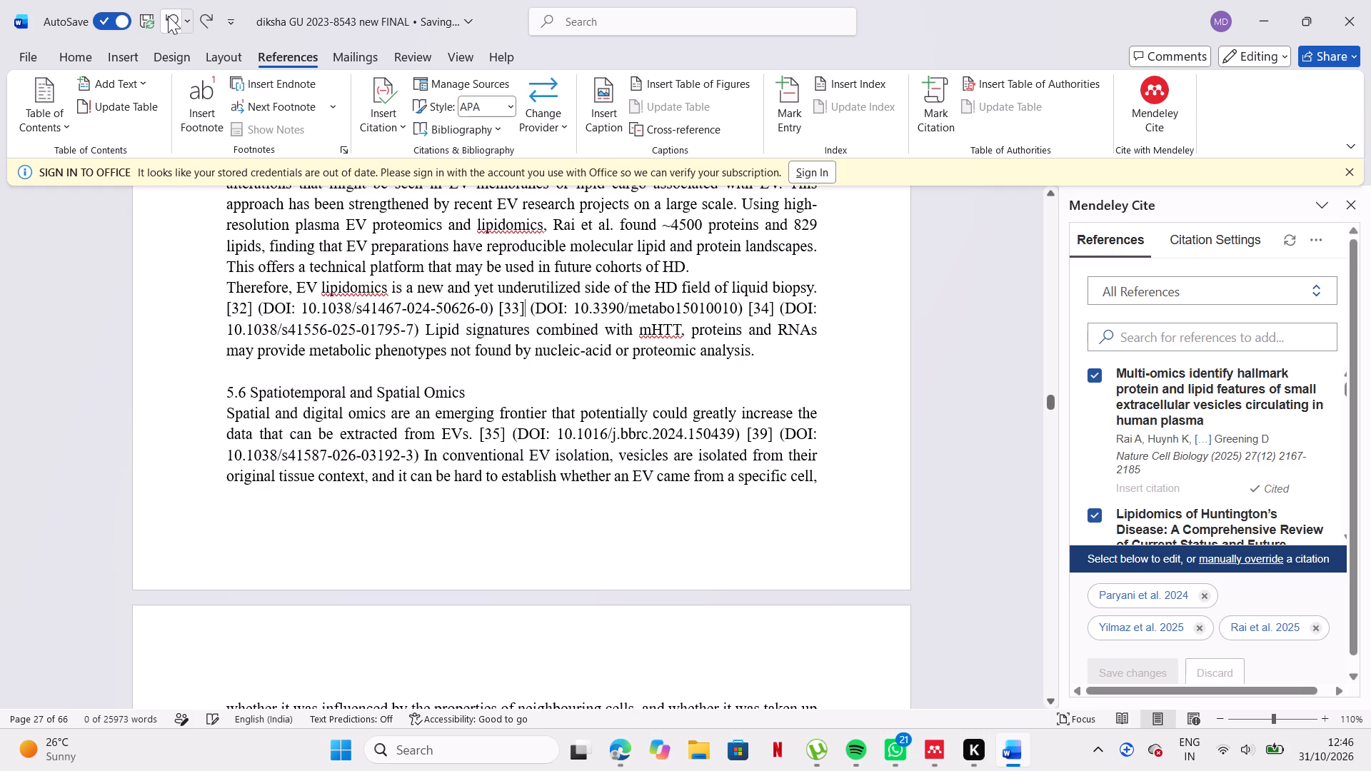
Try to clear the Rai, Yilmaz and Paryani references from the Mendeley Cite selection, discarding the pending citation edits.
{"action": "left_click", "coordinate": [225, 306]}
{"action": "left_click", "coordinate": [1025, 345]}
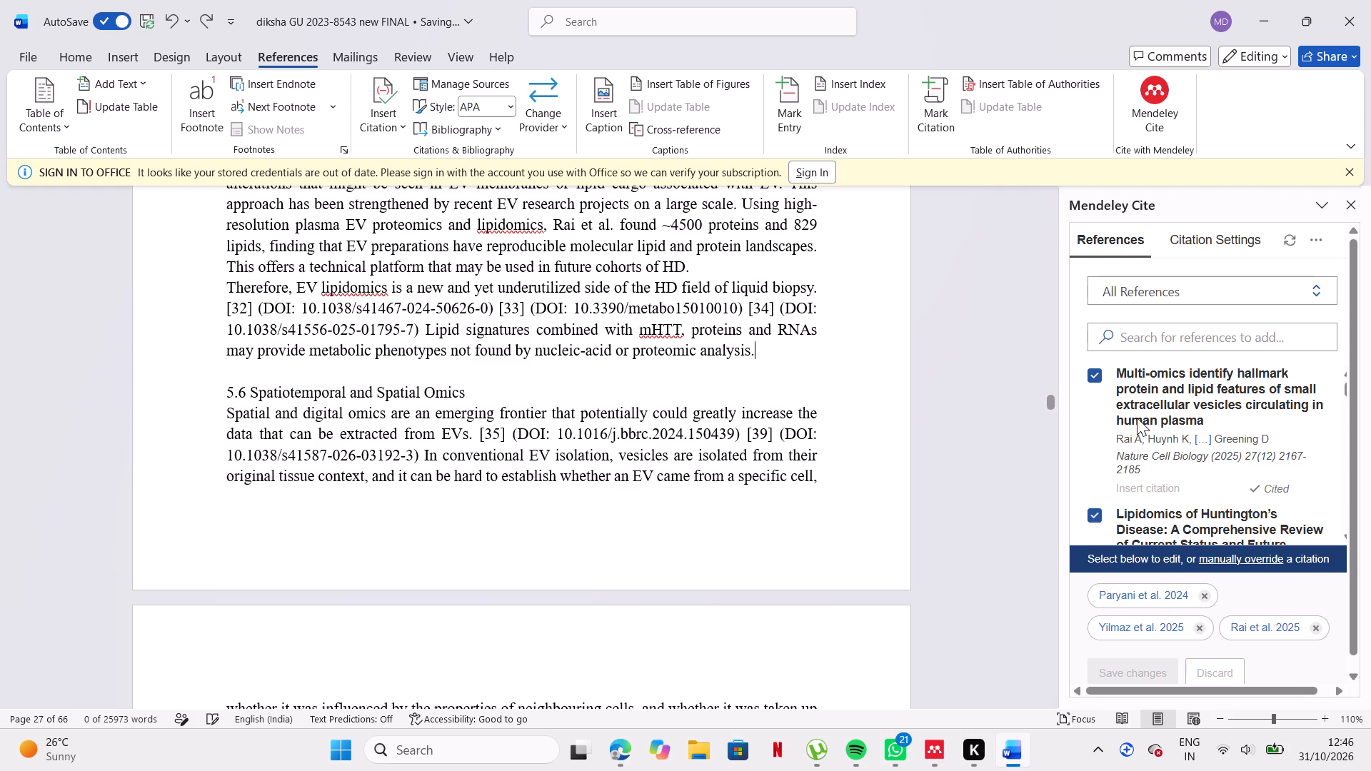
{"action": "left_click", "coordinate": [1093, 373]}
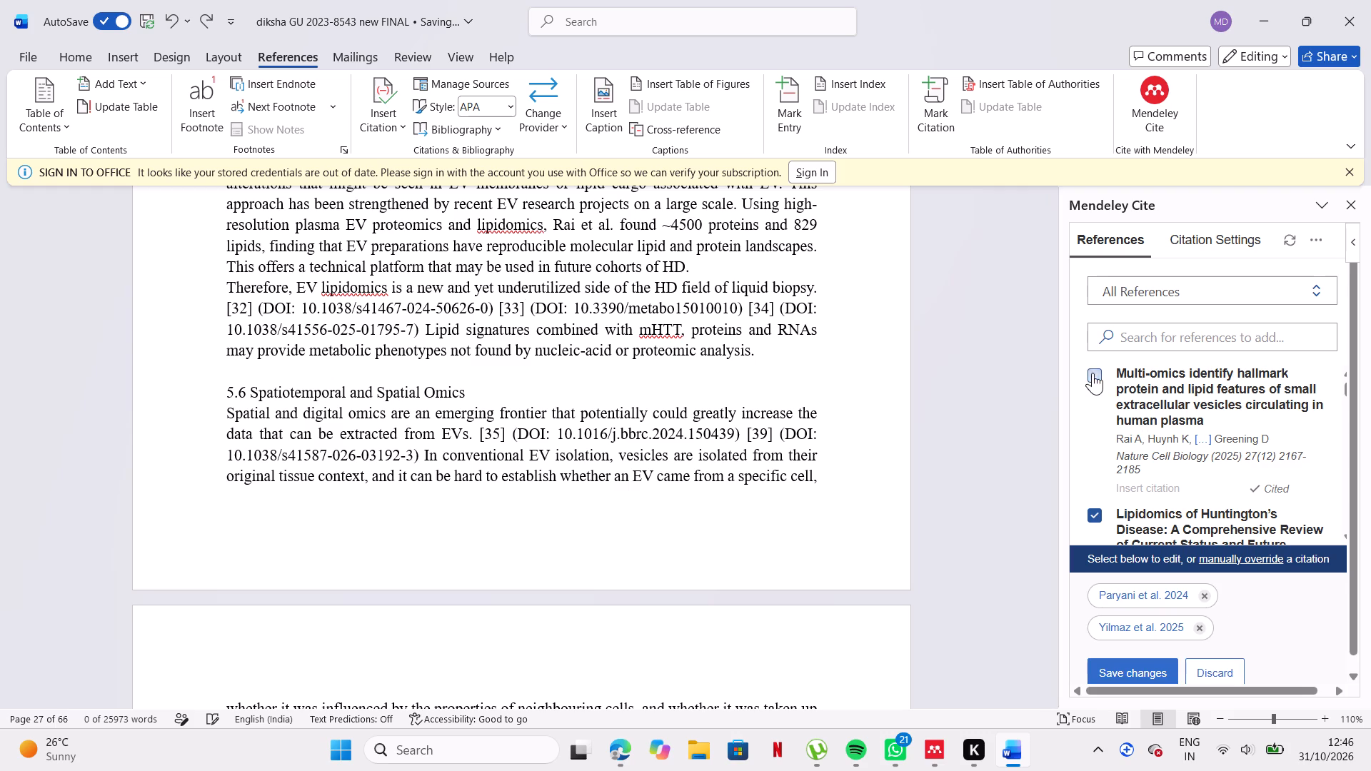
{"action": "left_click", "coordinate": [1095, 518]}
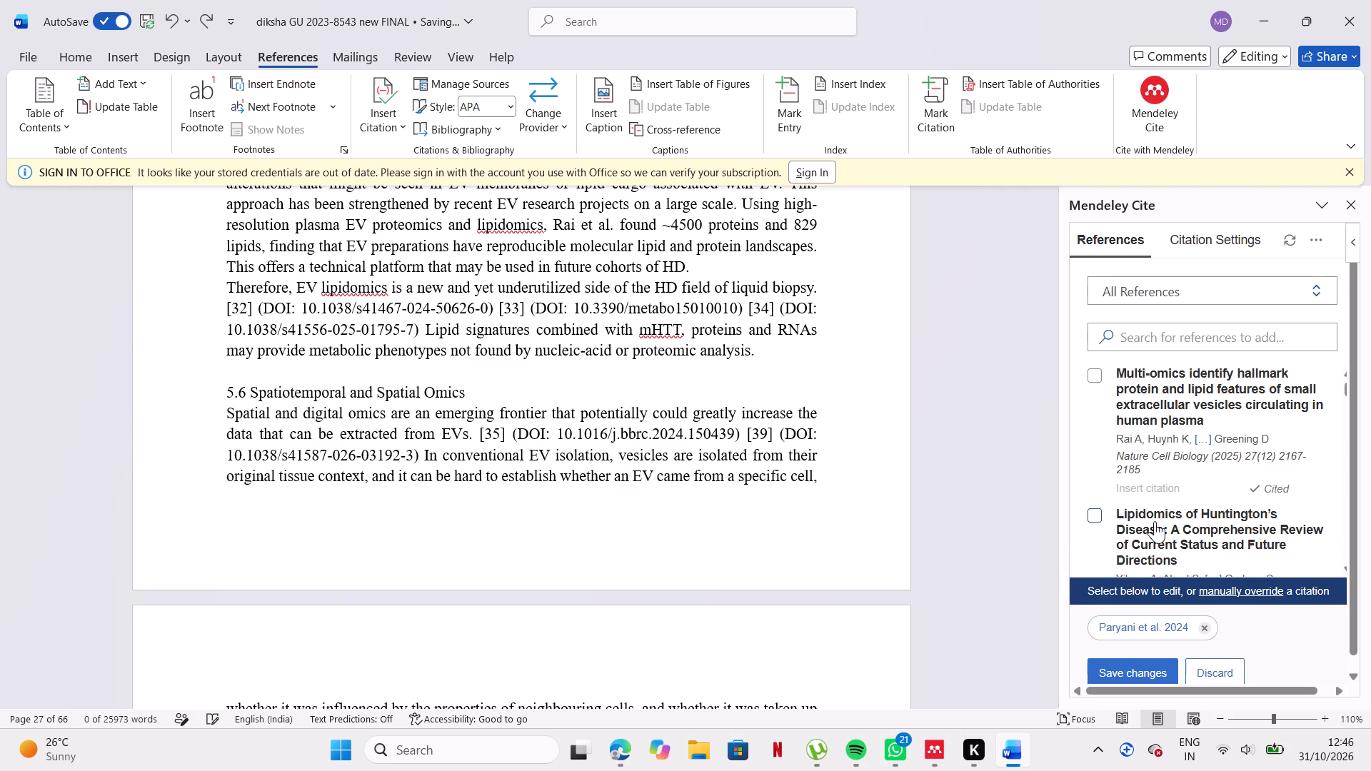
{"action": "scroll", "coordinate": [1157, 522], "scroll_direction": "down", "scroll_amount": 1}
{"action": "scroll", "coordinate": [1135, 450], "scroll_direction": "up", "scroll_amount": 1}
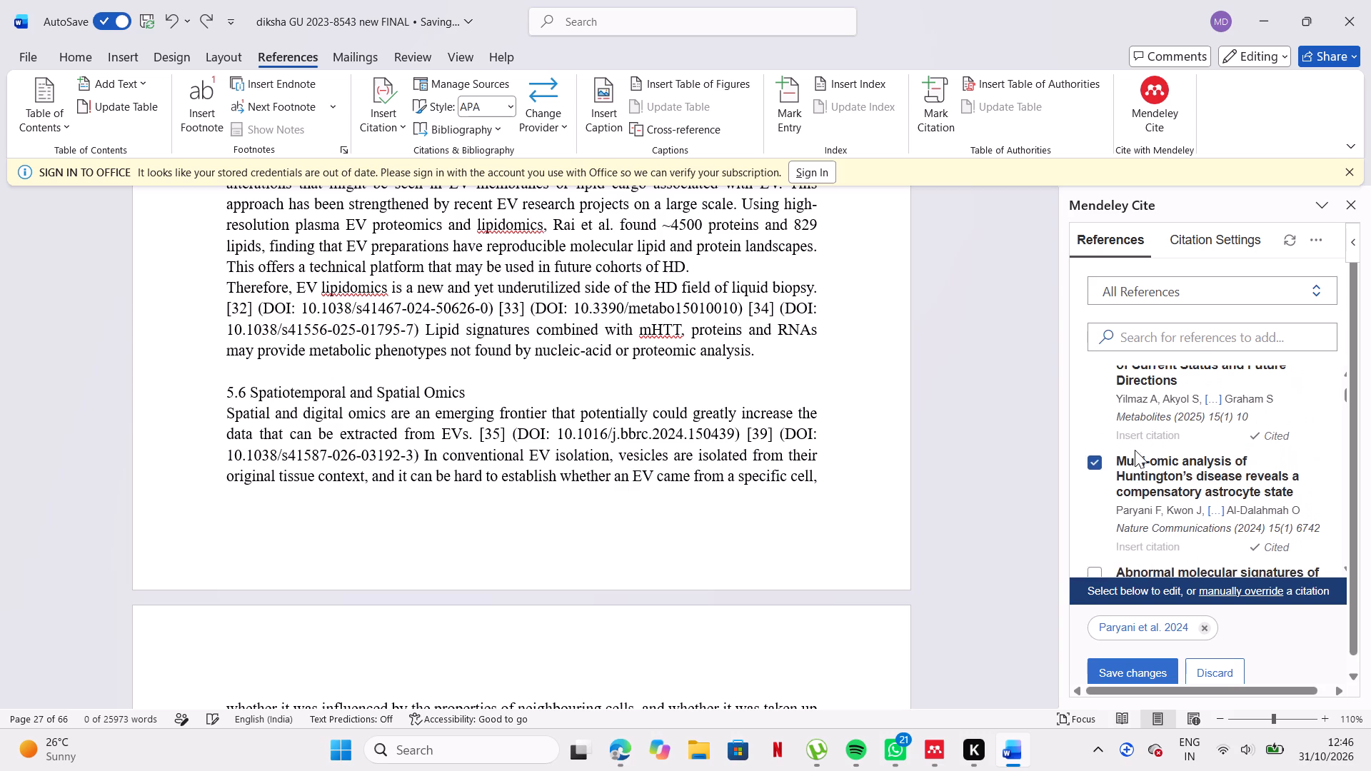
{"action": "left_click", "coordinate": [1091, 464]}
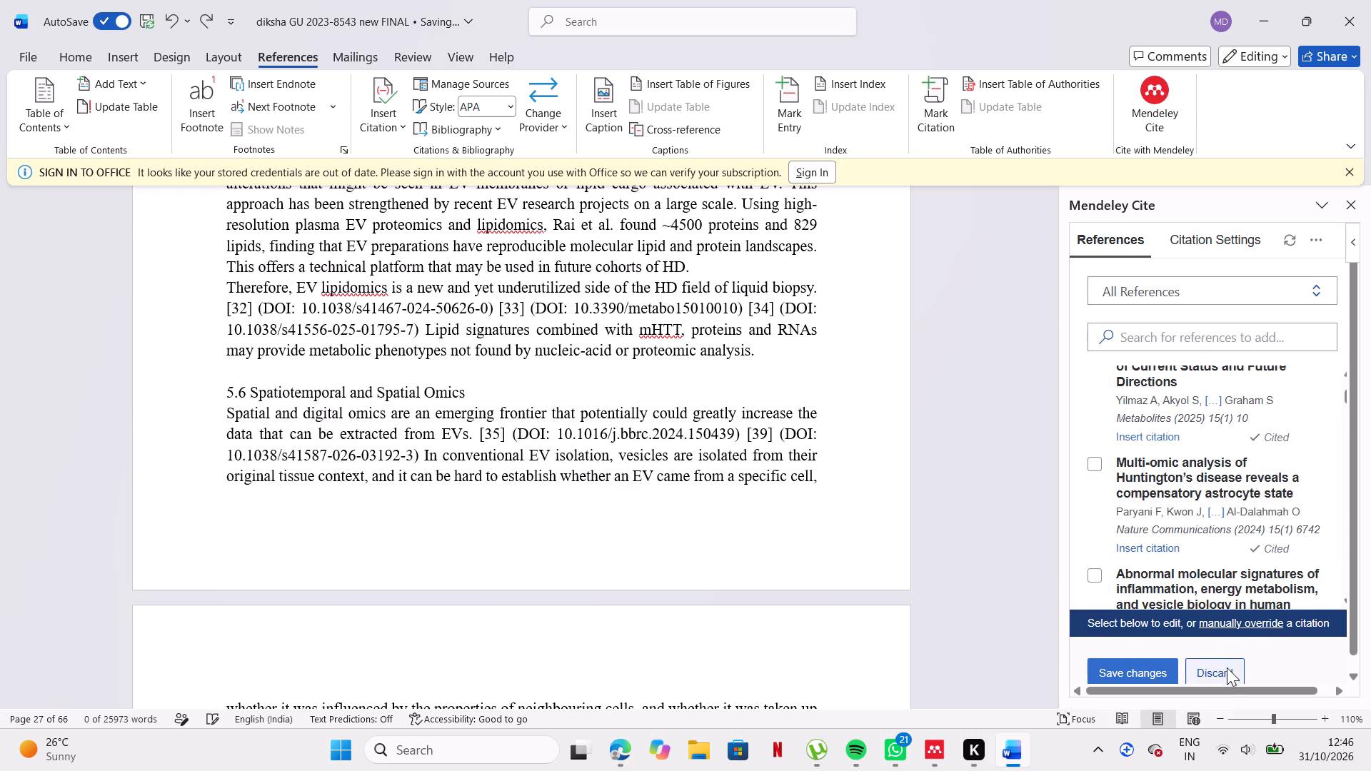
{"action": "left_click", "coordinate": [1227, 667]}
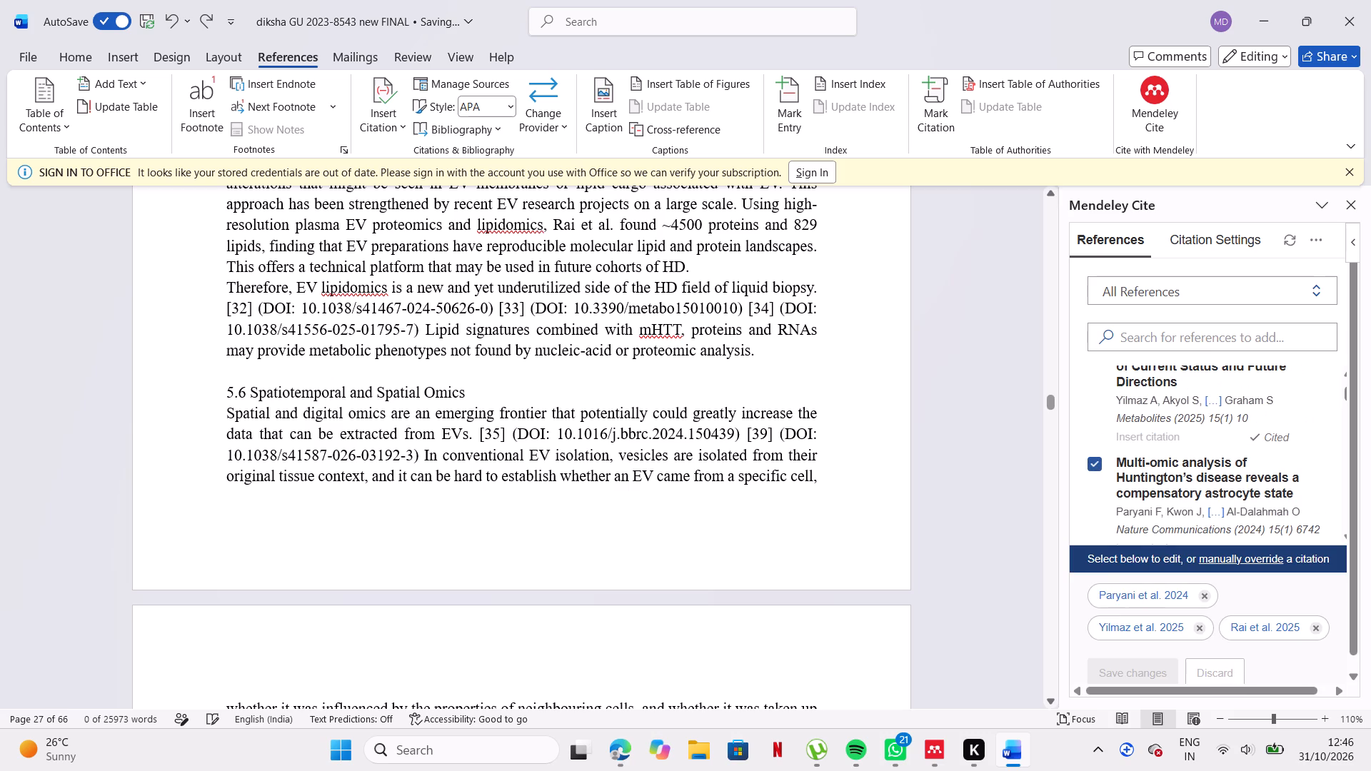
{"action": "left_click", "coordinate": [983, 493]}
{"action": "left_click_drag", "start_coordinate": [301, 306], "coordinate": [485, 312]}
{"action": "key", "text": "ctrl+c"}
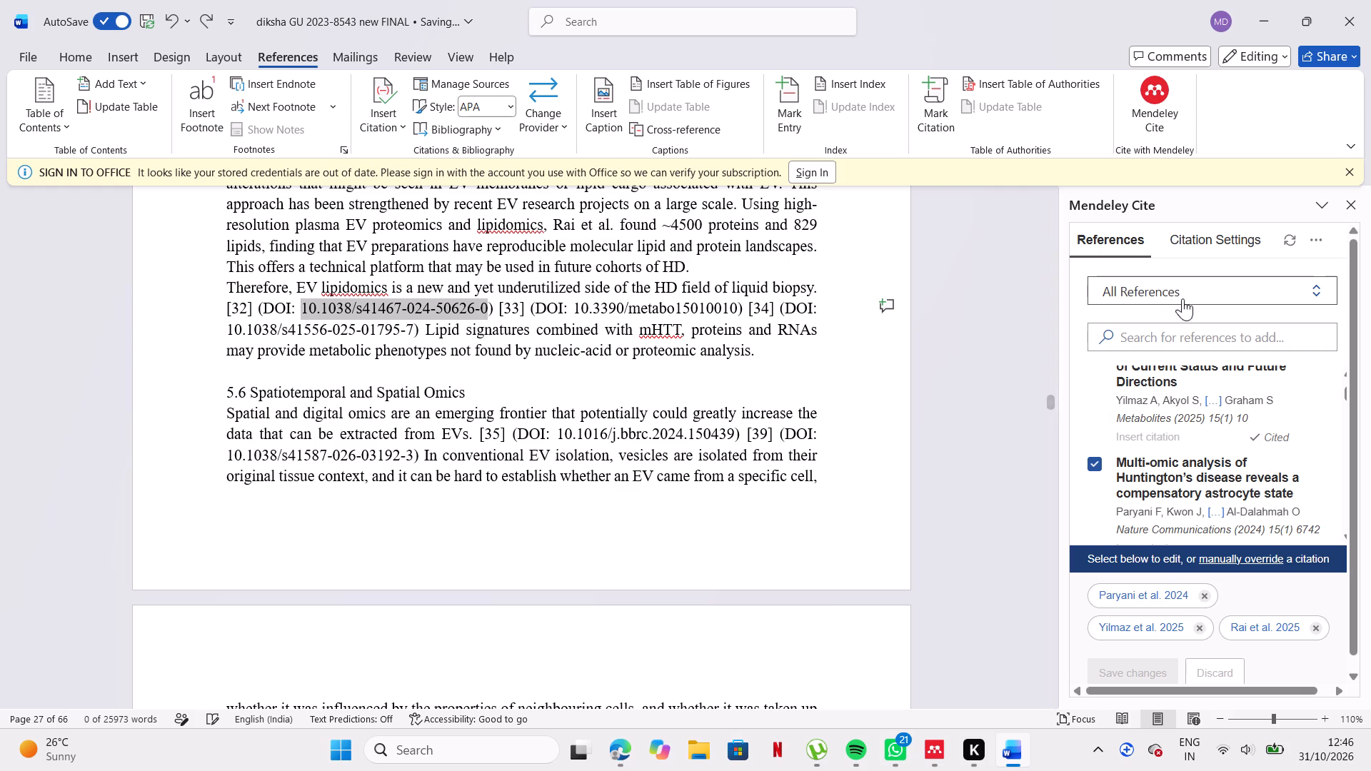
{"action": "left_click", "coordinate": [1301, 330]}
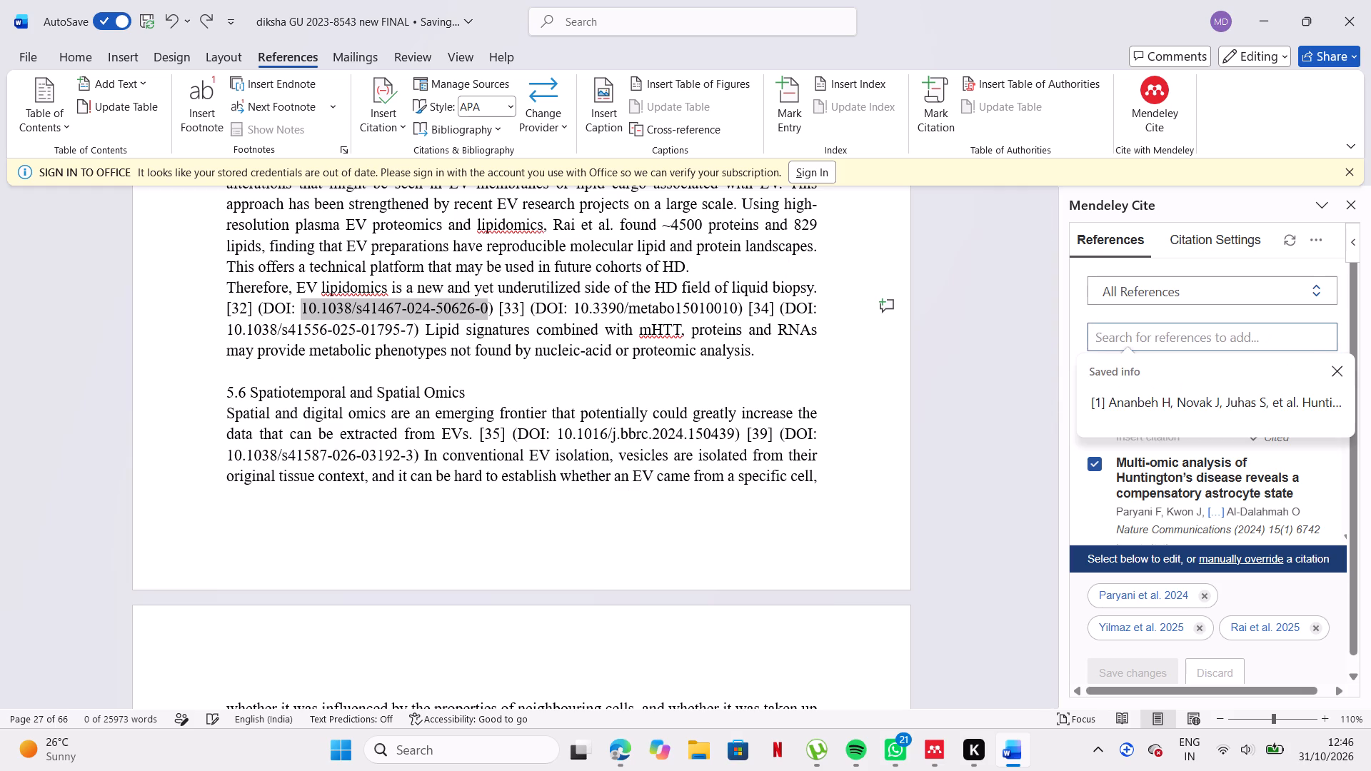
{"action": "key", "text": "ctrl+v"}
{"action": "left_click", "coordinate": [866, 478]}
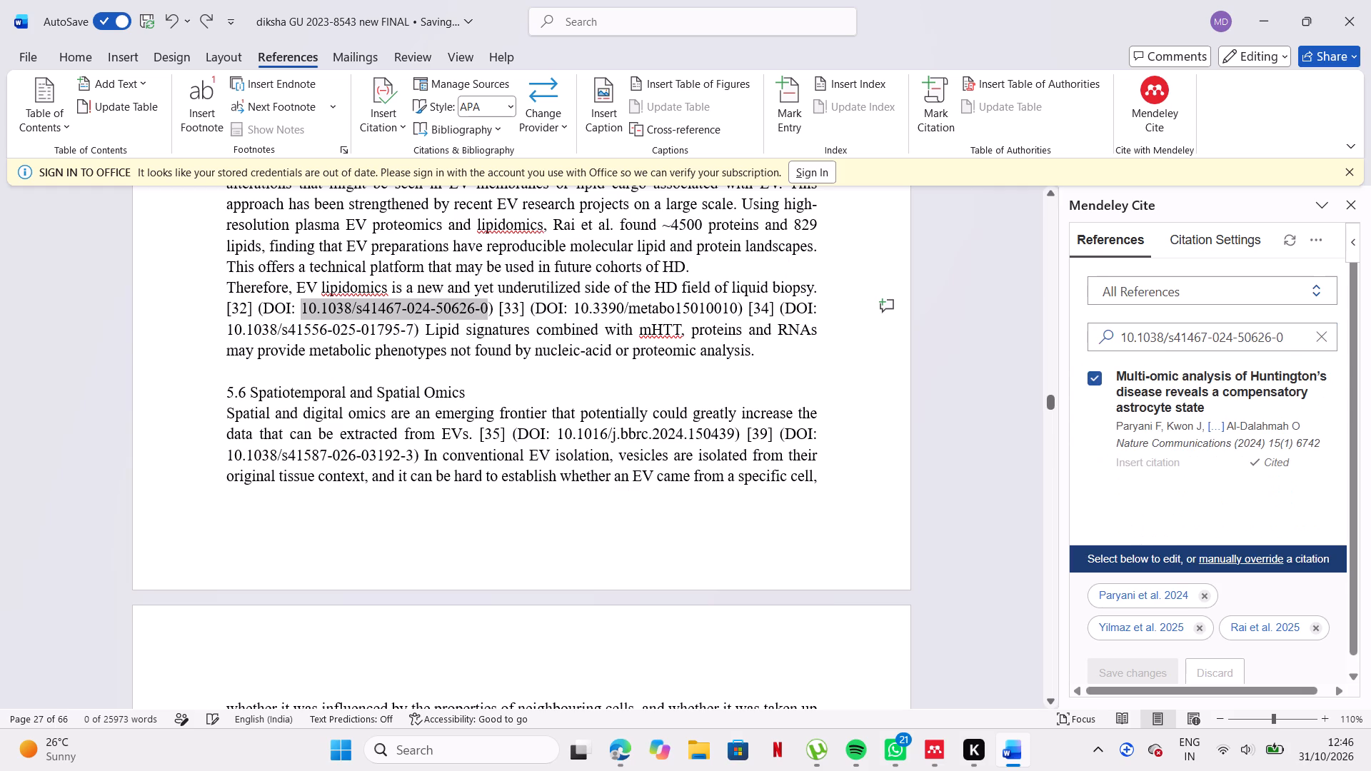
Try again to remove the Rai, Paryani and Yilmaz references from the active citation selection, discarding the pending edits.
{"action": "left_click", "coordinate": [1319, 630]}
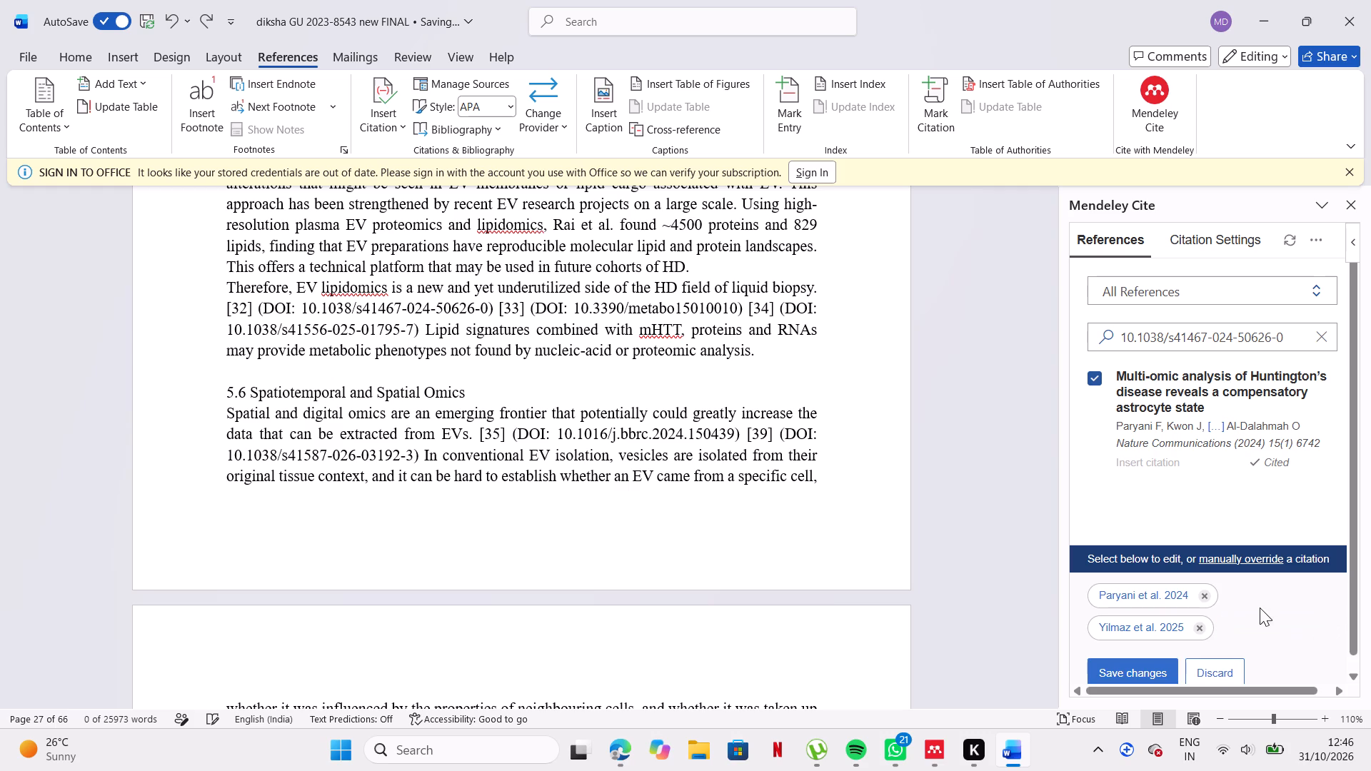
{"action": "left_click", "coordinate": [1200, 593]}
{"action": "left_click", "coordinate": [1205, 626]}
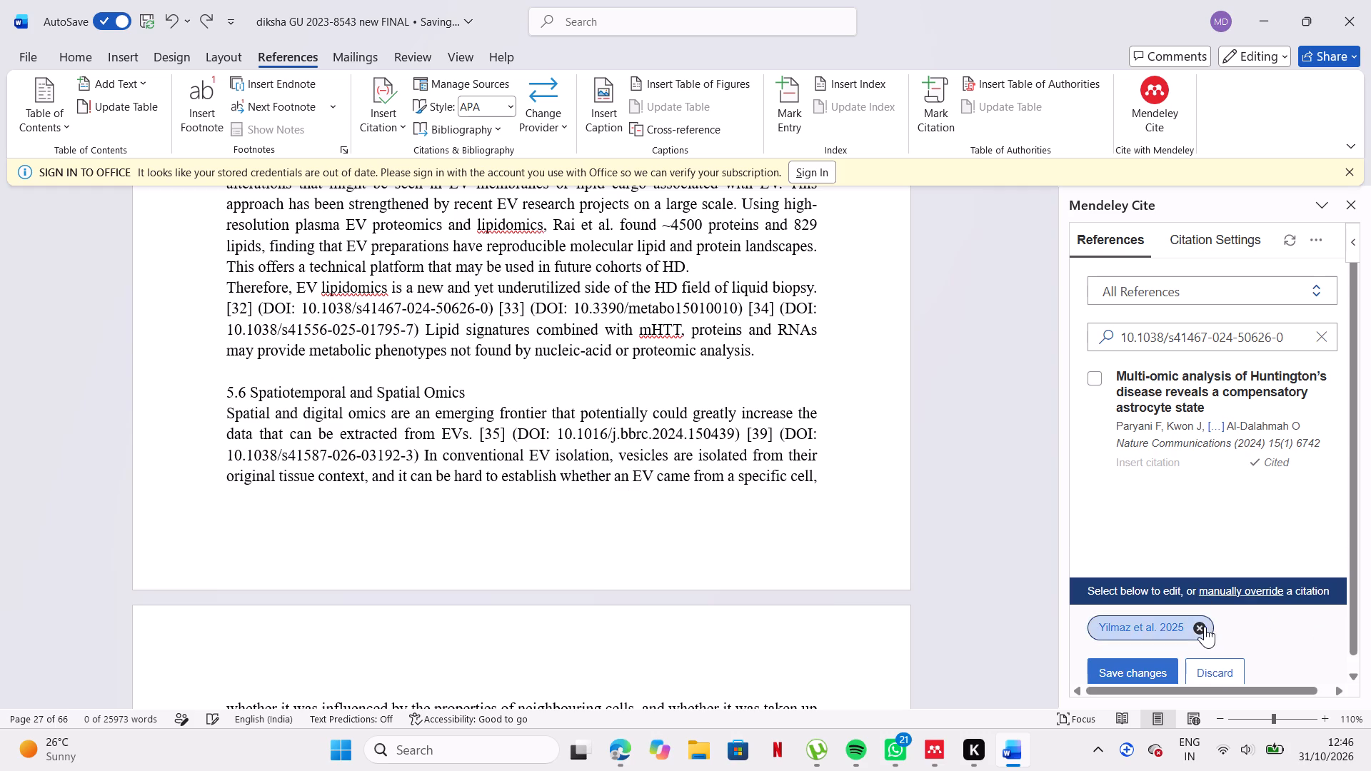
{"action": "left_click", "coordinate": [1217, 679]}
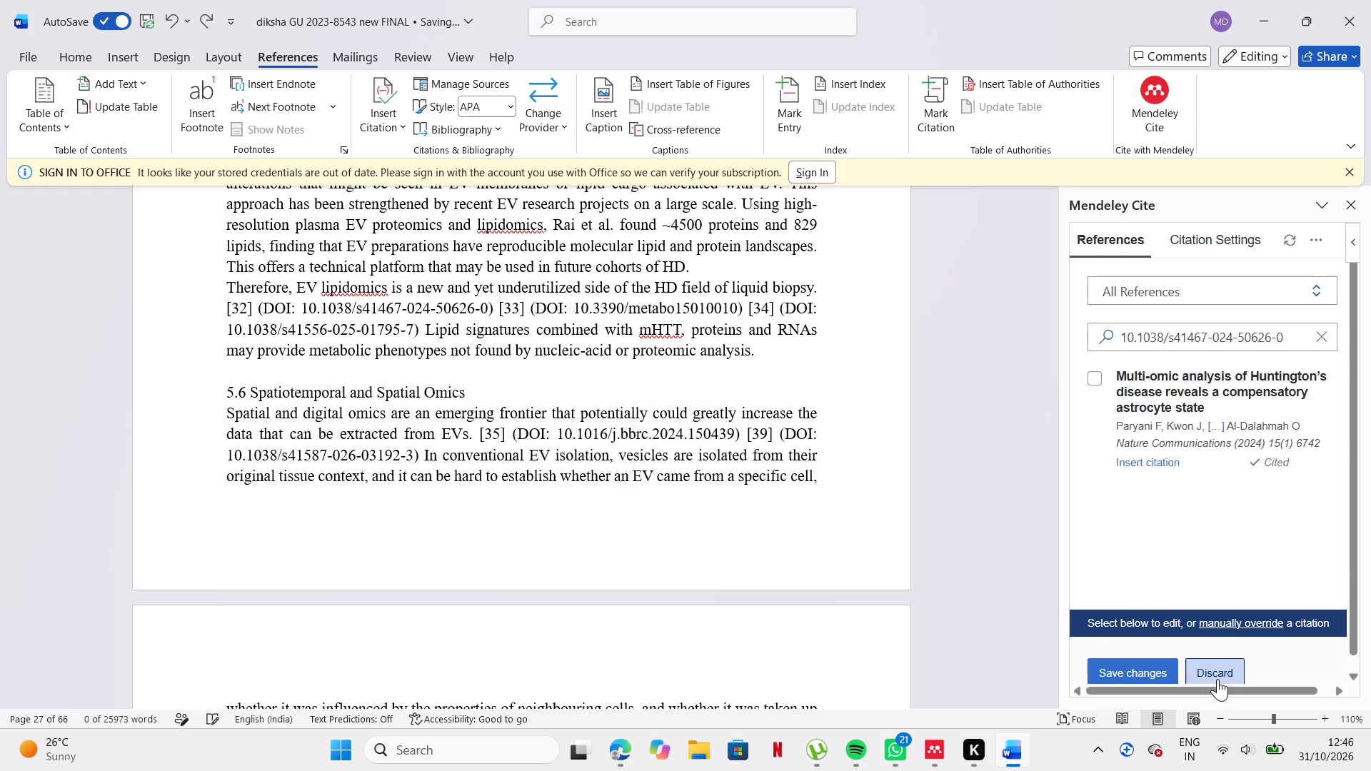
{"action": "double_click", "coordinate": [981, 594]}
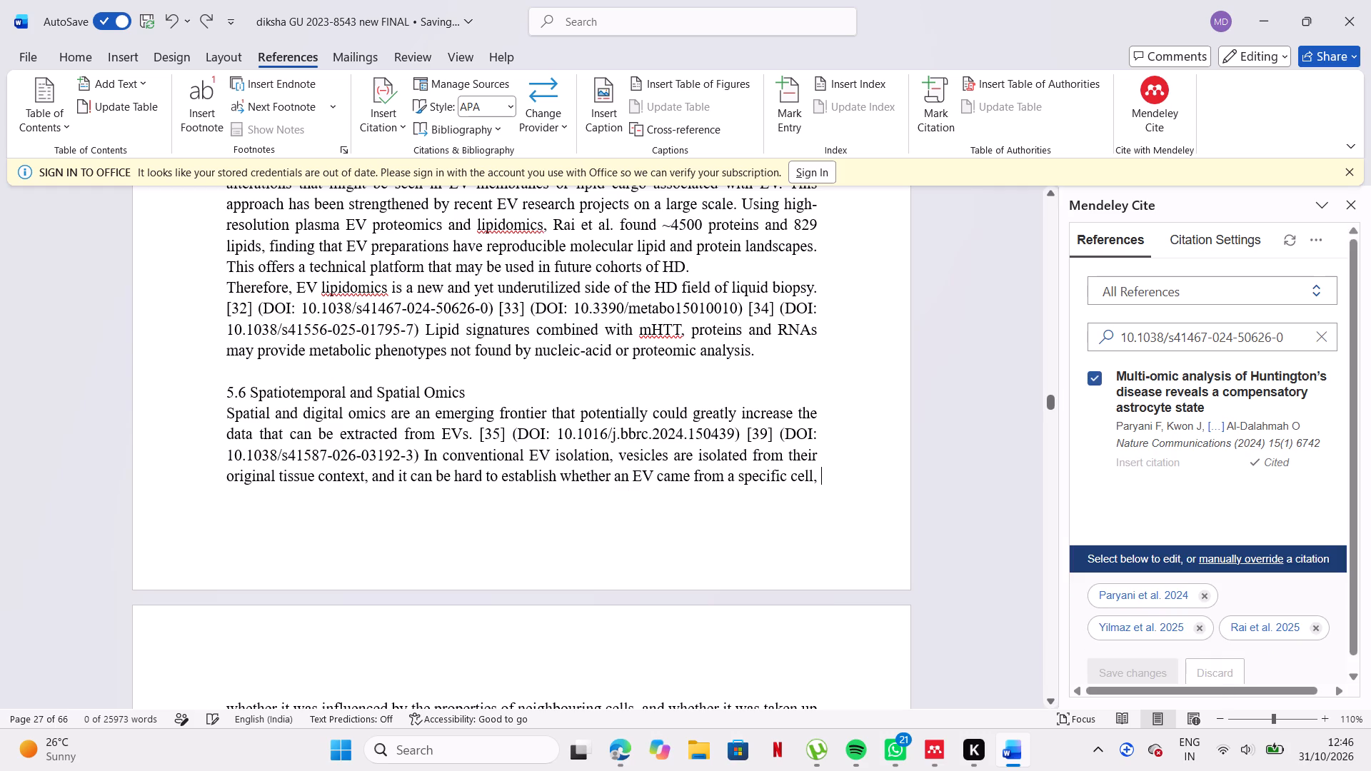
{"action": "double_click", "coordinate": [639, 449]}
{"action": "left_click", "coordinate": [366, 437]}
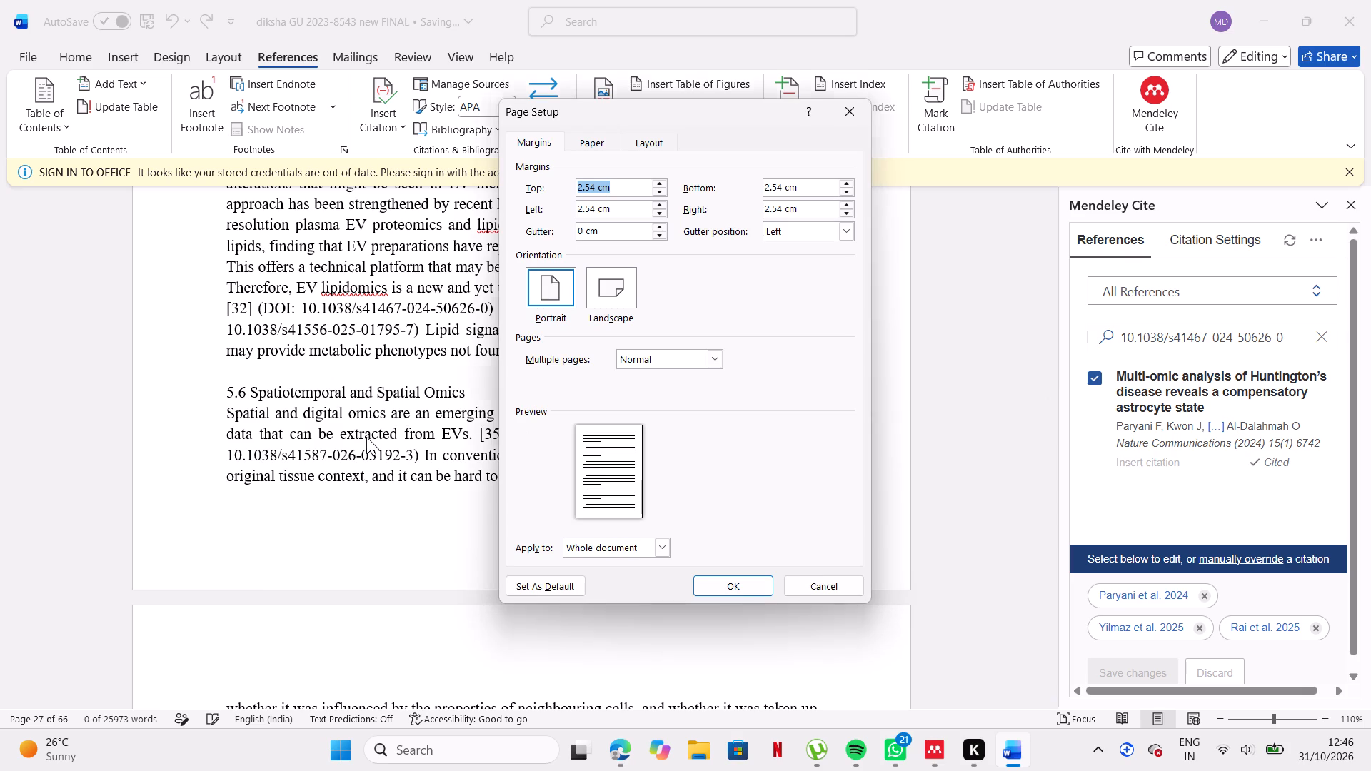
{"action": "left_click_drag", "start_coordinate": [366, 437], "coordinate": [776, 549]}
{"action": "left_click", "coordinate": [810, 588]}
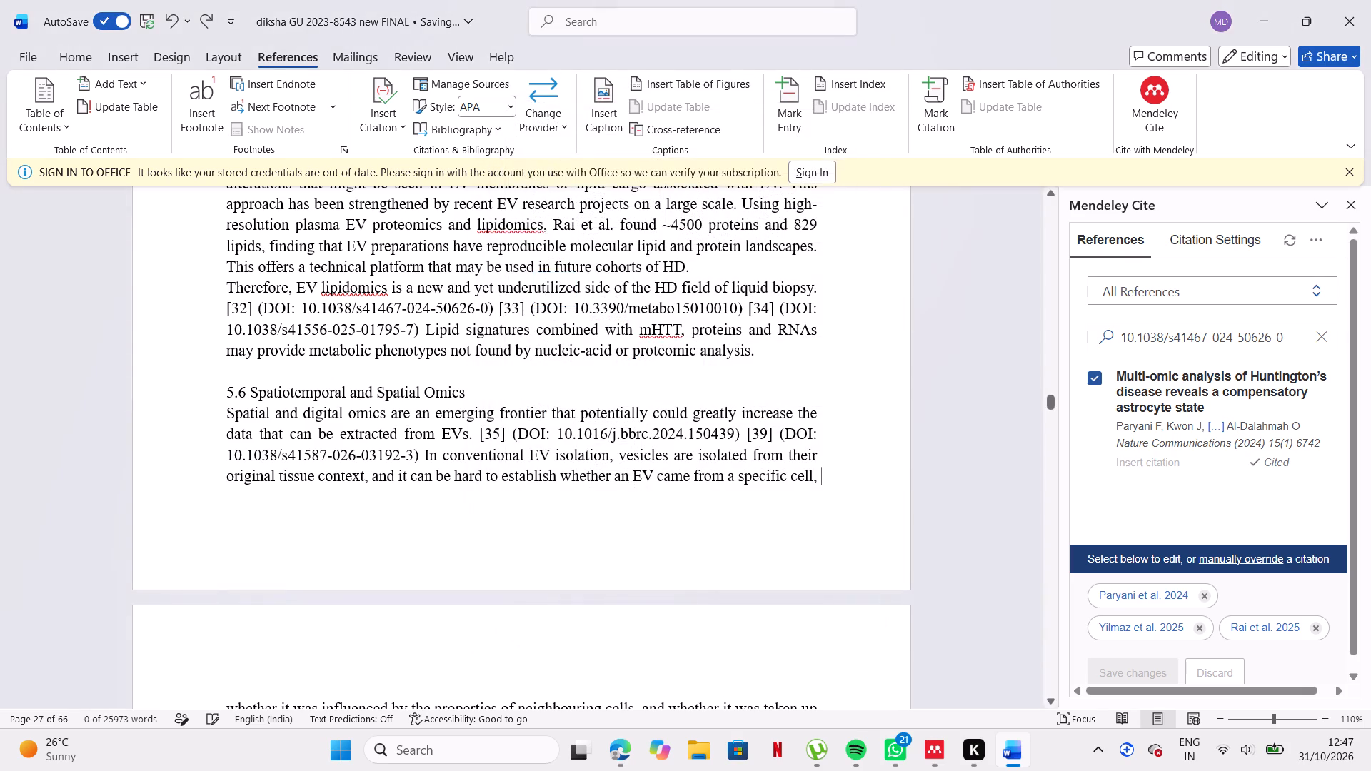
{"action": "left_click", "coordinate": [253, 306]}
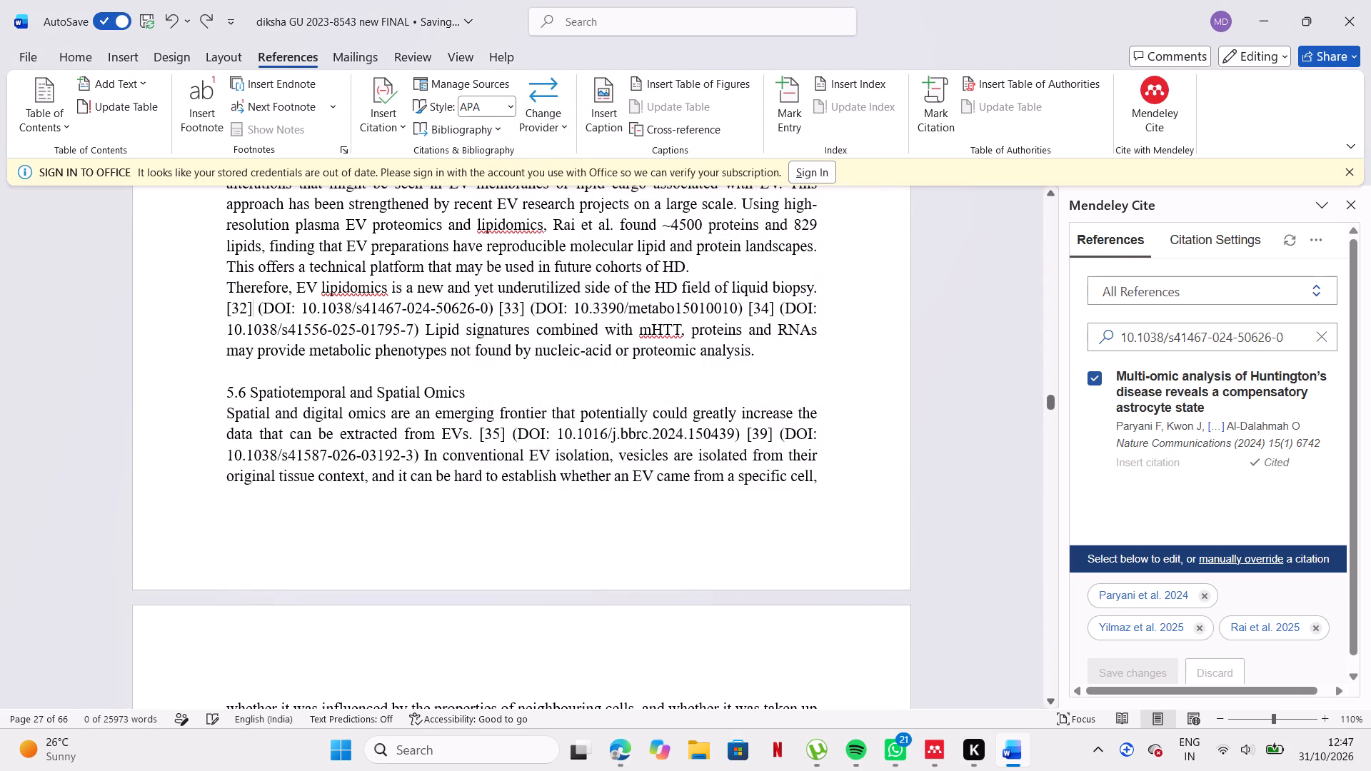
{"action": "left_click", "coordinate": [253, 306]}
{"action": "left_click", "coordinate": [253, 306]}
{"action": "key", "text": "BackSpace"}
{"action": "key", "text": "BackSpace"}
{"action": "key", "text": "BackSpace"}
{"action": "key", "text": "BackSpace"}
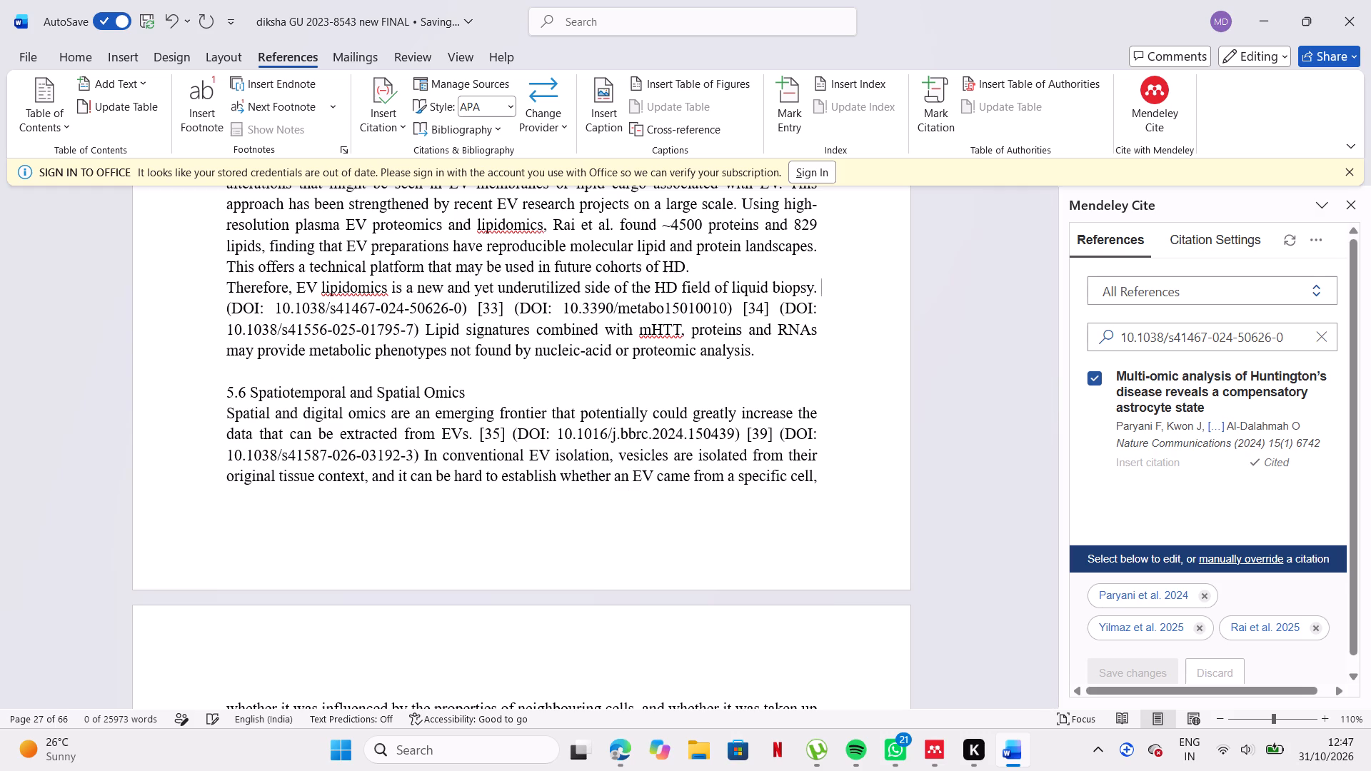
{"action": "left_click", "coordinate": [253, 306]}
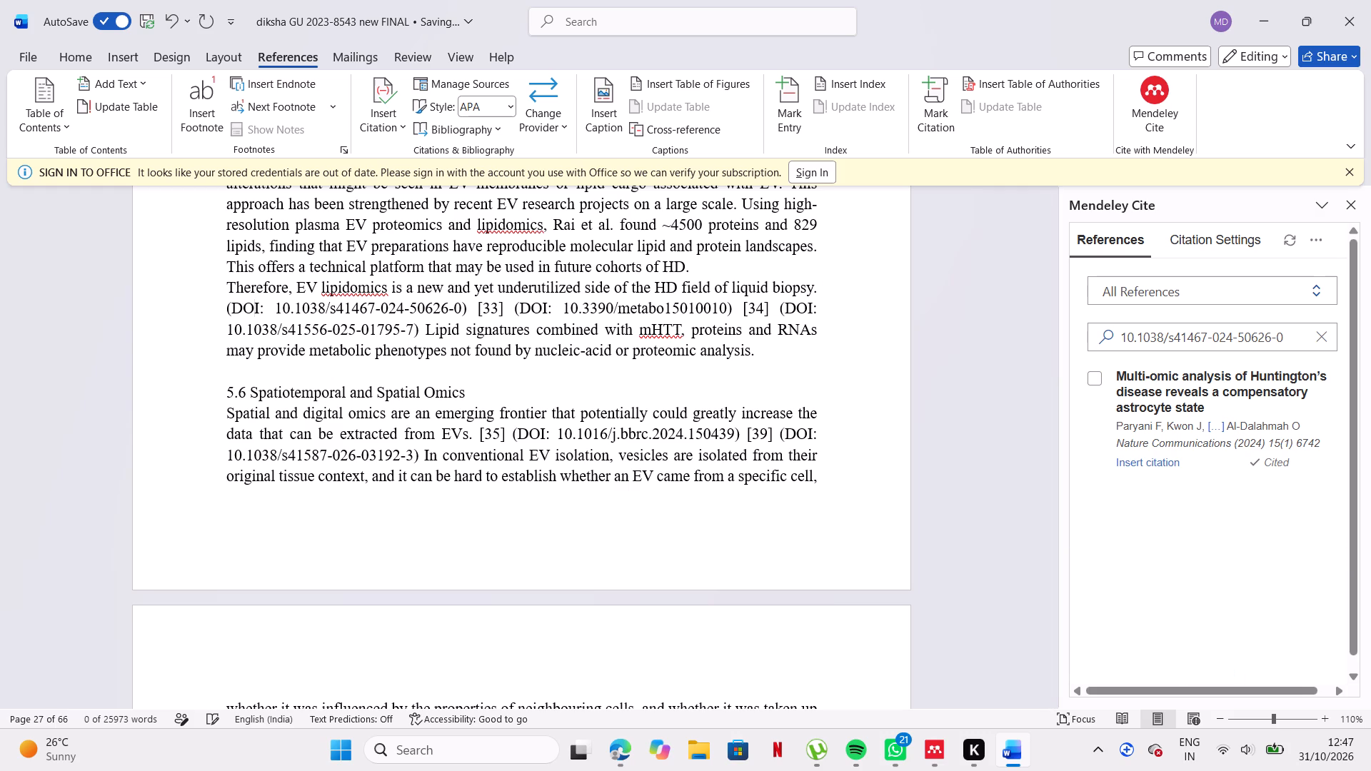
{"action": "left_click", "coordinate": [226, 304]}
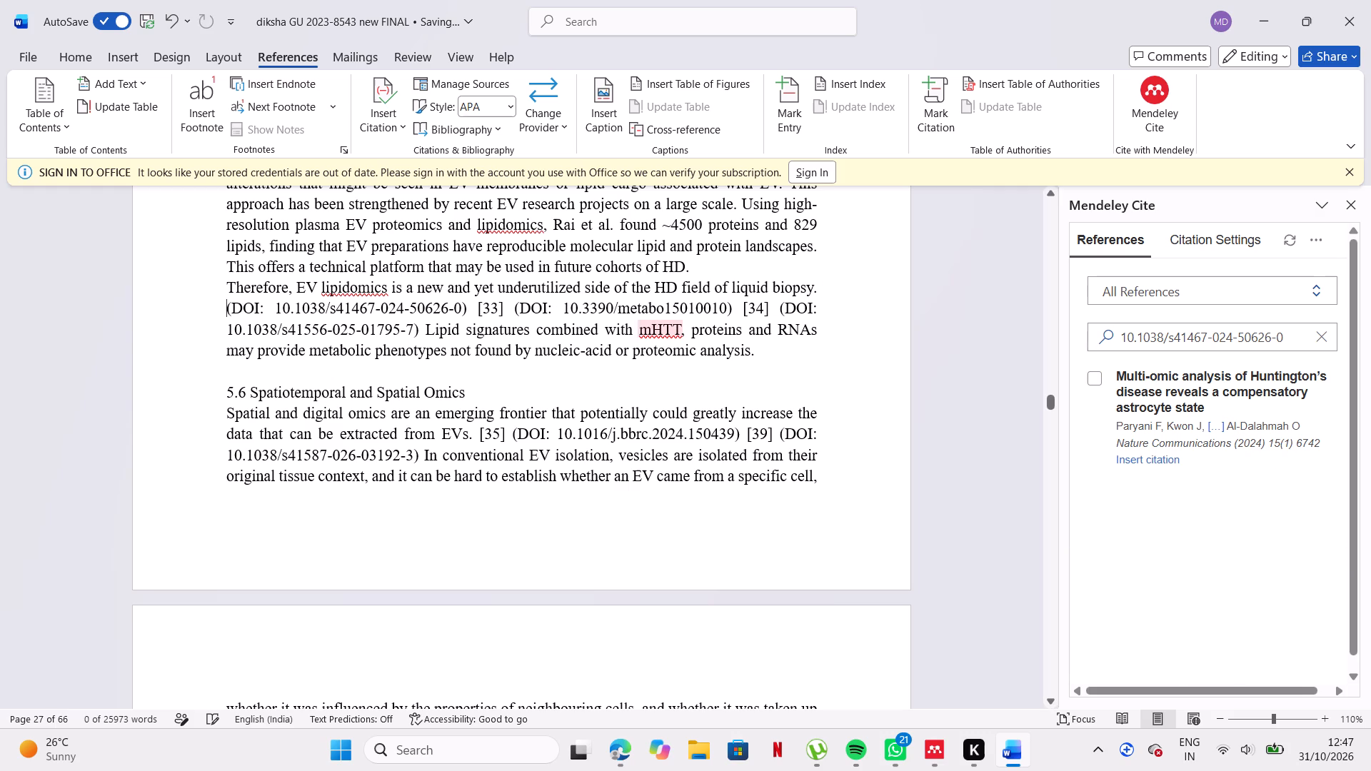
{"action": "left_click", "coordinate": [1152, 457]}
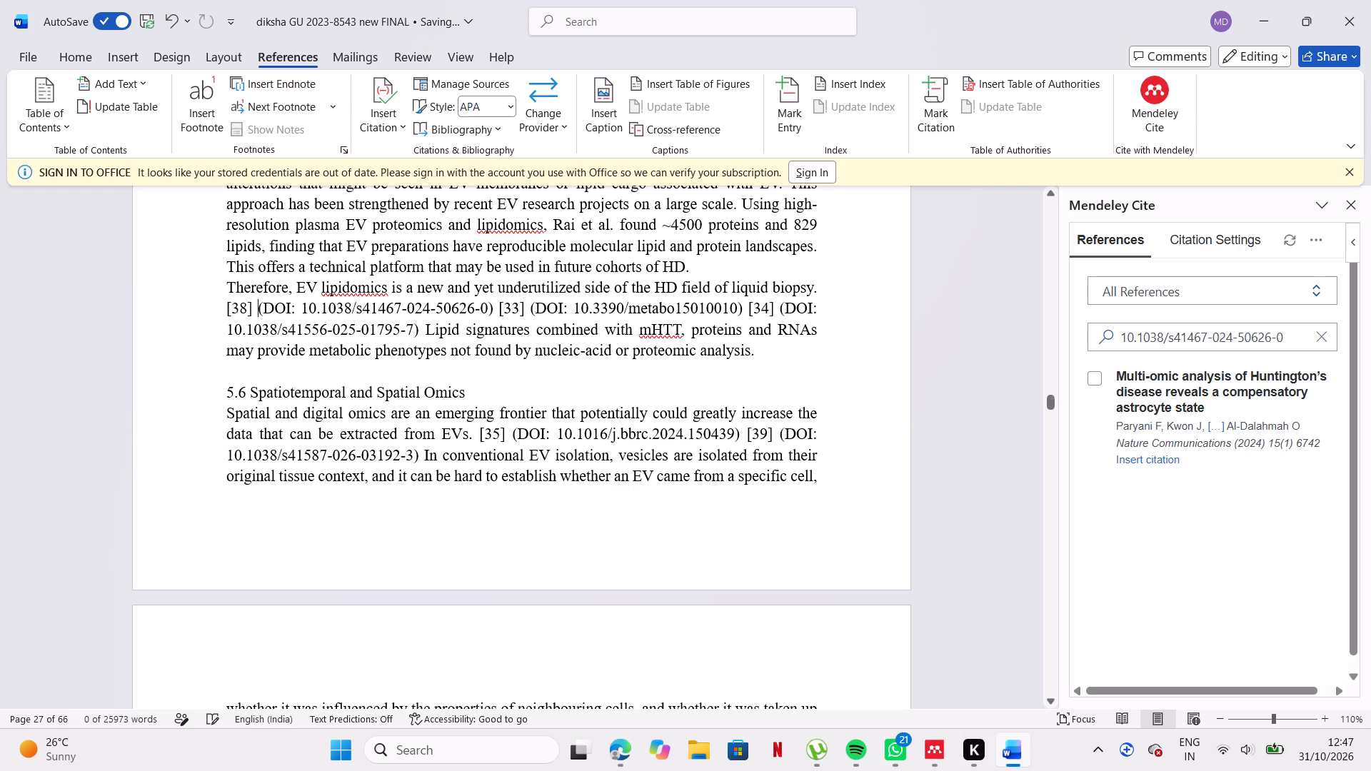
Delete the typed [33] before DOI 10.3390/metabo15010010.
{"action": "left_click", "coordinate": [526, 307]}
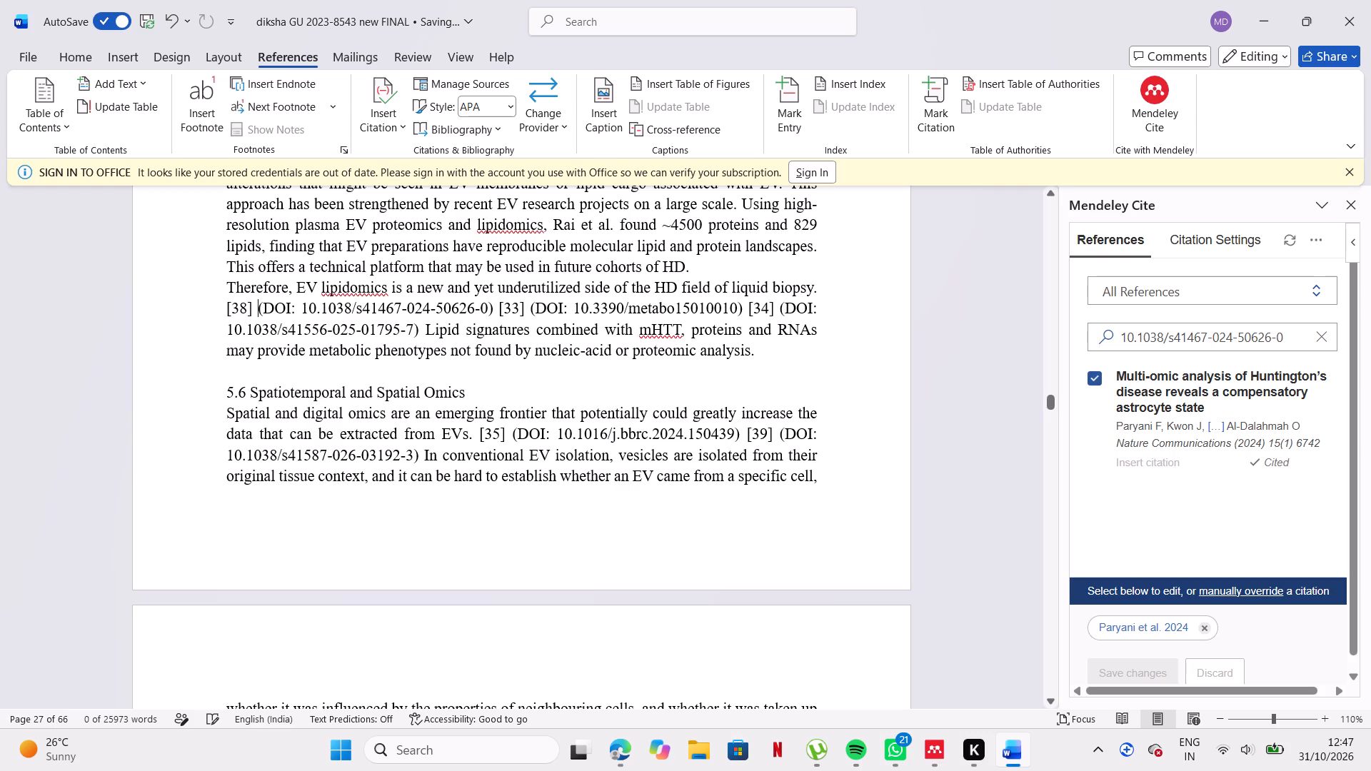
{"action": "key", "text": "BackSpace"}
{"action": "key", "text": "BackSpace"}
{"action": "key", "text": "BackSpace"}
{"action": "key", "text": "BackSpace"}
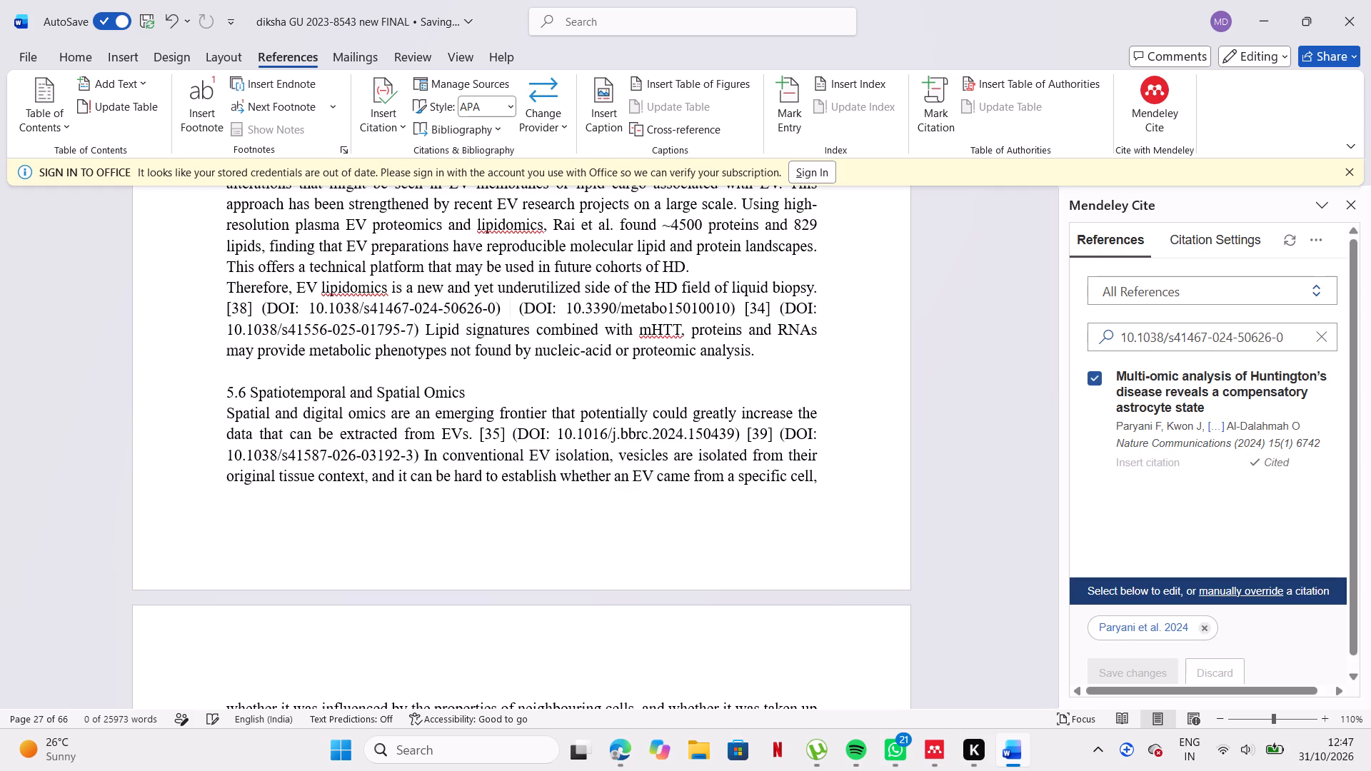
Copy DOI 10.3390/metabo15010010 from the text and search the Mendeley Cite library for it.
{"action": "left_click_drag", "start_coordinate": [568, 303], "coordinate": [746, 306]}
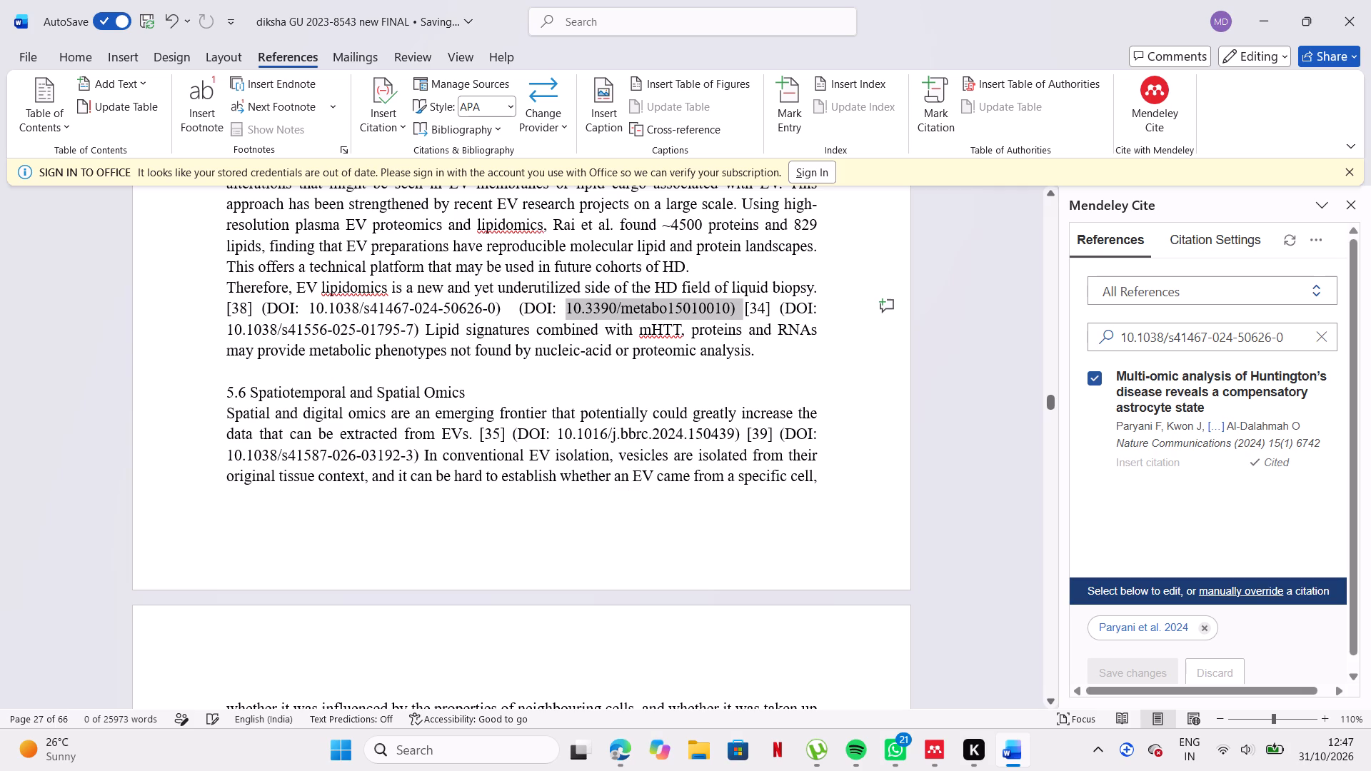
{"action": "left_click_drag", "start_coordinate": [746, 306], "coordinate": [729, 316]}
{"action": "key", "text": "ctrl+c"}
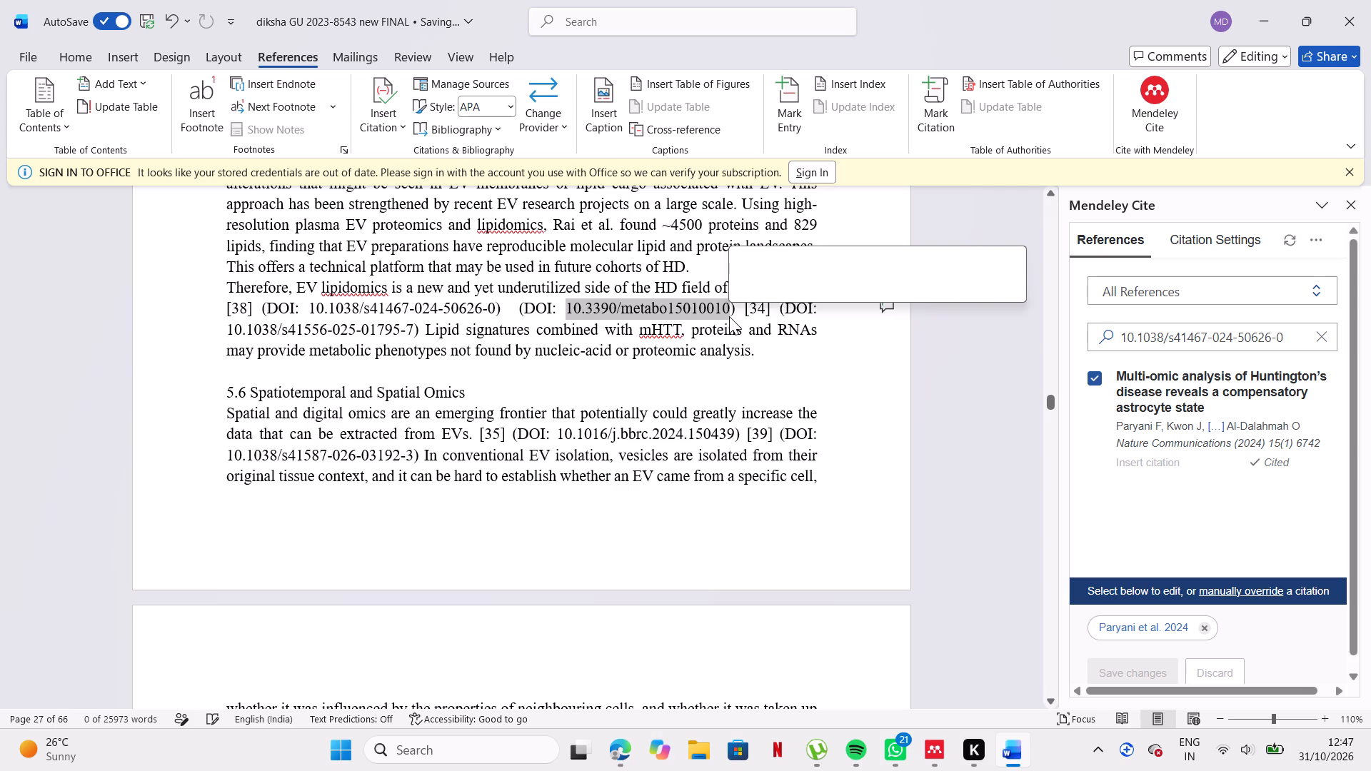
{"action": "left_click", "coordinate": [1322, 334]}
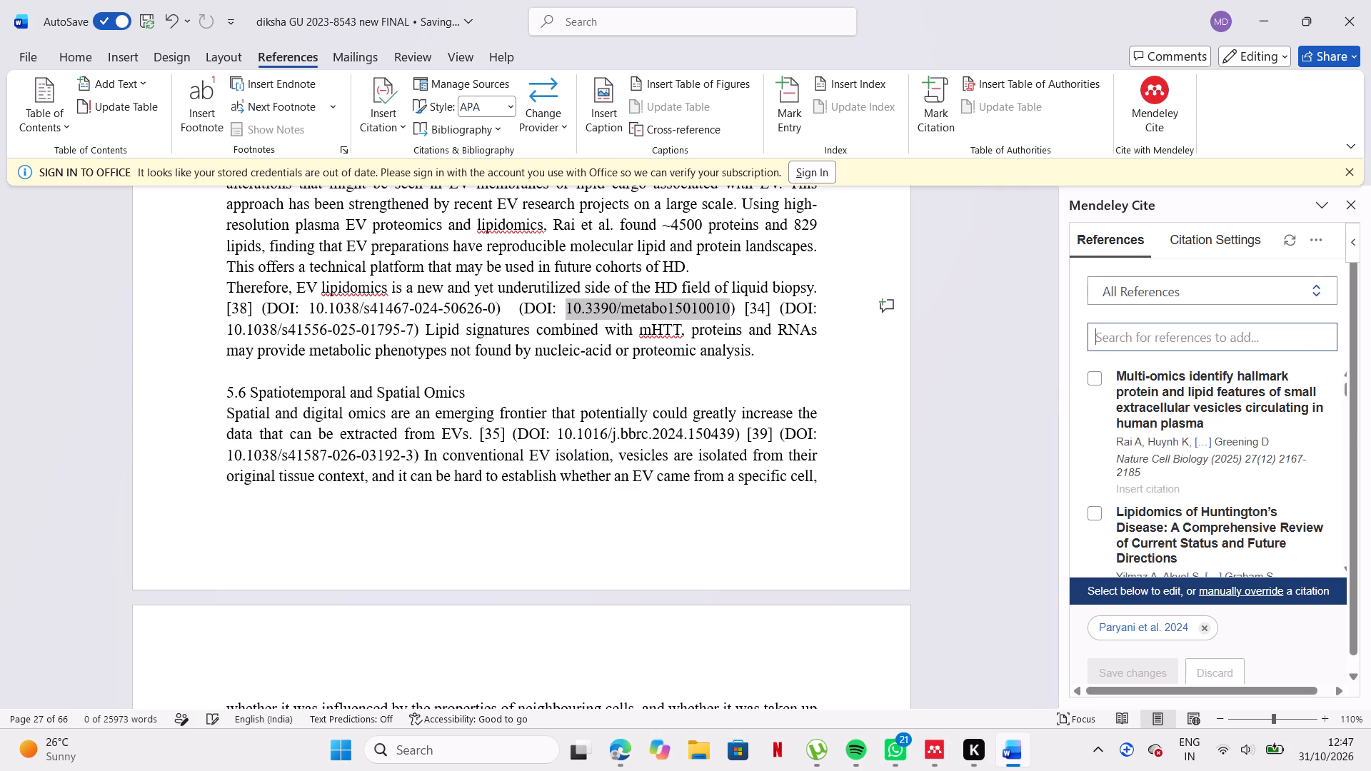
{"action": "left_click", "coordinate": [1290, 333]}
{"action": "key", "text": "ctrl+v"}
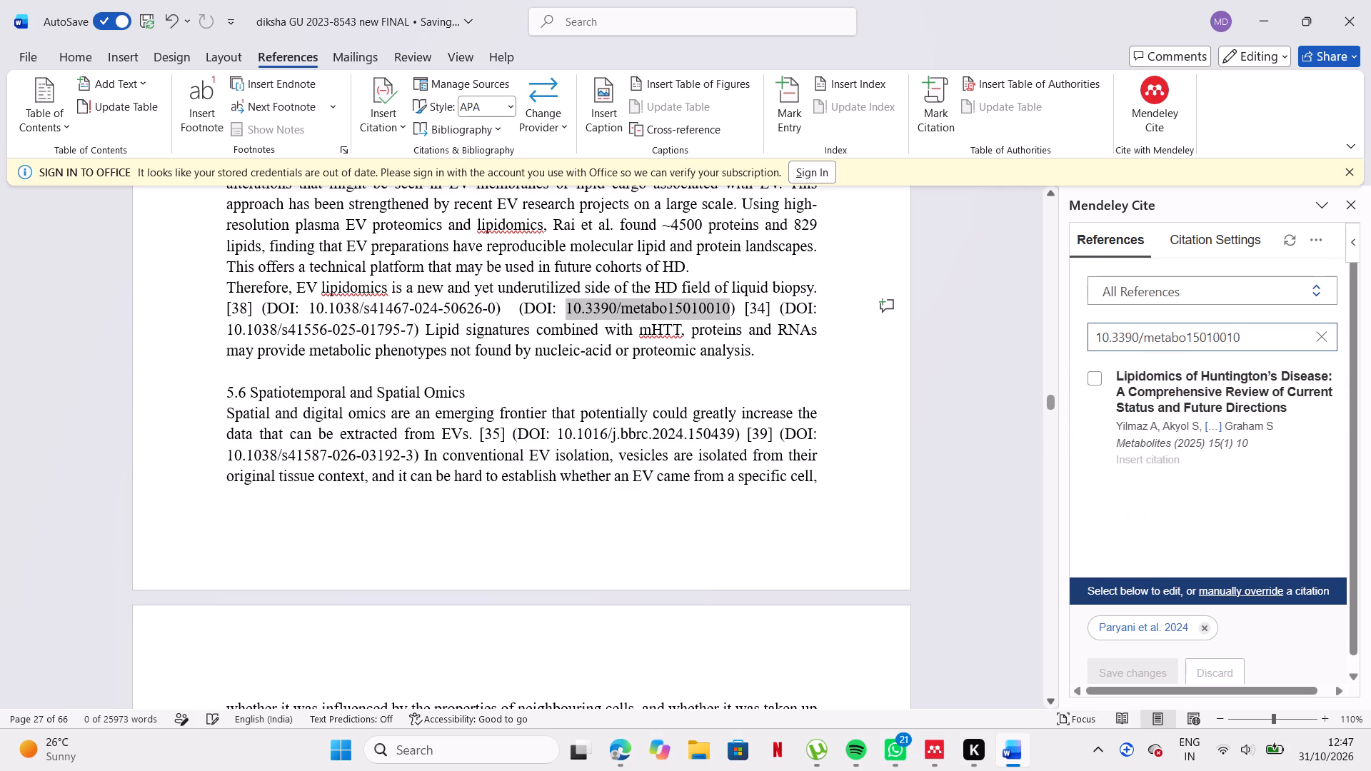
{"action": "double_click", "coordinate": [516, 311]}
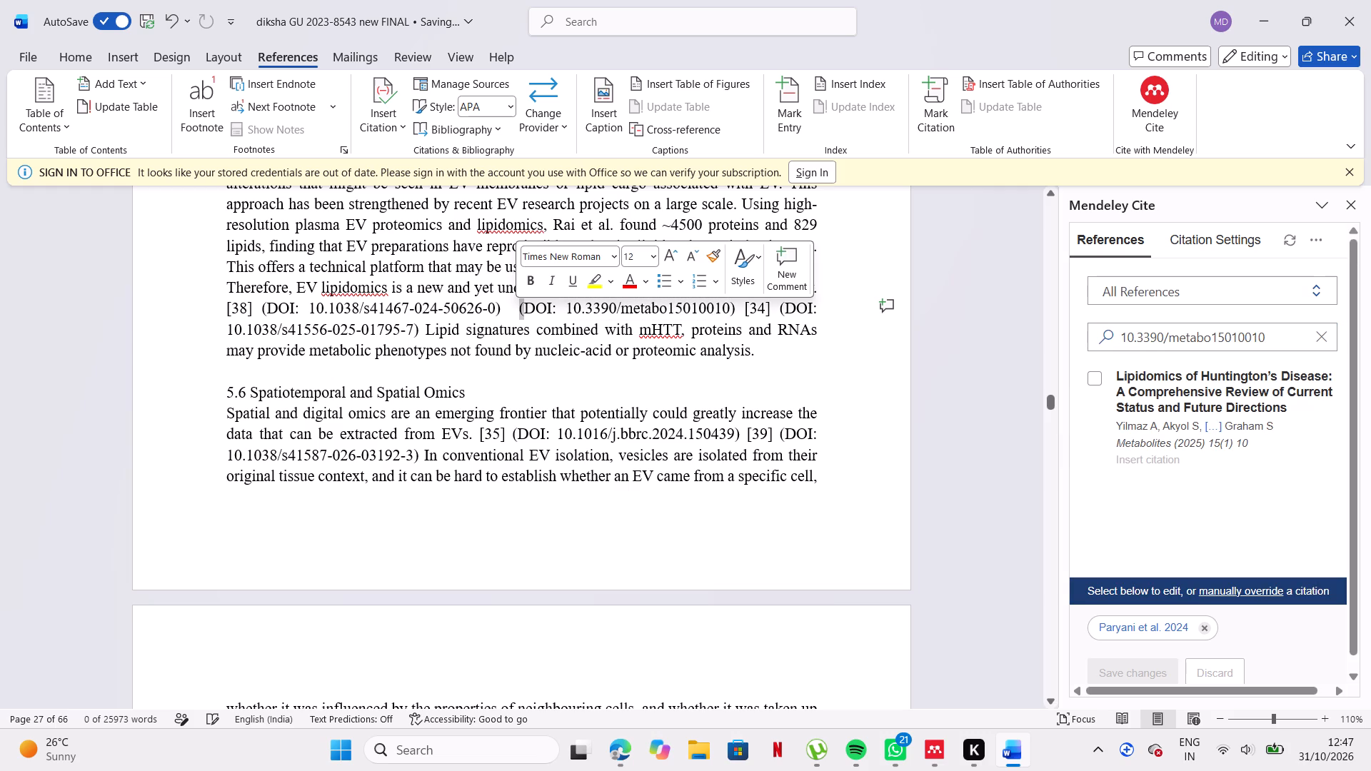
{"action": "left_click", "coordinate": [513, 312]}
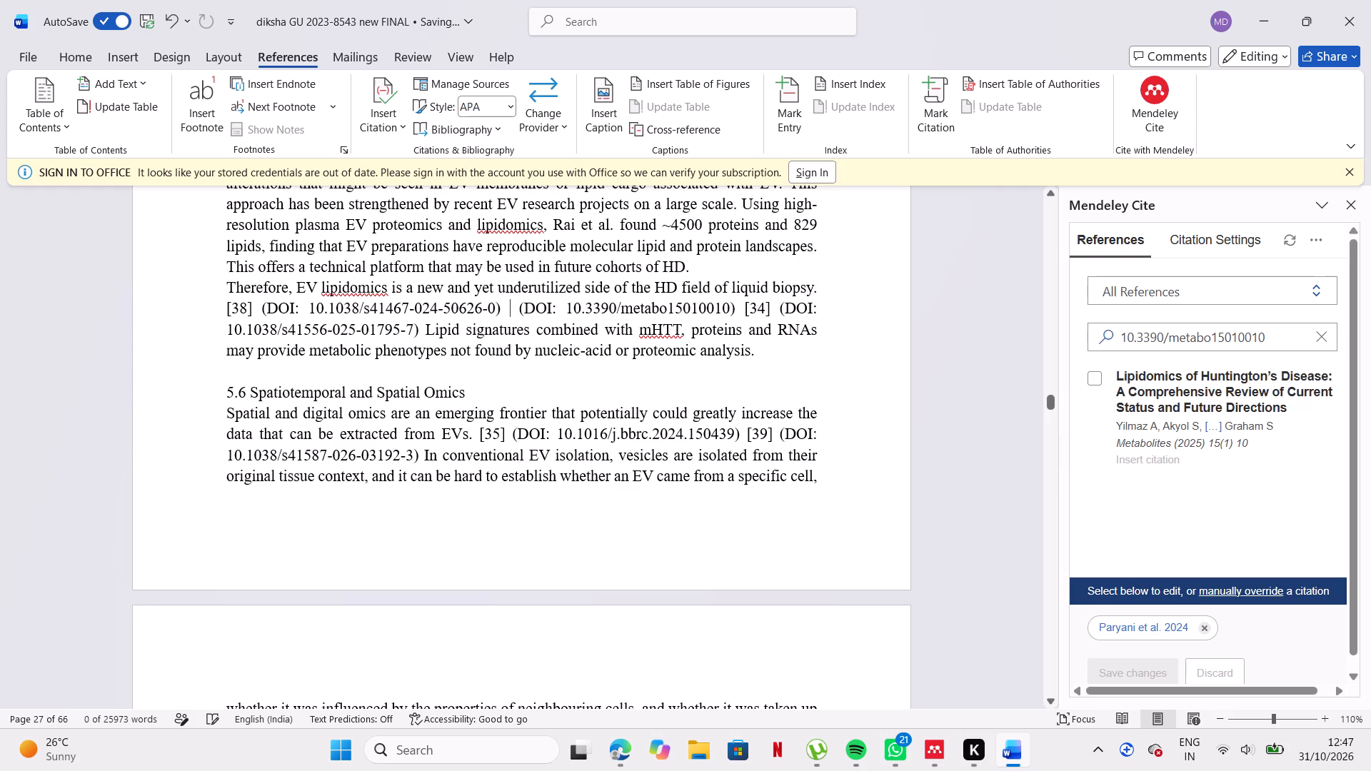
{"action": "left_click", "coordinate": [513, 312]}
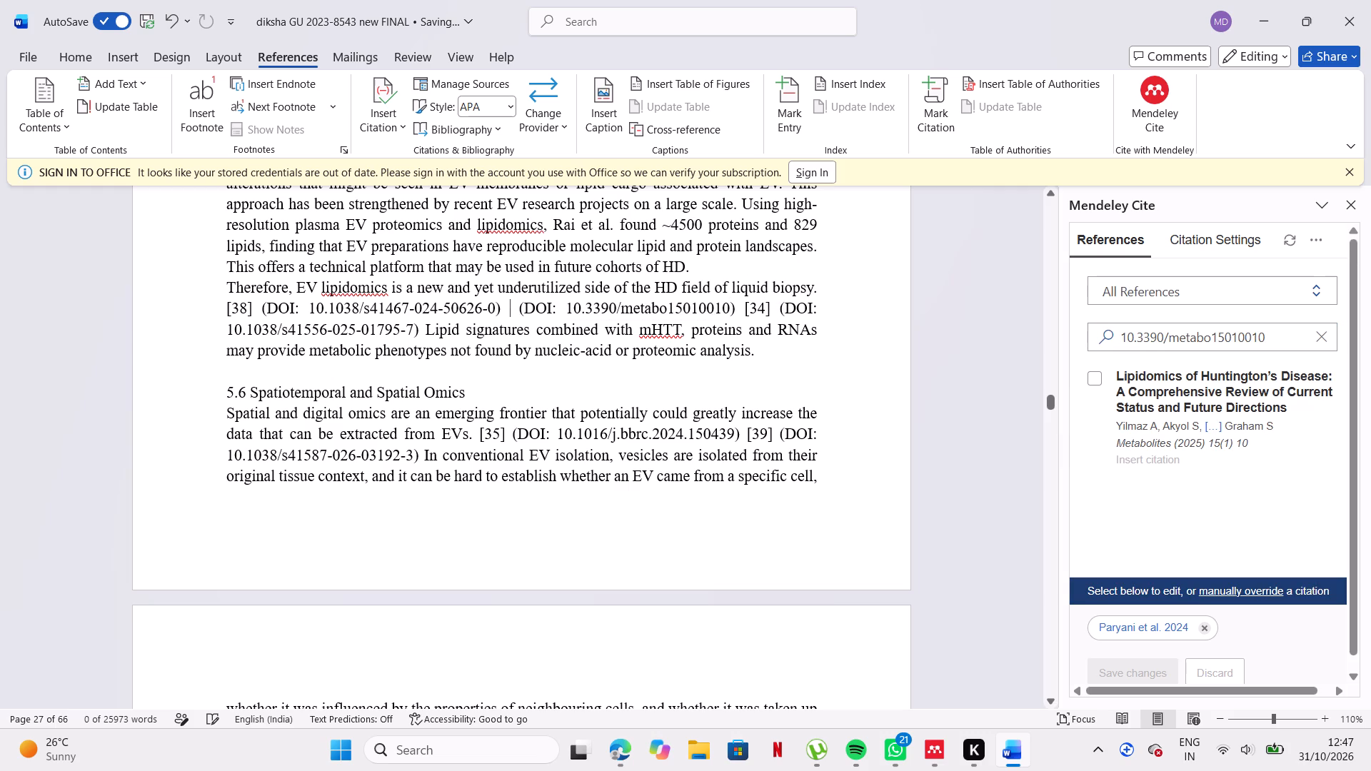
{"action": "left_click", "coordinate": [772, 303]}
{"action": "key", "text": "BackSpace"}
{"action": "key", "text": "BackSpace"}
{"action": "key", "text": "BackSpace"}
{"action": "key", "text": "BackSpace"}
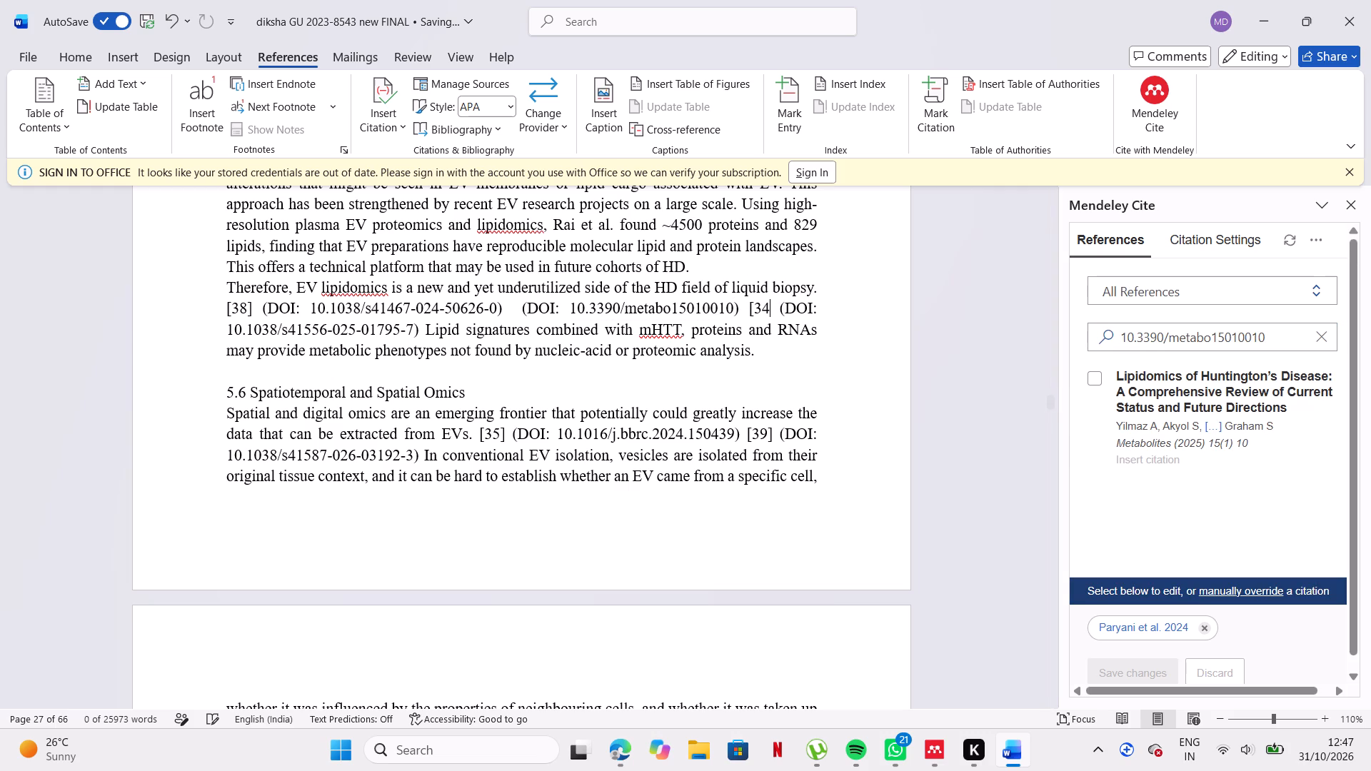
{"action": "key", "text": "BackSpace"}
{"action": "key", "text": "BackSpace"}
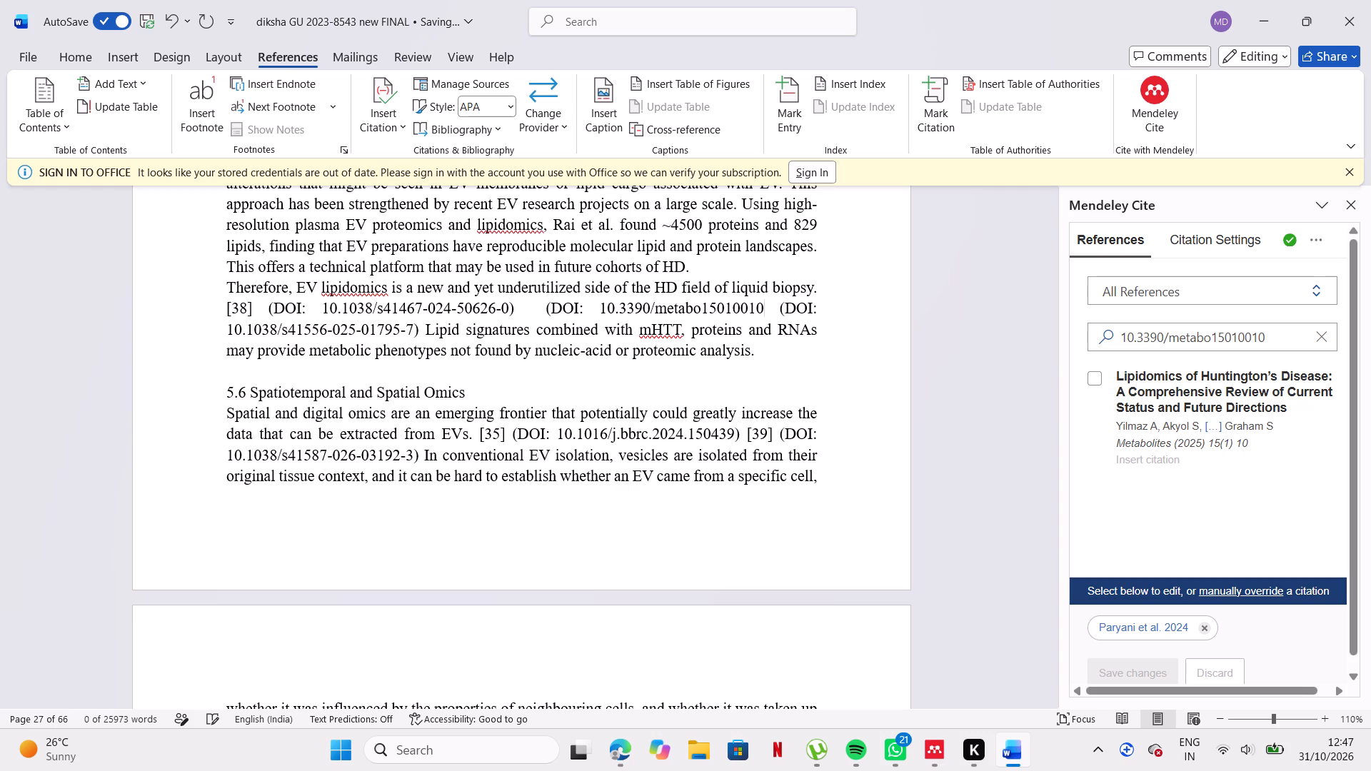
{"action": "key", "text": "shift+parenright"}
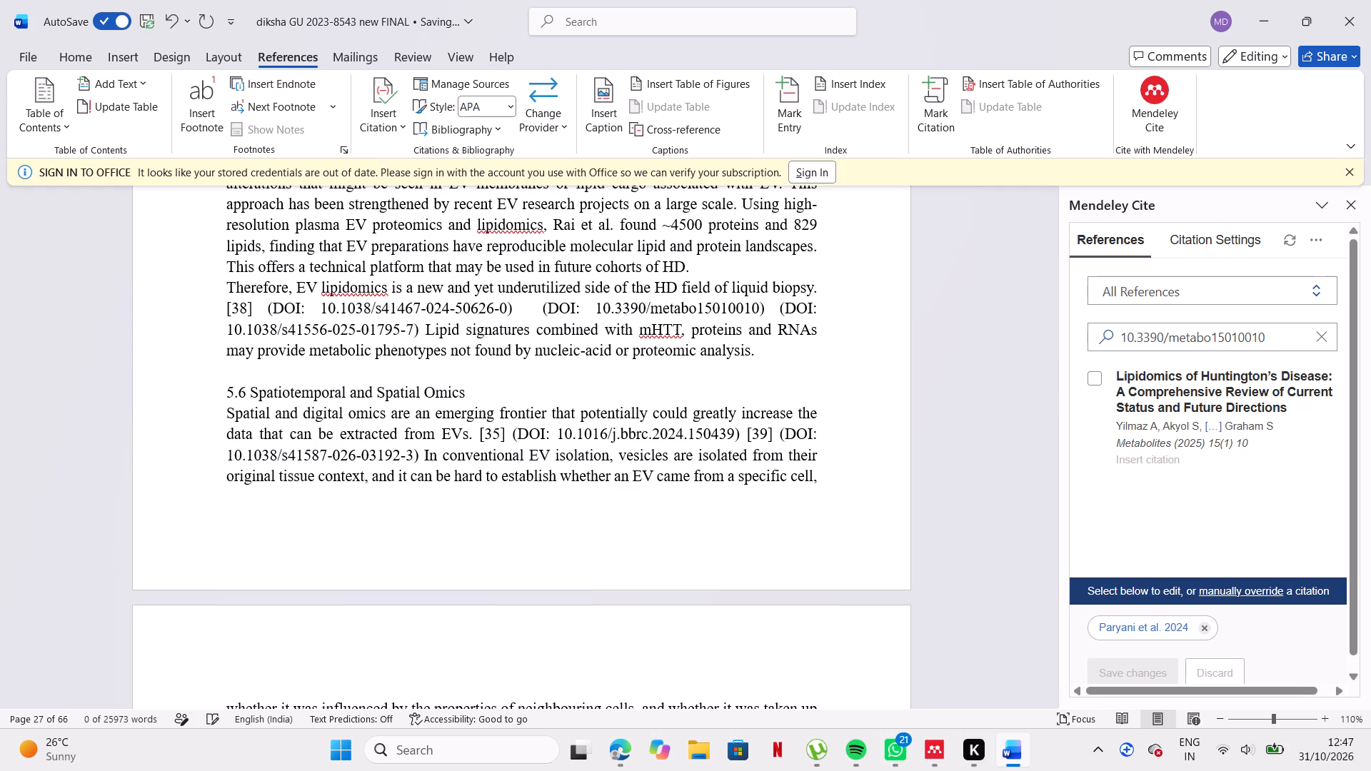
Insert the Yilmaz et al. 2025 Mendeley citation before DOI 10.3390/metabo15010010 and clear the library search.
{"action": "left_click", "coordinate": [538, 311]}
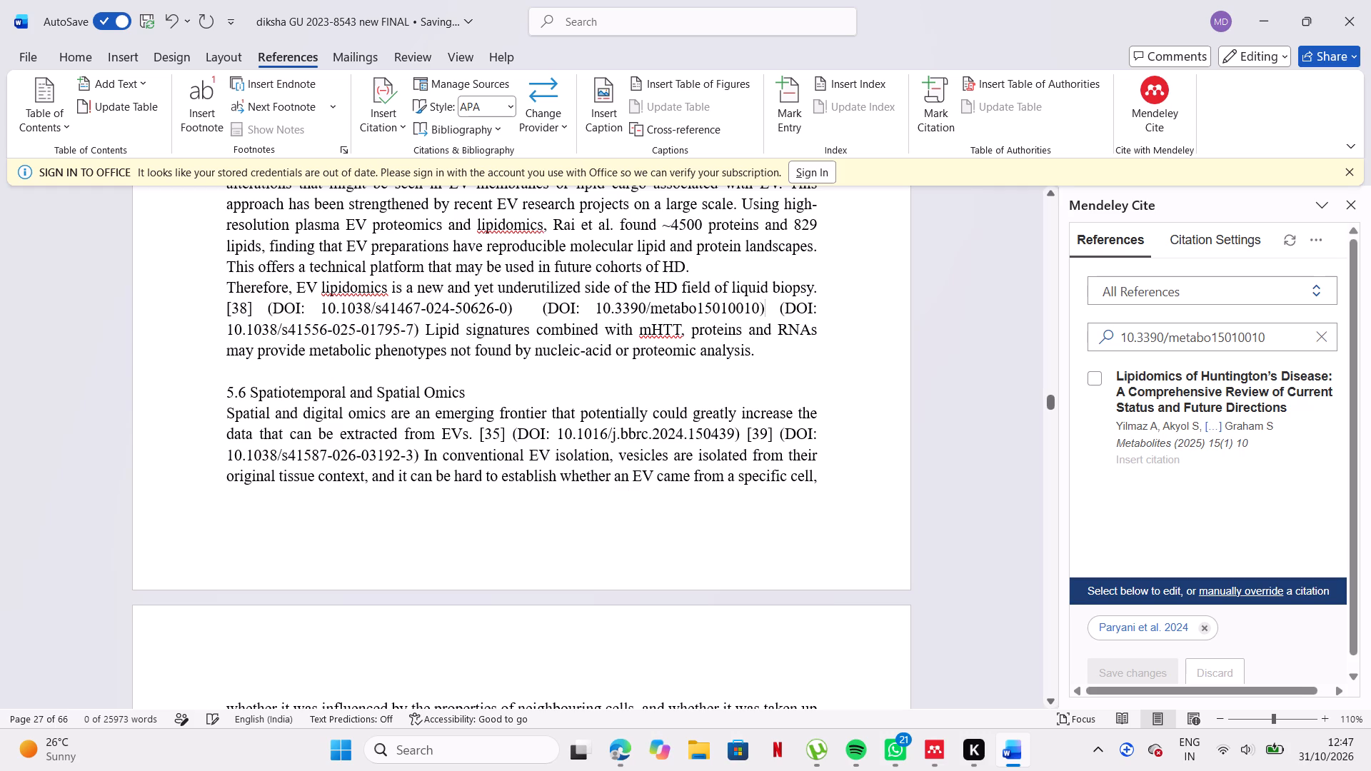
{"action": "left_click", "coordinate": [538, 311]}
{"action": "left_click", "coordinate": [538, 311]}
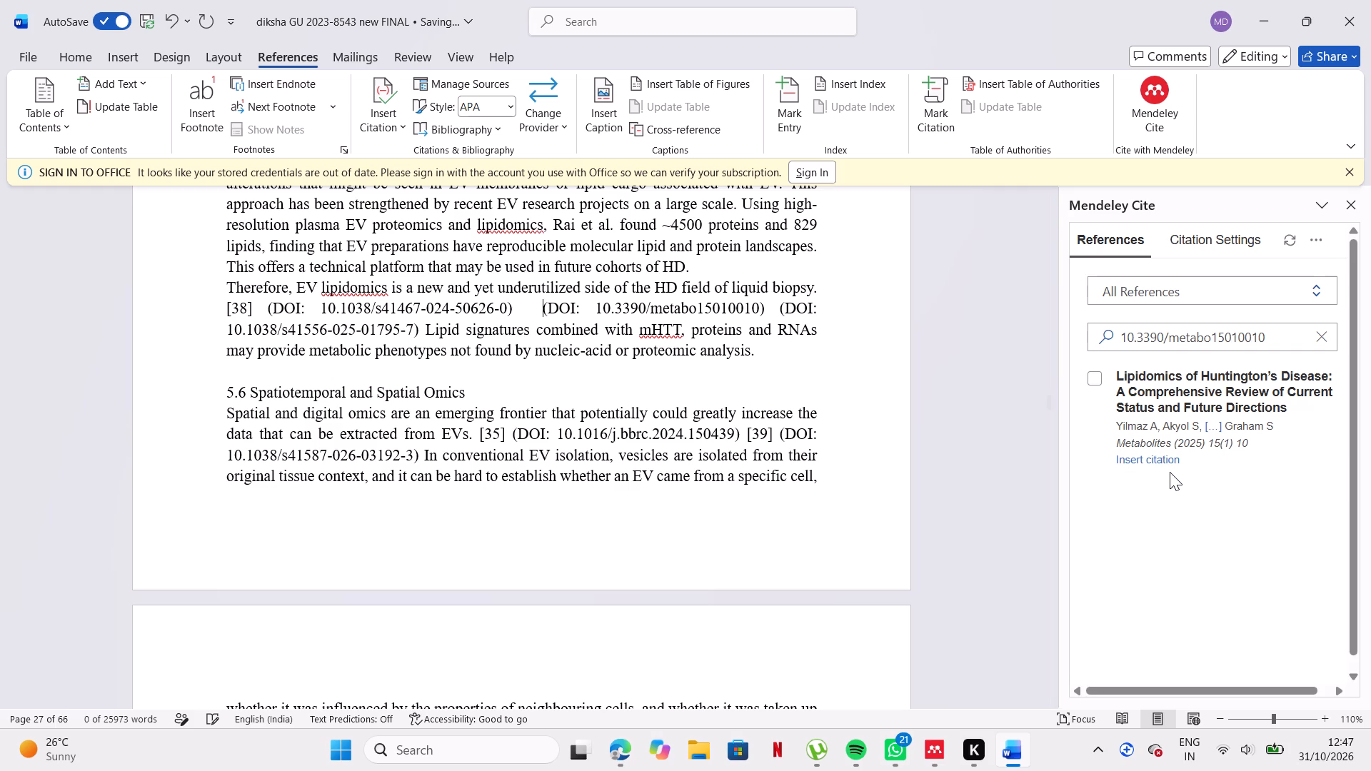
{"action": "left_click", "coordinate": [1163, 460]}
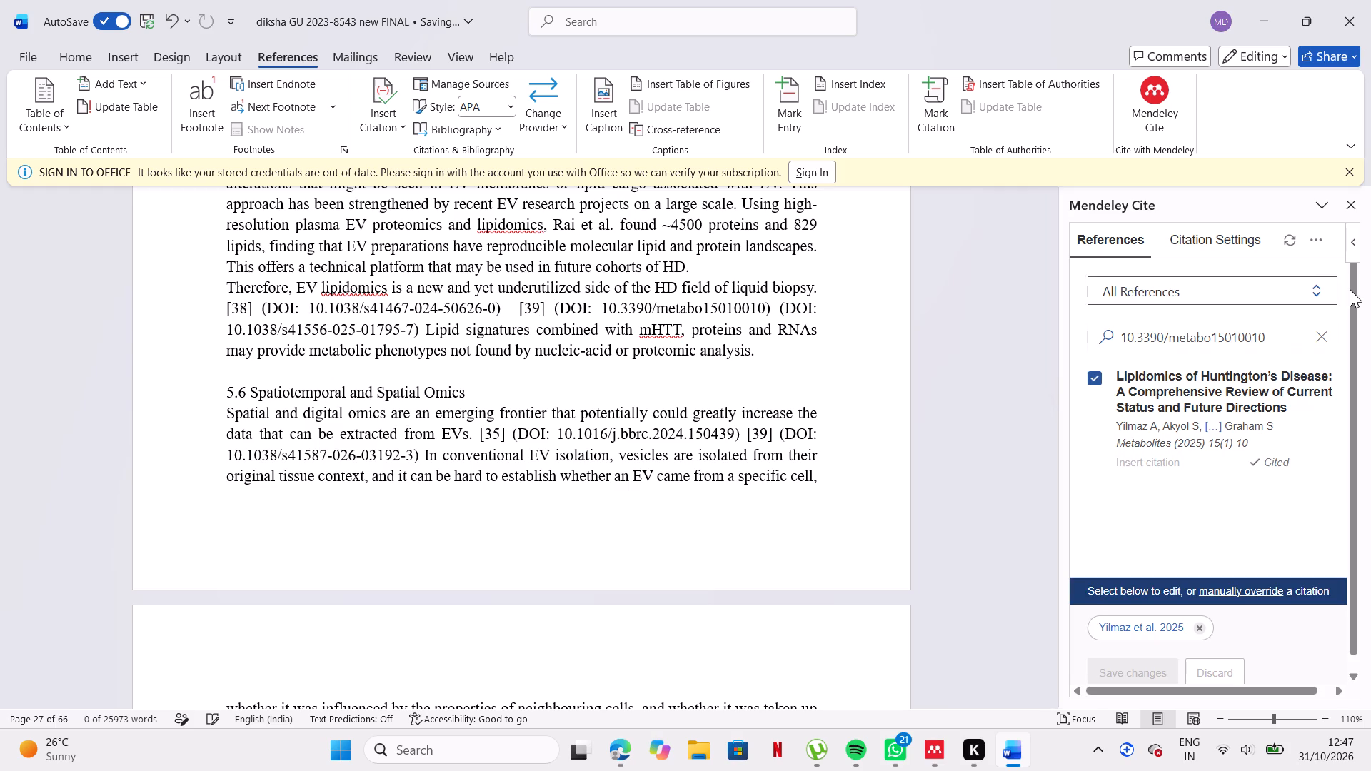
{"action": "left_click", "coordinate": [1321, 324]}
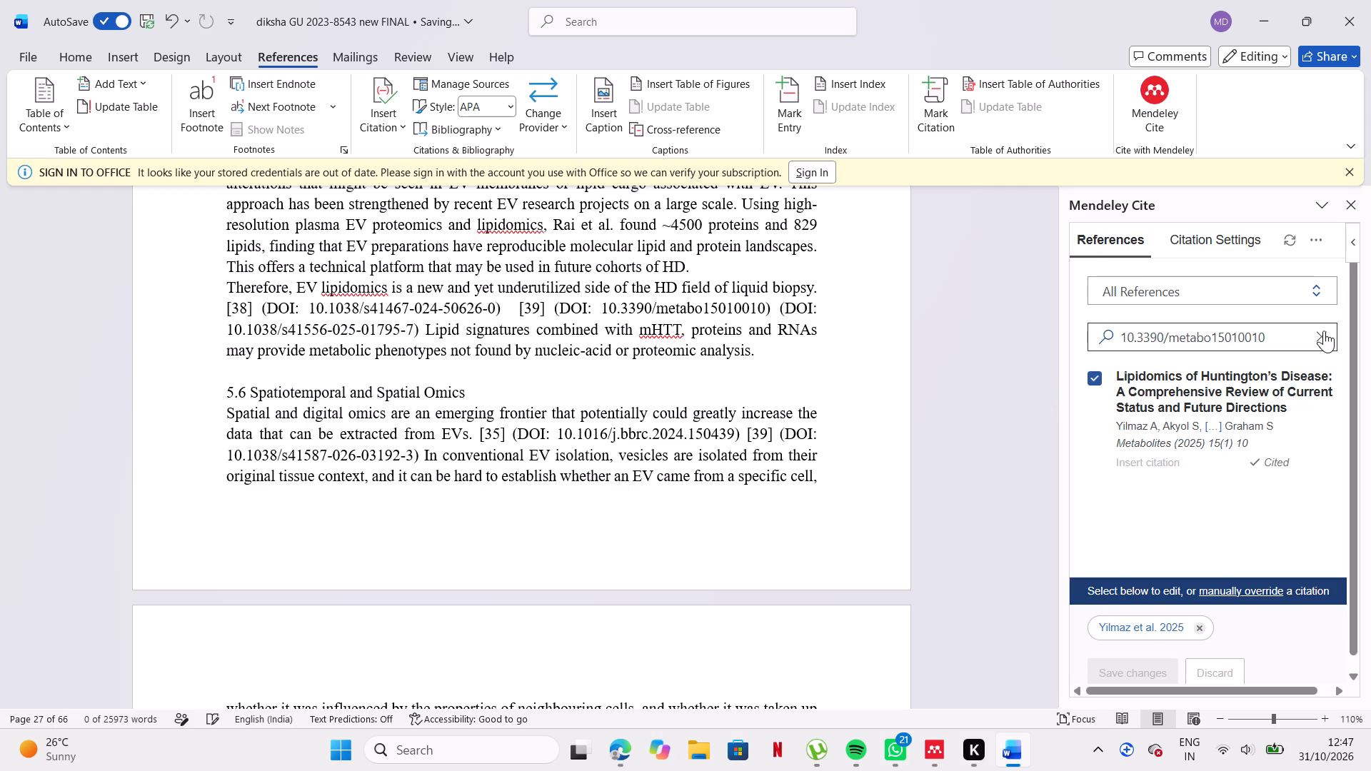
{"action": "left_click", "coordinate": [1327, 336]}
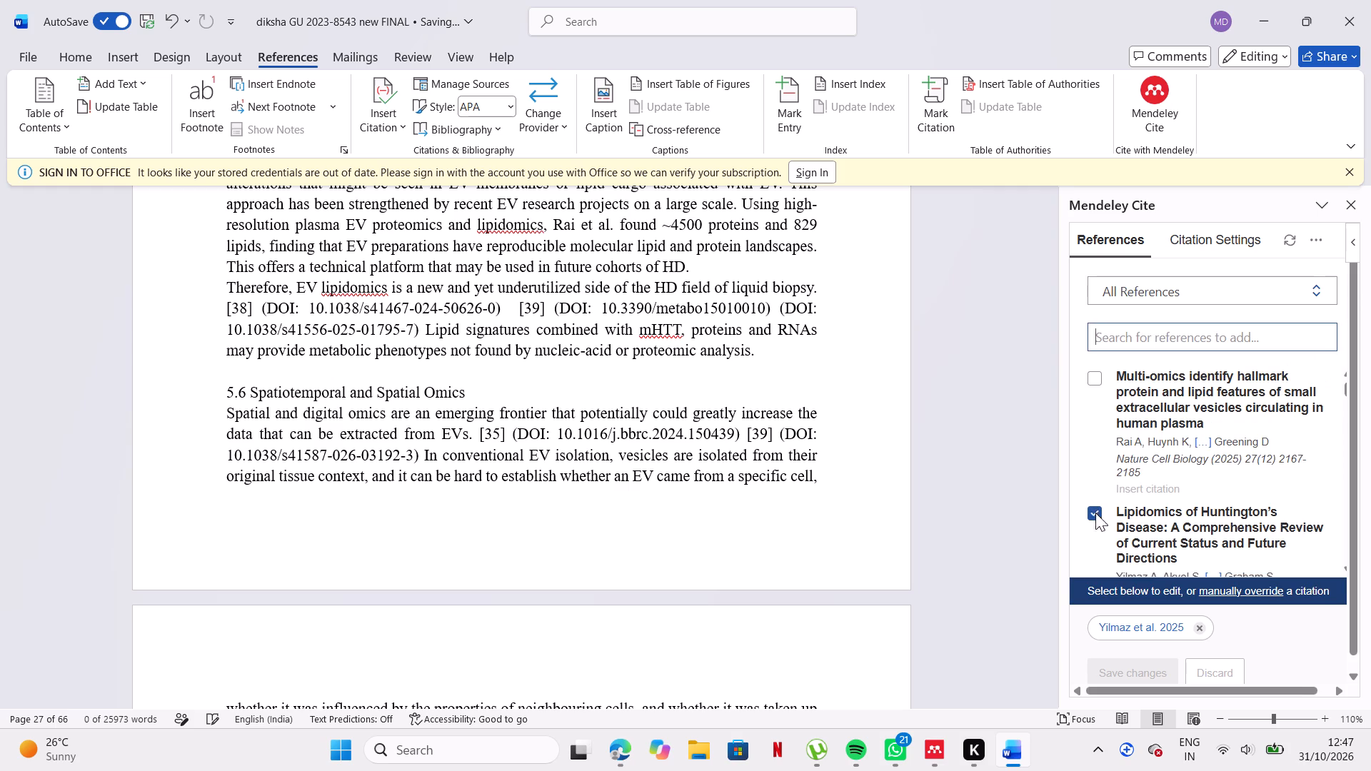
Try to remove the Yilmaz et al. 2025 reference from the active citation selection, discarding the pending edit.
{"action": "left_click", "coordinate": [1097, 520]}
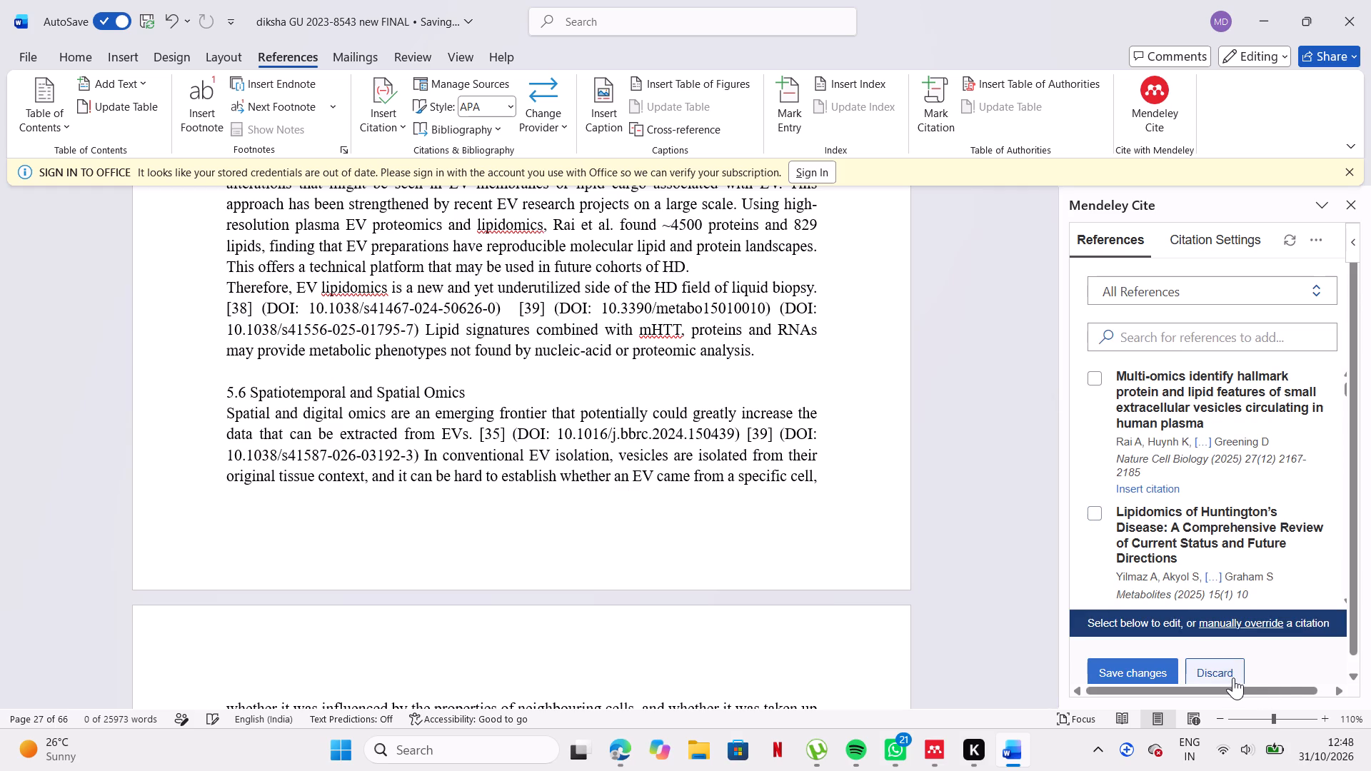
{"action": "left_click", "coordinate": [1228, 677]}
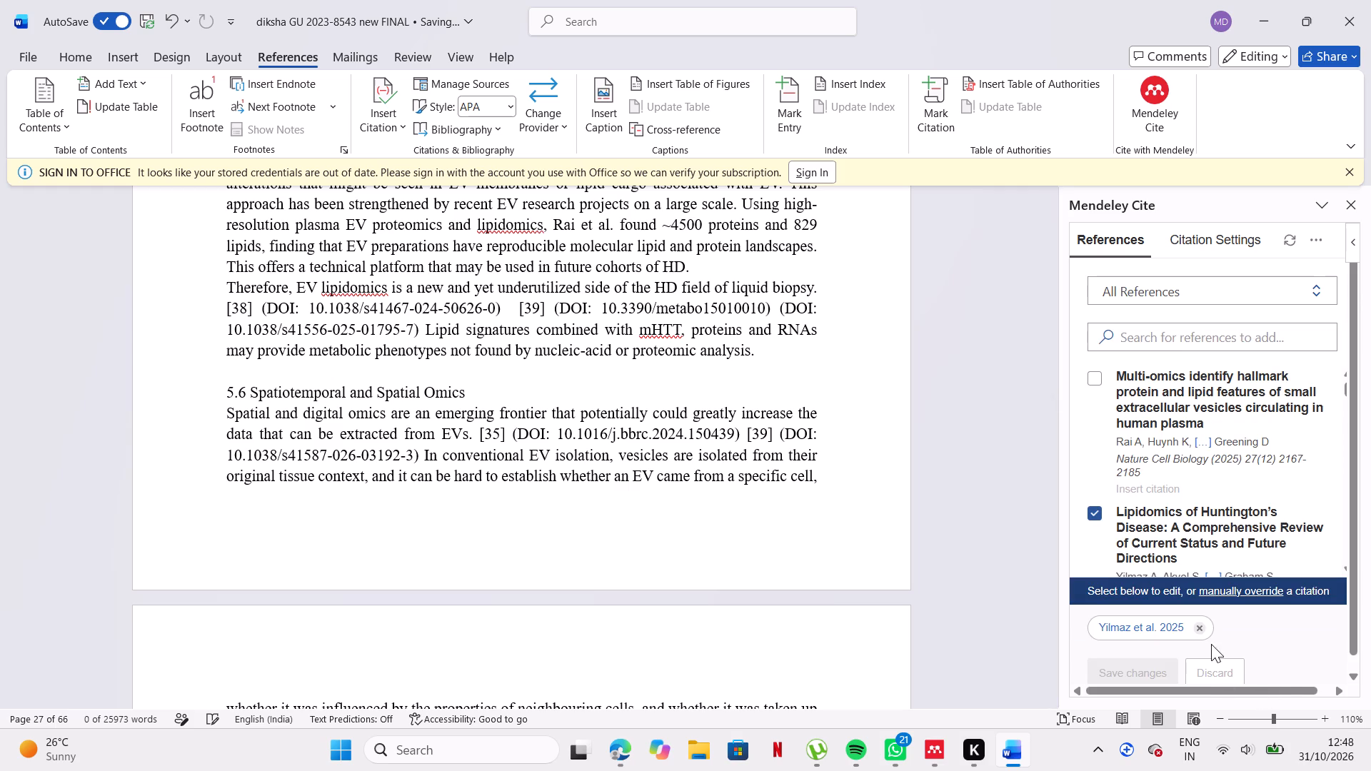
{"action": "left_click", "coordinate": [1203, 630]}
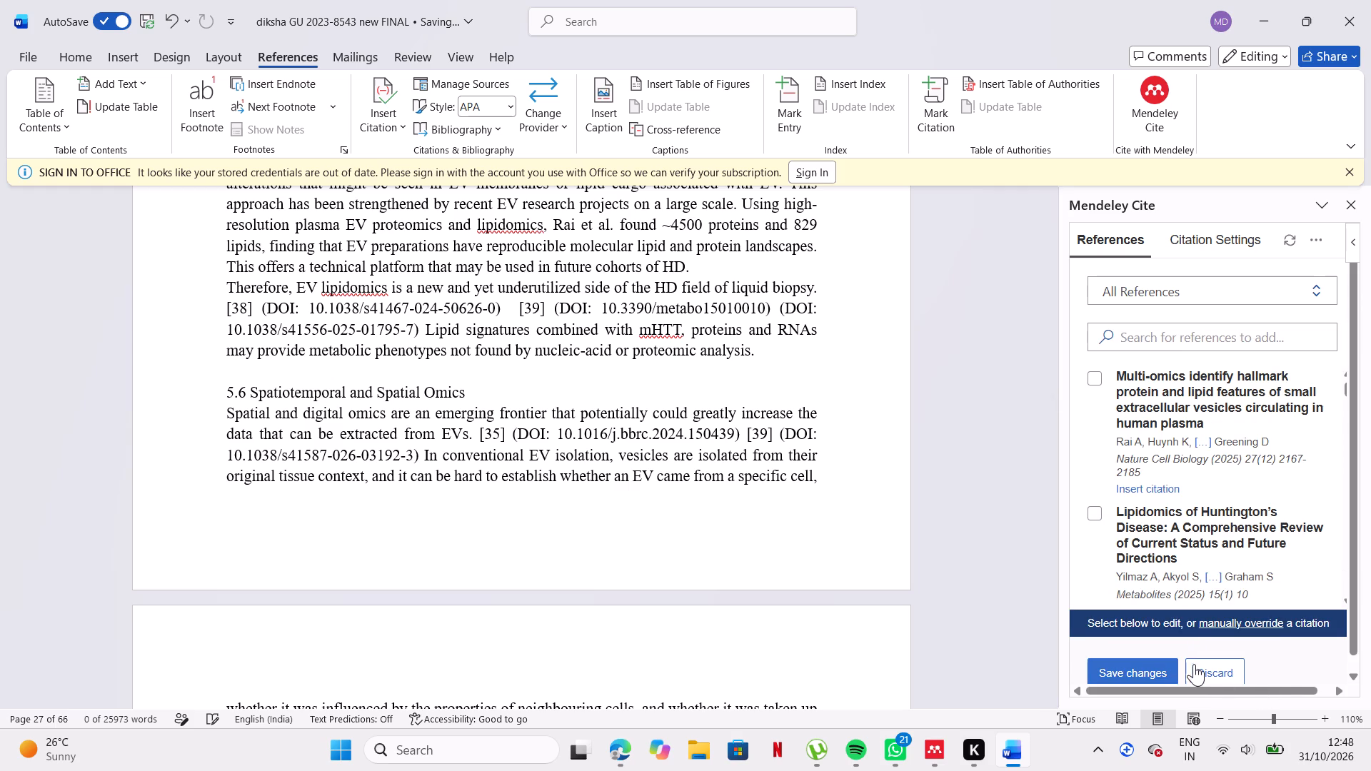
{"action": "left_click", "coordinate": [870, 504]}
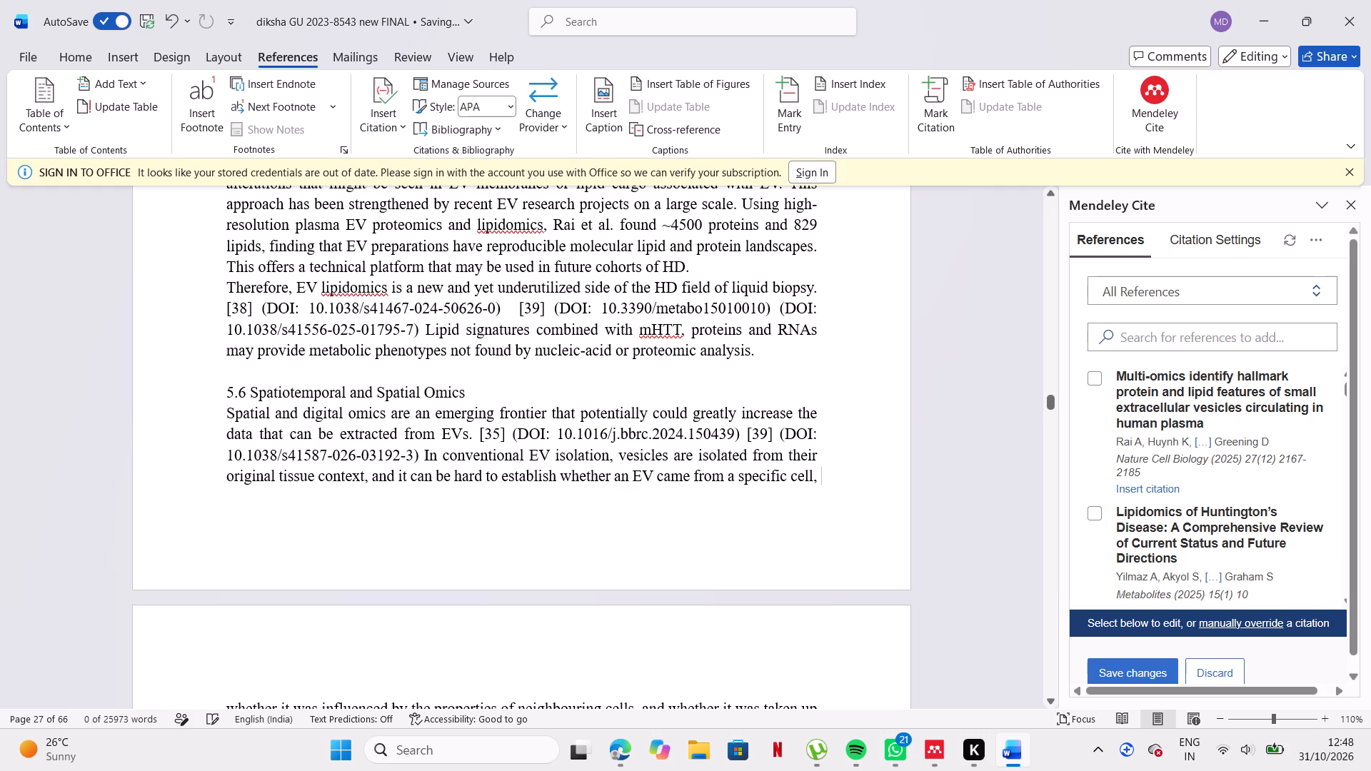
{"action": "left_click", "coordinate": [622, 384]}
{"action": "left_click", "coordinate": [773, 310]}
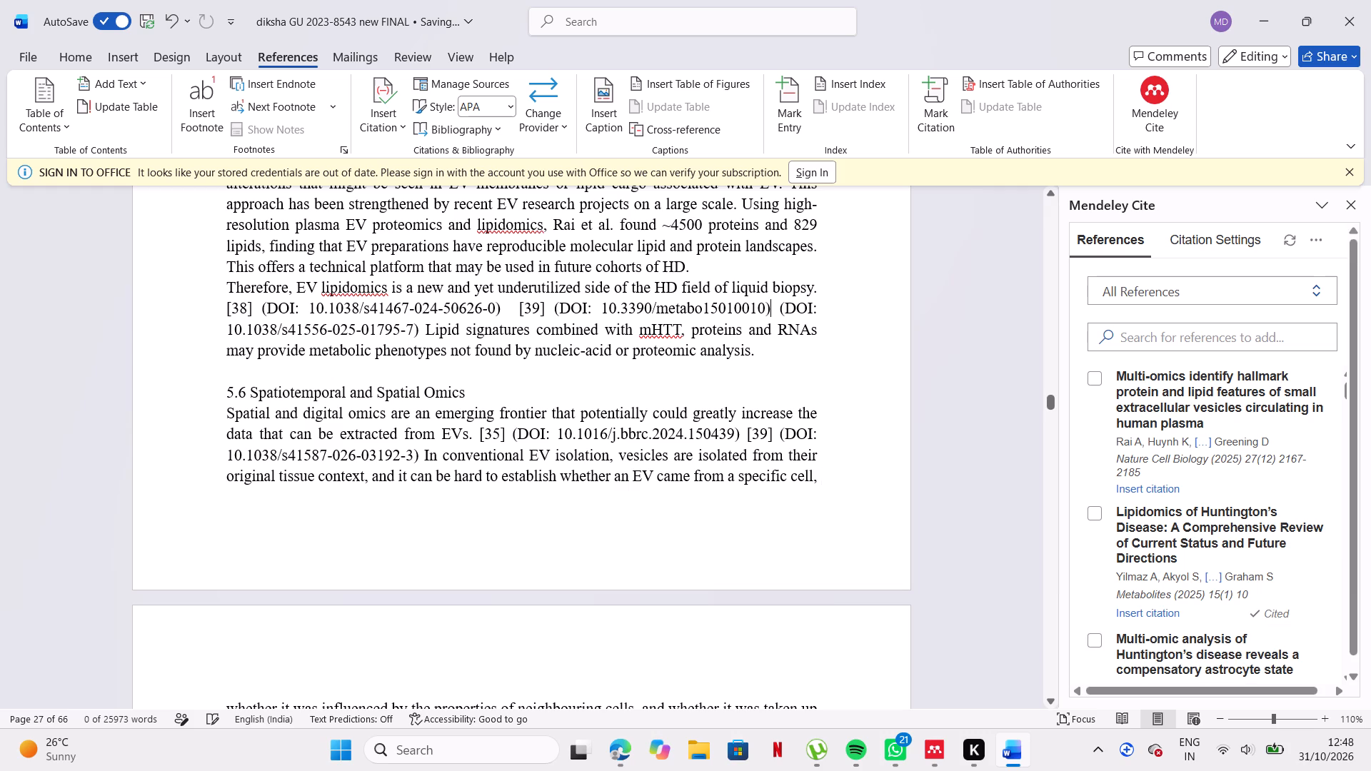
{"action": "left_click", "coordinate": [1139, 488]}
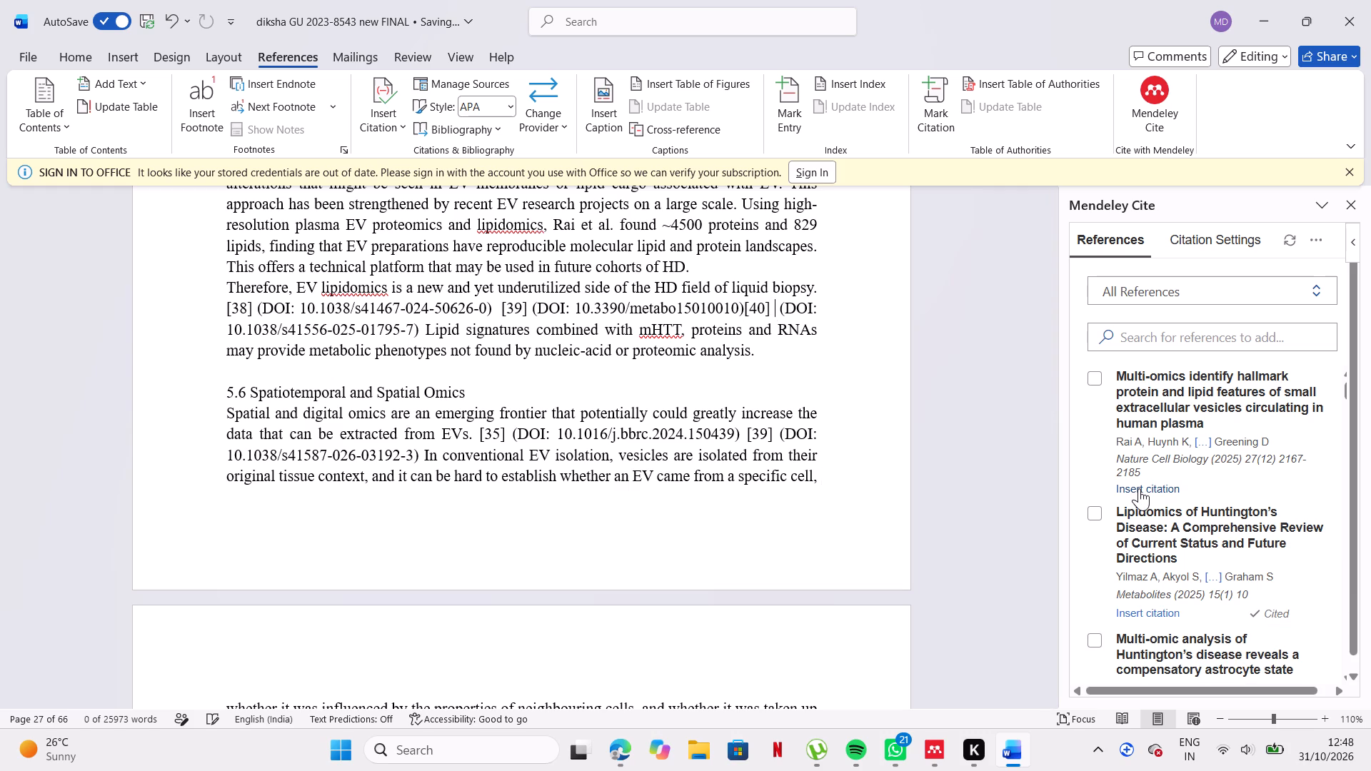
{"action": "left_click", "coordinate": [745, 314]}
{"action": "left_click", "coordinate": [745, 314]}
{"action": "key", "text": "space"}
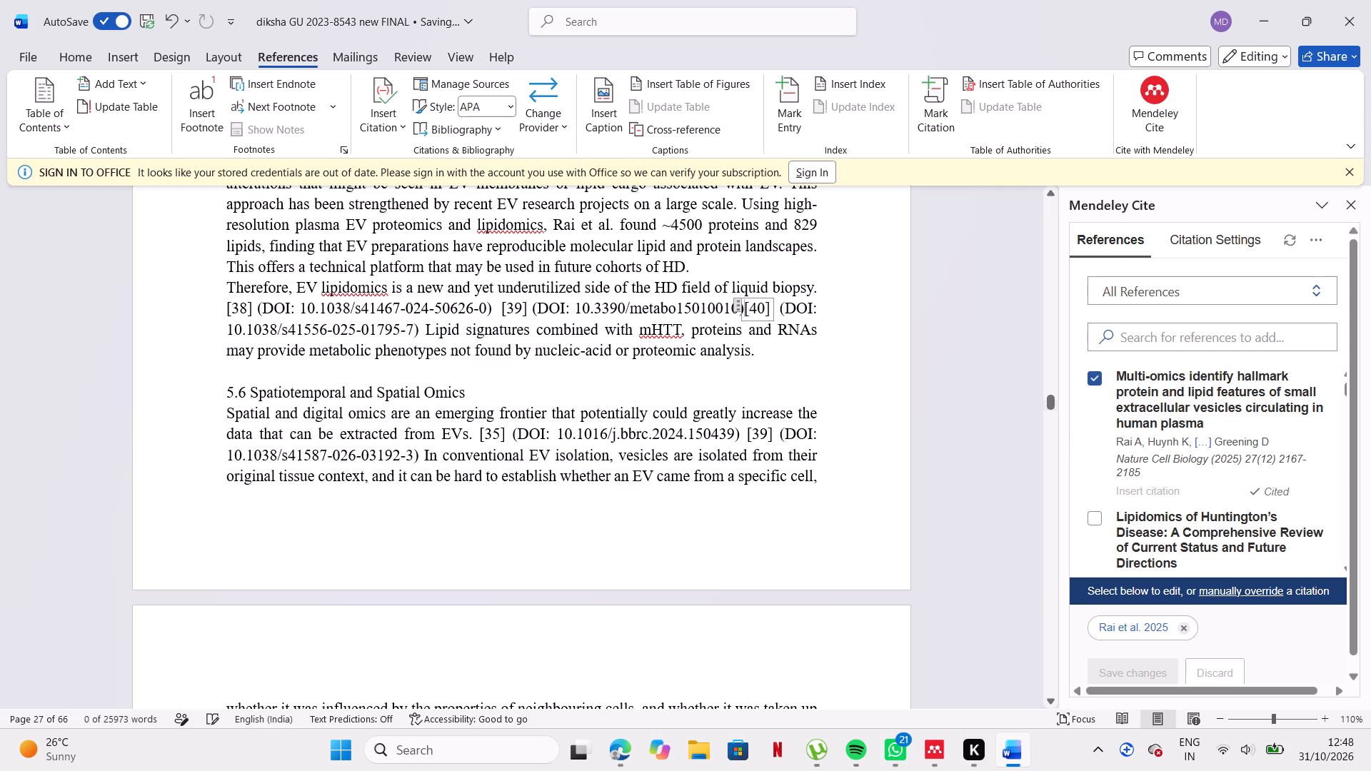
Copy DOI 10.1016/j.bbrc.2024.150439 from the typed [35] citation in section 5.6 and search the Mendeley Cite library for it.
{"action": "left_click", "coordinate": [823, 363]}
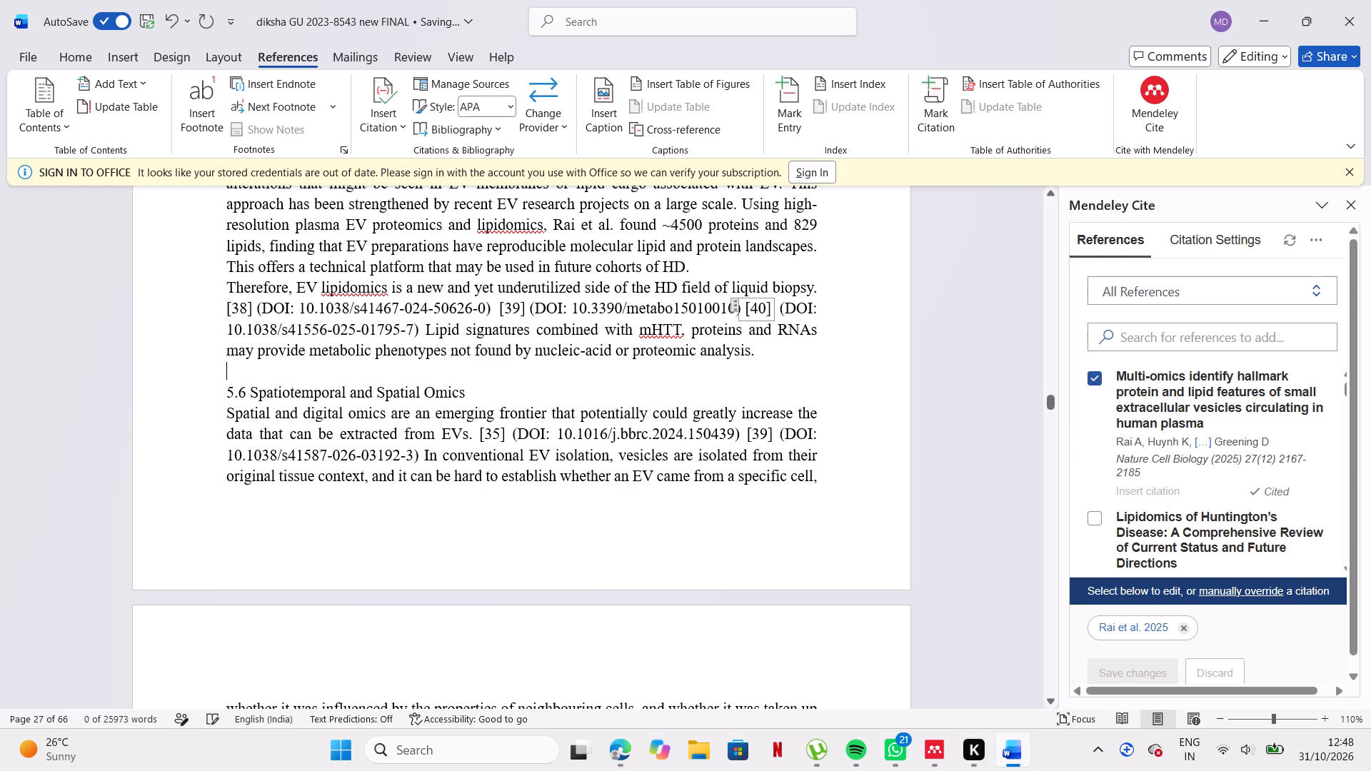
{"action": "scroll", "coordinate": [823, 363], "scroll_direction": "down", "scroll_amount": 1}
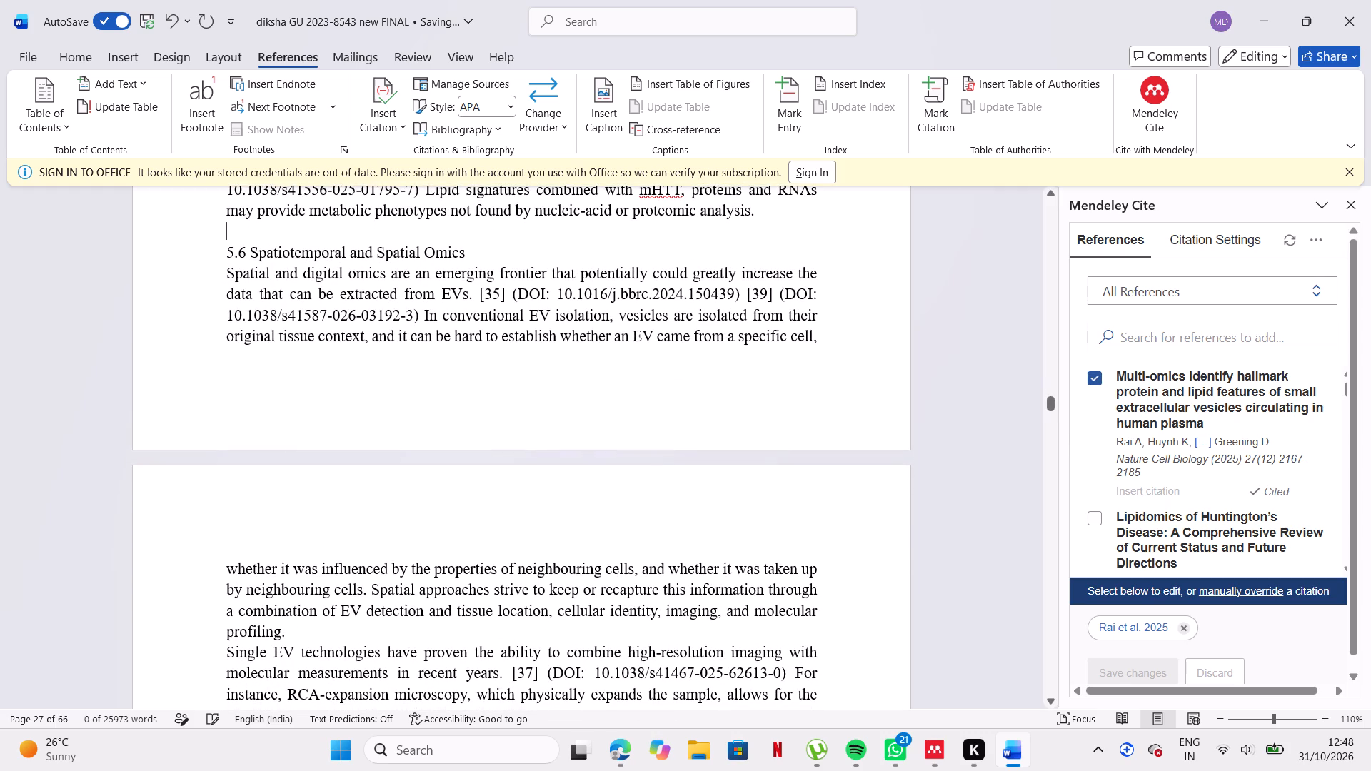
{"action": "left_click_drag", "start_coordinate": [559, 295], "coordinate": [571, 293]}
{"action": "left_click_drag", "start_coordinate": [571, 293], "coordinate": [728, 291]}
{"action": "key", "text": "ctrl+c"}
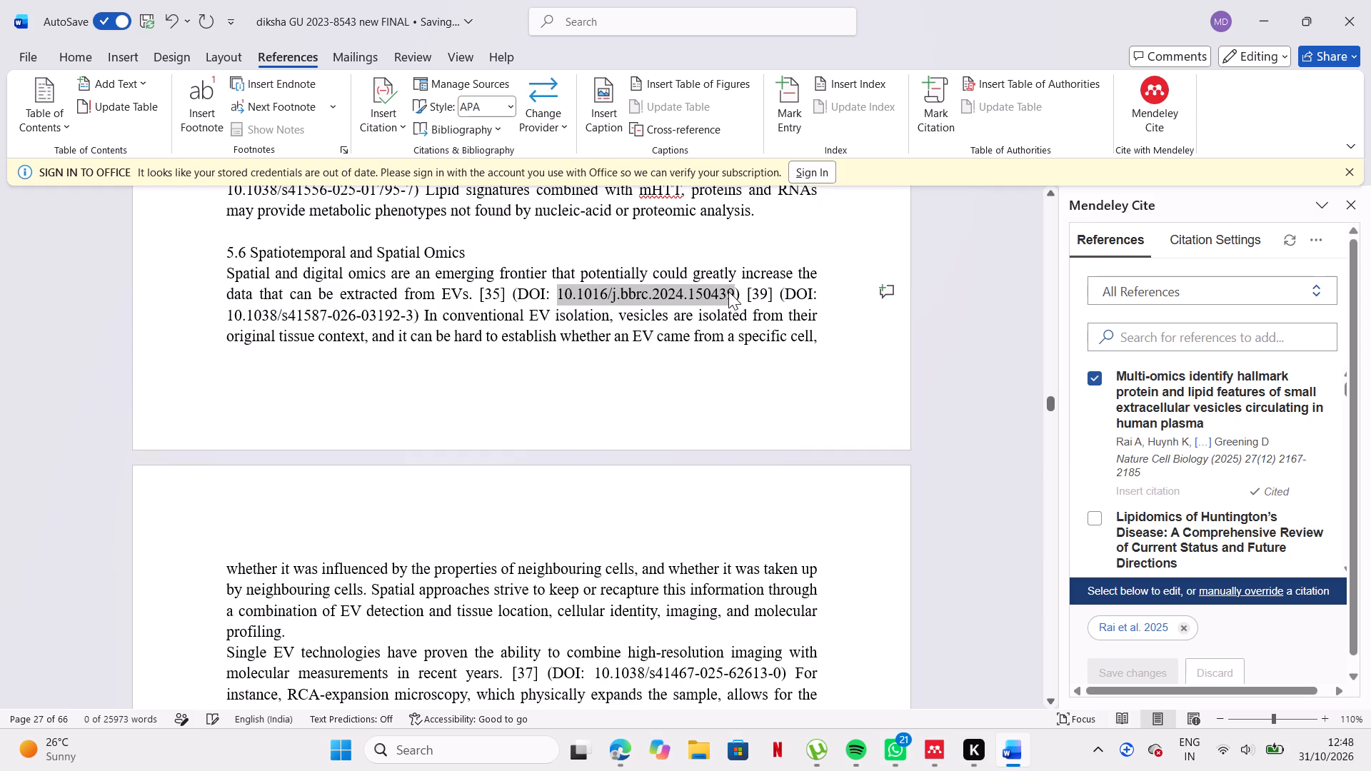
{"action": "left_click", "coordinate": [1310, 321]}
{"action": "left_click", "coordinate": [1310, 329]}
{"action": "key", "text": "ctrl+v"}
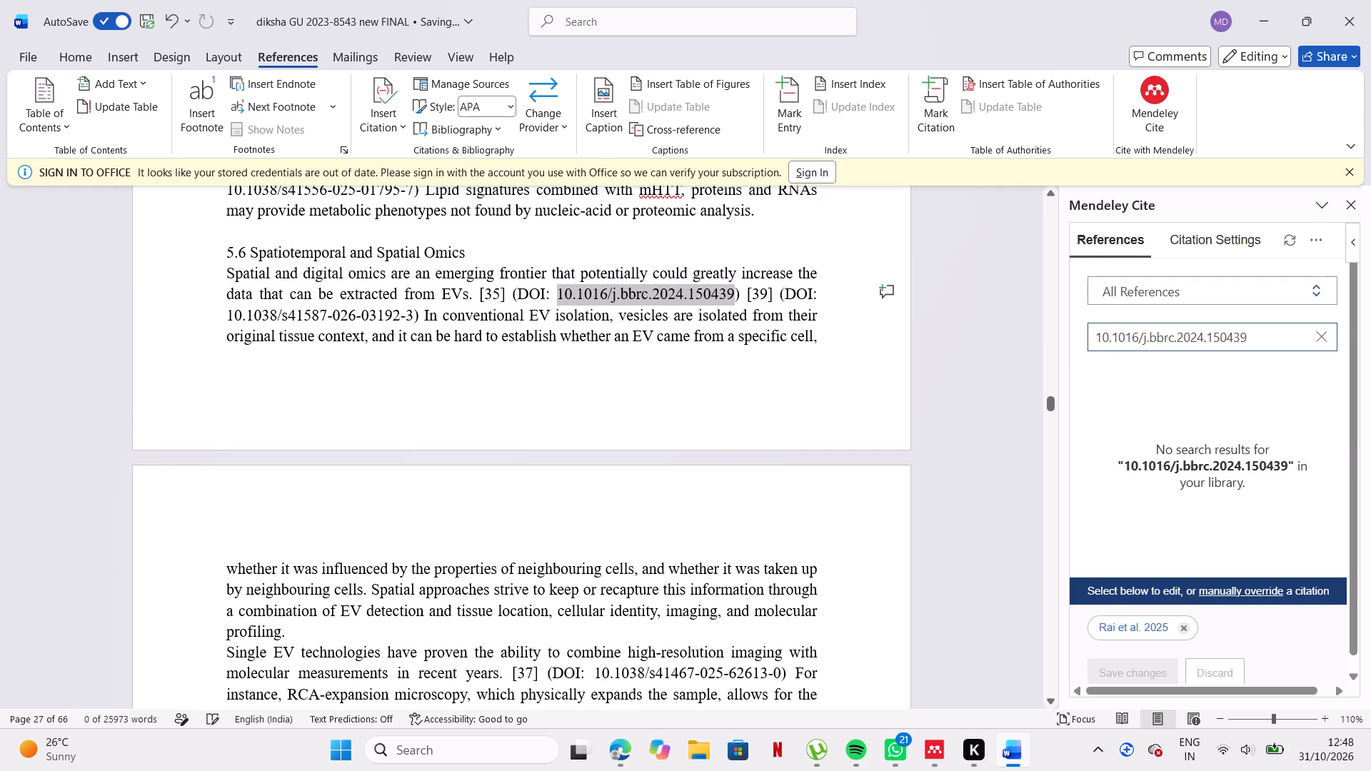
In Mendeley Reference Manager, look up DOI 10.1016/j.bbrc.2024.150439, add the journal article to the library, and return to Word.
{"action": "left_click", "coordinate": [940, 768]}
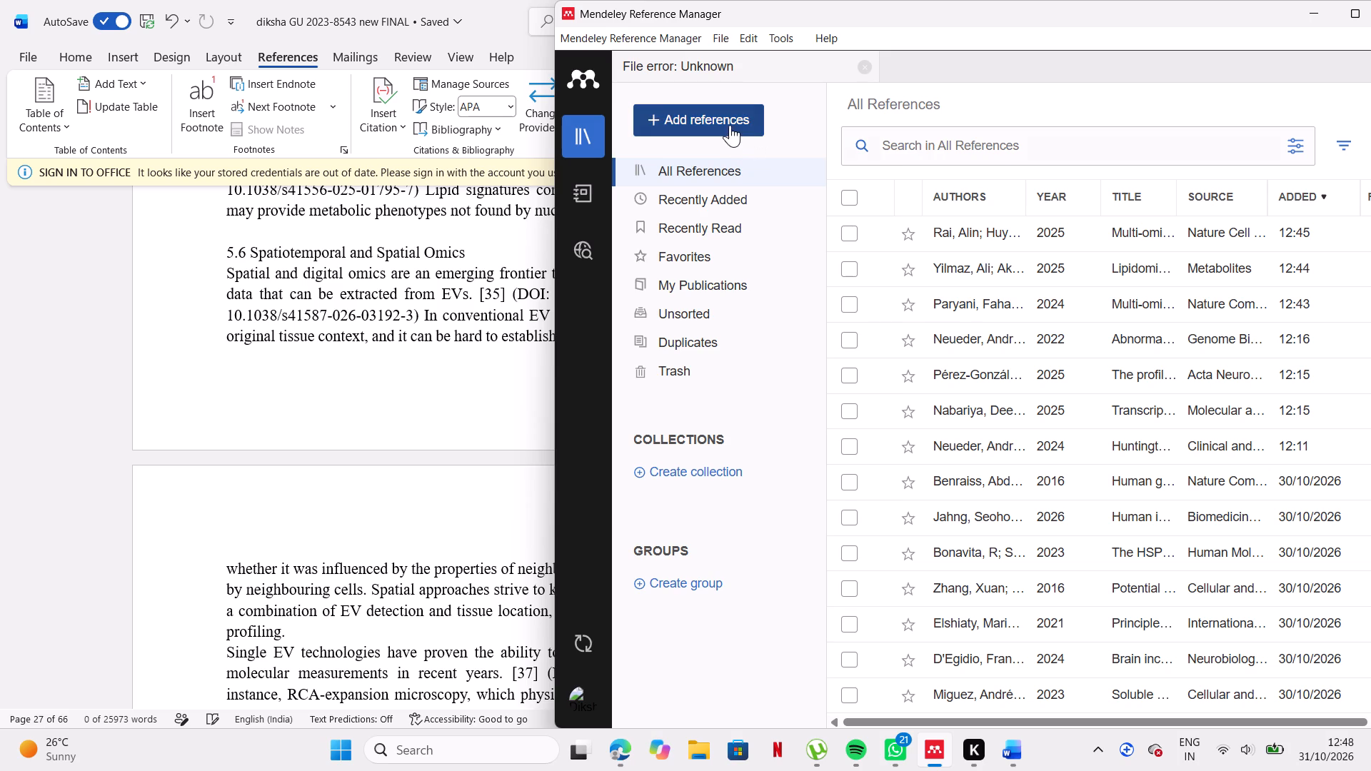
{"action": "left_click", "coordinate": [730, 121]}
{"action": "left_click", "coordinate": [748, 392]}
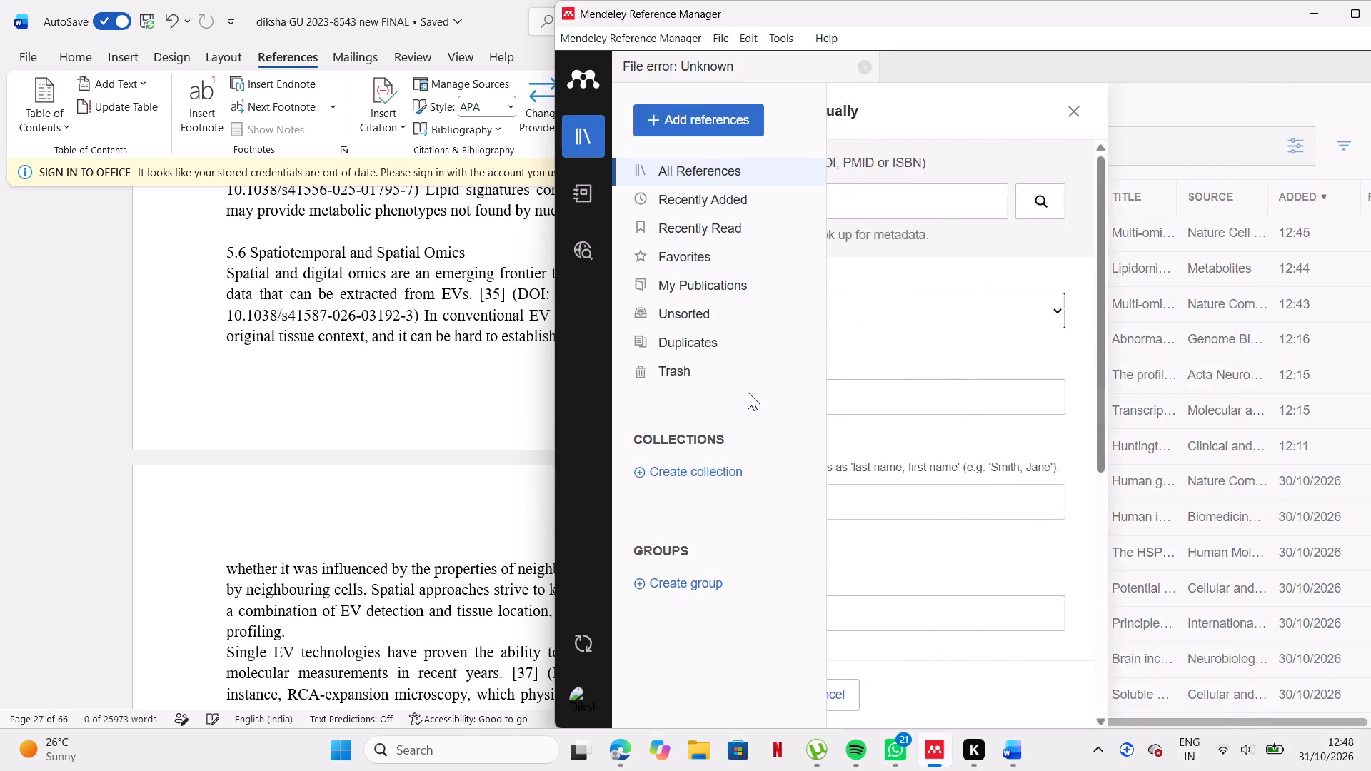
{"action": "left_click", "coordinate": [953, 196]}
{"action": "key", "text": "ctrl+v"}
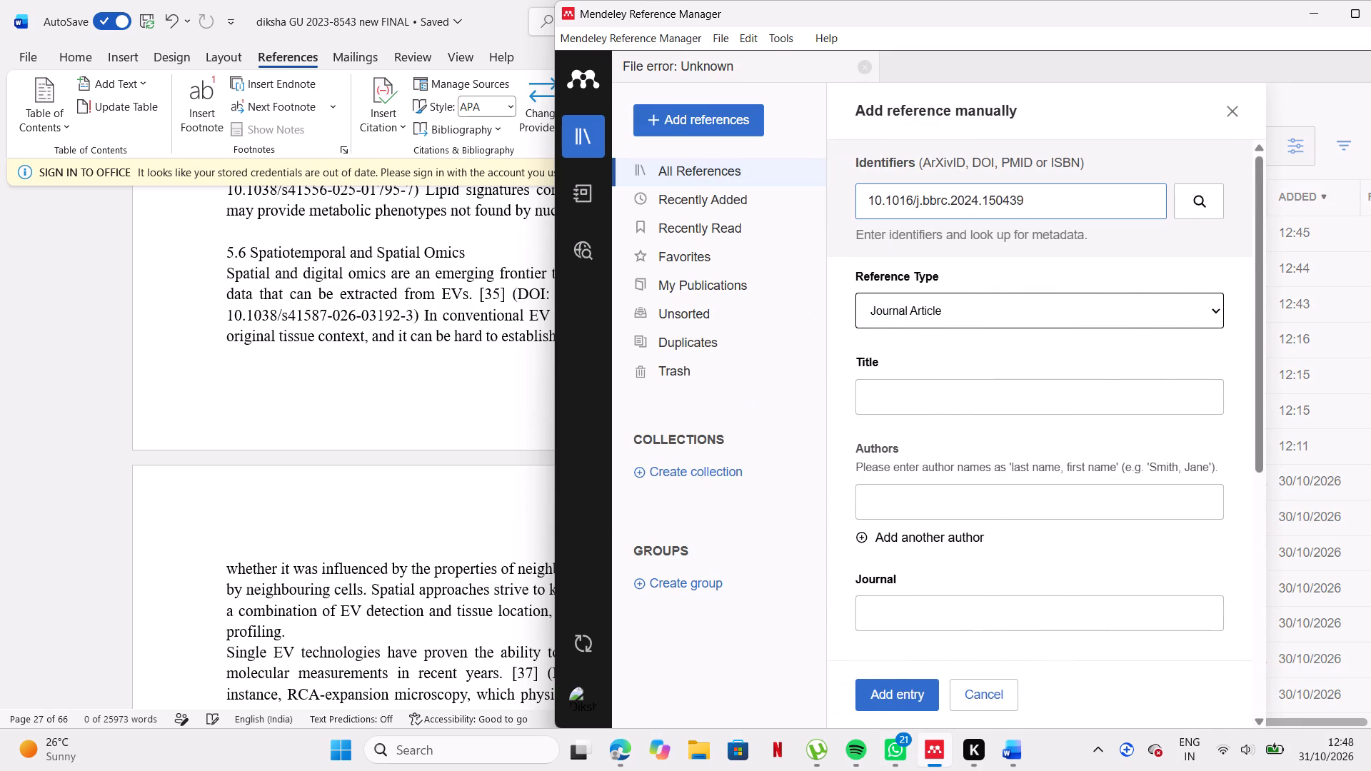
{"action": "left_click", "coordinate": [1190, 196]}
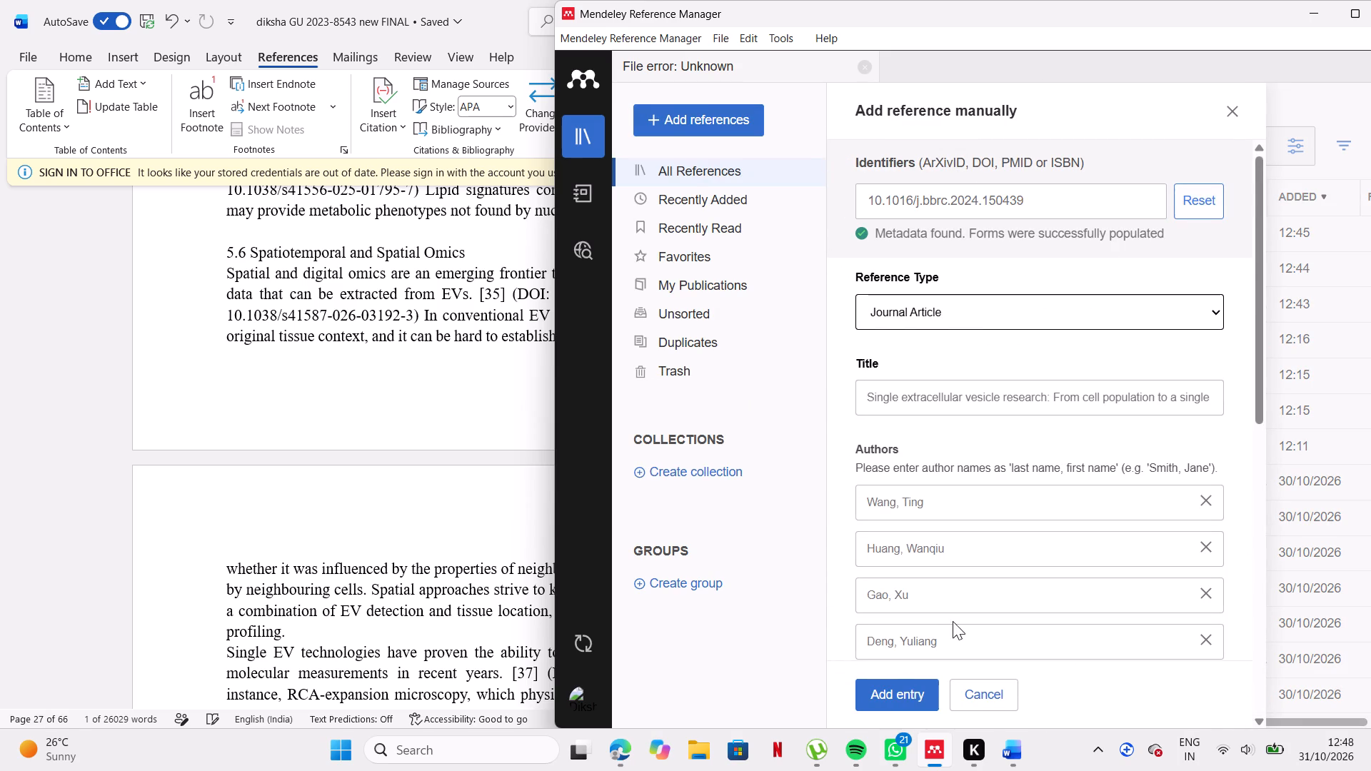
{"action": "left_click", "coordinate": [894, 688]}
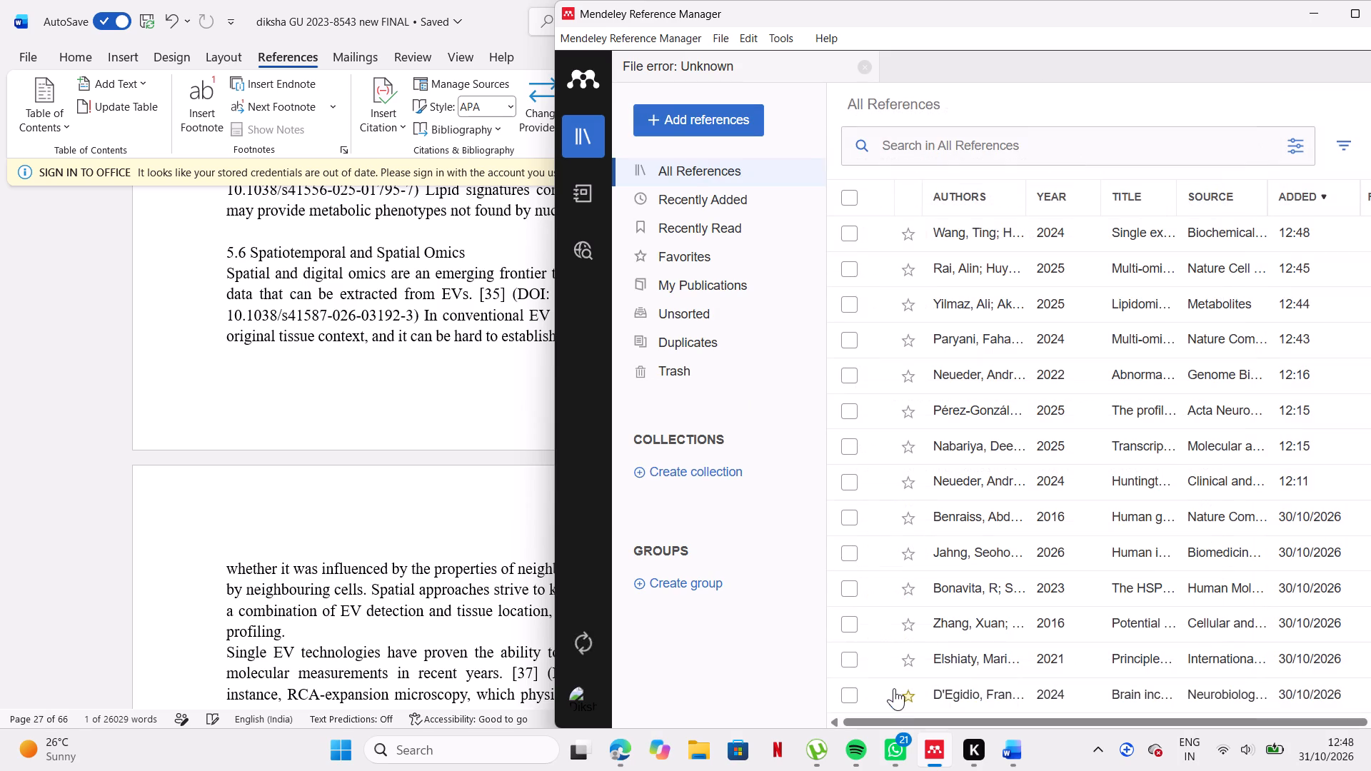
{"action": "left_click", "coordinate": [468, 561]}
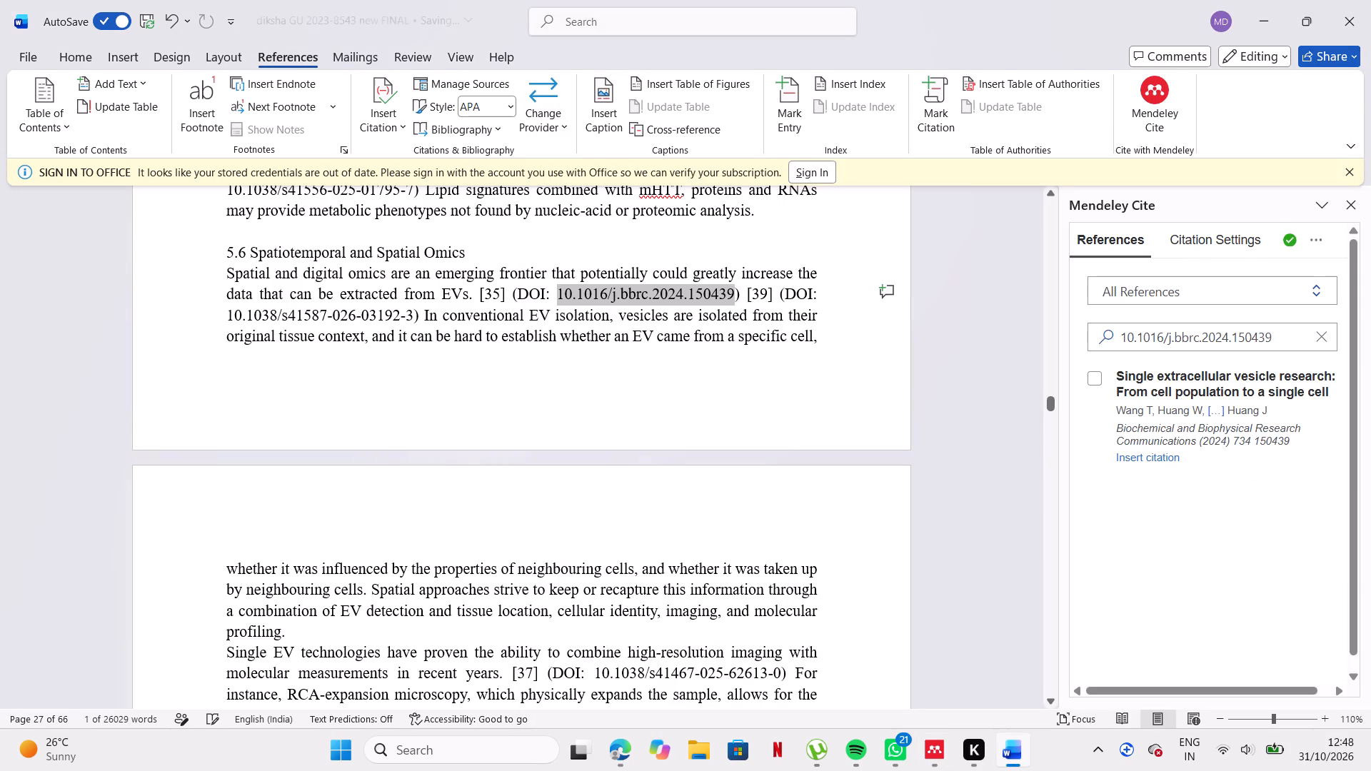
{"action": "left_click_drag", "start_coordinate": [228, 315], "coordinate": [417, 325]}
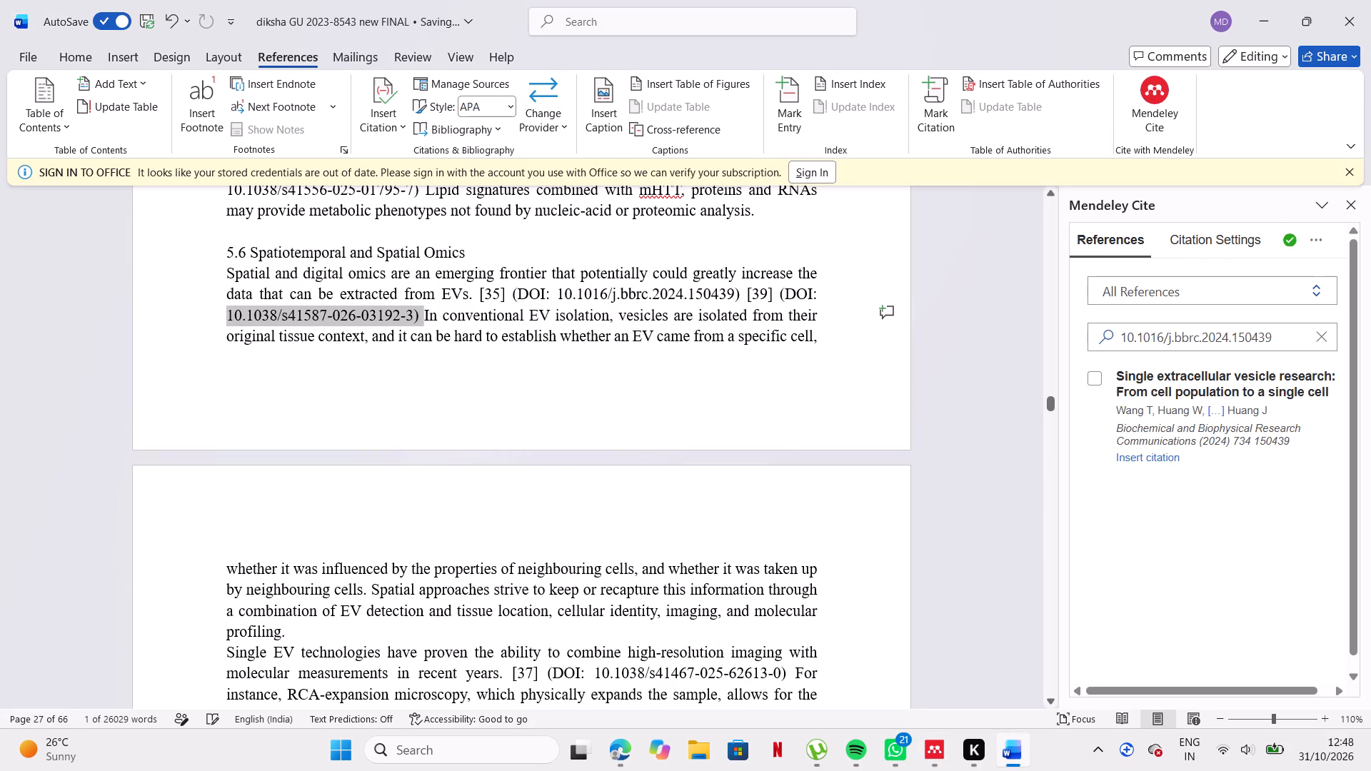
{"action": "left_click_drag", "start_coordinate": [417, 325], "coordinate": [412, 326]}
{"action": "key", "text": "ctrl+c"}
{"action": "left_click", "coordinate": [1322, 336]}
{"action": "left_click", "coordinate": [1299, 335]}
{"action": "key", "text": "ctrl+v"}
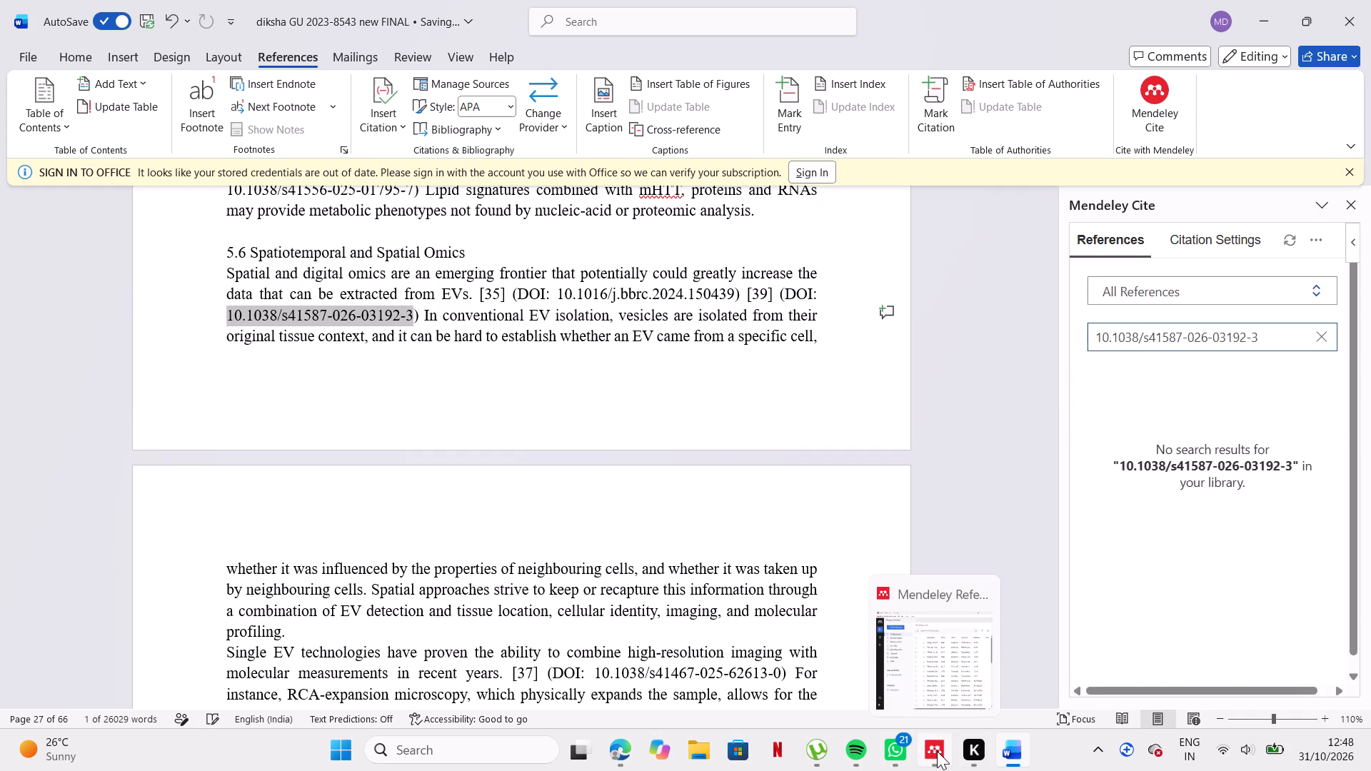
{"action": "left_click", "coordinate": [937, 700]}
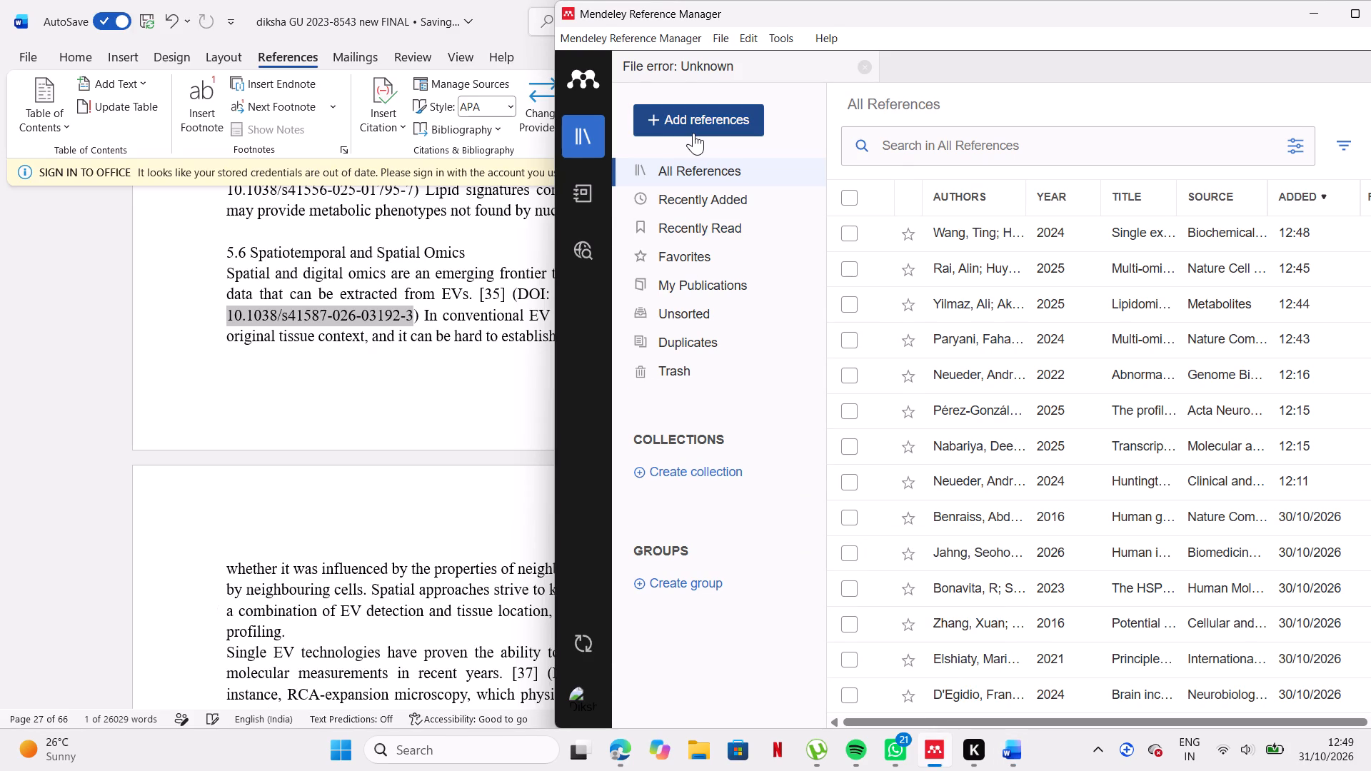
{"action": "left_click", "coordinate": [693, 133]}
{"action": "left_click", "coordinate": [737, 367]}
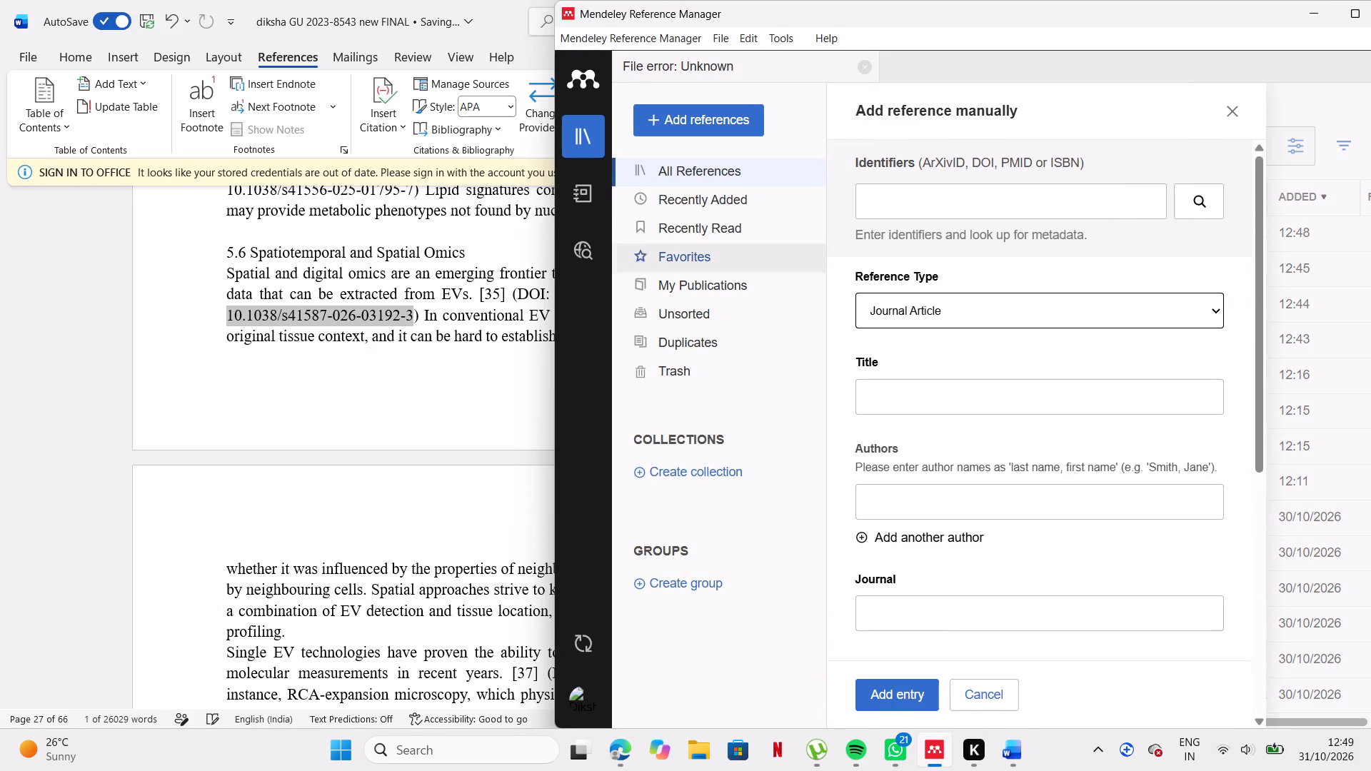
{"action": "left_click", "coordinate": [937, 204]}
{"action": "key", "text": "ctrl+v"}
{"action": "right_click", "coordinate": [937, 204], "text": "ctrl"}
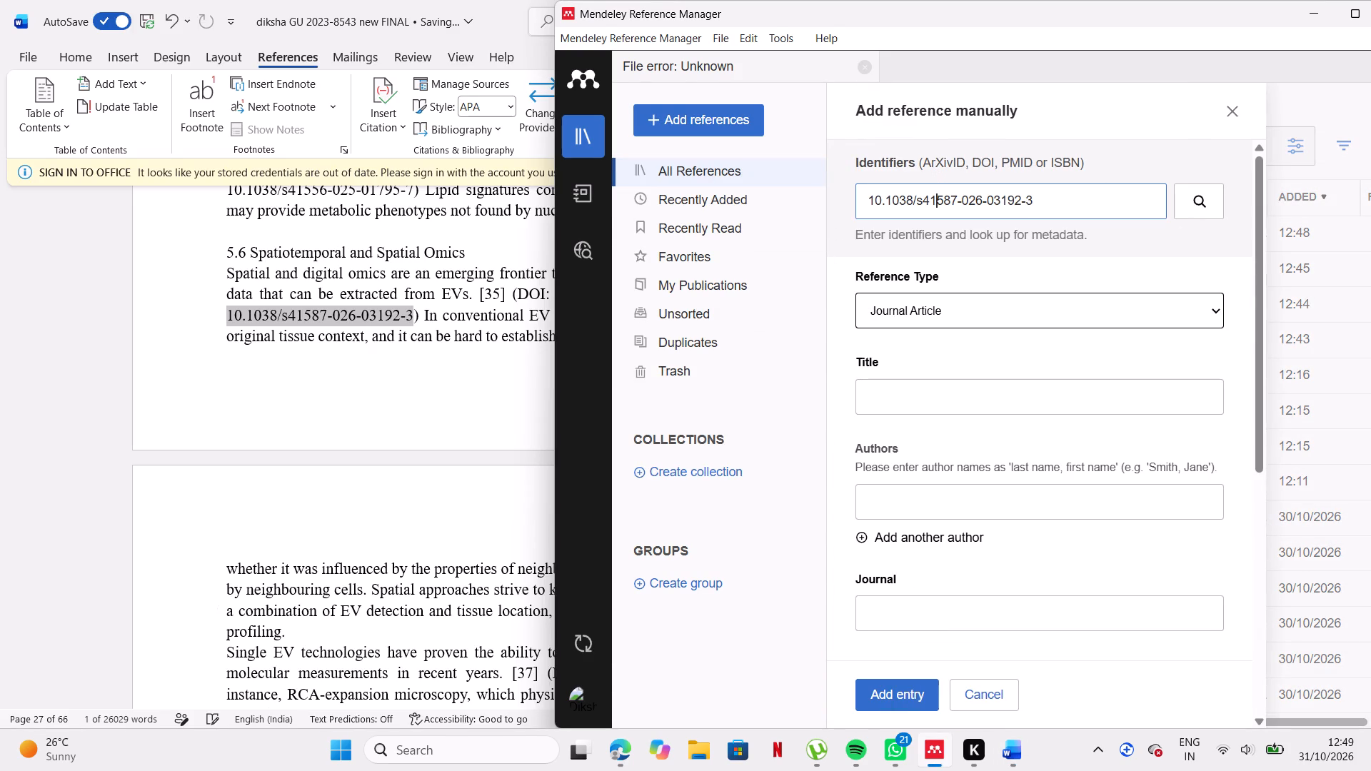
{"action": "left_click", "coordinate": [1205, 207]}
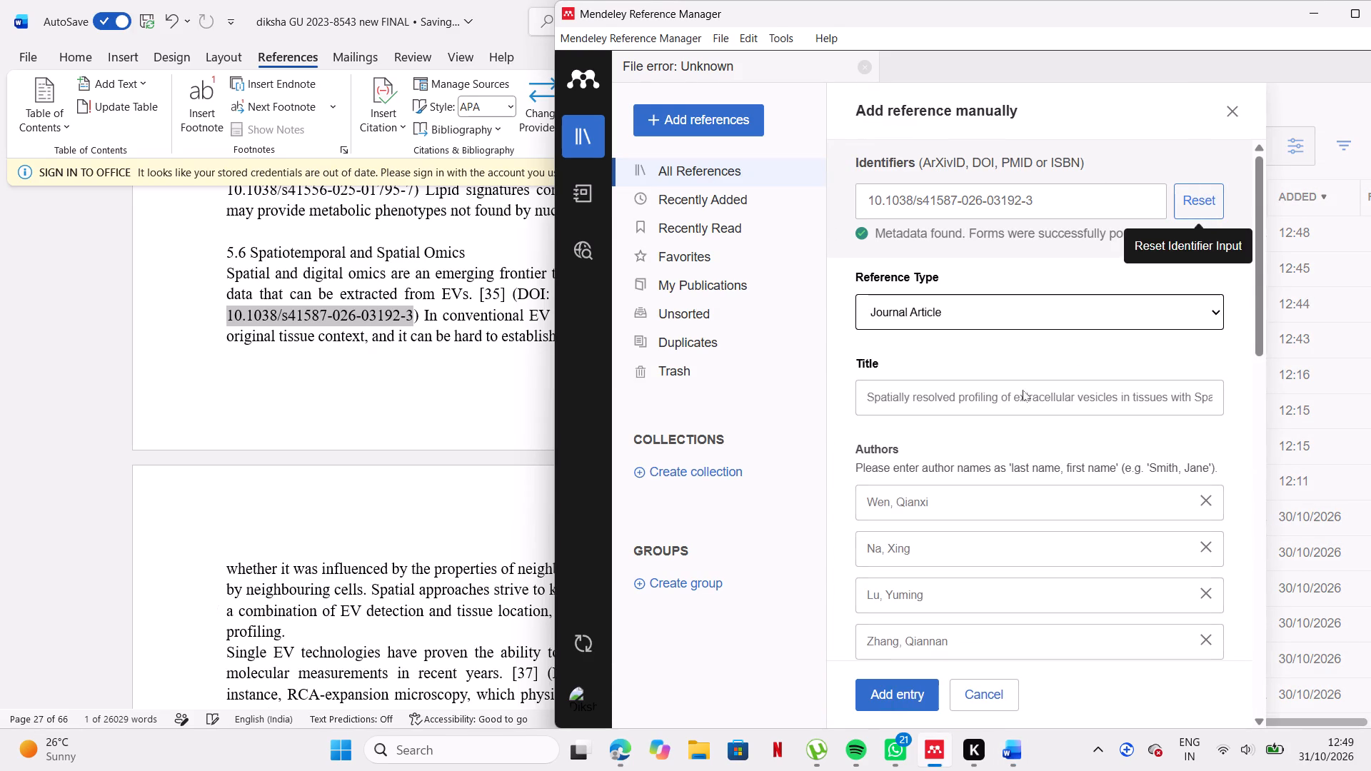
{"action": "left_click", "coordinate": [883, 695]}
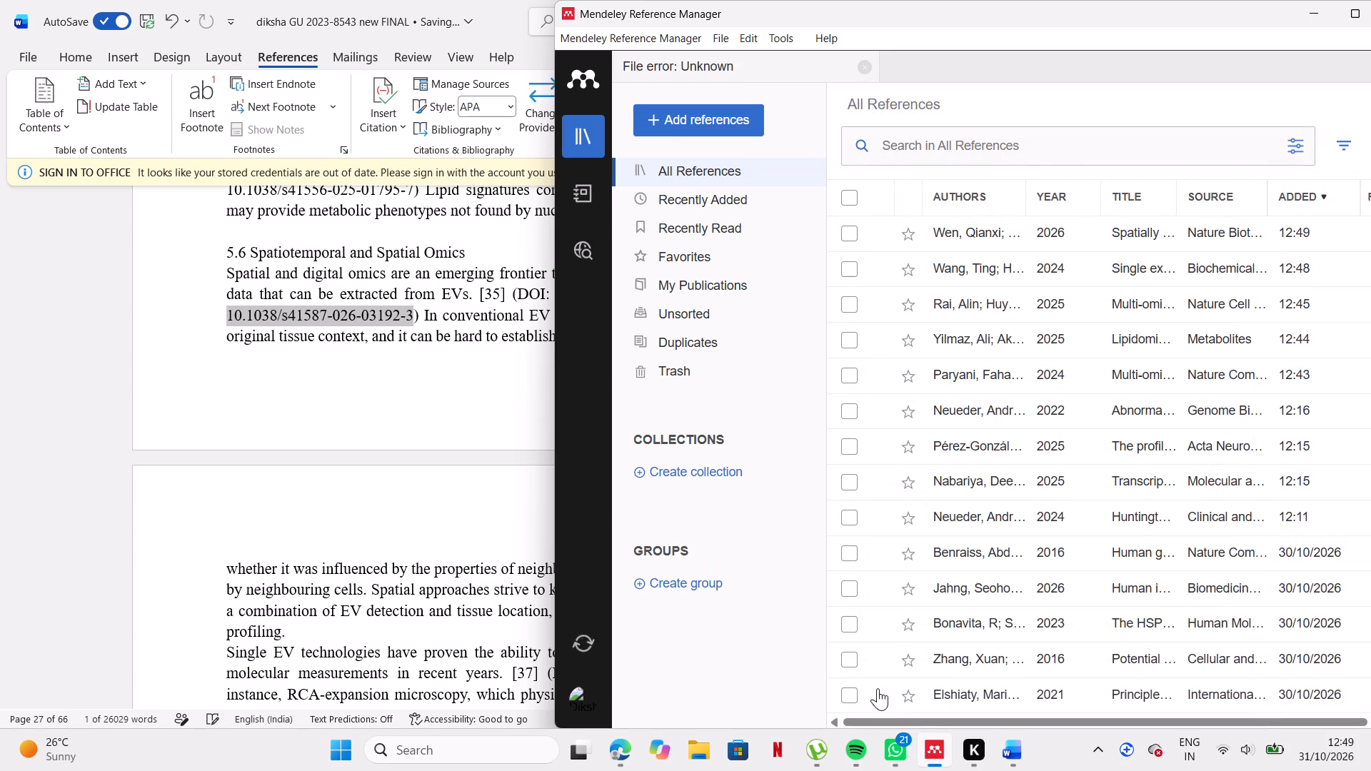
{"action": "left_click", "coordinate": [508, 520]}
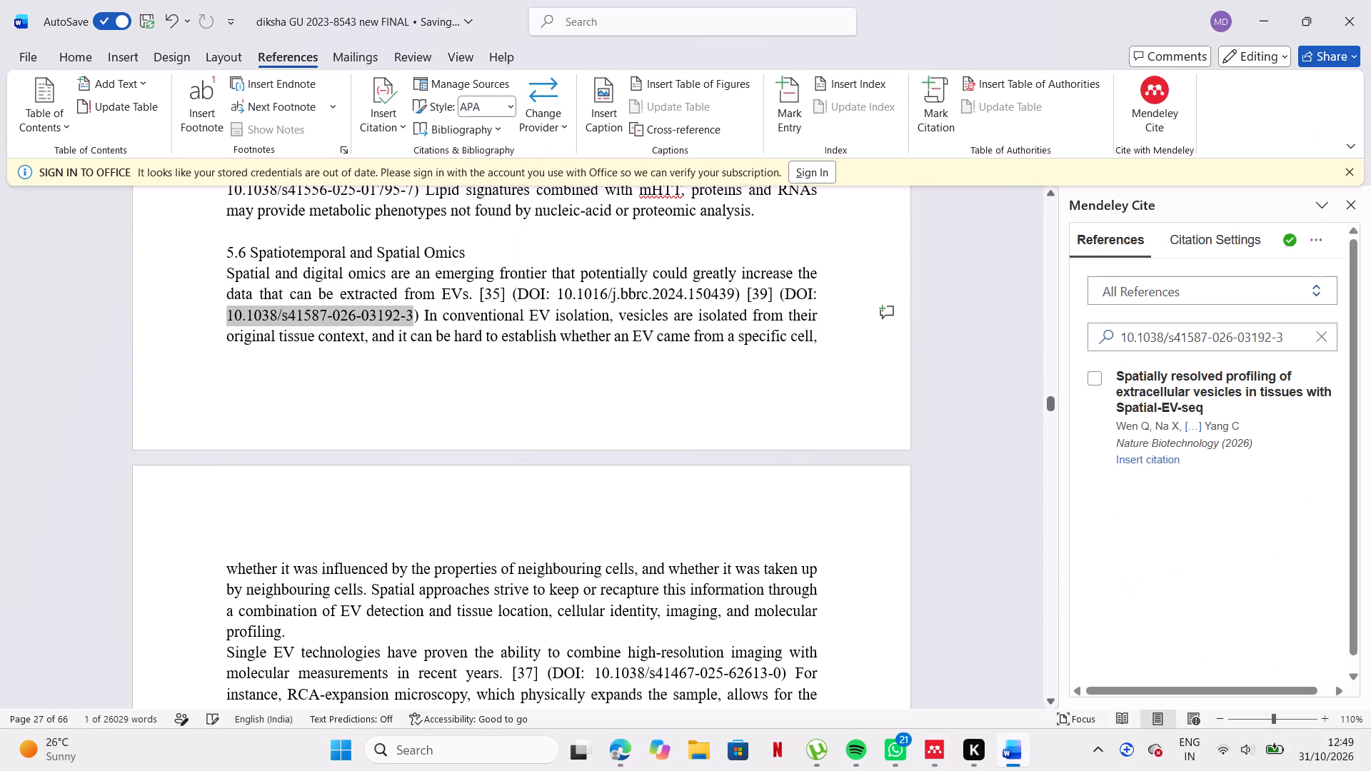
Bold the [38], [39] and [40] citations with their DOIs in the EV lipidomics paragraph just before section 5.6.
{"action": "scroll", "coordinate": [621, 426], "scroll_direction": "down", "scroll_amount": 1}
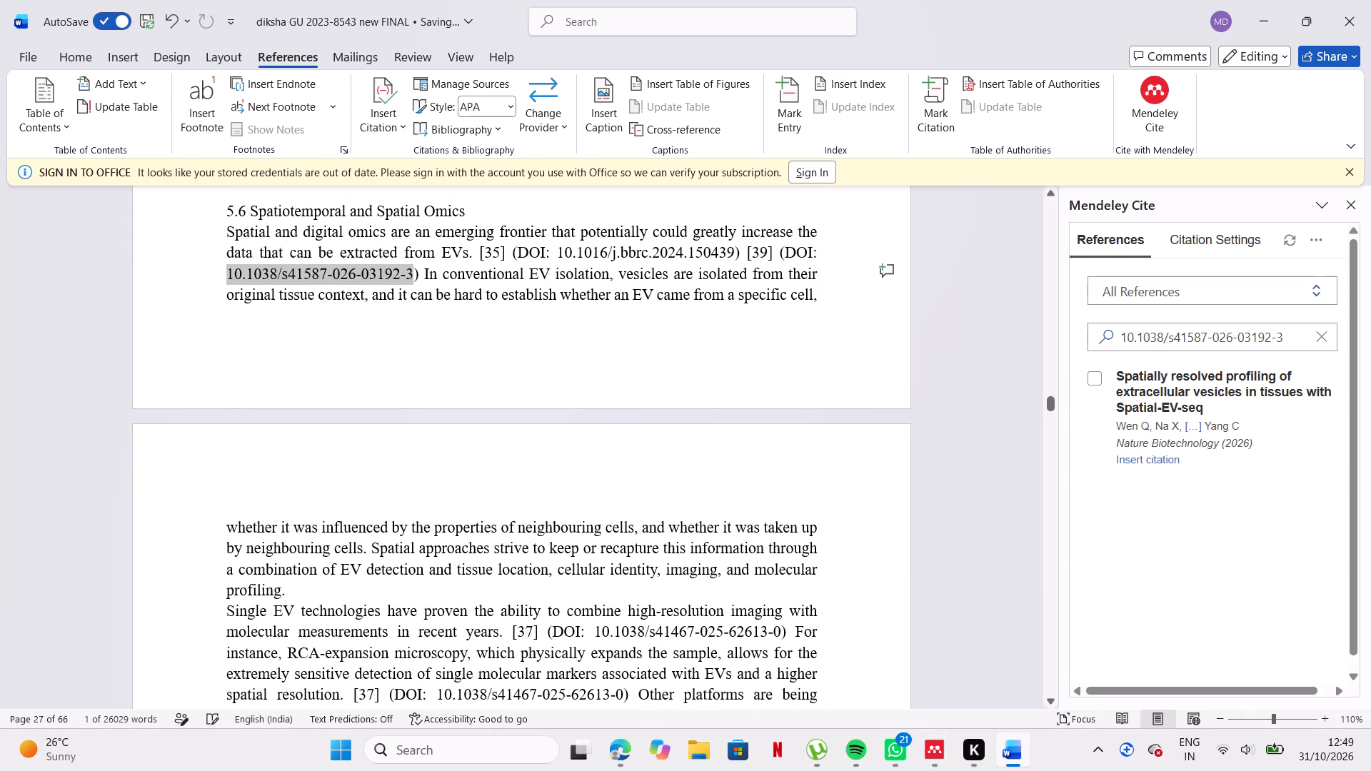
{"action": "scroll", "coordinate": [845, 562], "scroll_direction": "down", "scroll_amount": 1}
{"action": "scroll", "coordinate": [845, 562], "scroll_direction": "up", "scroll_amount": 1}
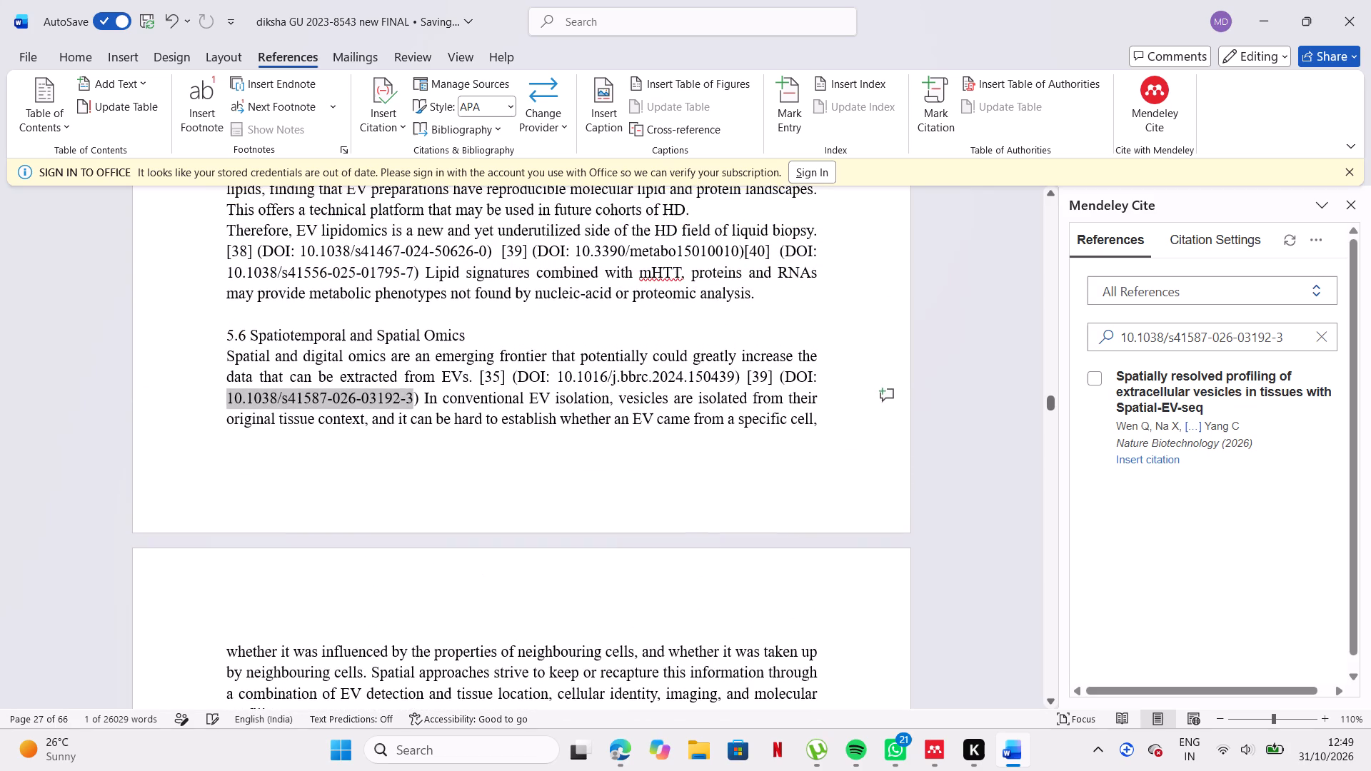
{"action": "scroll", "coordinate": [845, 562], "scroll_direction": "up", "scroll_amount": 2}
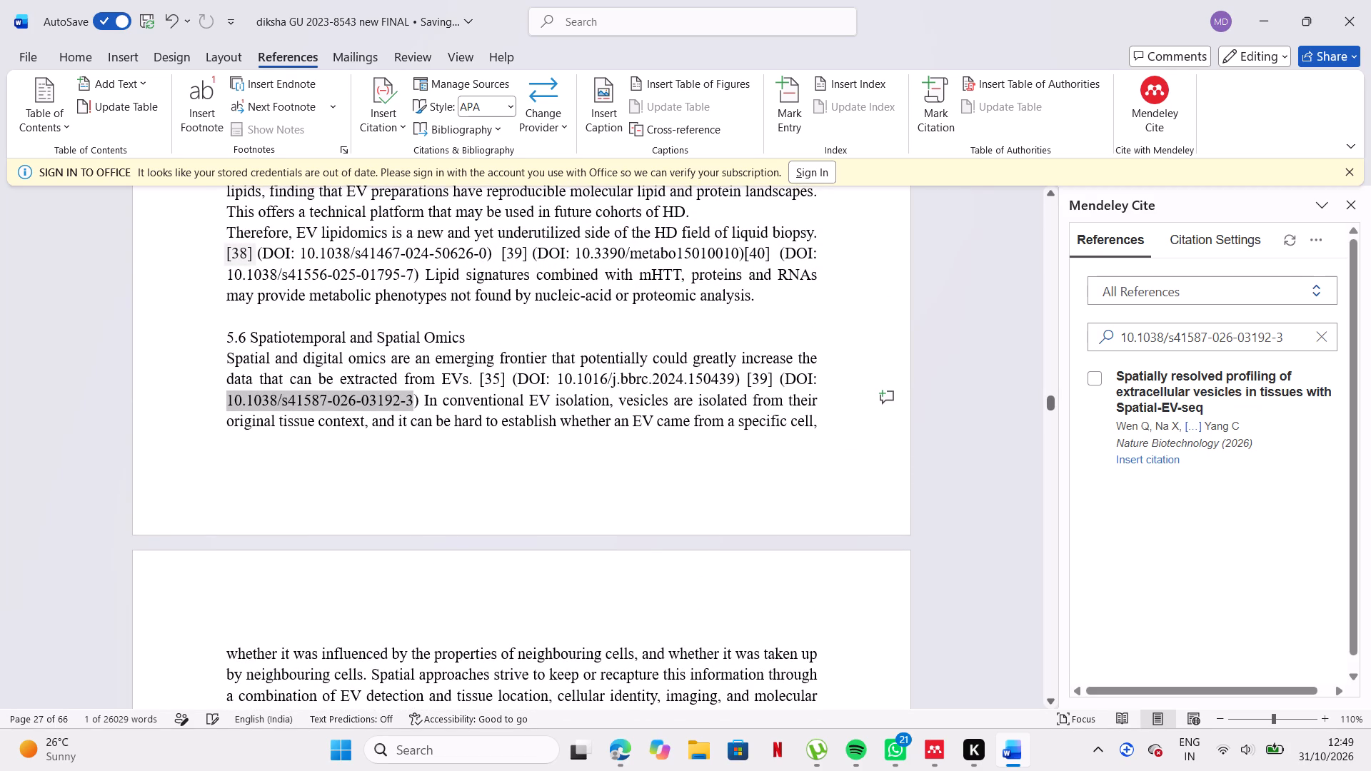
{"action": "left_click_drag", "start_coordinate": [217, 255], "coordinate": [425, 277]}
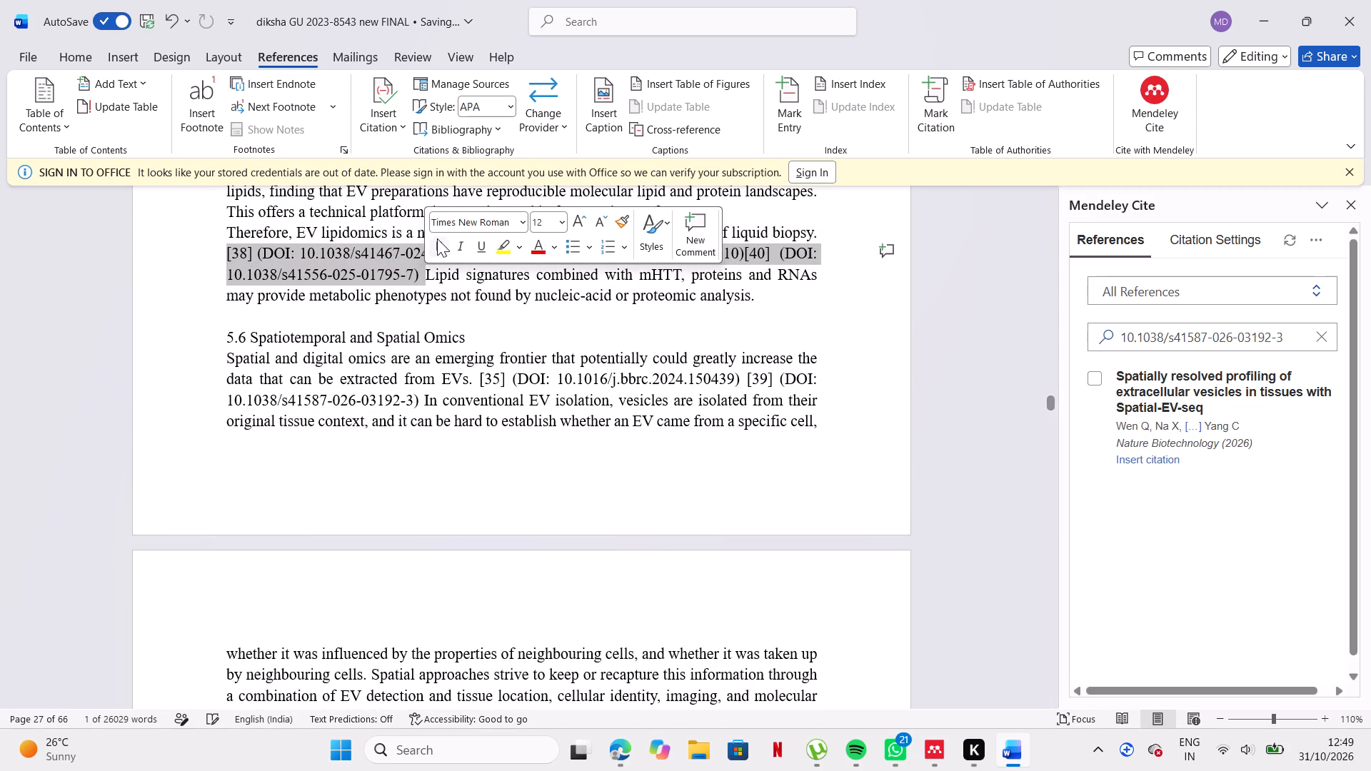
{"action": "left_click", "coordinate": [437, 238]}
{"action": "left_click", "coordinate": [518, 470]}
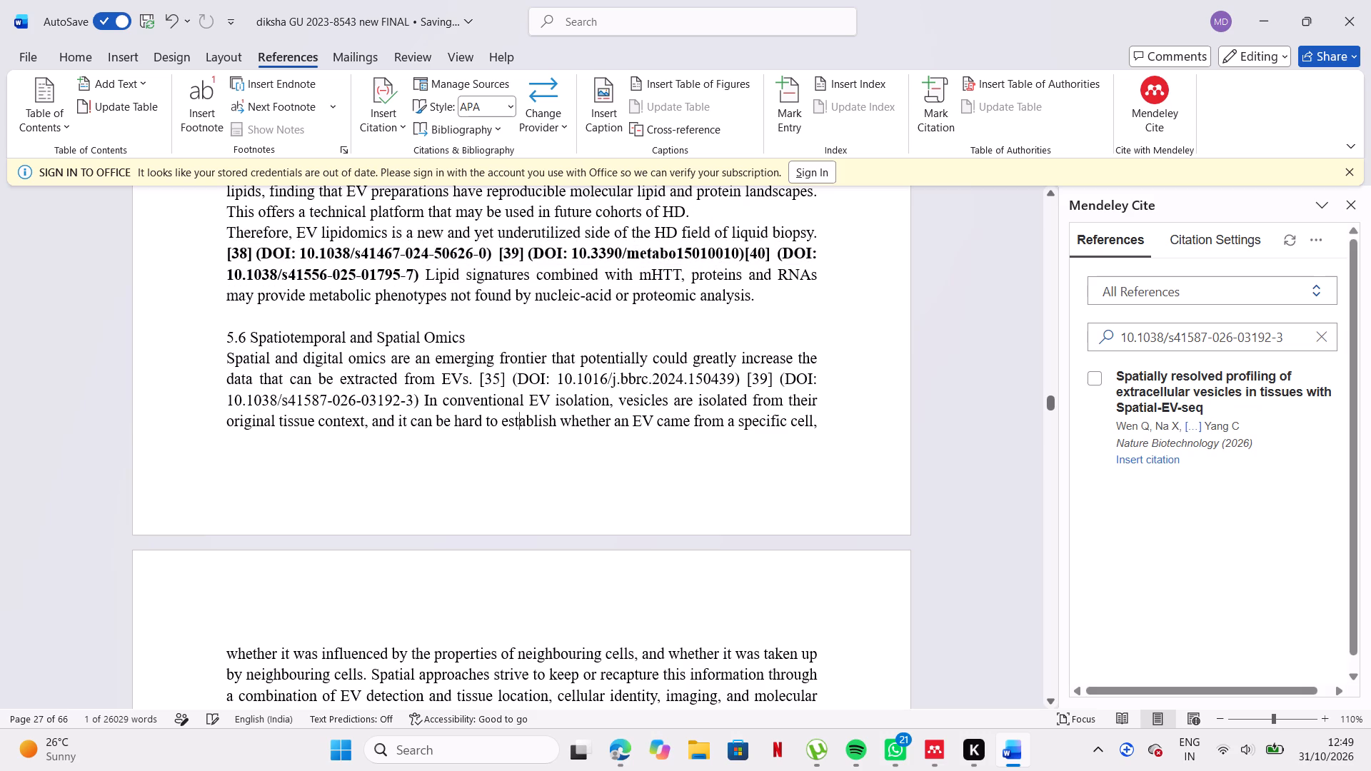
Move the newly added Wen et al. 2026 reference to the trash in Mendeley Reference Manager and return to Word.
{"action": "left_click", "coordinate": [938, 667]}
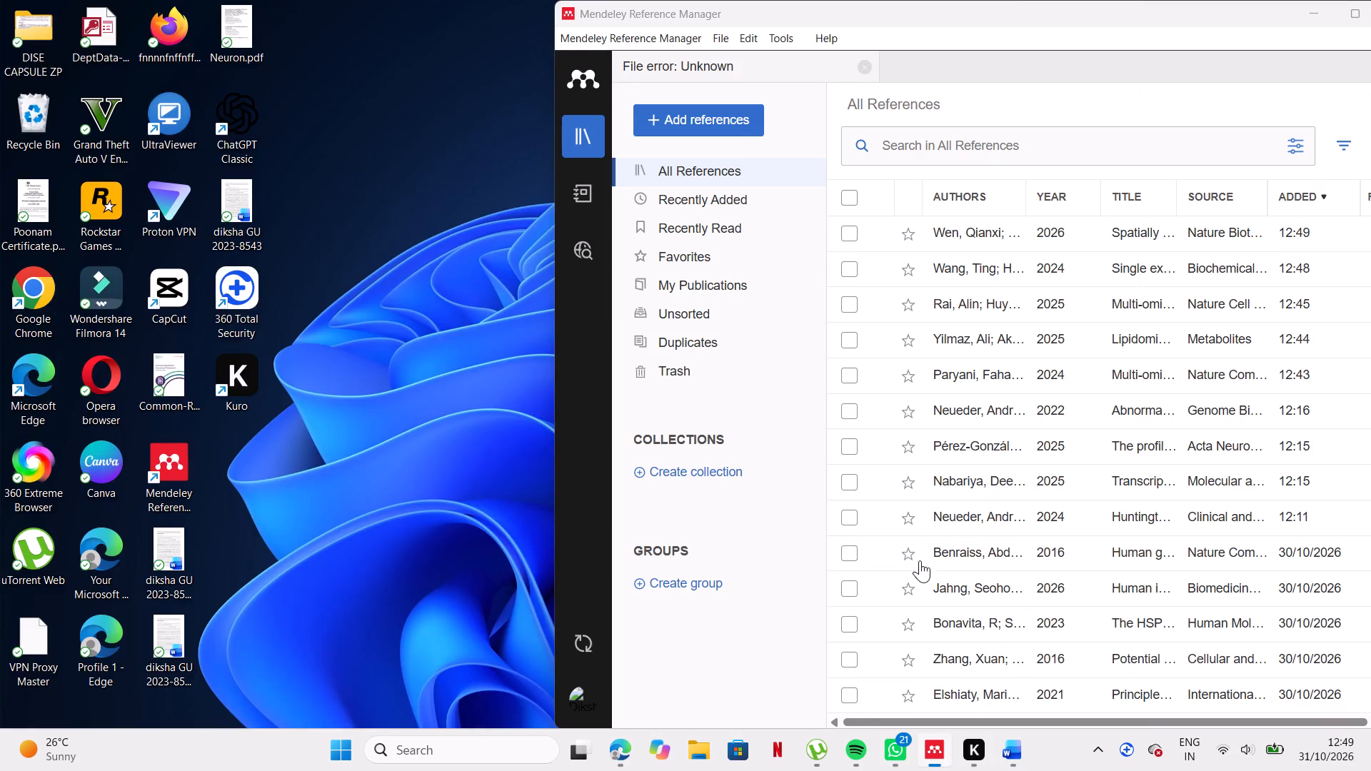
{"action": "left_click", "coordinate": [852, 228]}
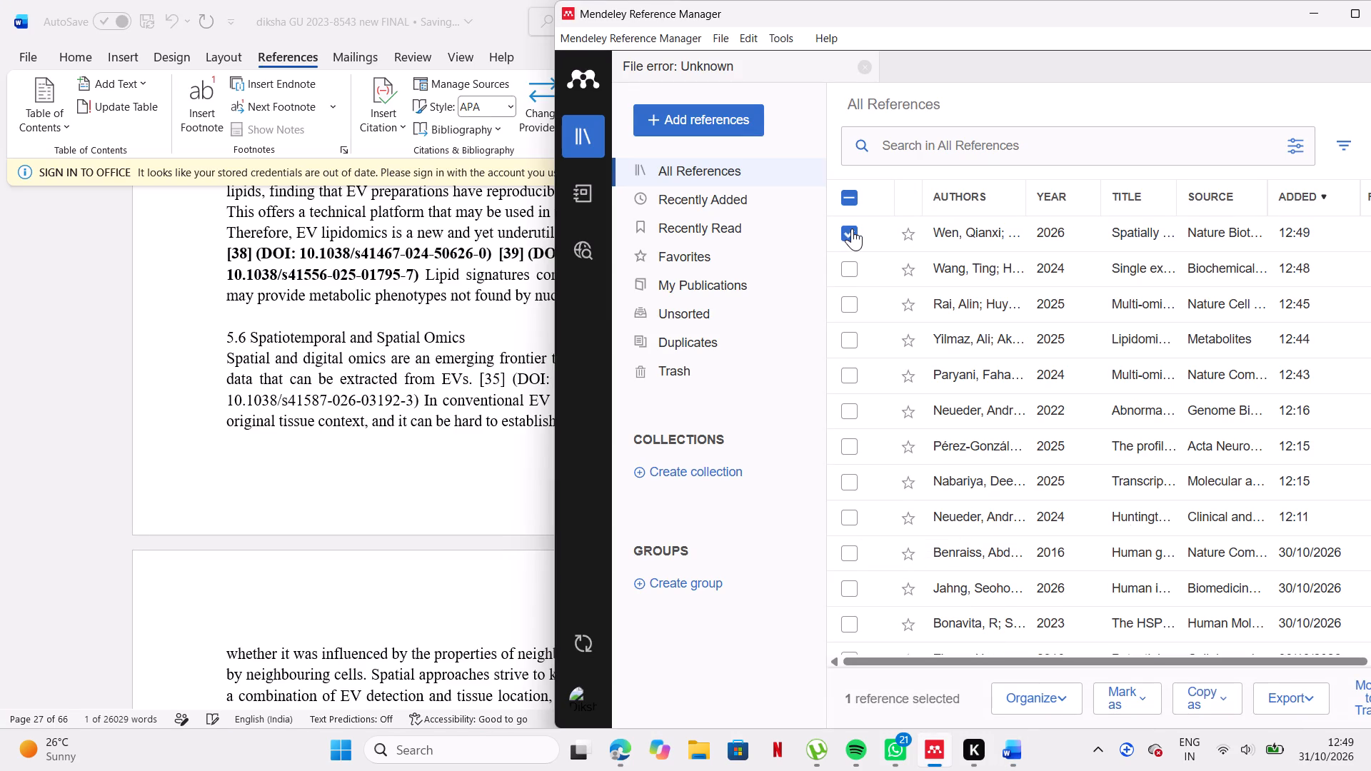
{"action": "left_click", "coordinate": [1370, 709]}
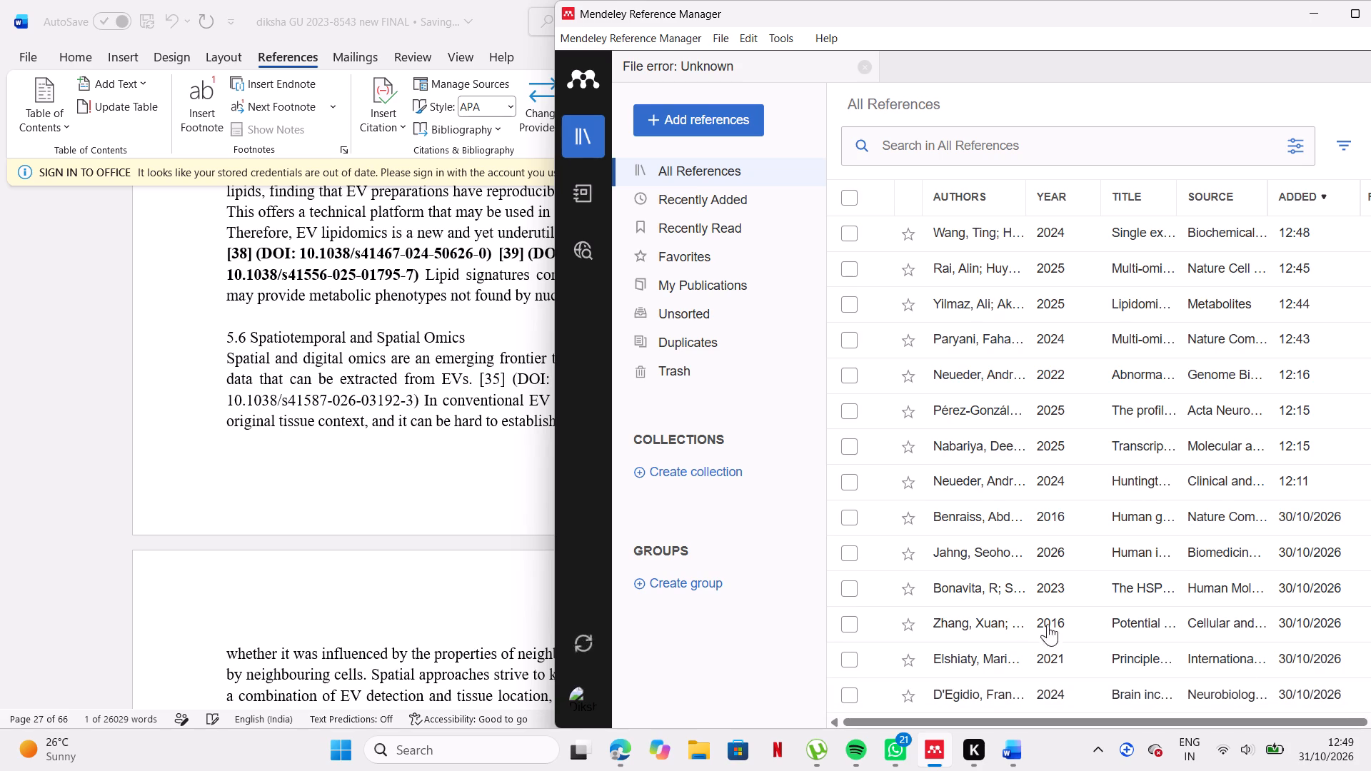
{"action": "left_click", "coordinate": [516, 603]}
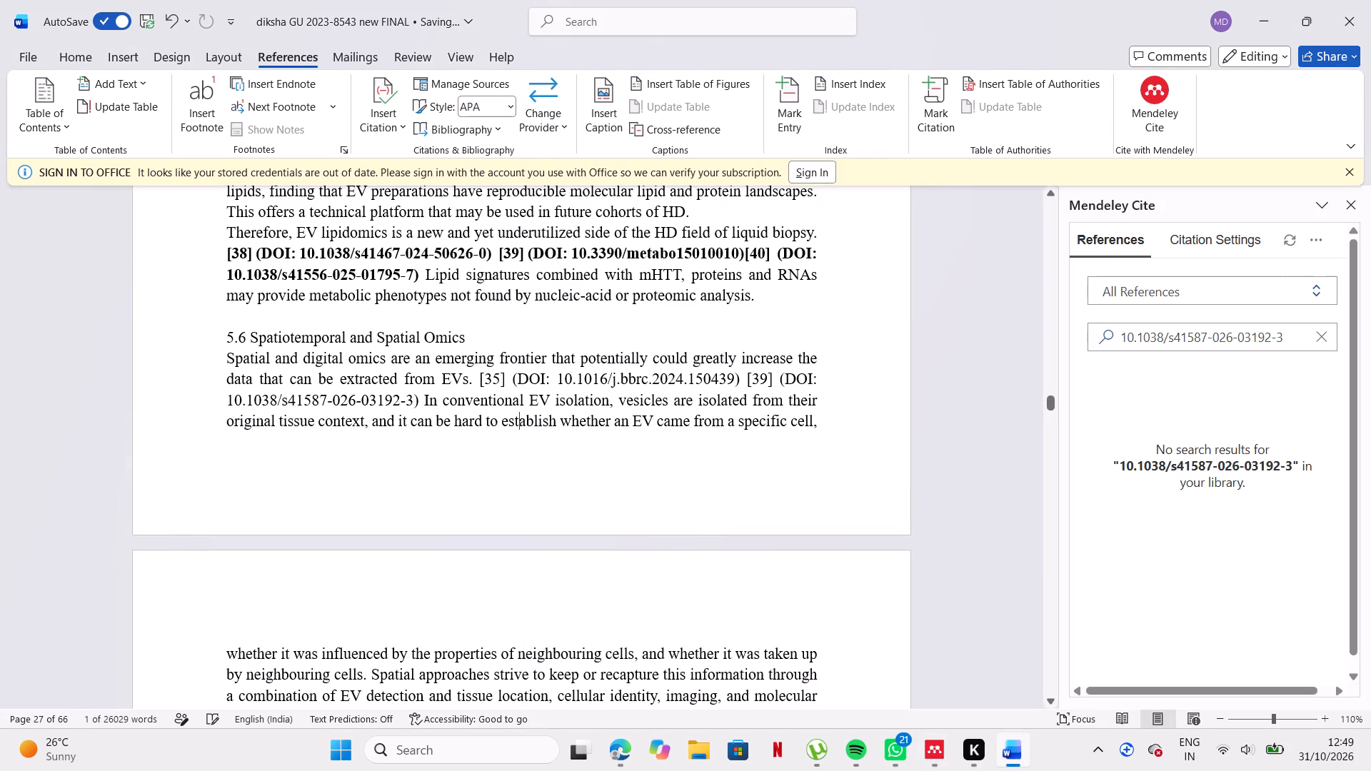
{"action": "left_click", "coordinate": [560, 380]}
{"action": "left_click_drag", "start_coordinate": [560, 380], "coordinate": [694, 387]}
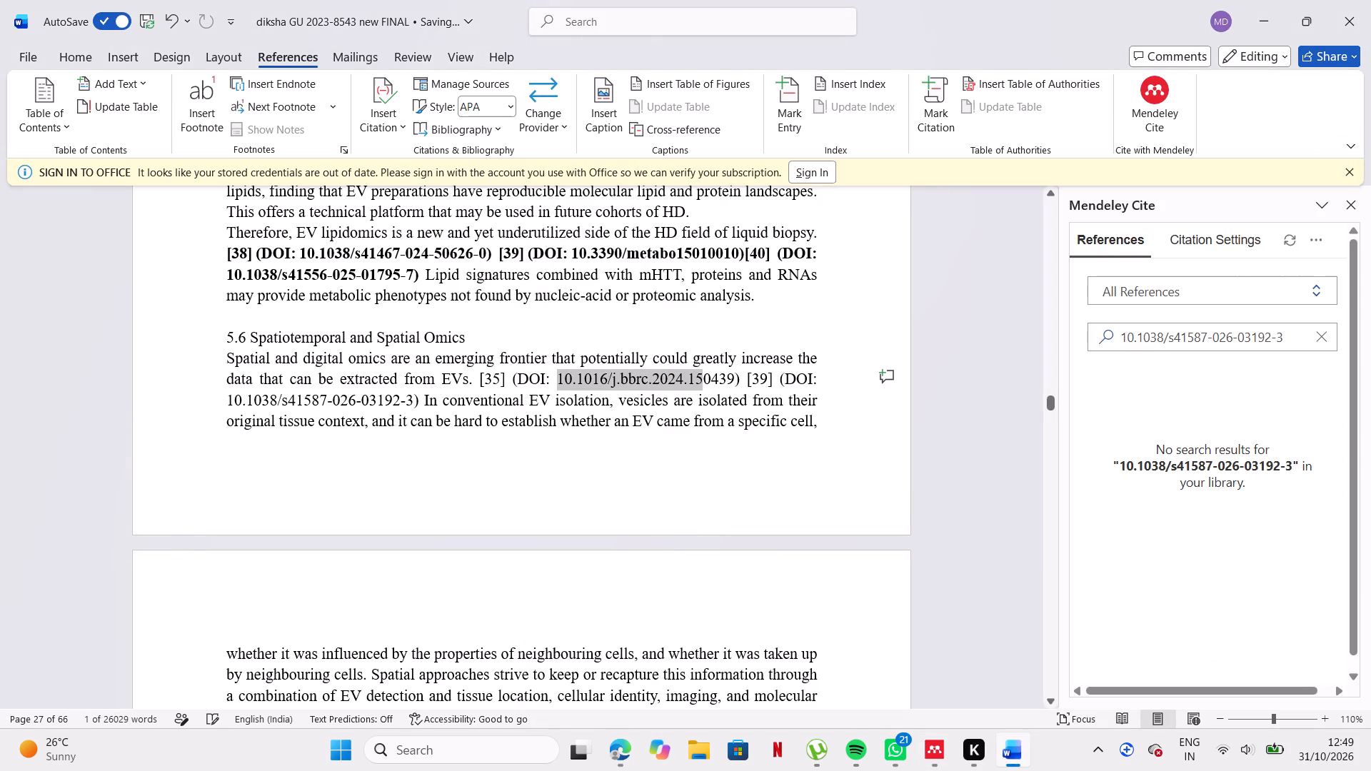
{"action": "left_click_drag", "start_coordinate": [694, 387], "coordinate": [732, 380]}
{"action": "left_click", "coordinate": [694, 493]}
Copy DOI 10.1021/acsnano.4c13557 from the typed [36] citation in section 5.6 and search the Mendeley Cite library for it.
{"action": "scroll", "coordinate": [694, 493], "scroll_direction": "down", "scroll_amount": 1}
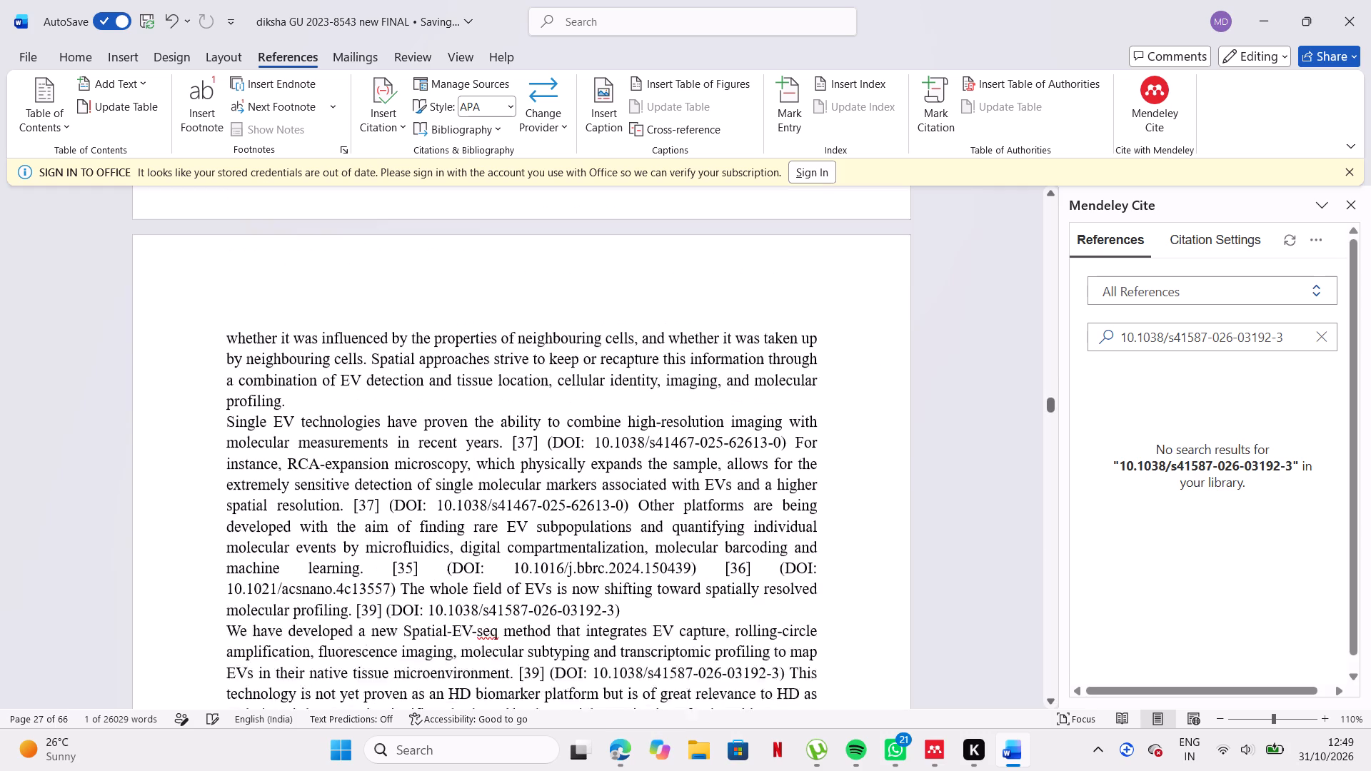
{"action": "scroll", "coordinate": [694, 493], "scroll_direction": "down", "scroll_amount": 2}
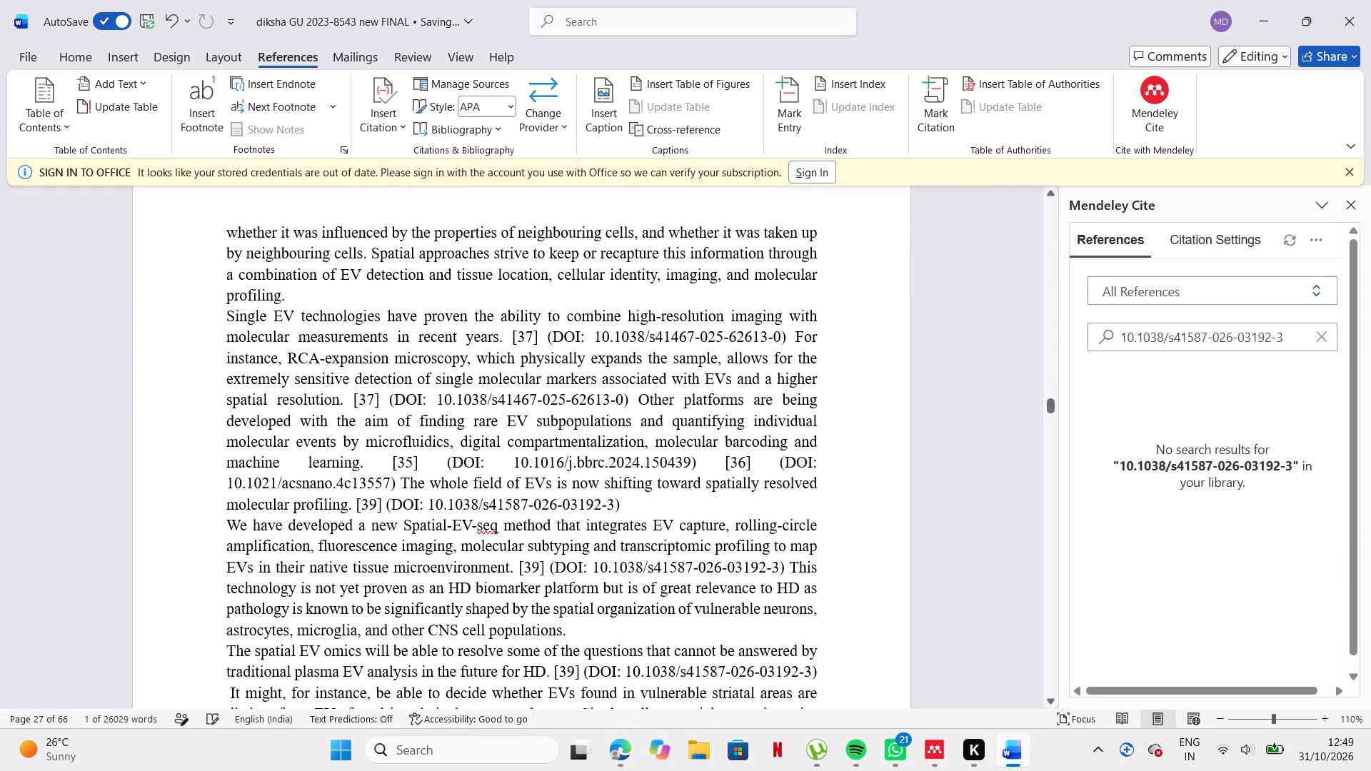
{"action": "left_click_drag", "start_coordinate": [221, 482], "coordinate": [385, 488]}
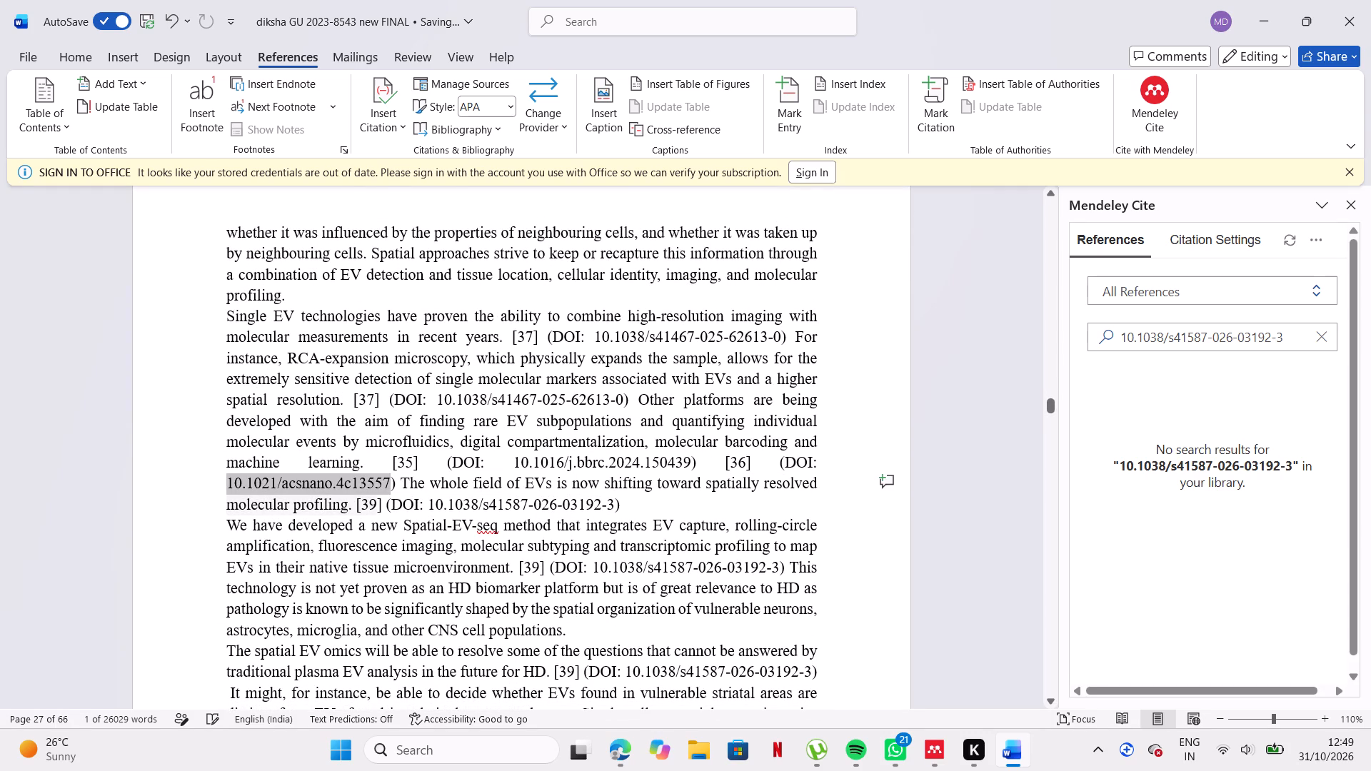
{"action": "left_click_drag", "start_coordinate": [385, 488], "coordinate": [385, 487]}
{"action": "key", "text": "ctrl+c"}
{"action": "left_click_drag", "start_coordinate": [1317, 340], "coordinate": [1302, 341]}
{"action": "left_click_drag", "start_coordinate": [1302, 341], "coordinate": [1316, 337]}
{"action": "left_click", "coordinate": [1316, 337]}
{"action": "left_click_drag", "start_coordinate": [1316, 337], "coordinate": [1306, 337]}
{"action": "left_click", "coordinate": [1306, 337]}
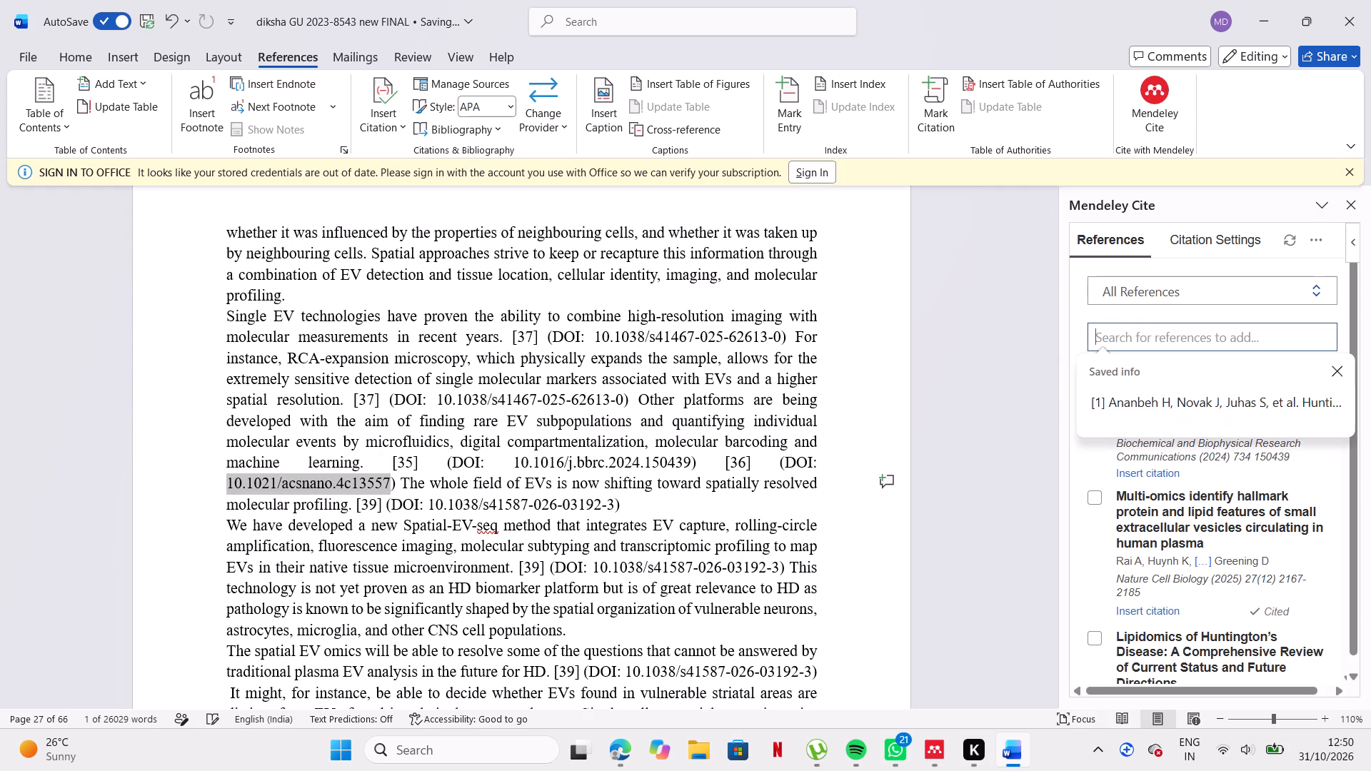
{"action": "key", "text": "ctrl+v"}
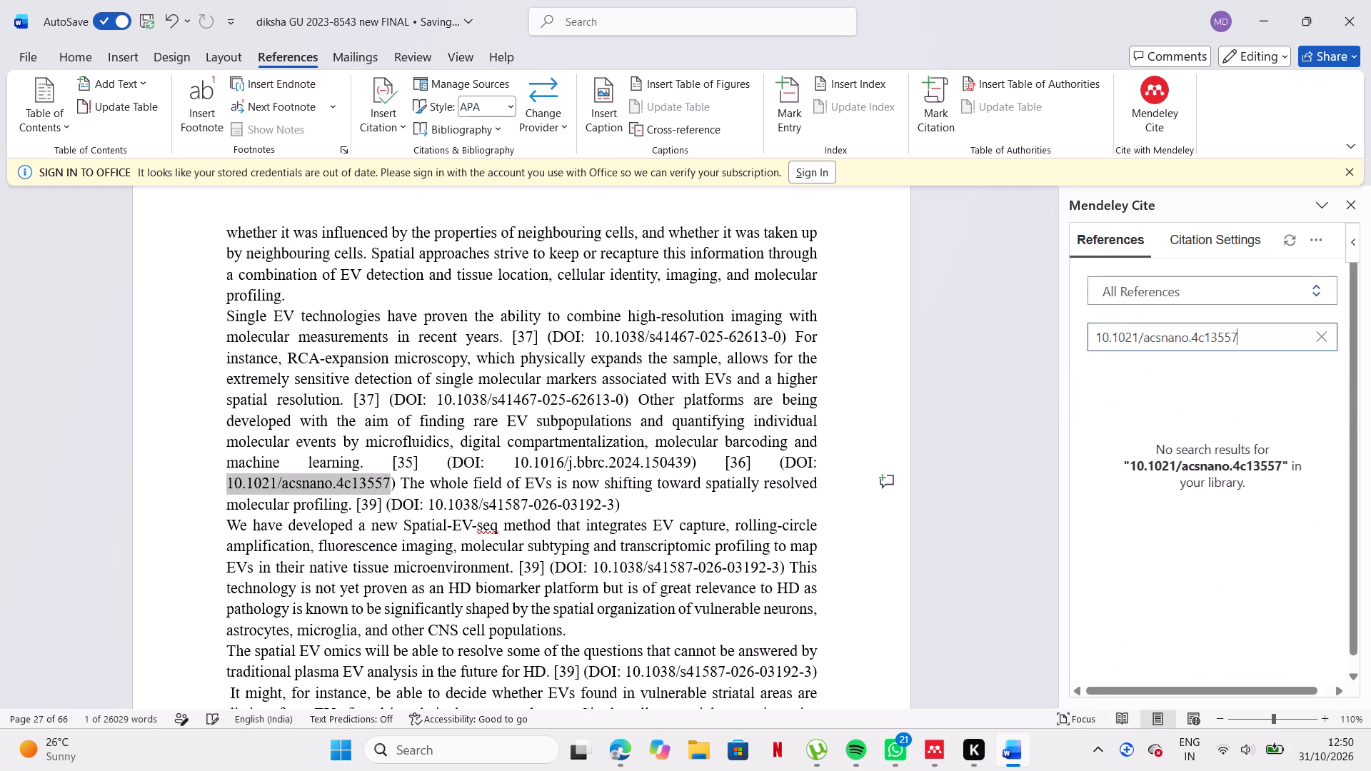
In Mendeley Reference Manager, look up DOI 10.1021/acsnano.4c13557, add the journal article to the library, and return to Word.
{"action": "left_click", "coordinate": [937, 754]}
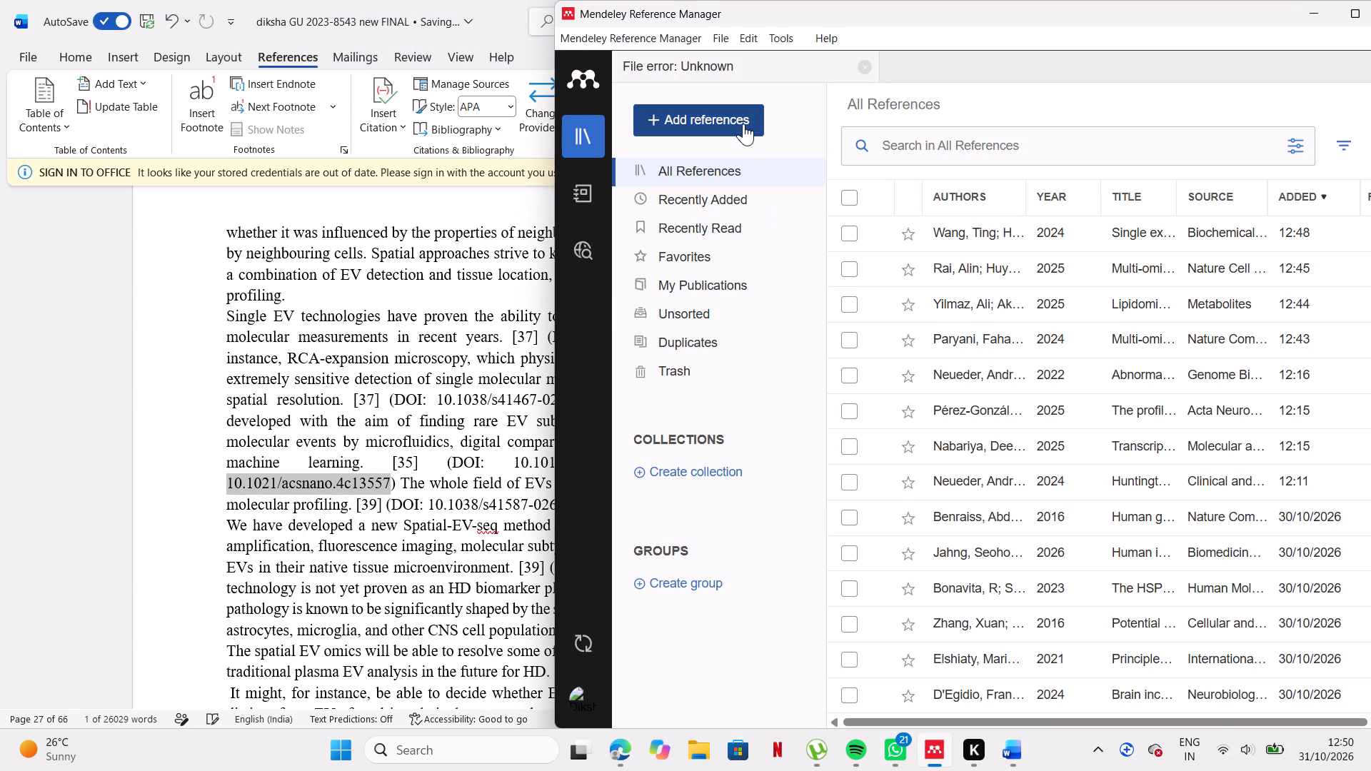
{"action": "left_click", "coordinate": [742, 124]}
{"action": "left_click", "coordinate": [762, 382]}
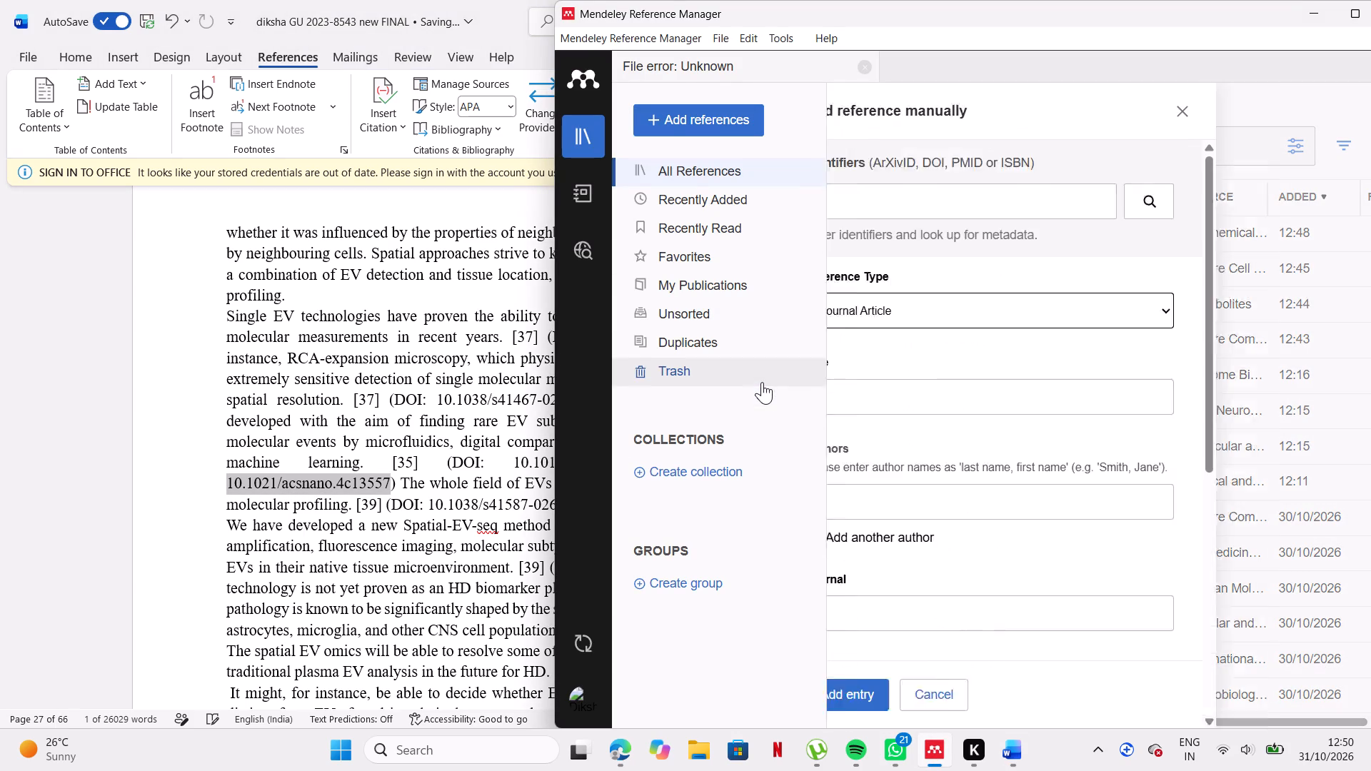
{"action": "left_click", "coordinate": [899, 193]}
{"action": "key", "text": "ctrl+v"}
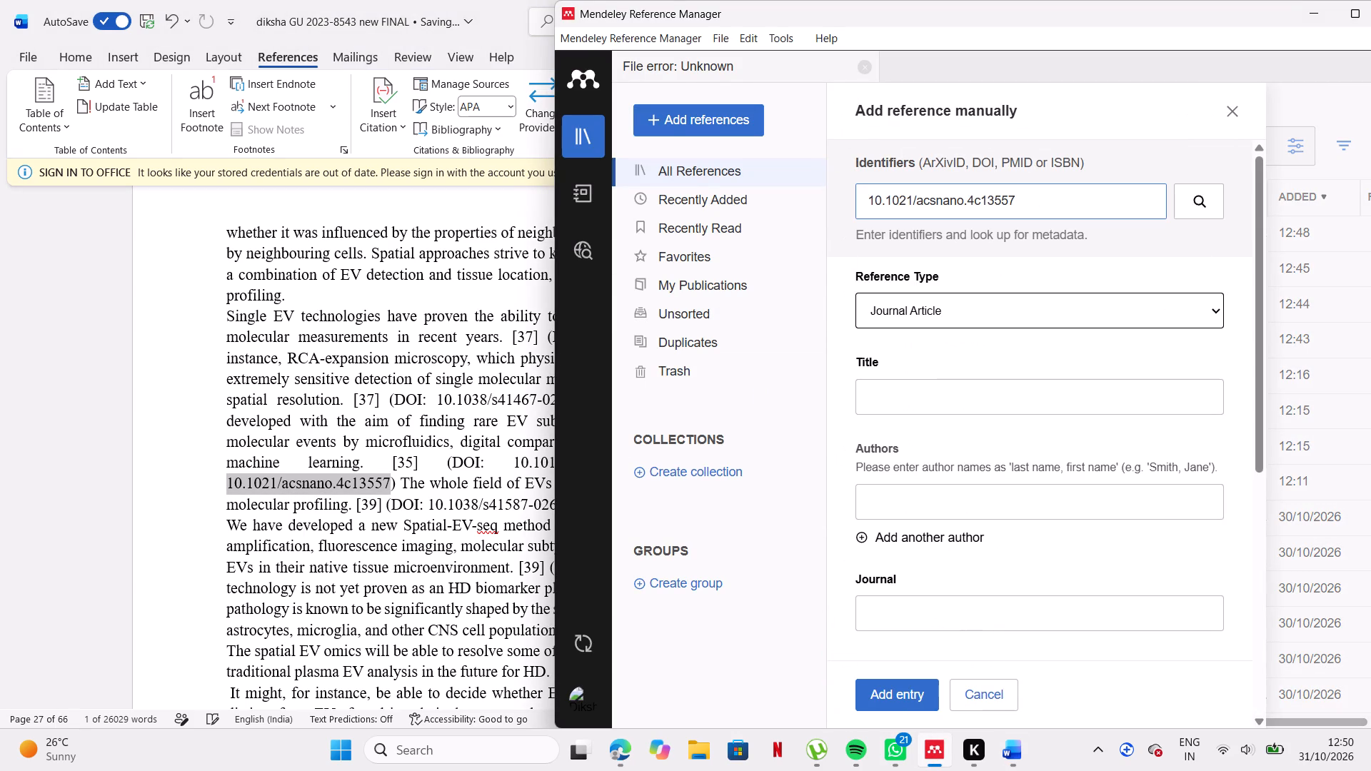
{"action": "key", "text": "Return"}
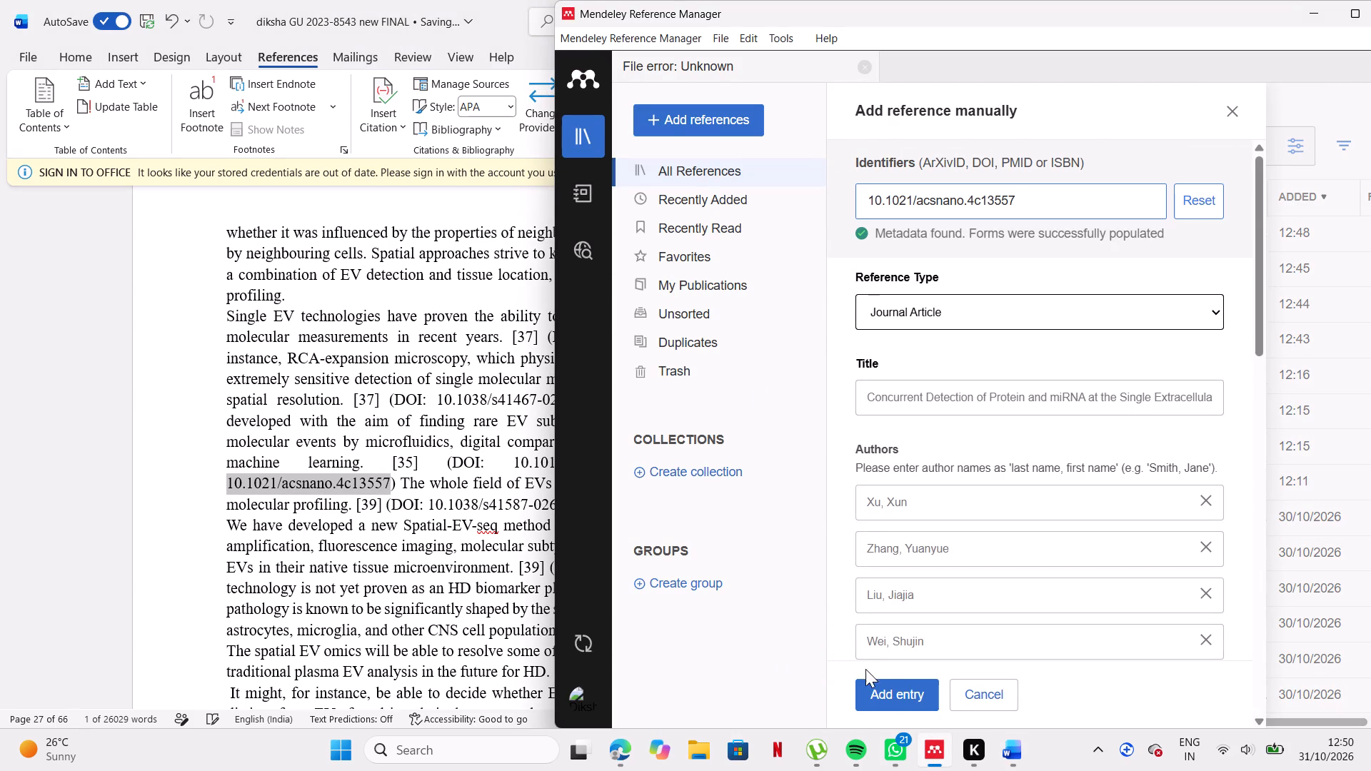
{"action": "left_click", "coordinate": [890, 682]}
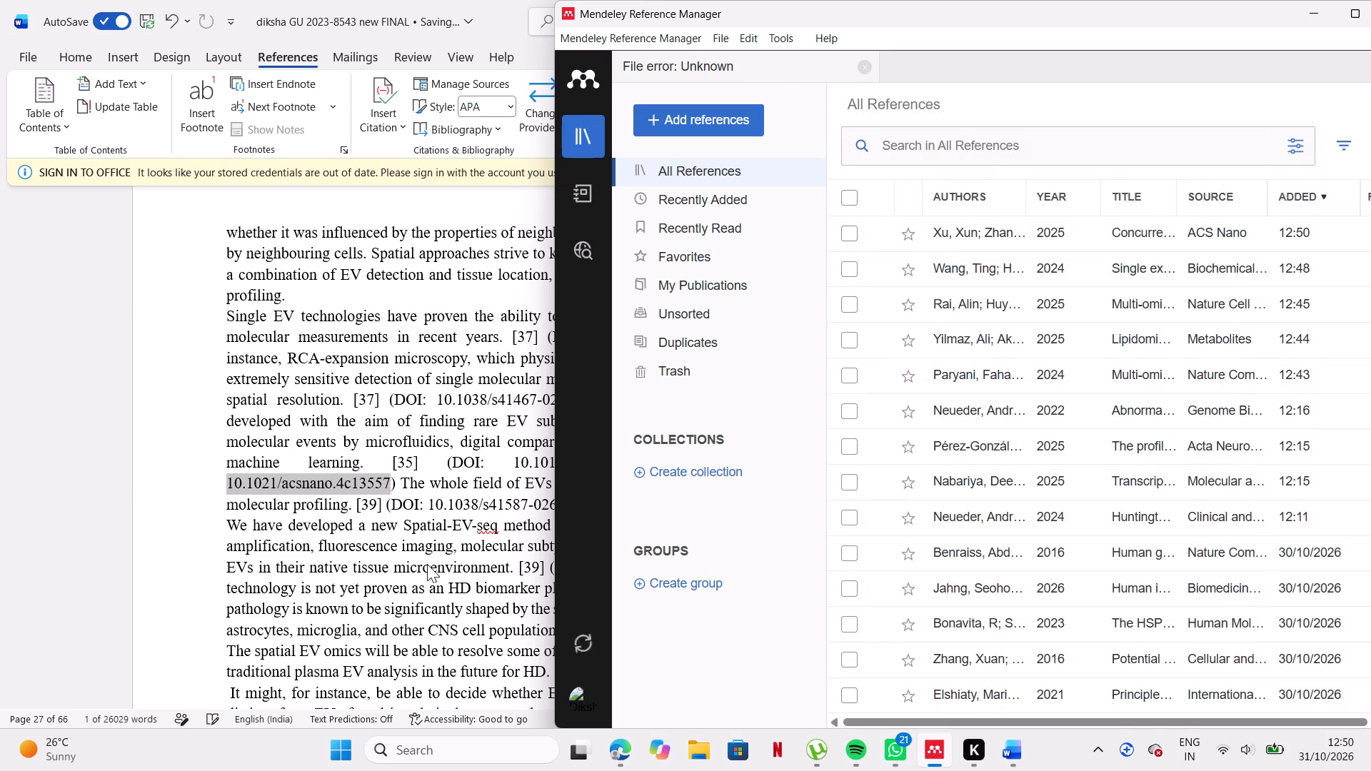
{"action": "left_click", "coordinate": [427, 564]}
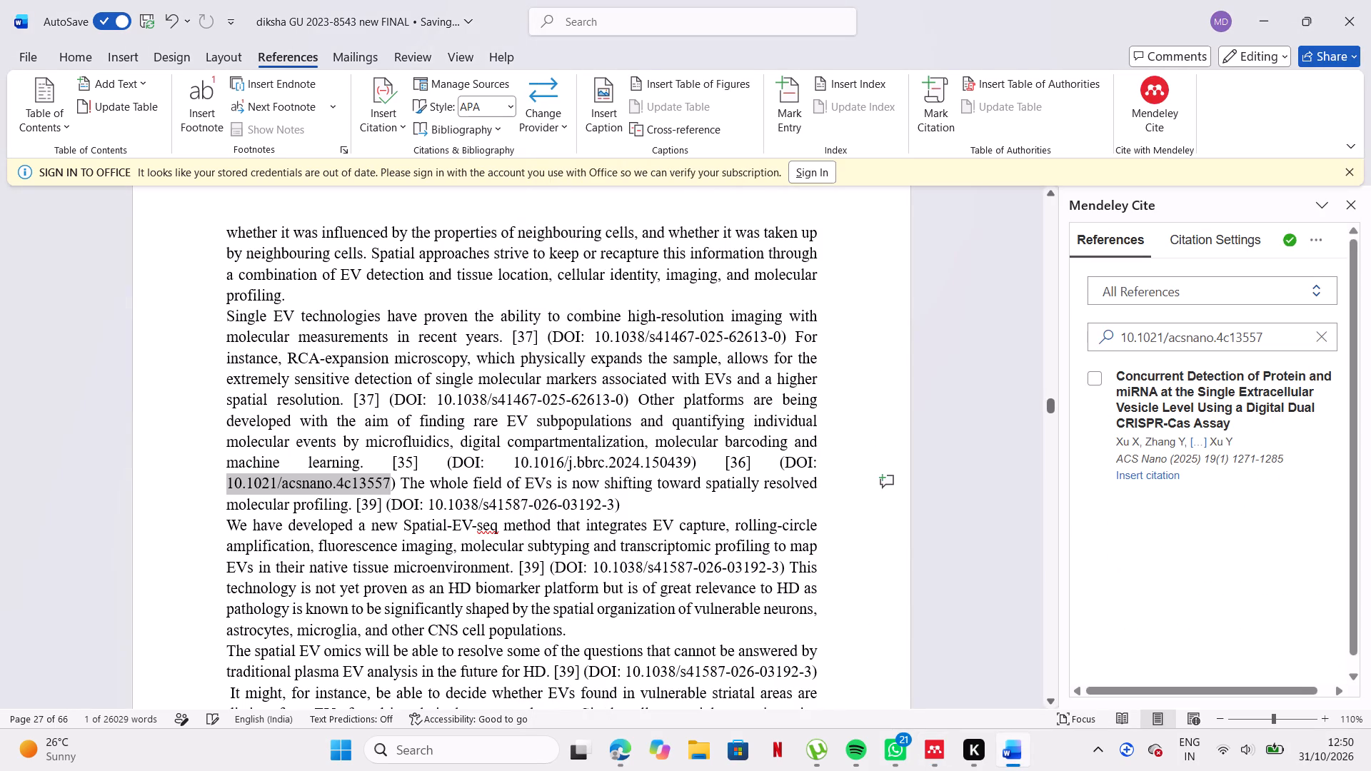
{"action": "left_click_drag", "start_coordinate": [436, 395], "coordinate": [548, 410]}
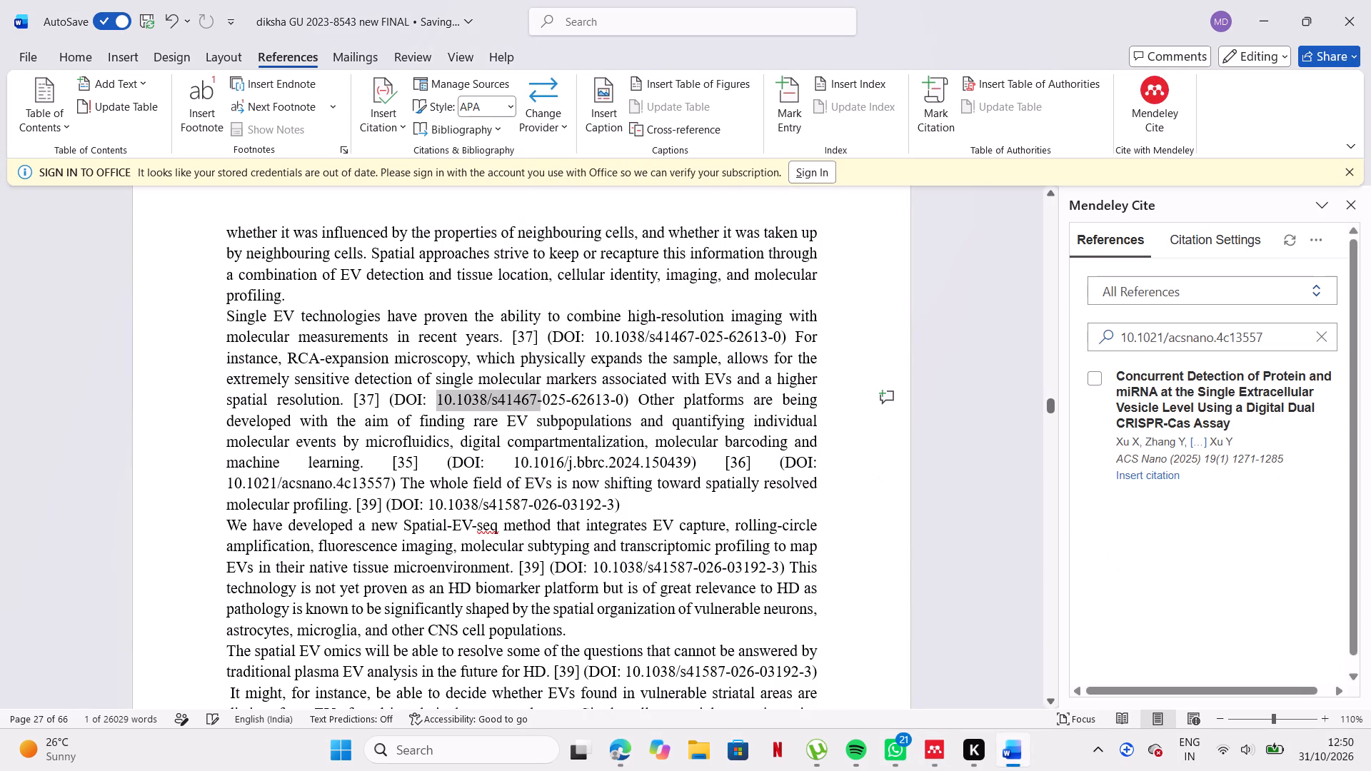
{"action": "left_click_drag", "start_coordinate": [548, 410], "coordinate": [624, 403]}
{"action": "key", "text": "ctrl+c"}
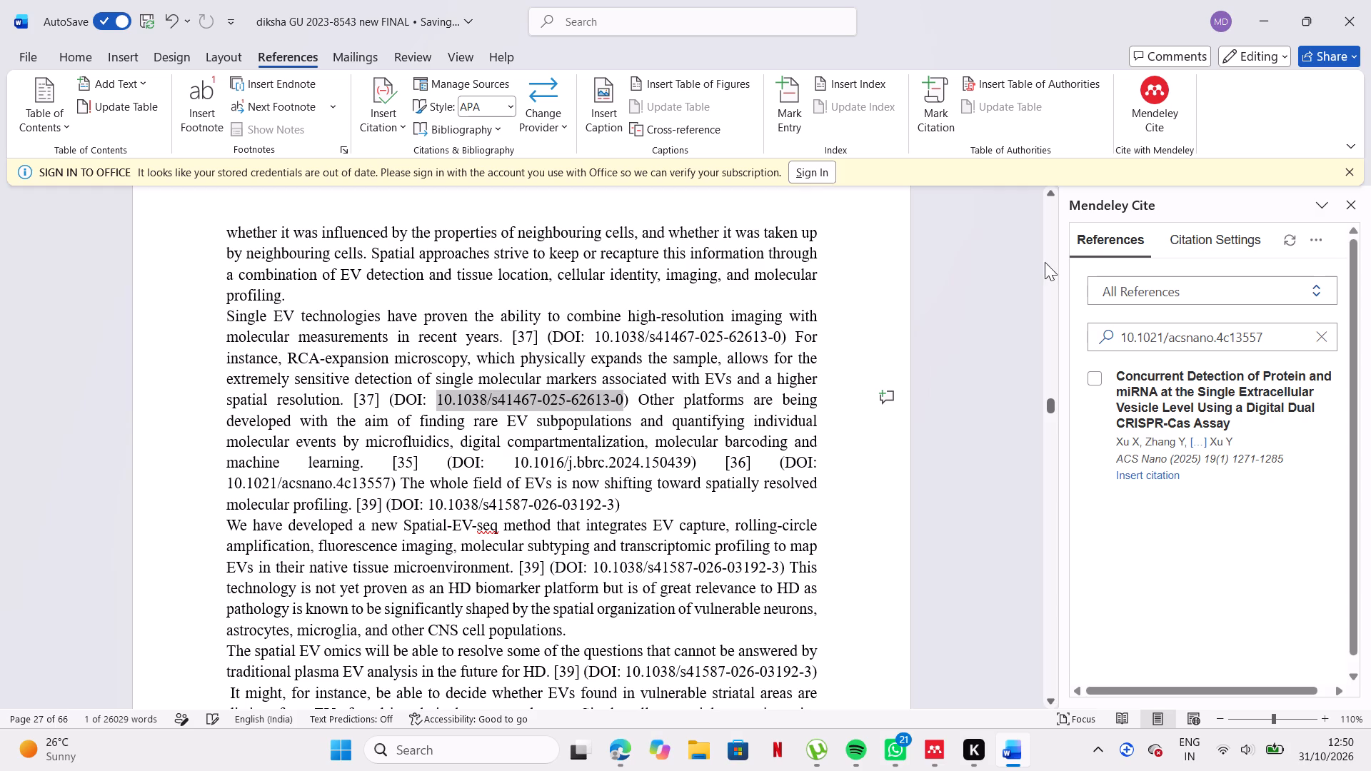
{"action": "left_click", "coordinate": [1324, 342]}
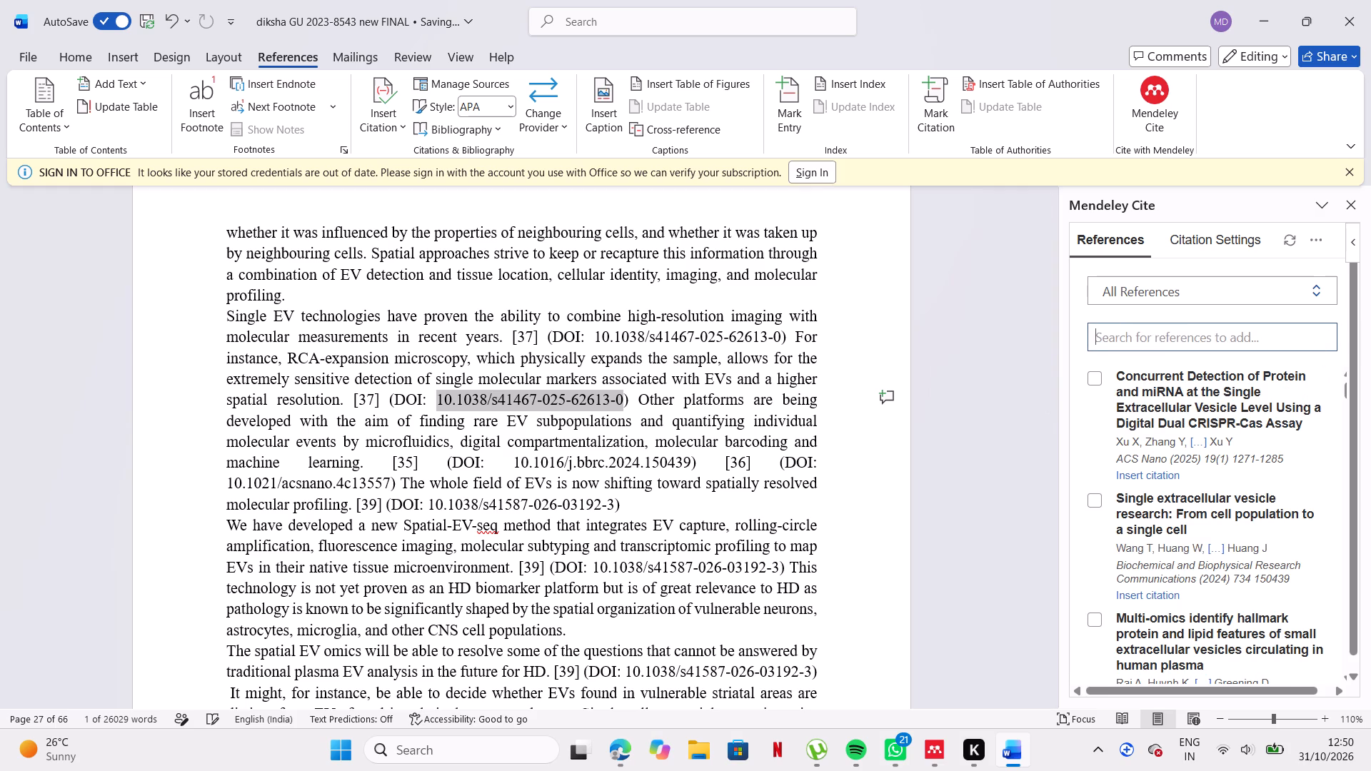
{"action": "left_click", "coordinate": [1309, 339]}
{"action": "key", "text": "ctrl+v"}
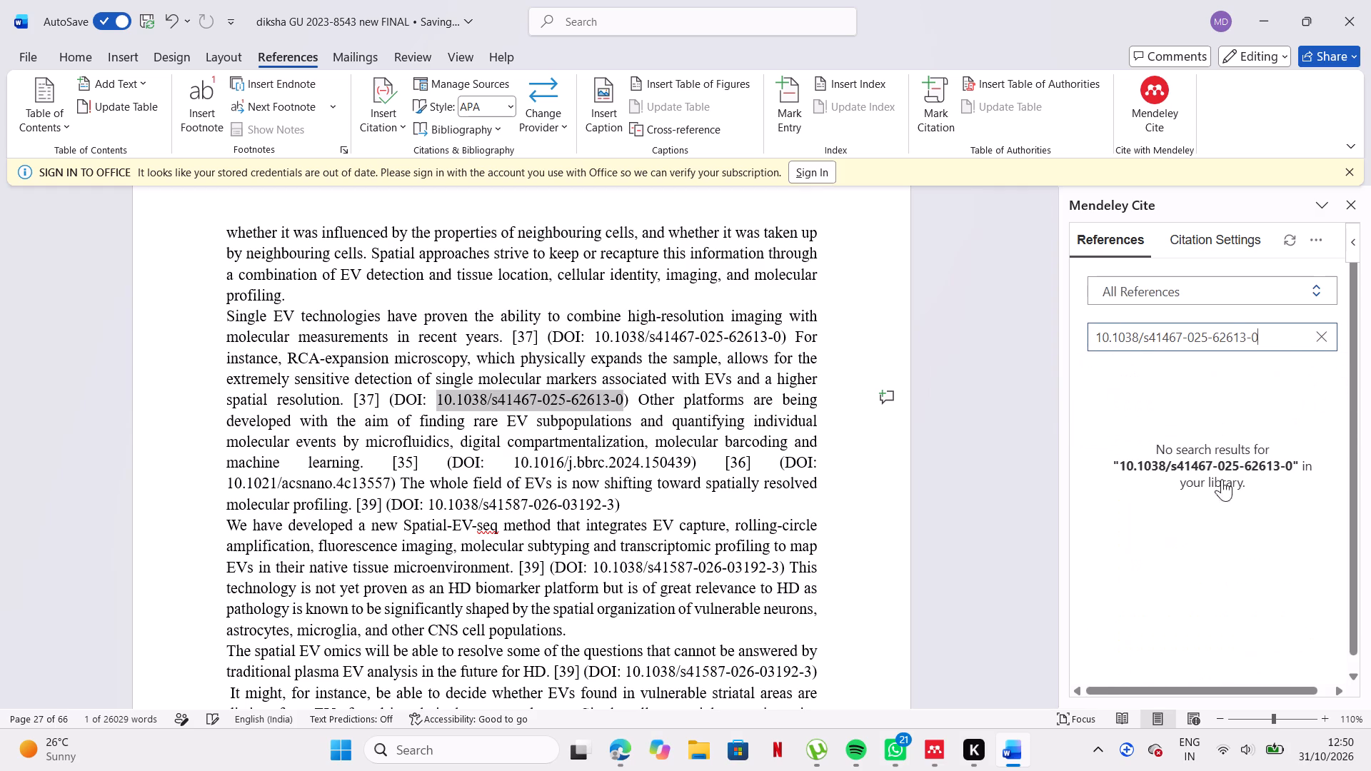
{"action": "left_click", "coordinate": [933, 755]}
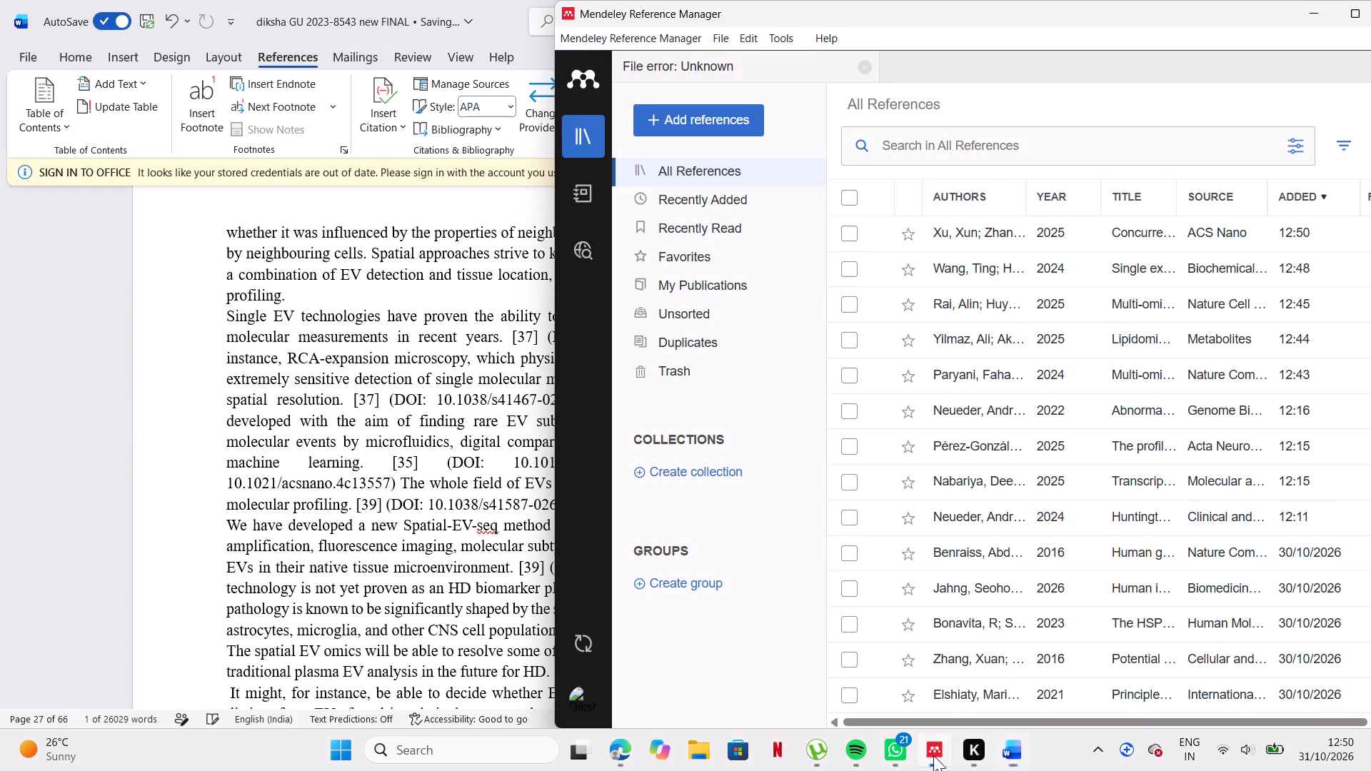
{"action": "left_click", "coordinate": [717, 127]}
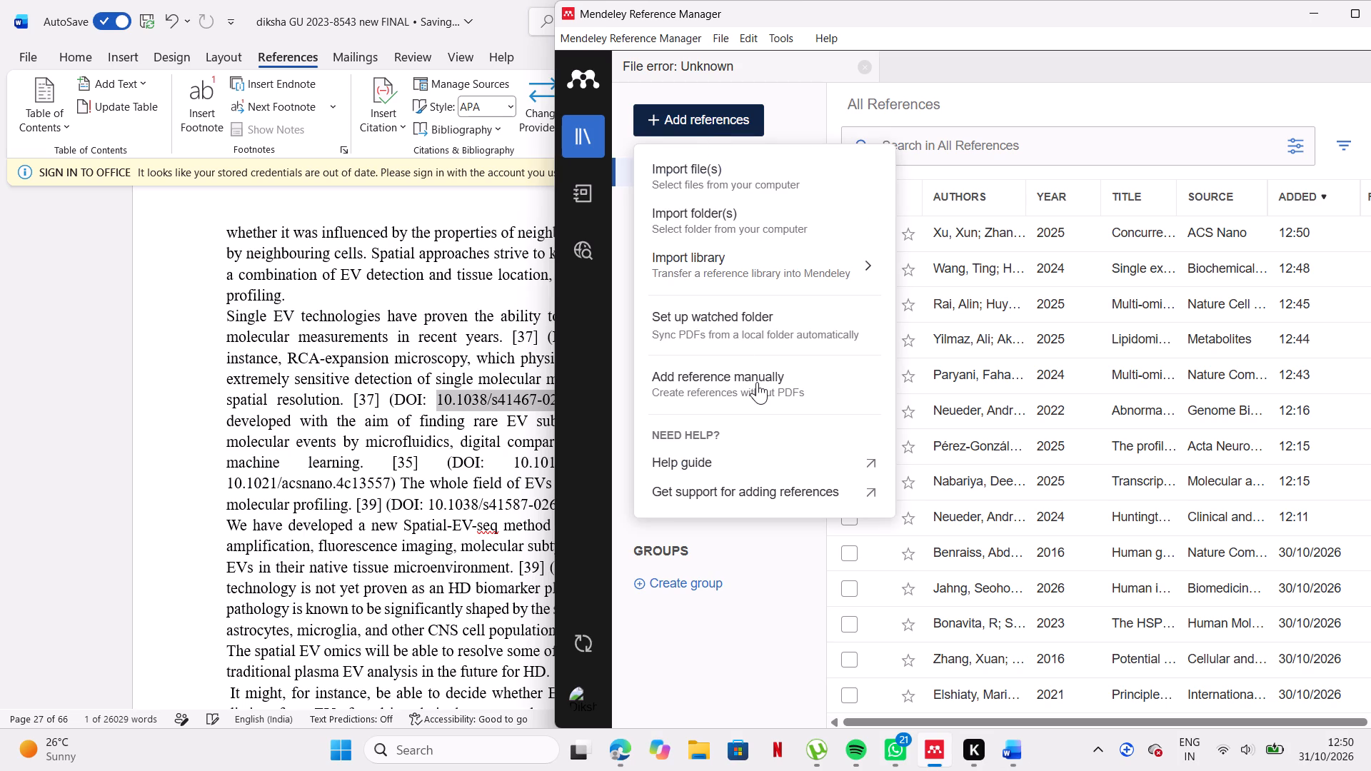
{"action": "left_click", "coordinate": [757, 382]}
{"action": "left_click", "coordinate": [942, 218]}
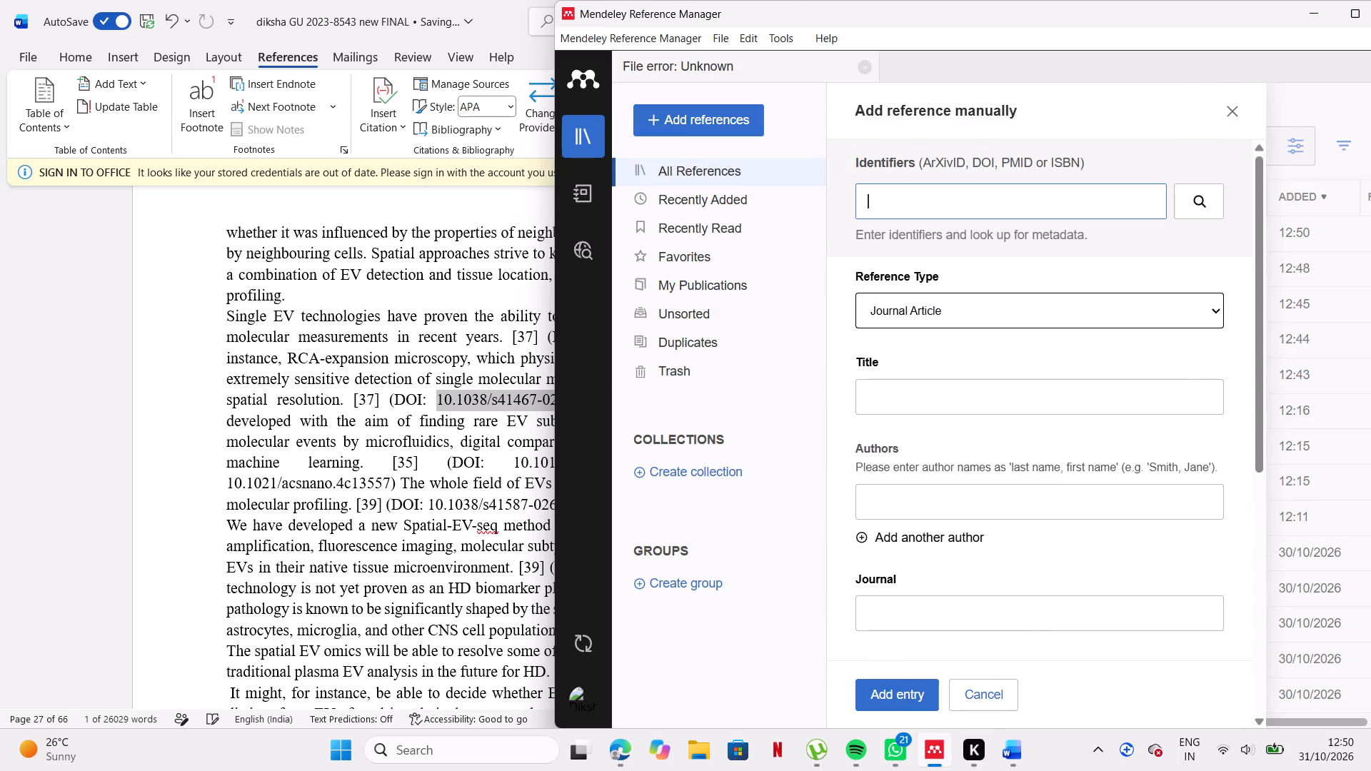
{"action": "key", "text": "ctrl+v"}
{"action": "right_click", "coordinate": [942, 218], "text": "ctrl"}
{"action": "left_click", "coordinate": [1212, 202]}
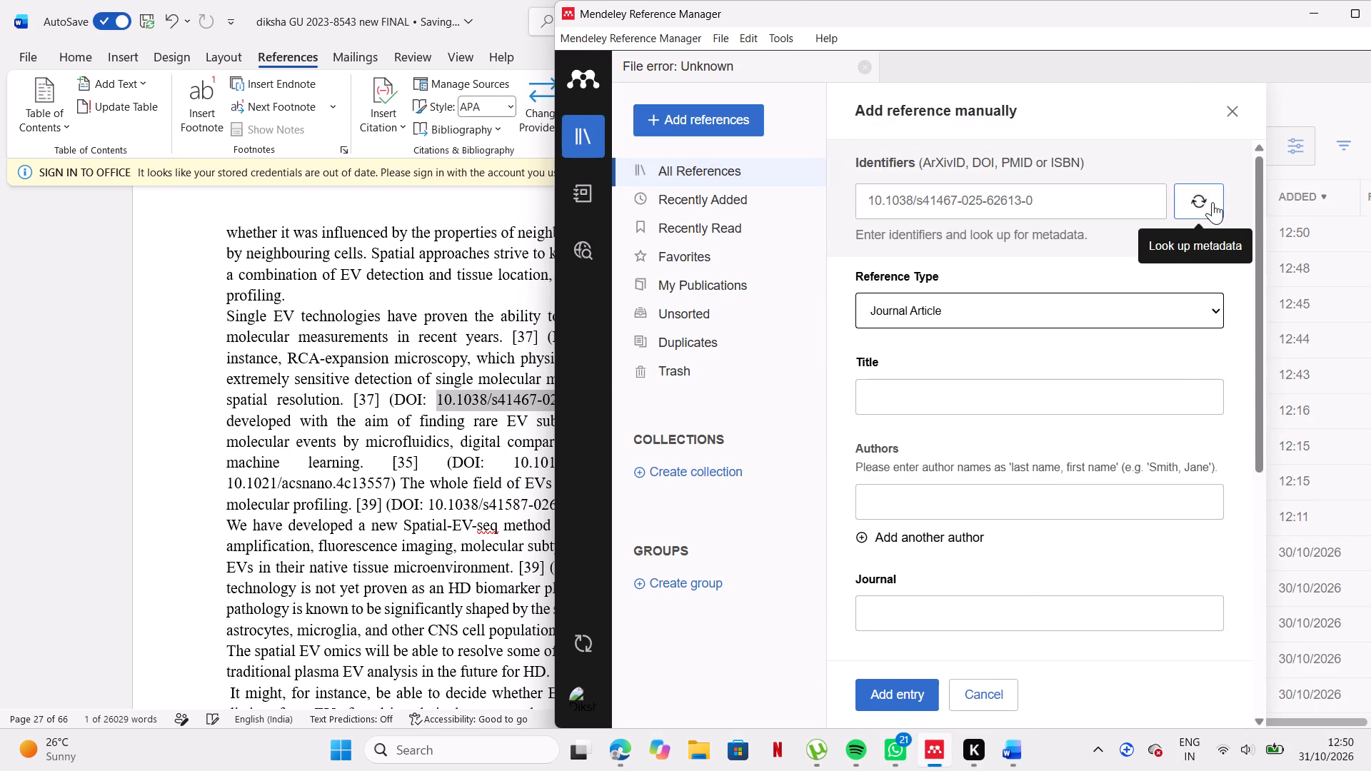
{"action": "left_click", "coordinate": [917, 700]}
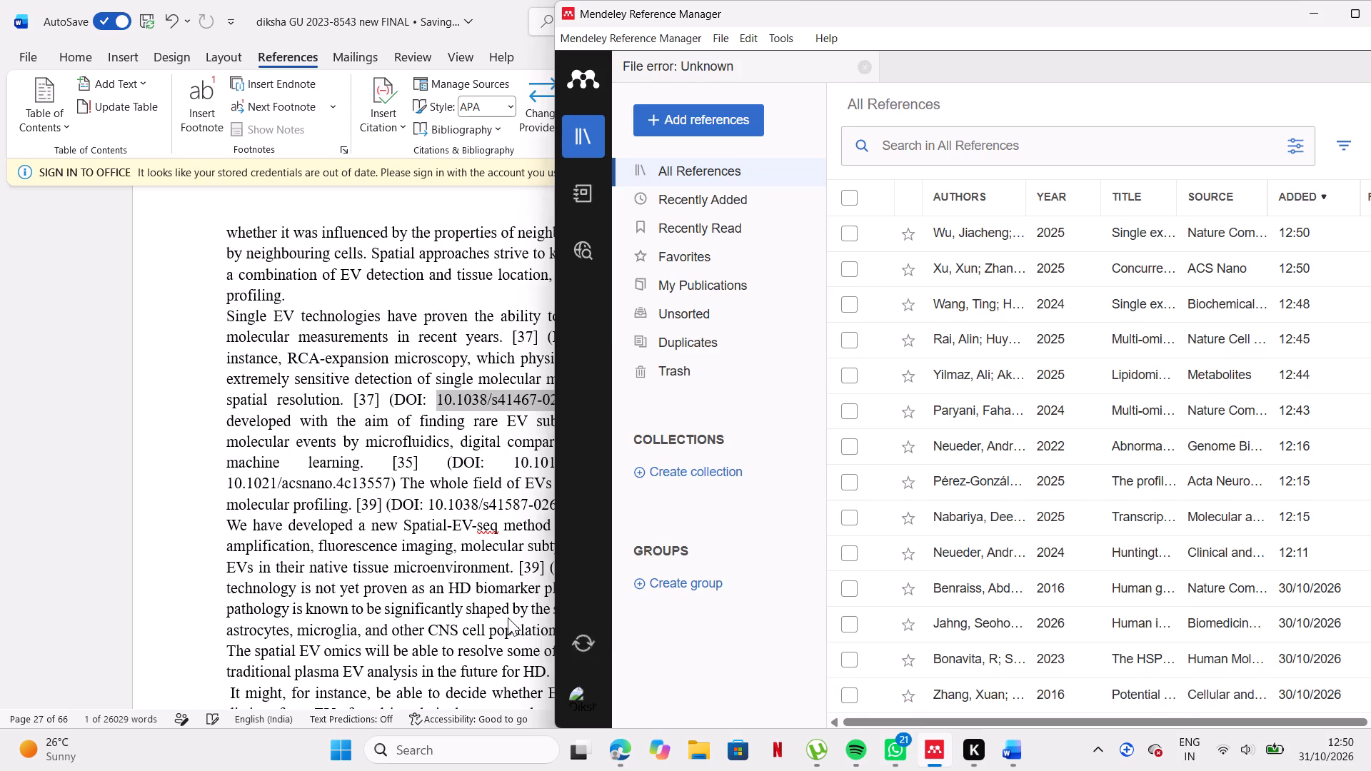
{"action": "left_click", "coordinate": [508, 618]}
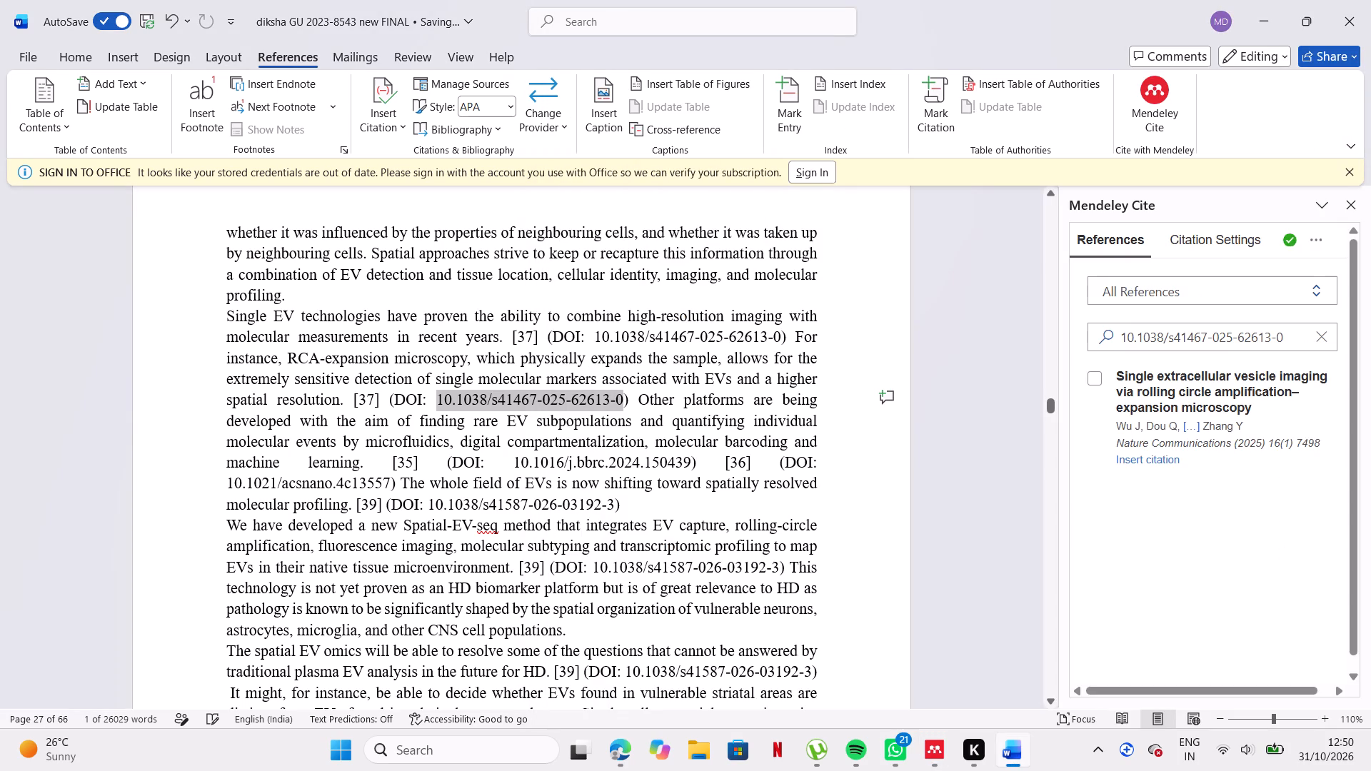
Review the remaining typed DOI citations from section 5.6 through the multi-omics liquid biopsy discussion before the References list.
{"action": "scroll", "coordinate": [626, 432], "scroll_direction": "down", "scroll_amount": 1}
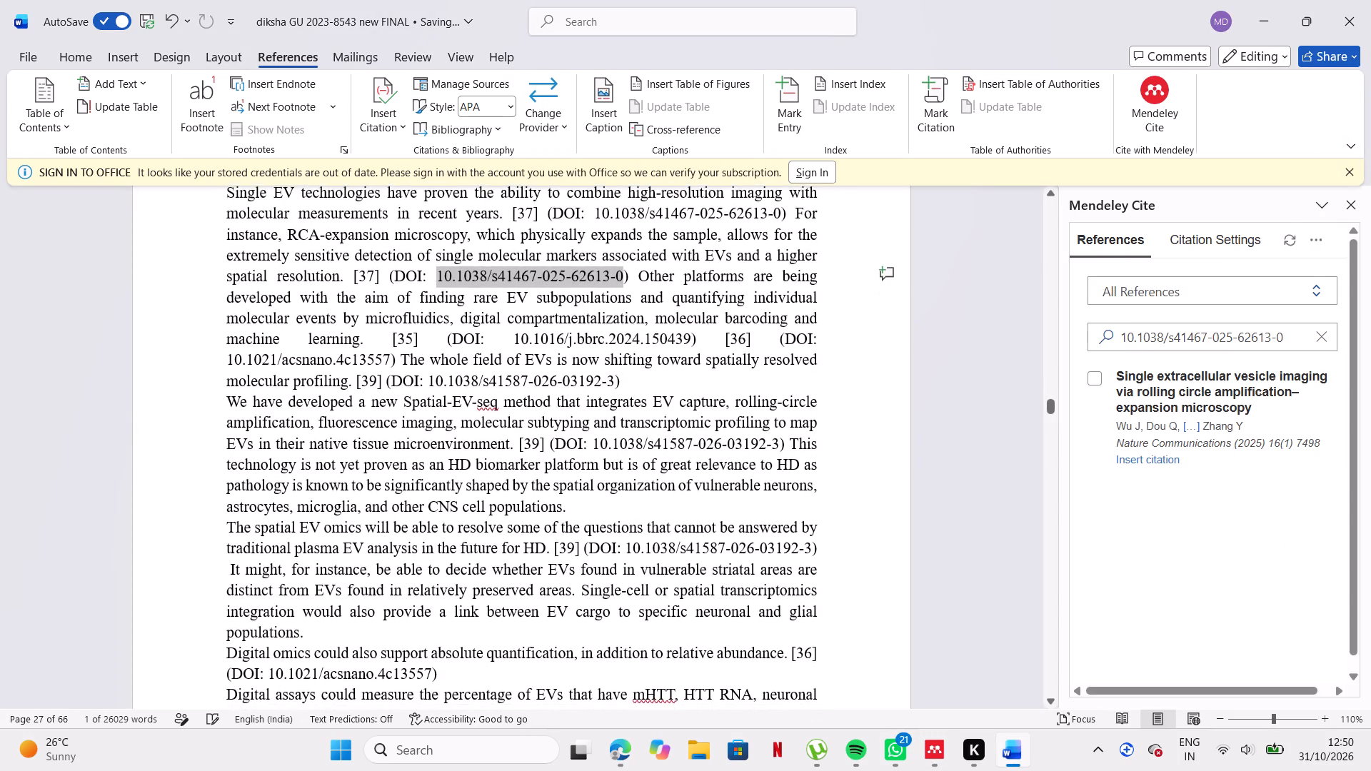
{"action": "scroll", "coordinate": [626, 432], "scroll_direction": "down", "scroll_amount": 1}
{"action": "scroll", "coordinate": [626, 432], "scroll_direction": "up", "scroll_amount": 1}
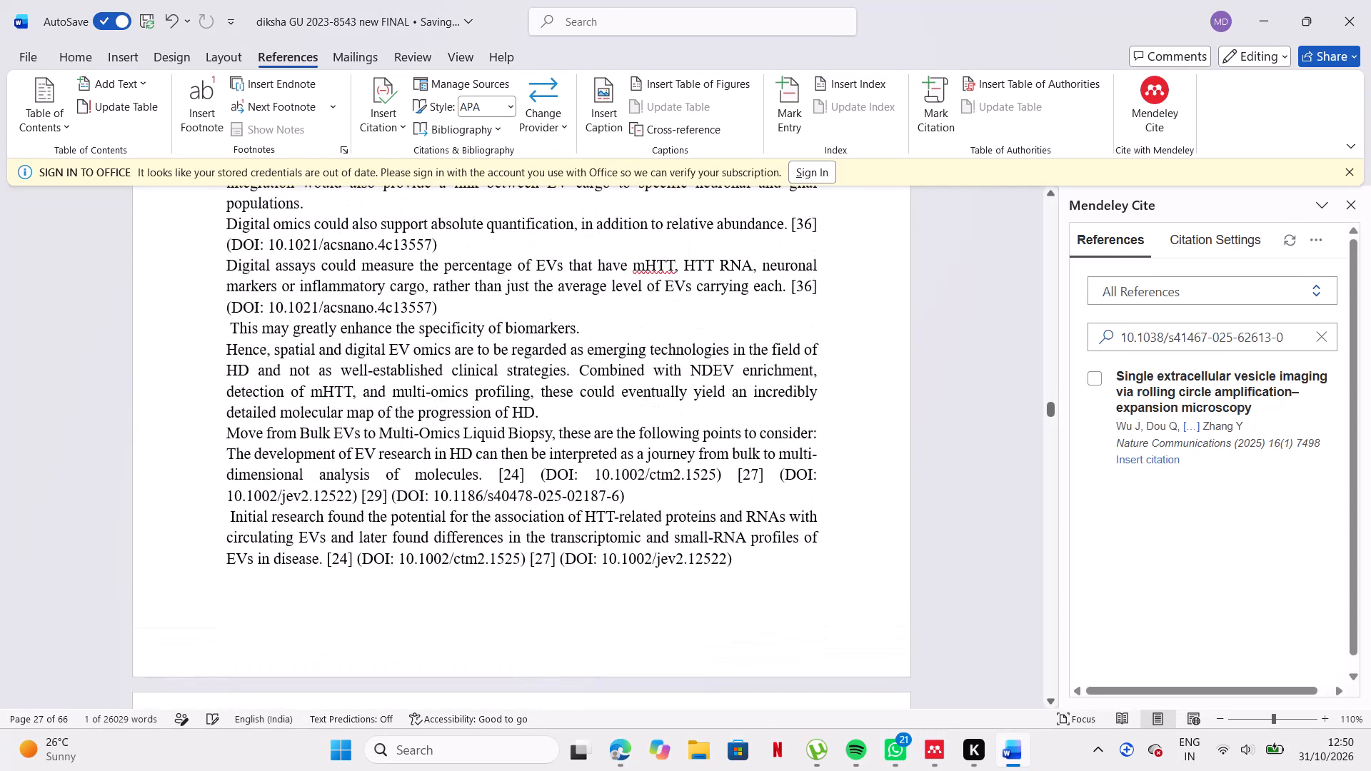
{"action": "scroll", "coordinate": [626, 432], "scroll_direction": "up", "scroll_amount": 5}
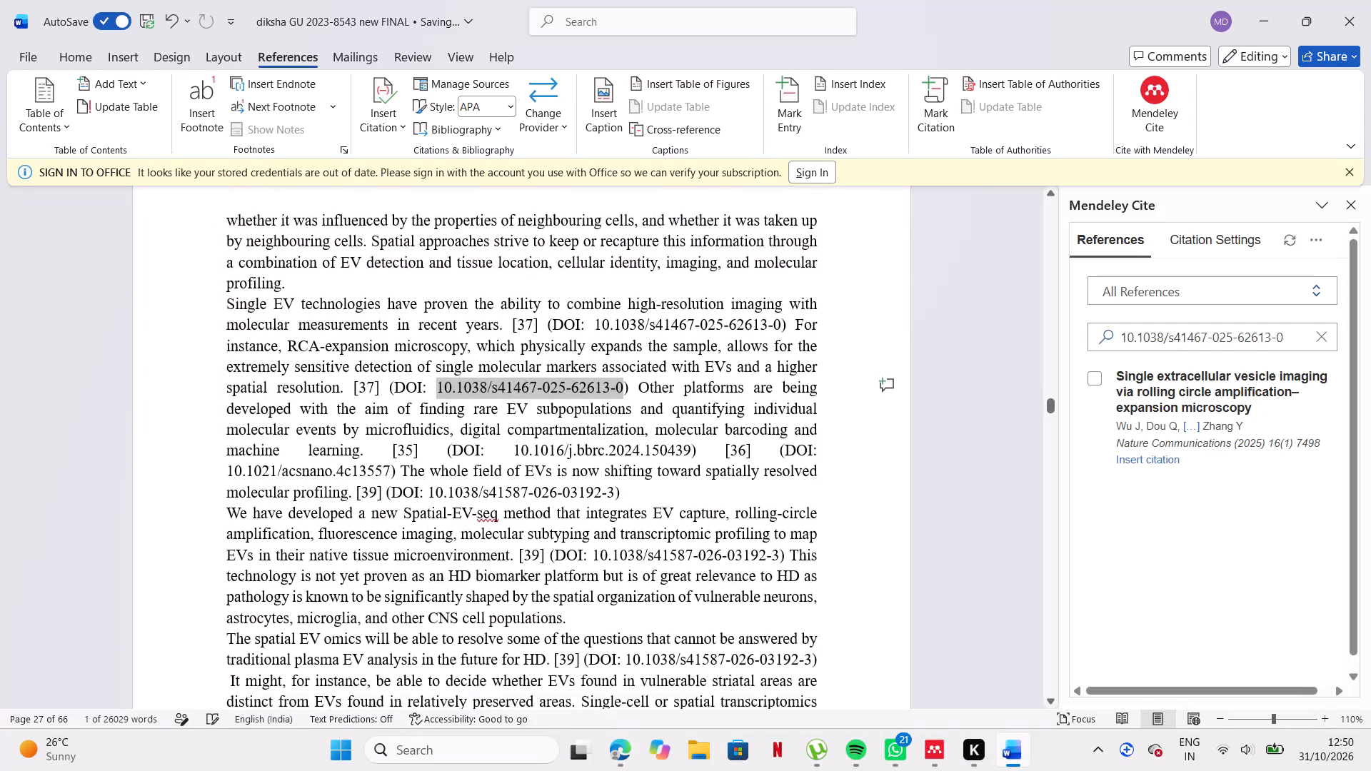
{"action": "scroll", "coordinate": [626, 432], "scroll_direction": "up", "scroll_amount": 3}
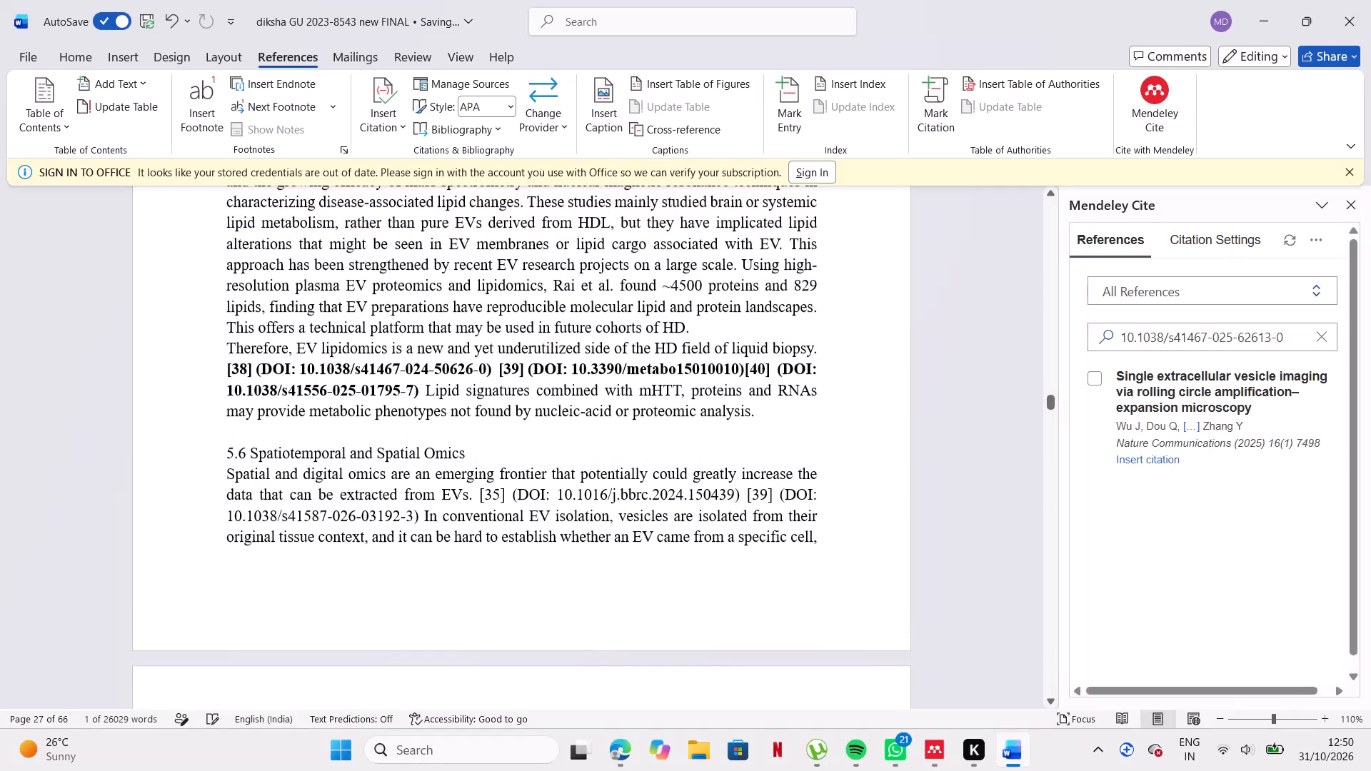
{"action": "scroll", "coordinate": [546, 467], "scroll_direction": "down", "scroll_amount": 2}
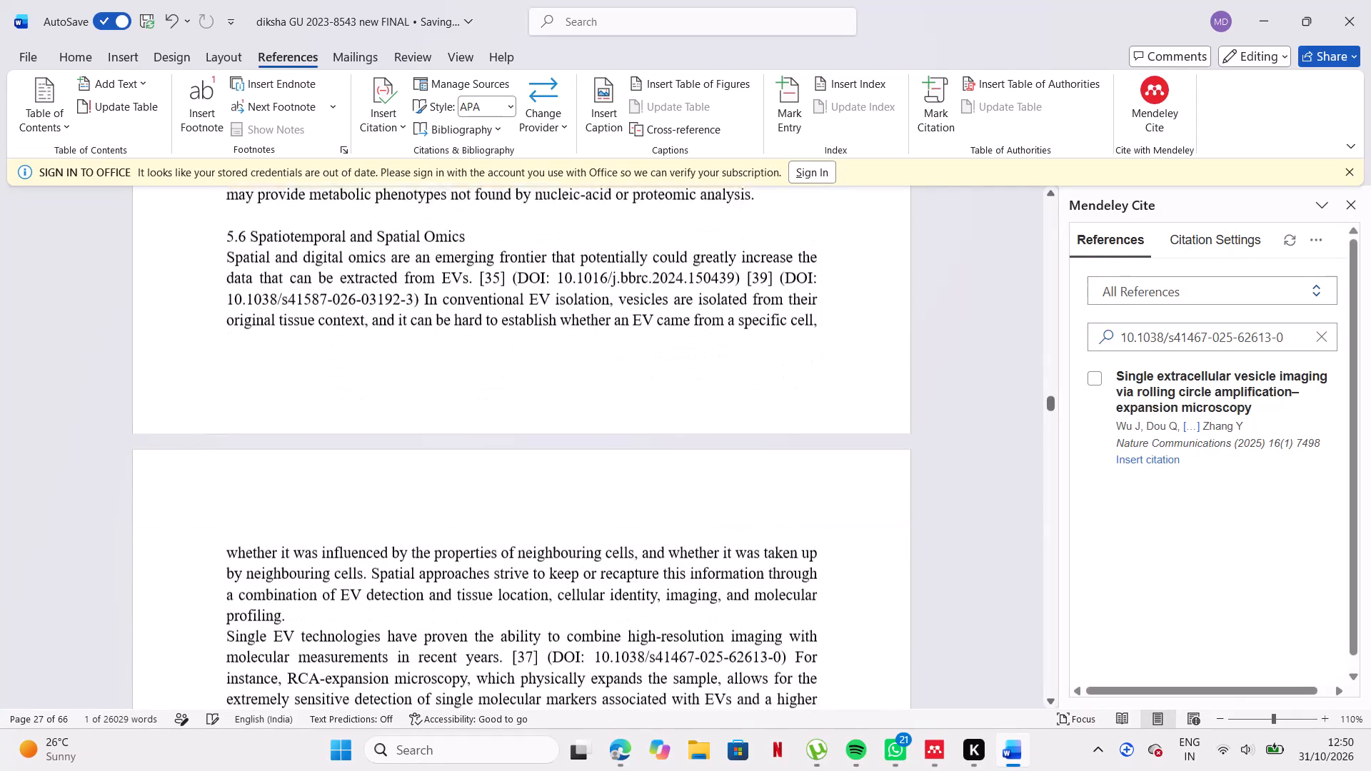
{"action": "scroll", "coordinate": [546, 467], "scroll_direction": "down", "scroll_amount": 6}
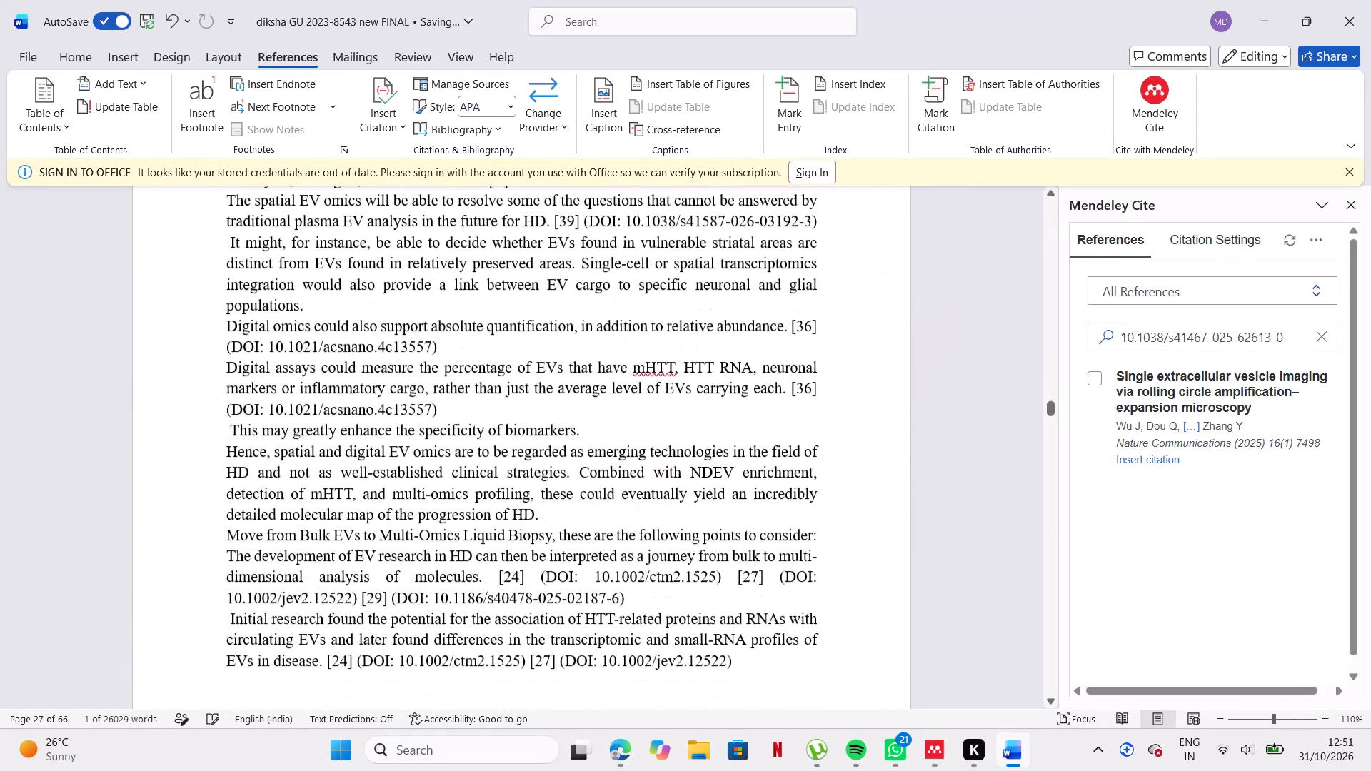
{"action": "scroll", "coordinate": [546, 467], "scroll_direction": "down", "scroll_amount": 3}
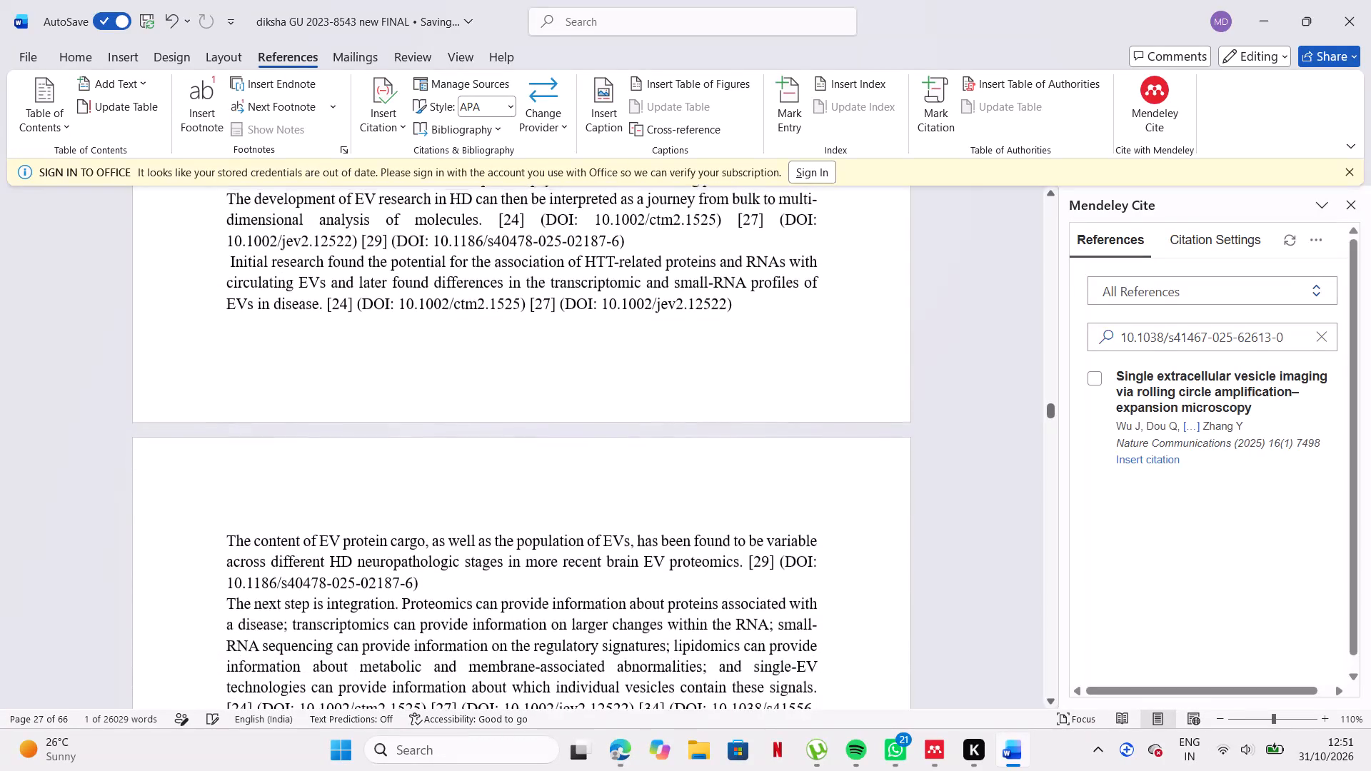
{"action": "scroll", "coordinate": [546, 467], "scroll_direction": "down", "scroll_amount": 3}
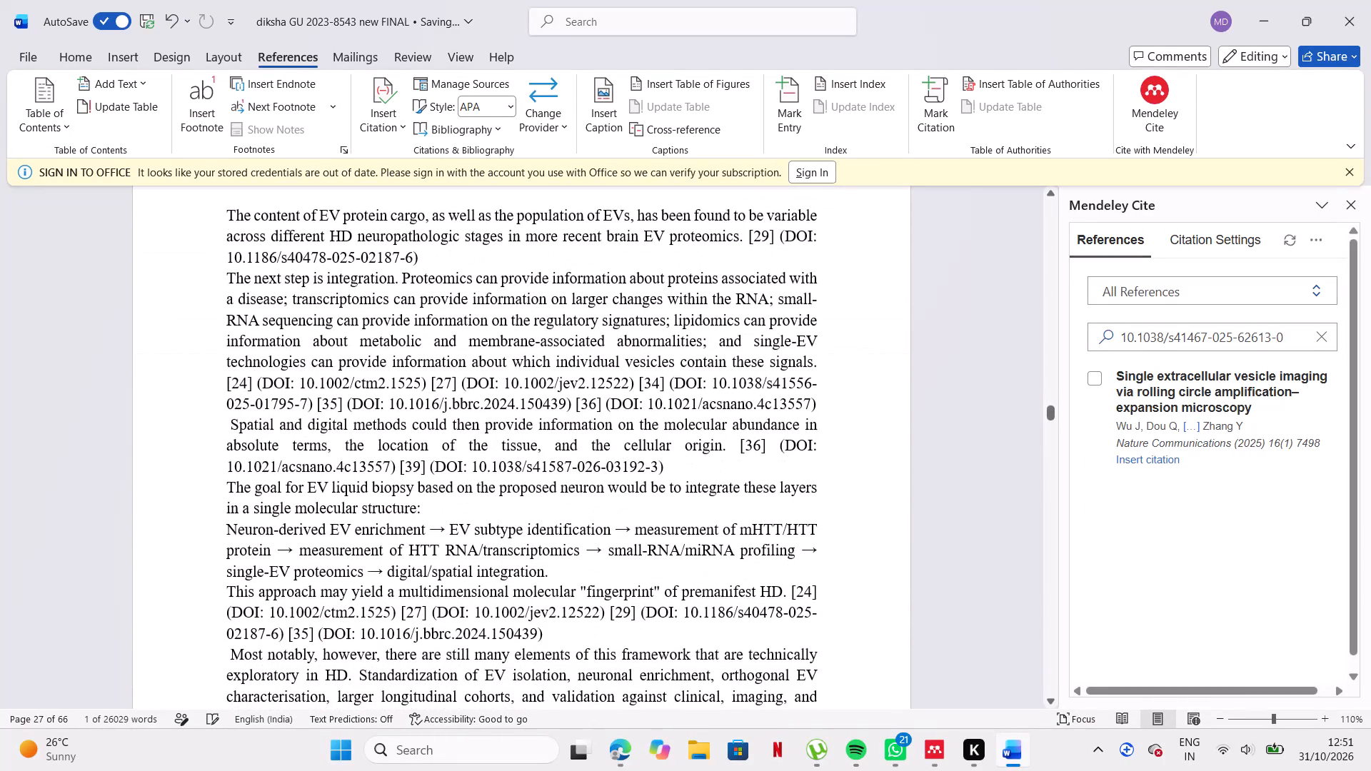
{"action": "scroll", "coordinate": [546, 467], "scroll_direction": "down", "scroll_amount": 2}
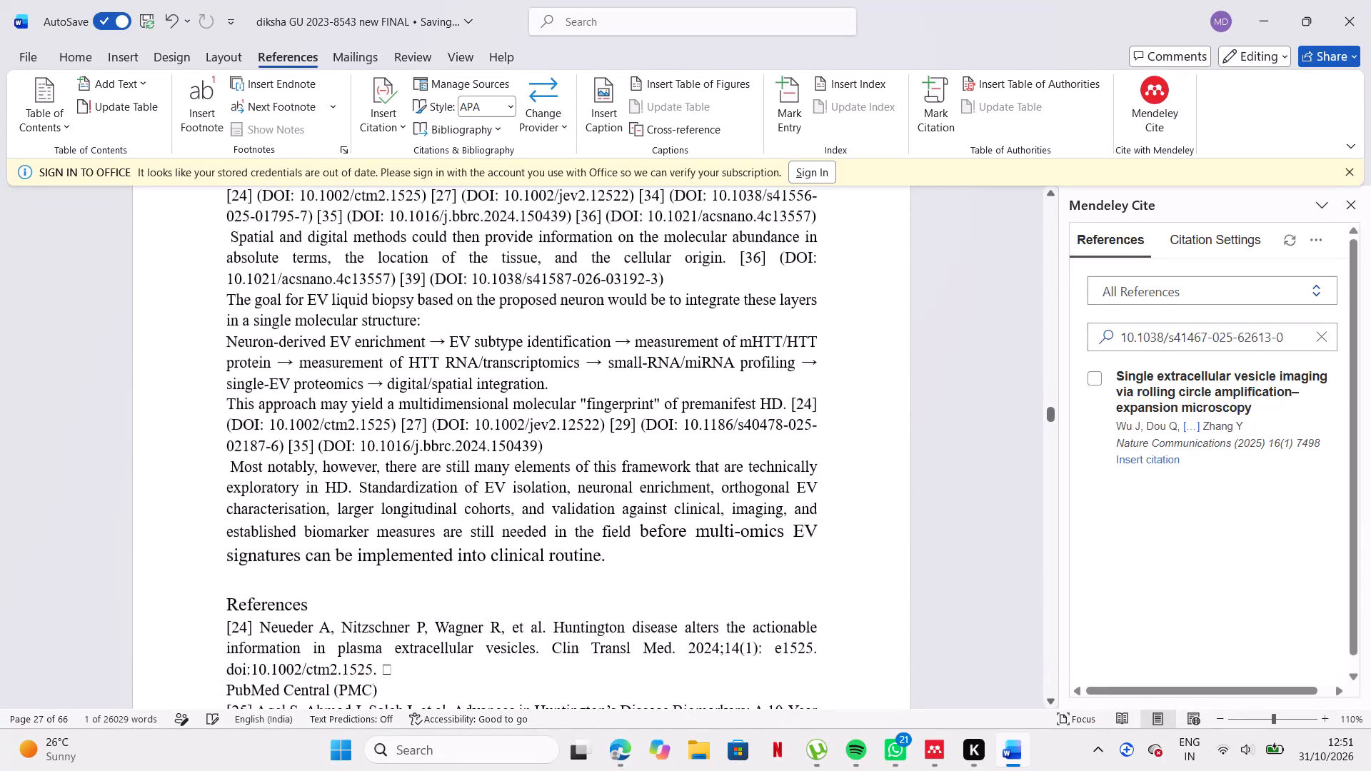
Examine the typed References list, entries [24] to [39], between the end of section 5 and the section 6 heading.
{"action": "scroll", "coordinate": [546, 467], "scroll_direction": "down", "scroll_amount": 3}
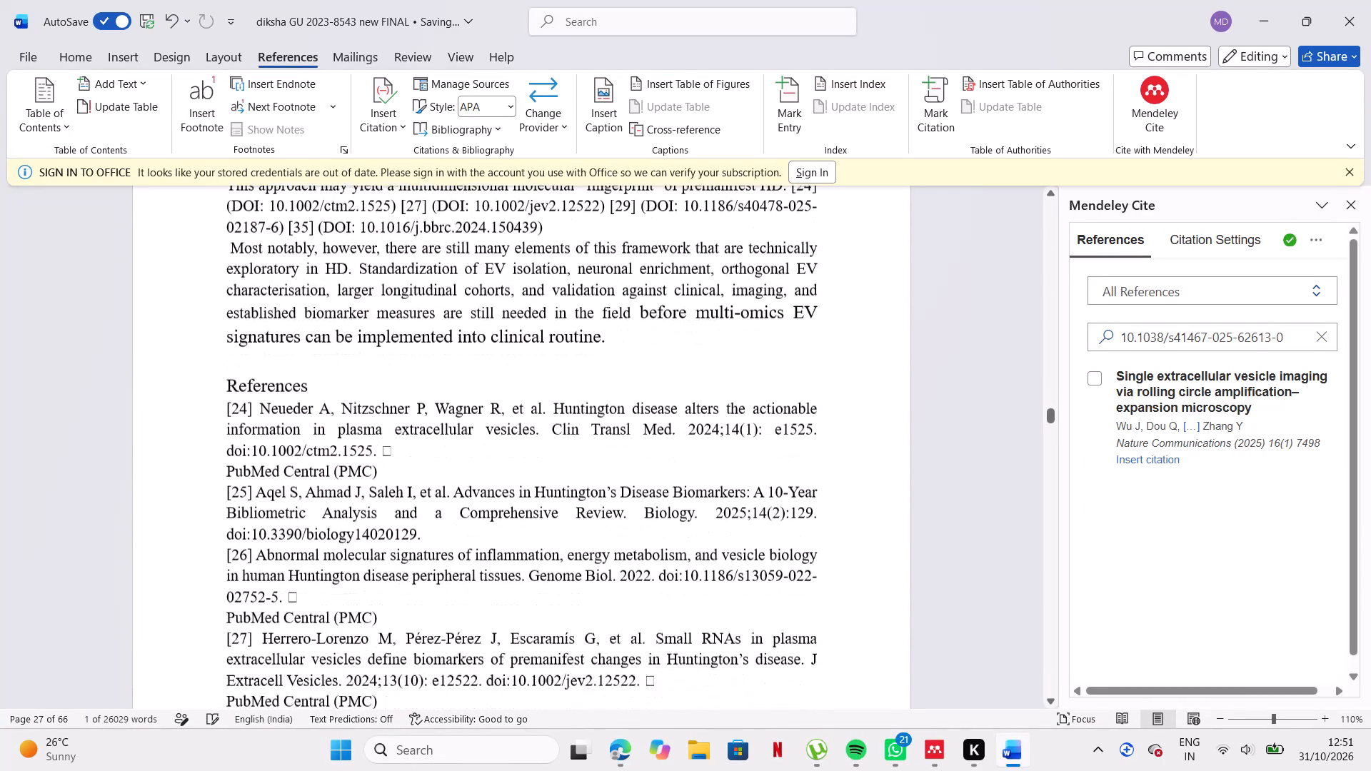
{"action": "scroll", "coordinate": [546, 467], "scroll_direction": "down", "scroll_amount": 4}
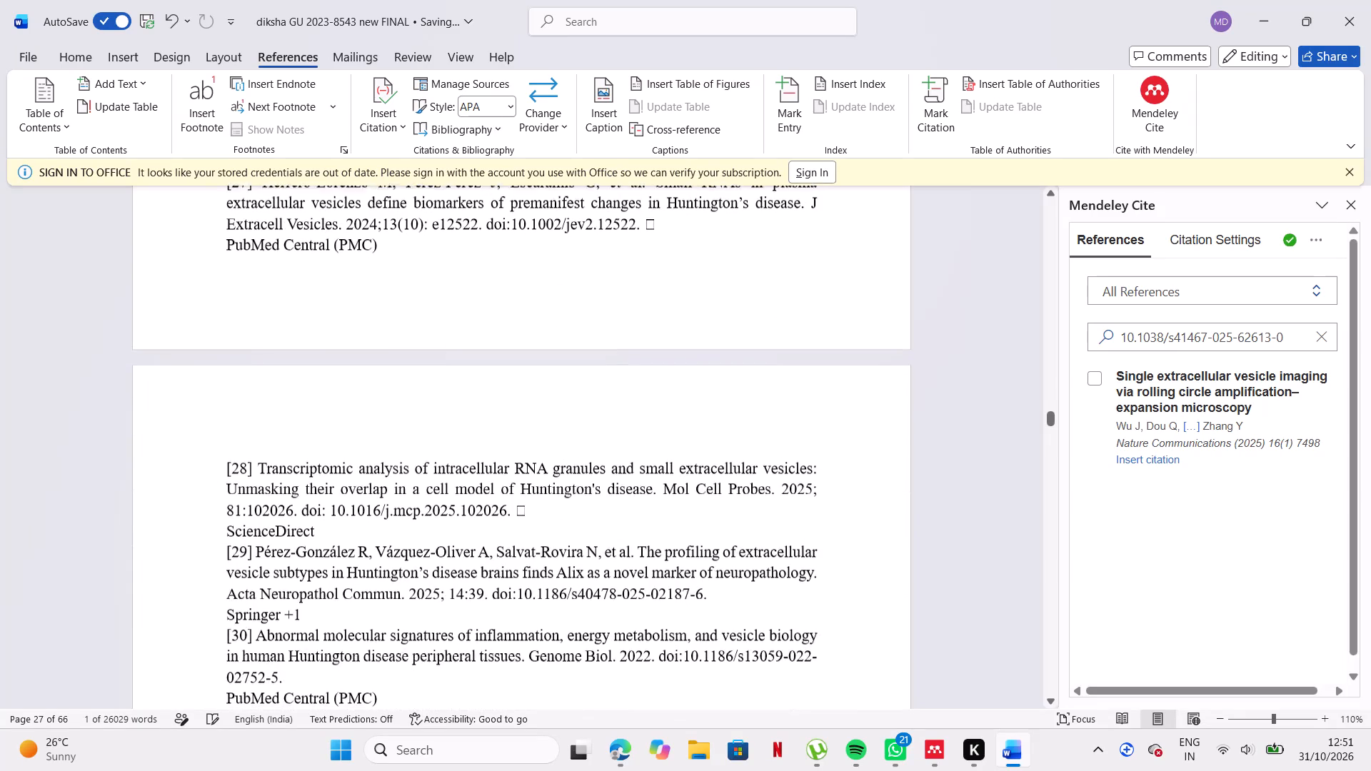
{"action": "scroll", "coordinate": [546, 467], "scroll_direction": "down", "scroll_amount": 3}
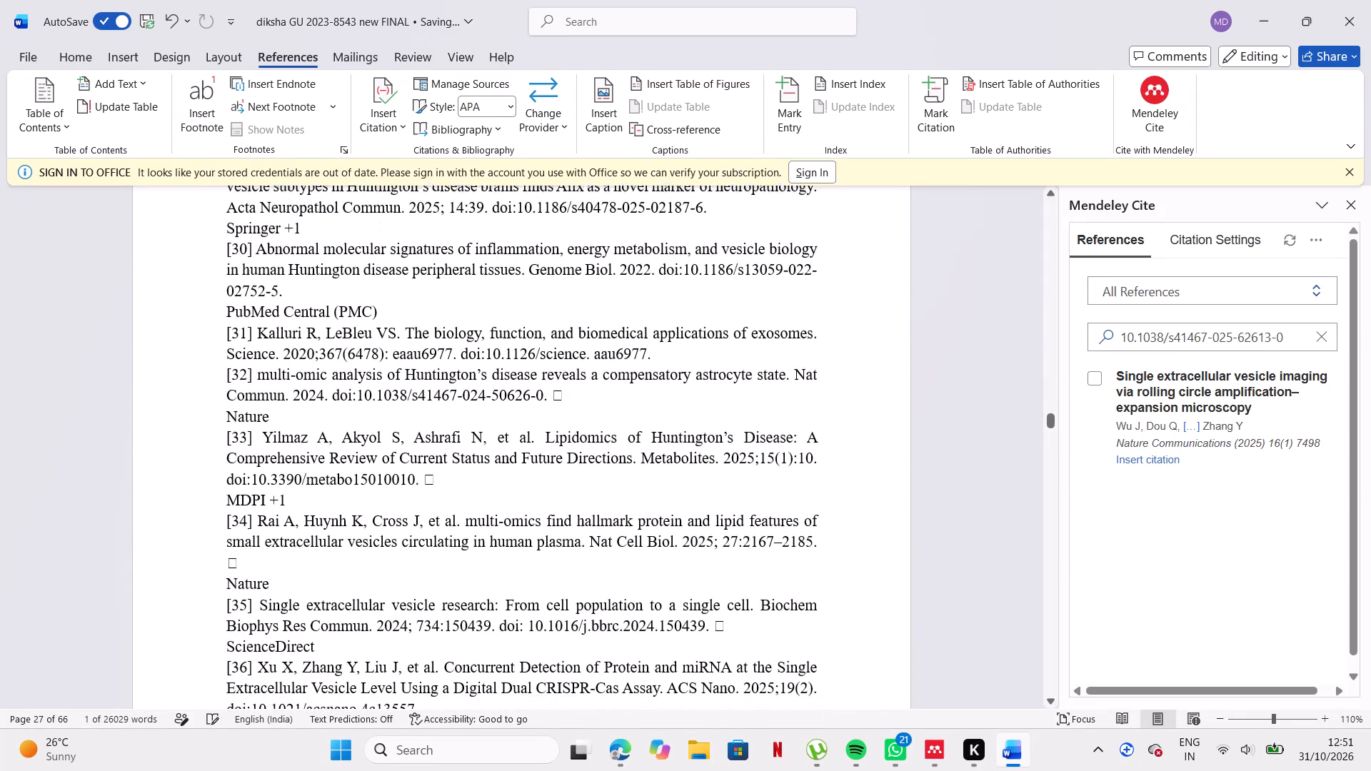
{"action": "scroll", "coordinate": [546, 467], "scroll_direction": "down", "scroll_amount": 3}
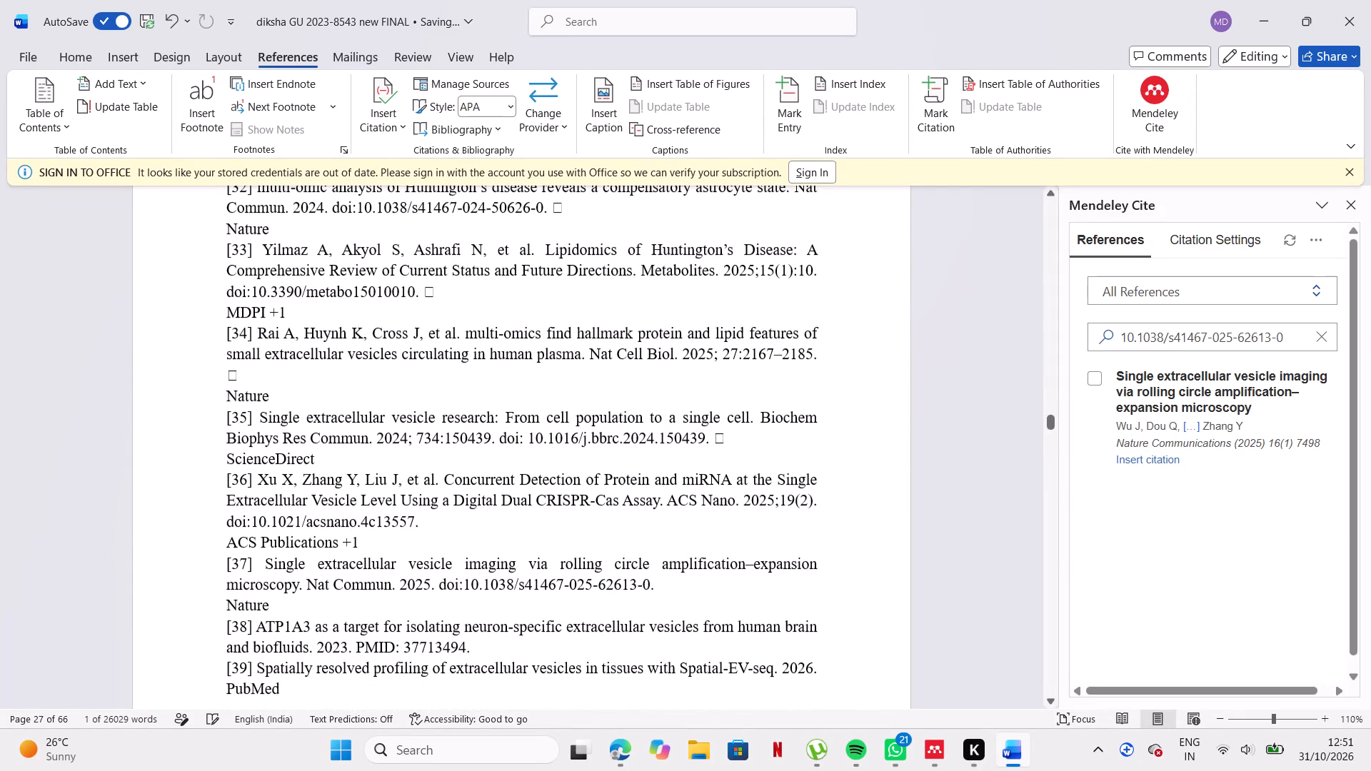
{"action": "scroll", "coordinate": [407, 572], "scroll_direction": "down", "scroll_amount": 2}
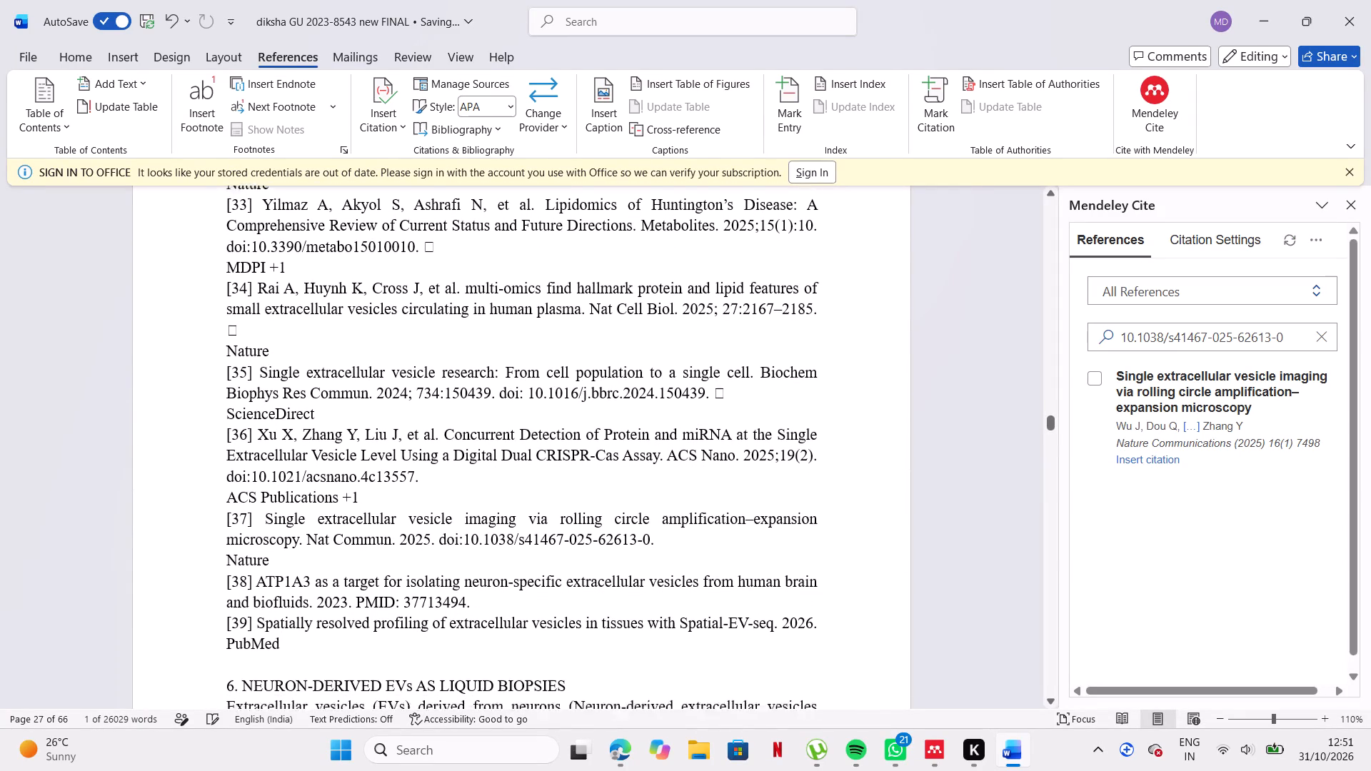
{"action": "scroll", "coordinate": [407, 572], "scroll_direction": "down", "scroll_amount": 1}
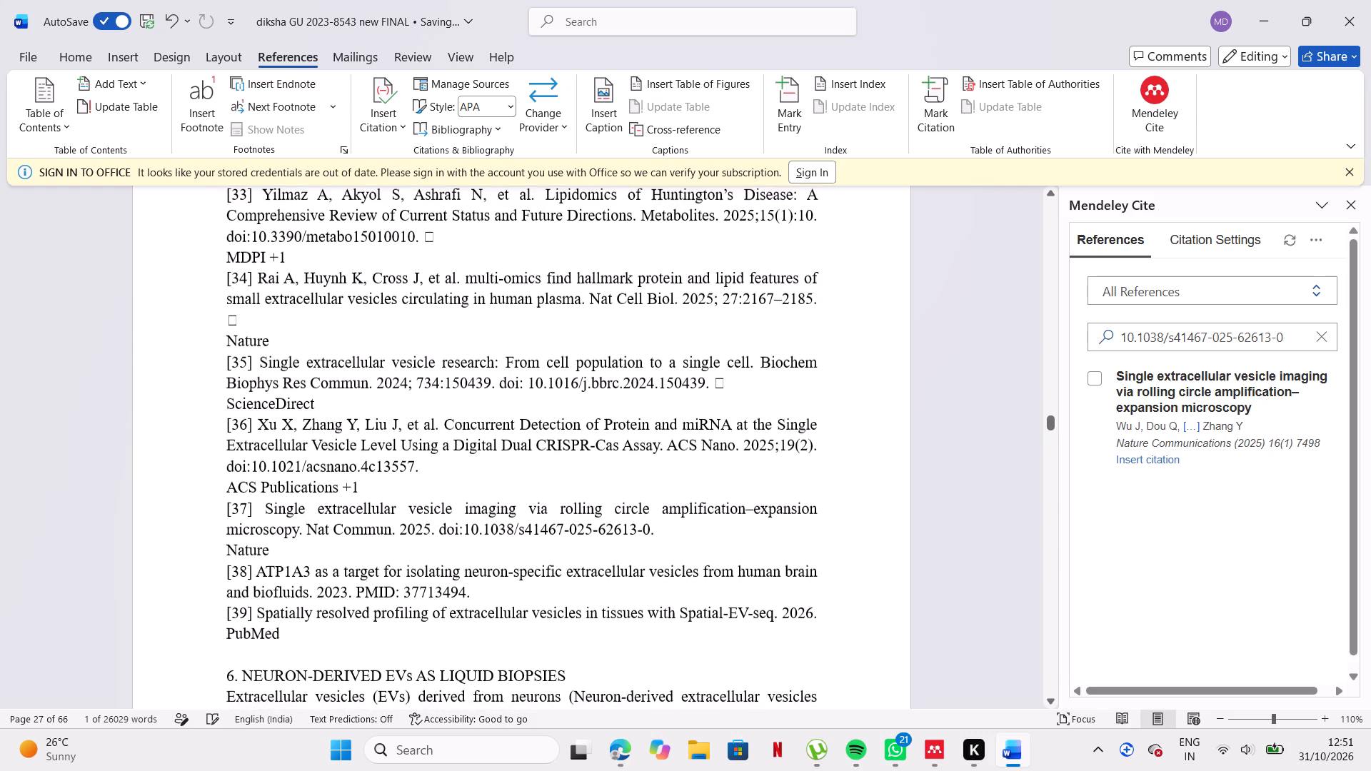
{"action": "scroll", "coordinate": [407, 572], "scroll_direction": "down", "scroll_amount": 2}
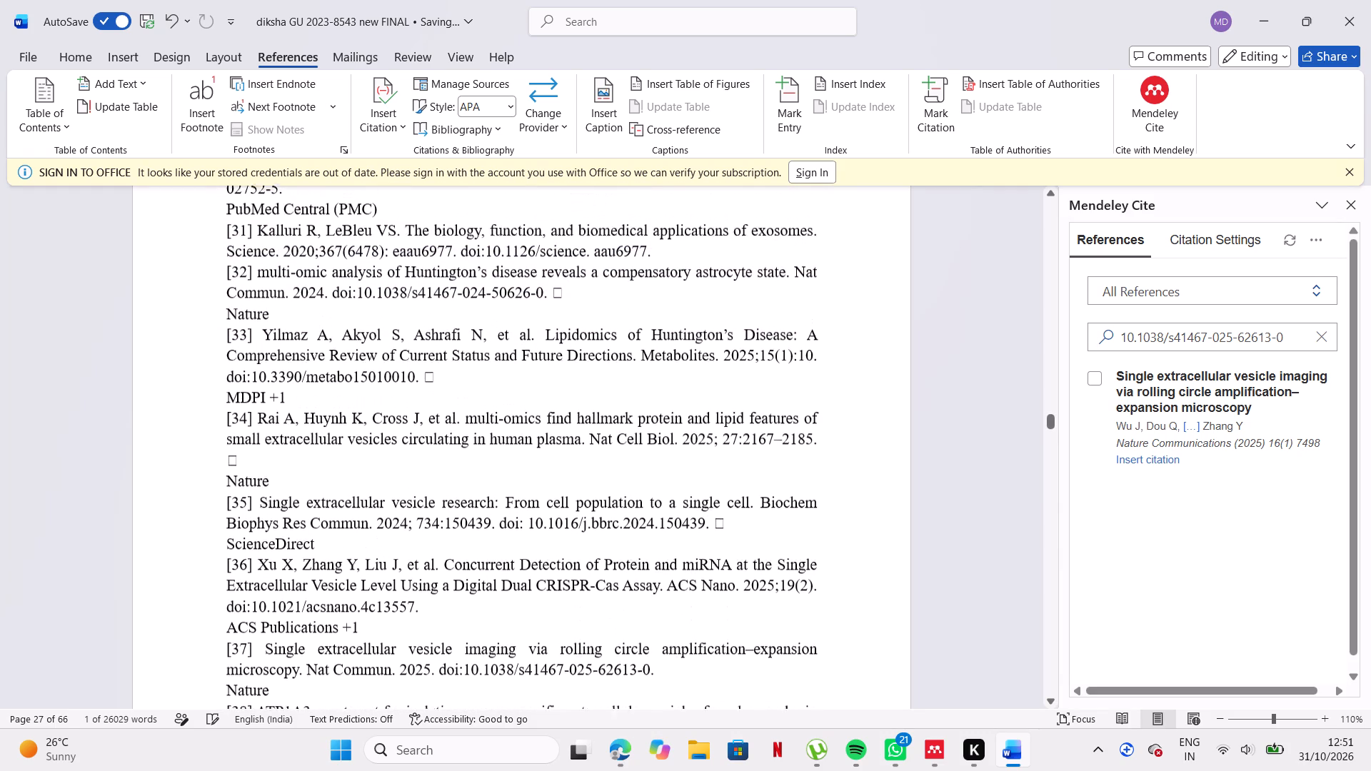
{"action": "scroll", "coordinate": [407, 572], "scroll_direction": "down", "scroll_amount": 1}
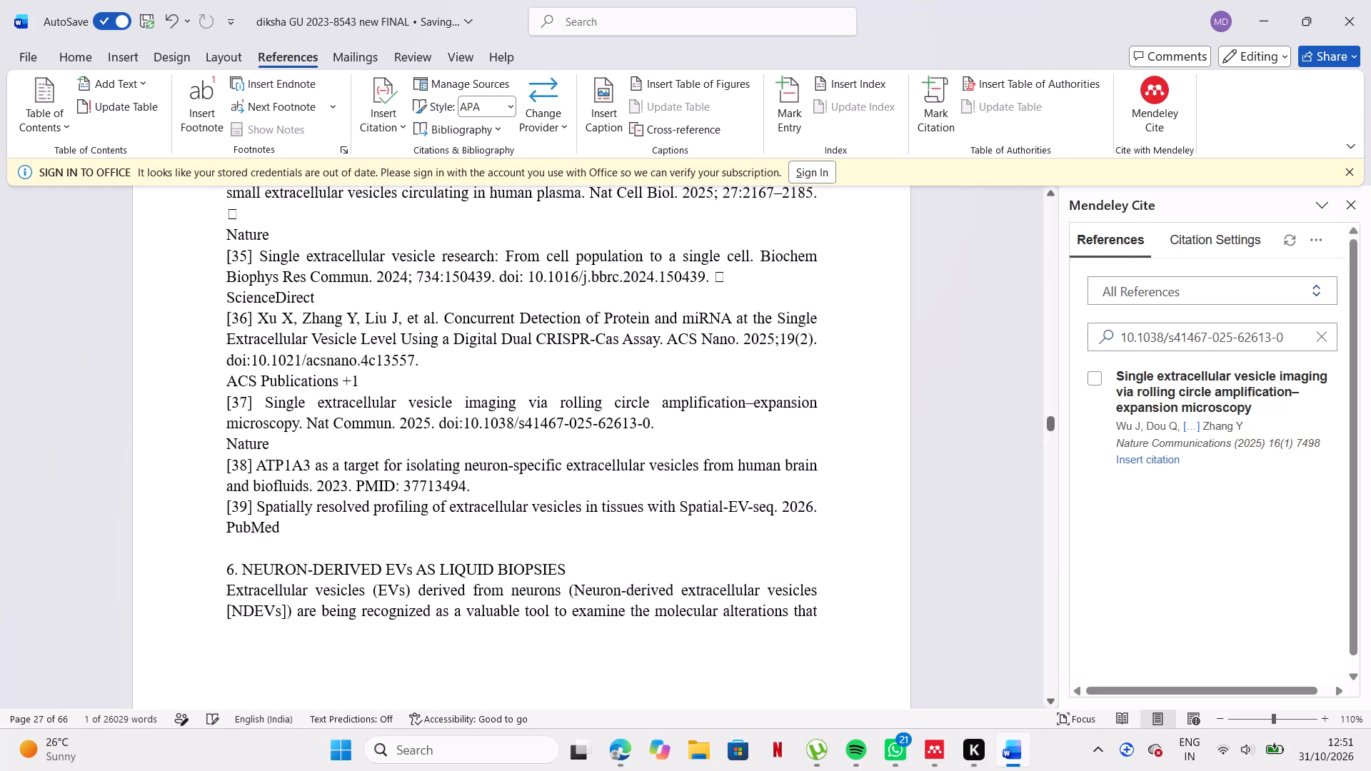
{"action": "scroll", "coordinate": [424, 453], "scroll_direction": "up", "scroll_amount": 4}
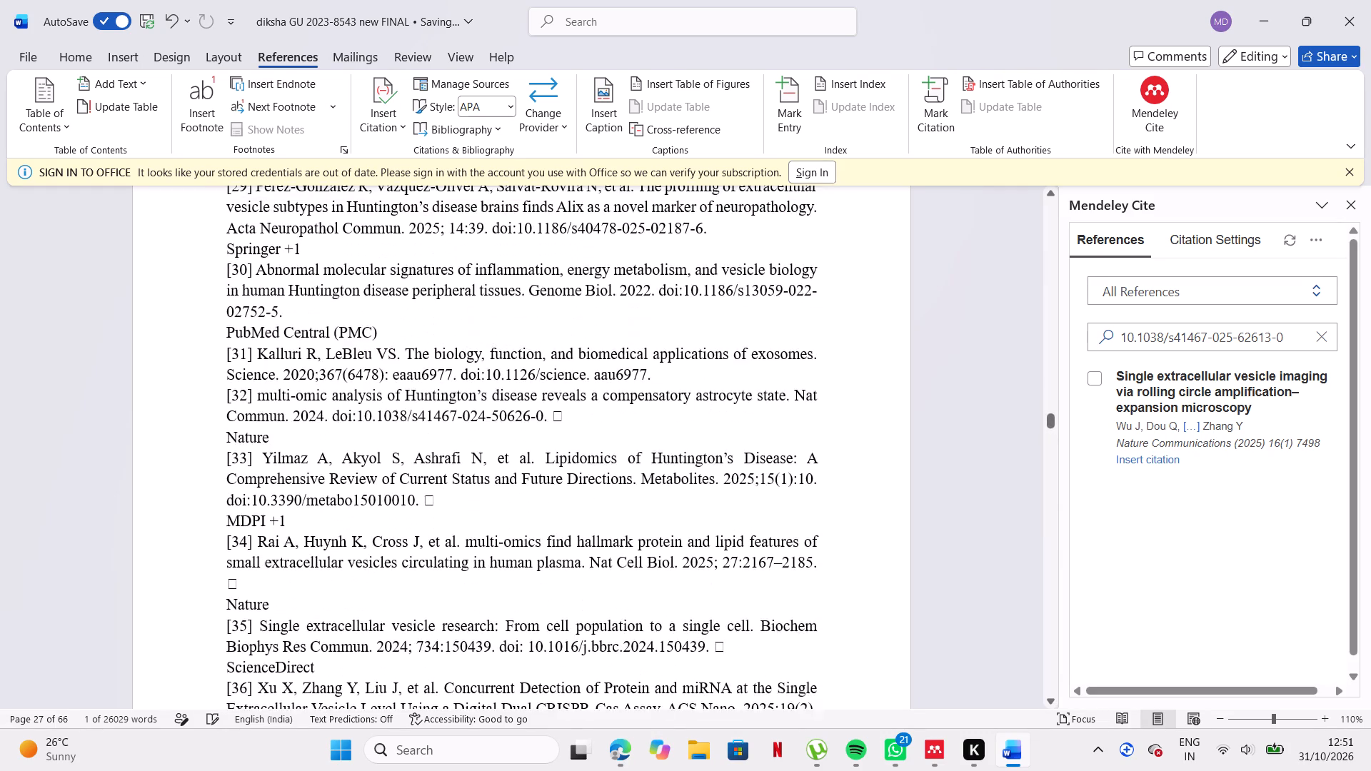
{"action": "scroll", "coordinate": [424, 453], "scroll_direction": "up", "scroll_amount": 3}
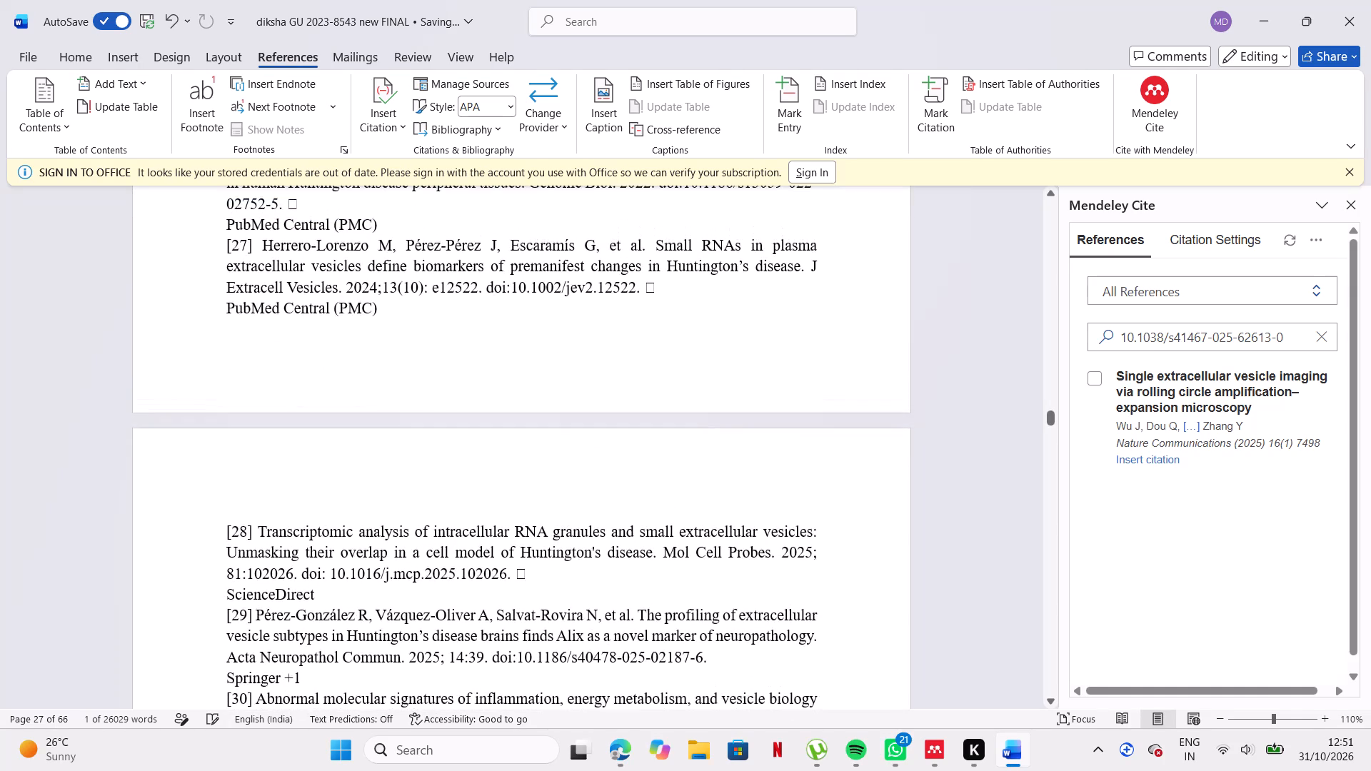
{"action": "scroll", "coordinate": [424, 453], "scroll_direction": "up", "scroll_amount": 4}
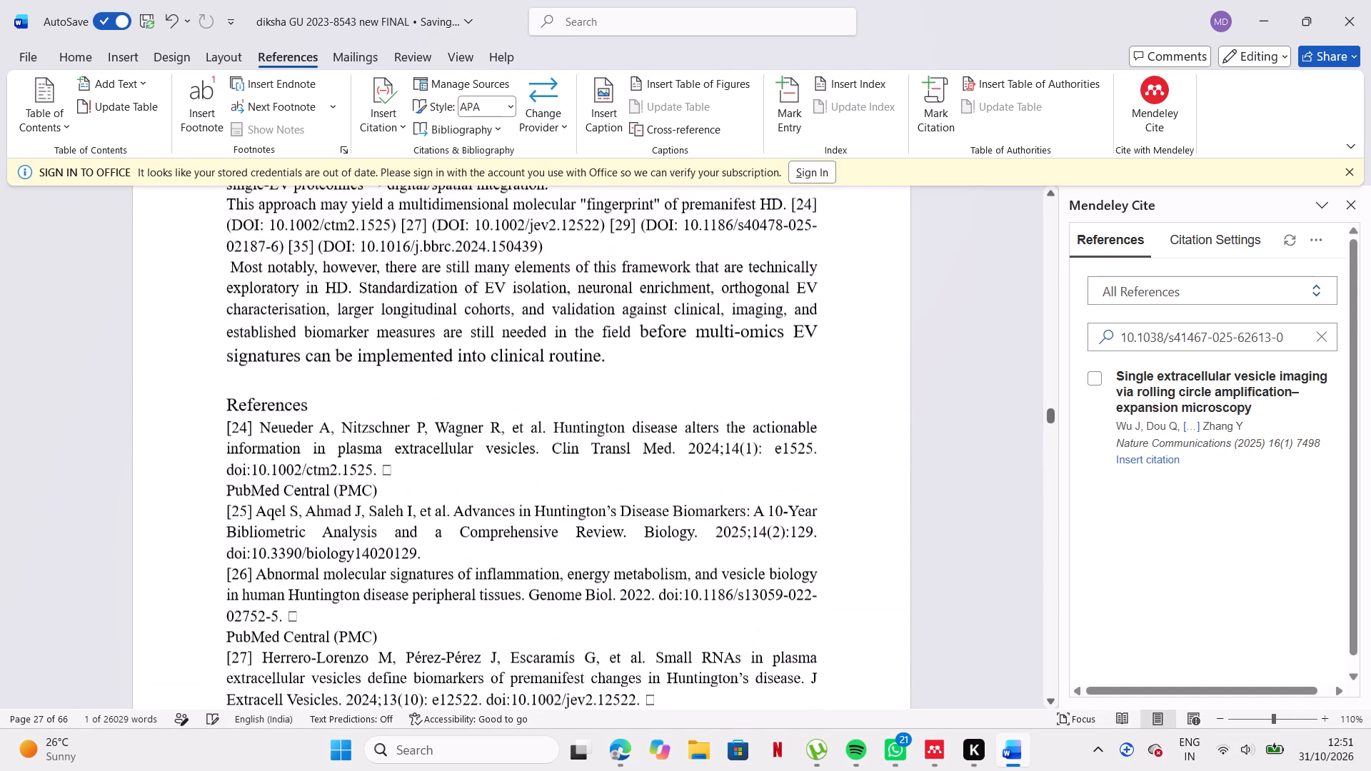
{"action": "scroll", "coordinate": [424, 453], "scroll_direction": "up", "scroll_amount": 2}
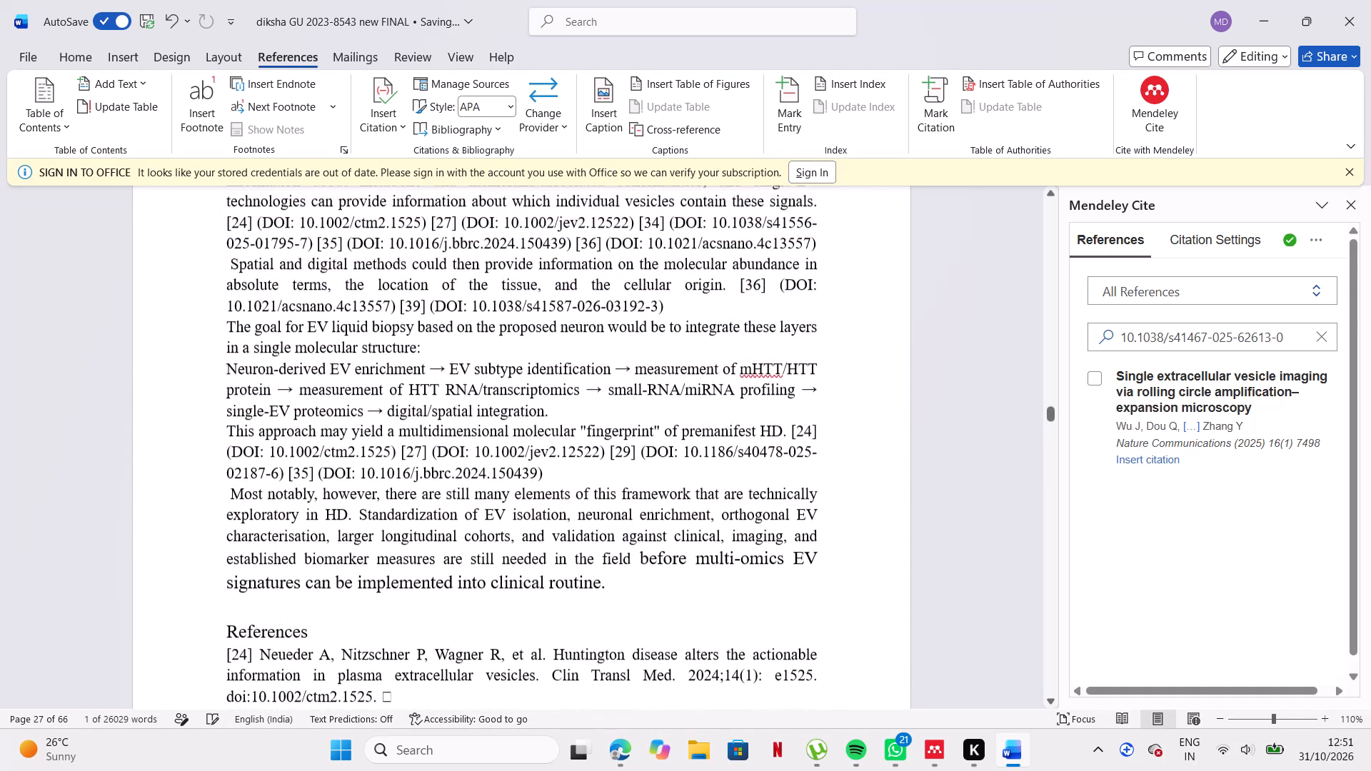
{"action": "scroll", "coordinate": [424, 453], "scroll_direction": "up", "scroll_amount": 1}
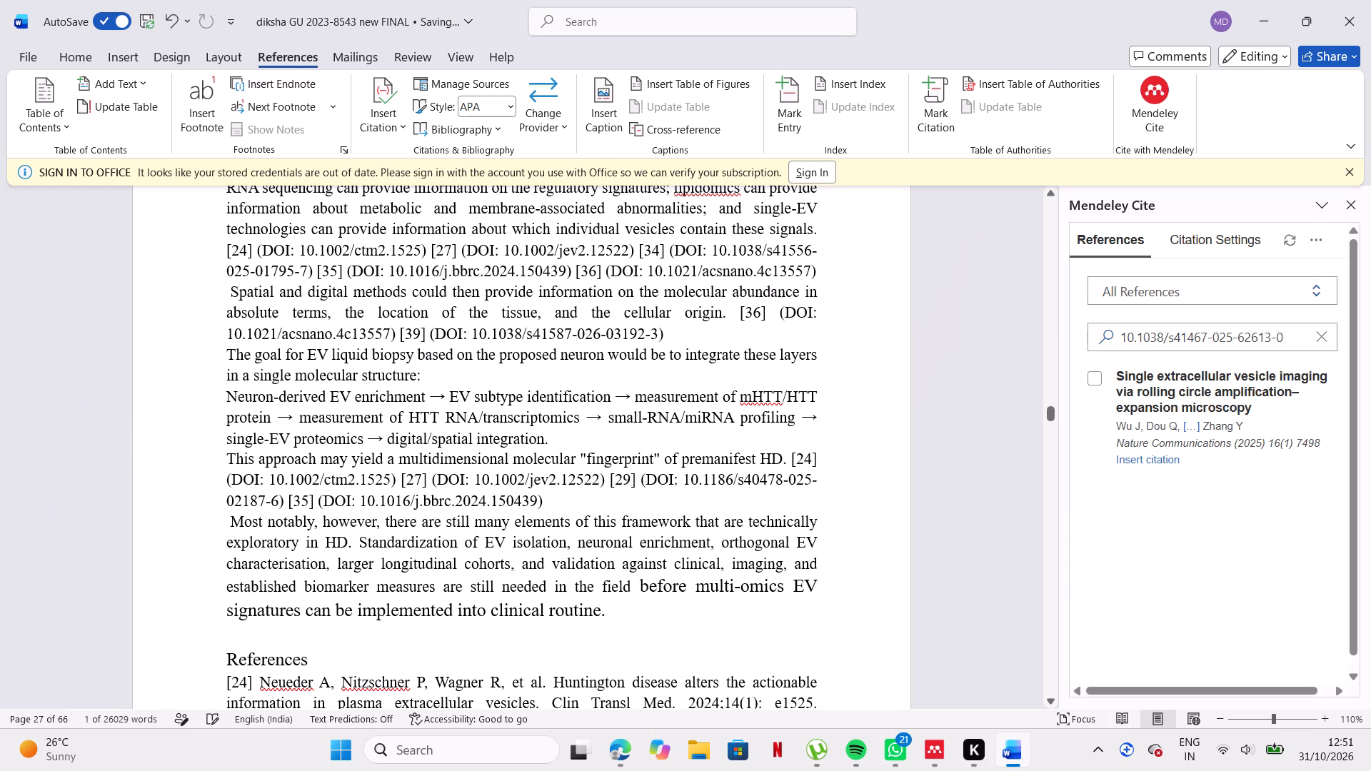
{"action": "left_click_drag", "start_coordinate": [471, 332], "coordinate": [681, 338]}
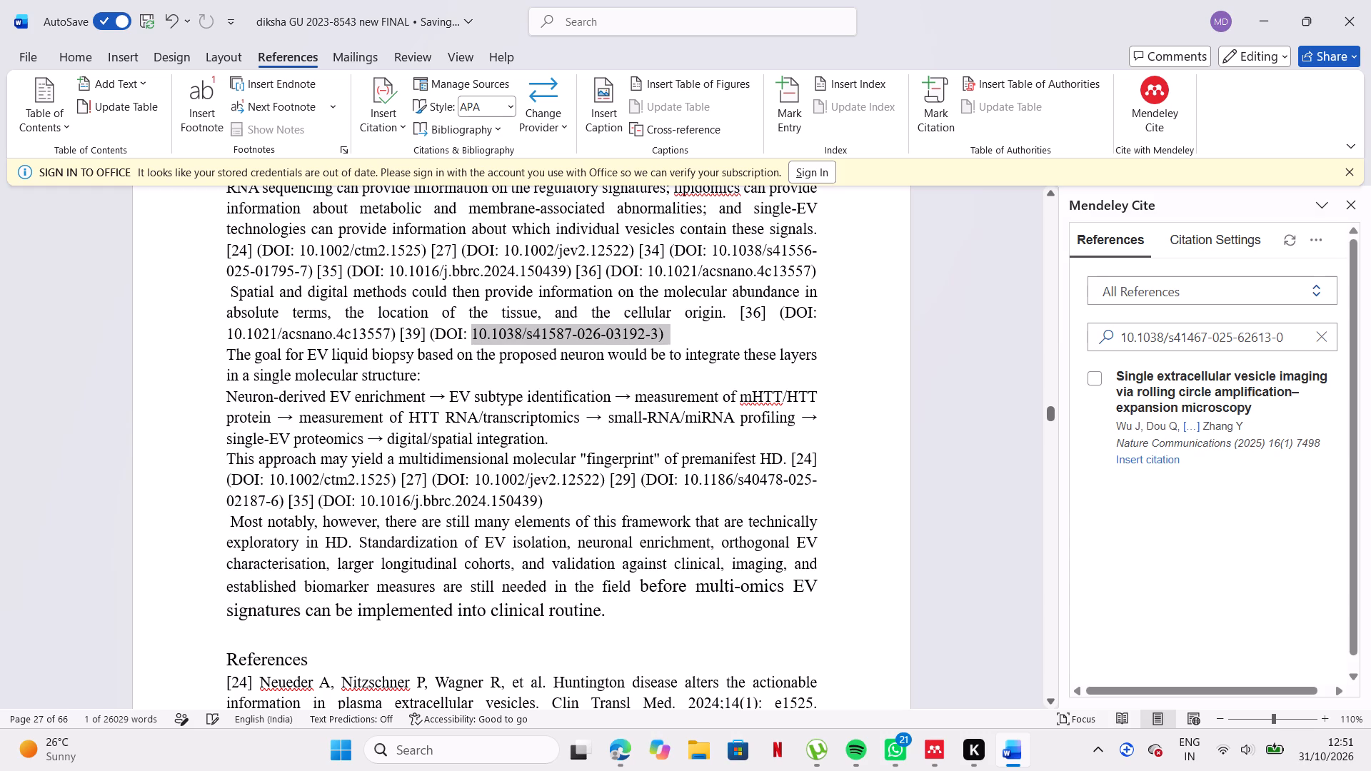
{"action": "left_click_drag", "start_coordinate": [681, 338], "coordinate": [659, 340]}
{"action": "key", "text": "ctrl+c"}
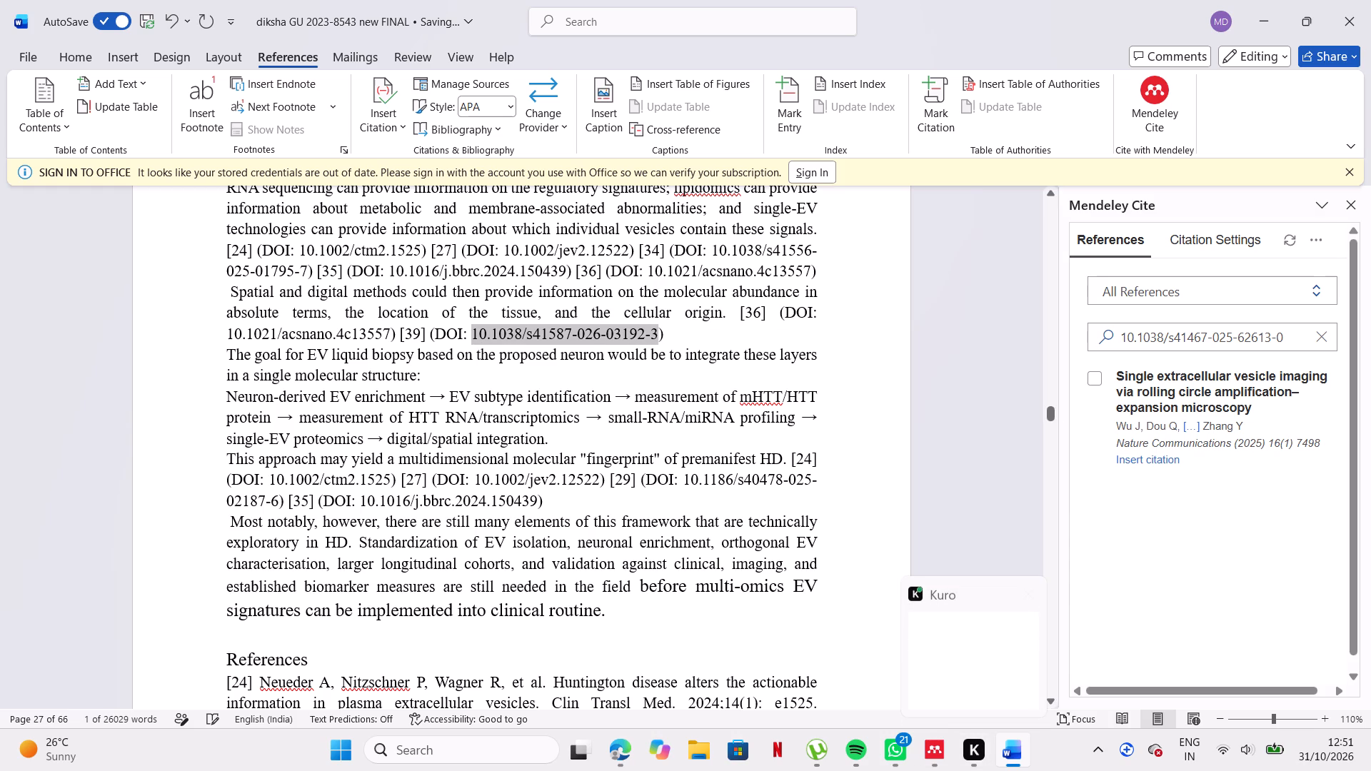
{"action": "left_click", "coordinate": [941, 755]}
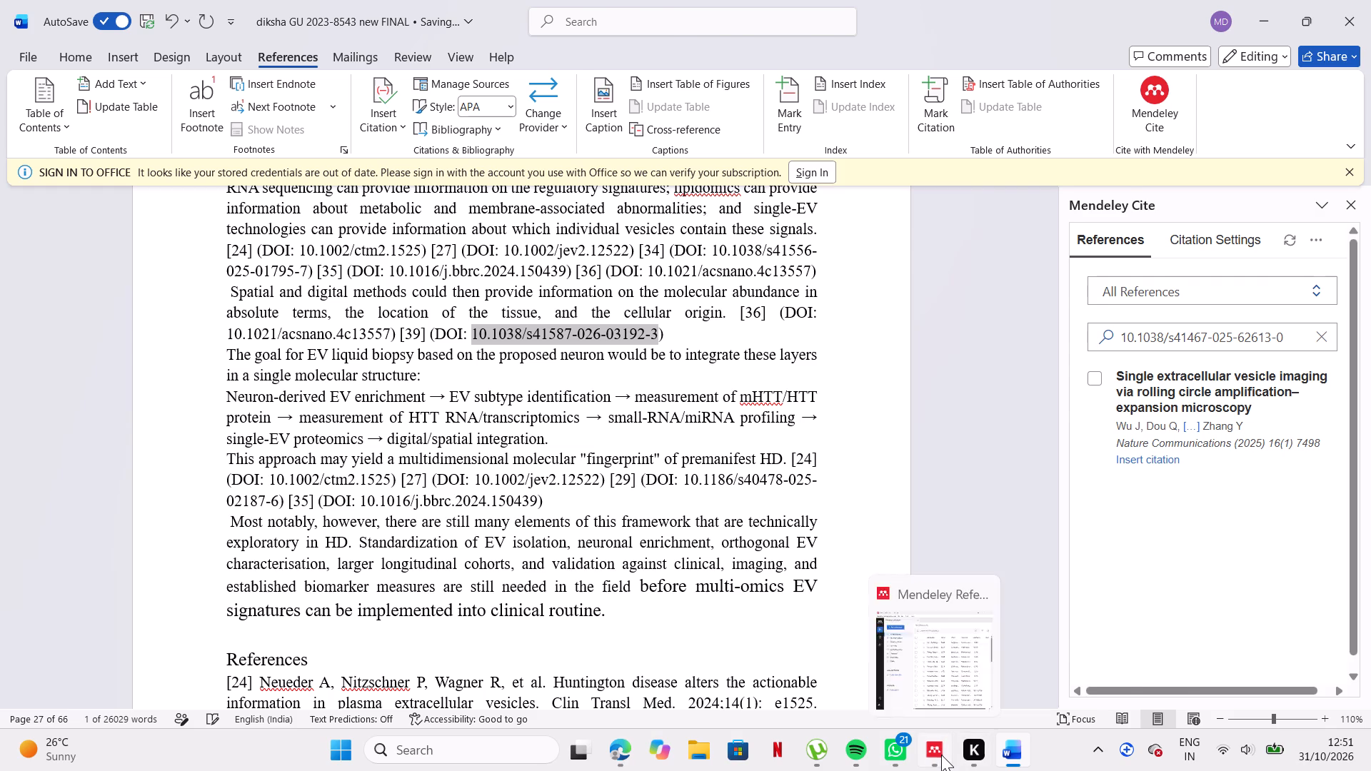
{"action": "left_click", "coordinate": [729, 121]}
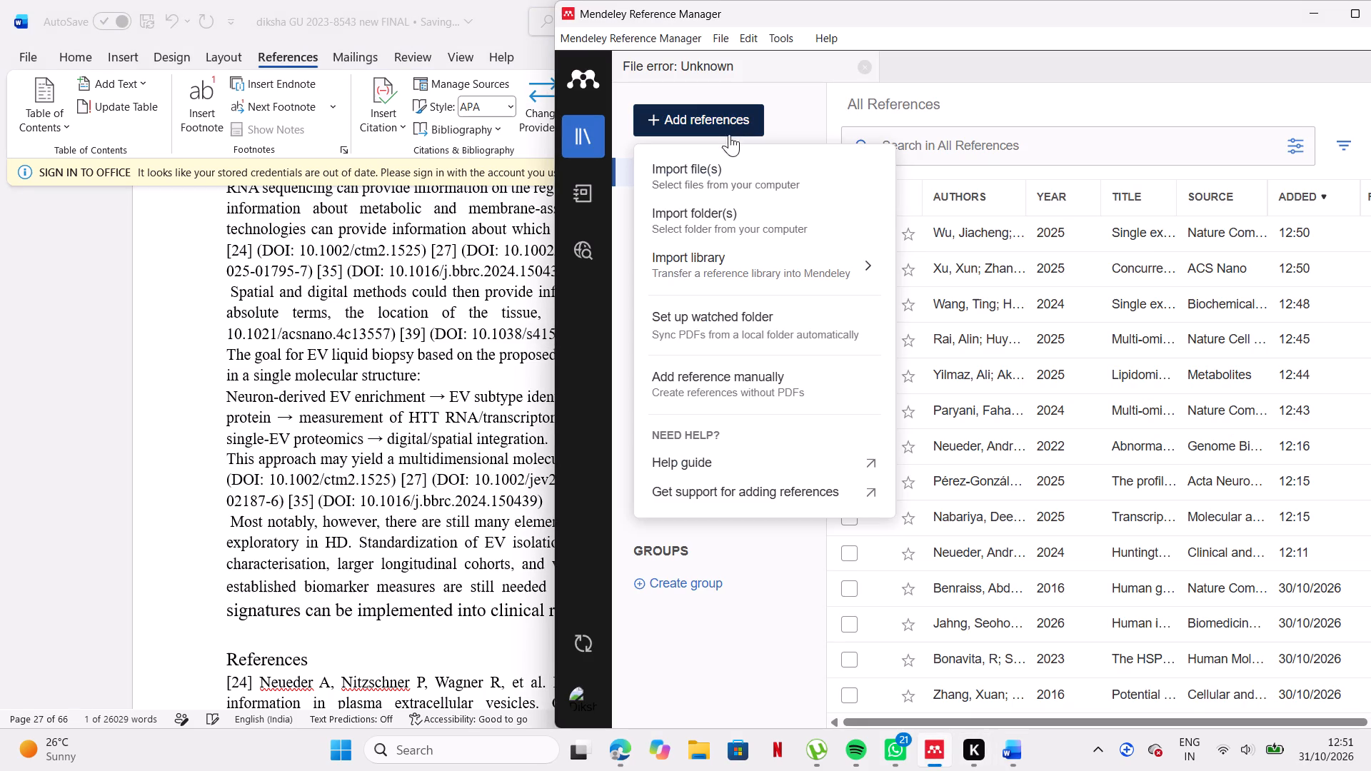
{"action": "left_click", "coordinate": [750, 389]}
{"action": "left_click", "coordinate": [919, 203]}
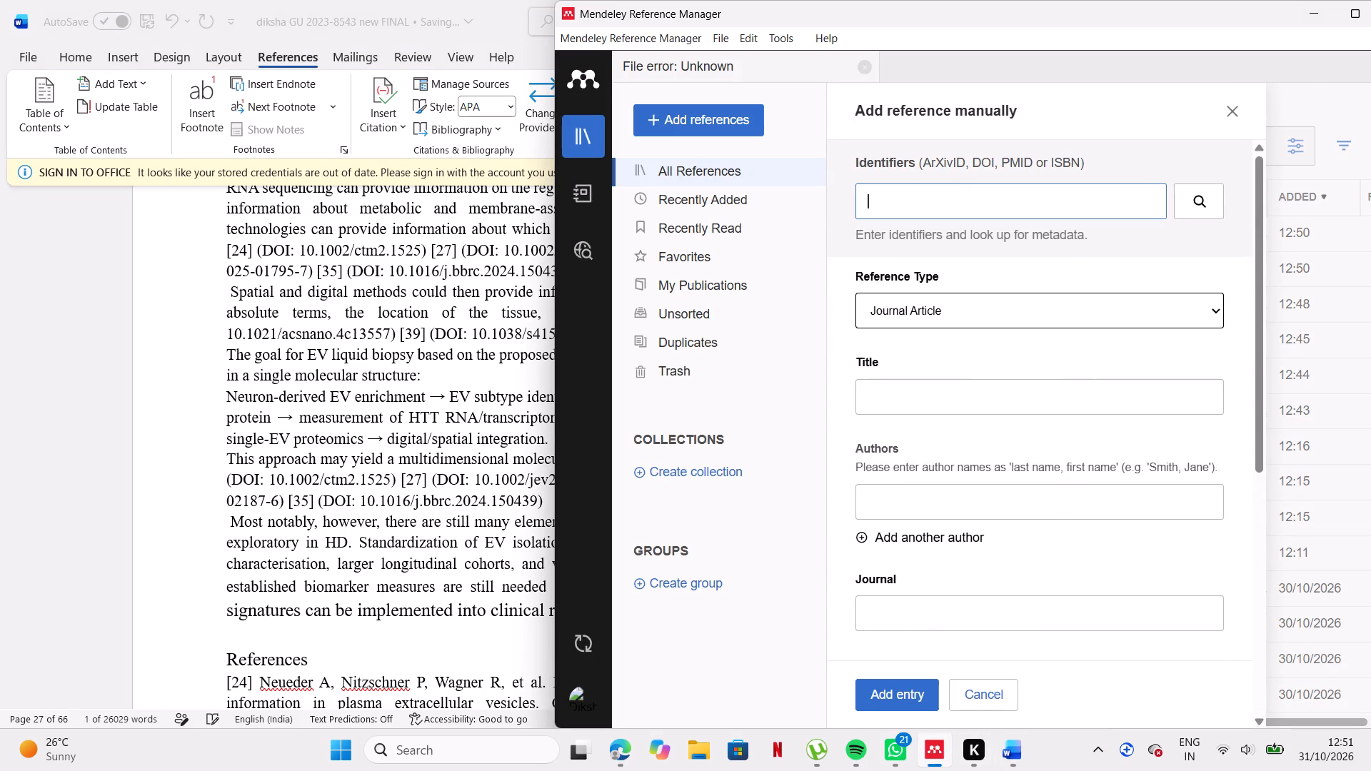
{"action": "key", "text": "ctrl+v"}
{"action": "left_click", "coordinate": [1192, 184]}
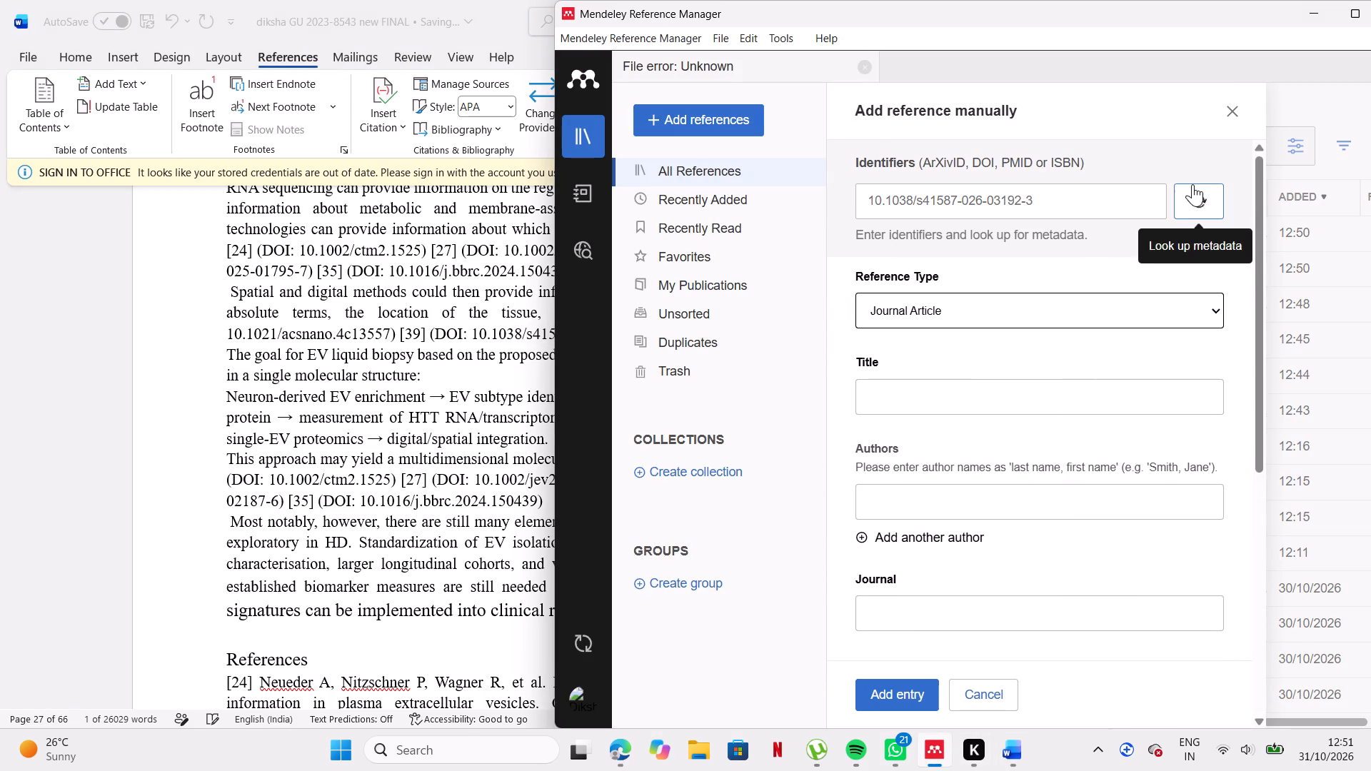
{"action": "left_click", "coordinate": [508, 243]}
In Word, replace the typed [35] in section 5.6's first paragraph with the Mendeley citation for DOI 10.1016/j.bbrc.2024.150439, keeping the DOI text.
{"action": "scroll", "coordinate": [686, 315], "scroll_direction": "up", "scroll_amount": 1}
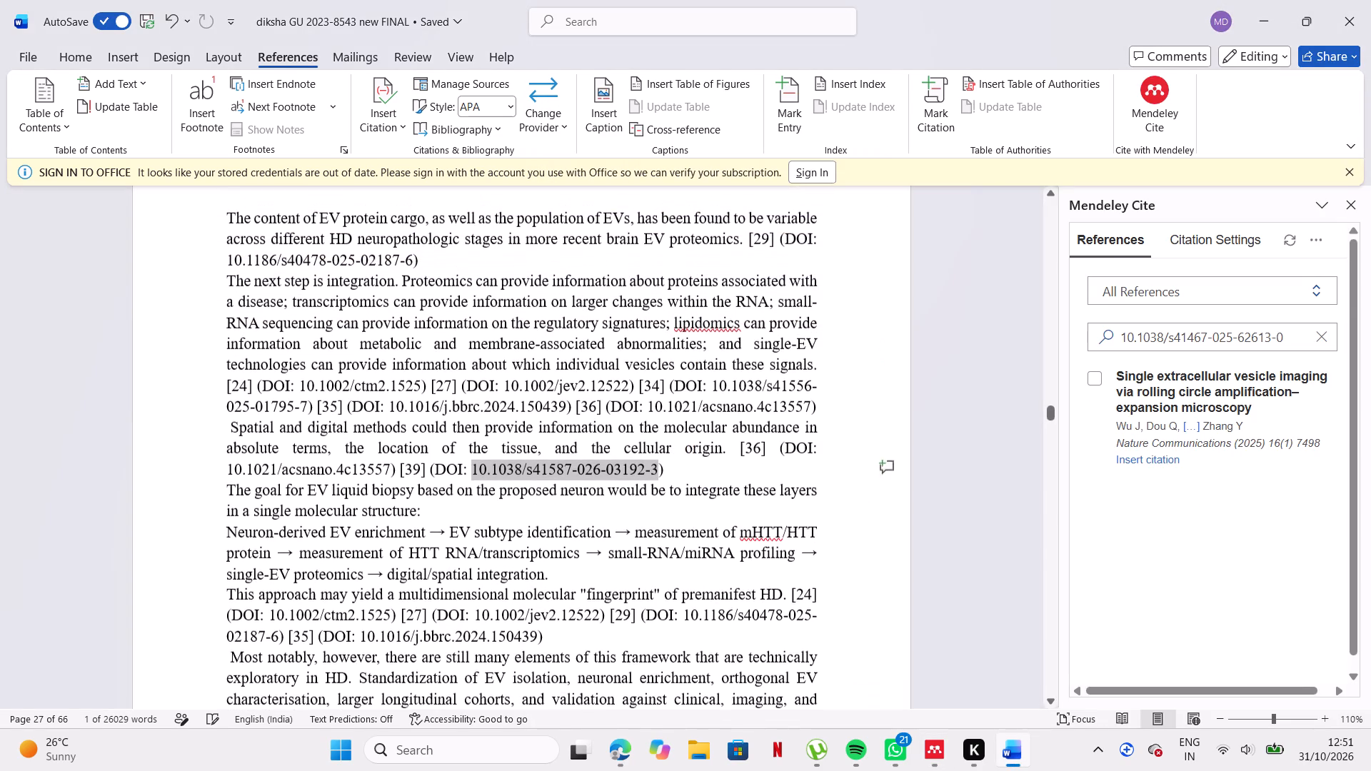
{"action": "scroll", "coordinate": [686, 315], "scroll_direction": "up", "scroll_amount": 5}
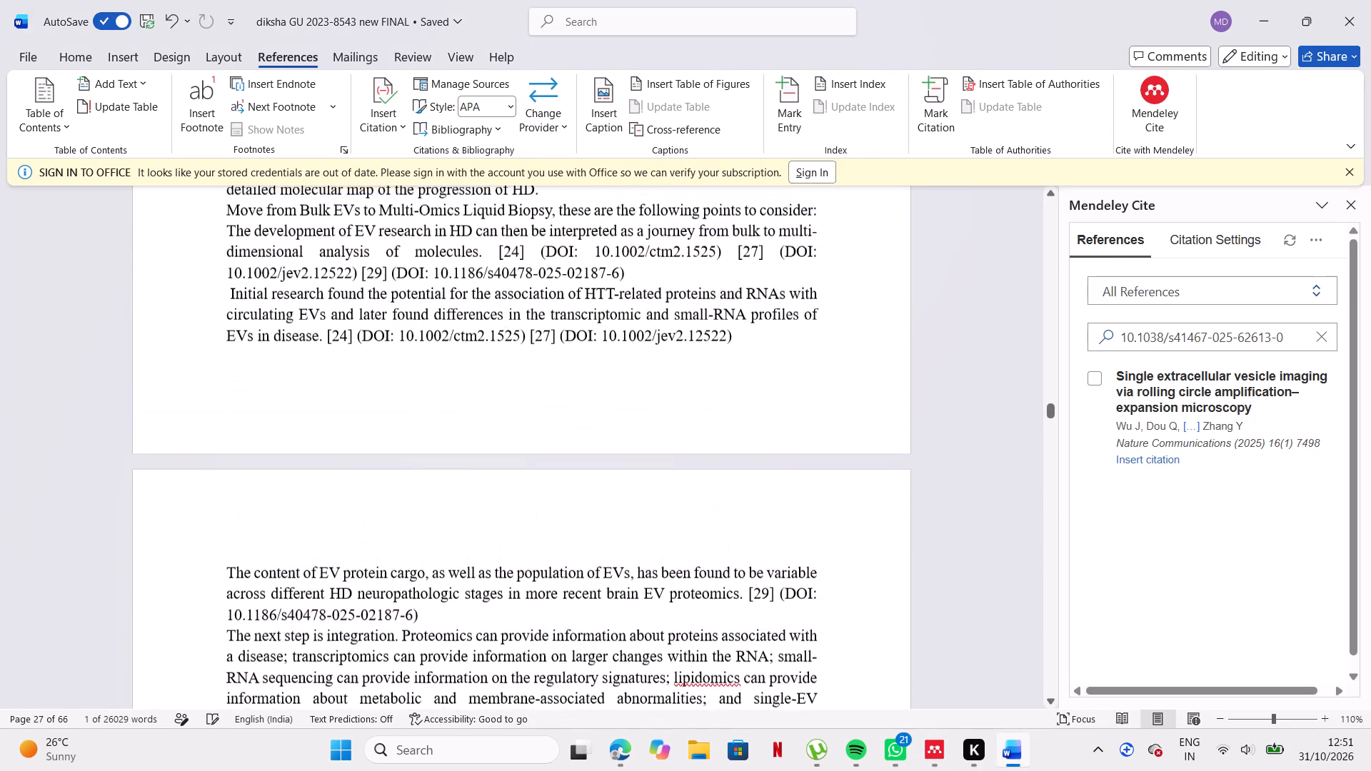
{"action": "scroll", "coordinate": [686, 315], "scroll_direction": "up", "scroll_amount": 4}
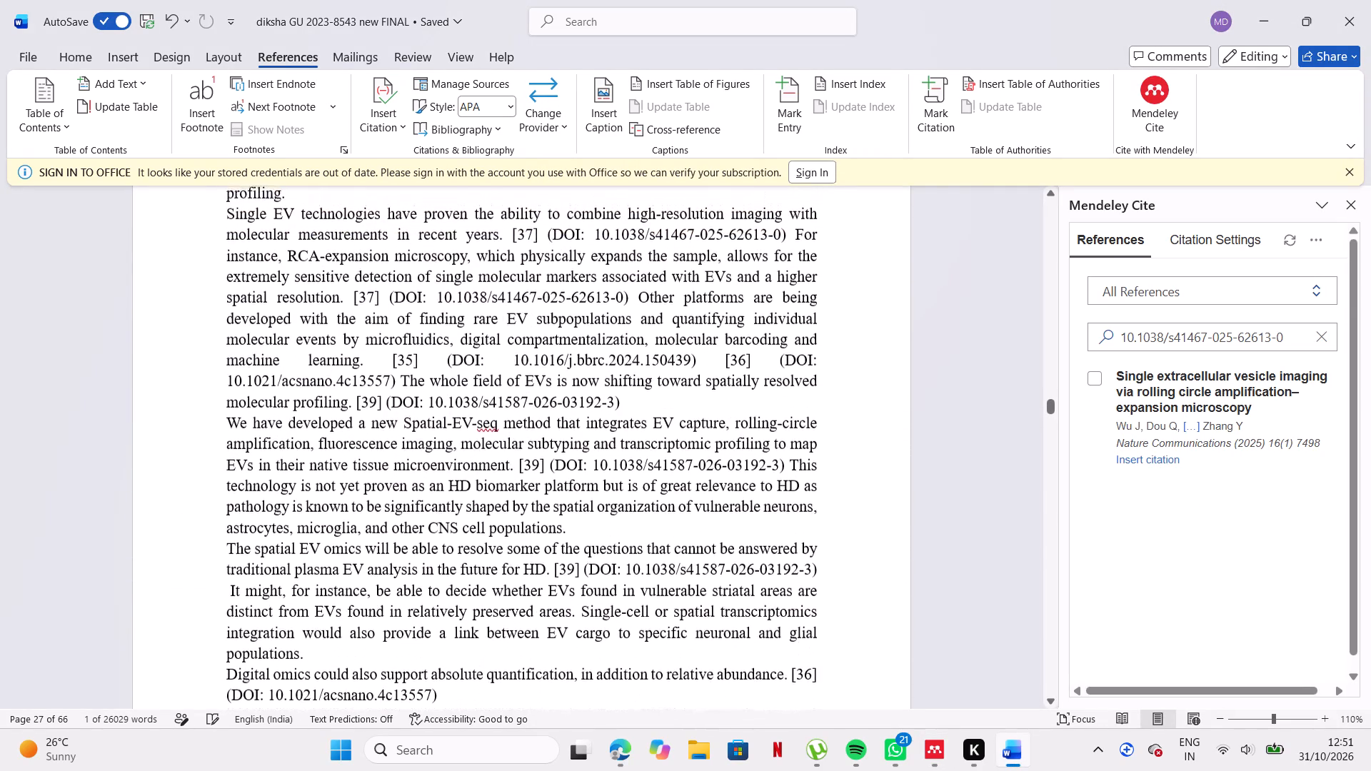
{"action": "scroll", "coordinate": [686, 315], "scroll_direction": "up", "scroll_amount": 2}
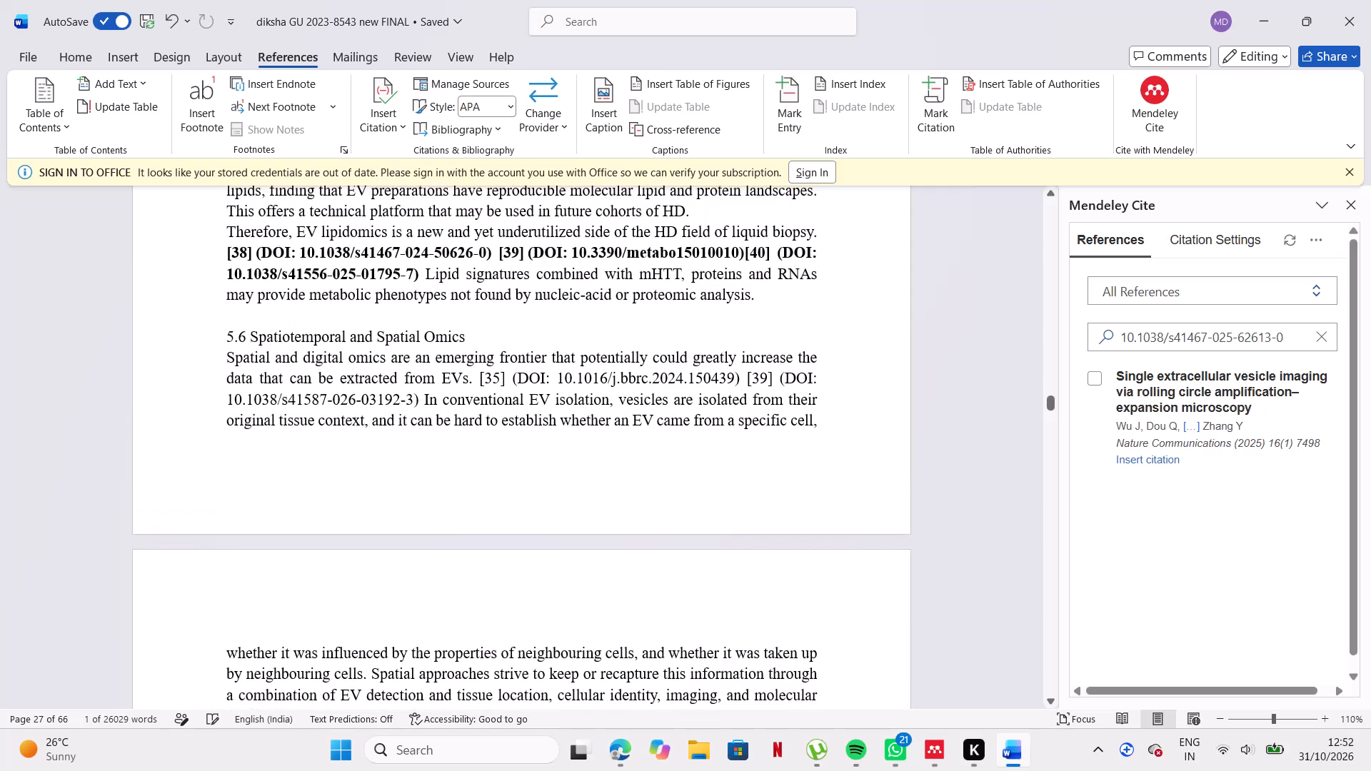
{"action": "scroll", "coordinate": [686, 315], "scroll_direction": "up", "scroll_amount": 1}
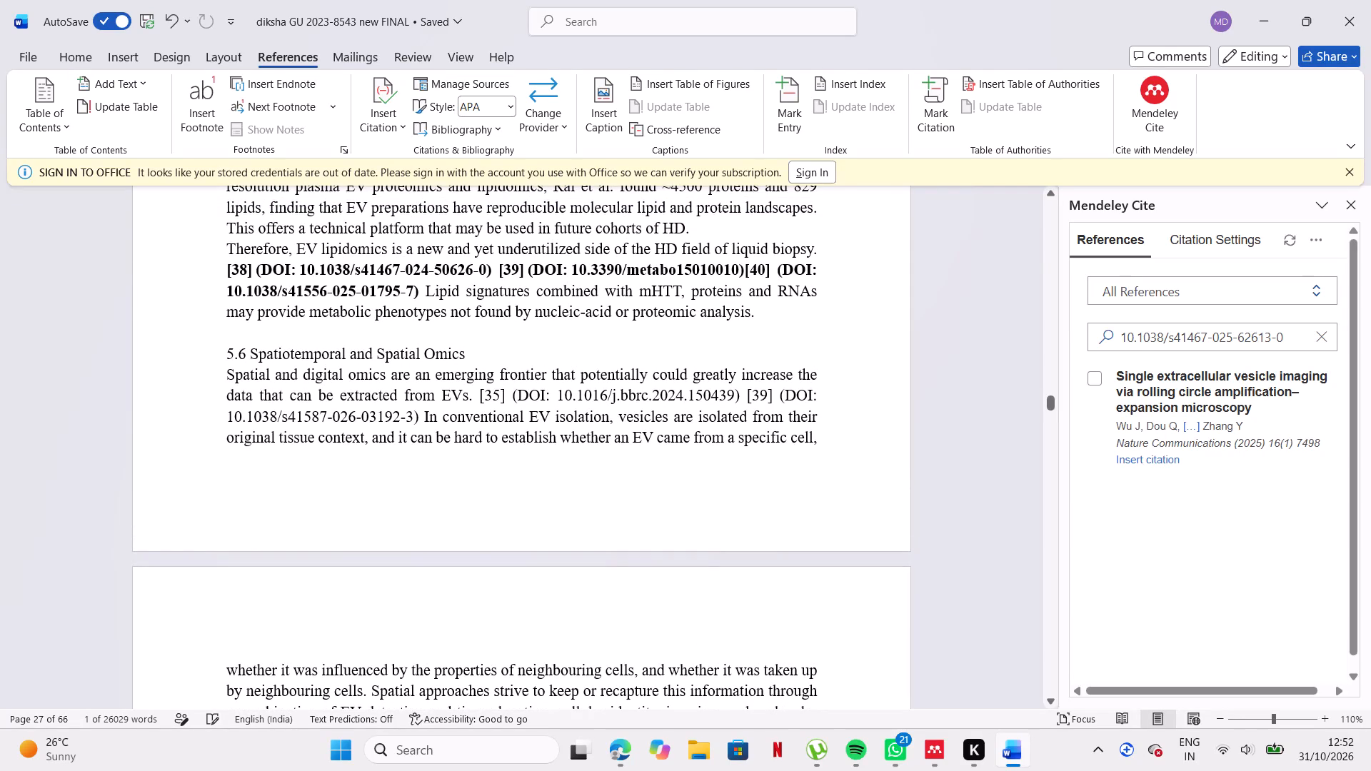
{"action": "left_click", "coordinate": [552, 406]}
{"action": "left_click_drag", "start_coordinate": [559, 394], "coordinate": [734, 398]}
{"action": "key", "text": "ctrl+c"}
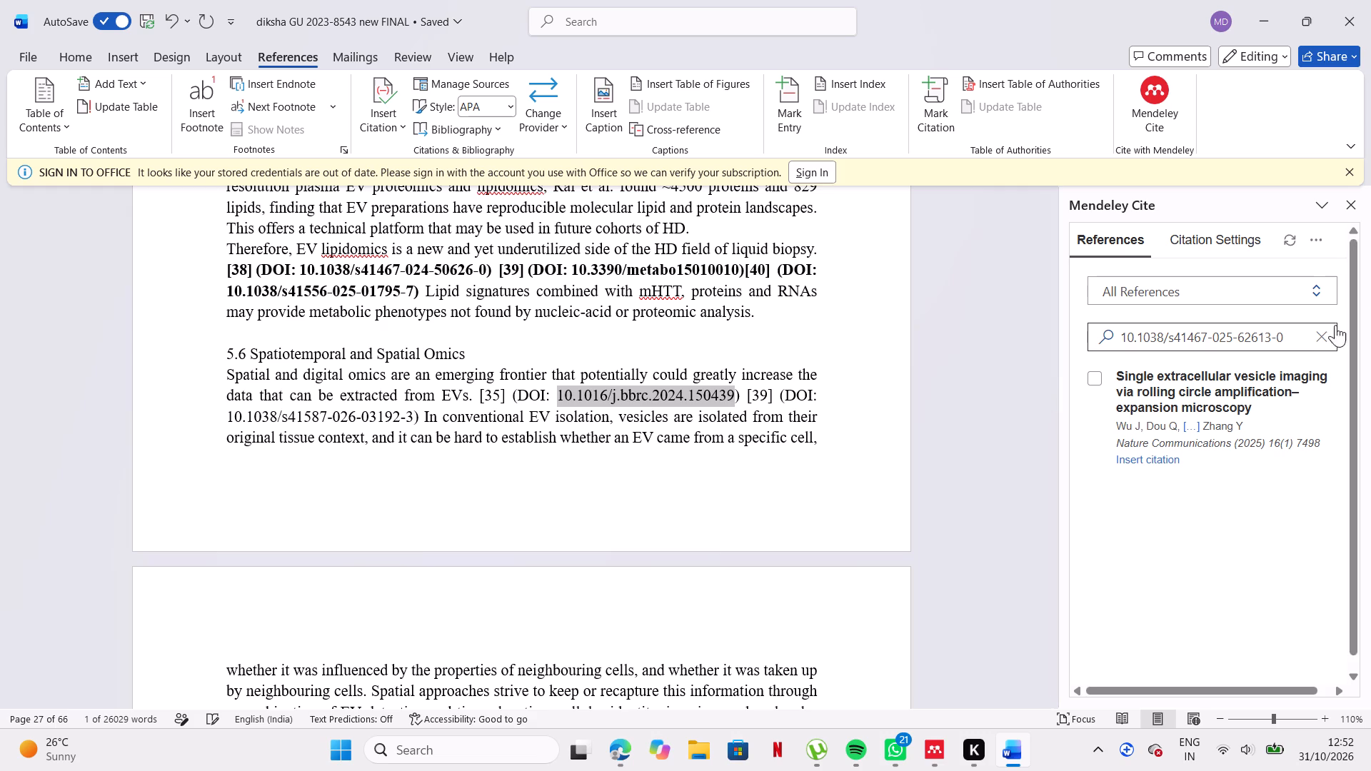
{"action": "left_click", "coordinate": [1329, 326]}
{"action": "left_click", "coordinate": [1302, 334]}
{"action": "key", "text": "ctrl+v"}
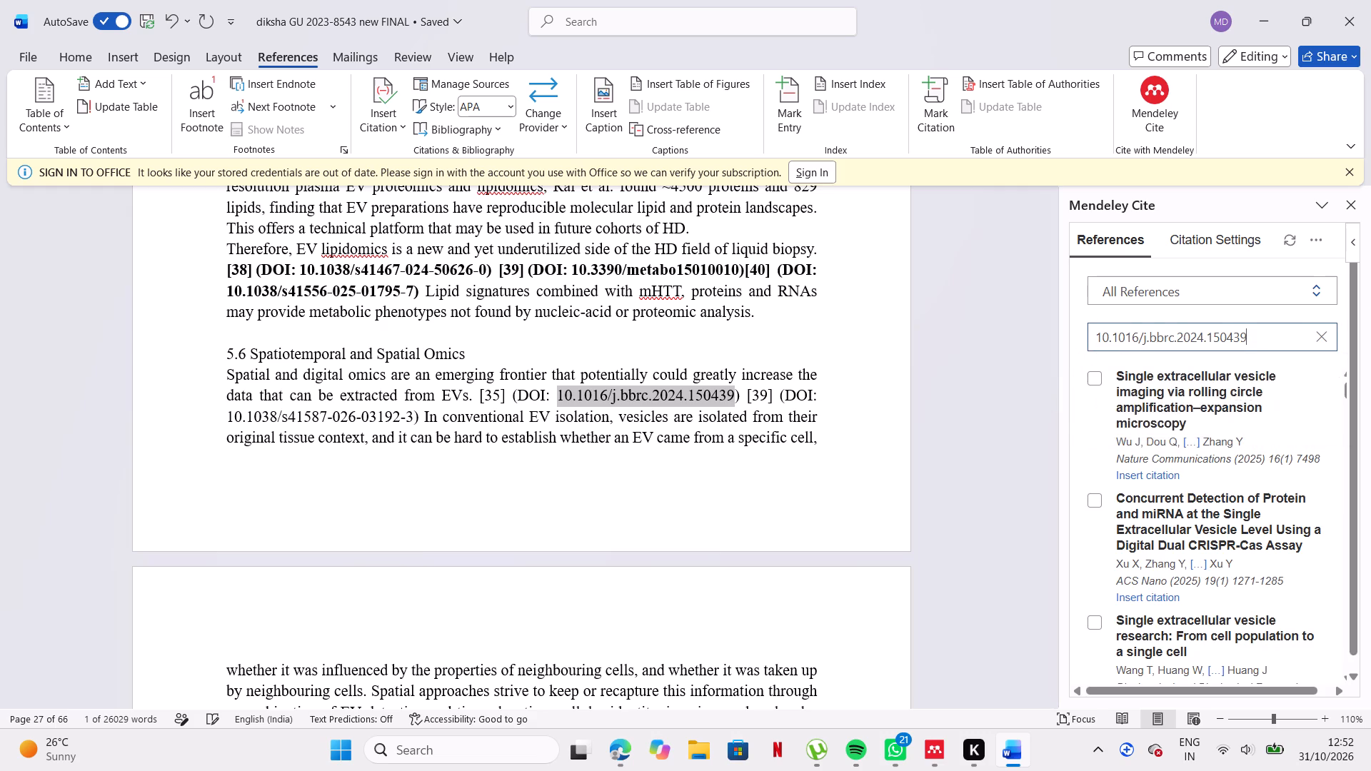
{"action": "left_click", "coordinate": [506, 405]}
{"action": "left_click", "coordinate": [506, 405]}
{"action": "key", "text": "BackSpace"}
{"action": "key", "text": "BackSpace"}
{"action": "key", "text": "BackSpace"}
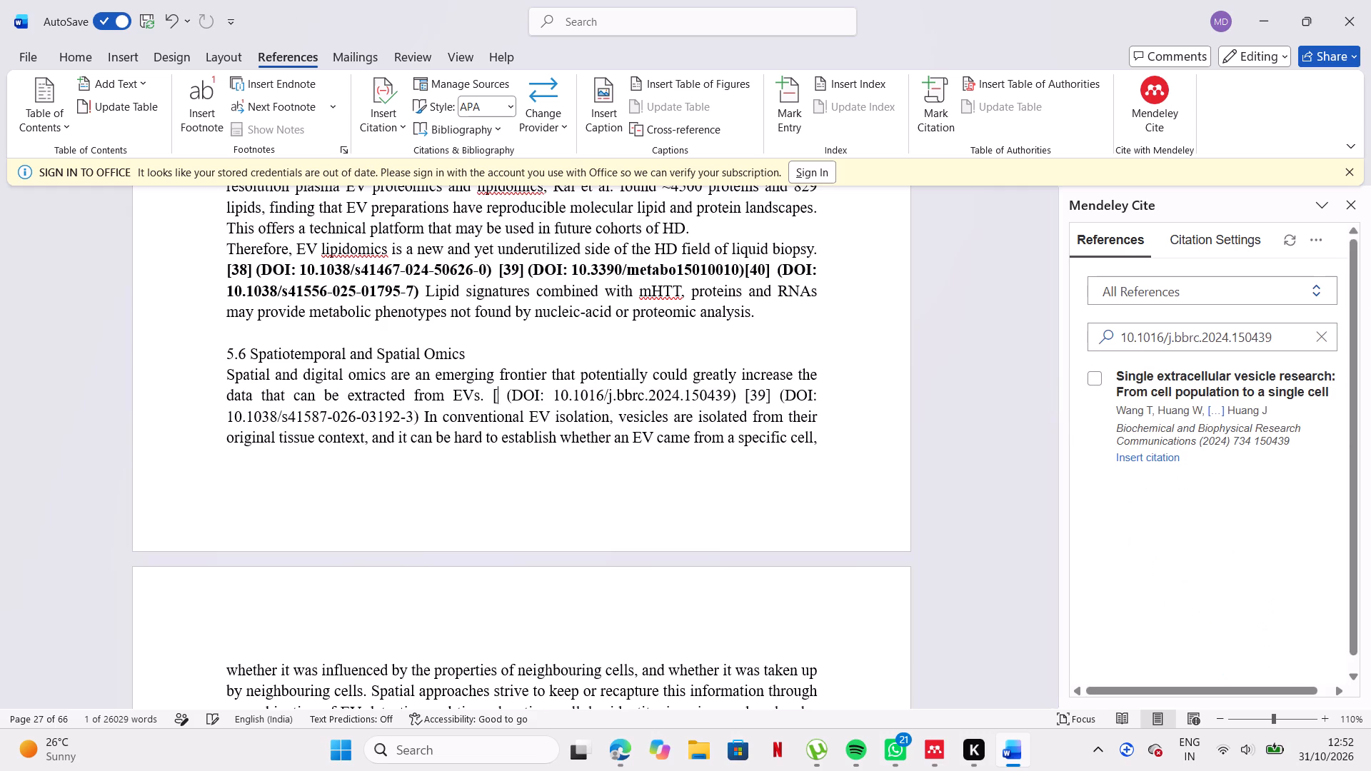
{"action": "key", "text": "BackSpace"}
{"action": "left_click", "coordinate": [1132, 458]}
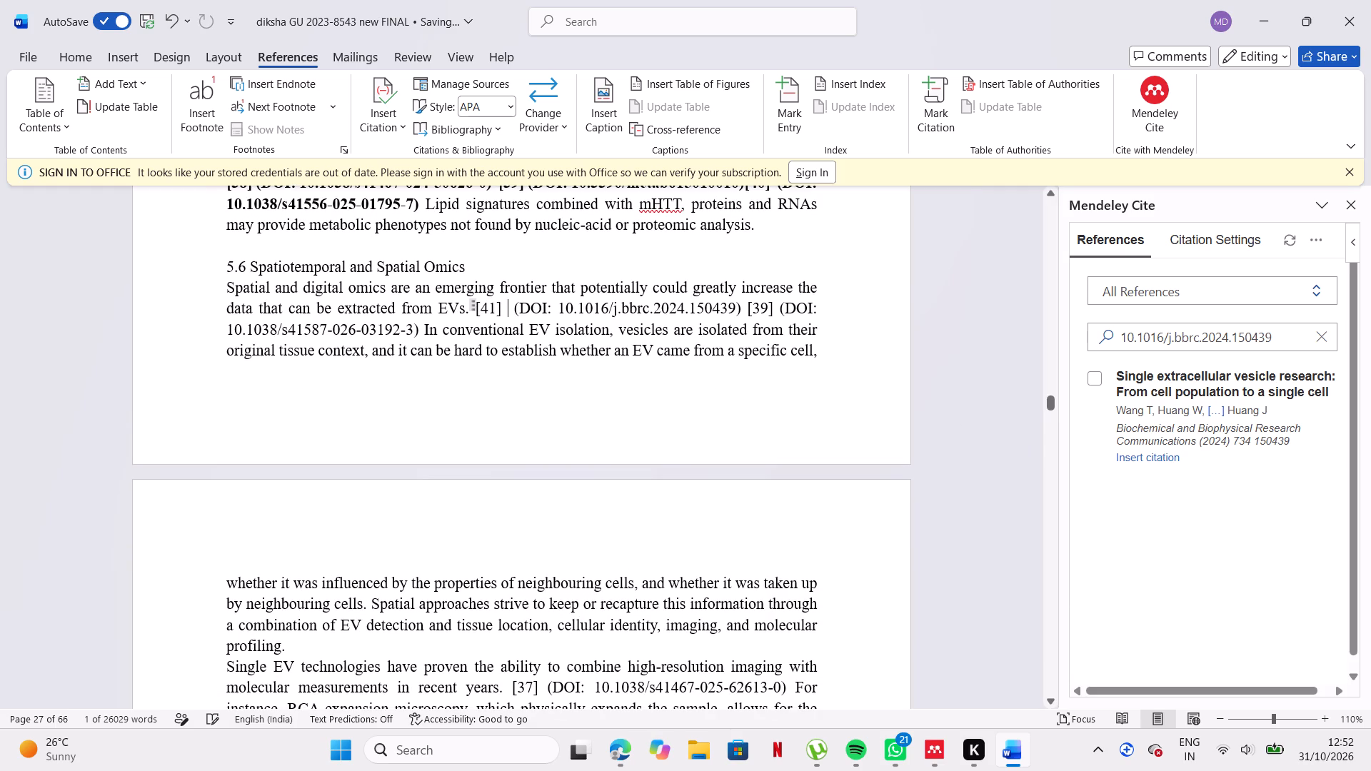
{"action": "left_click_drag", "start_coordinate": [225, 331], "coordinate": [384, 336]}
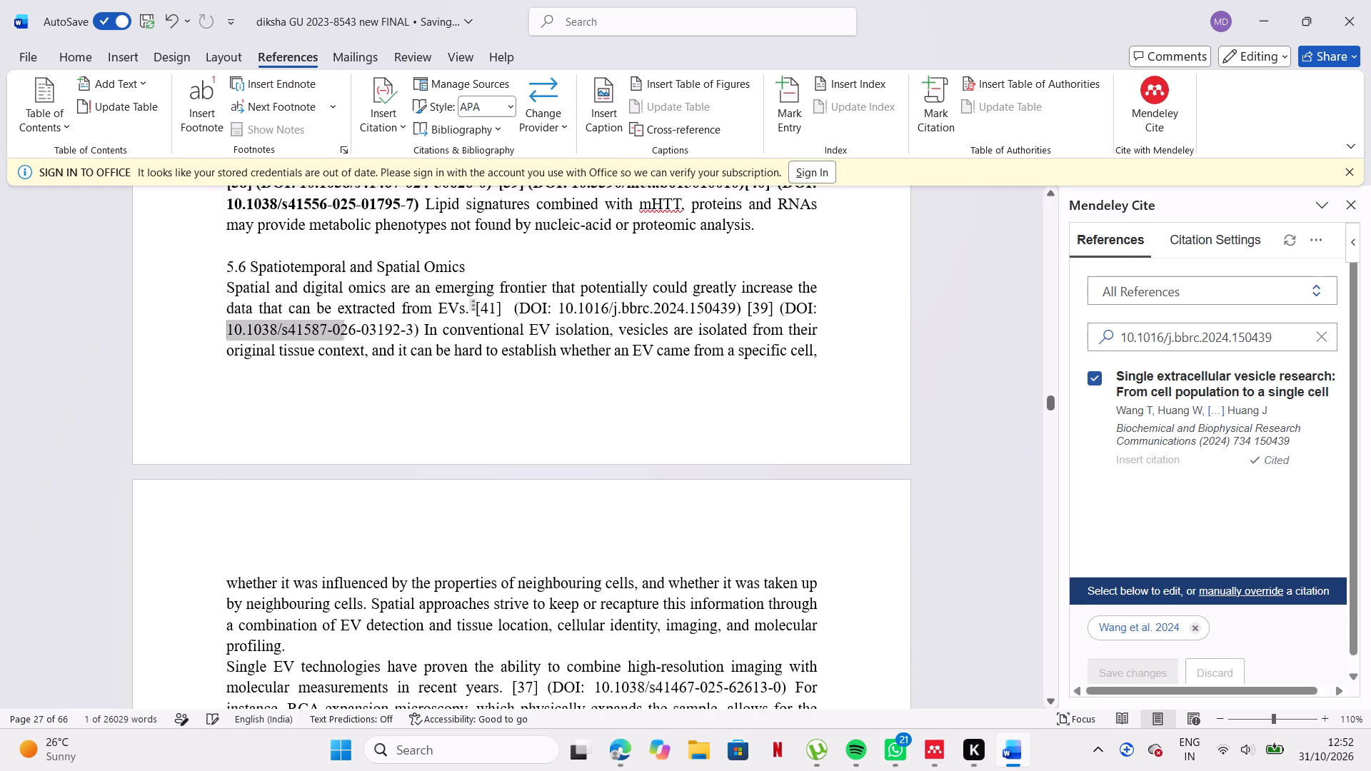
{"action": "left_click_drag", "start_coordinate": [384, 336], "coordinate": [413, 341]}
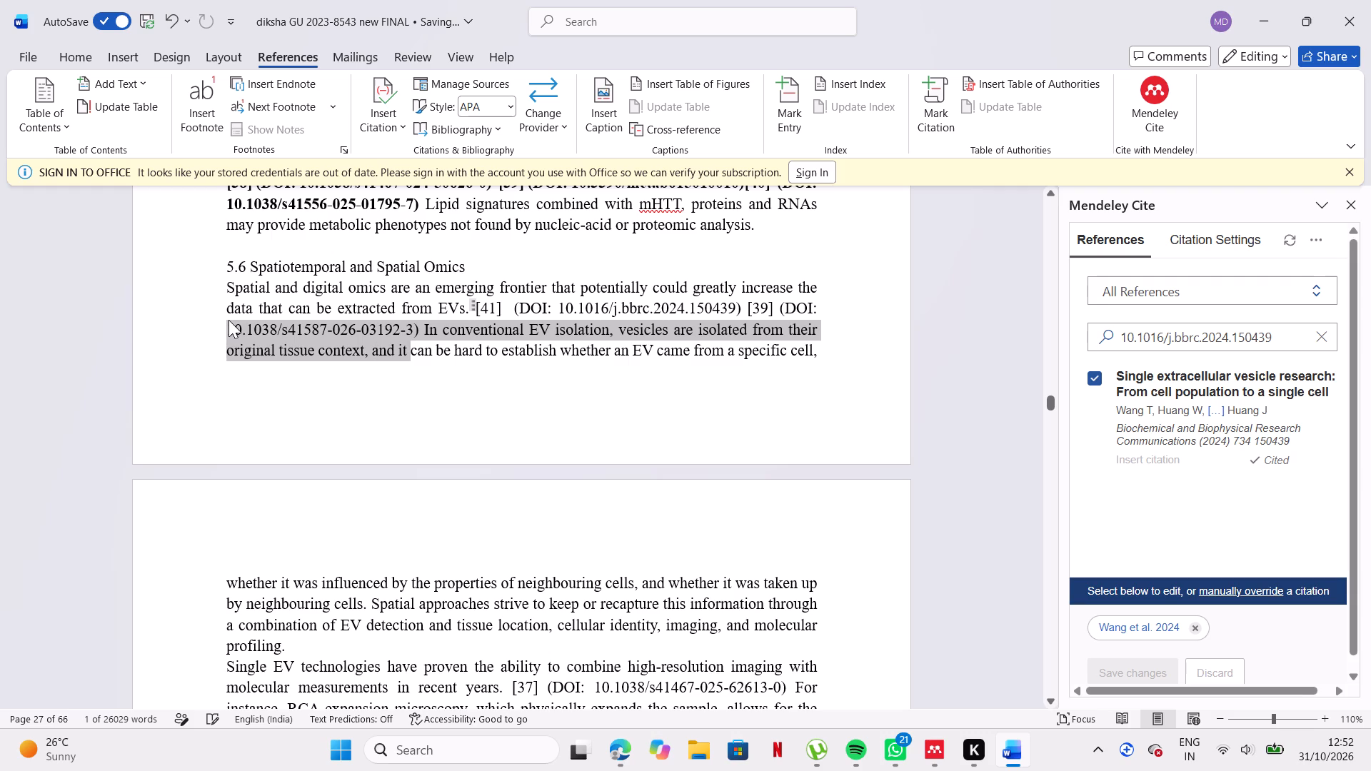
{"action": "left_click", "coordinate": [228, 320]}
{"action": "left_click_drag", "start_coordinate": [228, 323], "coordinate": [405, 333]}
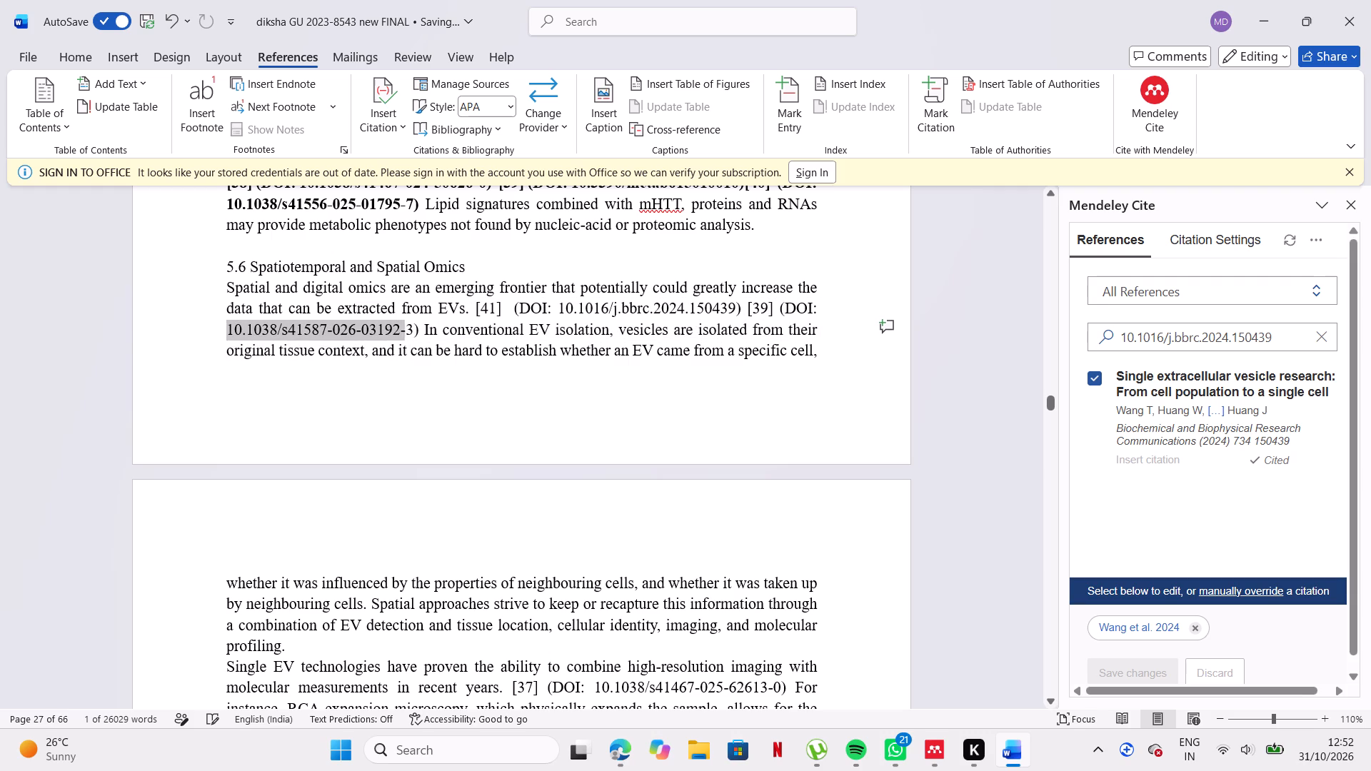
{"action": "left_click_drag", "start_coordinate": [405, 333], "coordinate": [411, 333]}
{"action": "key", "text": "ctrl+c"}
{"action": "left_click", "coordinate": [1320, 336]}
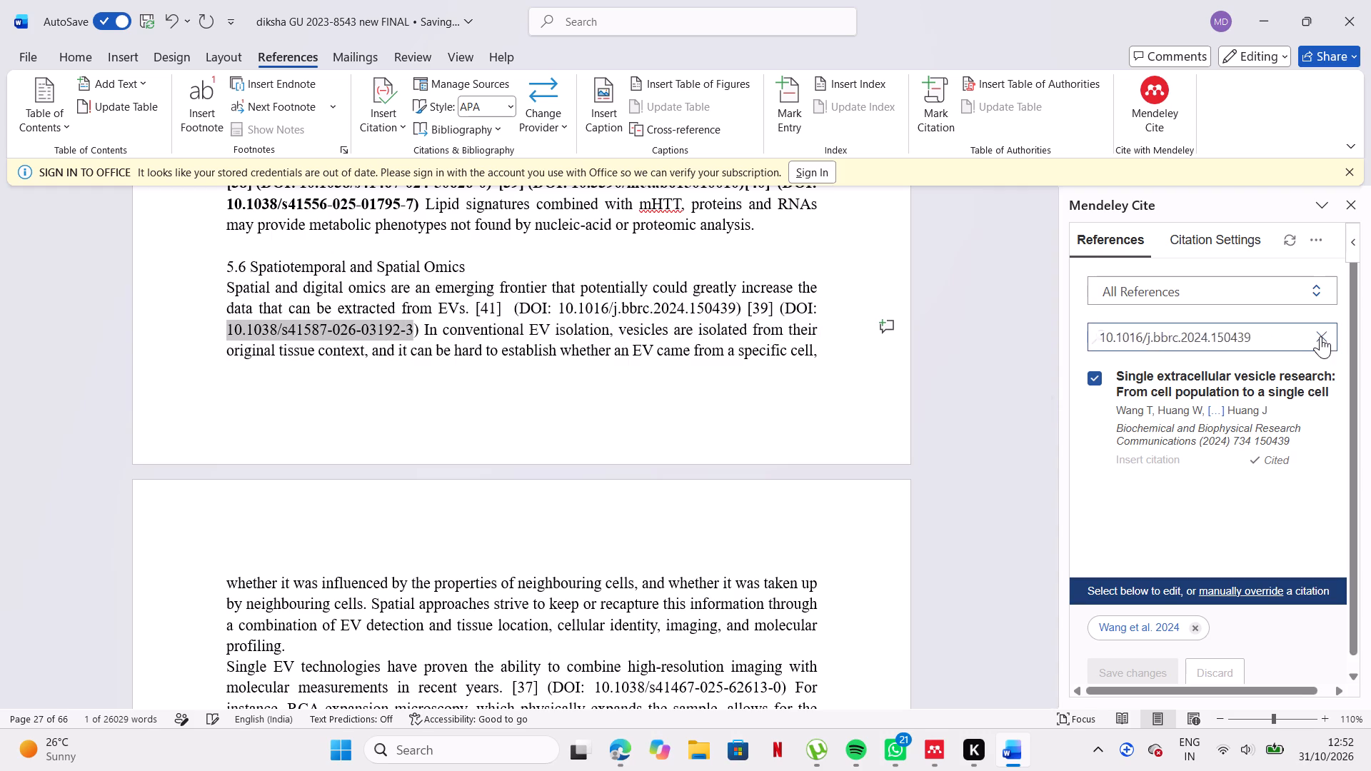
{"action": "left_click", "coordinate": [1309, 336]}
{"action": "key", "text": "ctrl+v"}
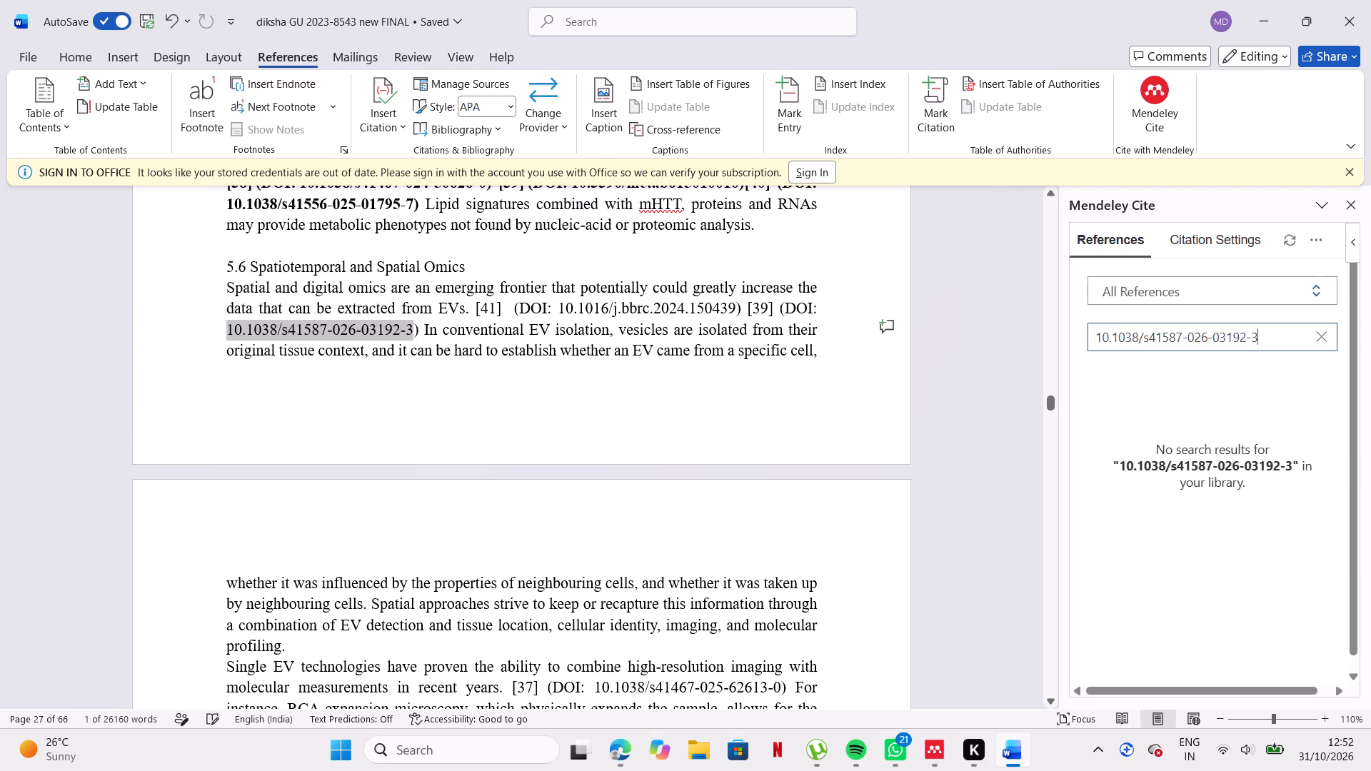
{"action": "scroll", "coordinate": [944, 366], "scroll_direction": "up", "scroll_amount": 1}
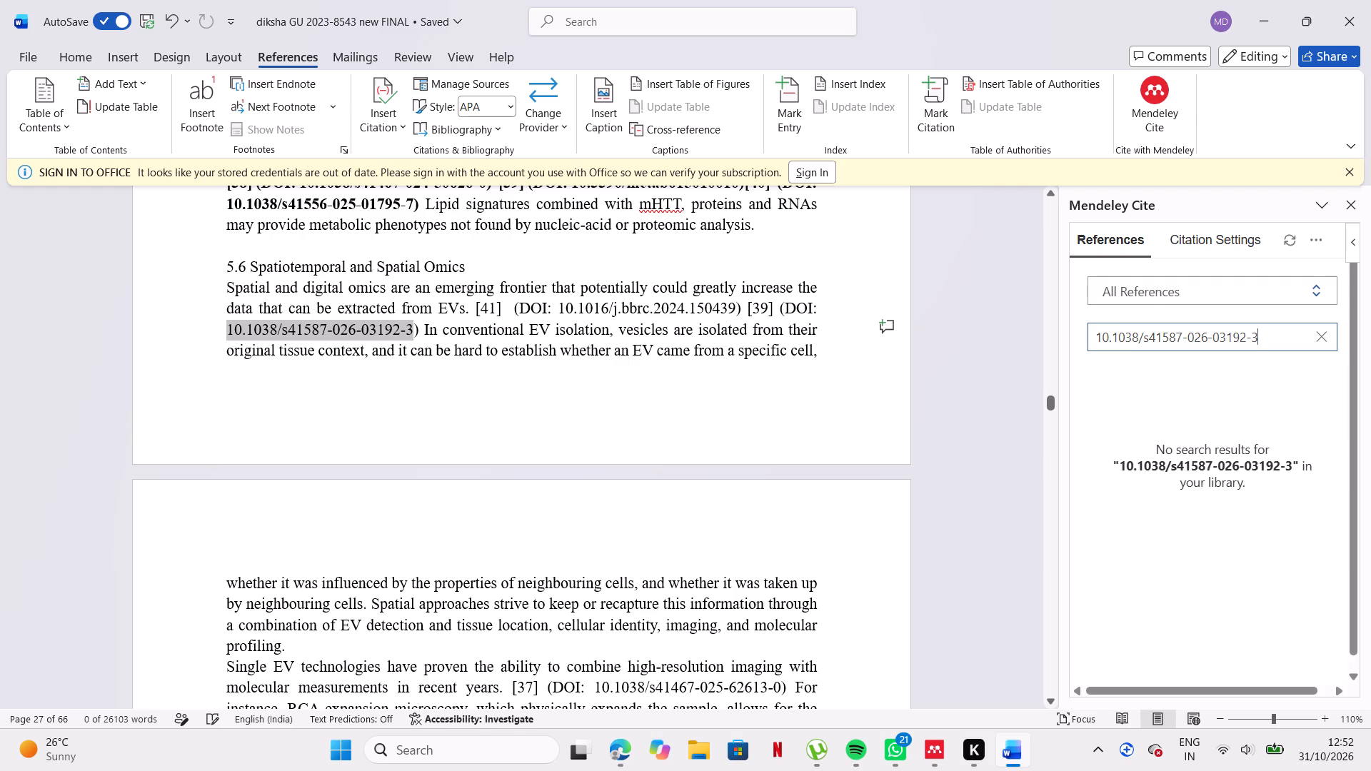
{"action": "scroll", "coordinate": [953, 705], "scroll_direction": "up", "scroll_amount": 1}
In Mendeley Reference Manager, add the looked-up Spatial-EV-seq journal article to the library, and return to Word.
{"action": "left_click", "coordinate": [940, 767]}
{"action": "scroll", "coordinate": [940, 767], "scroll_direction": "down", "scroll_amount": 2}
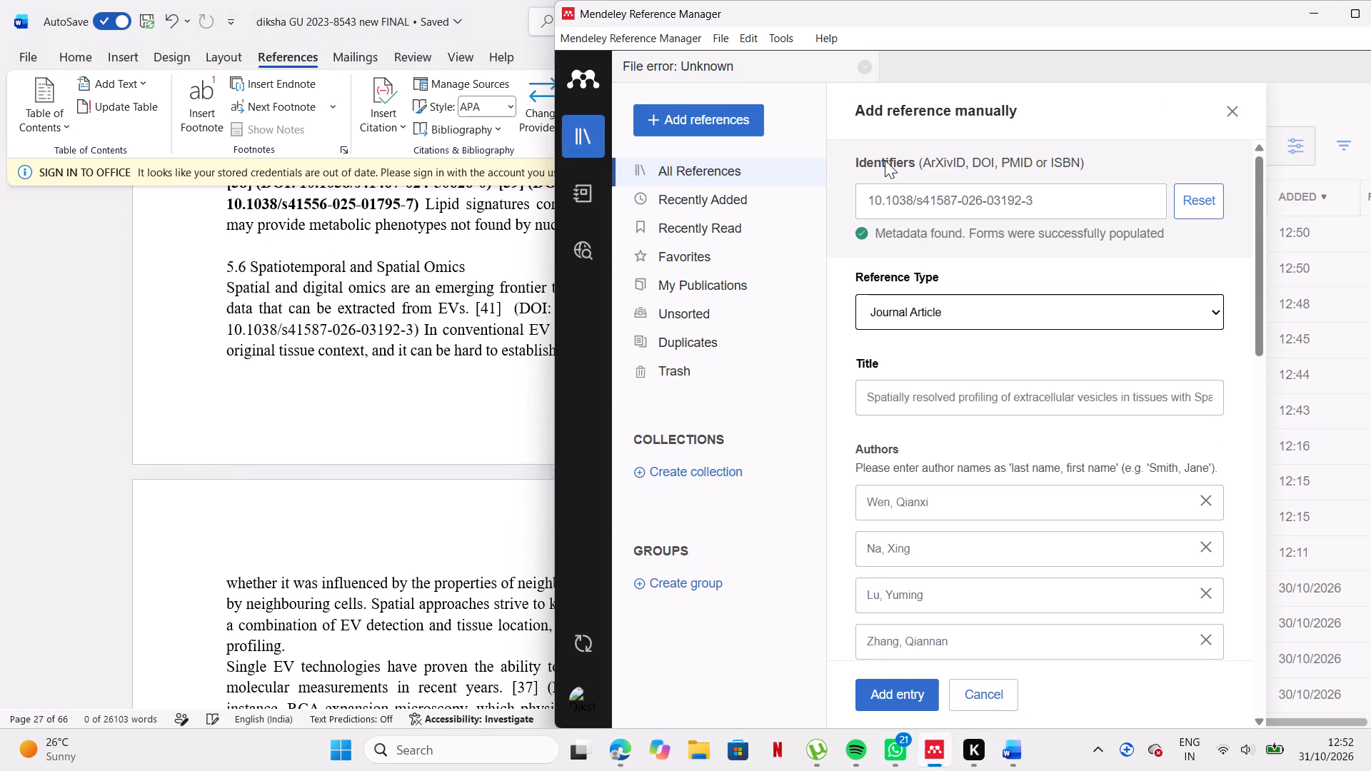
{"action": "scroll", "coordinate": [911, 161], "scroll_direction": "right", "scroll_amount": 1}
{"action": "scroll", "coordinate": [1169, 243], "scroll_direction": "up", "scroll_amount": 1}
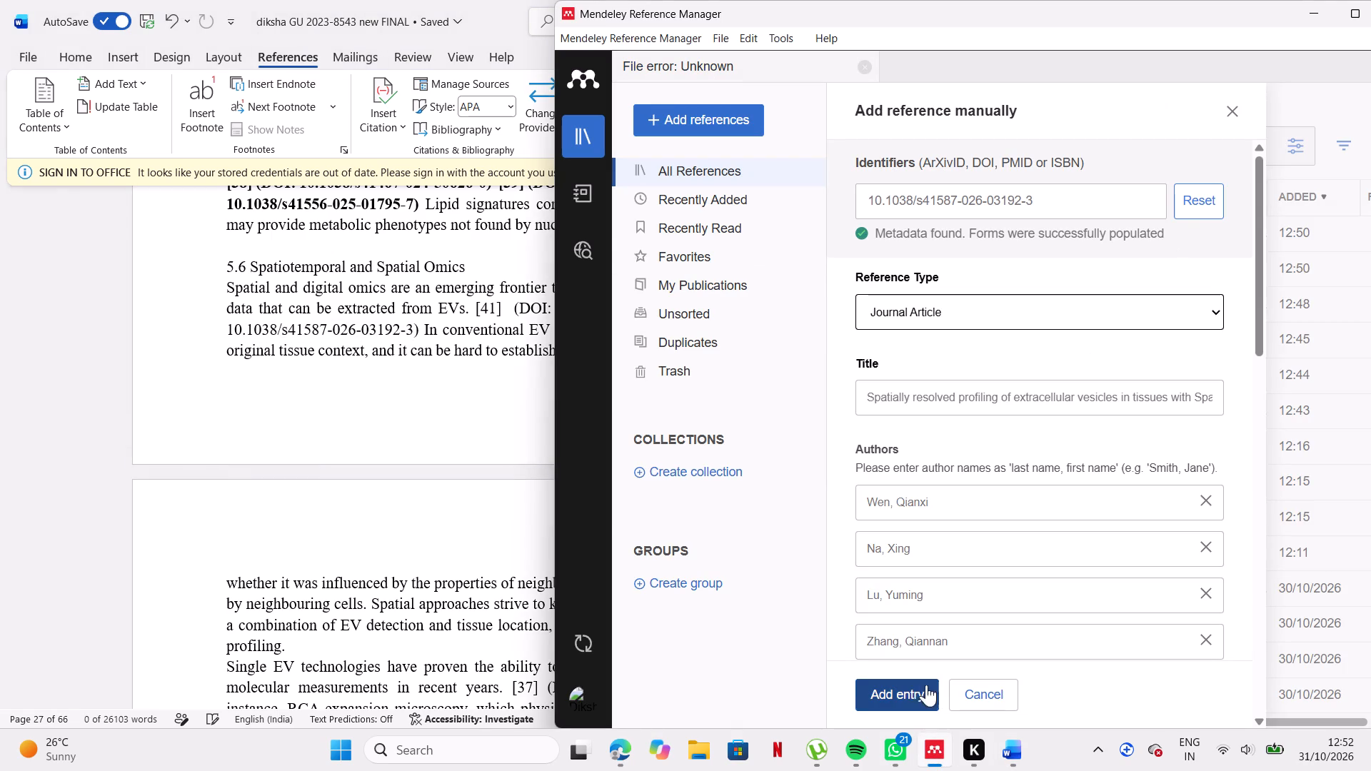
{"action": "scroll", "coordinate": [926, 685], "scroll_direction": "up", "scroll_amount": 1}
{"action": "left_click", "coordinate": [921, 695]}
{"action": "scroll", "coordinate": [901, 682], "scroll_direction": "left", "scroll_amount": 1}
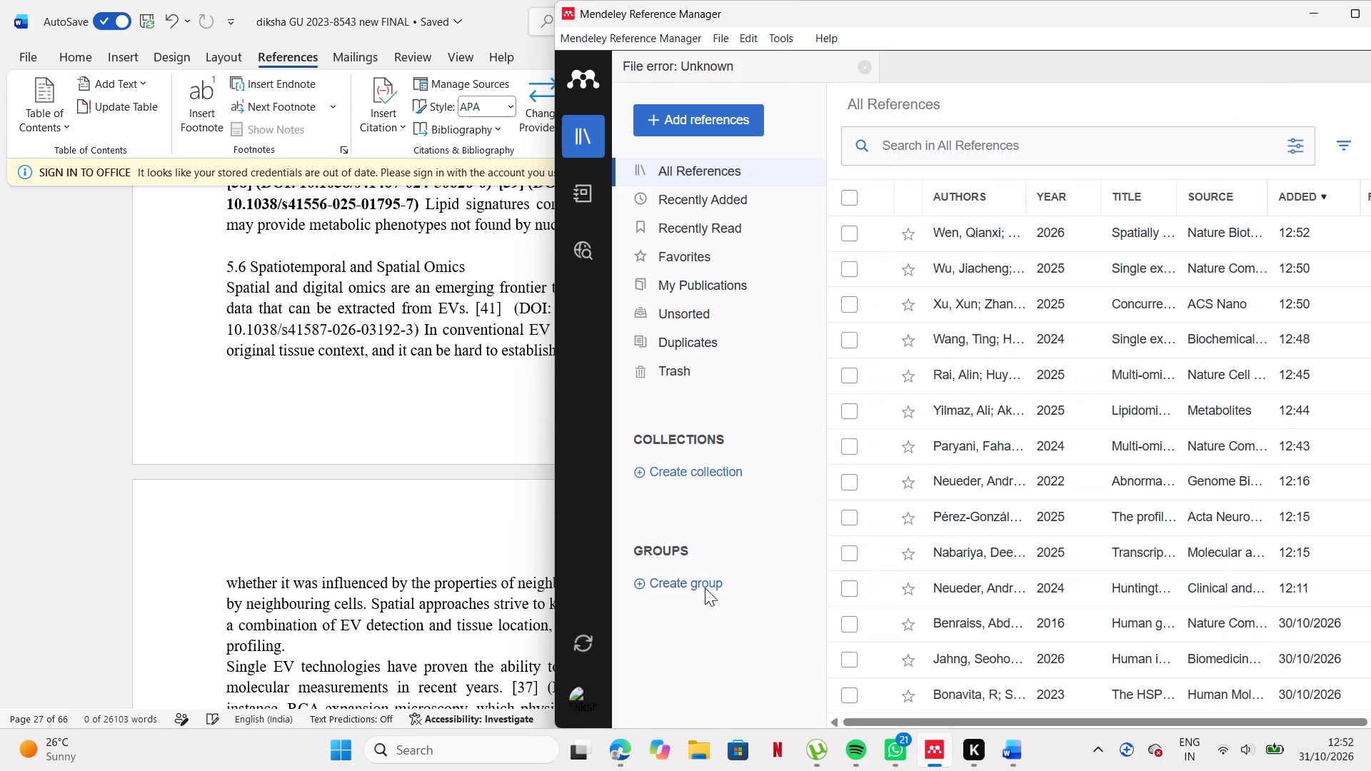
{"action": "scroll", "coordinate": [705, 588], "scroll_direction": "left", "scroll_amount": 2}
{"action": "left_click", "coordinate": [286, 477]}
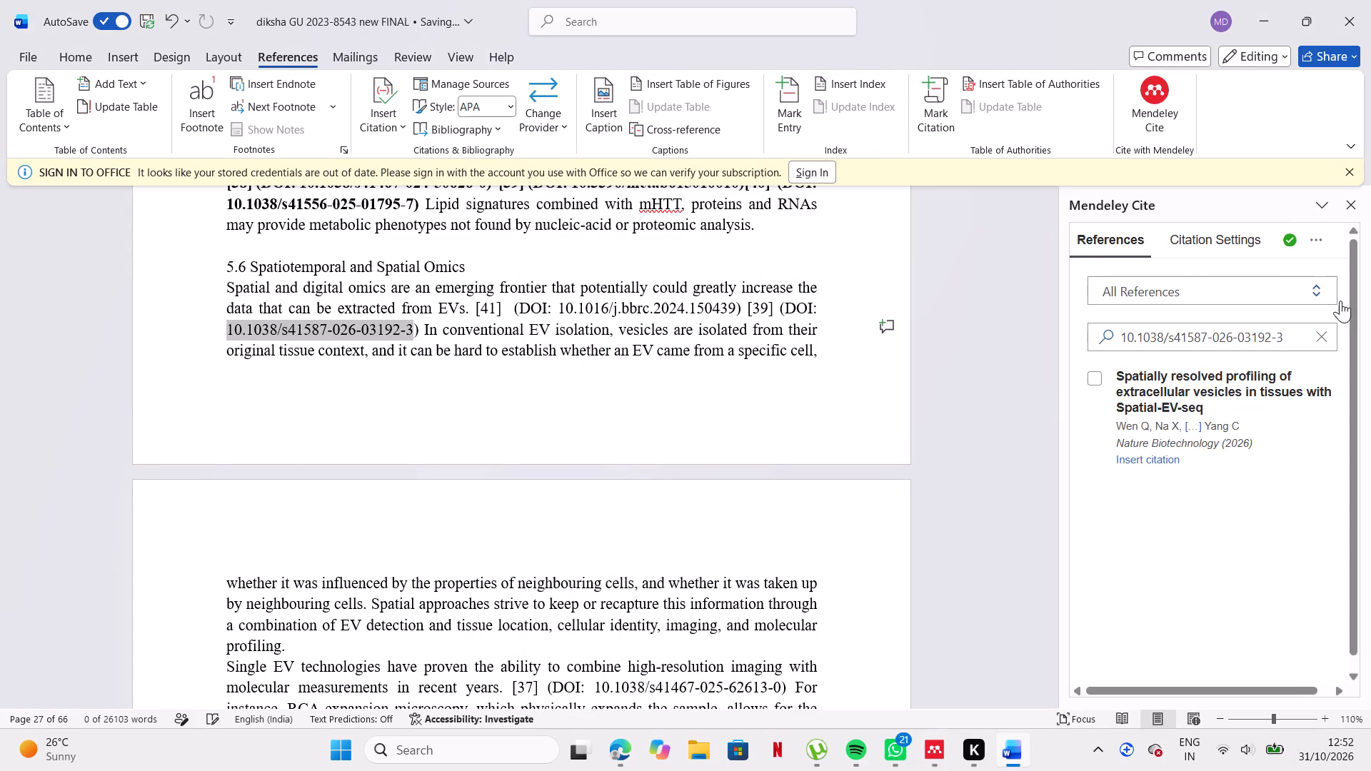
{"action": "left_click", "coordinate": [1325, 337]}
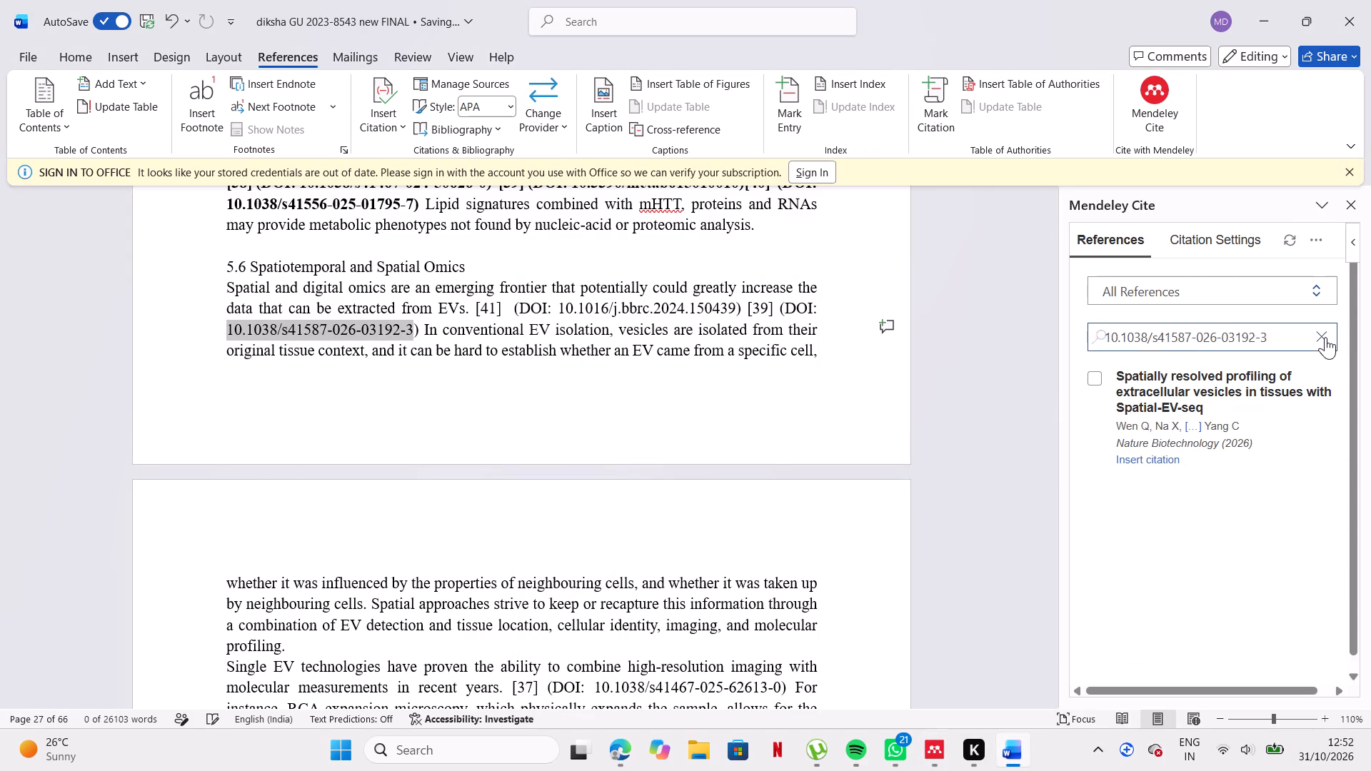
{"action": "left_click", "coordinate": [1283, 330]}
{"action": "key", "text": "ctrl+v"}
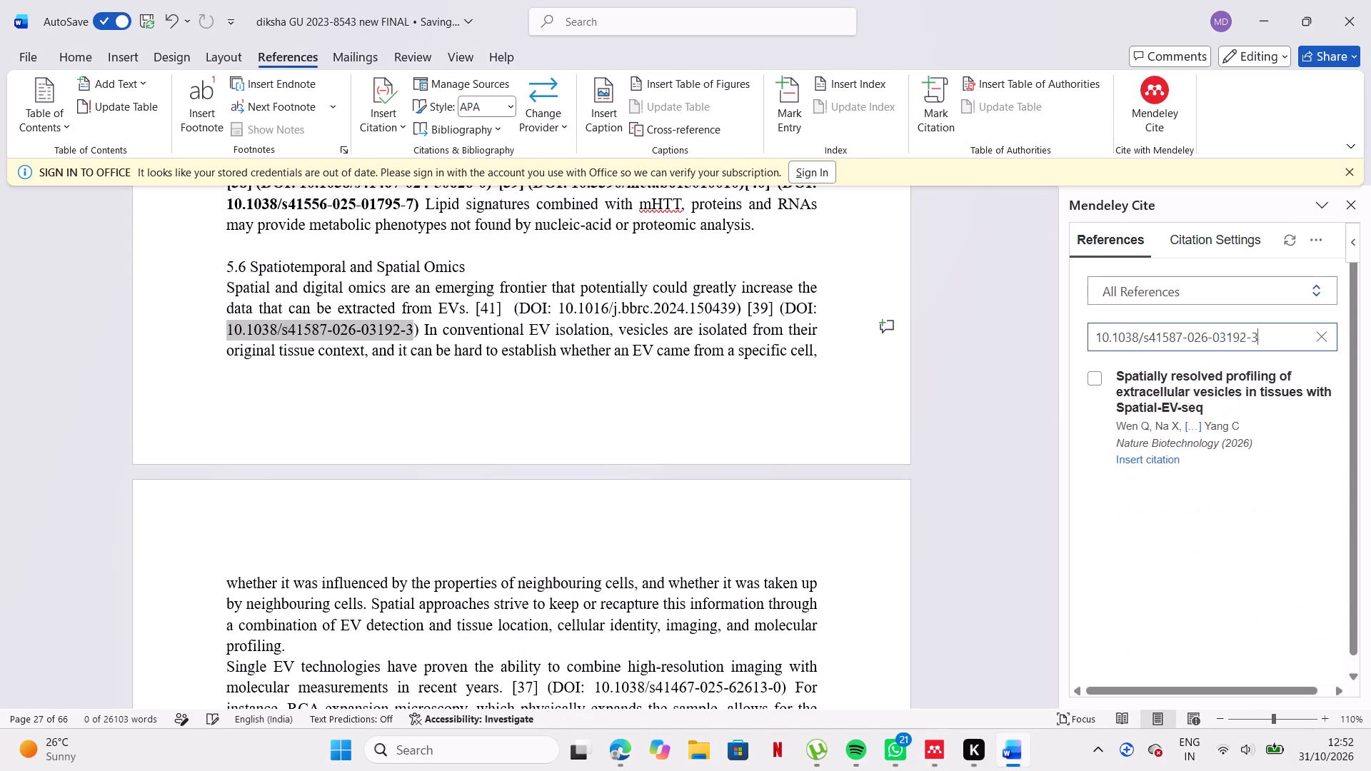
{"action": "left_click", "coordinate": [778, 309]}
{"action": "key", "text": "BackSpace"}
{"action": "key", "text": "BackSpace"}
{"action": "key", "text": "BackSpace"}
{"action": "key", "text": "BackSpace"}
{"action": "key", "text": "BackSpace"}
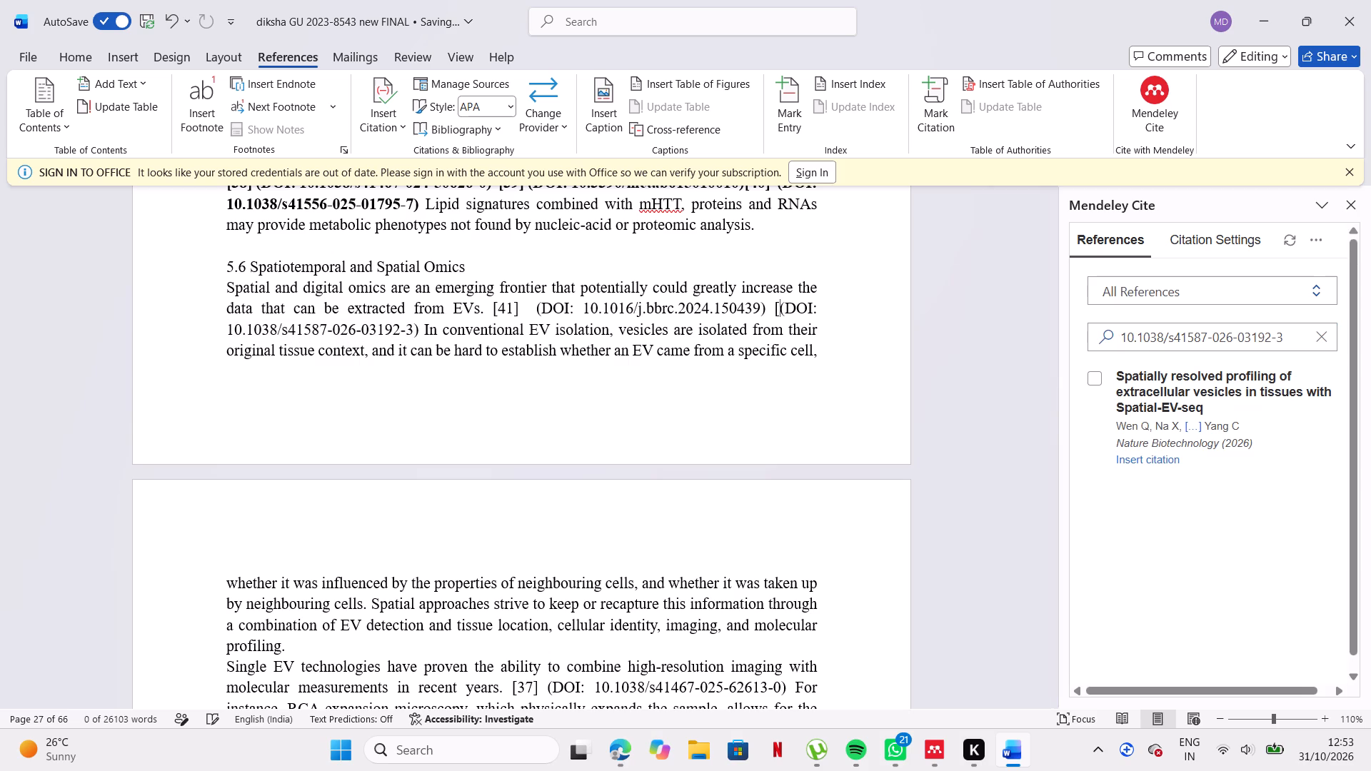
{"action": "left_click", "coordinate": [1147, 453]}
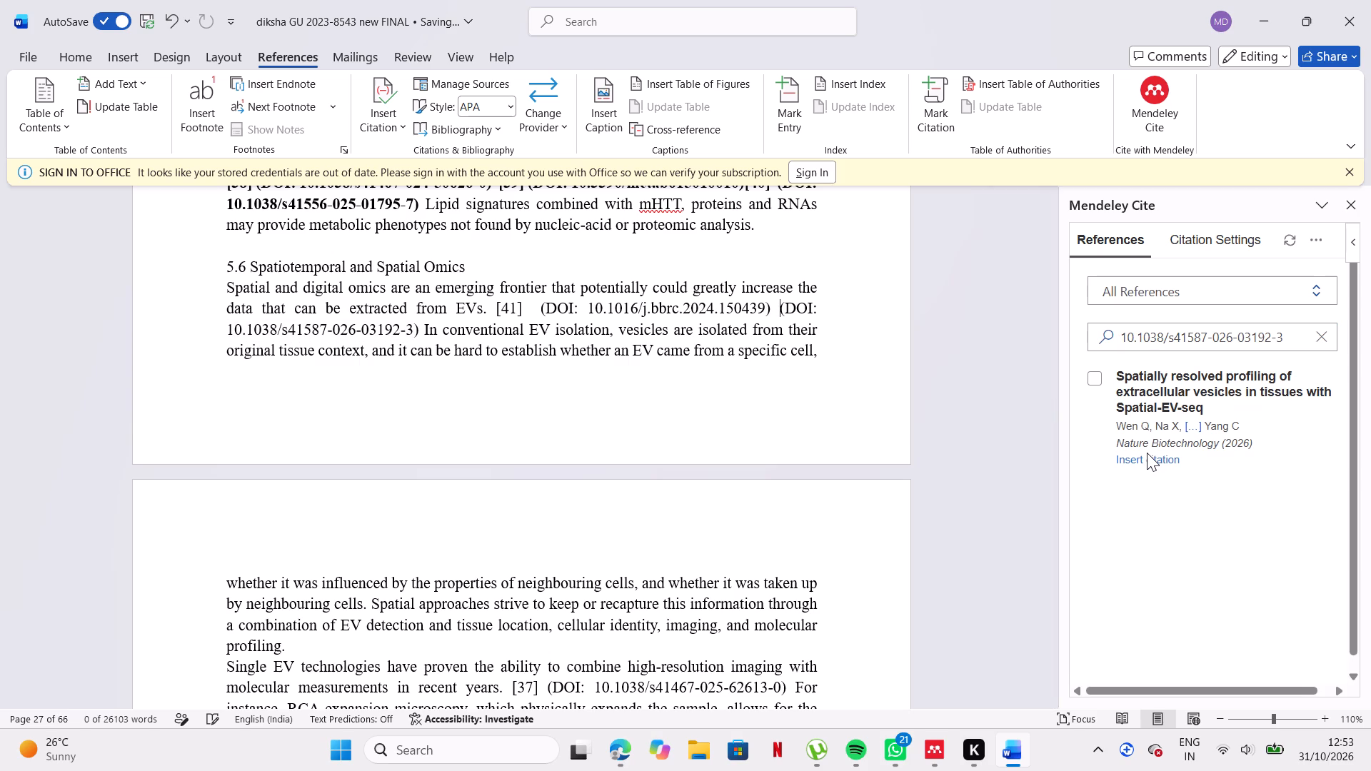
{"action": "left_click", "coordinate": [1147, 458]}
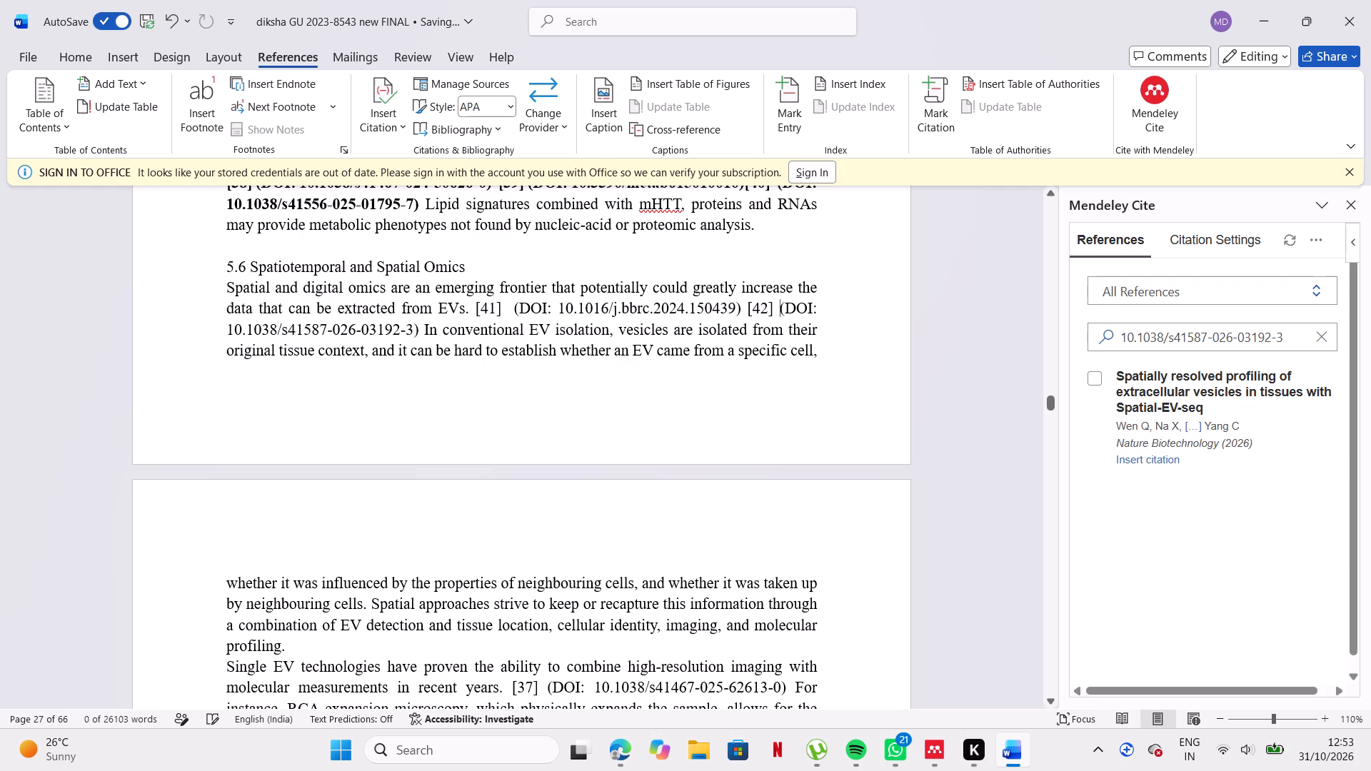
Bold the two Mendeley citations and their DOI texts in the first paragraph of section 5.6.
{"action": "left_click_drag", "start_coordinate": [466, 302], "coordinate": [416, 328]}
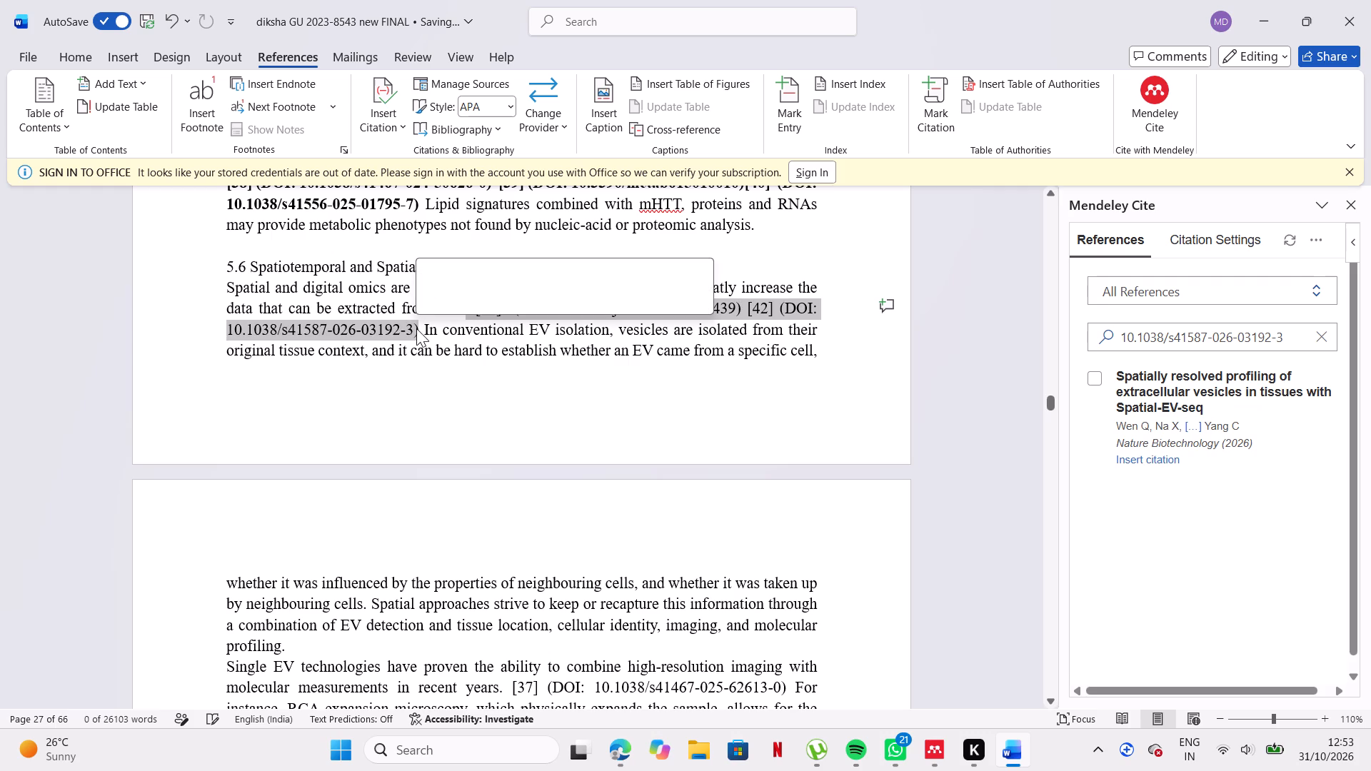
{"action": "left_click", "coordinate": [426, 301]}
{"action": "left_click", "coordinate": [485, 465]}
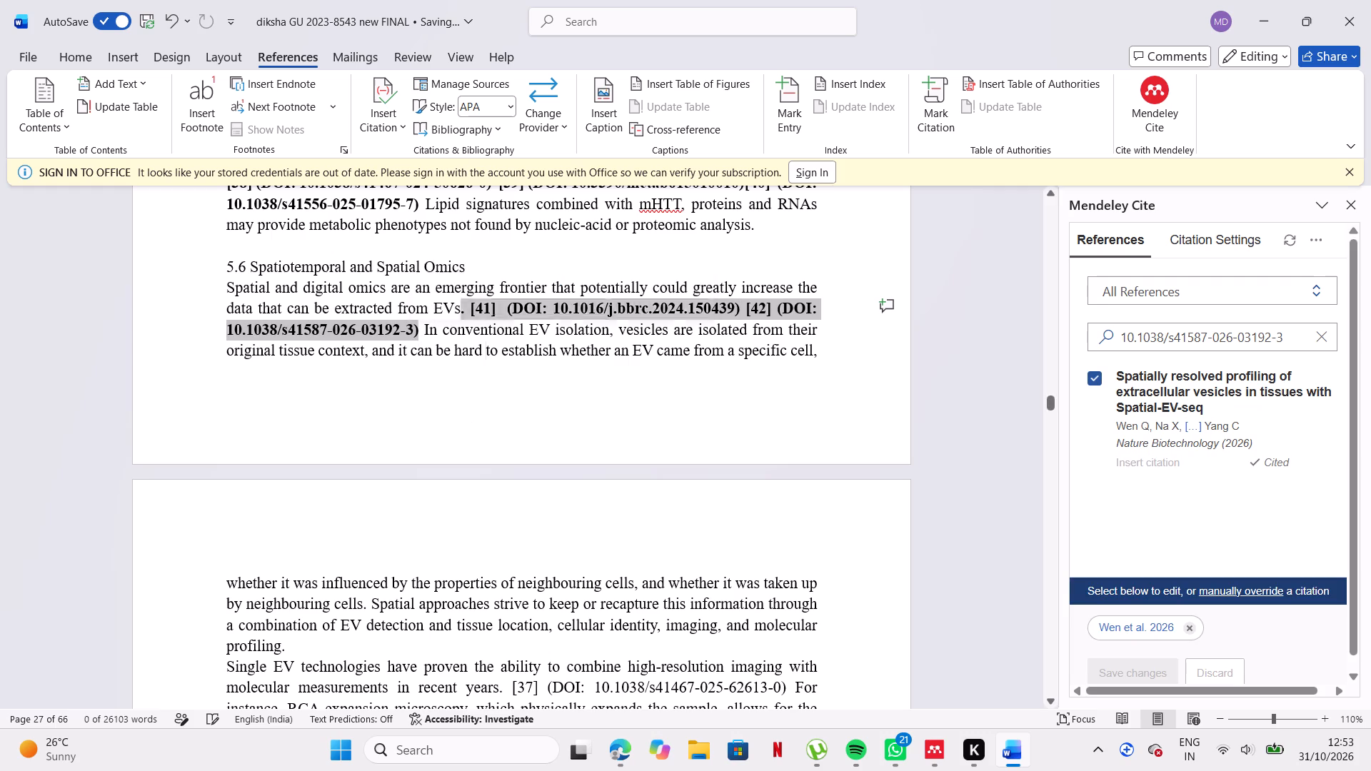
Delete the typed [37] citation with its DOI after "molecular measurements in recent years" in section 5.6.
{"action": "scroll", "coordinate": [485, 465], "scroll_direction": "down", "scroll_amount": 2}
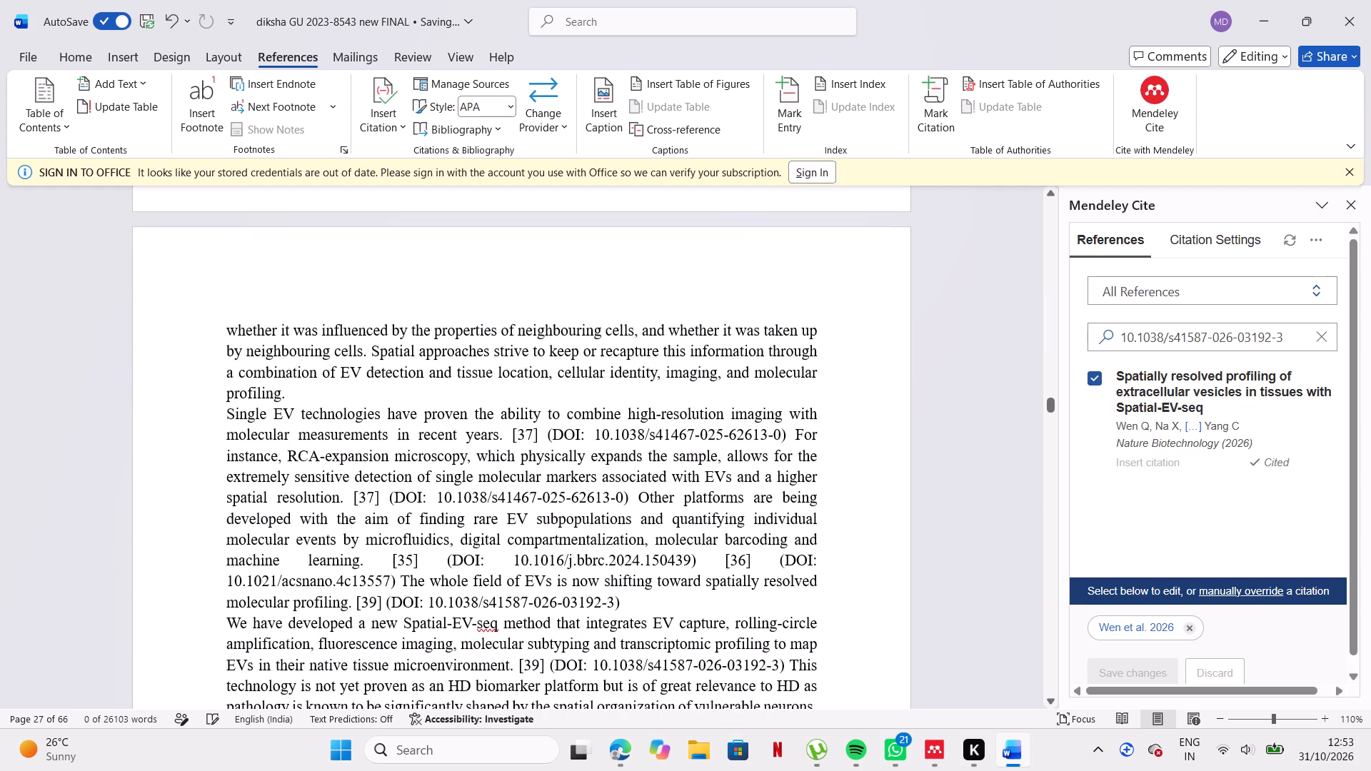
{"action": "left_click_drag", "start_coordinate": [513, 436], "coordinate": [773, 433]}
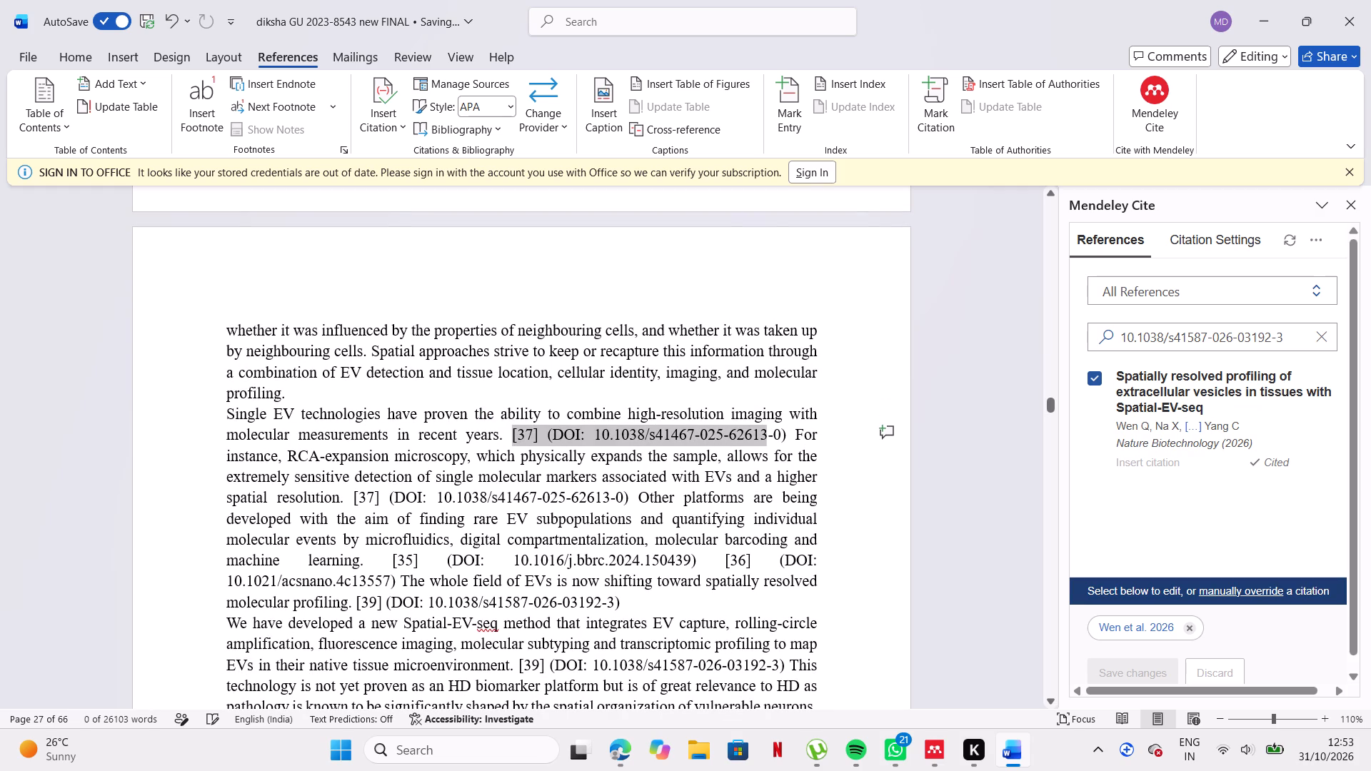
{"action": "left_click_drag", "start_coordinate": [773, 433], "coordinate": [785, 433]}
{"action": "key", "text": "BackSpace"}
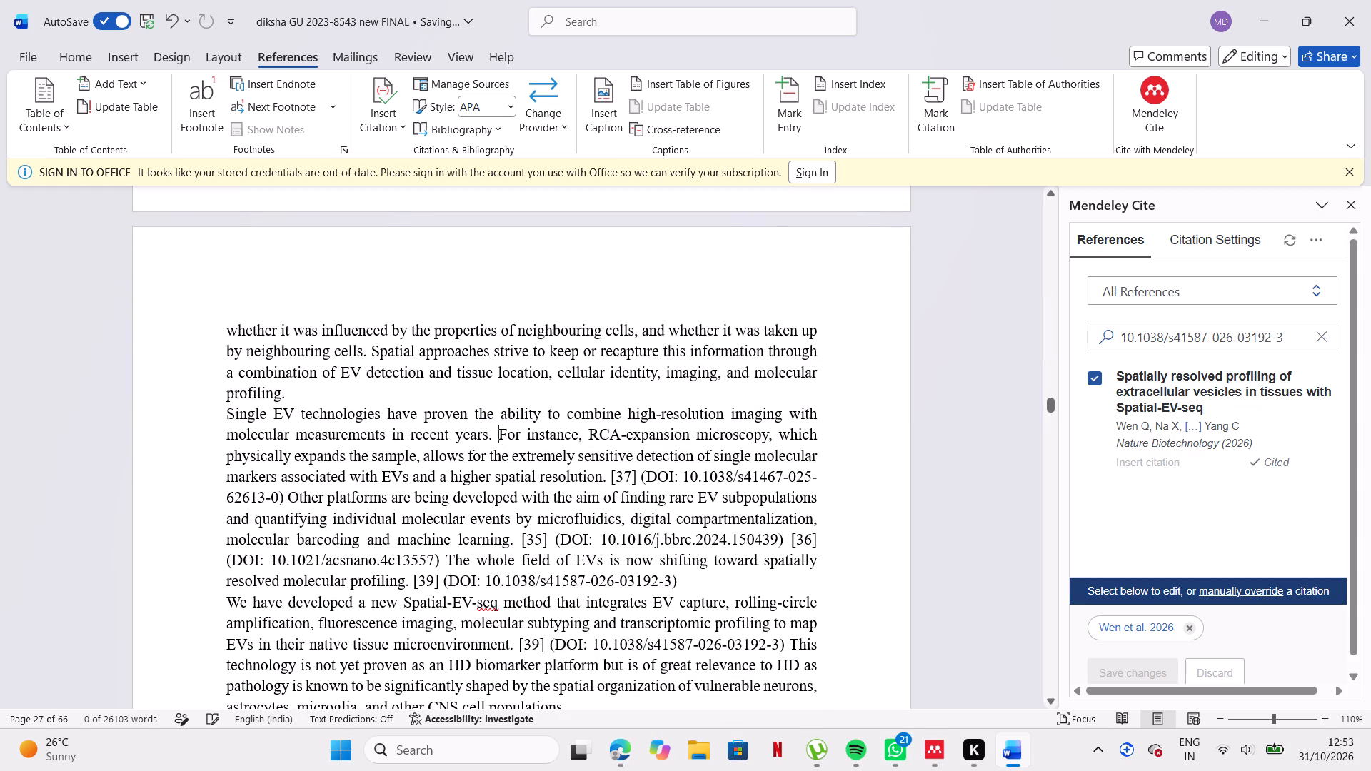
Delete the typed [39] citation with its DOI after "native tissue microenvironment" in the Spatial-EV-seq paragraph.
{"action": "scroll", "coordinate": [619, 503], "scroll_direction": "down", "scroll_amount": 2}
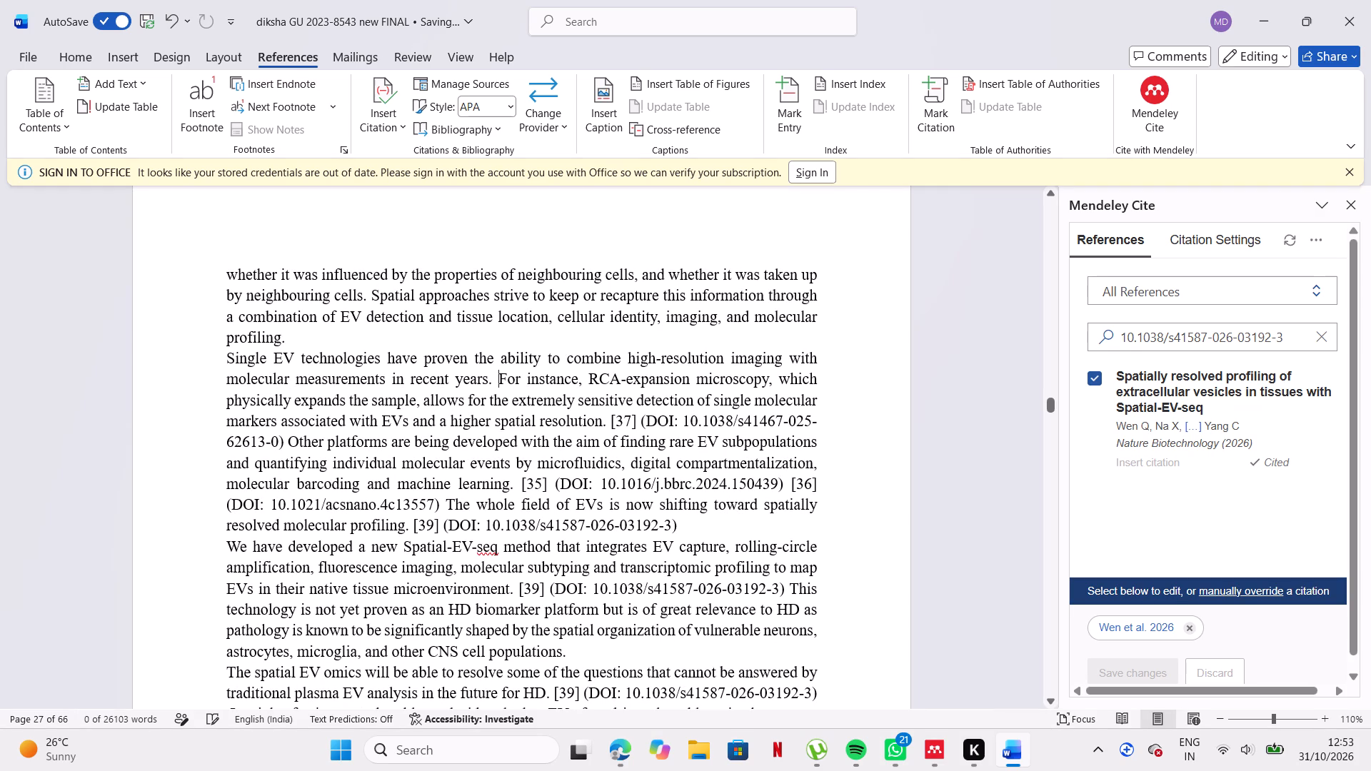
{"action": "scroll", "coordinate": [653, 612], "scroll_direction": "down", "scroll_amount": 1}
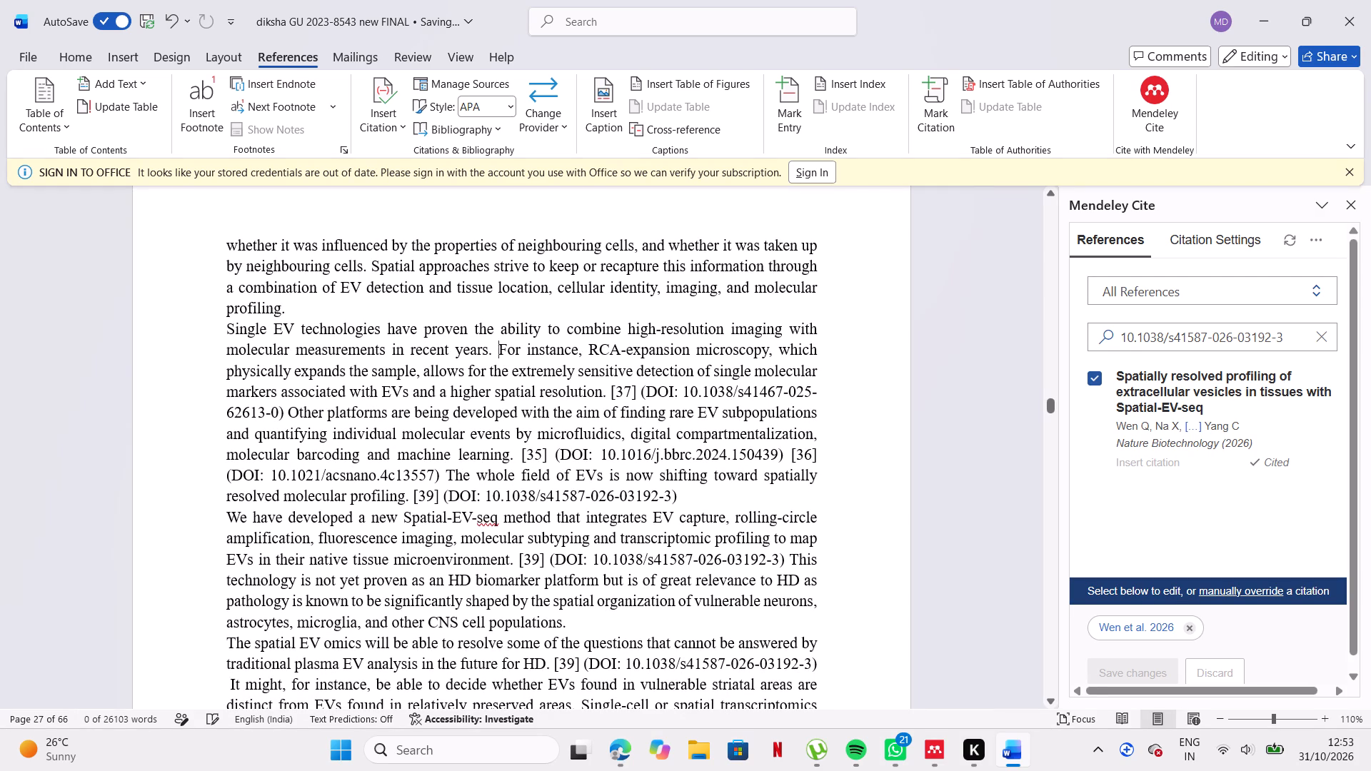
{"action": "left_click_drag", "start_coordinate": [521, 557], "coordinate": [782, 557]}
{"action": "key", "text": "BackSpace"}
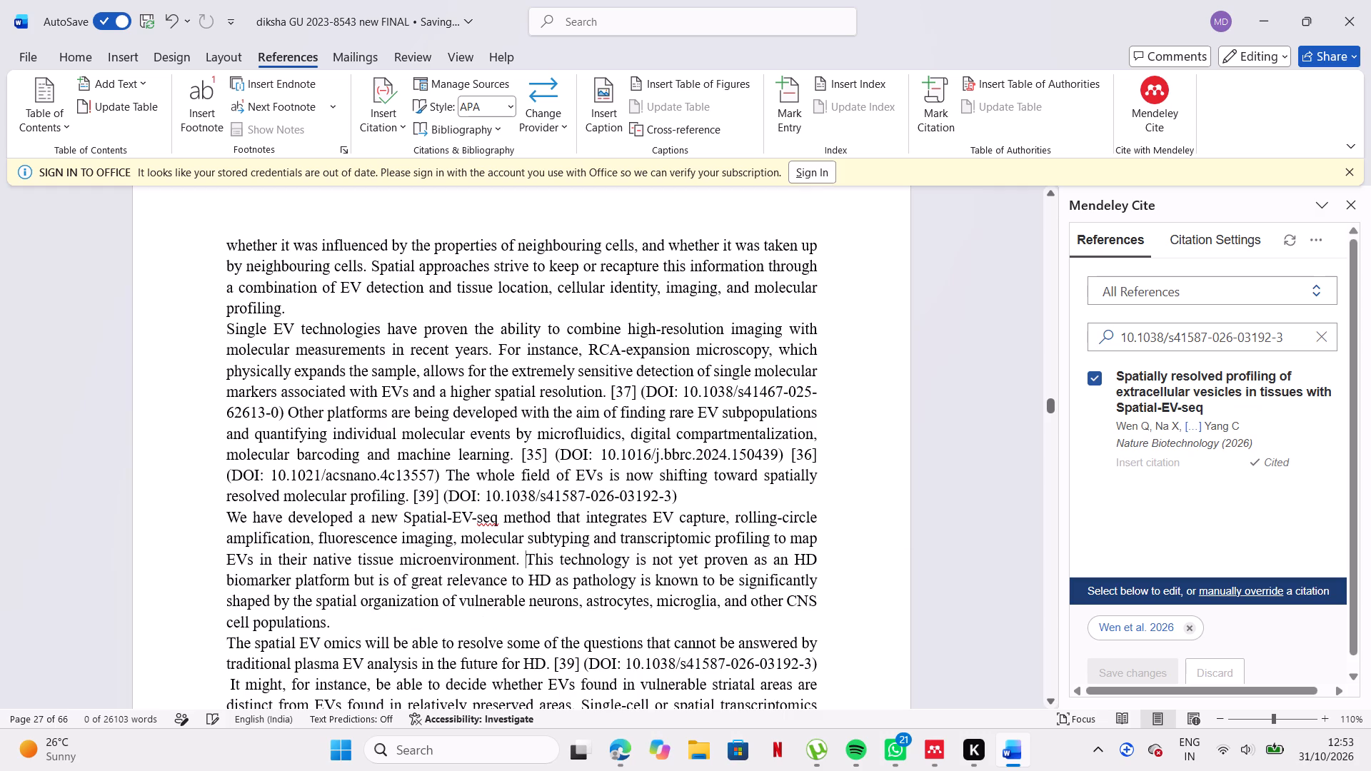
{"action": "scroll", "coordinate": [591, 659], "scroll_direction": "down", "scroll_amount": 2}
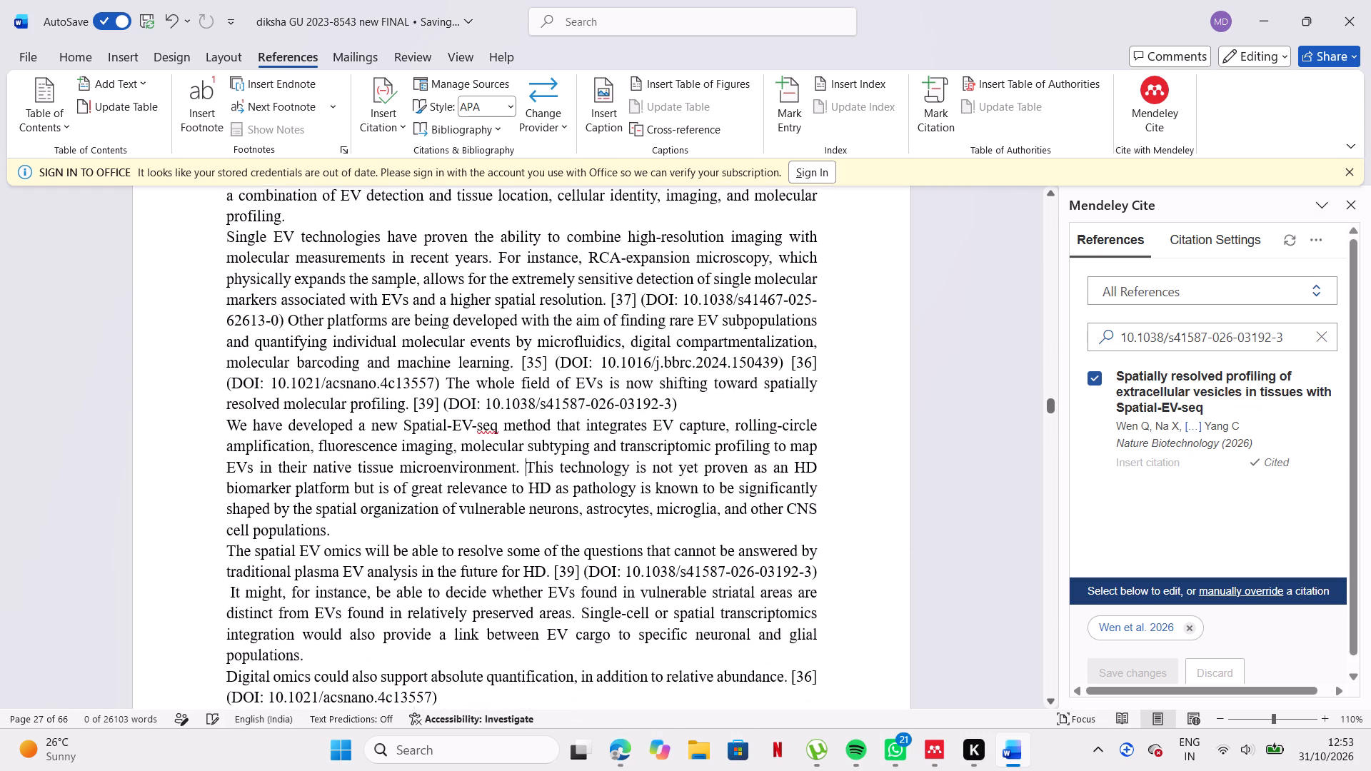
{"action": "scroll", "coordinate": [591, 659], "scroll_direction": "down", "scroll_amount": 1}
{"action": "left_click", "coordinate": [584, 543]}
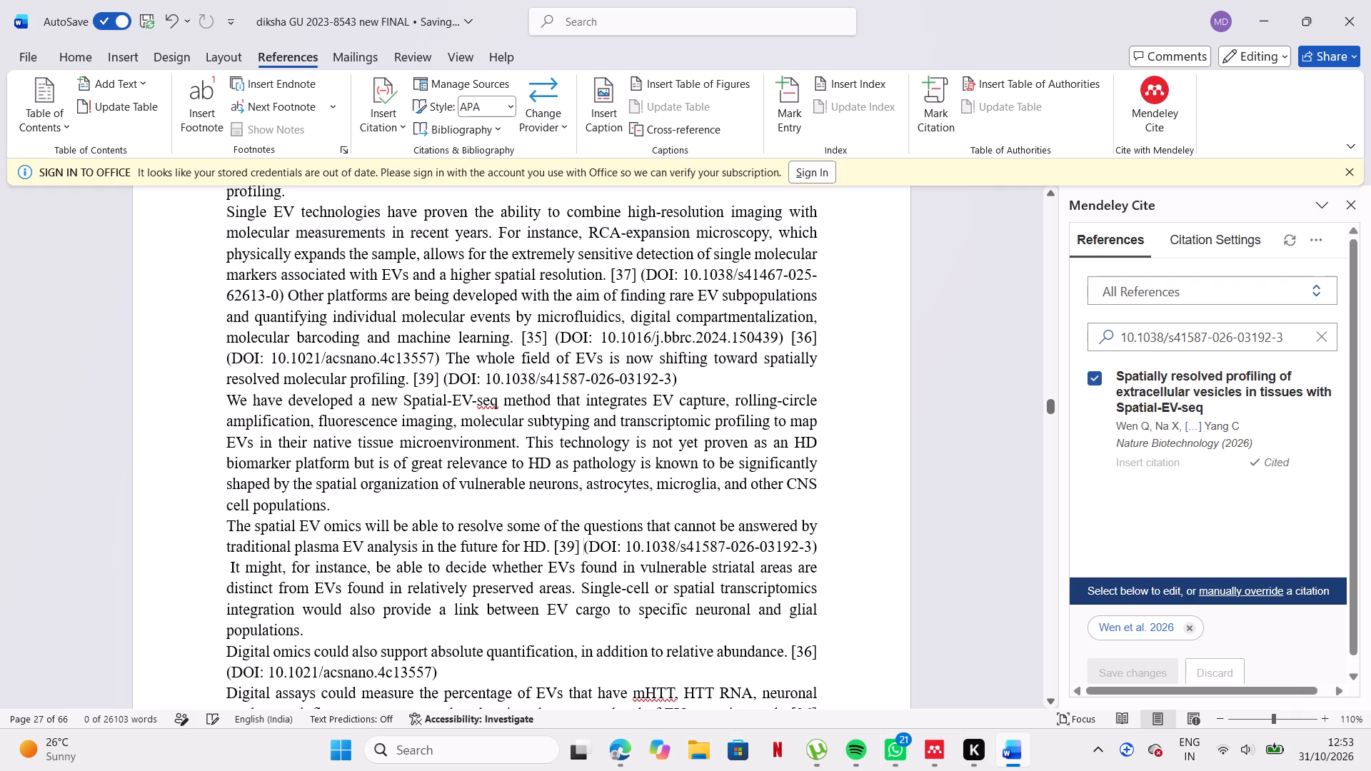
{"action": "scroll", "coordinate": [597, 433], "scroll_direction": "up", "scroll_amount": 2}
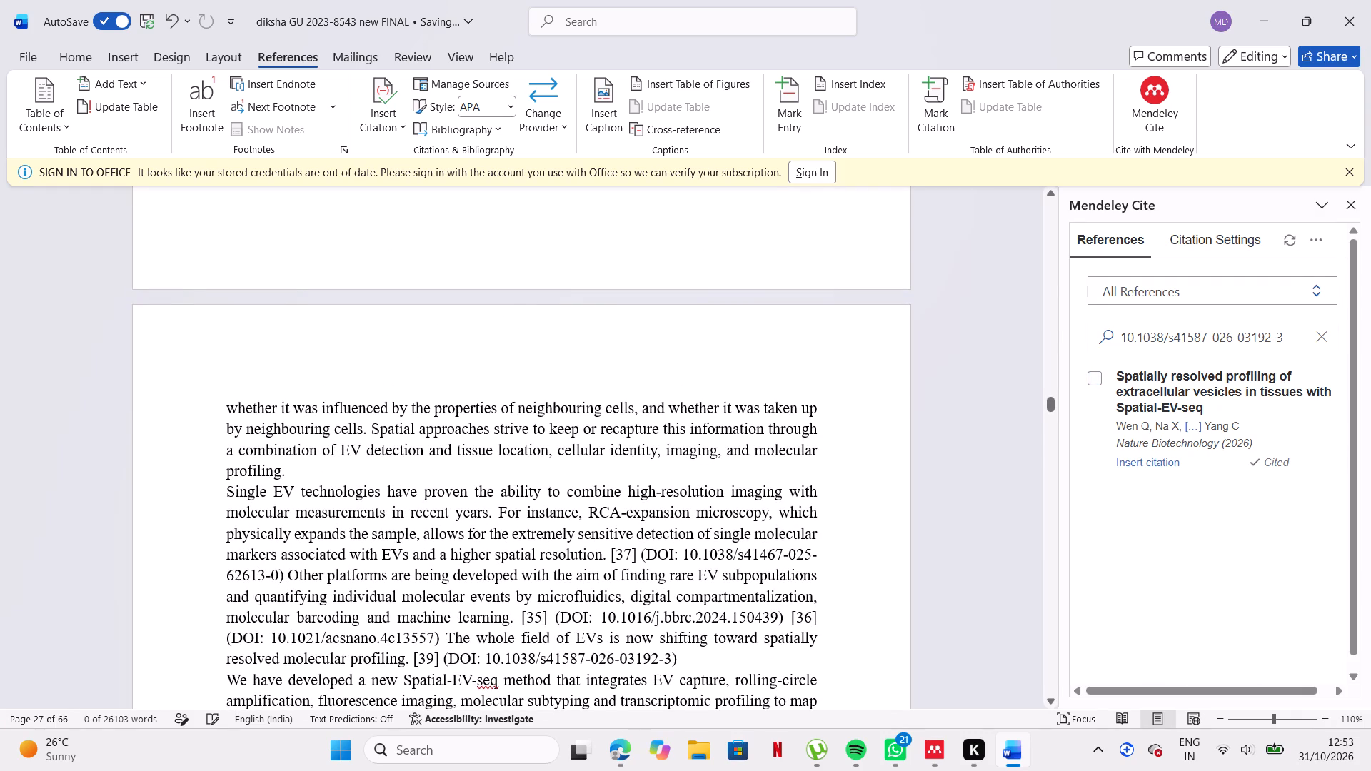
{"action": "scroll", "coordinate": [597, 433], "scroll_direction": "up", "scroll_amount": 2}
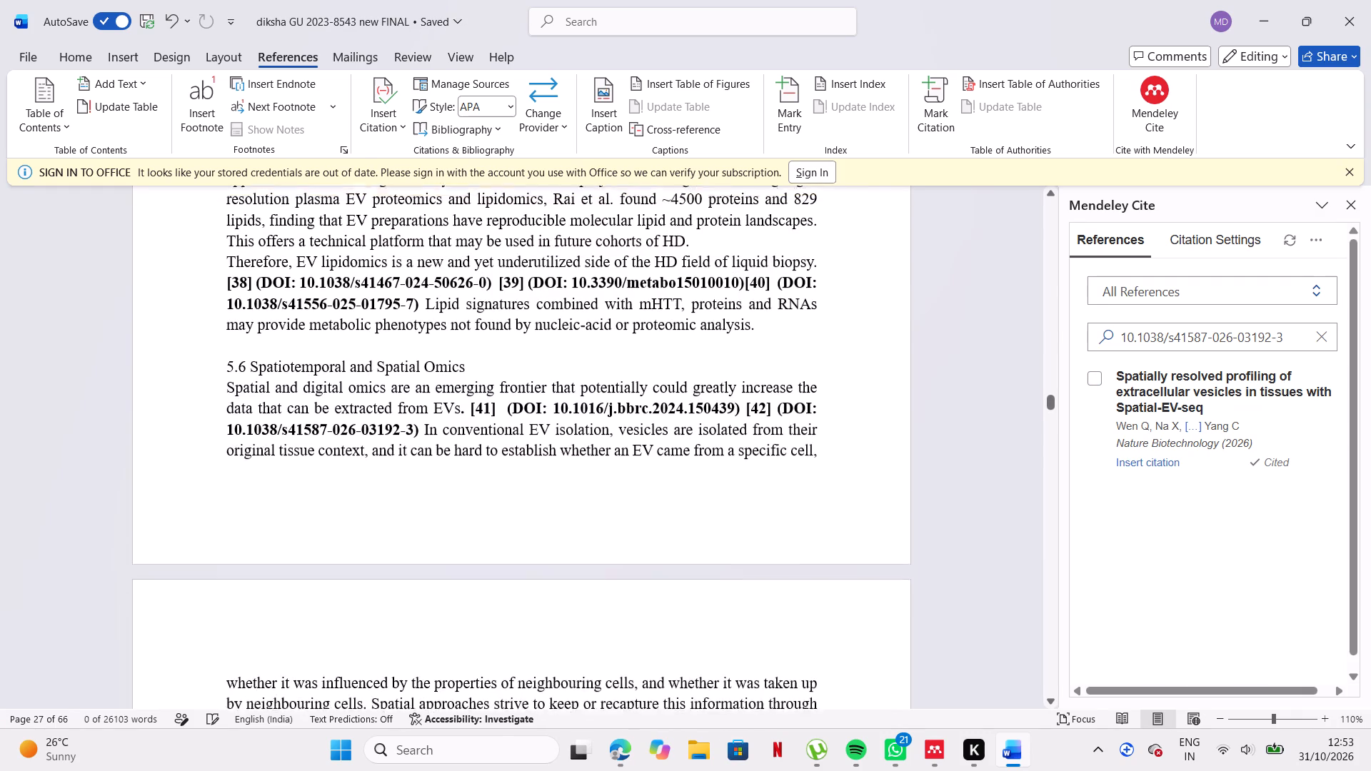
{"action": "scroll", "coordinate": [597, 433], "scroll_direction": "down", "scroll_amount": 2}
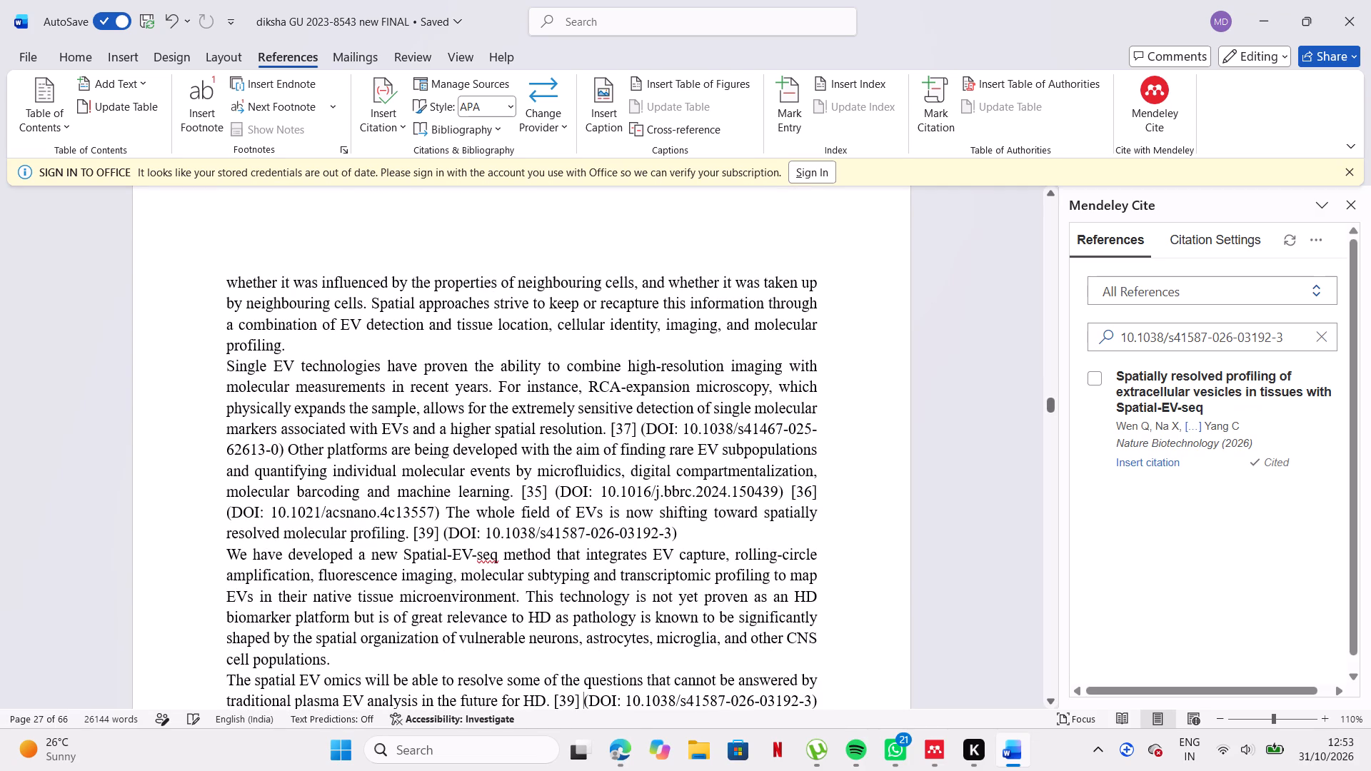
{"action": "left_click_drag", "start_coordinate": [682, 427], "coordinate": [283, 449]}
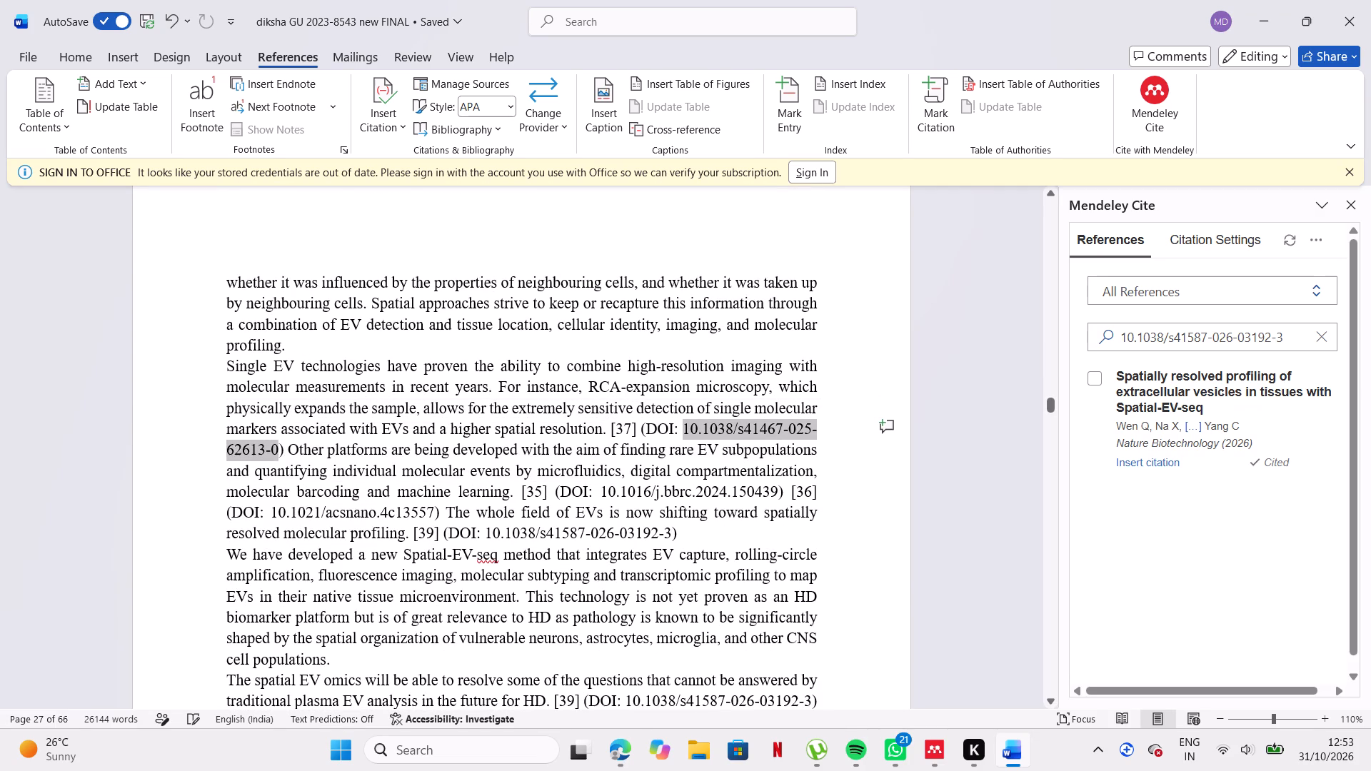
{"action": "left_click_drag", "start_coordinate": [283, 449], "coordinate": [284, 450]}
{"action": "key", "text": "ctrl+c"}
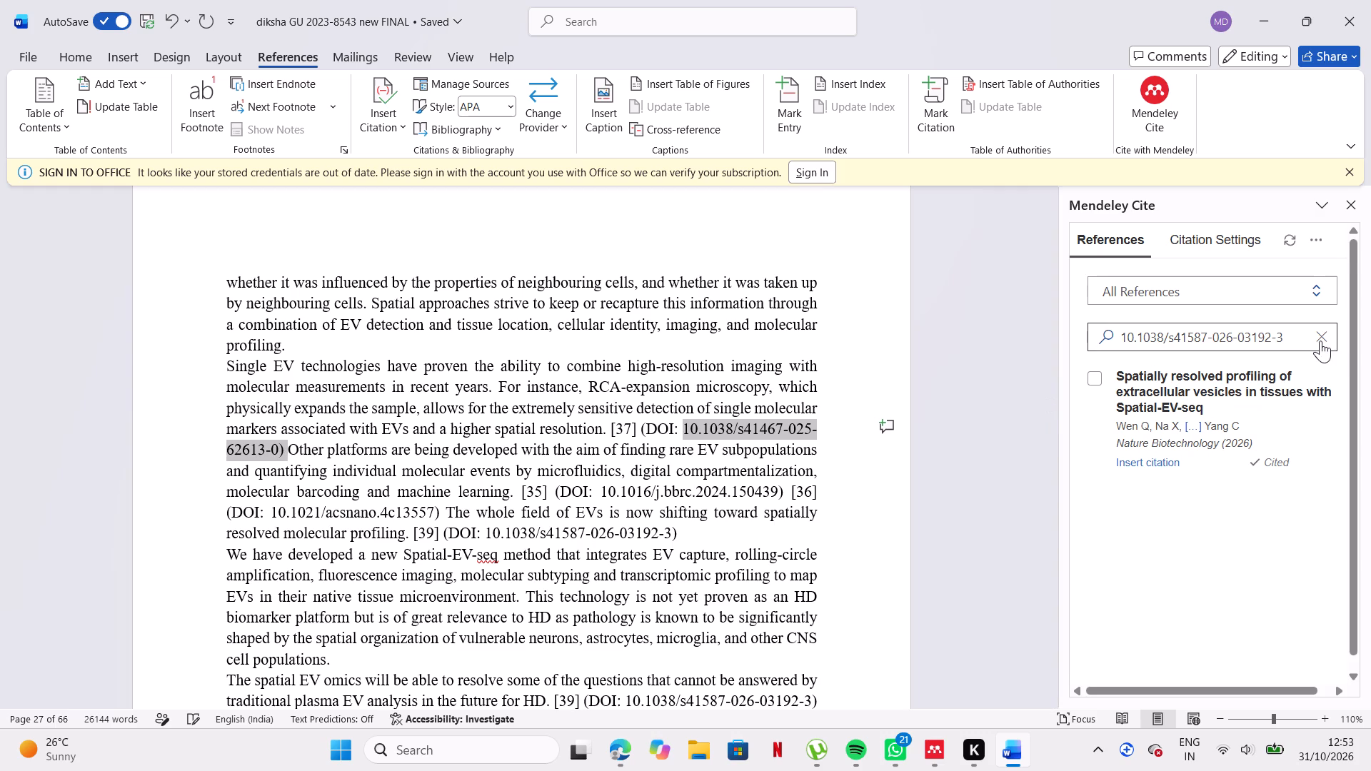
{"action": "left_click", "coordinate": [1320, 341]}
{"action": "left_click", "coordinate": [1311, 340]}
{"action": "key", "text": "ctrl+v"}
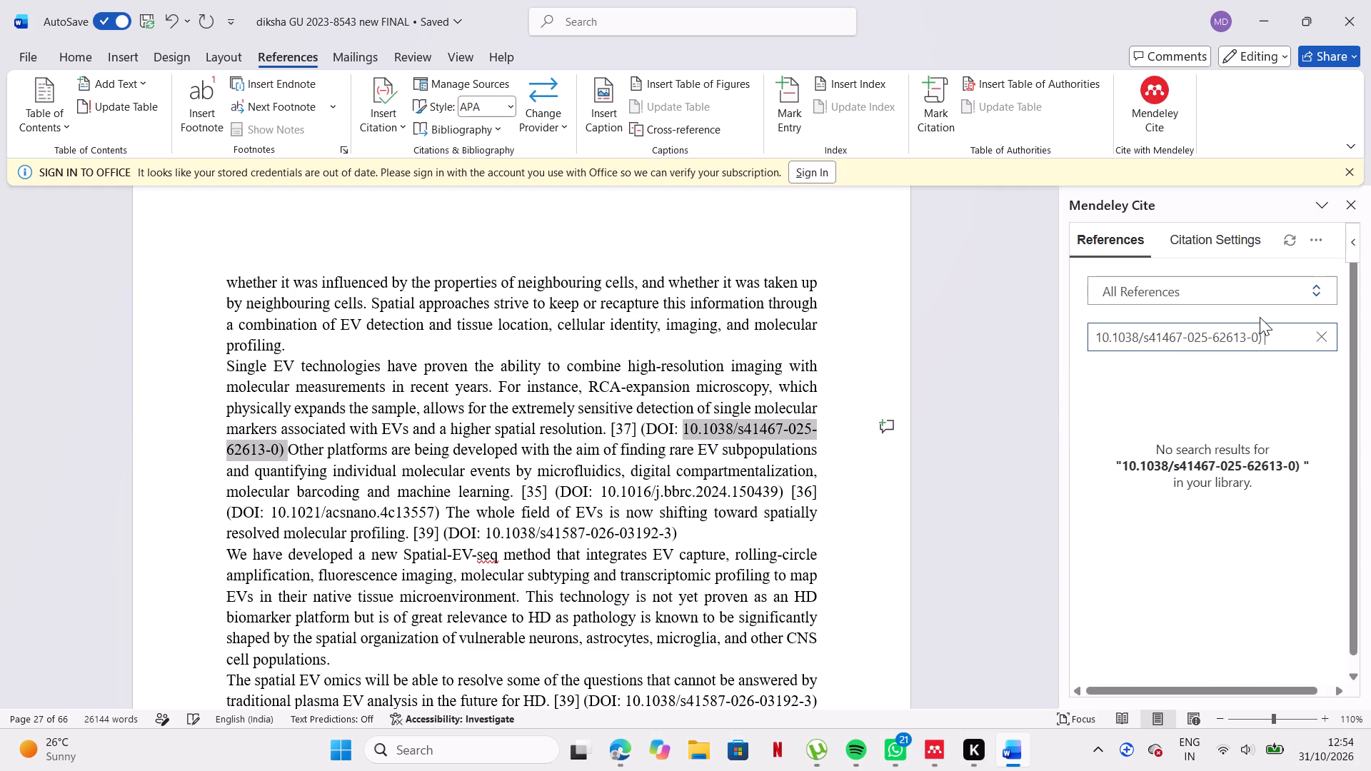
{"action": "key", "text": "BackSpace"}
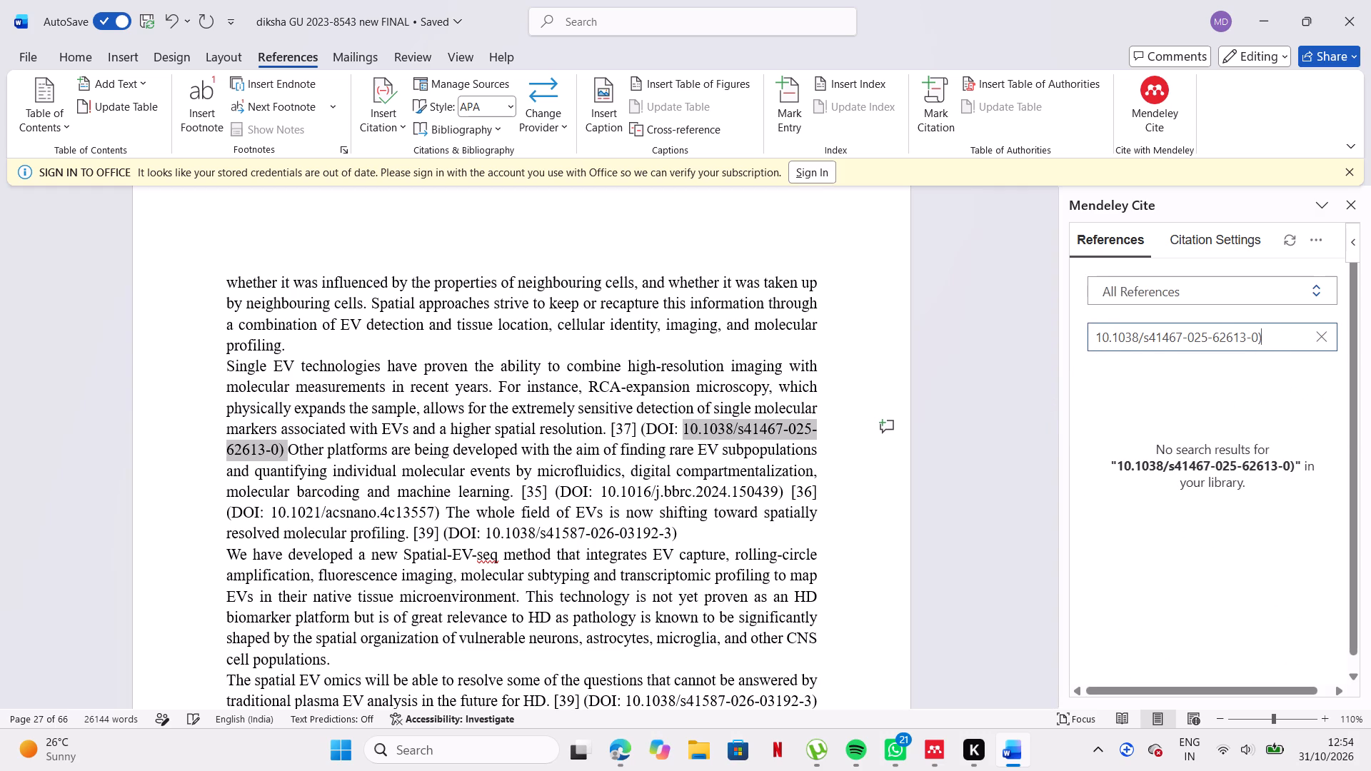
{"action": "left_click", "coordinate": [1276, 350]}
{"action": "key", "text": "BackSpace"}
{"action": "left_click", "coordinate": [1294, 337]}
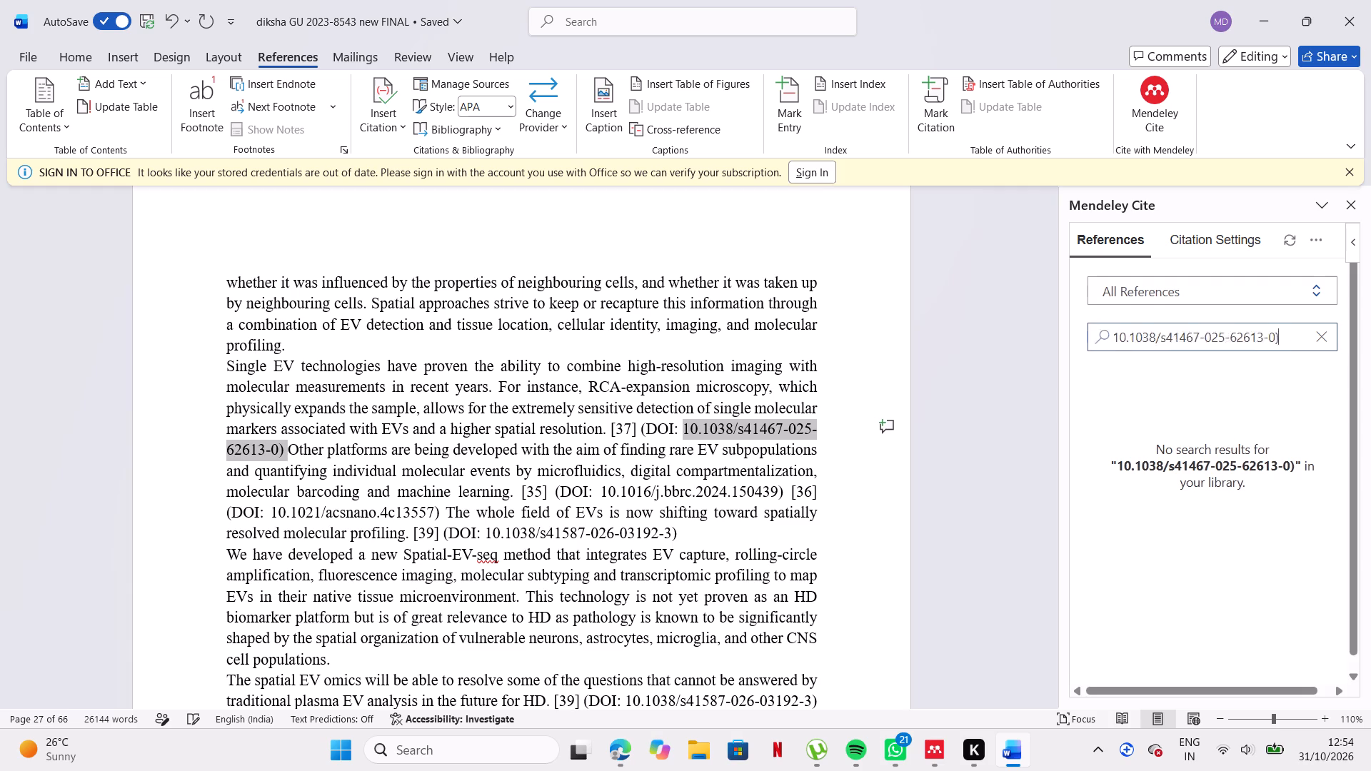
{"action": "key", "text": "BackSpace"}
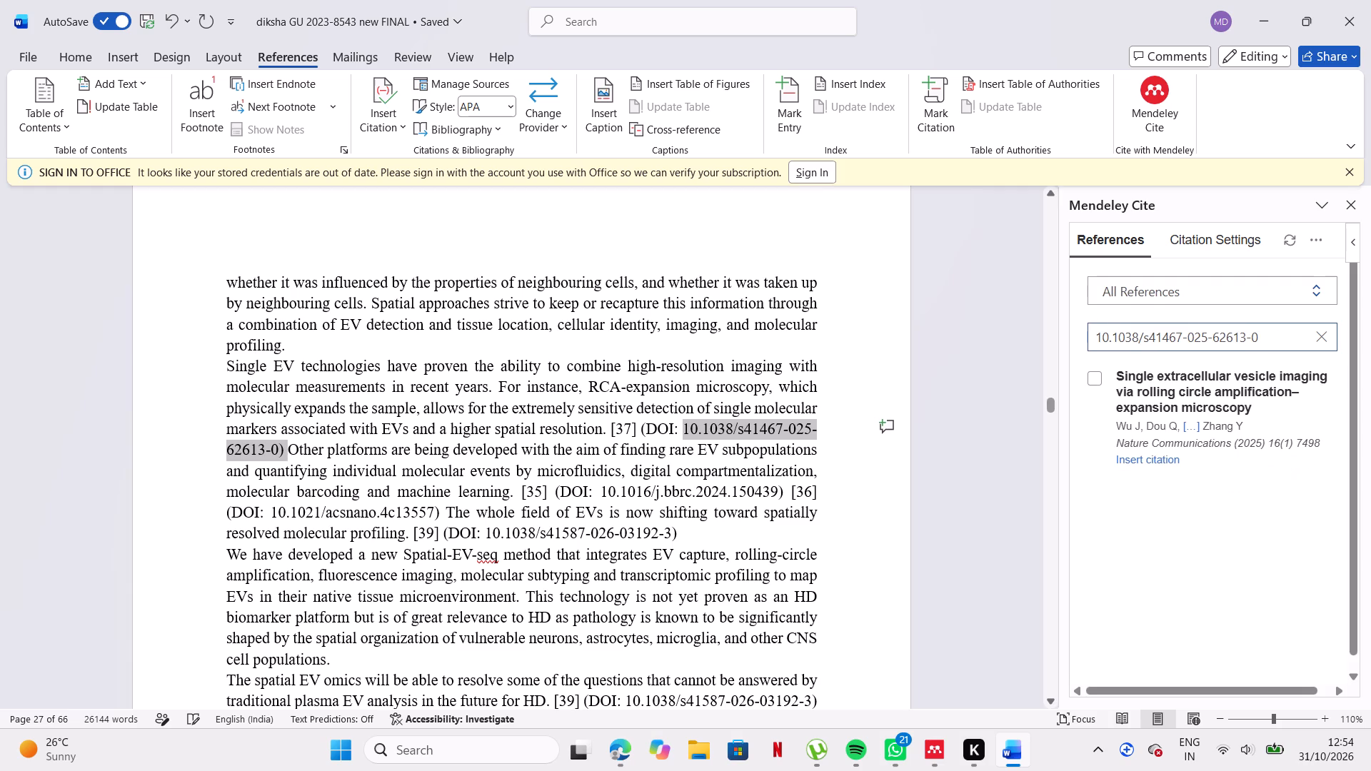
Replace the typed [37] after "higher spatial resolution" with the Mendeley citation for the rolling circle amplification–expansion microscopy article, keeping the DOI text.
{"action": "left_click", "coordinate": [637, 428]}
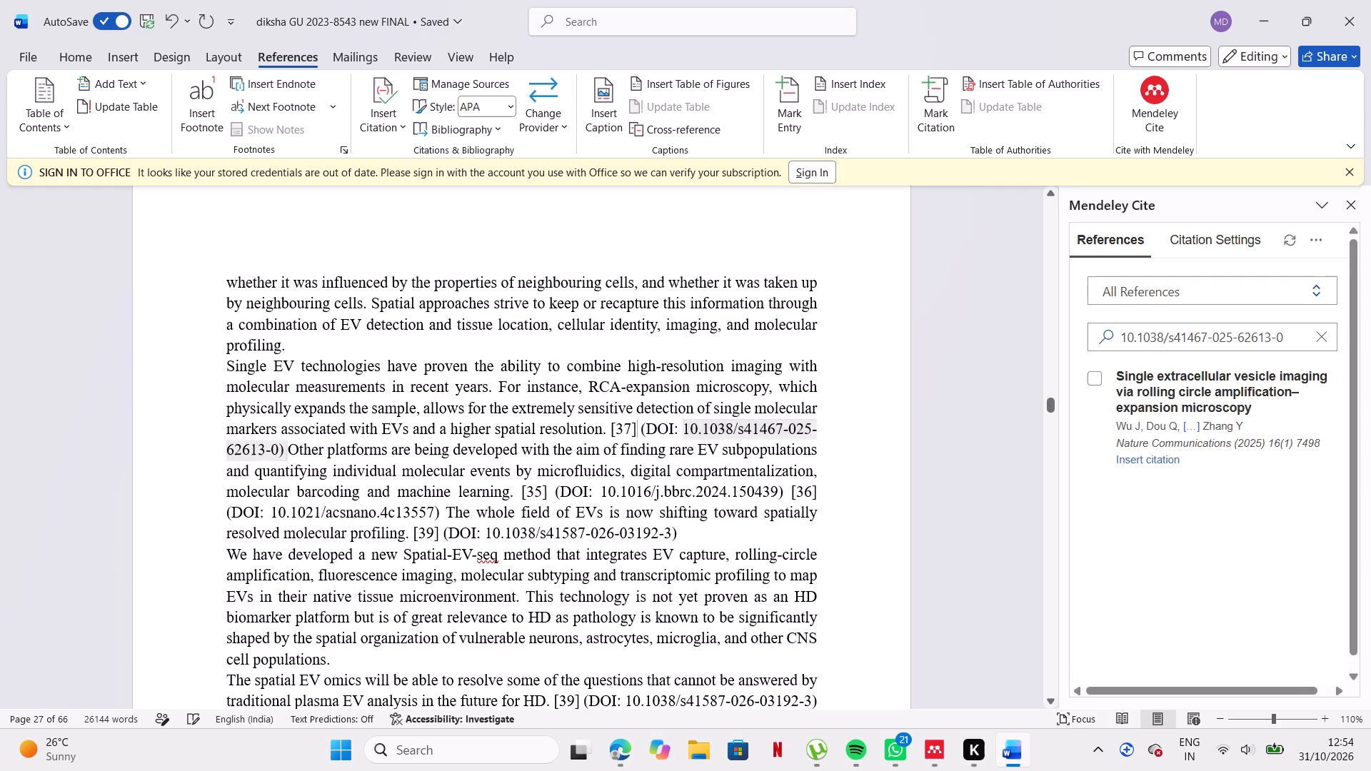
{"action": "key", "text": "BackSpace"}
{"action": "key", "text": "BackSpace"}
{"action": "key", "text": "BackSpace"}
{"action": "key", "text": "BackSpace"}
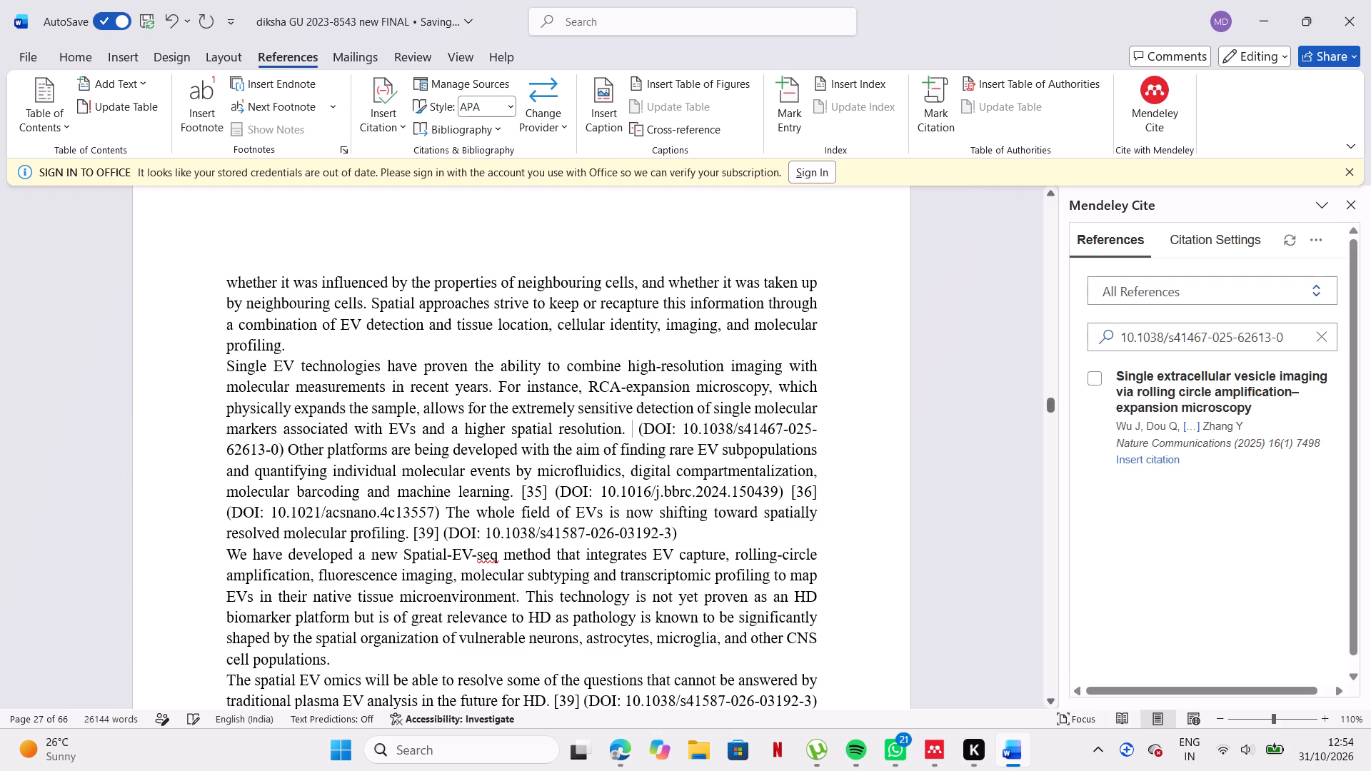
{"action": "left_click_drag", "start_coordinate": [1172, 453], "coordinate": [1171, 459]}
{"action": "left_click", "coordinate": [1171, 459]}
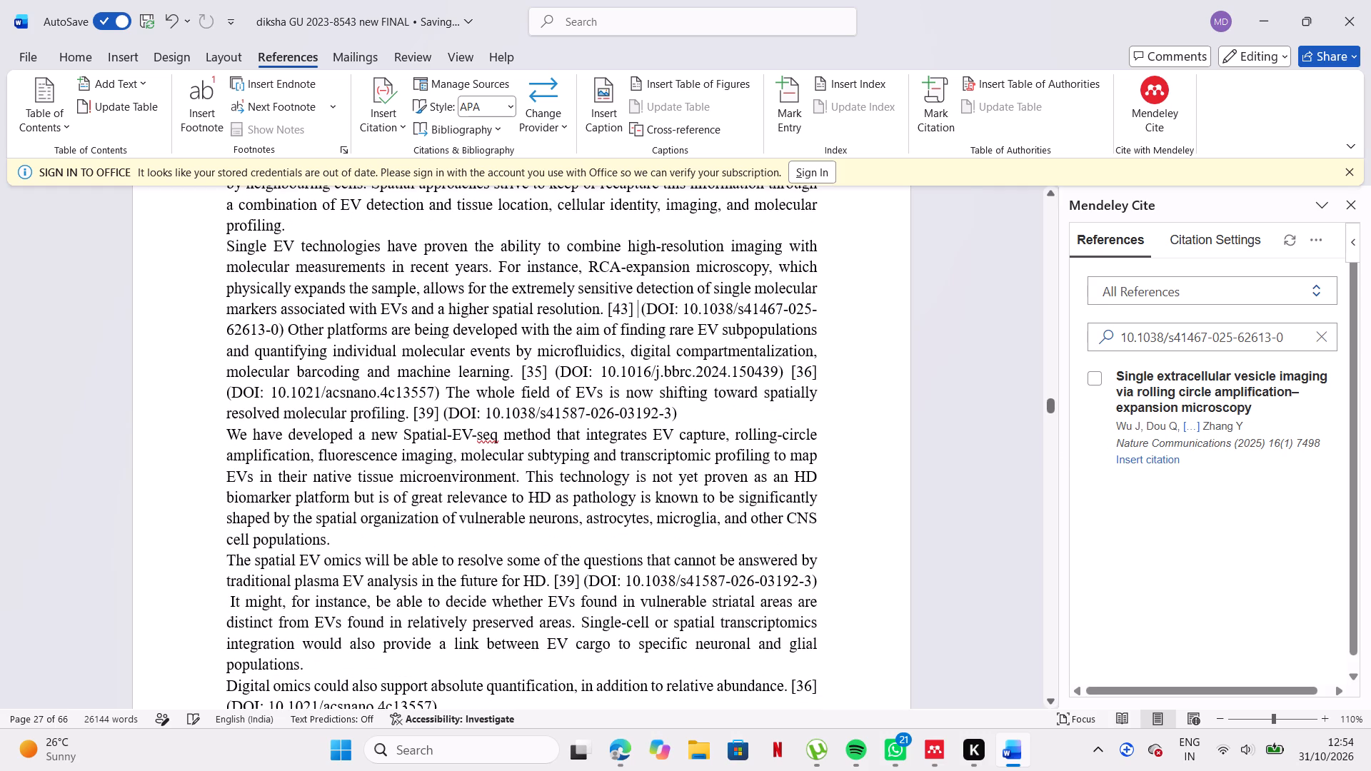
Bold the Mendeley citation and its DOI text after "higher spatial resolution".
{"action": "left_click", "coordinate": [612, 303]}
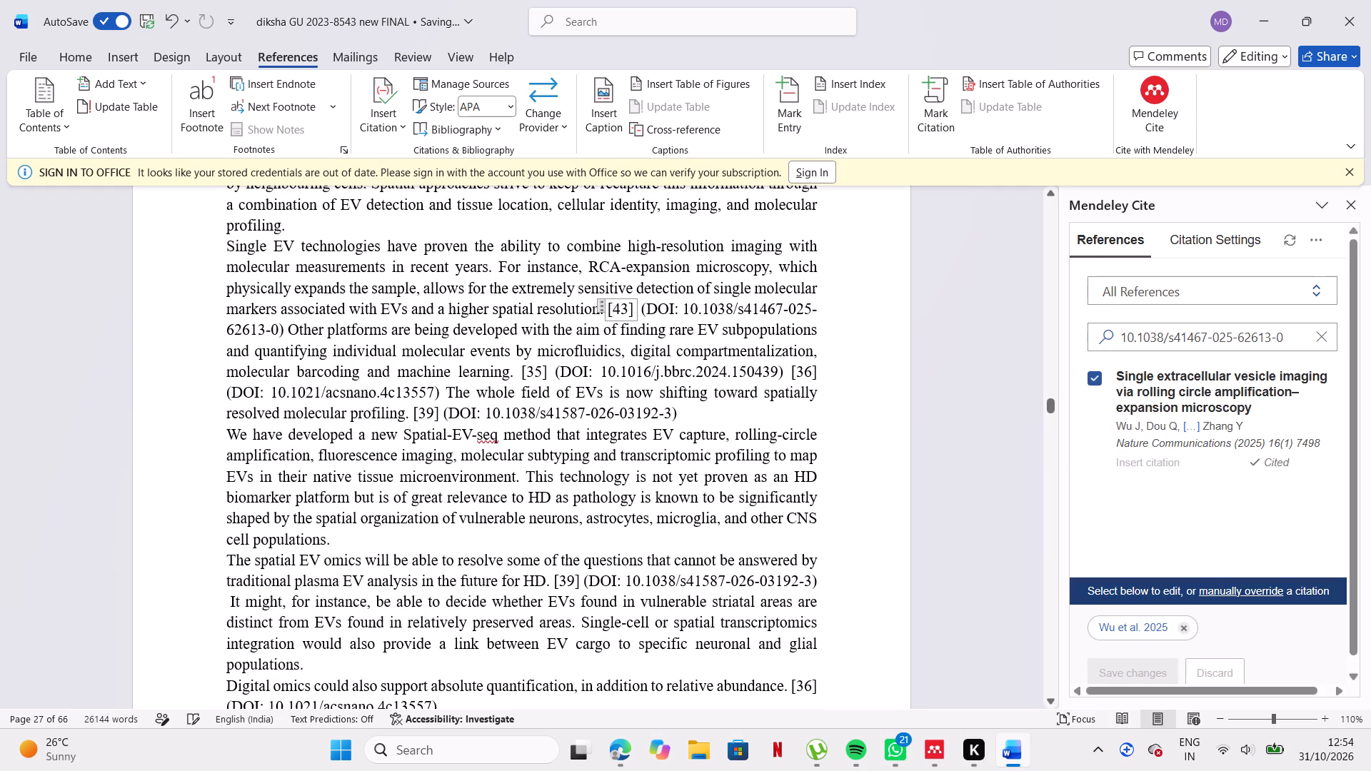
{"action": "left_click_drag", "start_coordinate": [606, 306], "coordinate": [534, 319]}
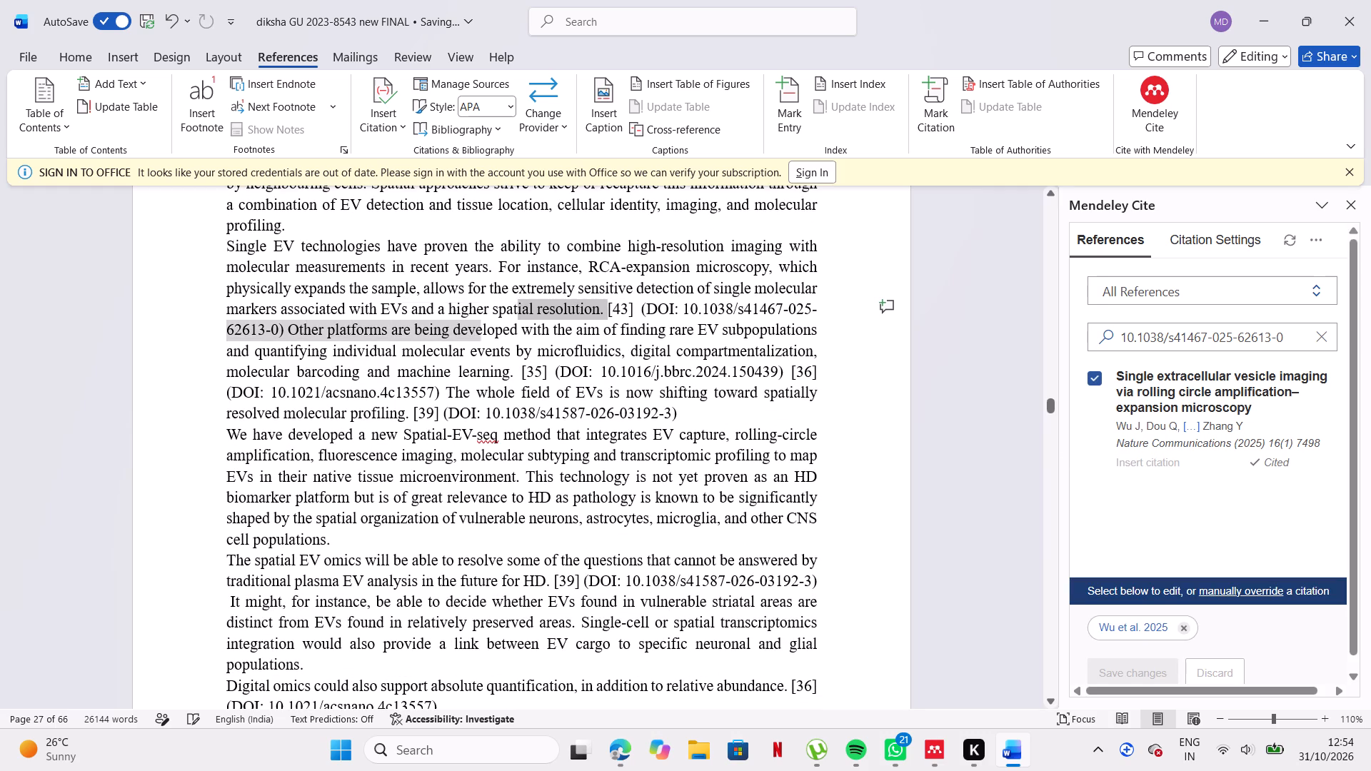
{"action": "left_click_drag", "start_coordinate": [534, 319], "coordinate": [287, 330]}
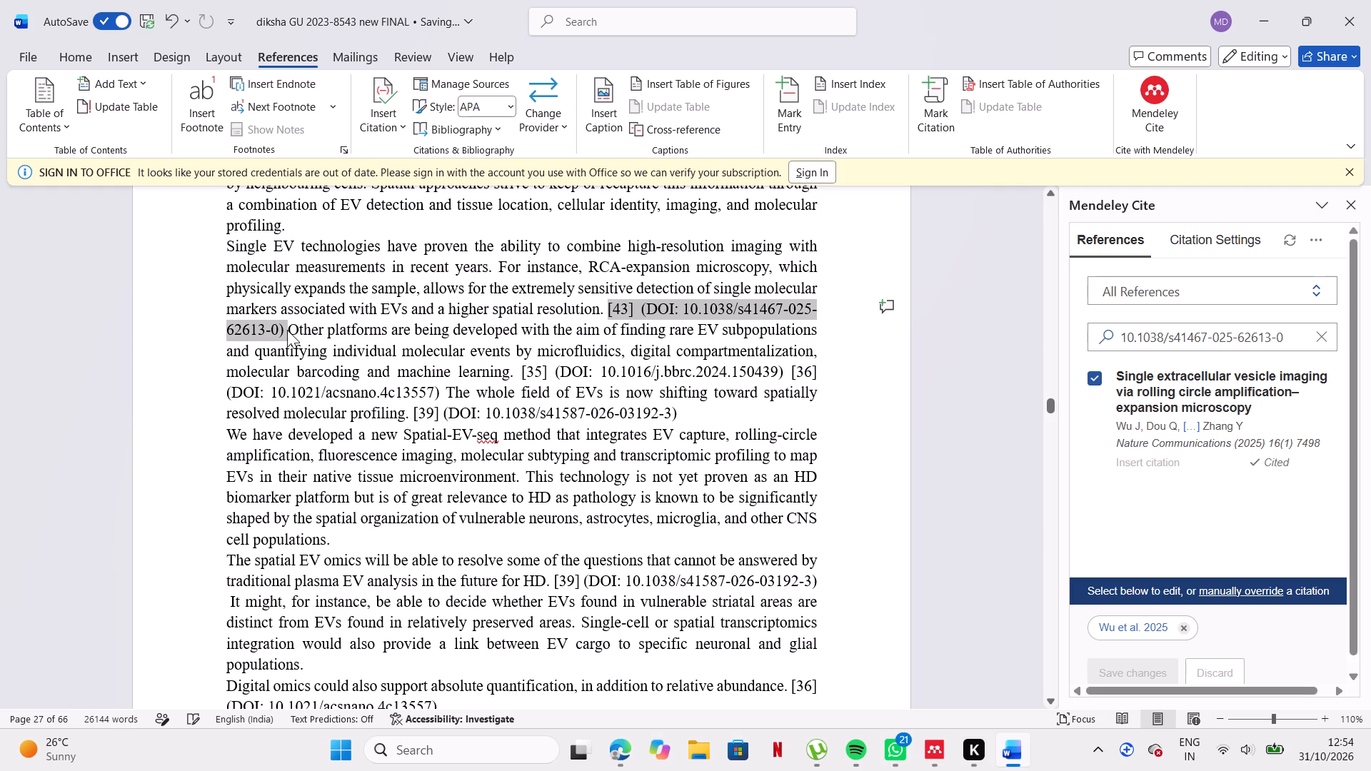
{"action": "key", "text": "ctrl+b"}
{"action": "key", "text": "BackSpace"}
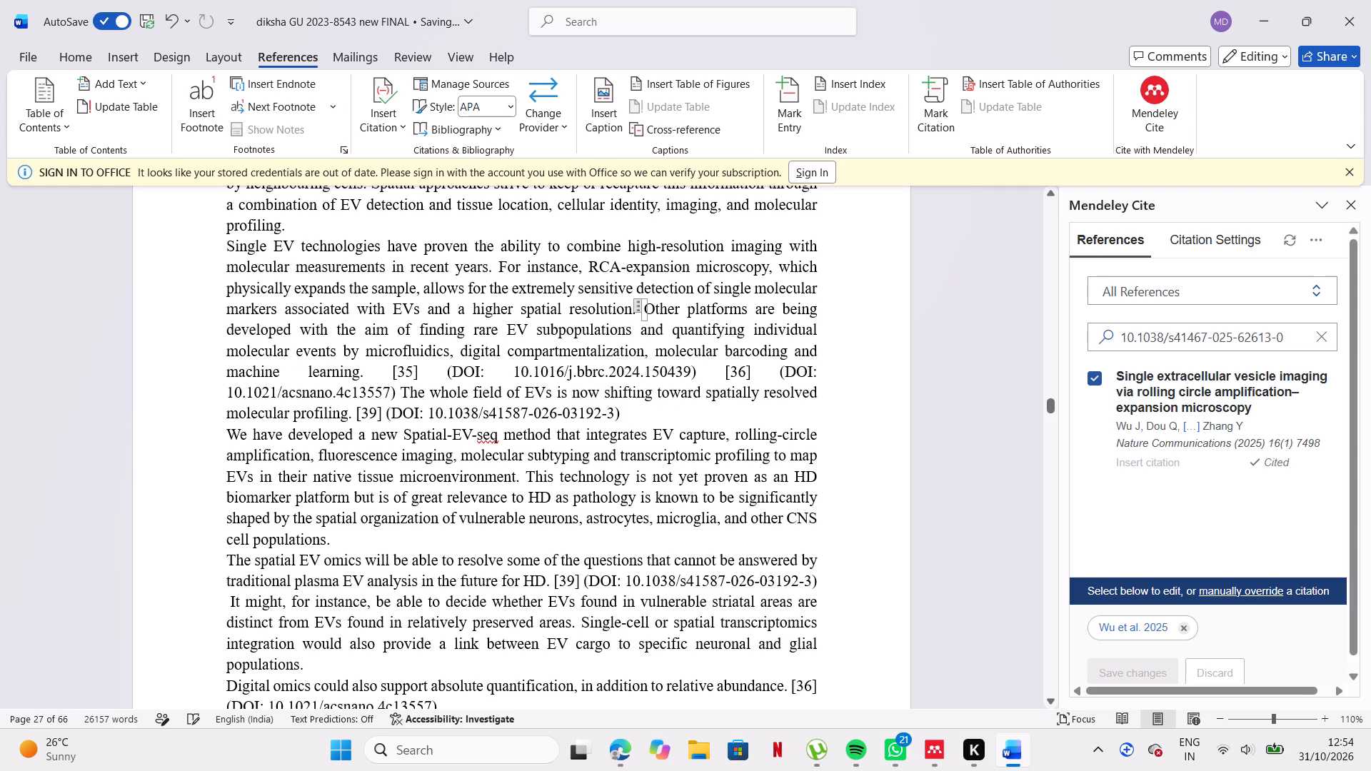
{"action": "key", "text": "ctrl+z"}
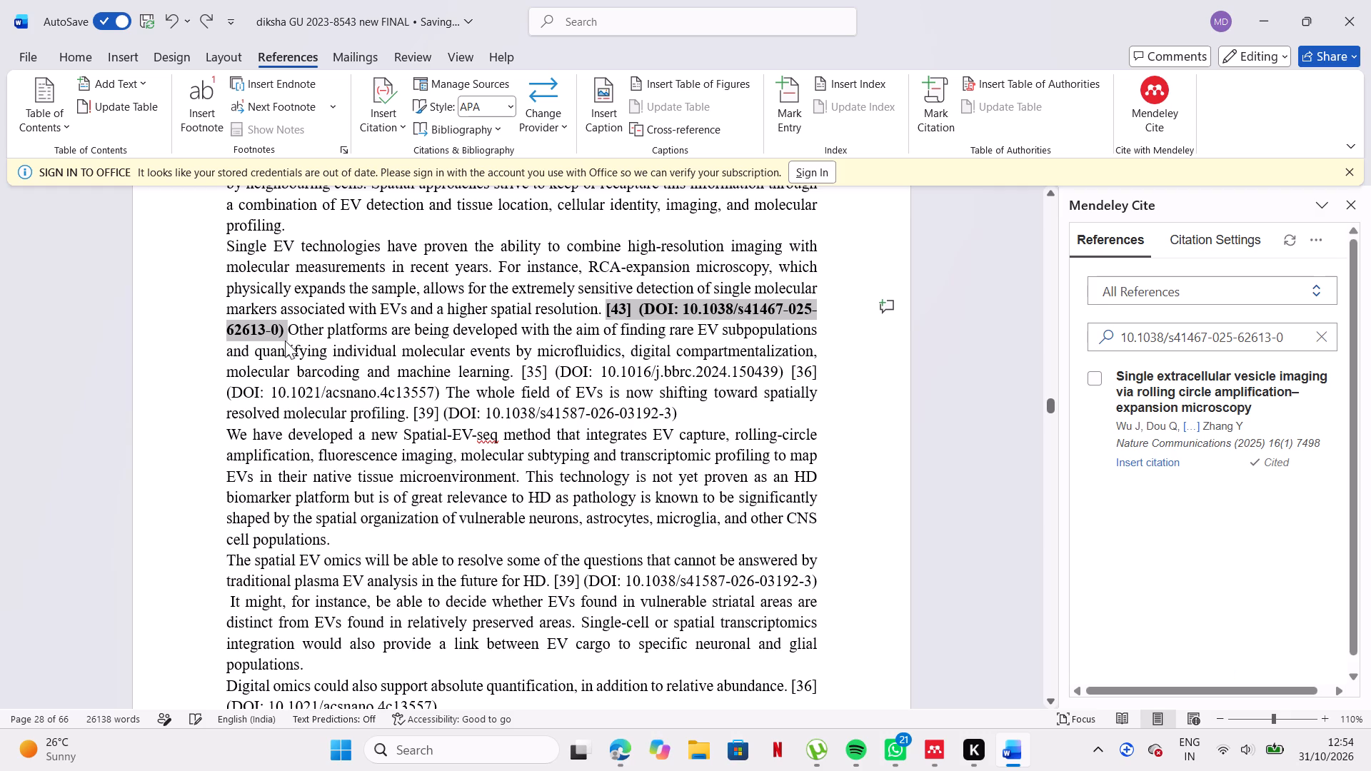
{"action": "left_click", "coordinate": [285, 341]}
{"action": "key", "text": "BackSpace"}
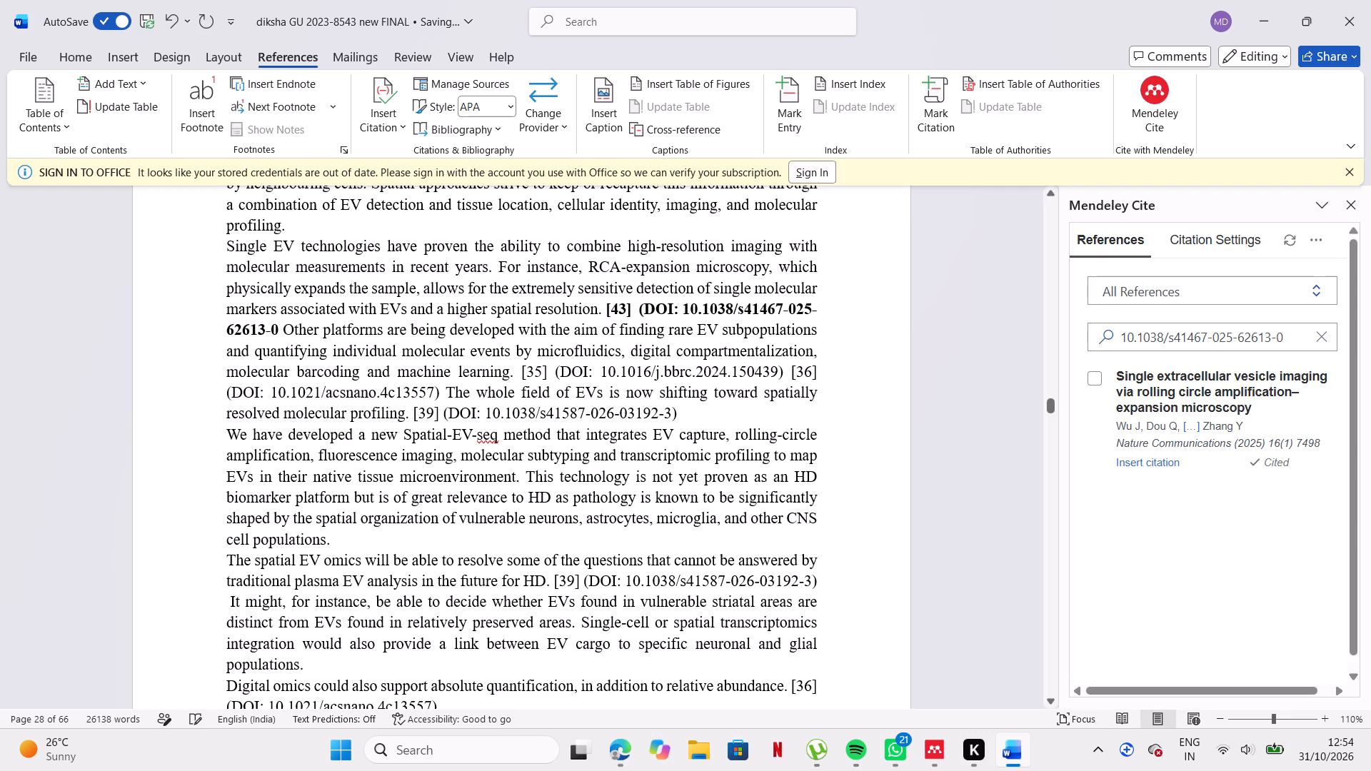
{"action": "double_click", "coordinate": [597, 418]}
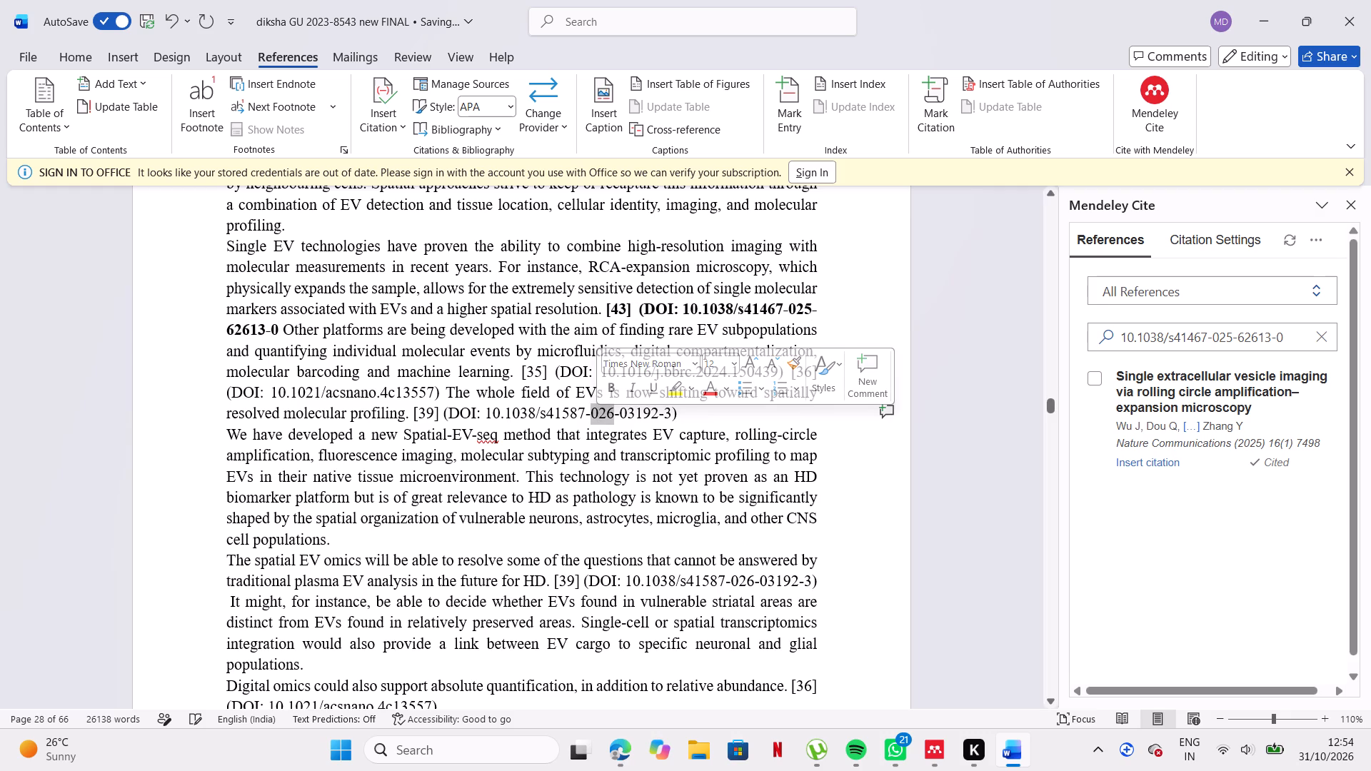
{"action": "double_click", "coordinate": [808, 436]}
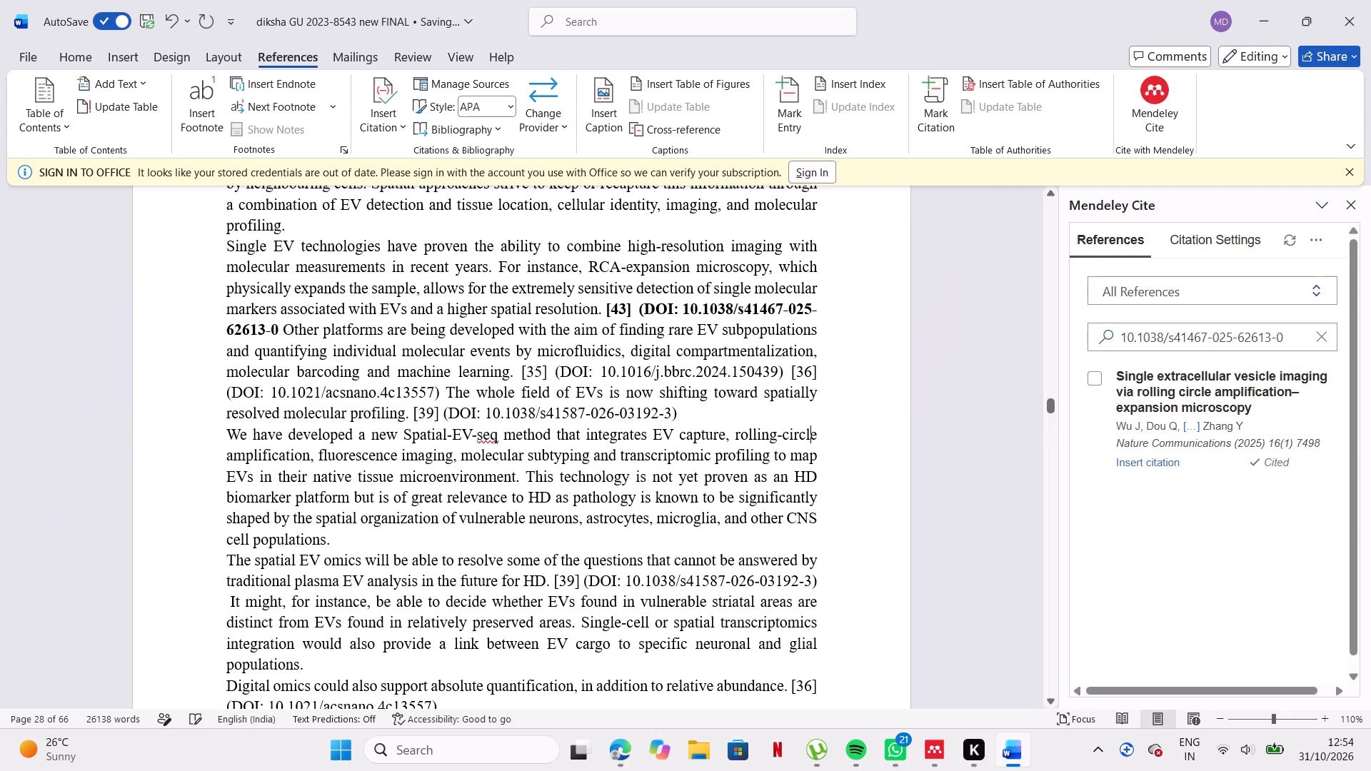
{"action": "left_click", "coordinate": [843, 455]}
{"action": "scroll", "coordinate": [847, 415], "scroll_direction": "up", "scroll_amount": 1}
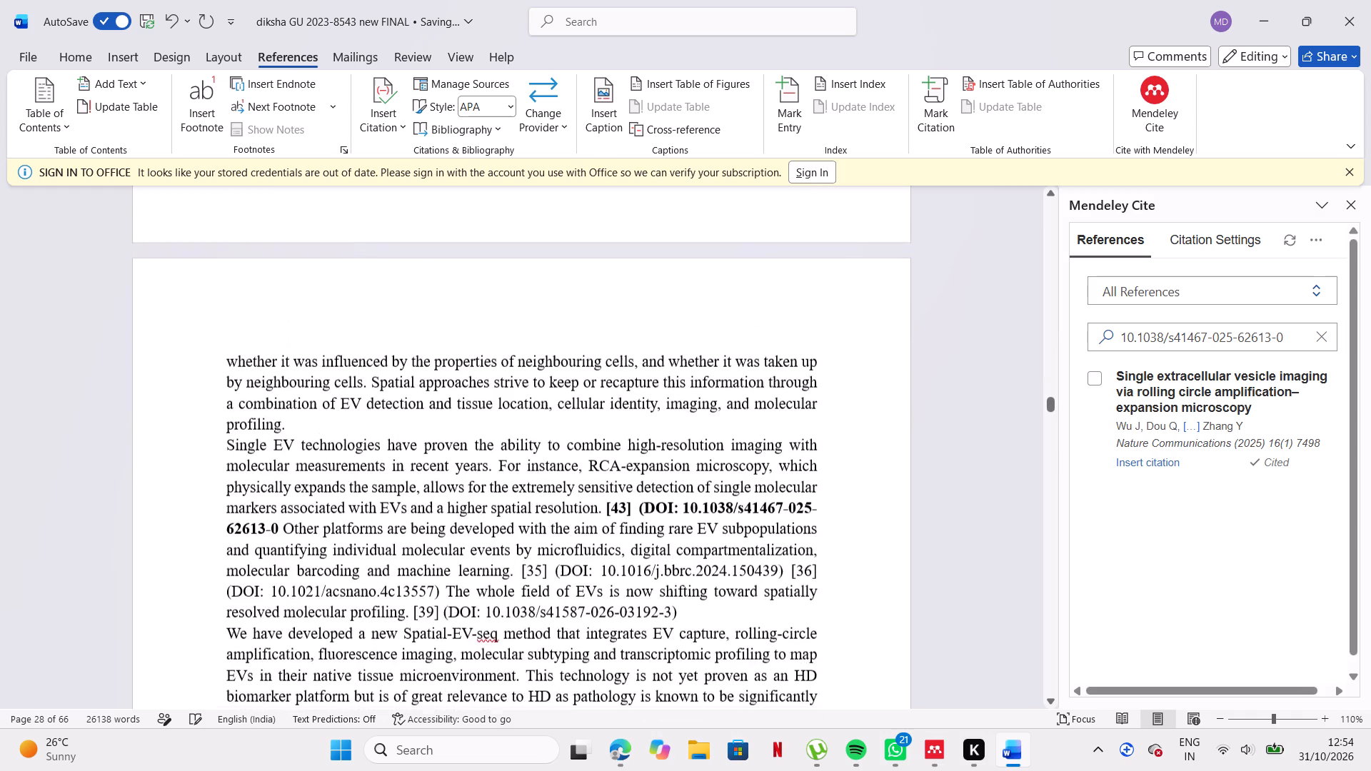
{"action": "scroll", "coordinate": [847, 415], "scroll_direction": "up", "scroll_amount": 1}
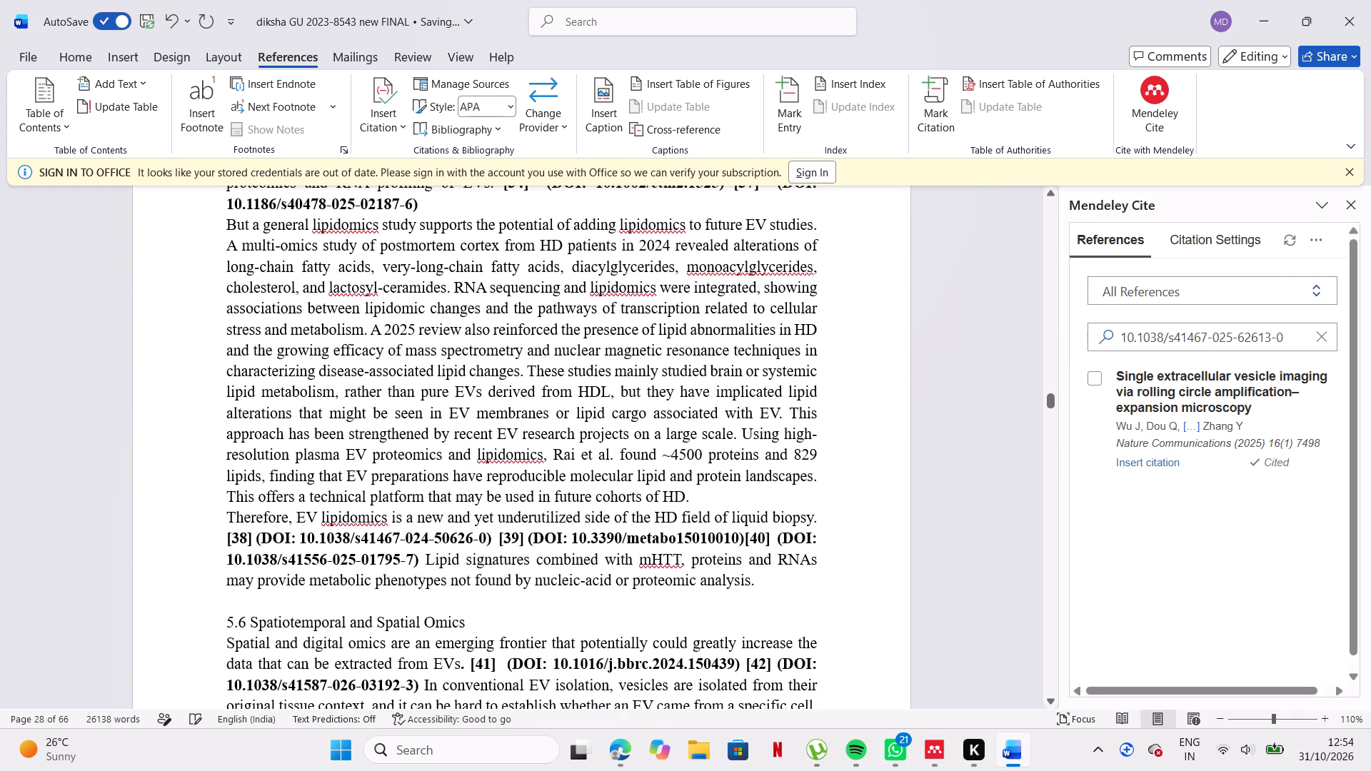
{"action": "scroll", "coordinate": [847, 415], "scroll_direction": "up", "scroll_amount": 1}
{"action": "scroll", "coordinate": [847, 415], "scroll_direction": "down", "scroll_amount": 1}
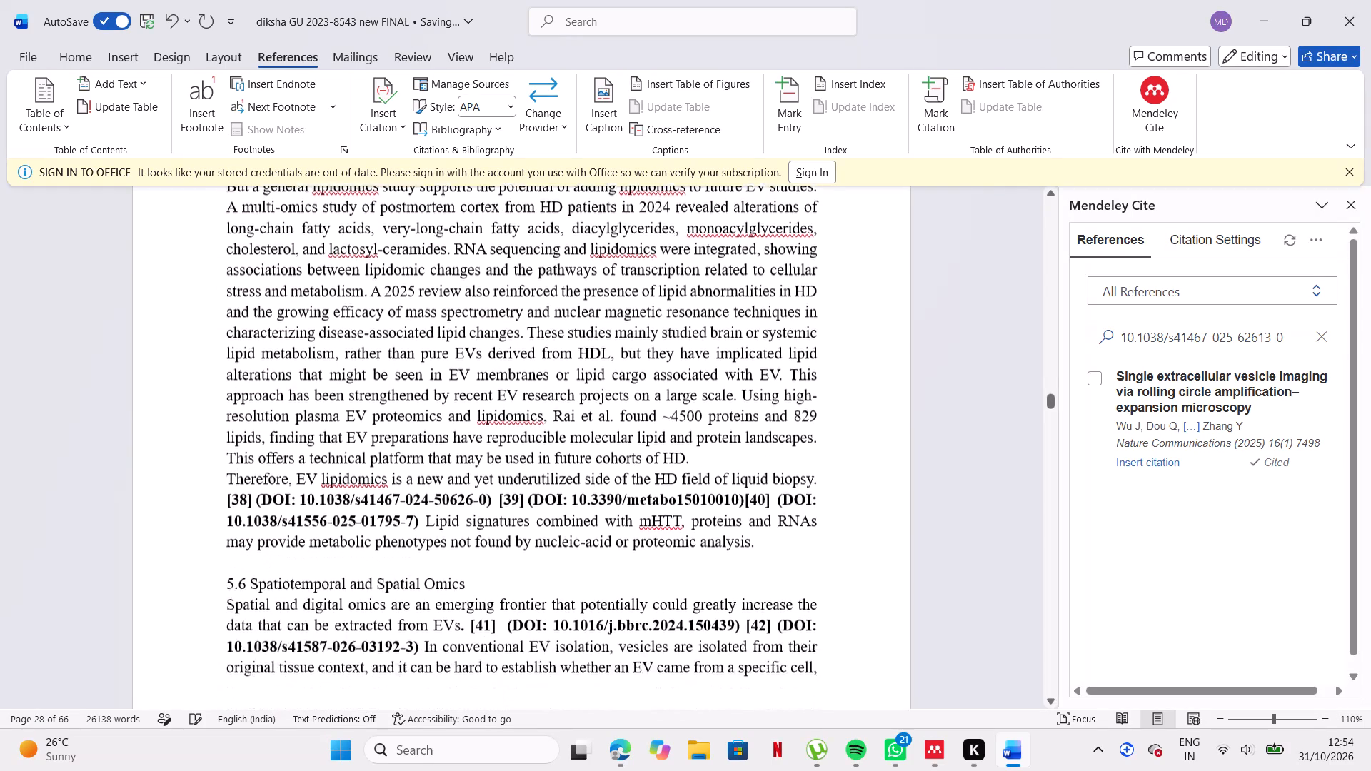
{"action": "scroll", "coordinate": [847, 415], "scroll_direction": "down", "scroll_amount": 3}
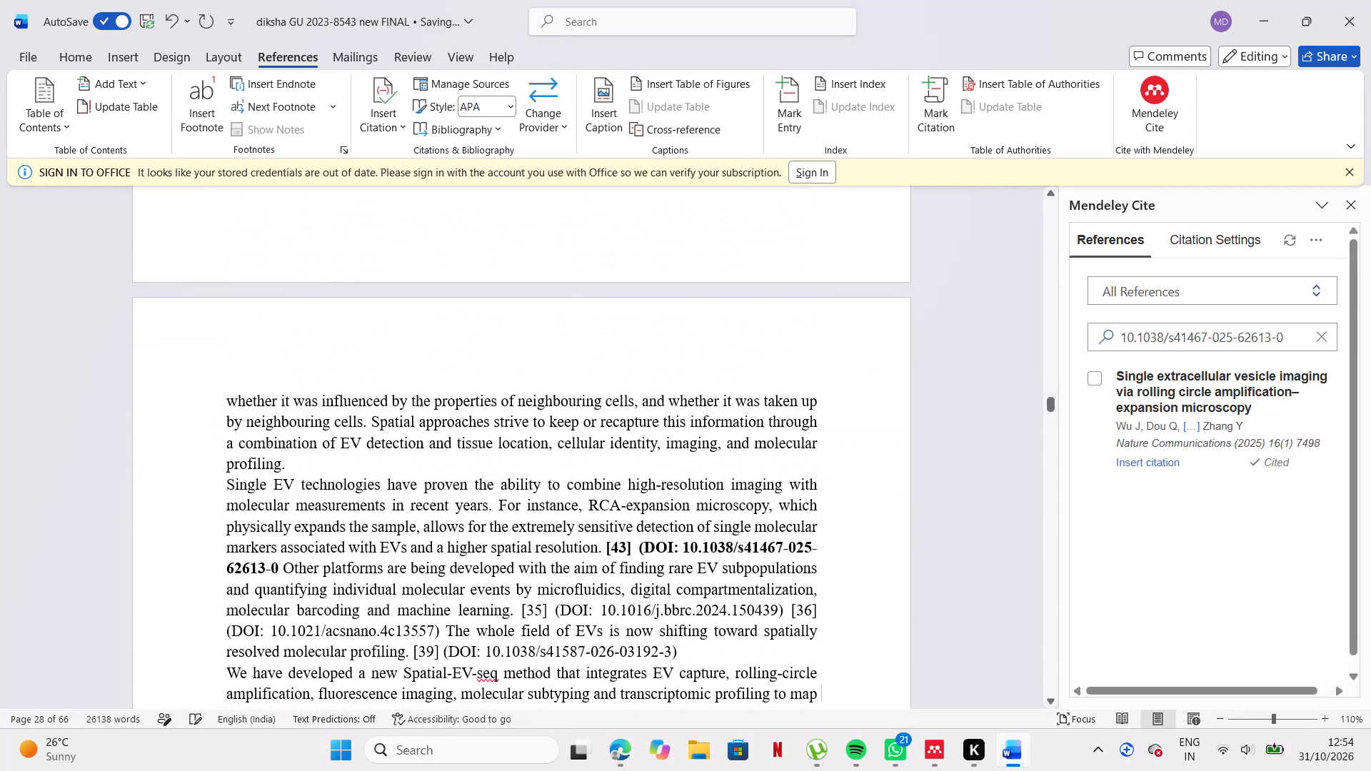
{"action": "scroll", "coordinate": [847, 415], "scroll_direction": "down", "scroll_amount": 1}
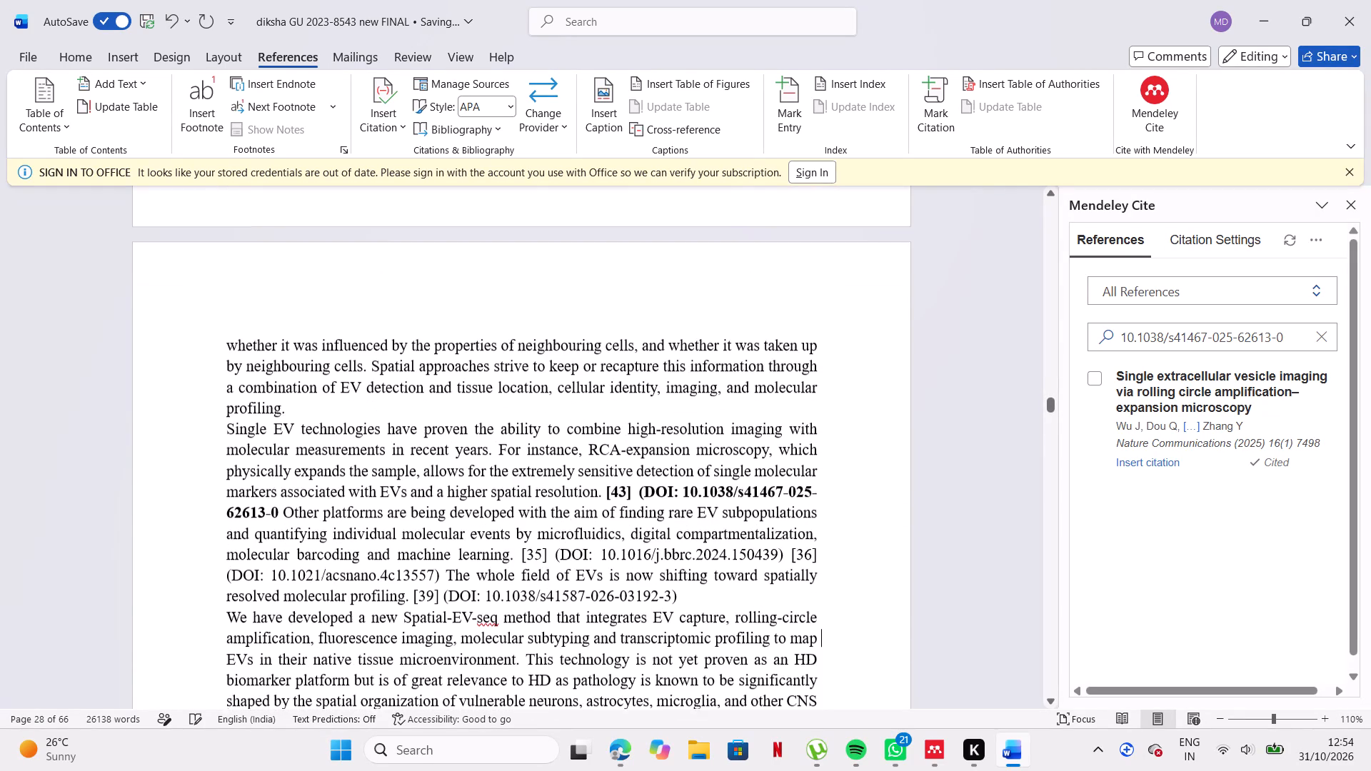
{"action": "scroll", "coordinate": [847, 415], "scroll_direction": "down", "scroll_amount": 3}
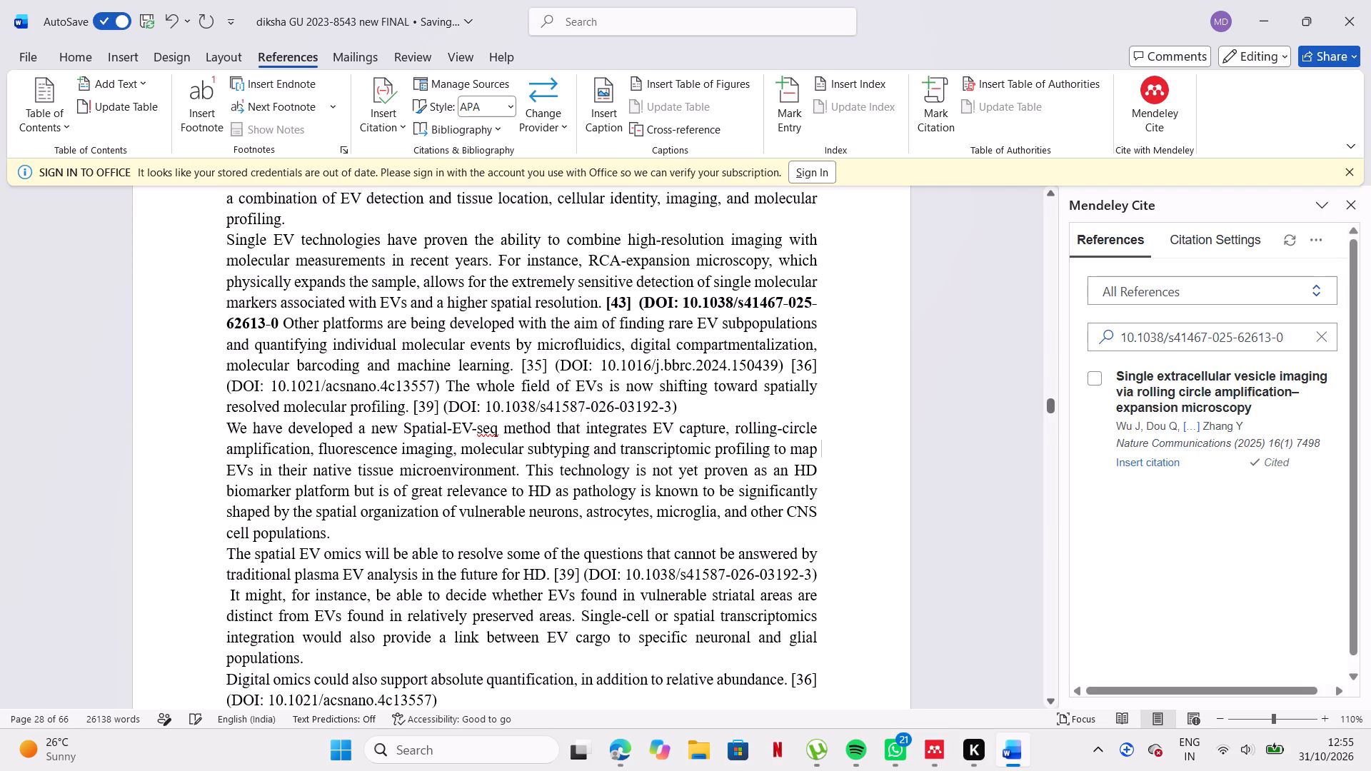
{"action": "left_click_drag", "start_coordinate": [409, 407], "coordinate": [668, 409]}
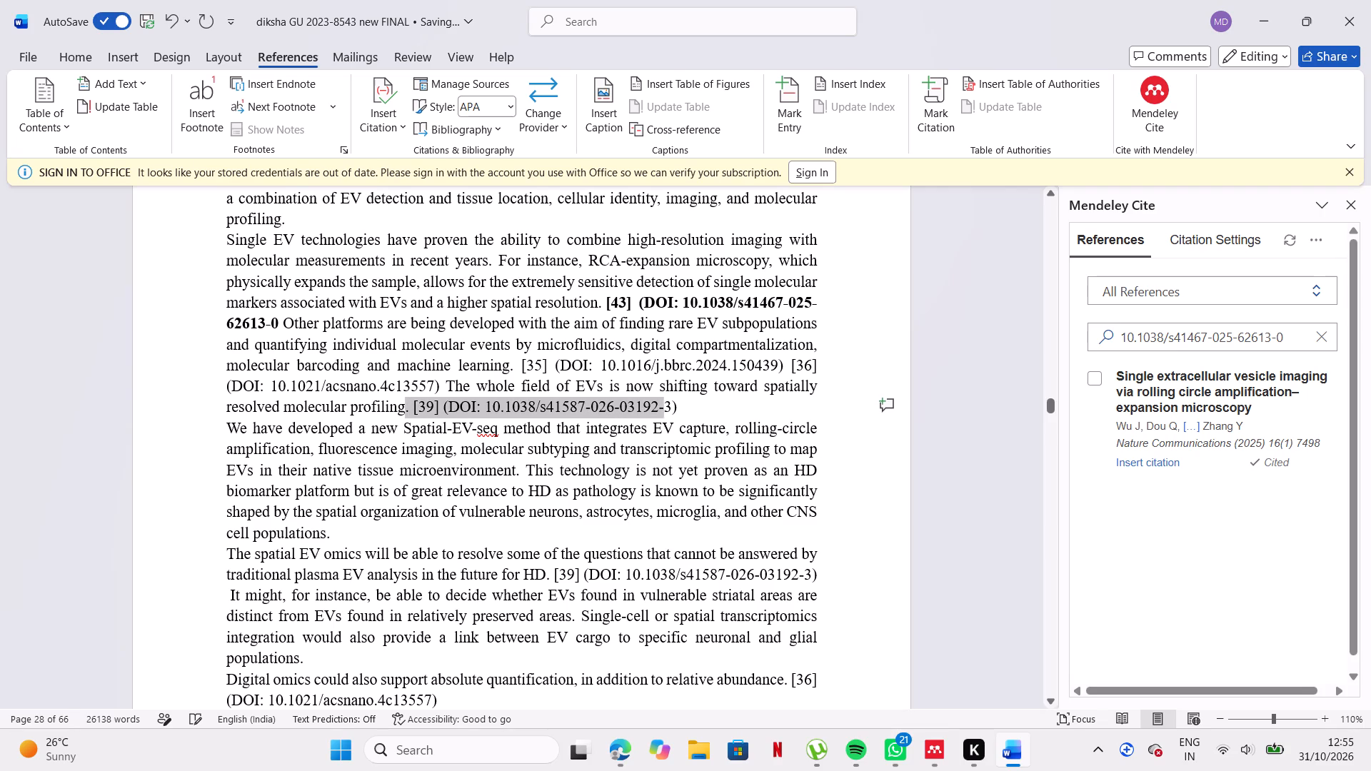
{"action": "left_click_drag", "start_coordinate": [668, 409], "coordinate": [682, 408]}
{"action": "key", "text": "BackSpace"}
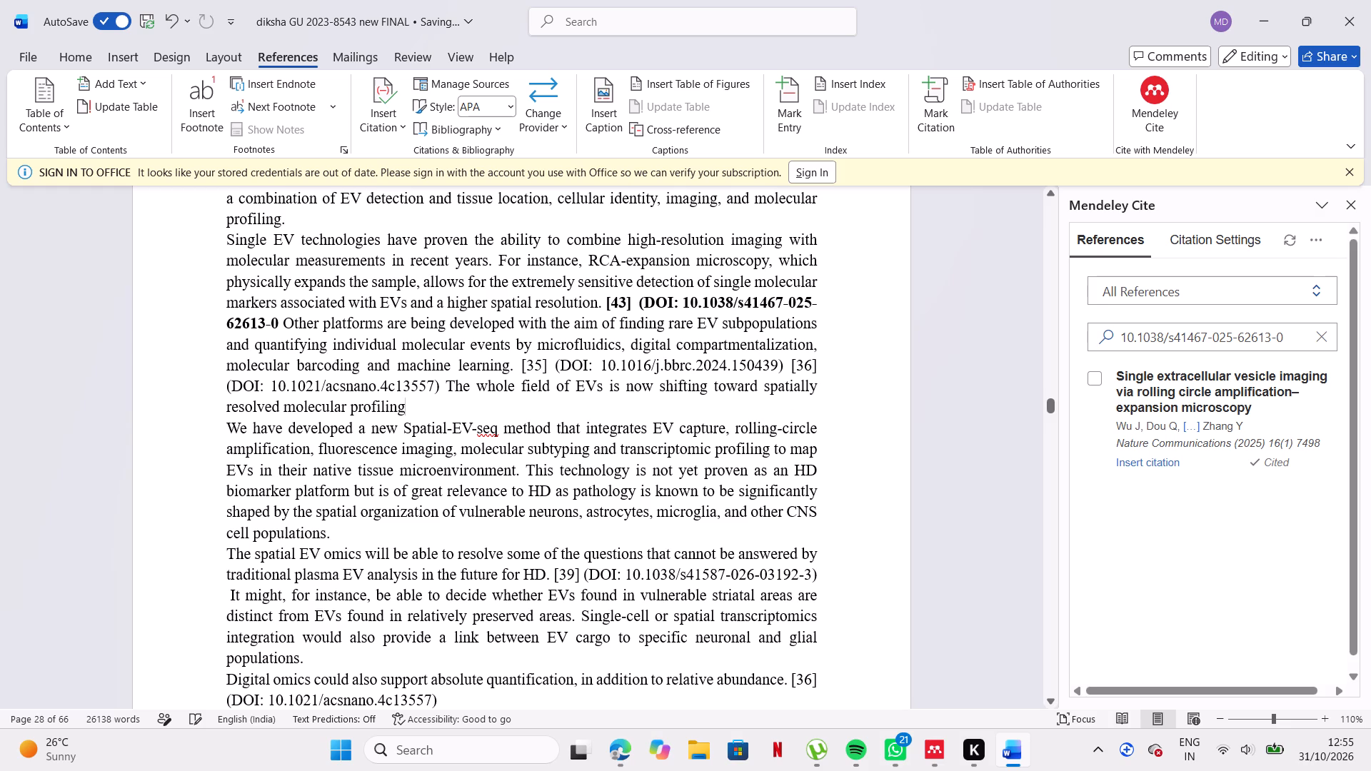
Copy DOI 10.1016/j.bbrc.2024.150439 from the typed [35] citation after "machine learning" and search the Mendeley Cite library for it.
{"action": "left_click_drag", "start_coordinate": [603, 364], "coordinate": [774, 369]}
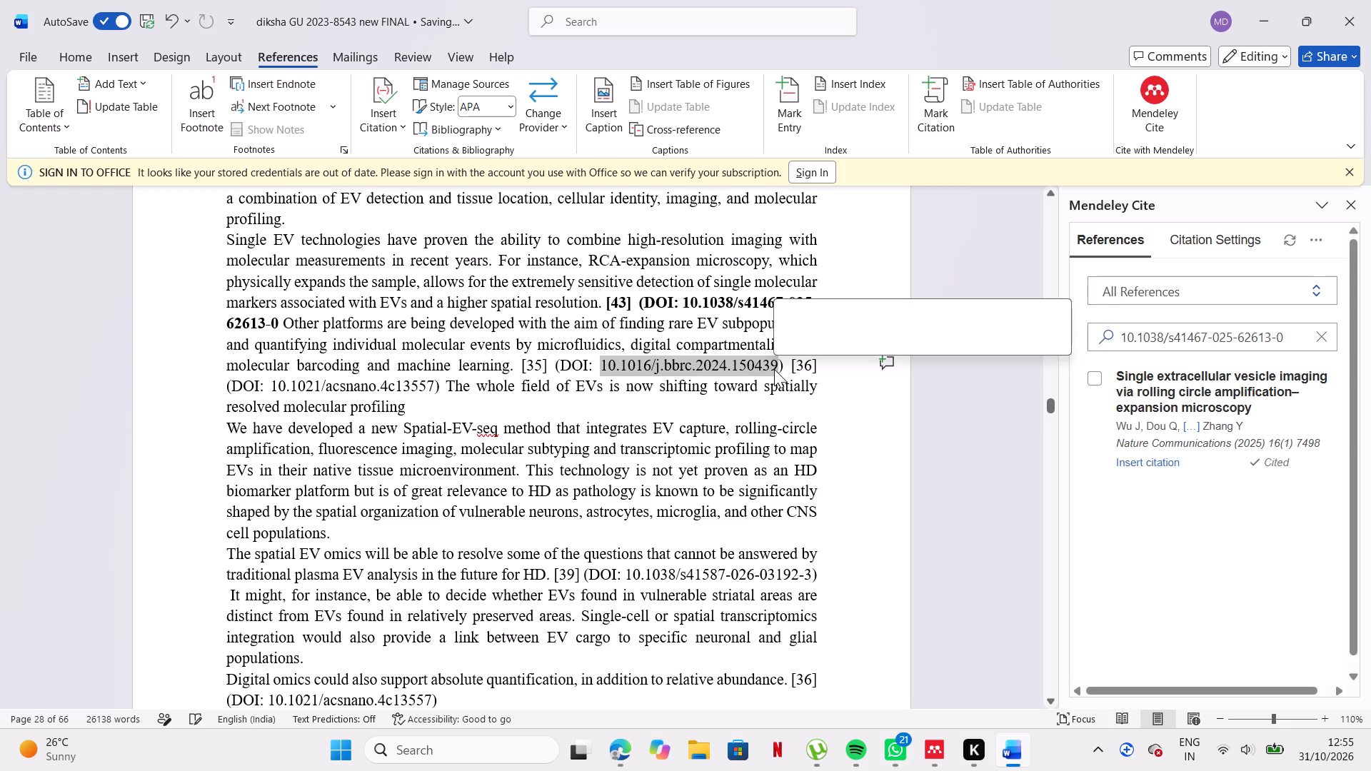
{"action": "key", "text": "ctrl+c"}
{"action": "left_click", "coordinate": [774, 369], "text": "ctrl"}
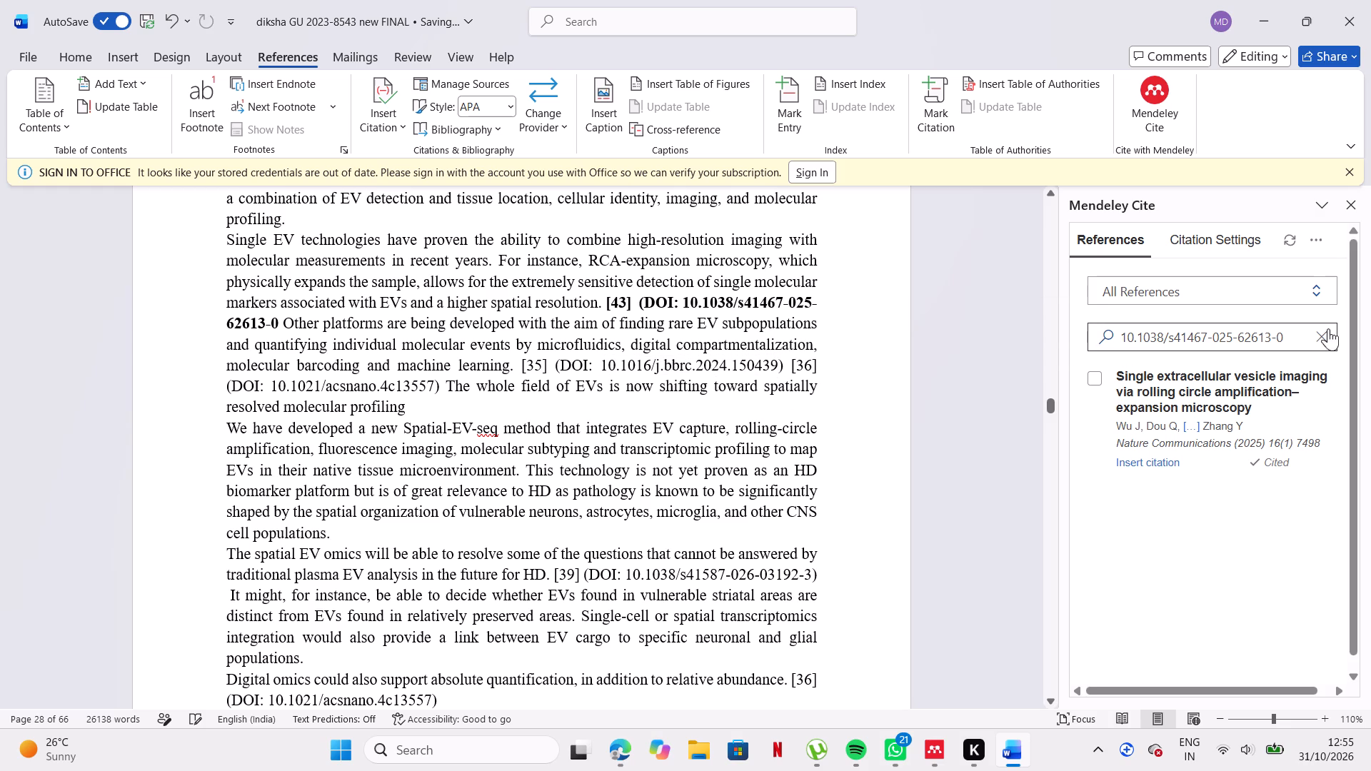
{"action": "left_click", "coordinate": [1316, 332]}
{"action": "left_click", "coordinate": [1305, 332]}
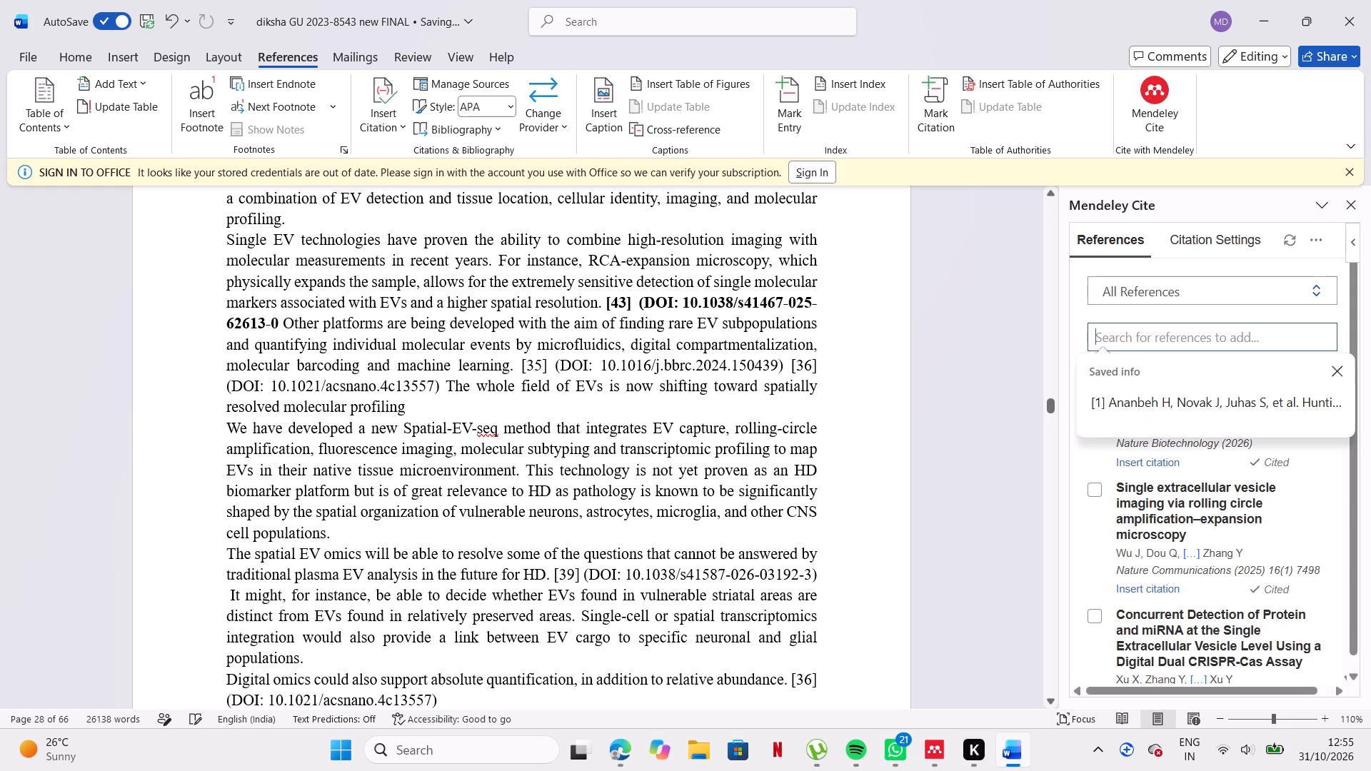
{"action": "key", "text": "ctrl+v"}
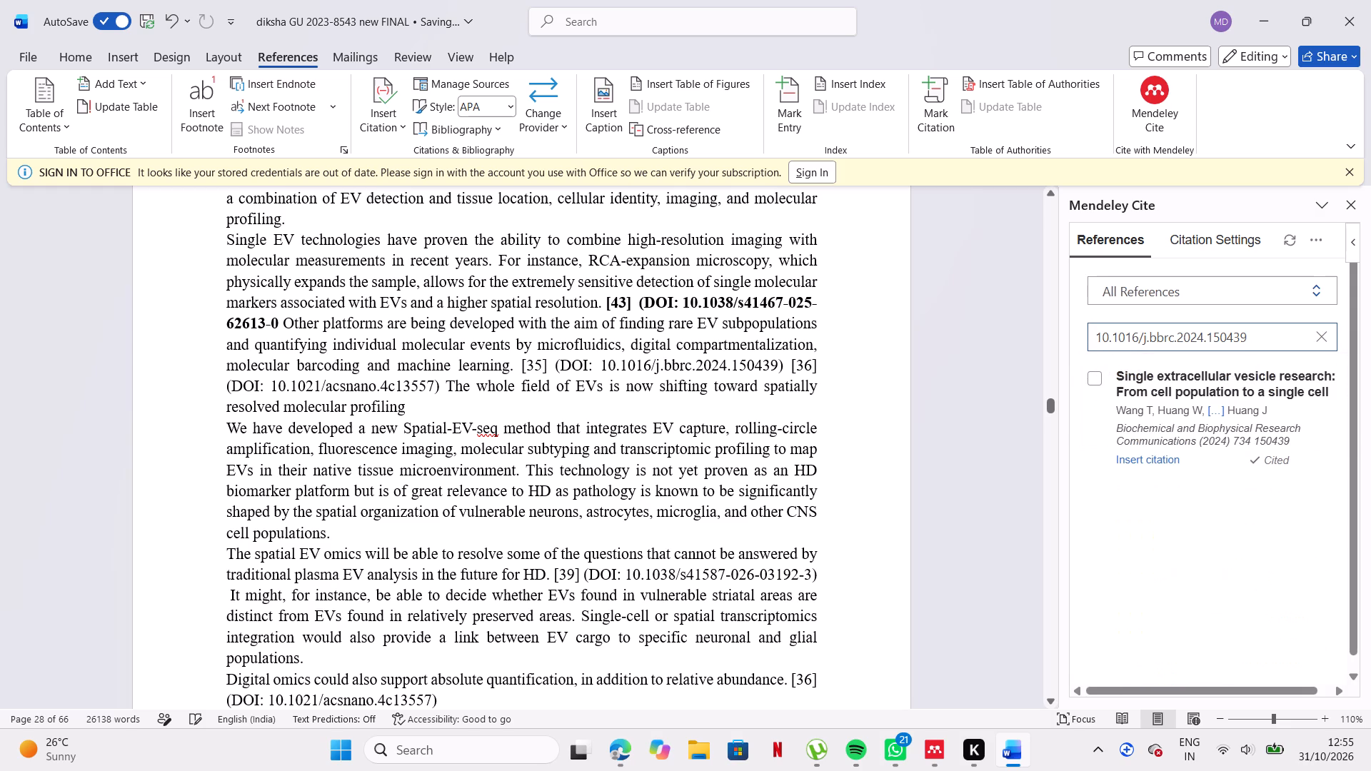
Replace the typed [35] after "machine learning" with the Mendeley citation for "Single extracellular vesicle research: From cell population to a single cell", keeping the DOI text.
{"action": "left_click", "coordinate": [551, 367]}
{"action": "key", "text": "BackSpace"}
{"action": "key", "text": "BackSpace"}
{"action": "key", "text": "BackSpace"}
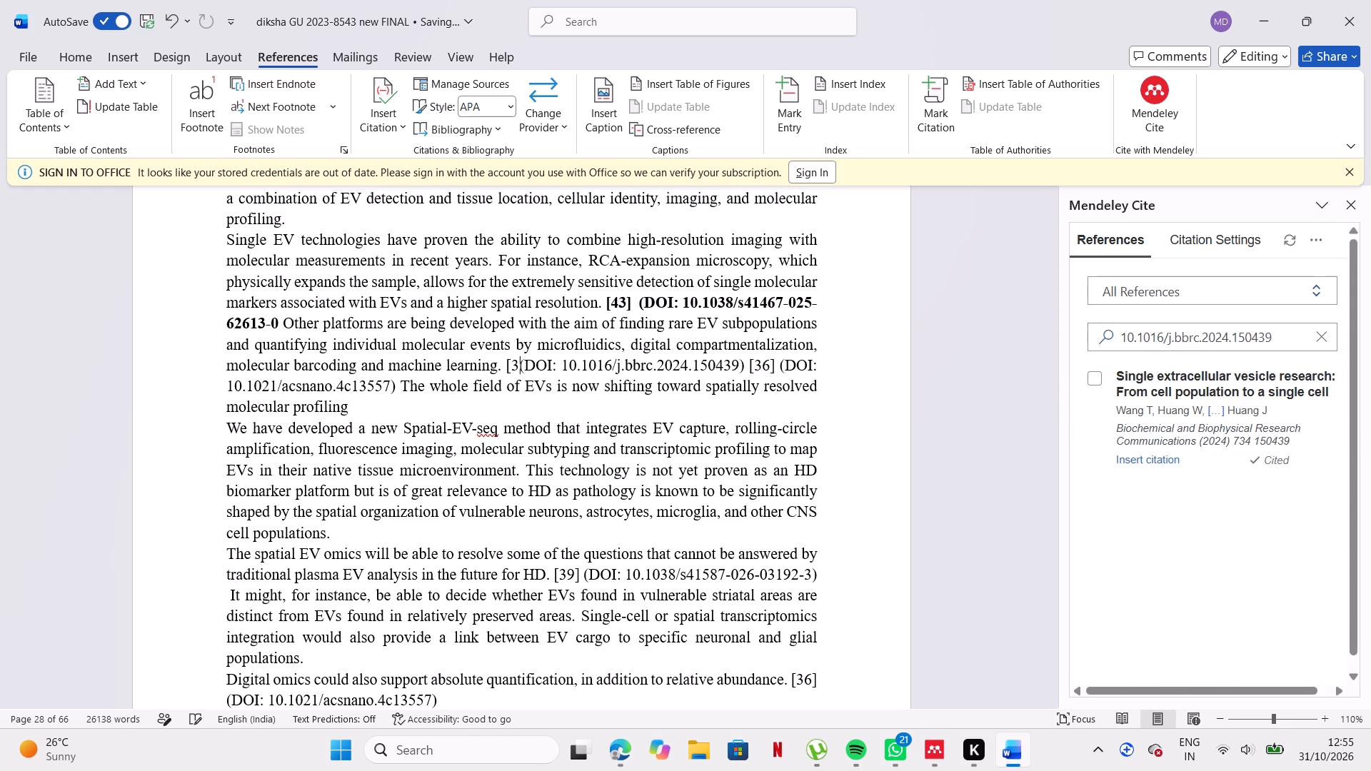
{"action": "key", "text": "BackSpace"}
{"action": "key", "text": "BackSpace"}
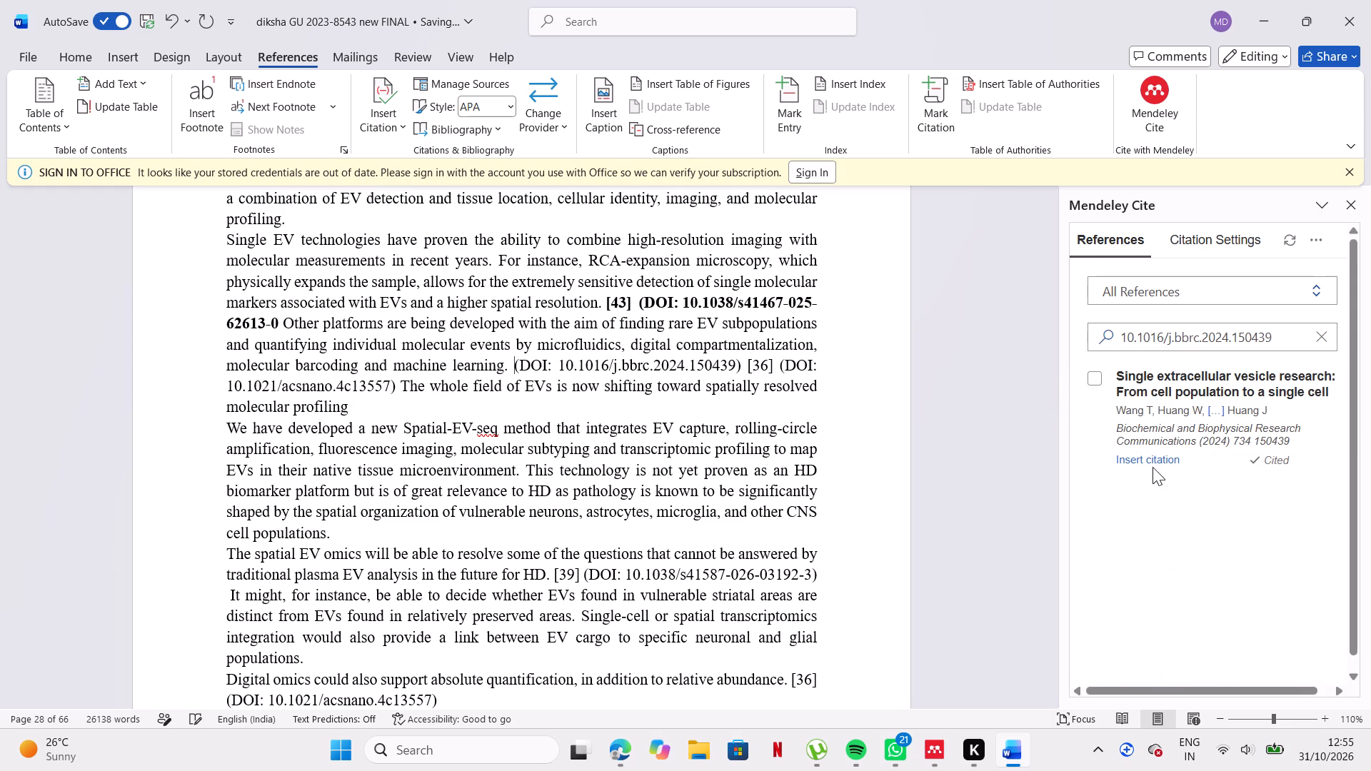
{"action": "left_click", "coordinate": [1152, 458]}
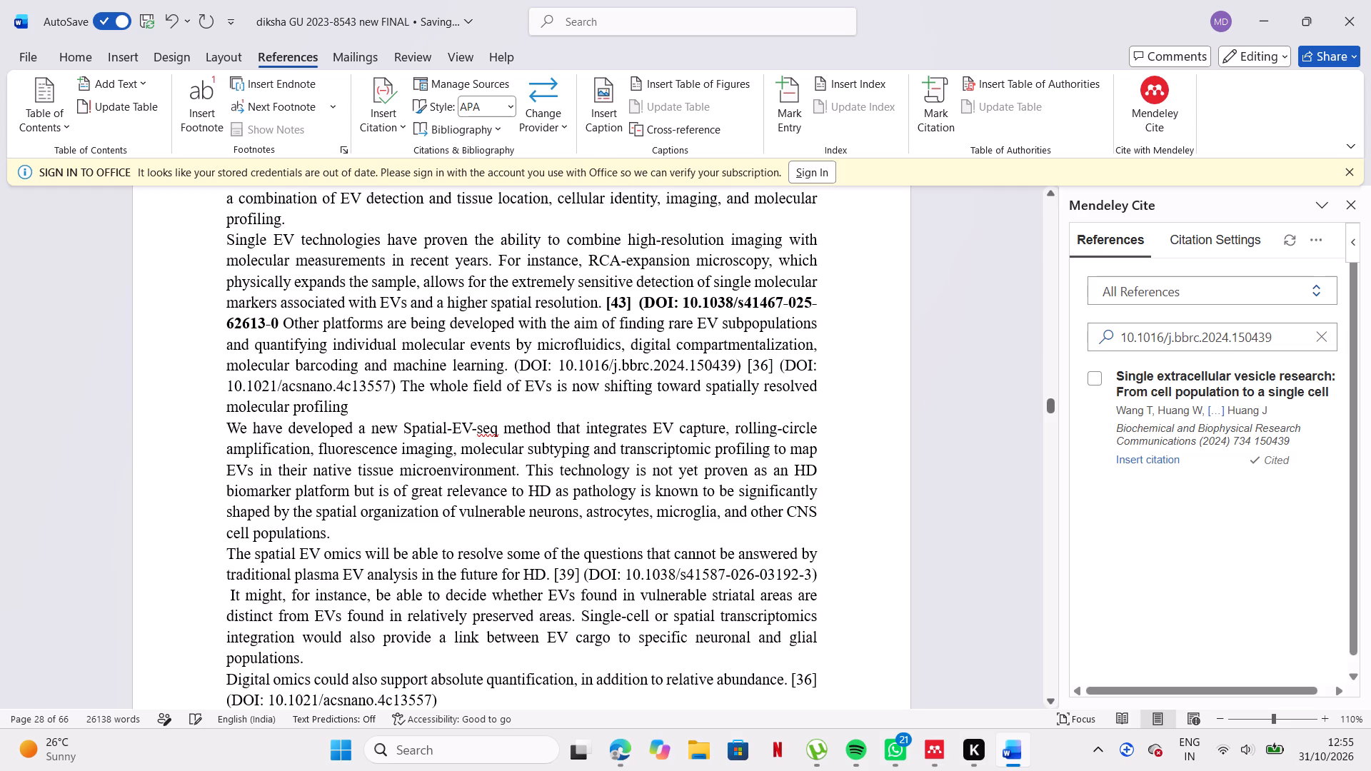
{"action": "left_click", "coordinate": [1150, 460]}
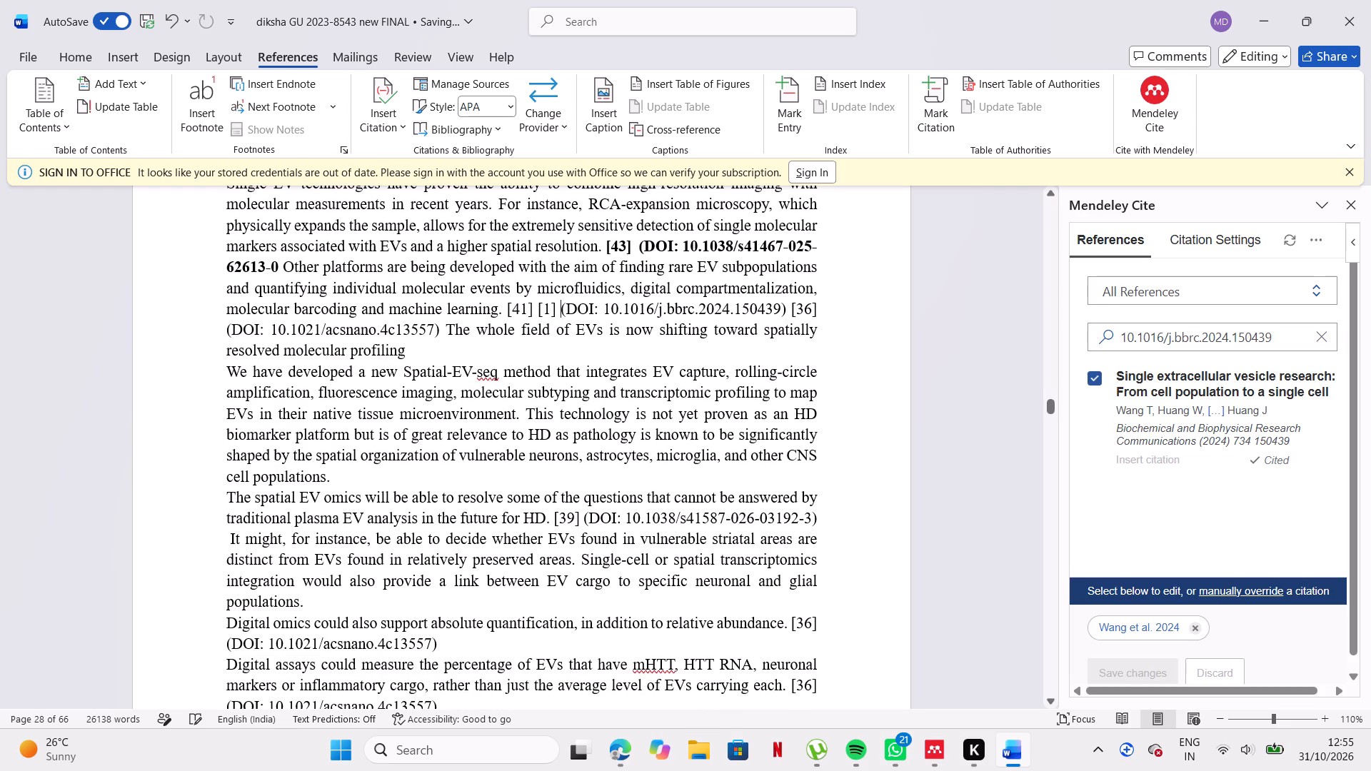
Copy DOI 10.1021/acsnano.4c13557 from the typed [36] citation before "The whole field of EVs" and search the Mendeley Cite library for it.
{"action": "left_click_drag", "start_coordinate": [270, 326], "coordinate": [415, 328]}
{"action": "key", "text": "ctrl+c"}
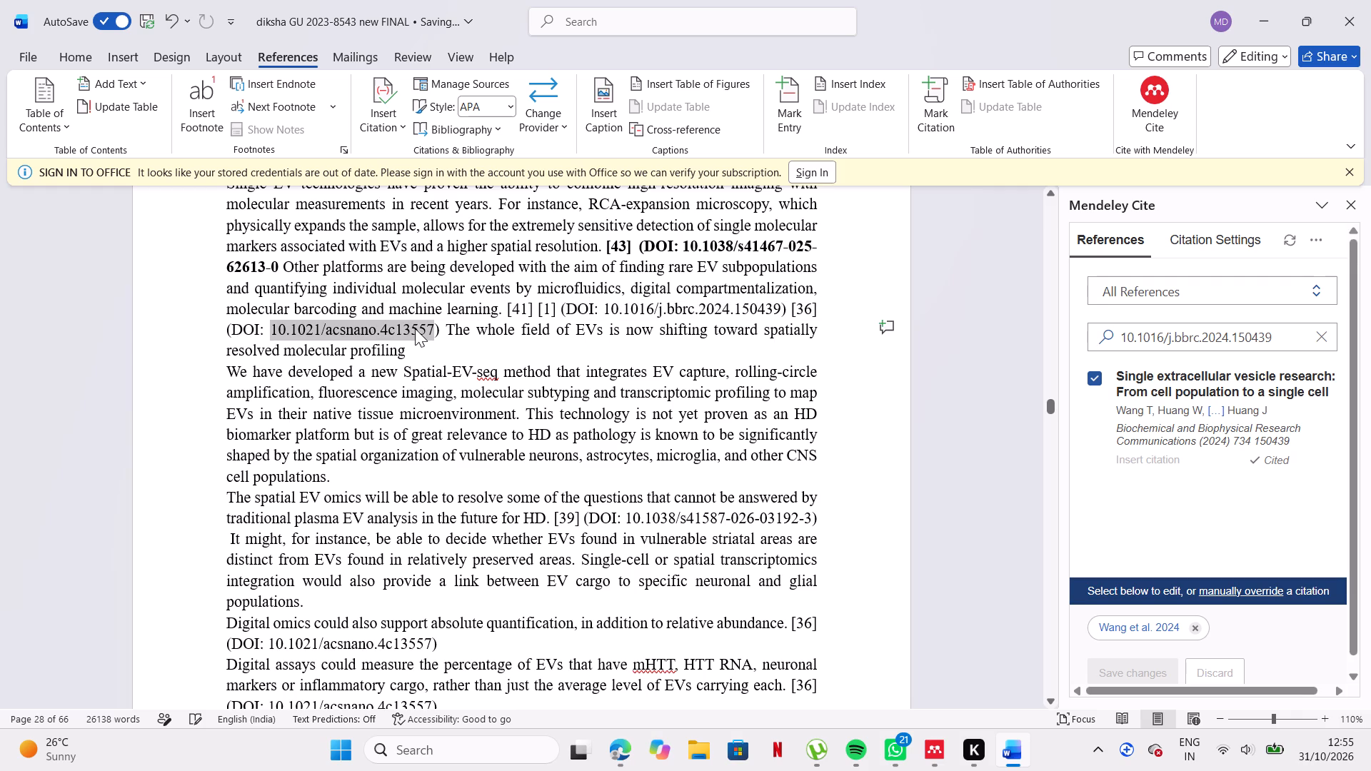
{"action": "left_click", "coordinate": [1322, 336]}
{"action": "left_click", "coordinate": [1305, 337]}
{"action": "key", "text": "ctrl+v"}
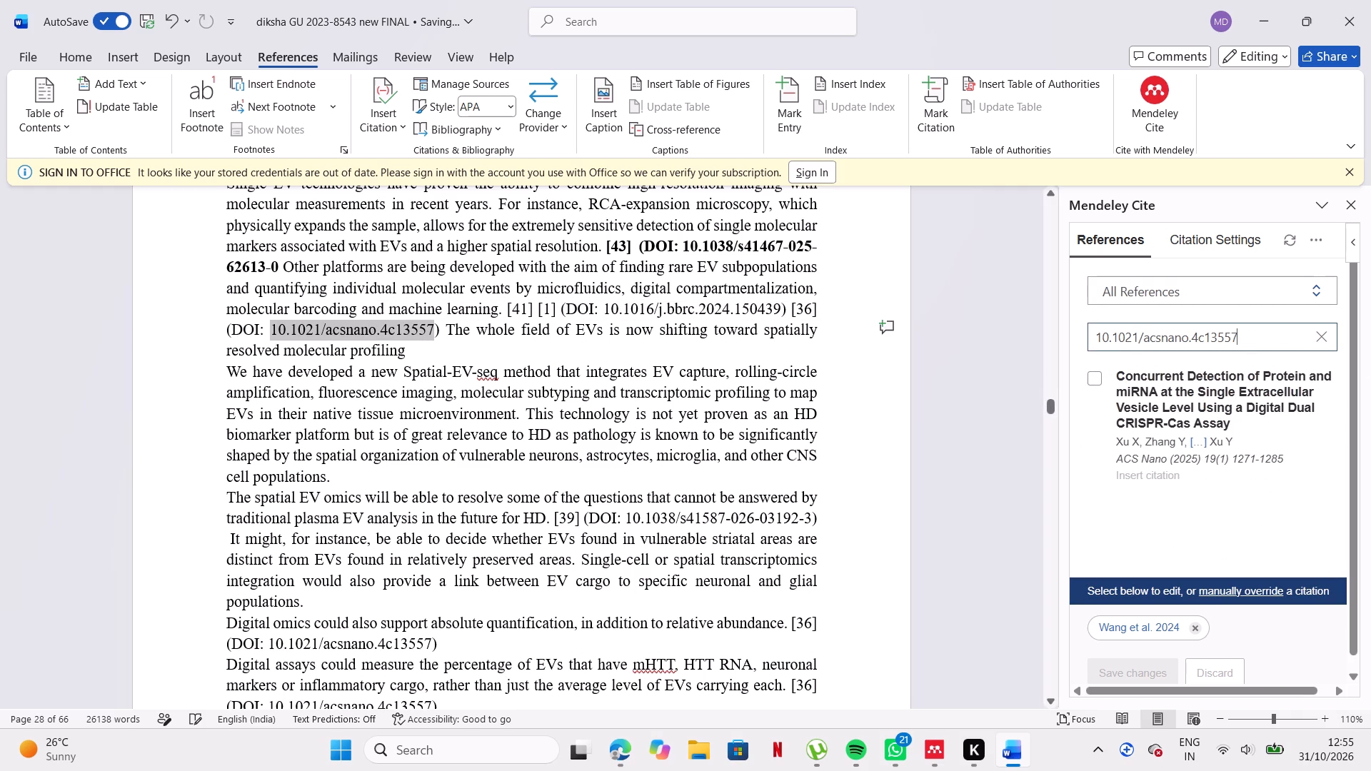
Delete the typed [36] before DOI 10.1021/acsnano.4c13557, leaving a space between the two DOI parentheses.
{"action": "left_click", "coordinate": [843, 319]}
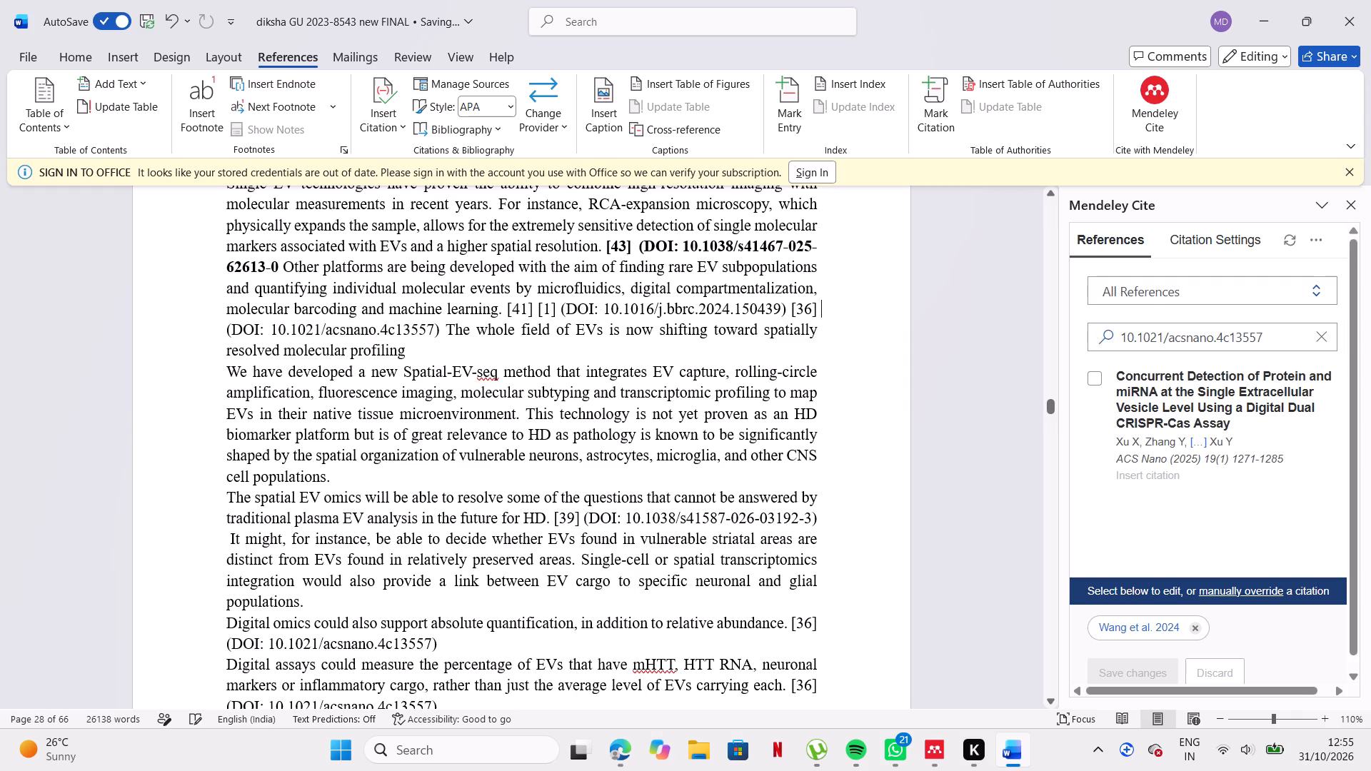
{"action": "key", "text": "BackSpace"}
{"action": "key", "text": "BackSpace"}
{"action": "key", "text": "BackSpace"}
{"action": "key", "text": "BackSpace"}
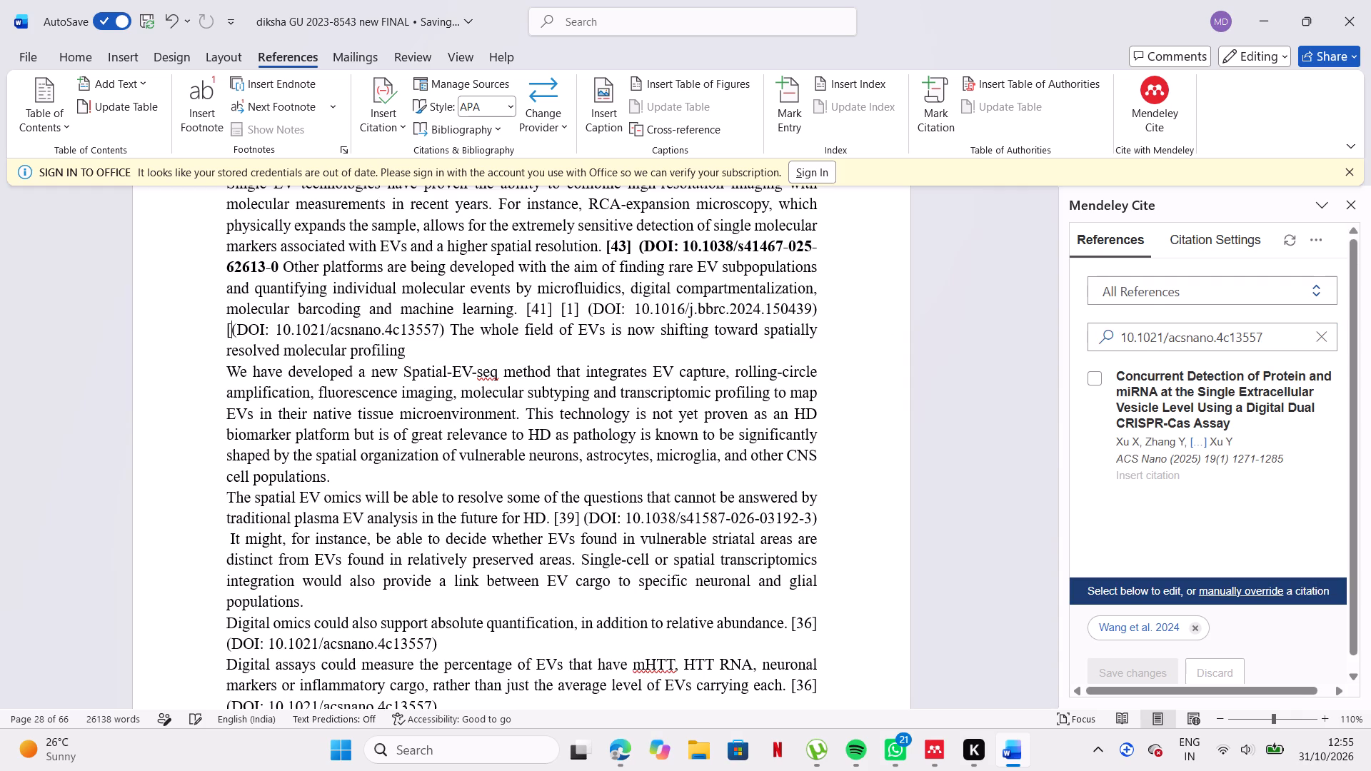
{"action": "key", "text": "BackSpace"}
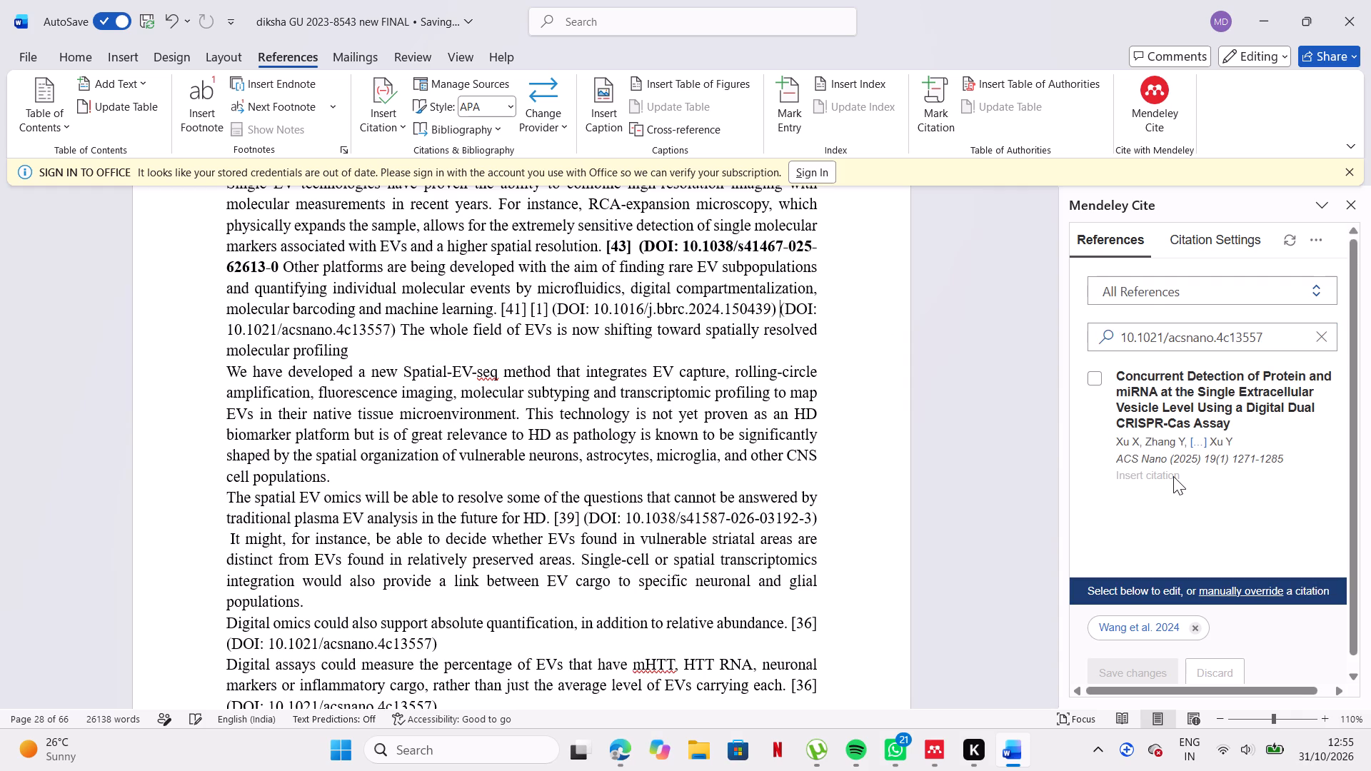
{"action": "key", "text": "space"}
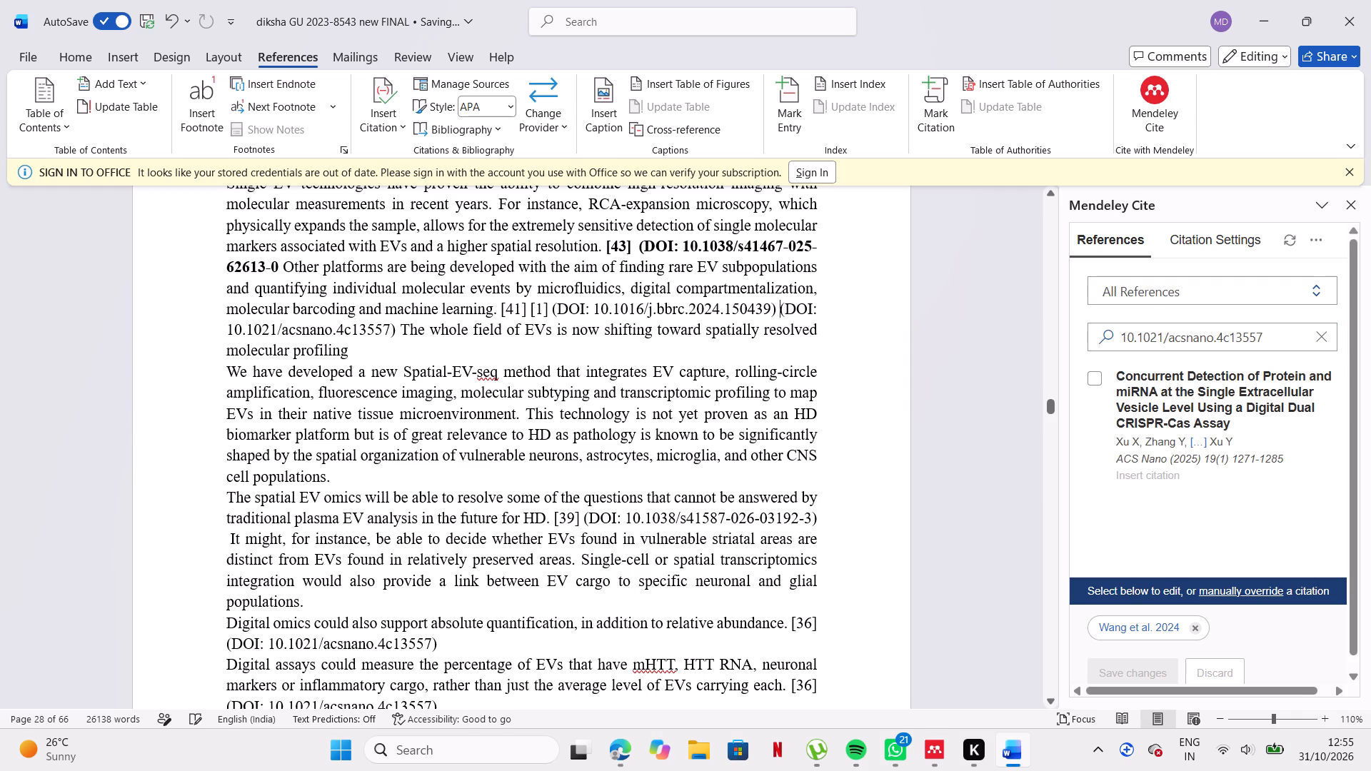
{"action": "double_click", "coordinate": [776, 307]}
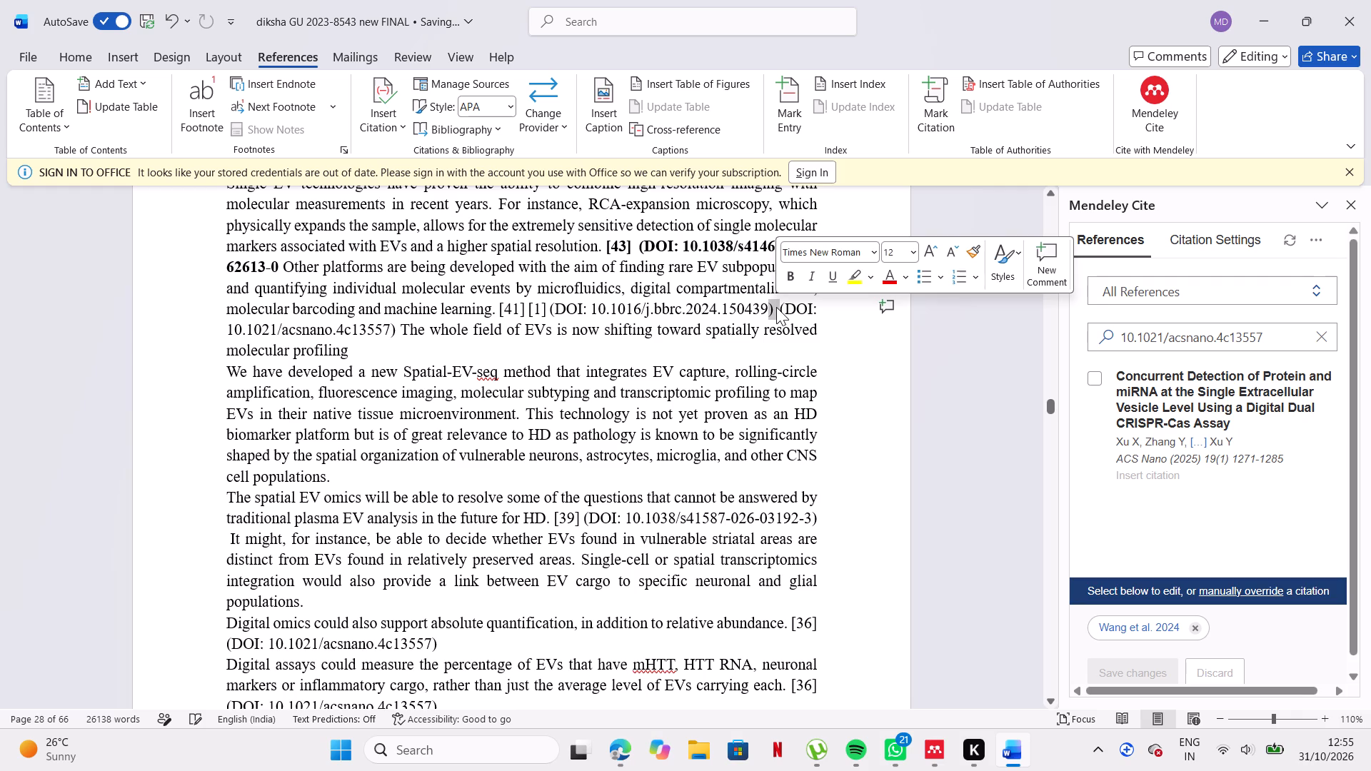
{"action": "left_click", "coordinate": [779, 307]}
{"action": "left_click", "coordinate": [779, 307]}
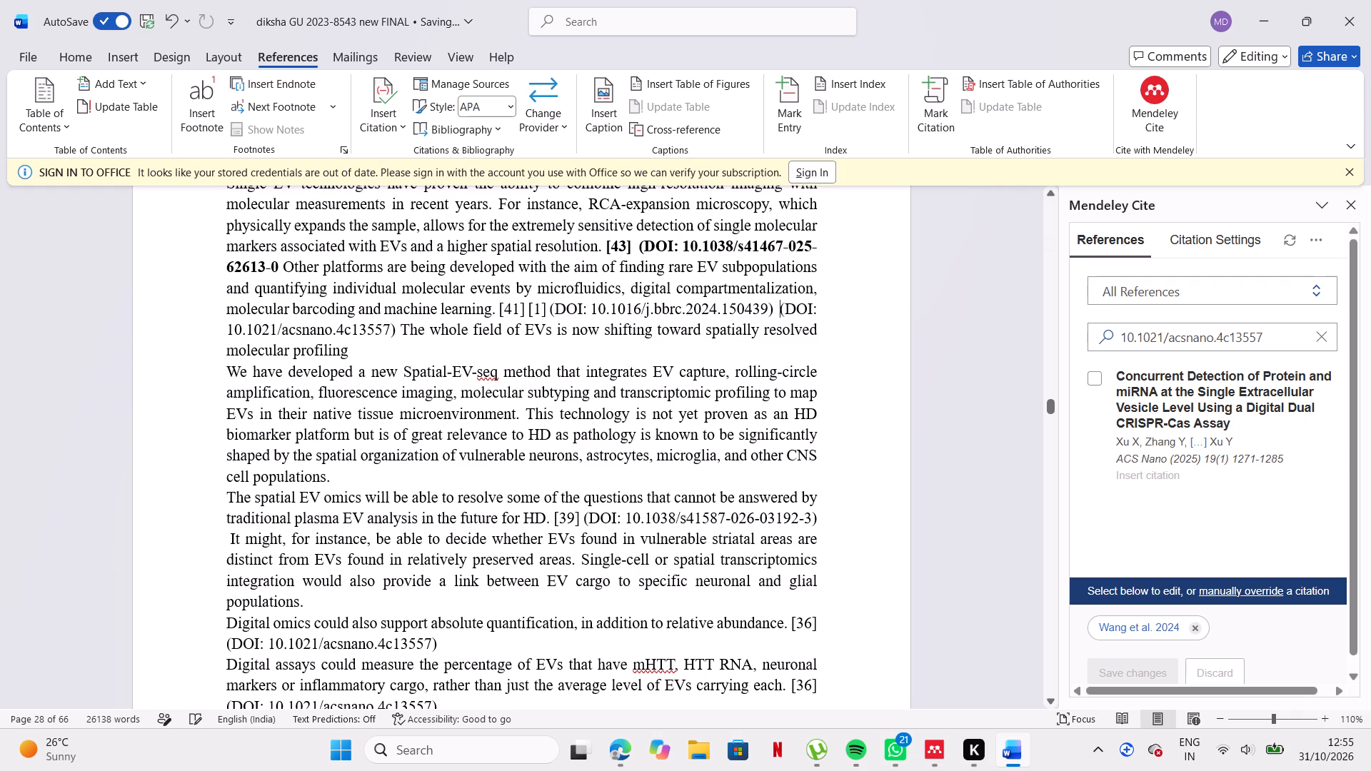
Undo the recent edits back through the duplicate [1] citation inserted after [41] following "machine learning".
{"action": "left_click", "coordinate": [541, 311]}
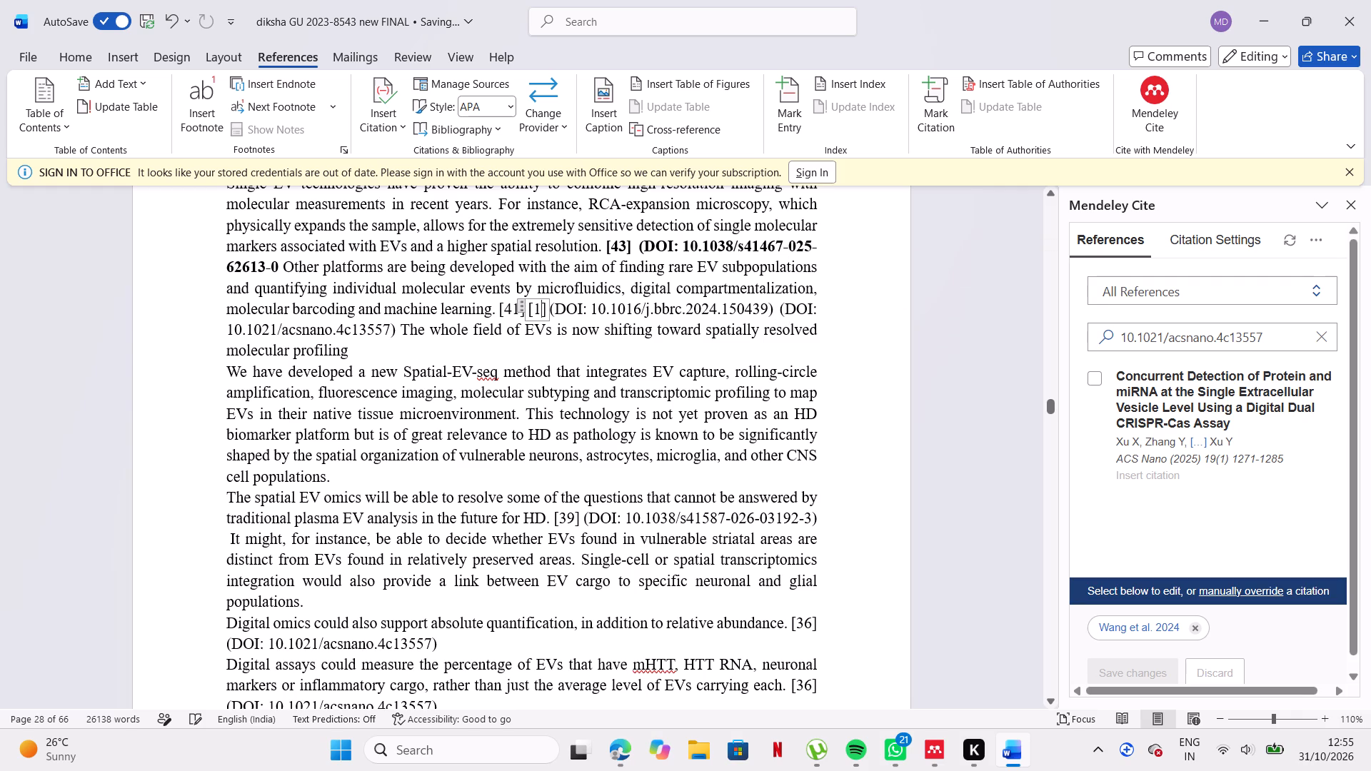
{"action": "left_click", "coordinate": [521, 310]}
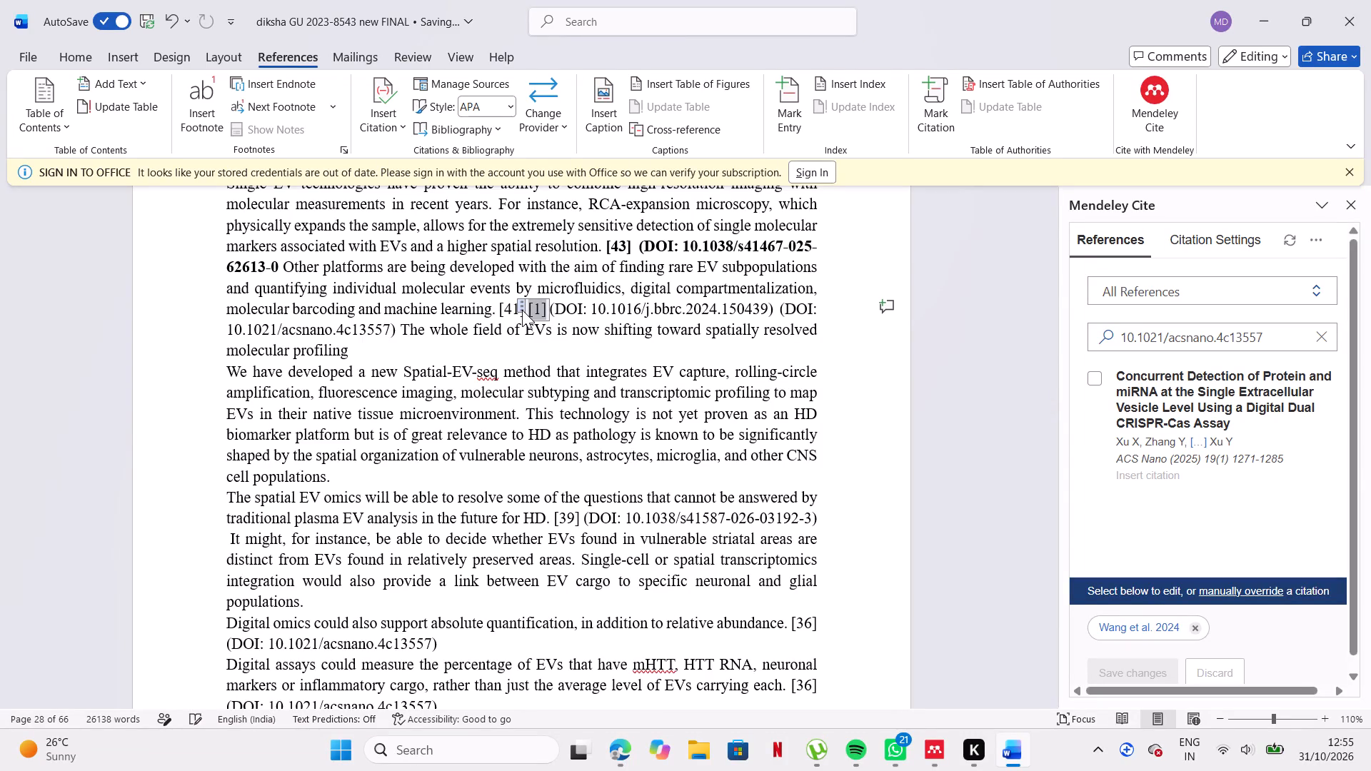
{"action": "left_click", "coordinate": [546, 308]}
{"action": "left_click", "coordinate": [169, 13]}
{"action": "left_click", "coordinate": [169, 13]}
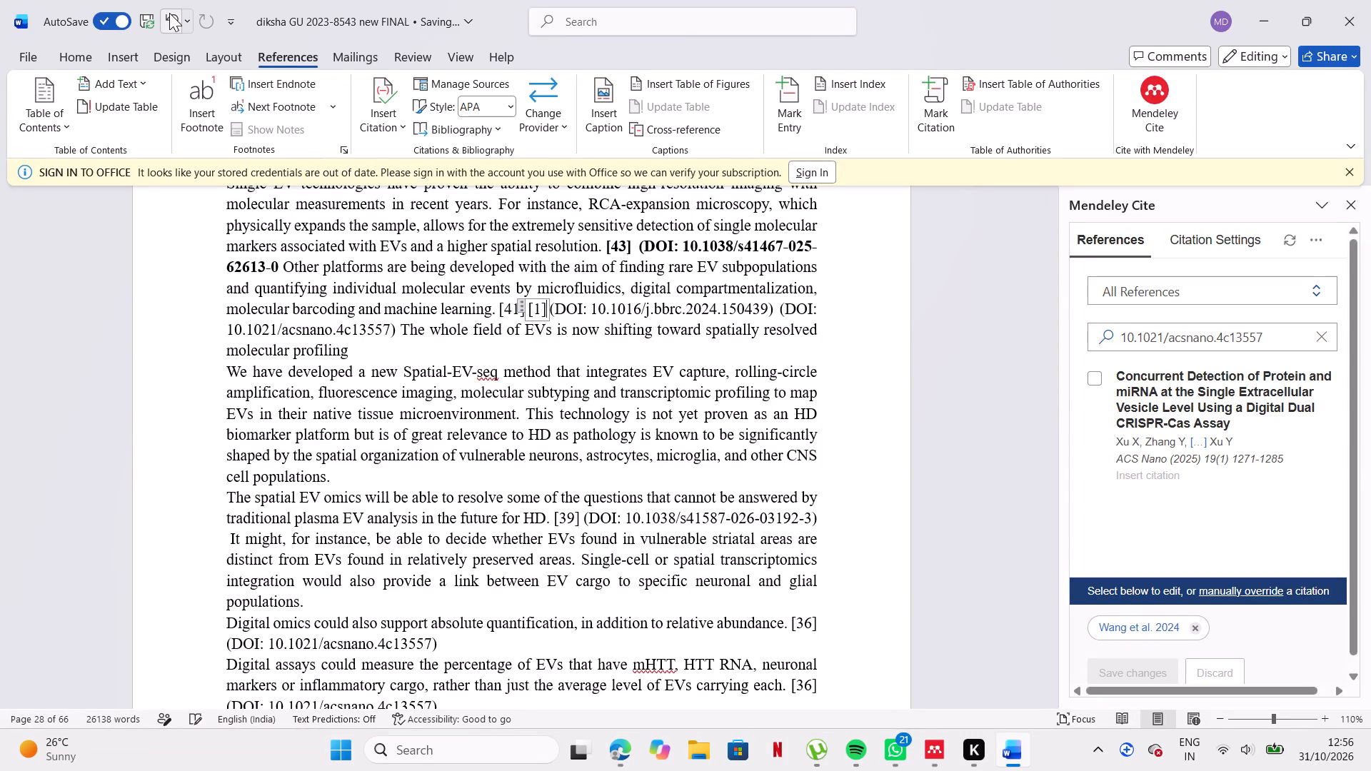
{"action": "left_click", "coordinate": [169, 13]}
{"action": "left_click", "coordinate": [169, 13]}
{"action": "triple_click", "coordinate": [169, 13]}
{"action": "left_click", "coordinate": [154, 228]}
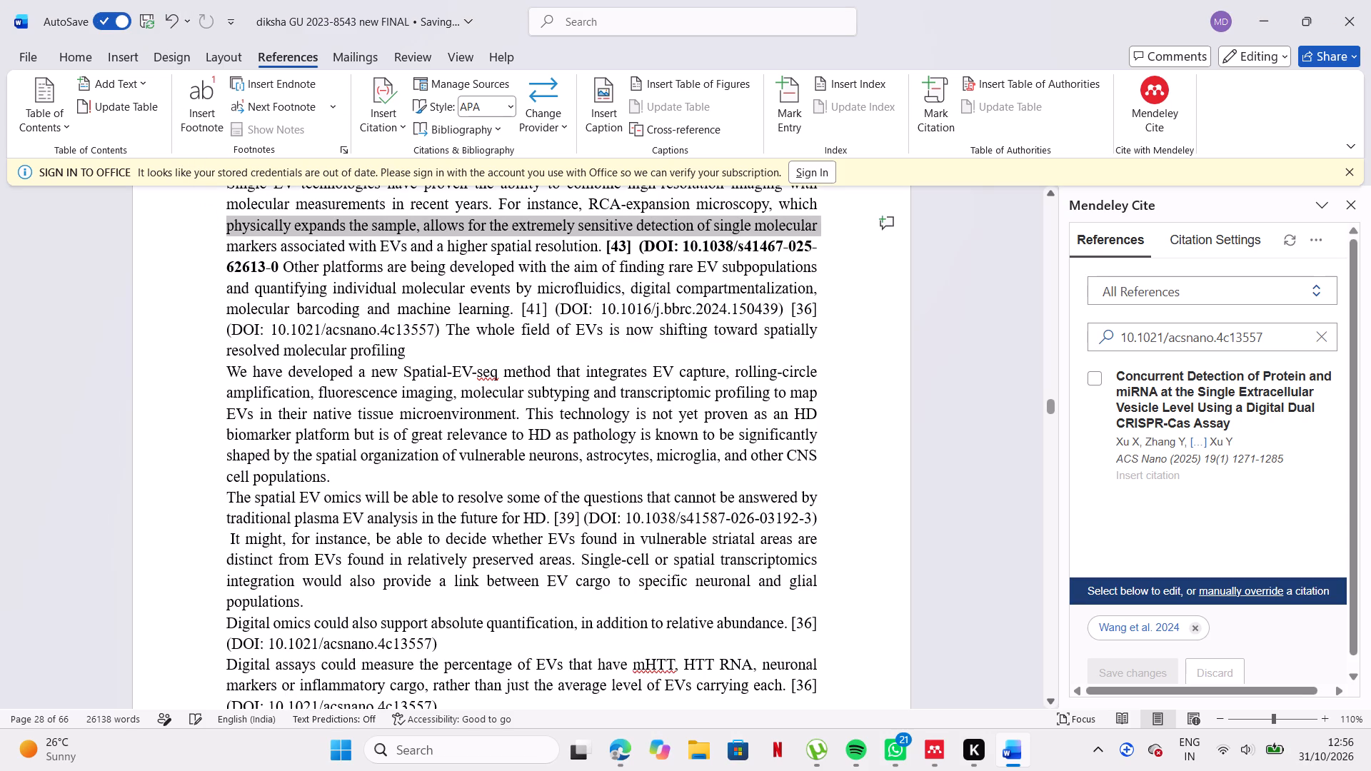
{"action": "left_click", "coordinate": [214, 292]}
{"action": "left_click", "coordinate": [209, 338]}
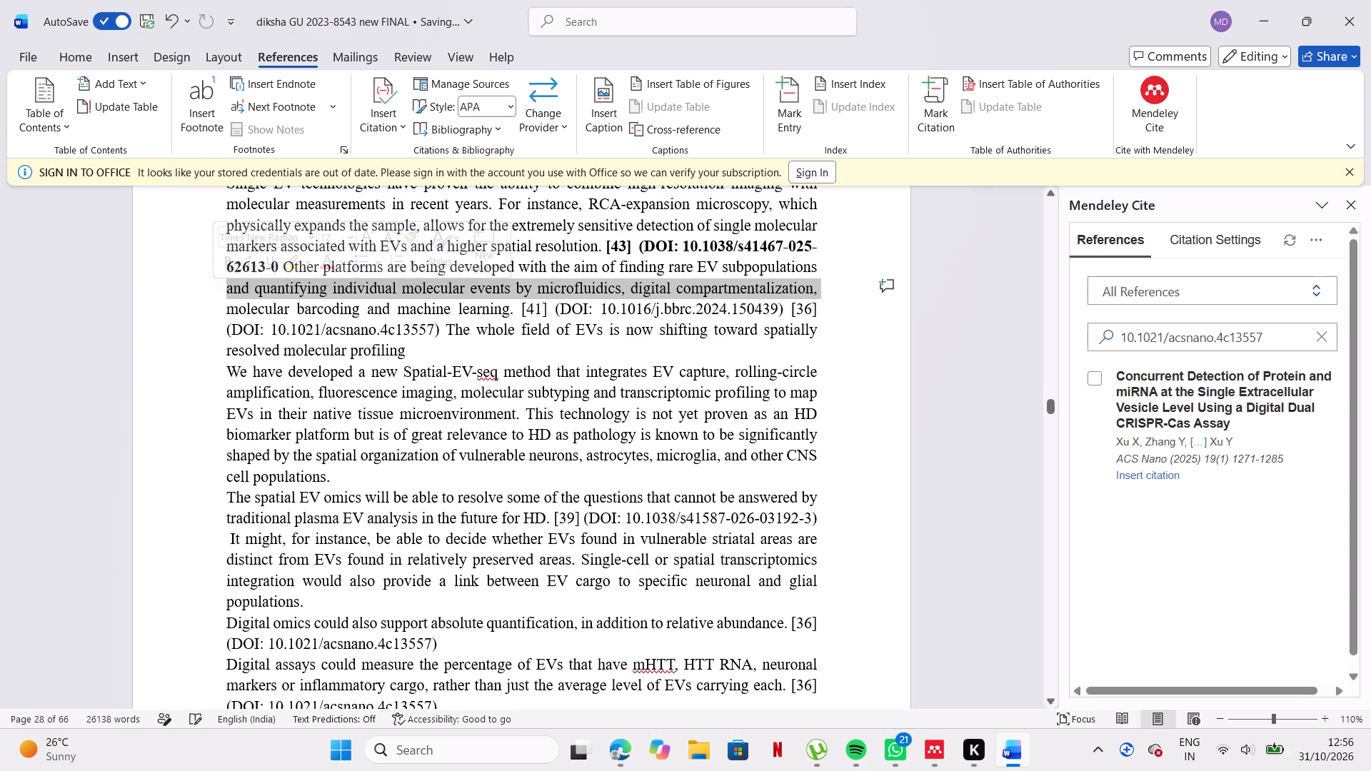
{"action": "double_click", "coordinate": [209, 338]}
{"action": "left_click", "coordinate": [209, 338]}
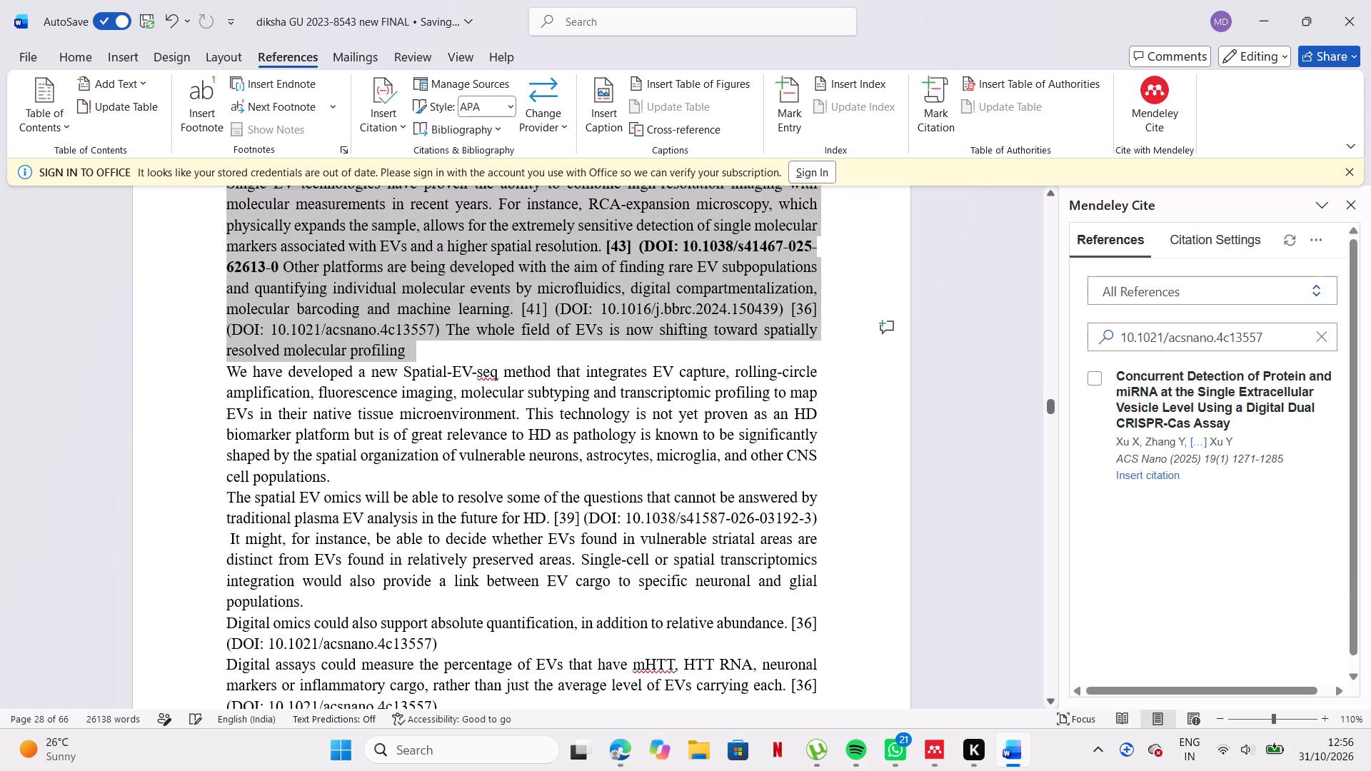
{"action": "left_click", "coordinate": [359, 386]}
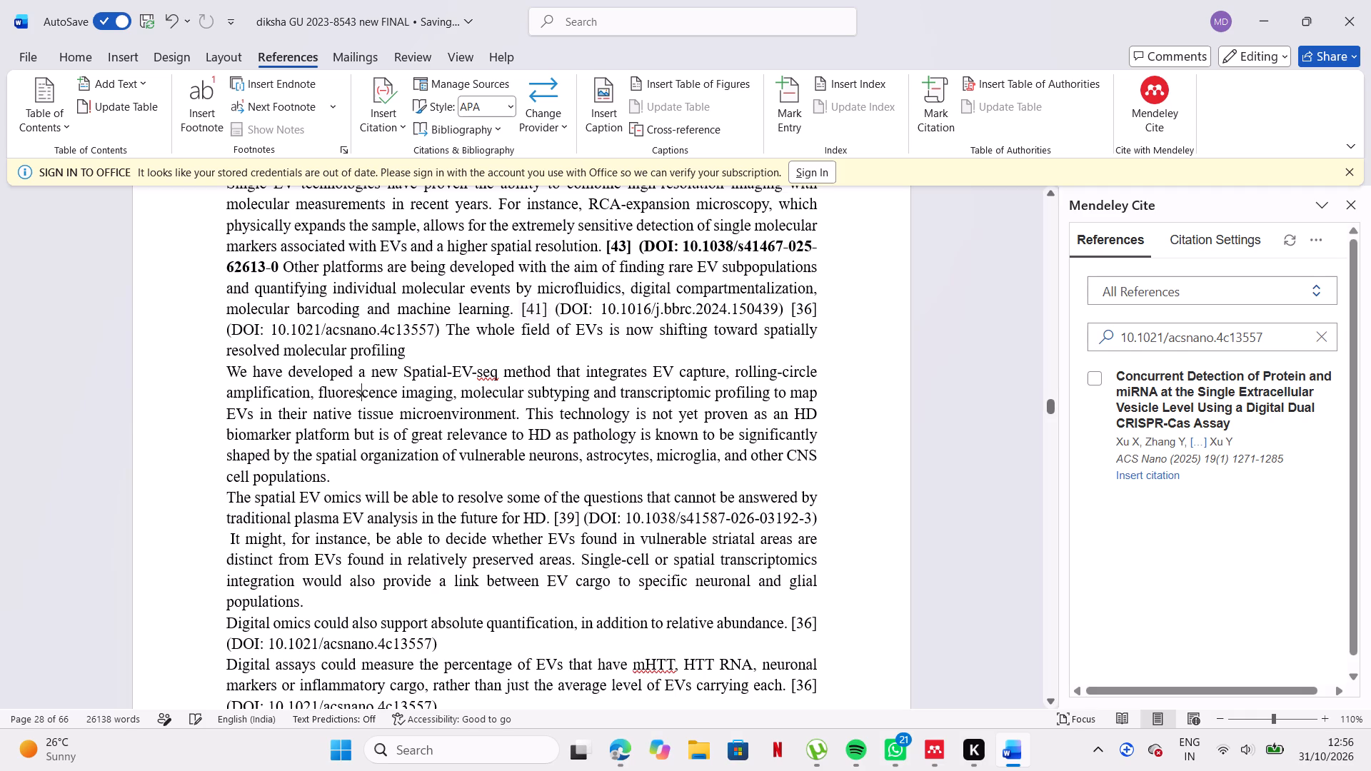
Replace the typed [36] before DOI 10.1021/acsnano.4c13557 with the Mendeley citation for the digital dual CRISPR-Cas assay article, keeping the DOI text.
{"action": "left_click", "coordinate": [796, 307]}
{"action": "left_click", "coordinate": [823, 307]}
{"action": "key", "text": "BackSpace"}
{"action": "key", "text": "BackSpace"}
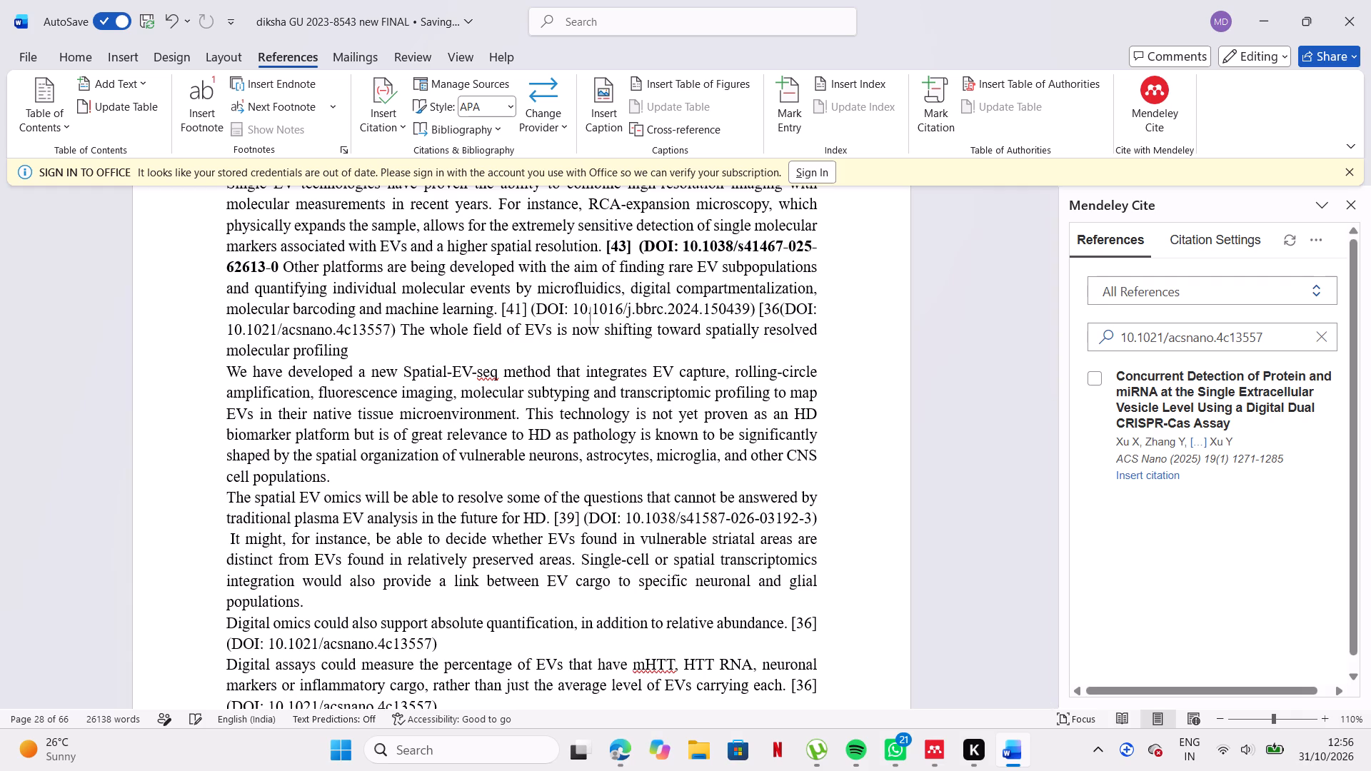
{"action": "key", "text": "BackSpace"}
{"action": "key", "text": "BackSpace"}
{"action": "key", "text": "BackSpace"}
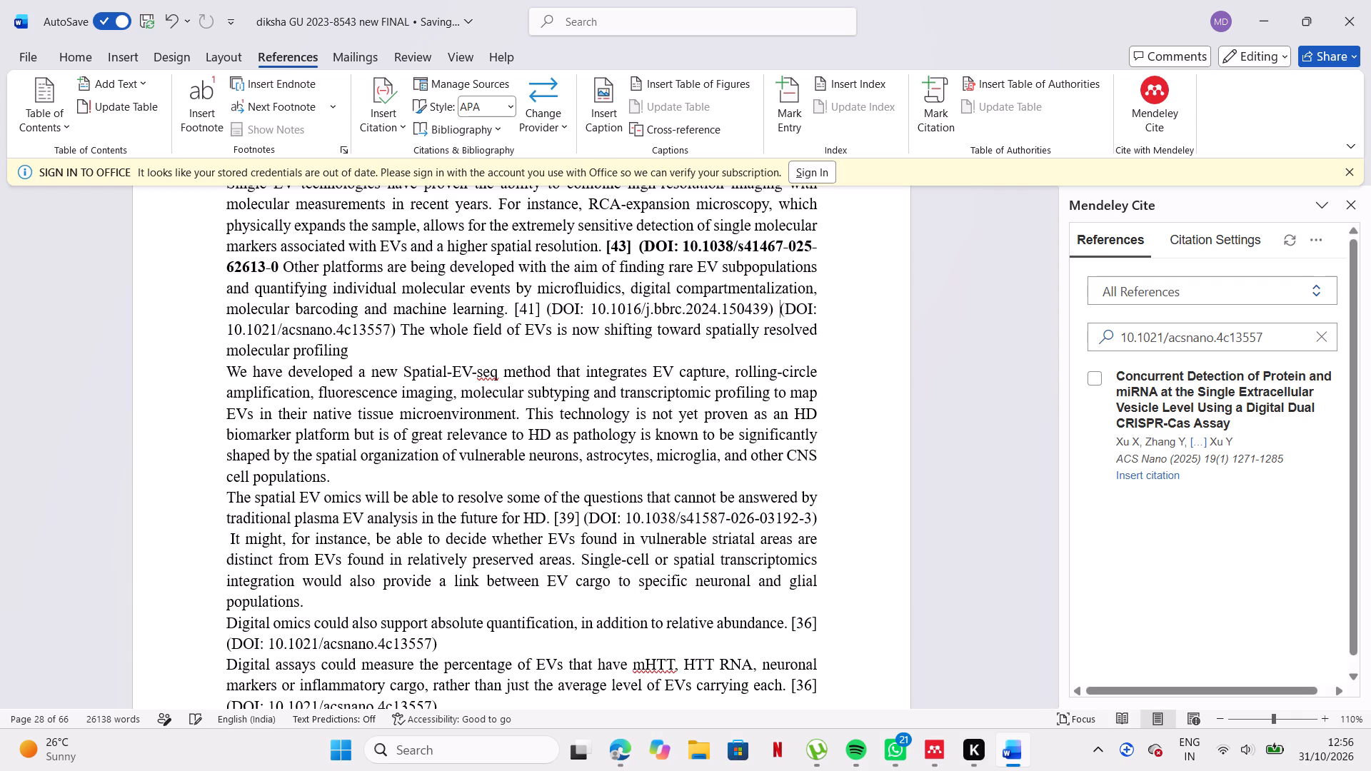
{"action": "left_click", "coordinate": [1172, 473]}
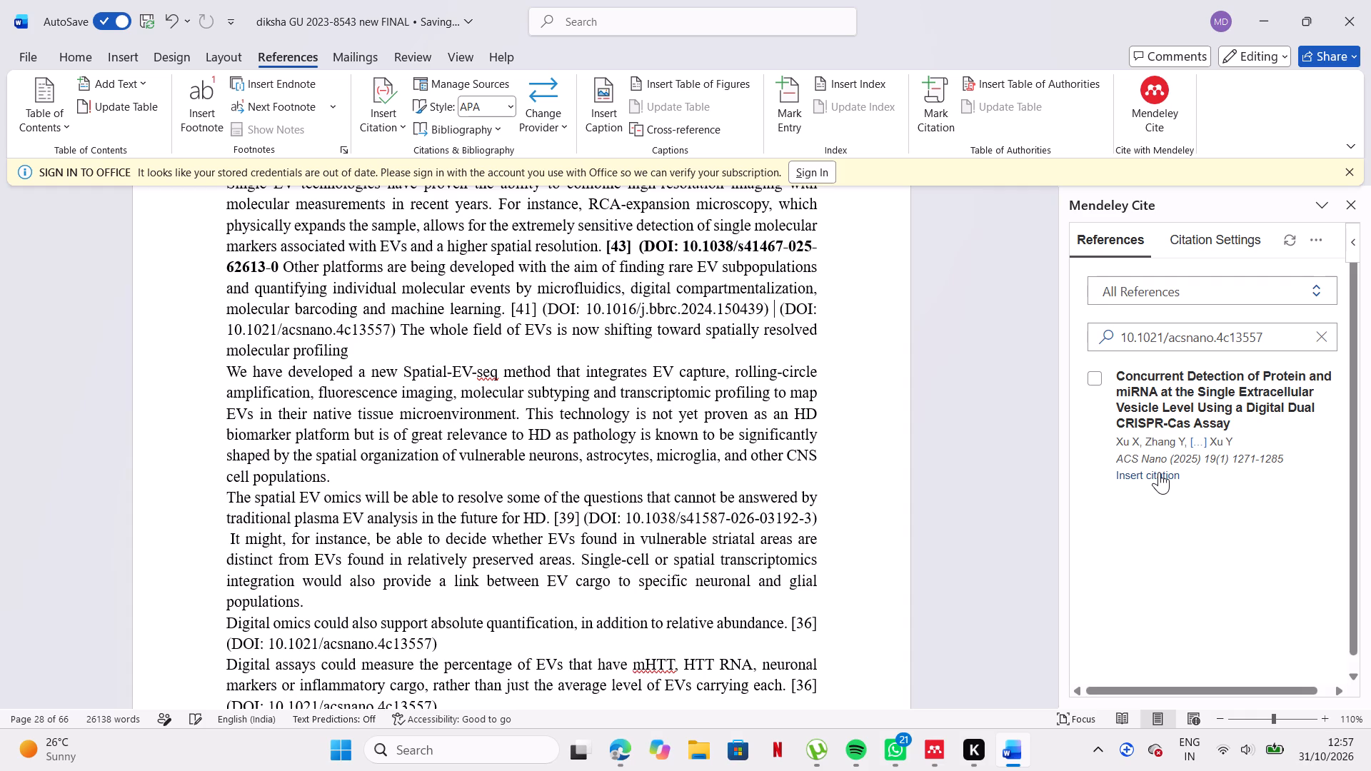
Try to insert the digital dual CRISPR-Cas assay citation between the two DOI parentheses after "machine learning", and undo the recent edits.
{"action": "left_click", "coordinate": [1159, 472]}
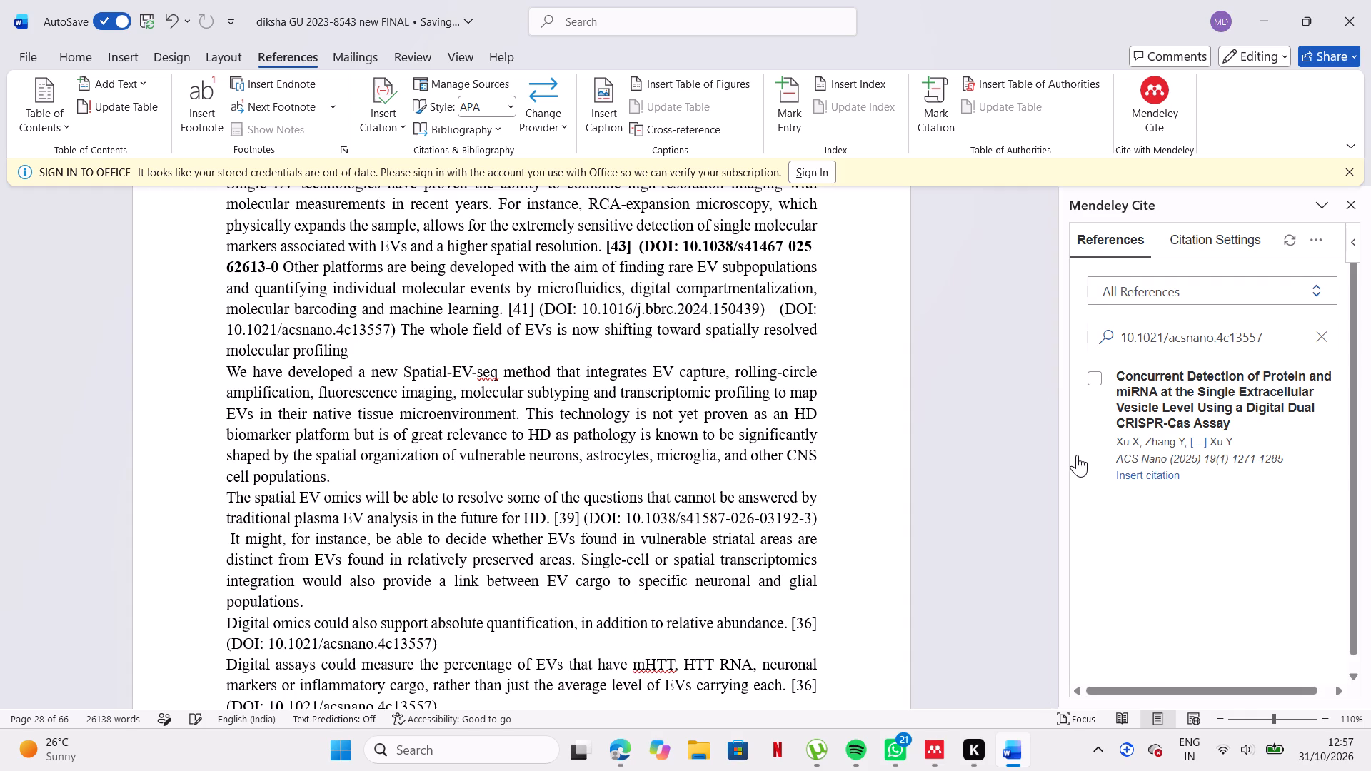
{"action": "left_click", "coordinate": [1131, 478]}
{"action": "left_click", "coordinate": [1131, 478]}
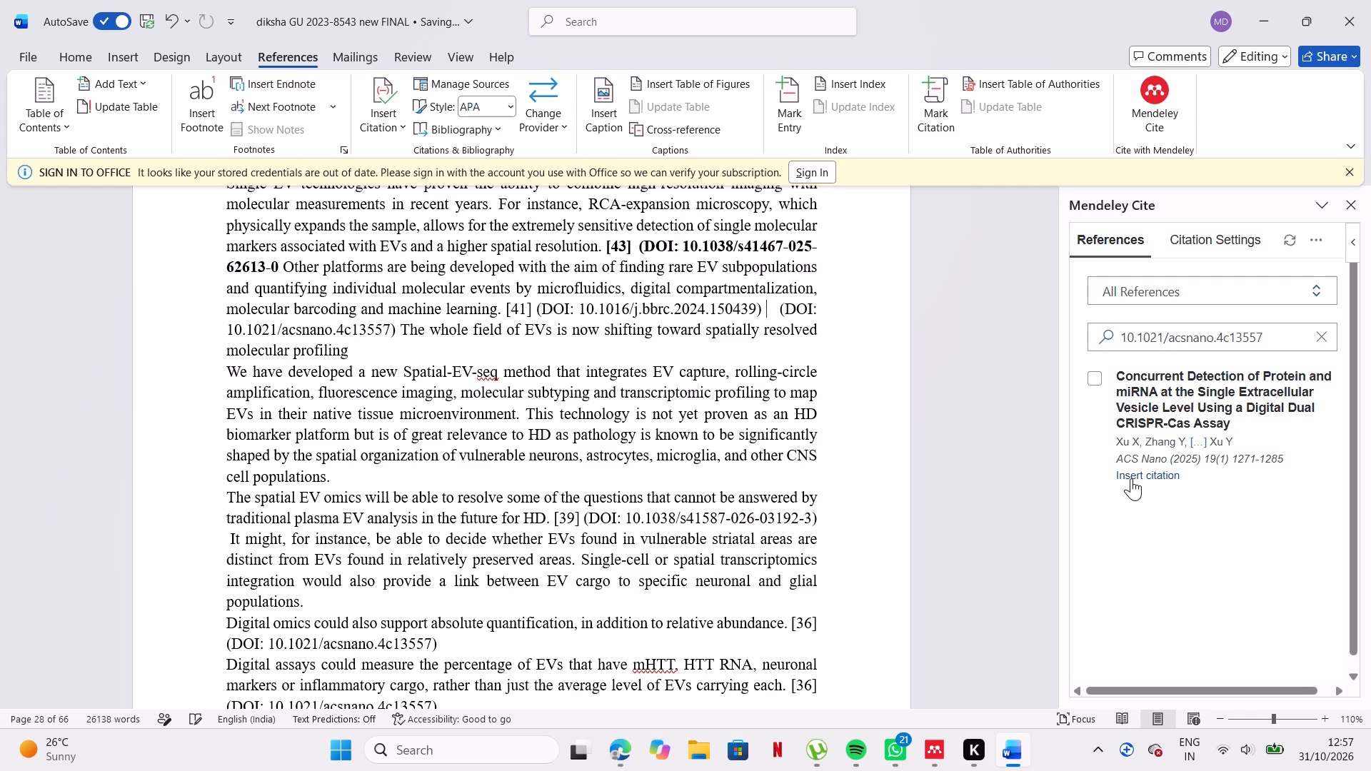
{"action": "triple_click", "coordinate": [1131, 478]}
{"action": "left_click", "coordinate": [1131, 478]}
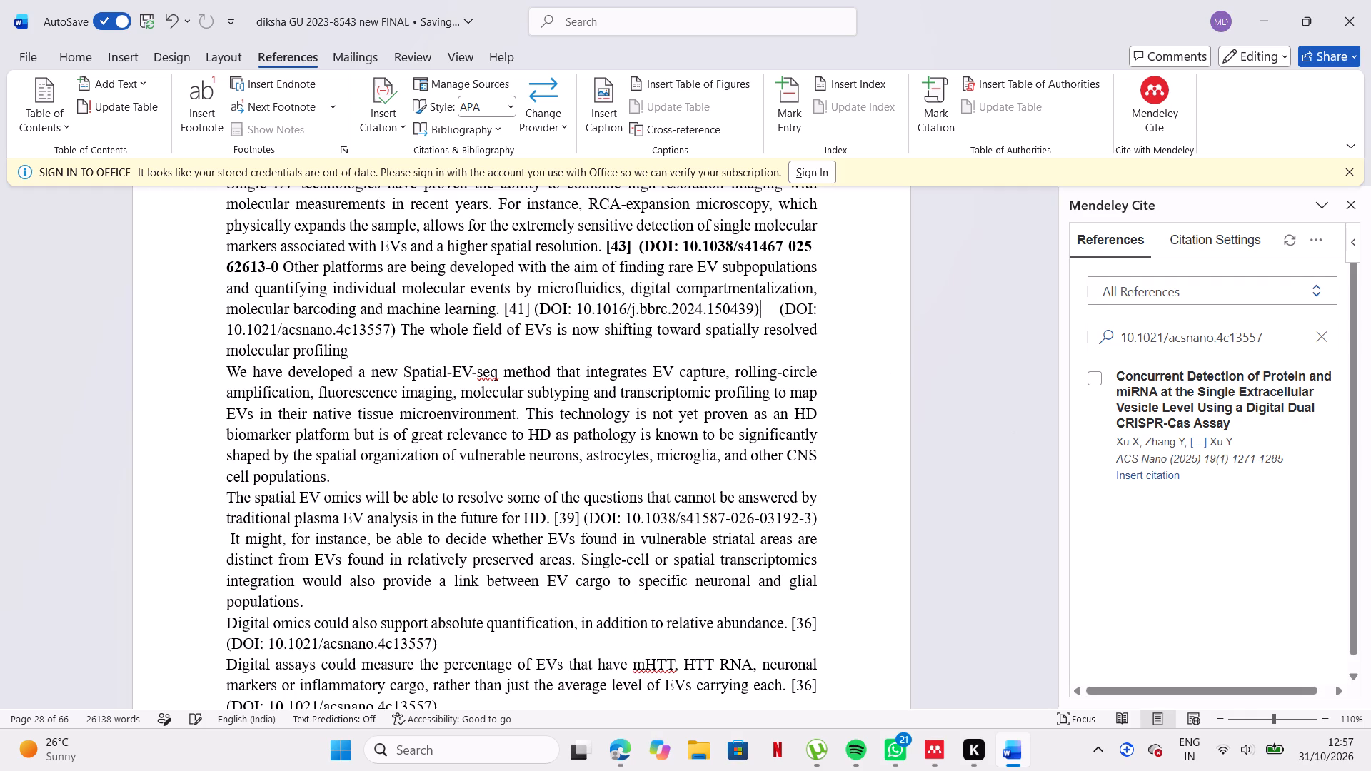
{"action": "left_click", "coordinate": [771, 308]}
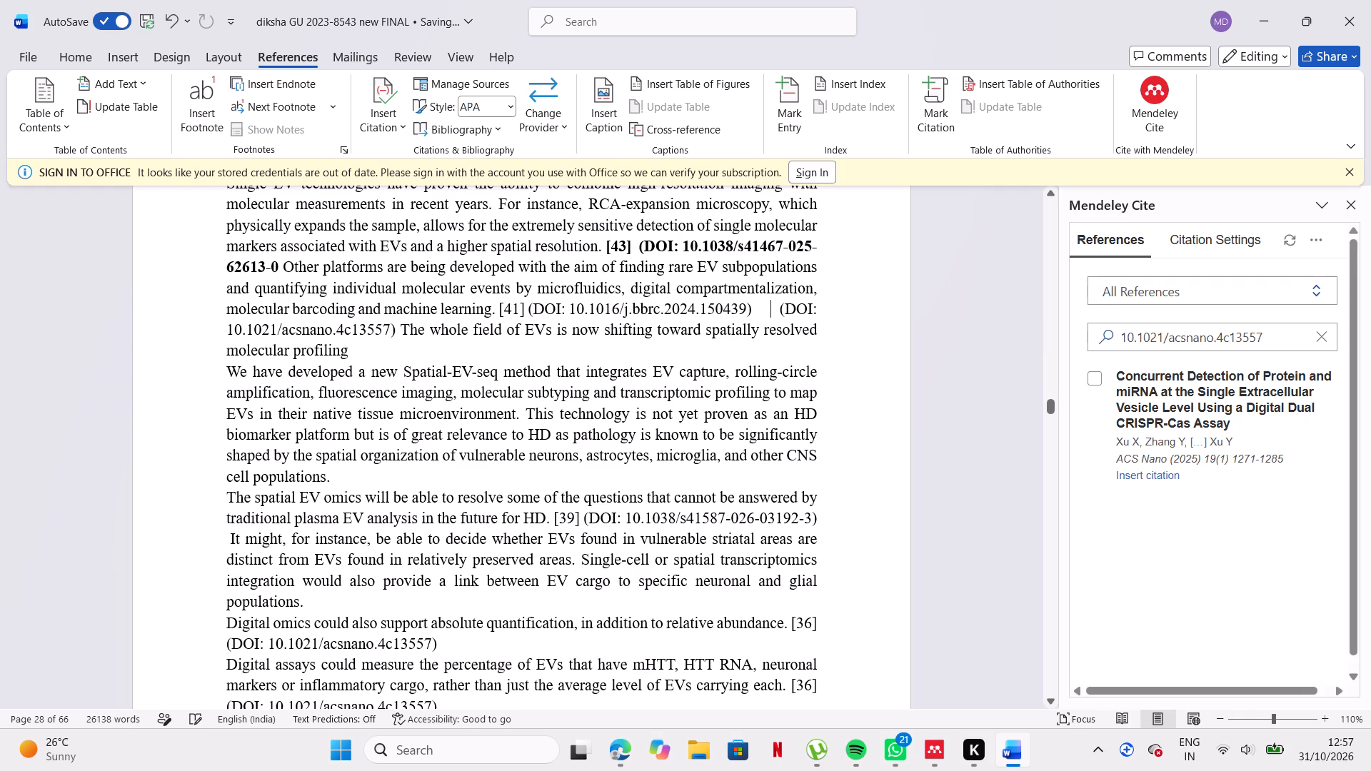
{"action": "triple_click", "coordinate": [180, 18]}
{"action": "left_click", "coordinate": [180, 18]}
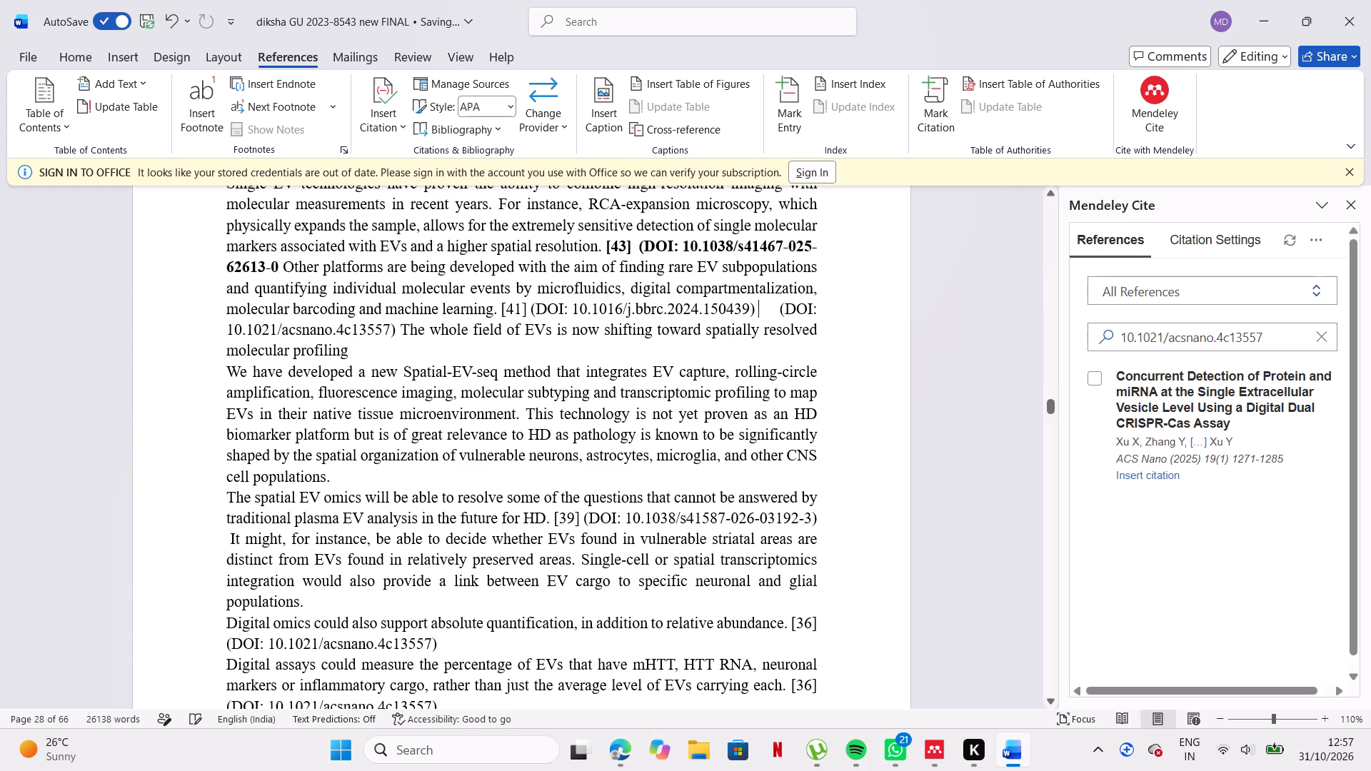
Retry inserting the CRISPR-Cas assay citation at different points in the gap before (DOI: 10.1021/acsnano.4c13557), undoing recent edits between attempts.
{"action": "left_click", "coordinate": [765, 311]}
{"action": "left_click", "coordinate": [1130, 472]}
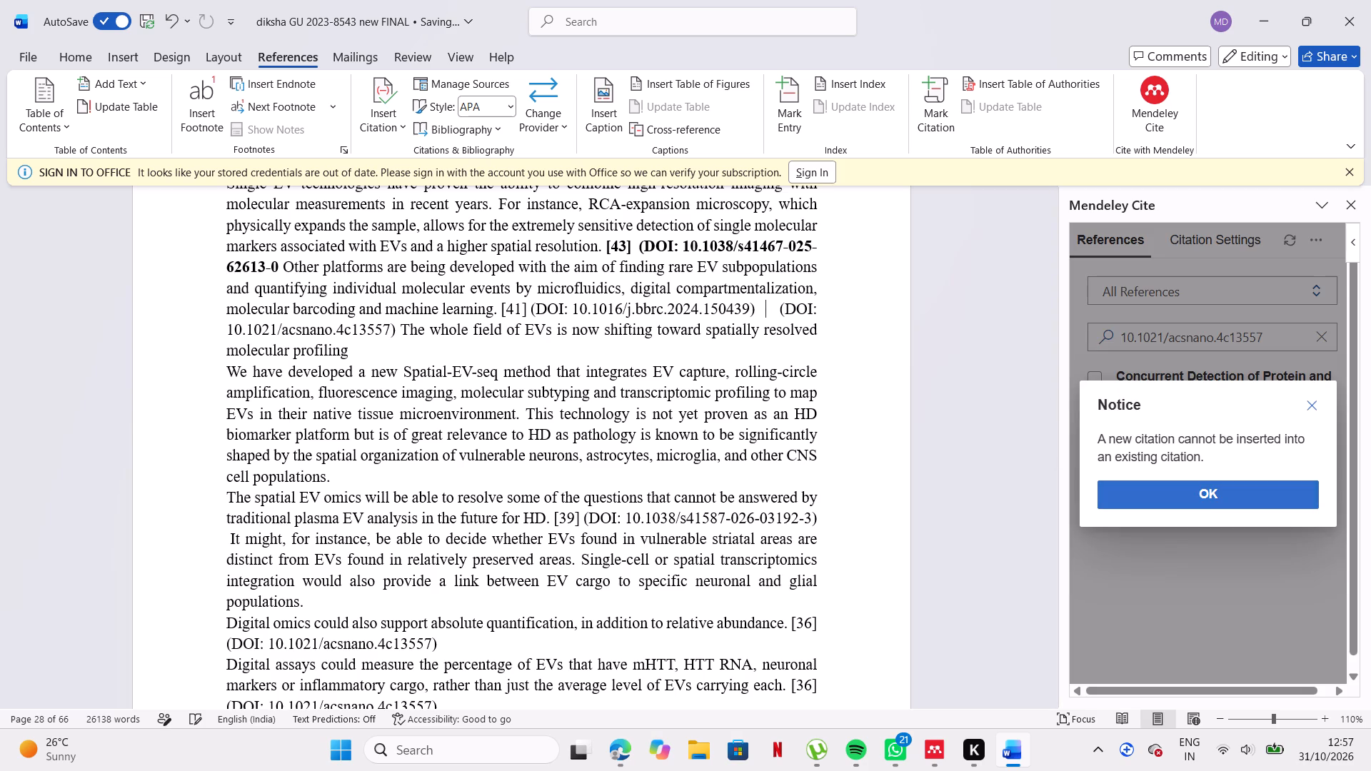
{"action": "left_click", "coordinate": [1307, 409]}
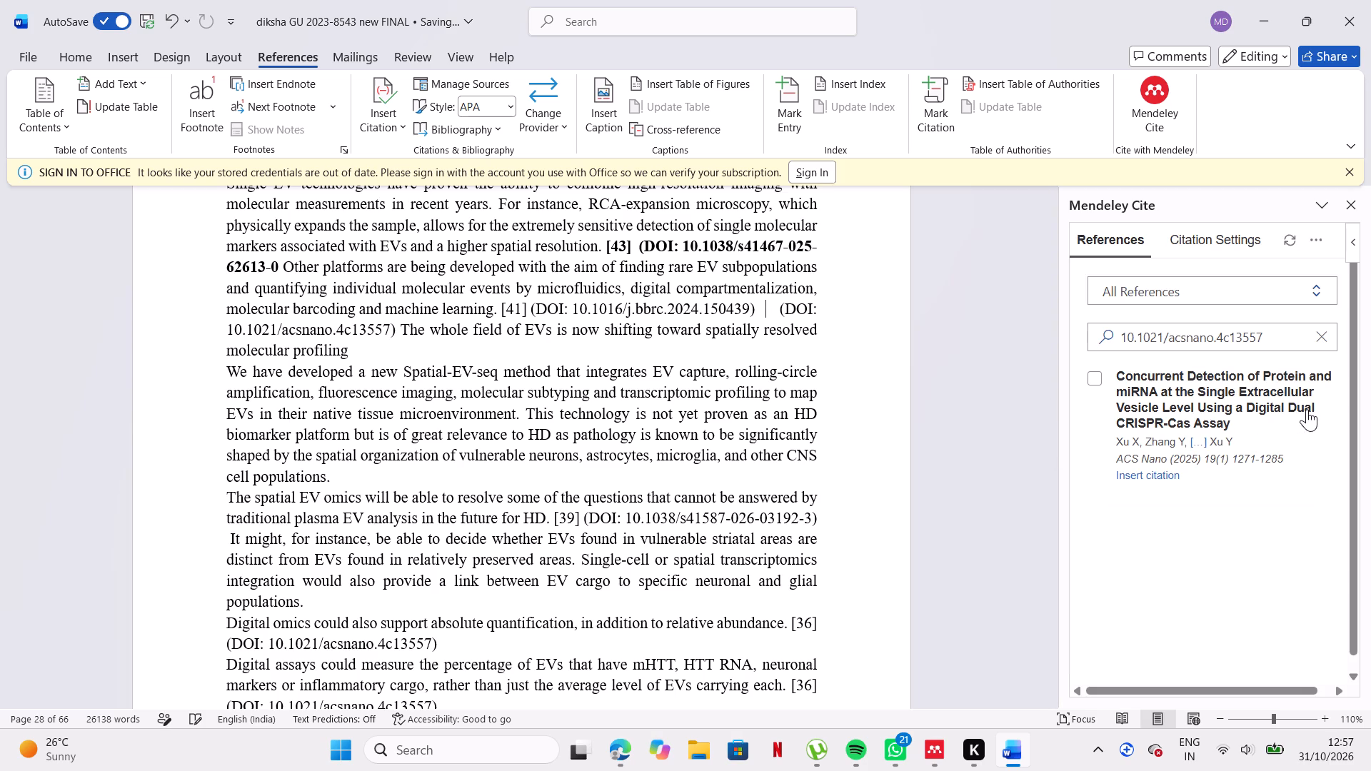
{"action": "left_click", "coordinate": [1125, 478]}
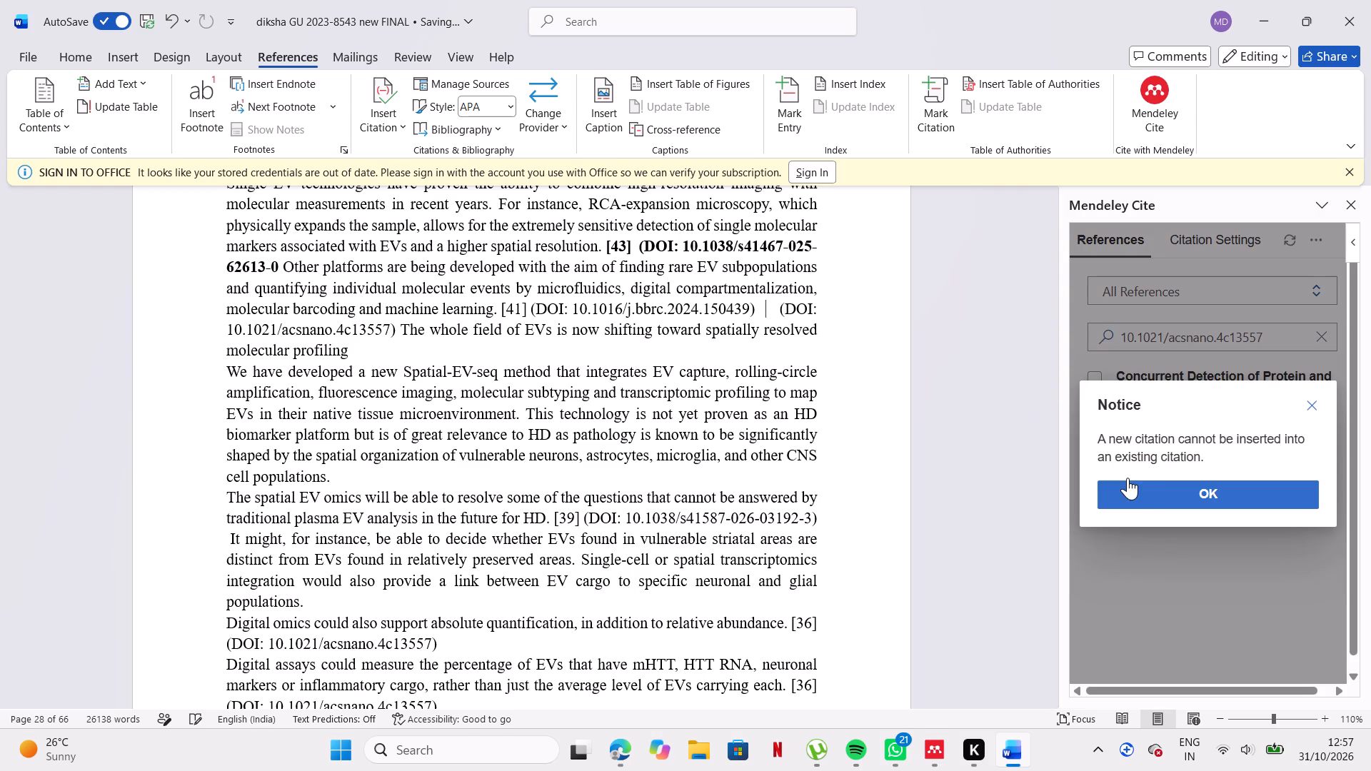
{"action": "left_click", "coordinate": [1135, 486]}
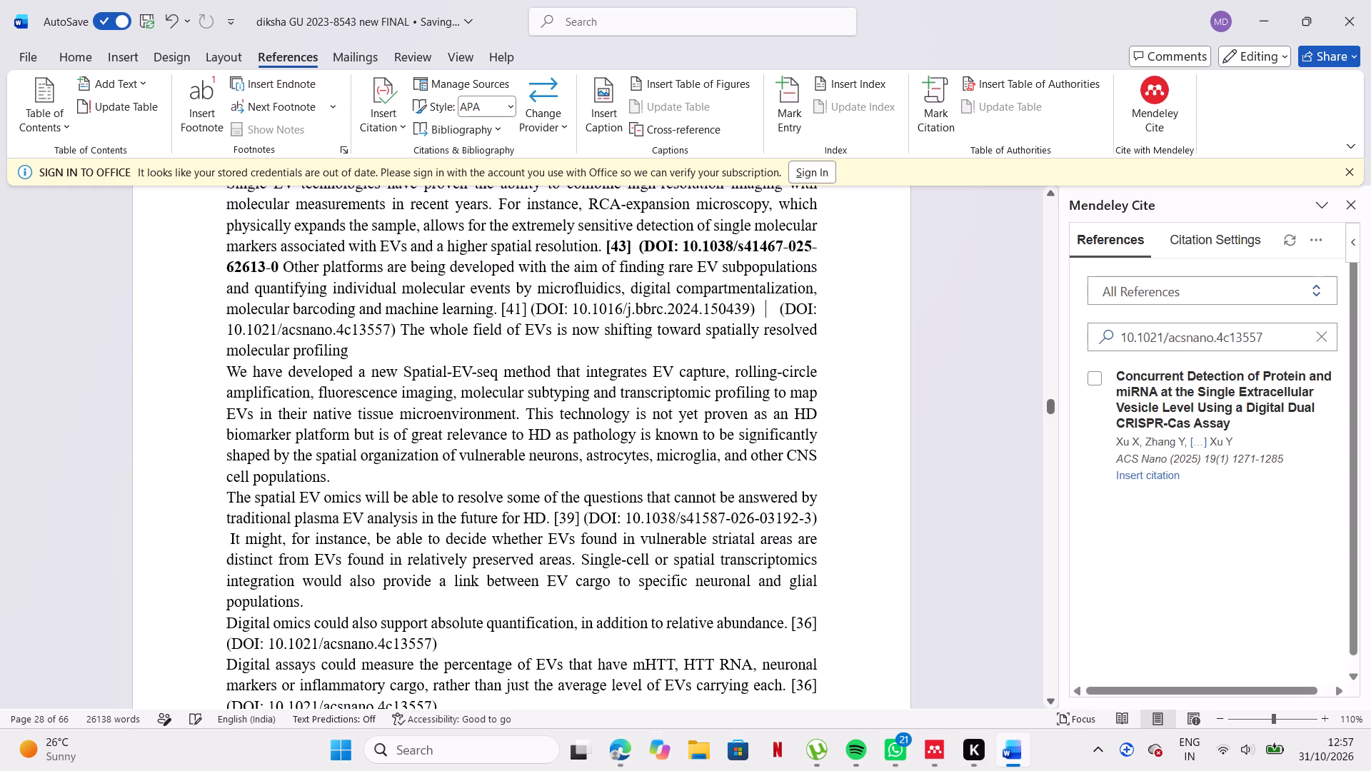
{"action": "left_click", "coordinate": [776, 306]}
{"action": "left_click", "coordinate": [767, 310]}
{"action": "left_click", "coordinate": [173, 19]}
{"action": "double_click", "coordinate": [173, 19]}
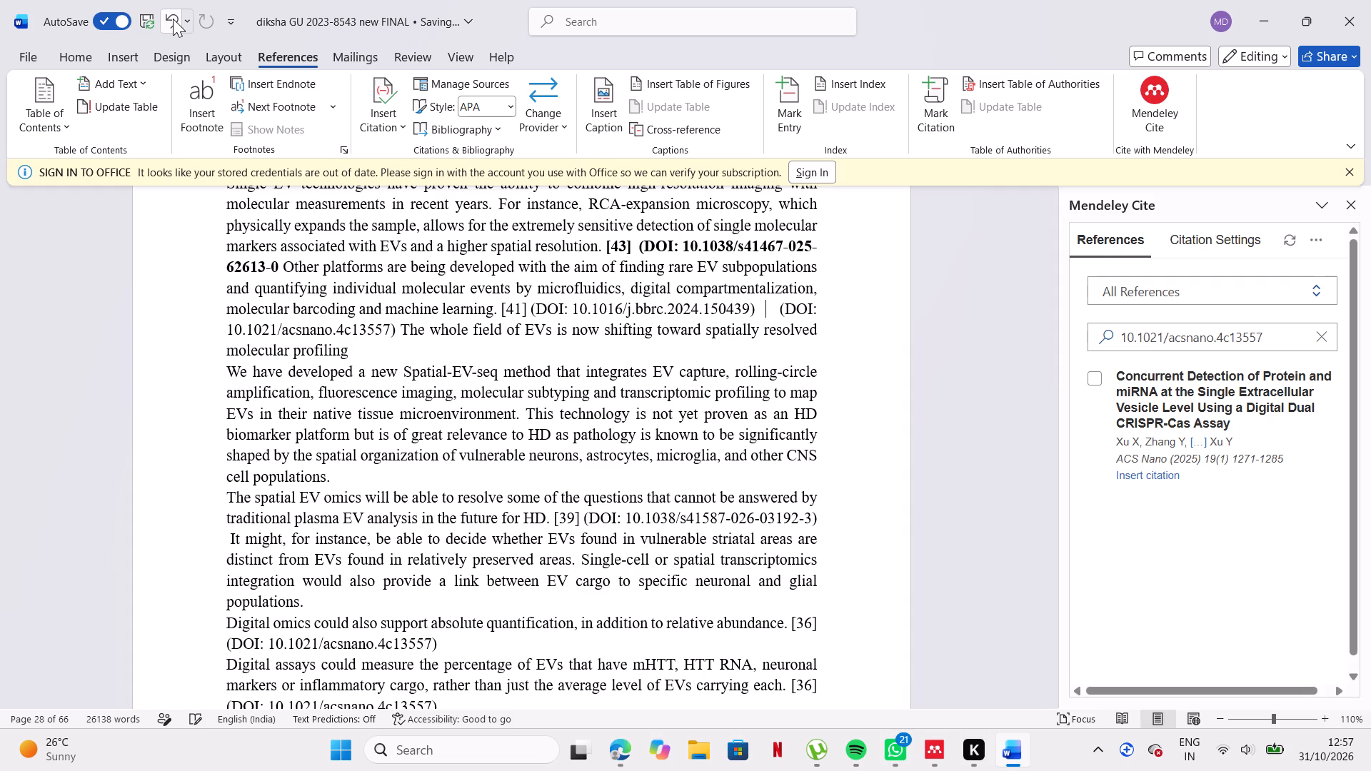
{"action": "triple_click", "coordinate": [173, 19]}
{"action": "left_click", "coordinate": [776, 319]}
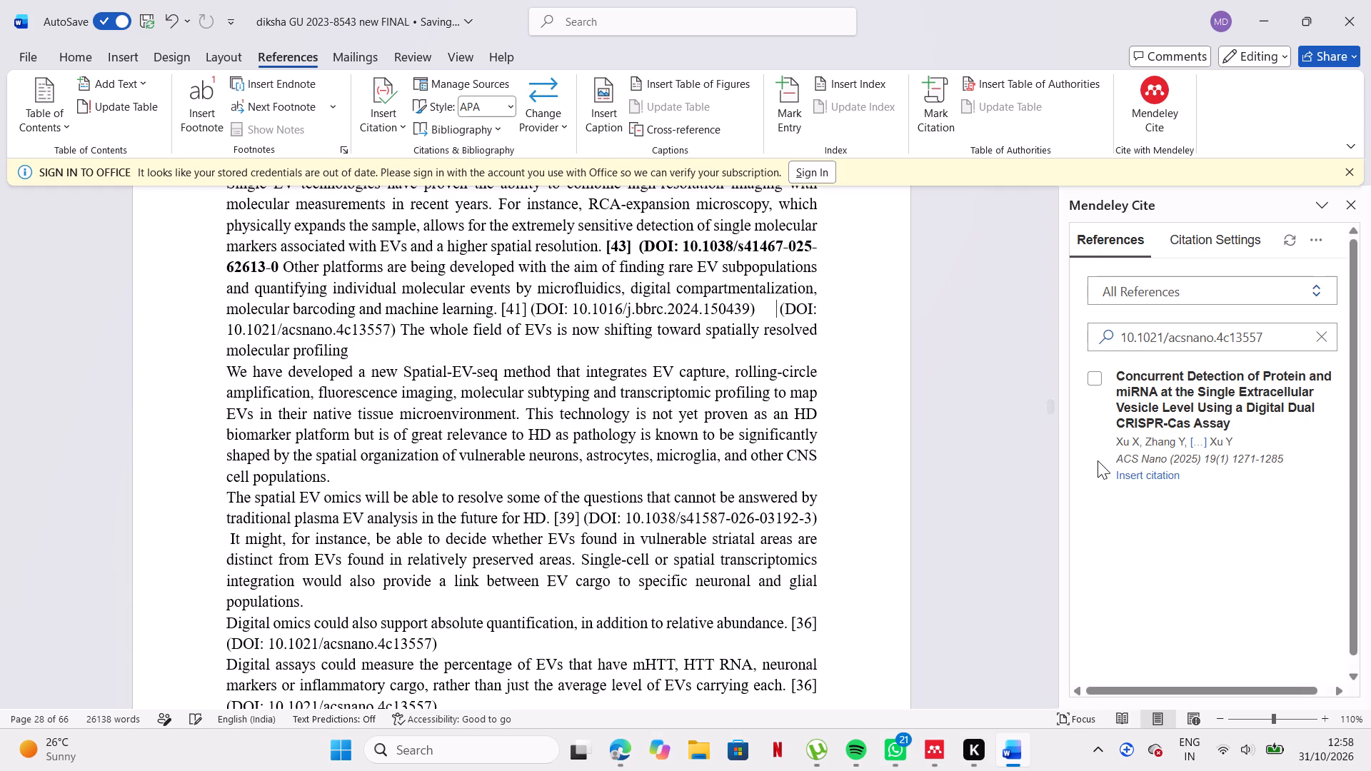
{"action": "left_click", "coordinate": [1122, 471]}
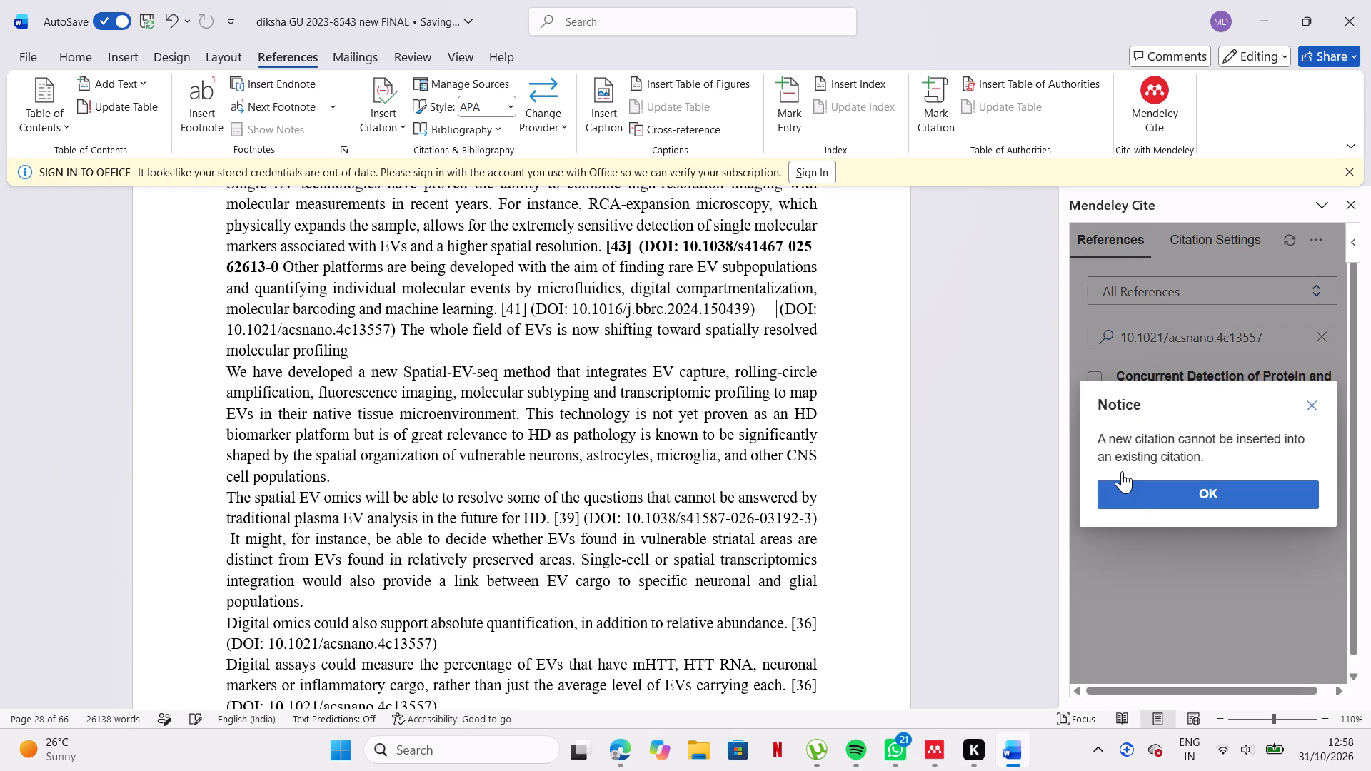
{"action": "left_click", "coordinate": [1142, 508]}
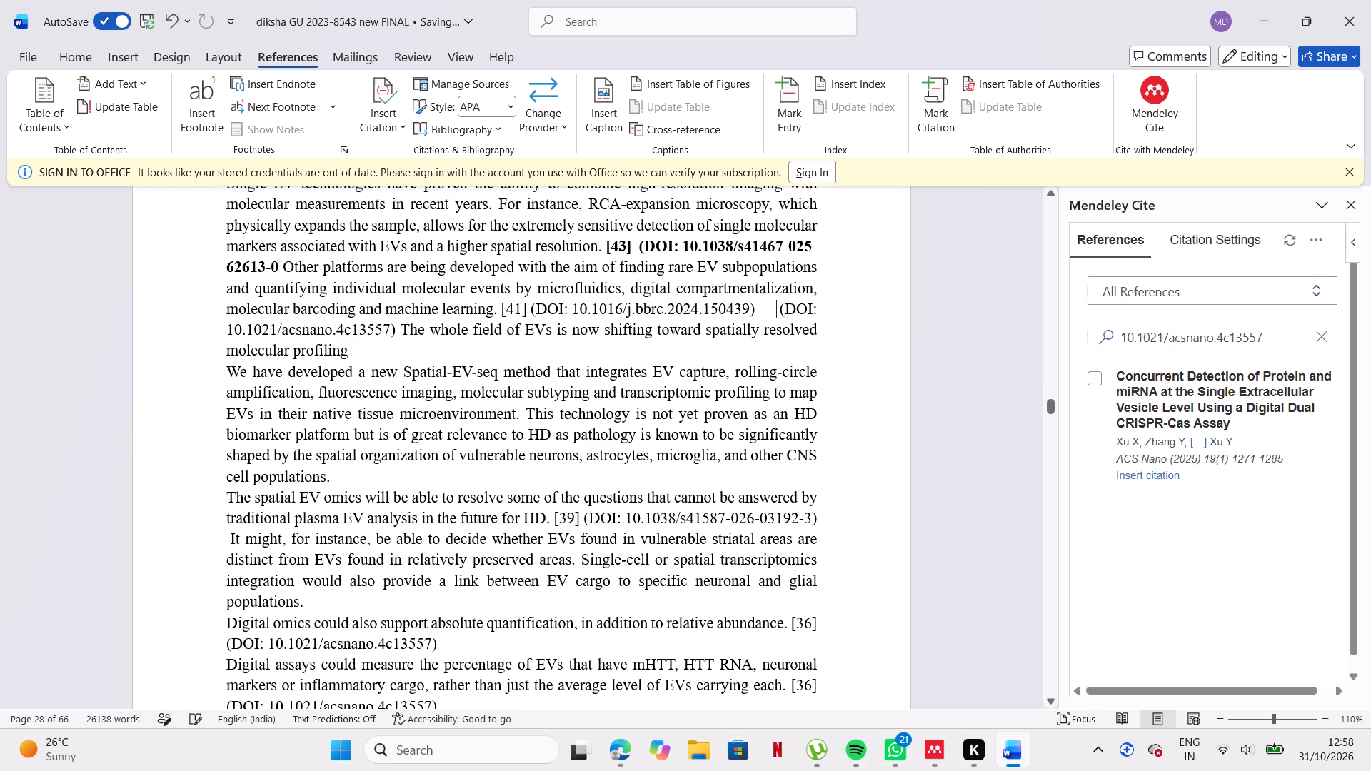
Delete (DOI: 10.1021/acsnano.4c13557) and its leftover placeholder before "The whole field of EVs".
{"action": "left_click_drag", "start_coordinate": [775, 307], "coordinate": [395, 330]}
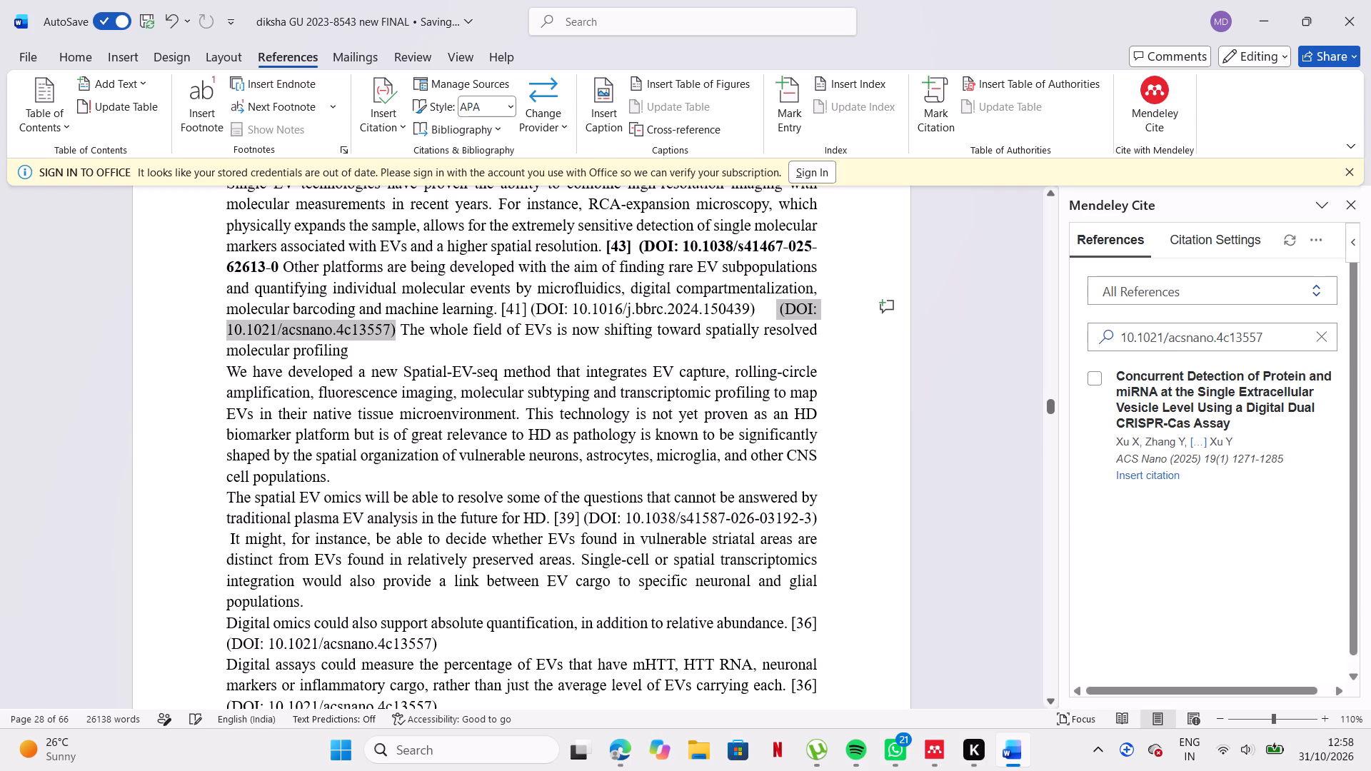
{"action": "left_click_drag", "start_coordinate": [395, 330], "coordinate": [394, 330]}
{"action": "key", "text": "BackSpace"}
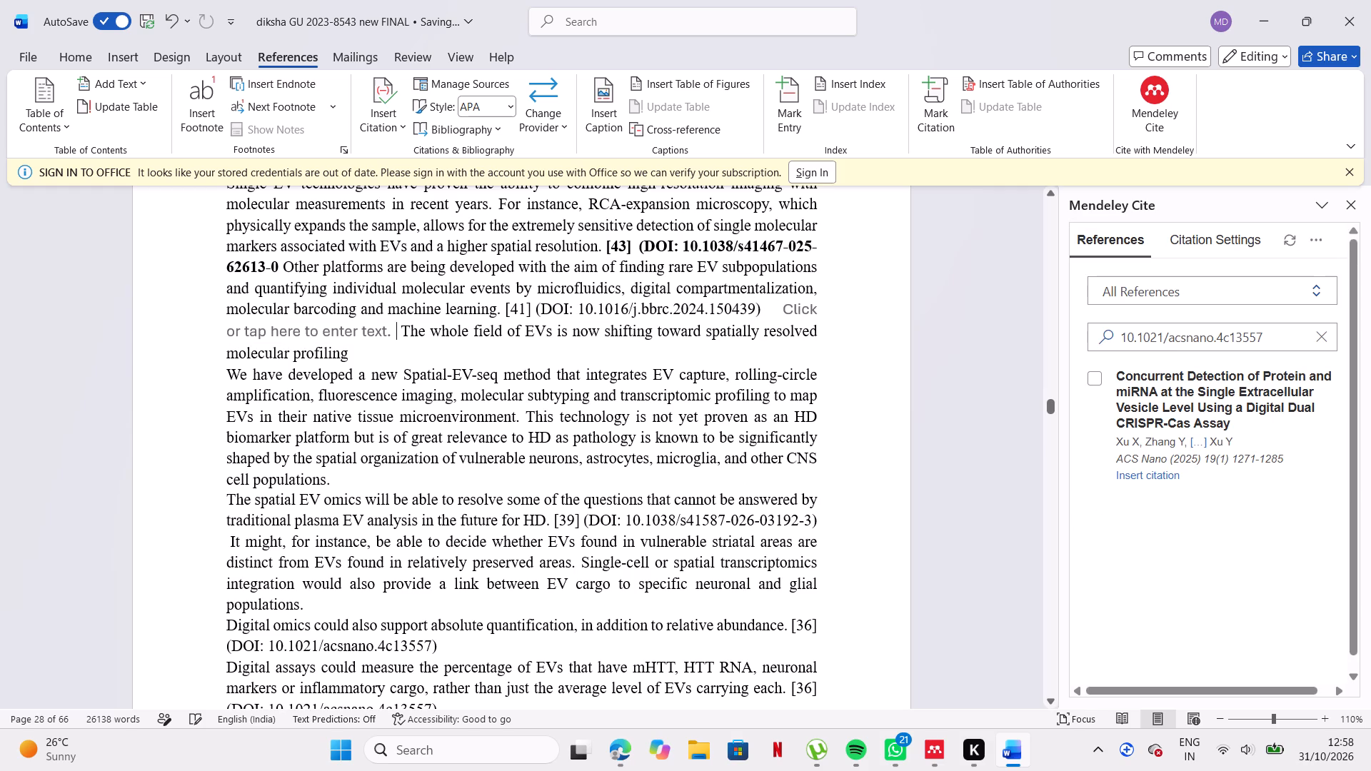
{"action": "left_click", "coordinate": [383, 331]}
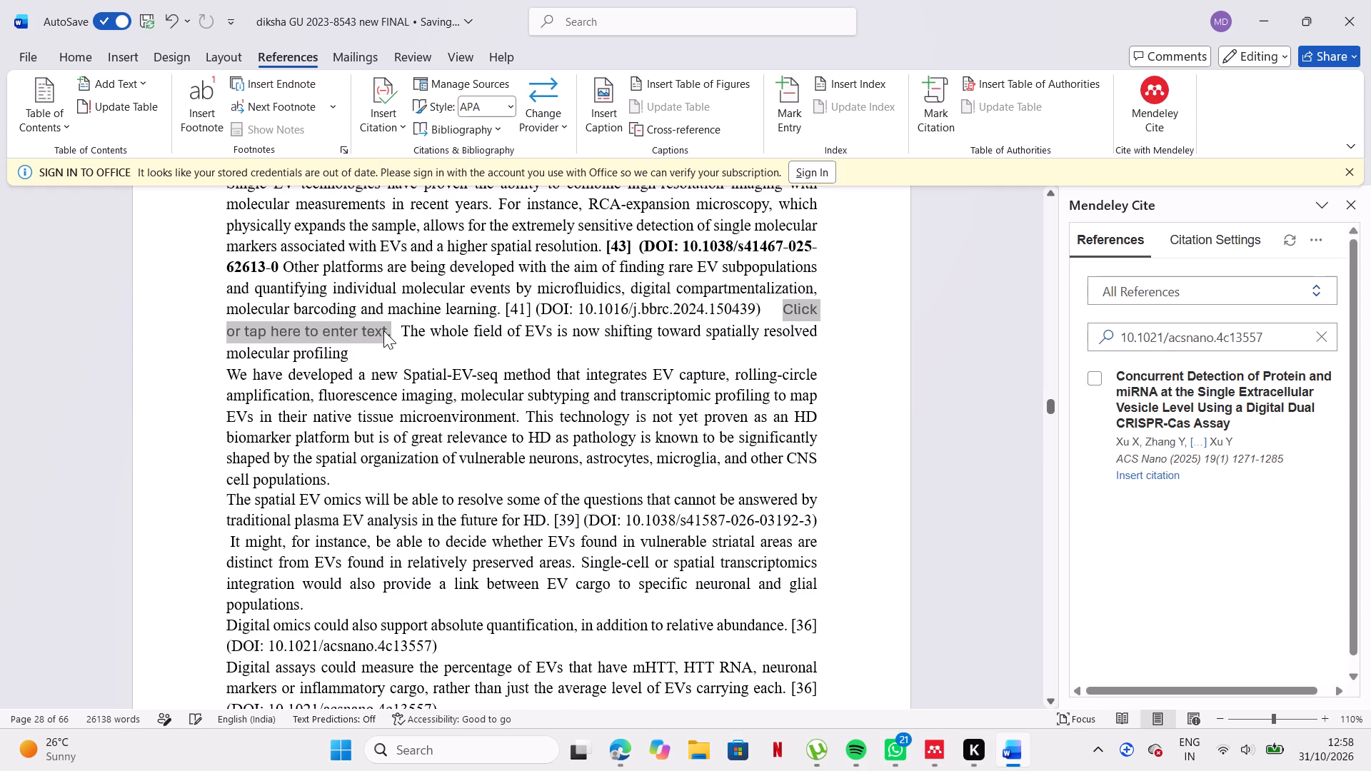
{"action": "key", "text": "BackSpace"}
{"action": "key", "text": "BackSpace"}
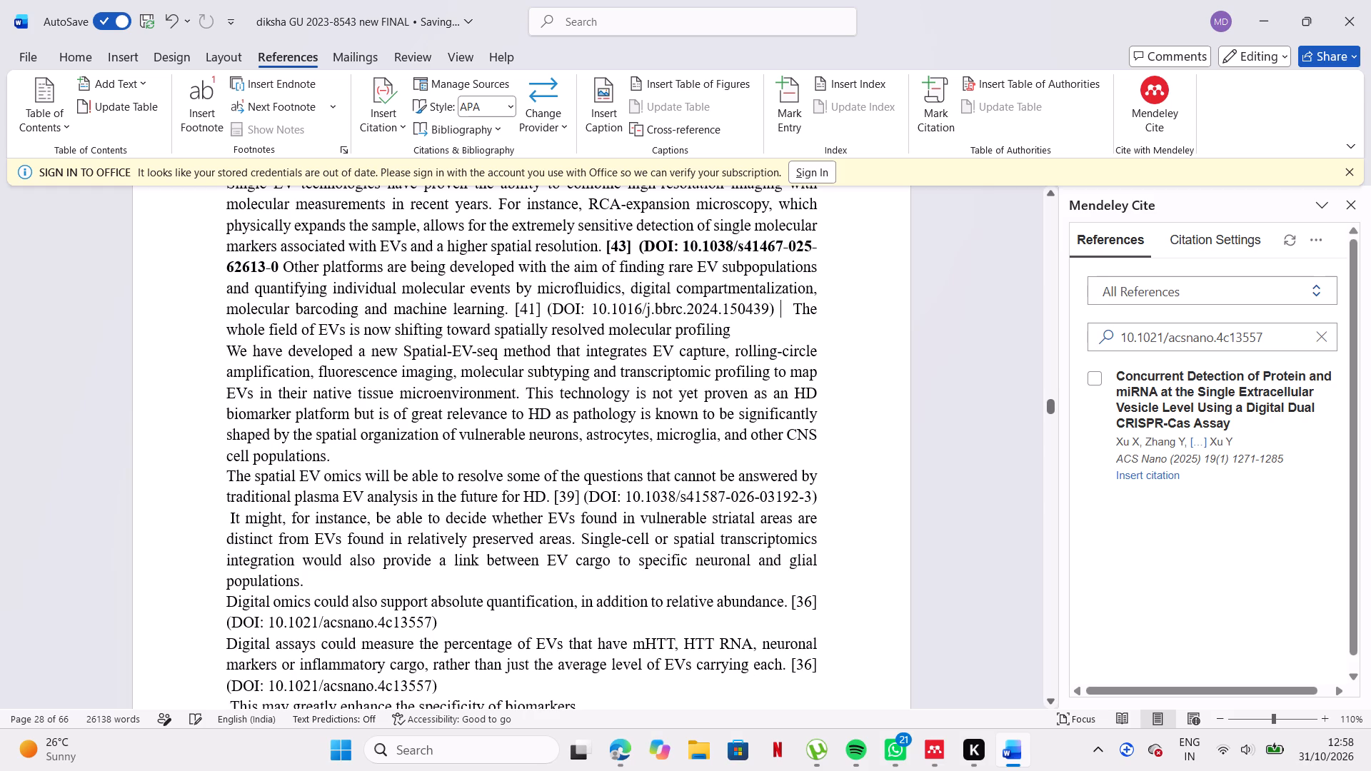
Undo the last edit before "The whole field of EVs", agreeing to continue without the option to undo.
{"action": "scroll", "coordinate": [513, 513], "scroll_direction": "down", "scroll_amount": 1}
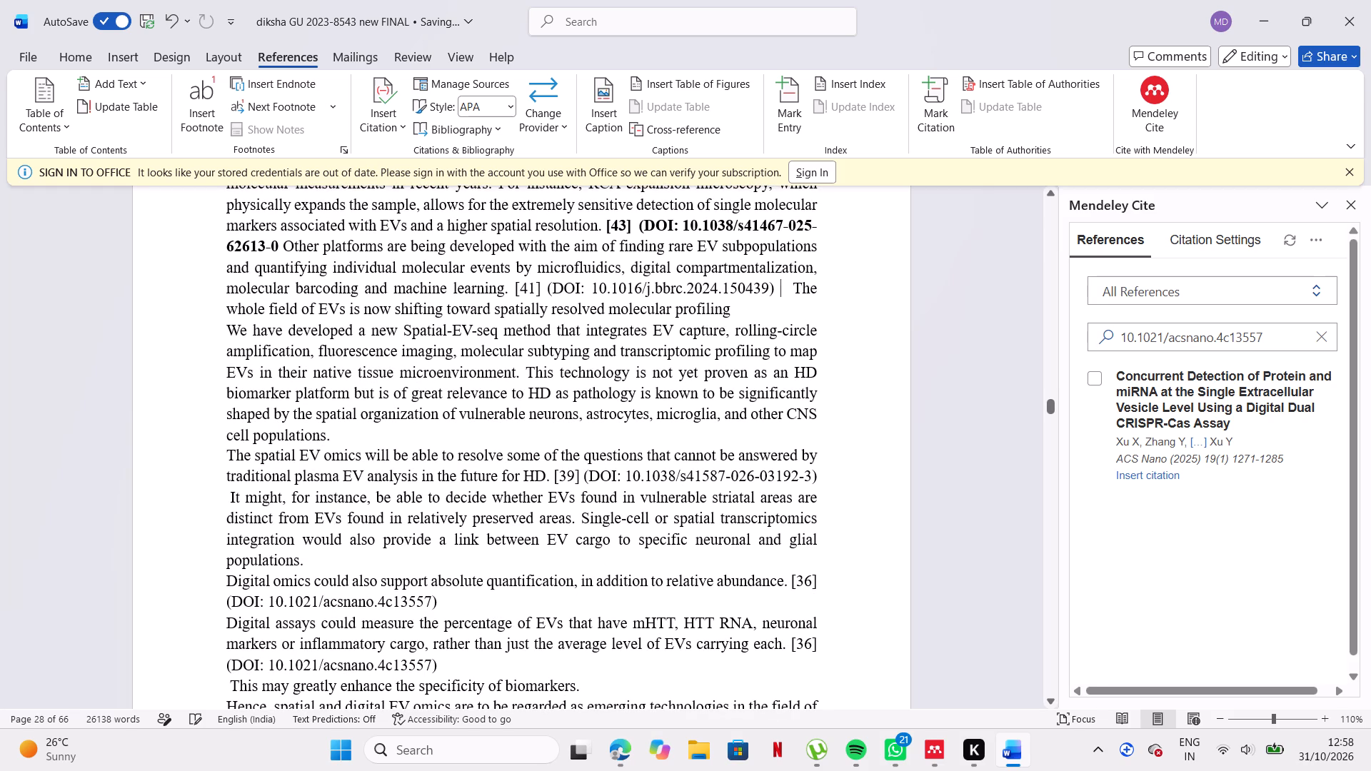
{"action": "left_click", "coordinate": [164, 11]}
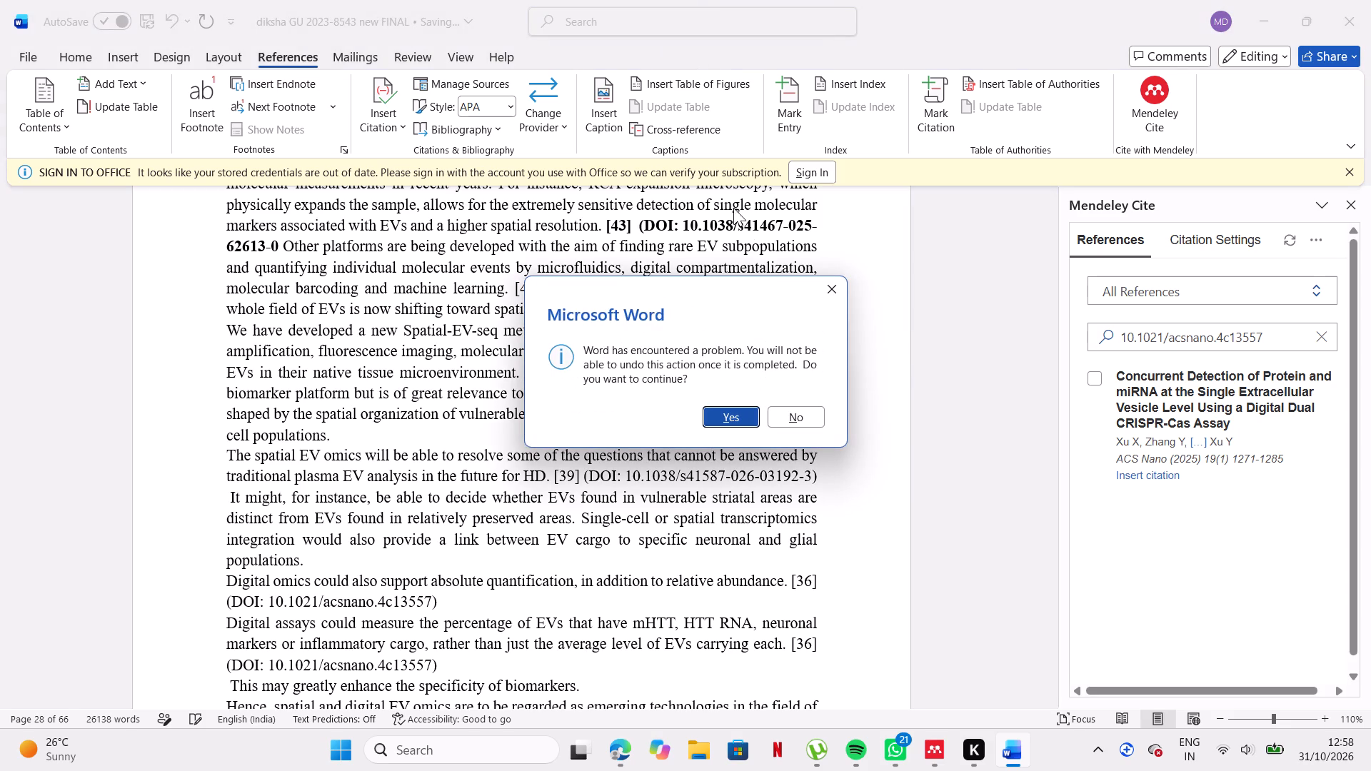
{"action": "left_click", "coordinate": [733, 414]}
{"action": "left_click", "coordinate": [733, 414]}
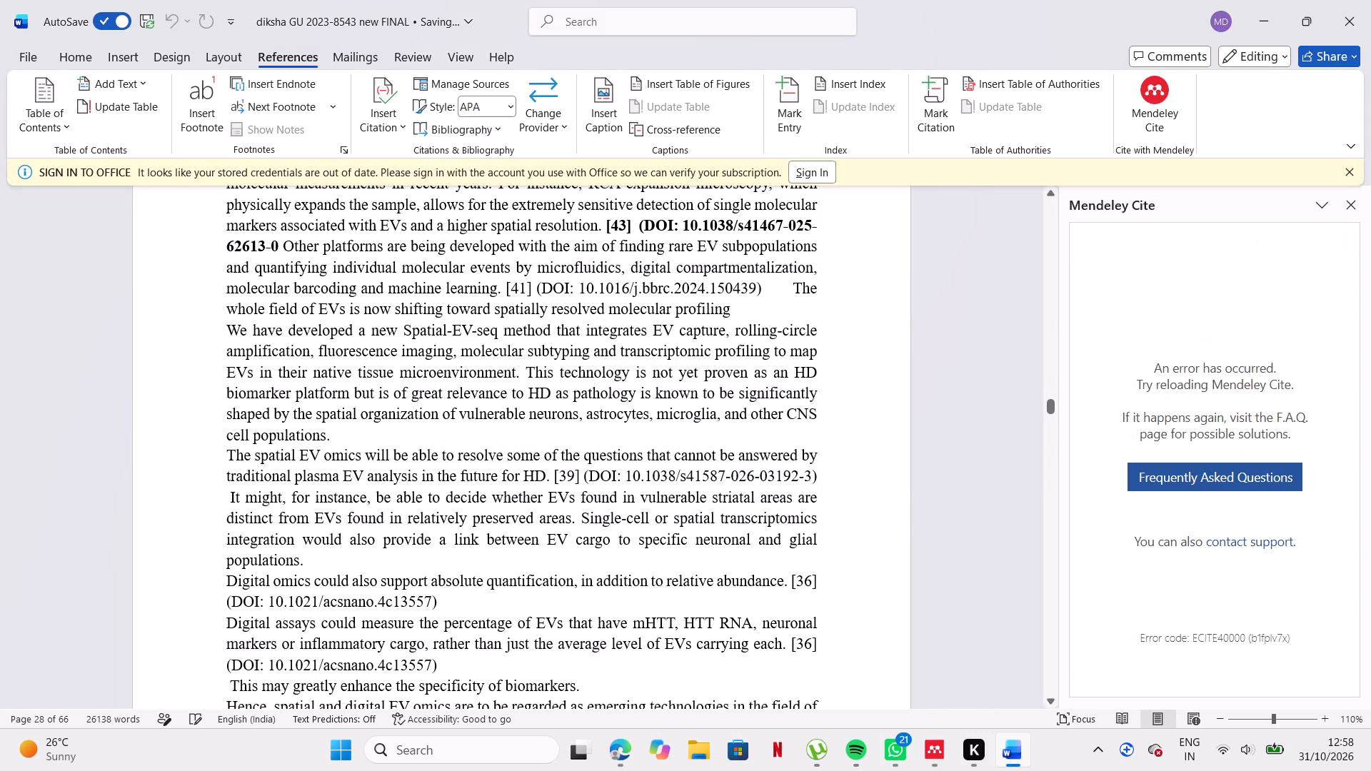
Try to reload Mendeley Cite by closing and reopening its pane, and leave the pane closed.
{"action": "left_click", "coordinate": [1352, 206]}
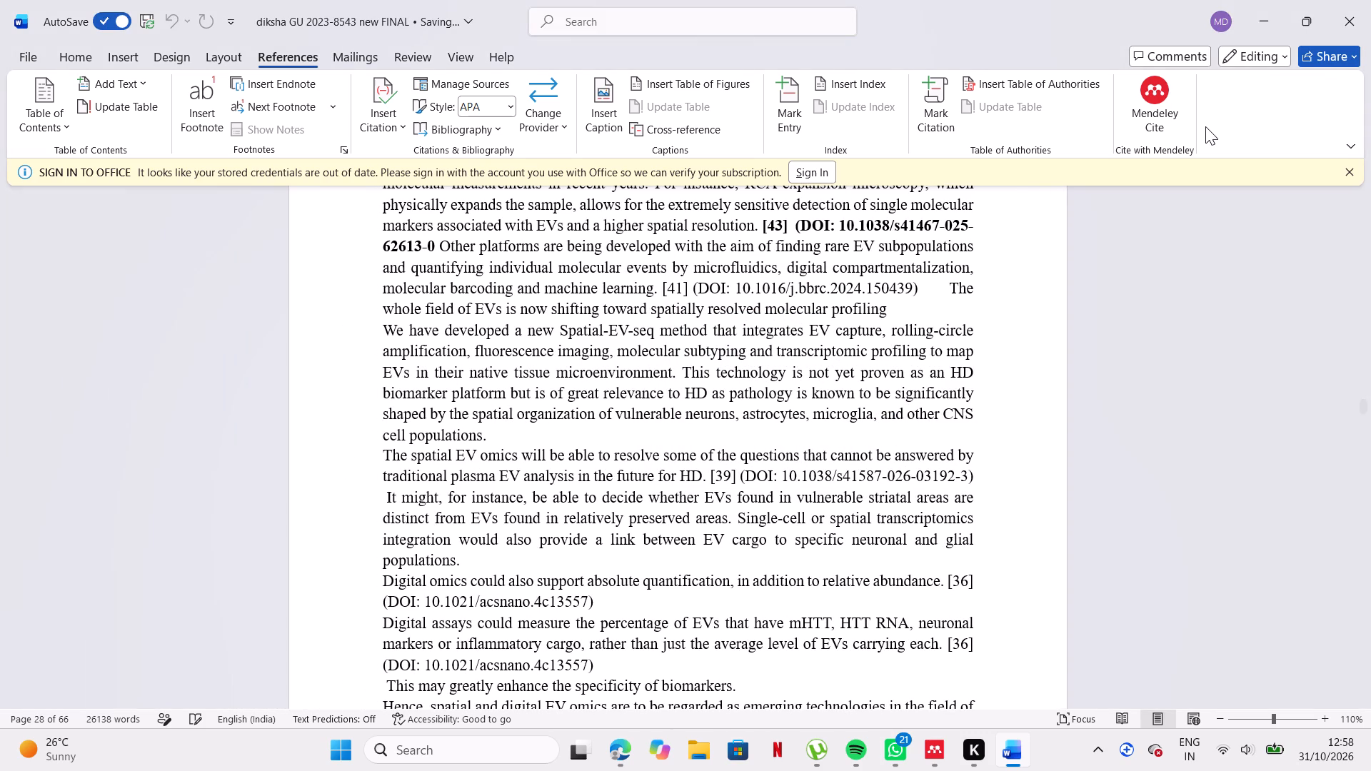
{"action": "left_click", "coordinate": [1160, 108]}
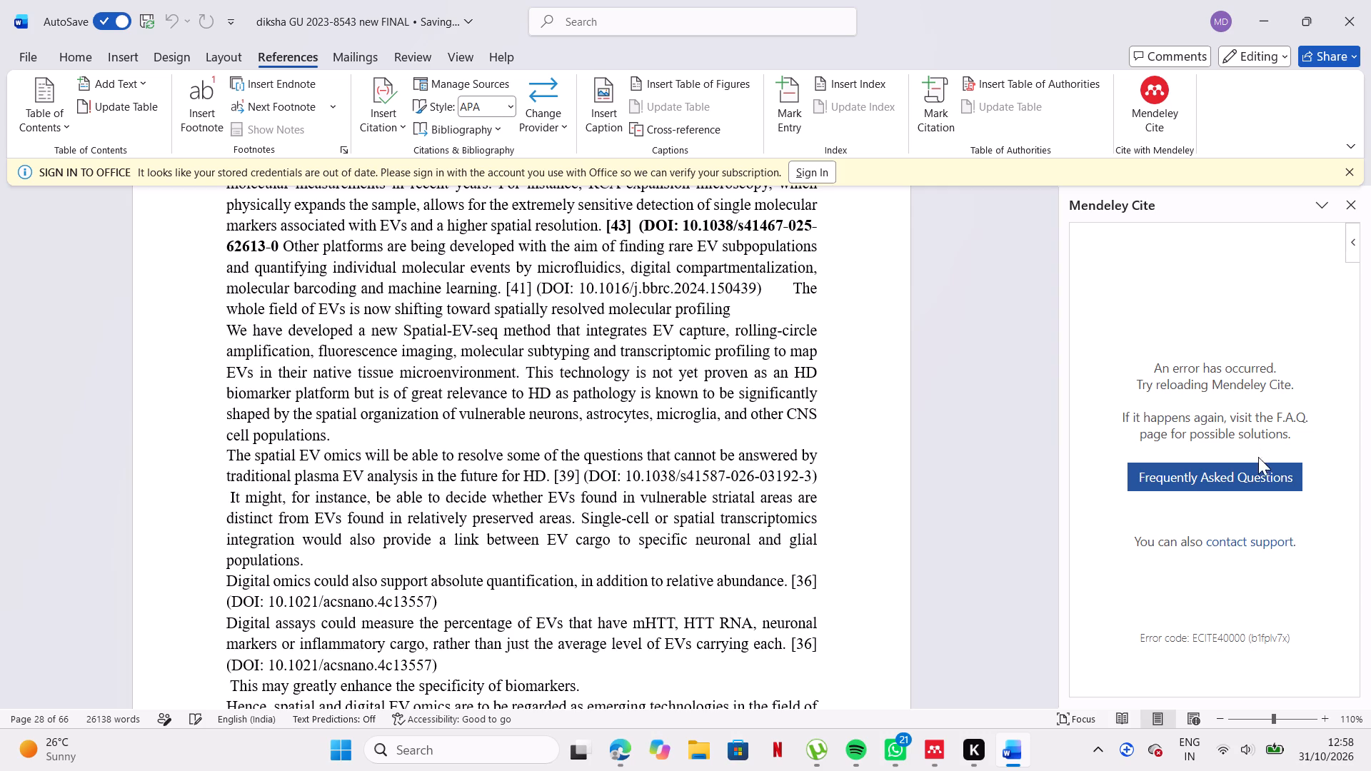
{"action": "left_click", "coordinate": [1349, 215]}
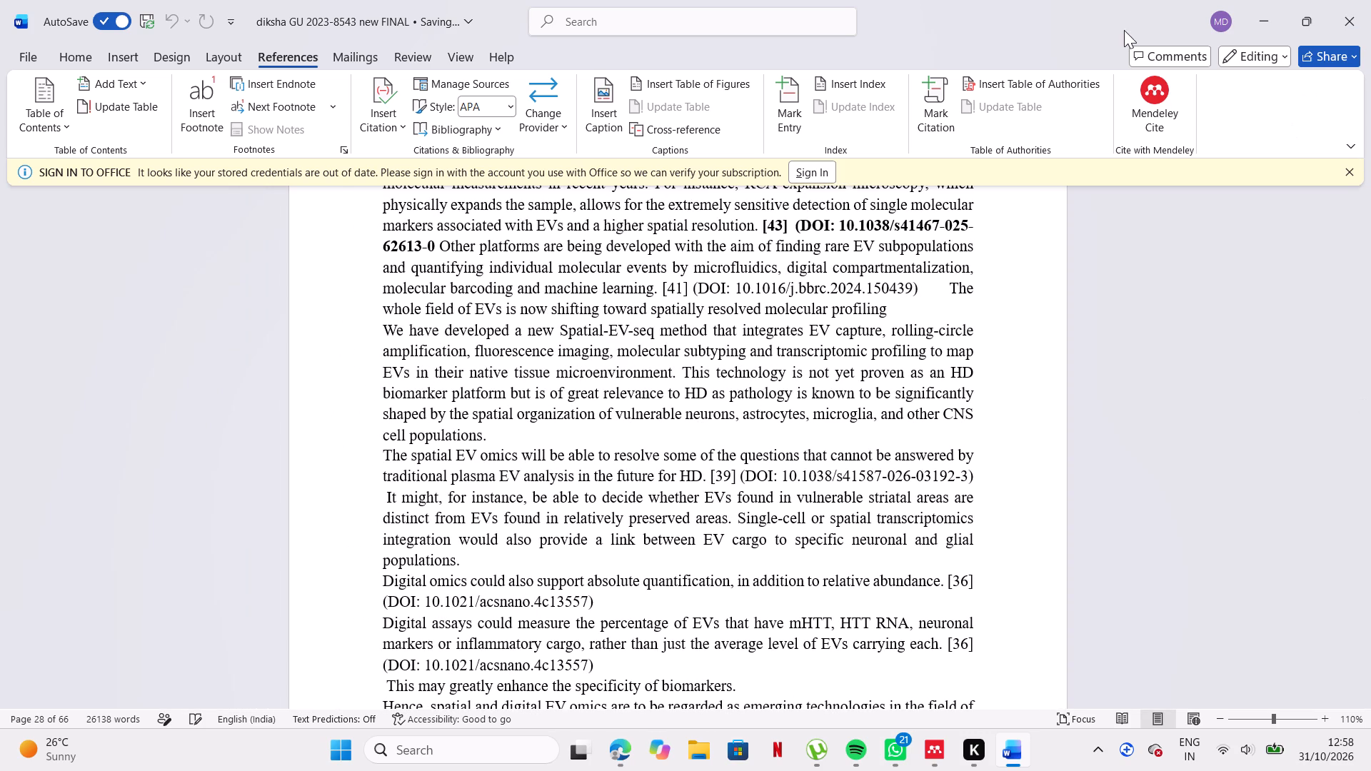
Minimise the document window to reach Mendeley Reference Manager.
{"action": "left_click", "coordinate": [1262, 3]}
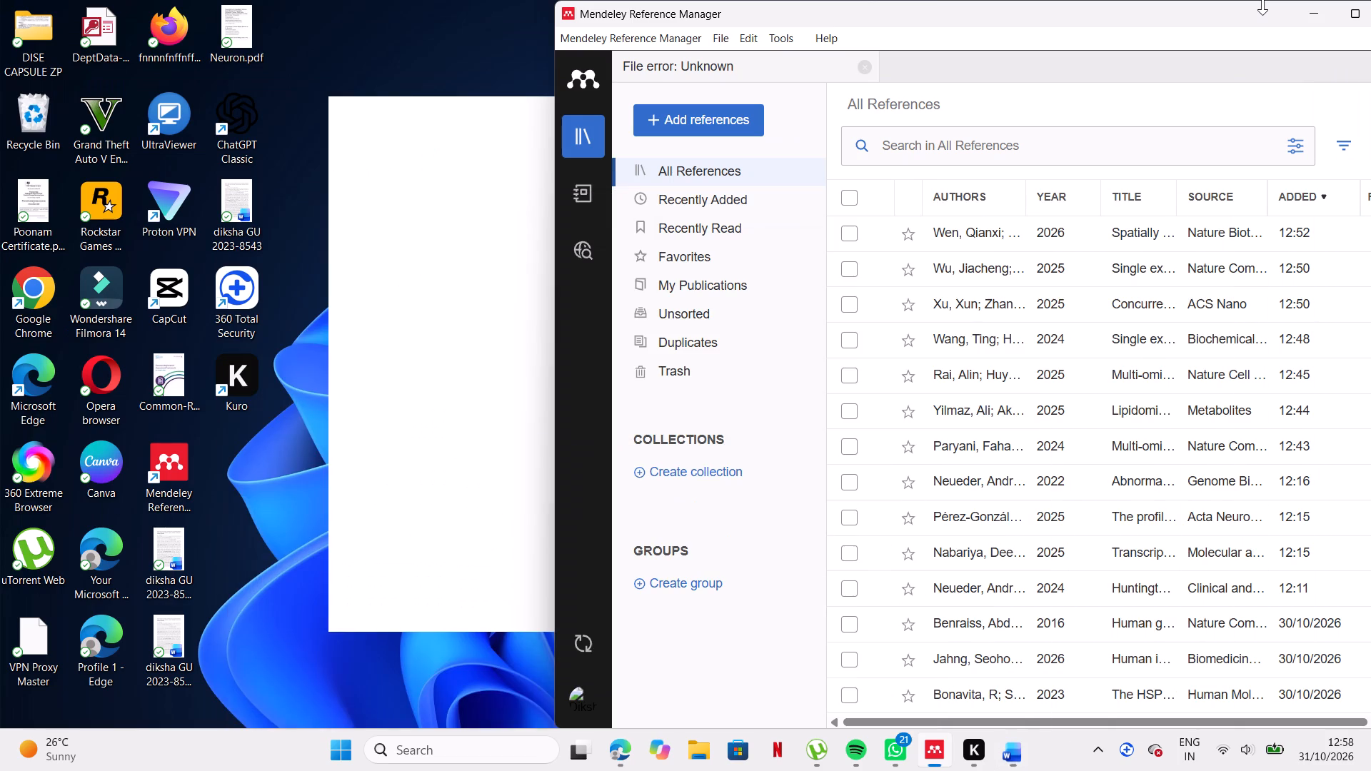
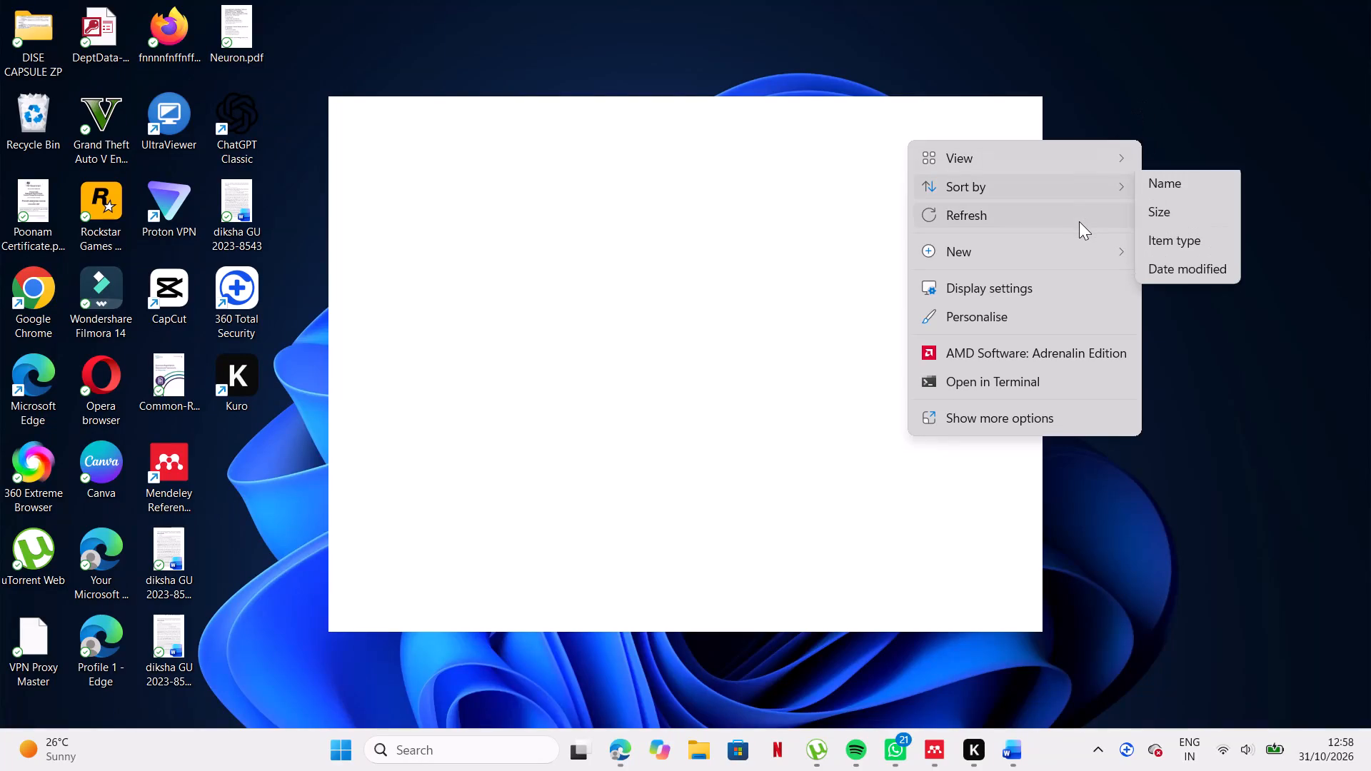
Refresh the Windows desktop.
{"action": "left_click", "coordinate": [1078, 223]}
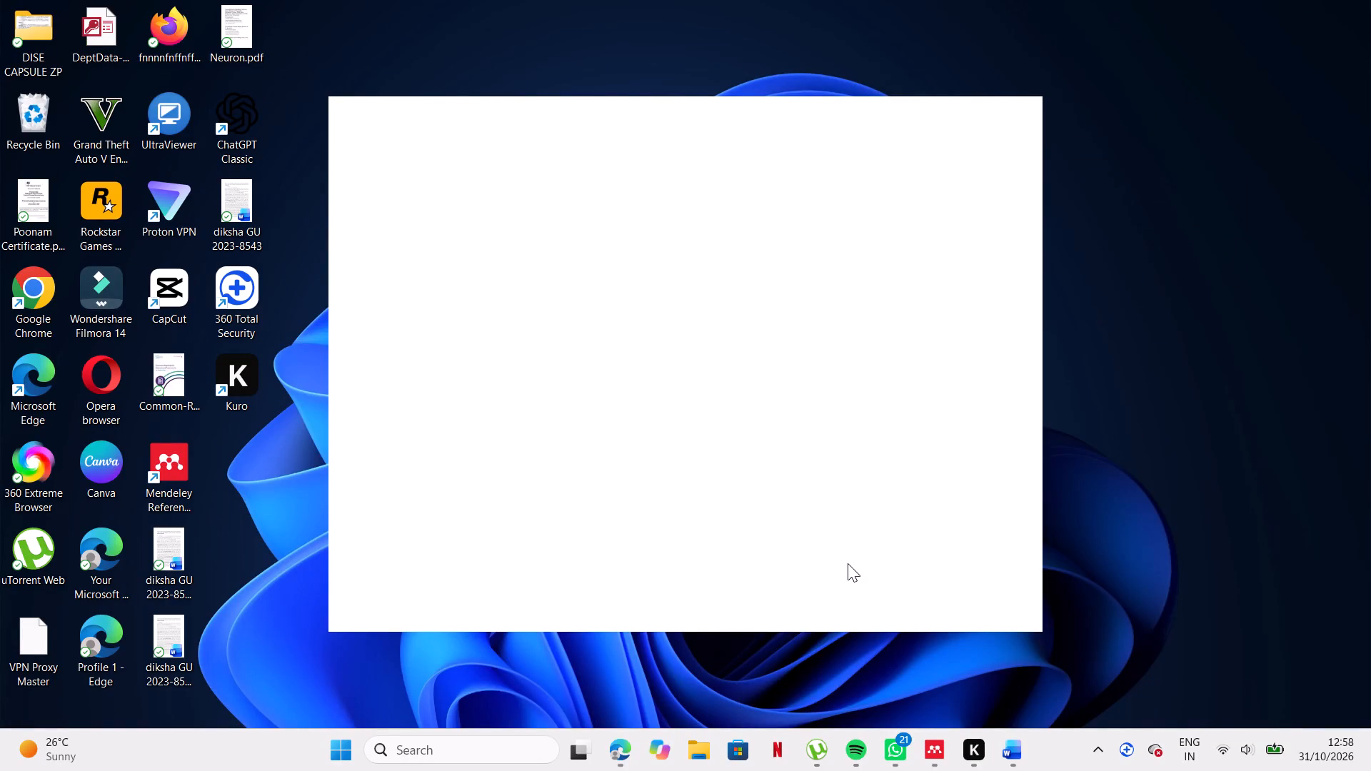
Shut down the computer using the Windows power options.
{"action": "left_click", "coordinate": [331, 754]}
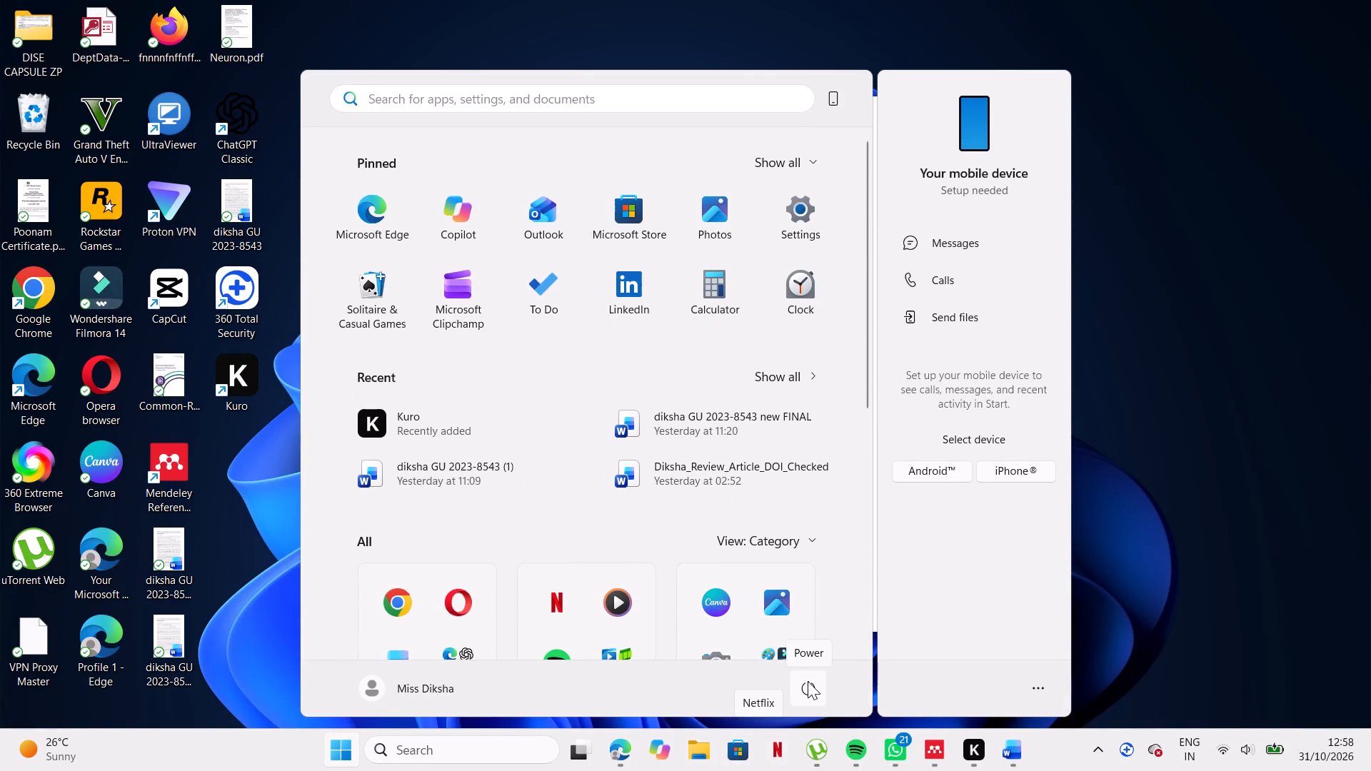
{"action": "left_click", "coordinate": [808, 692]}
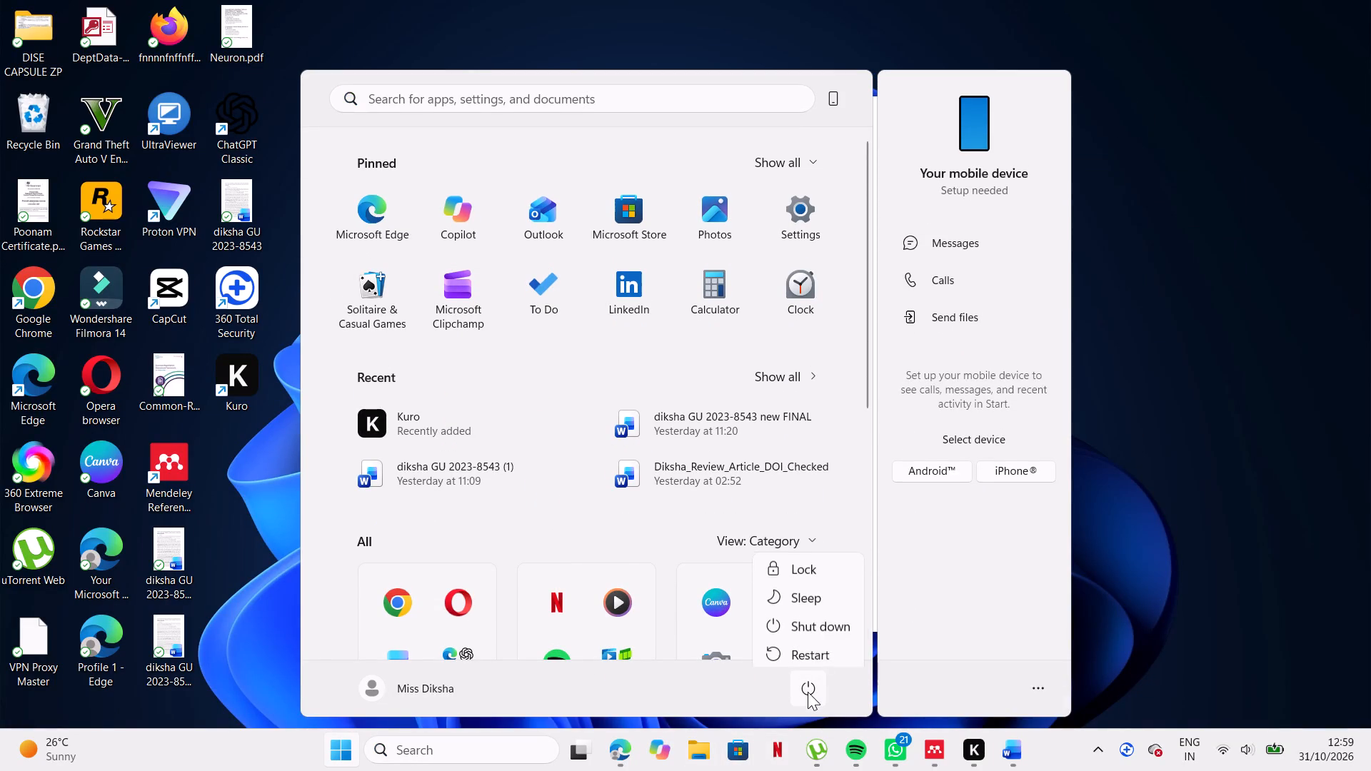
{"action": "left_click", "coordinate": [845, 620]}
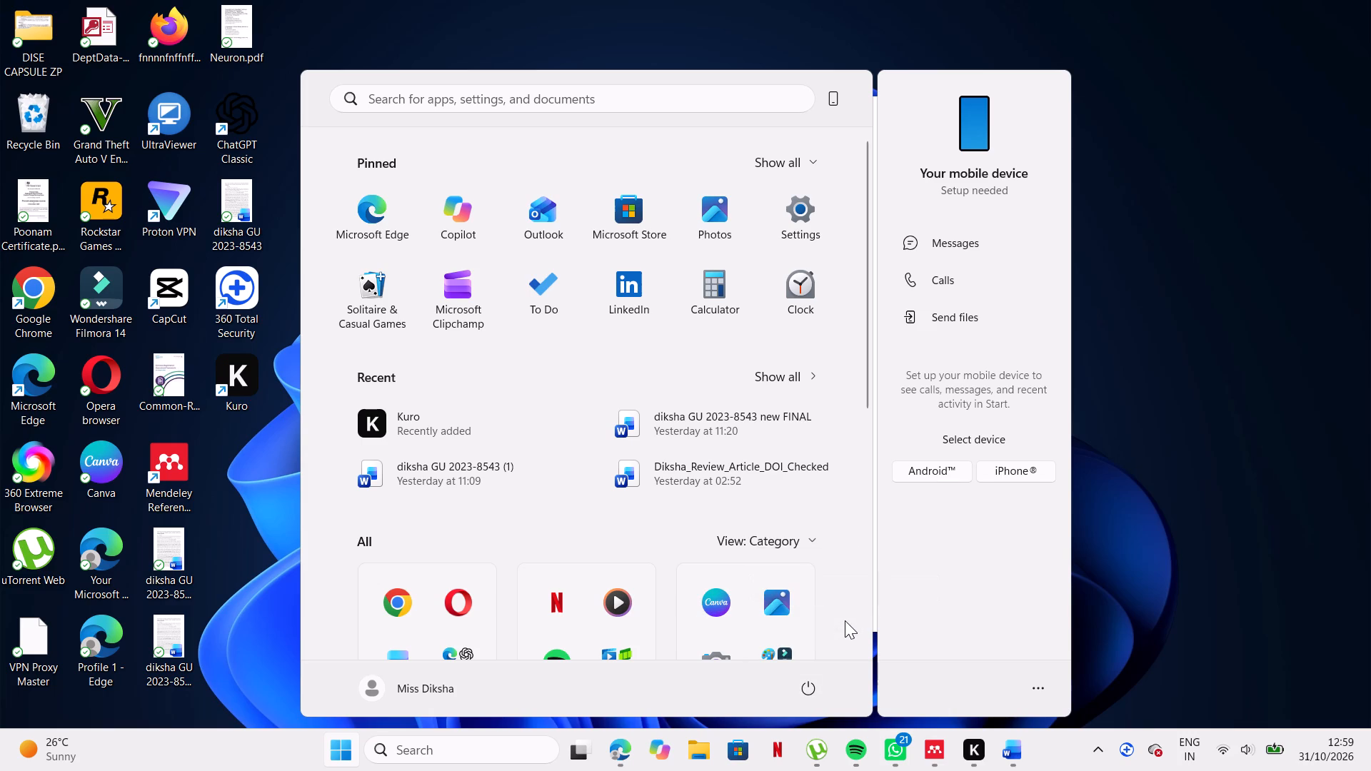